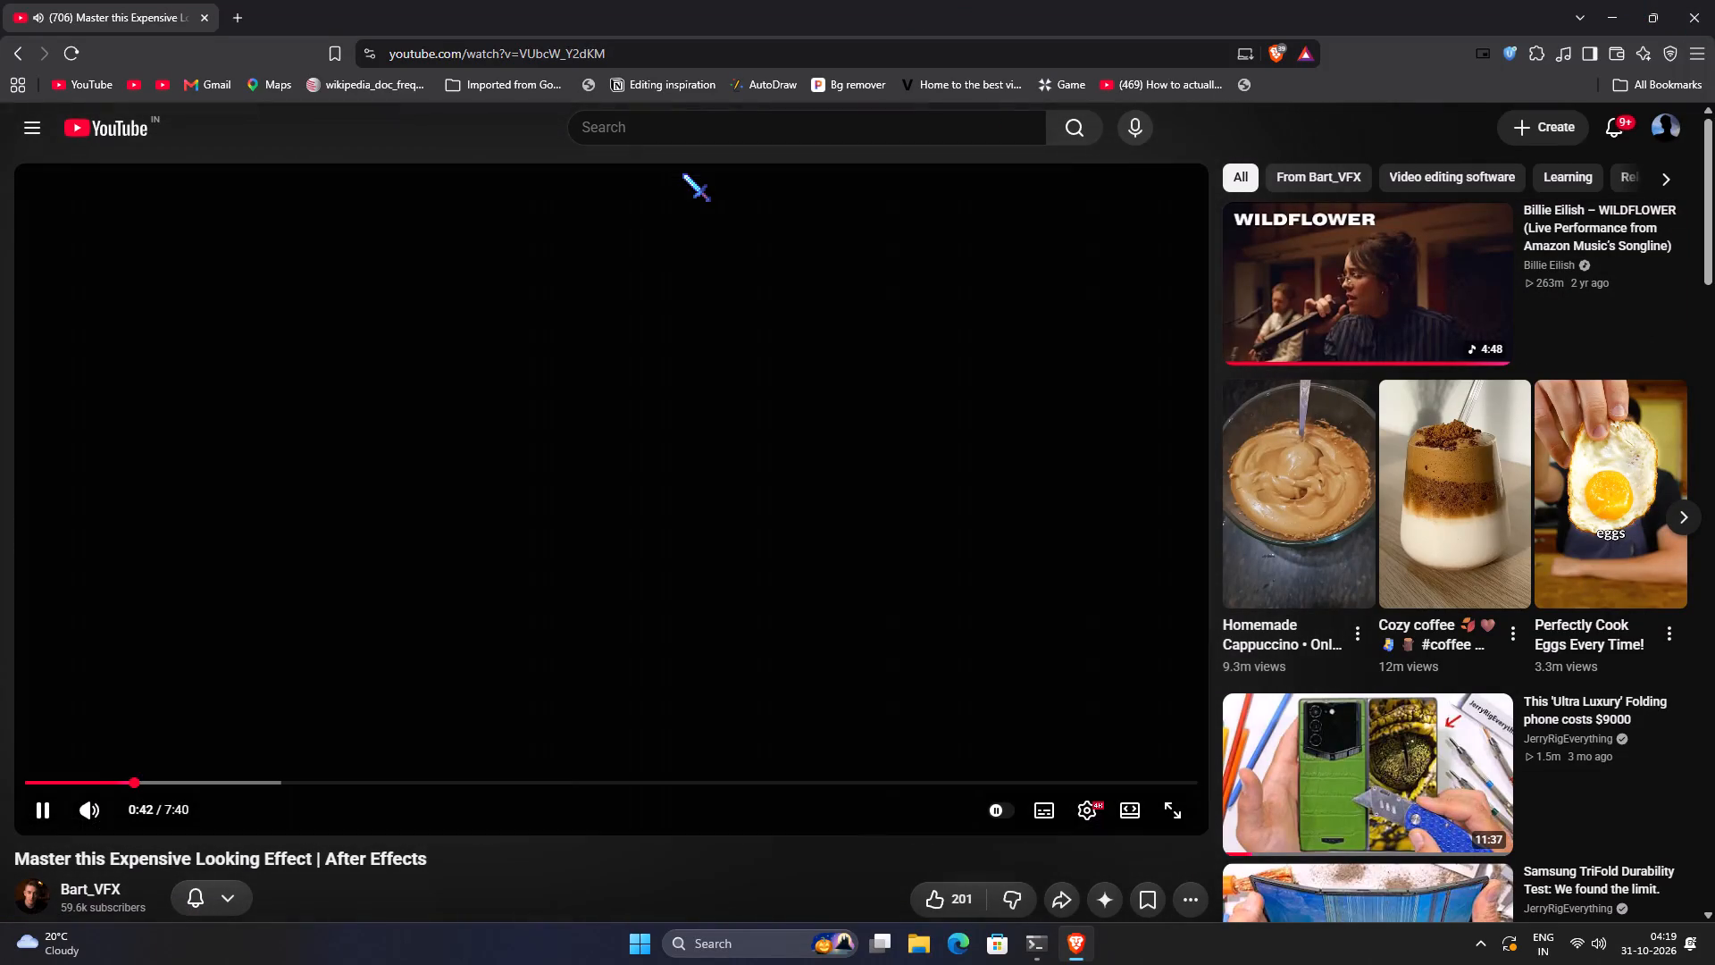
Disconnect the UrbanVPN browser extension, close the history page and resume the After Effects tutorial.
left_click_drag(646, 604, 879, 688)
key("ctrl+h")
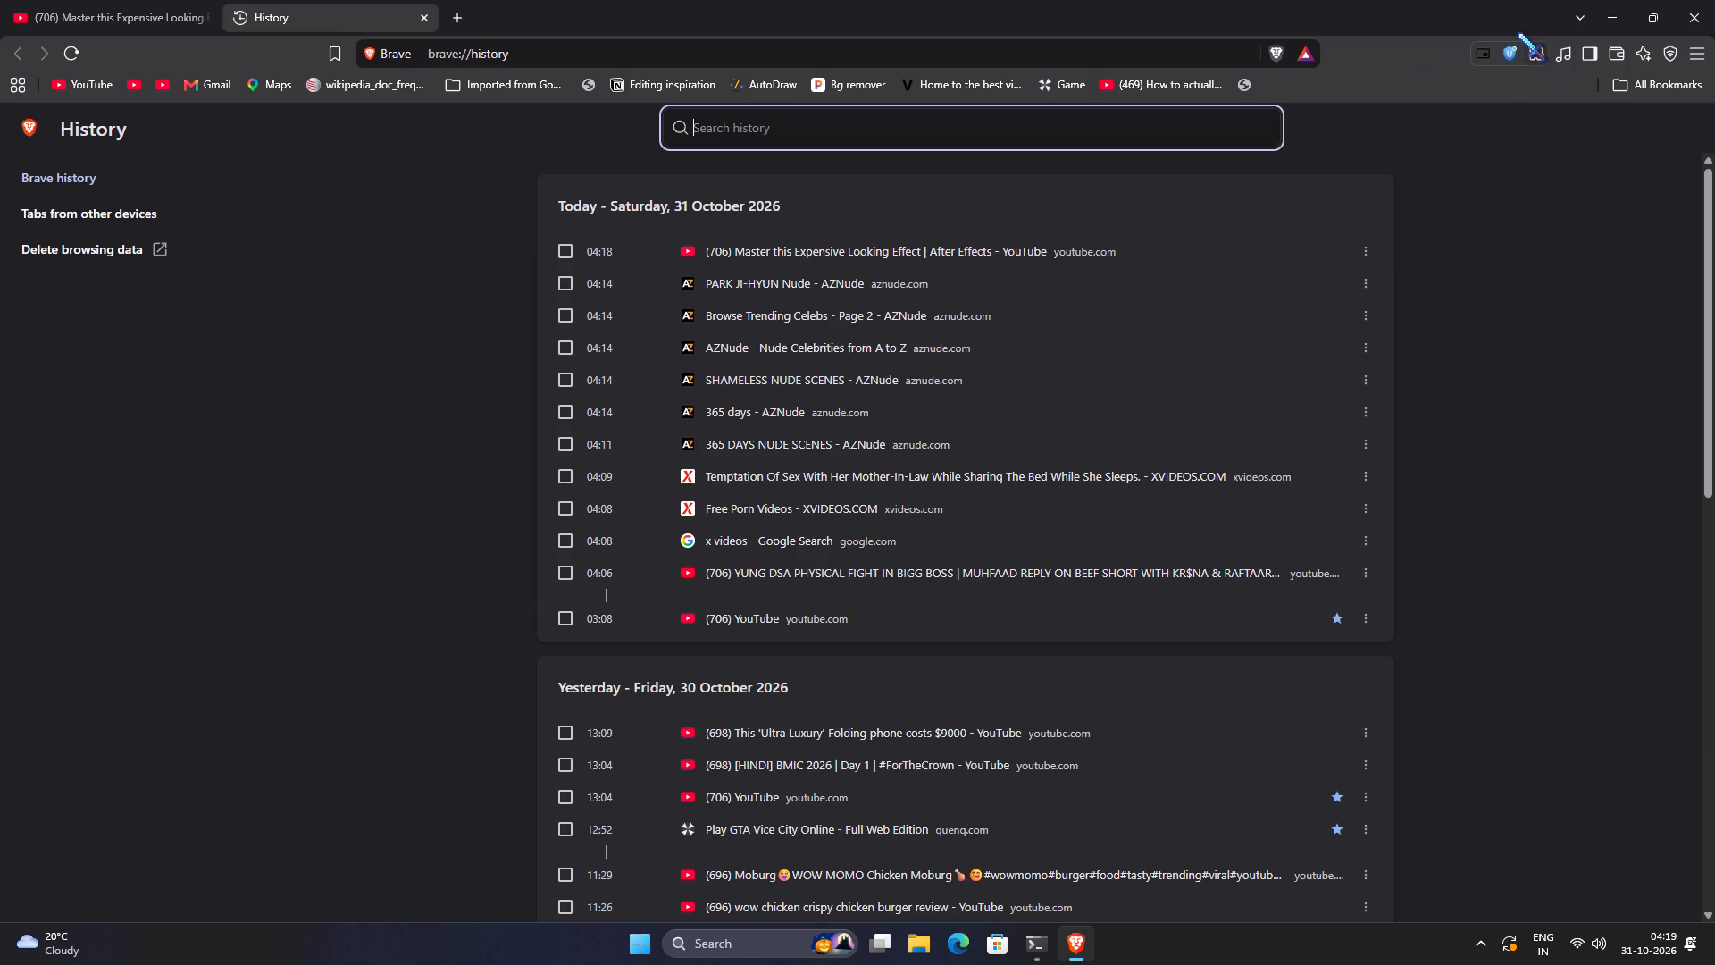
left_click(1507, 63)
left_click(1388, 263)
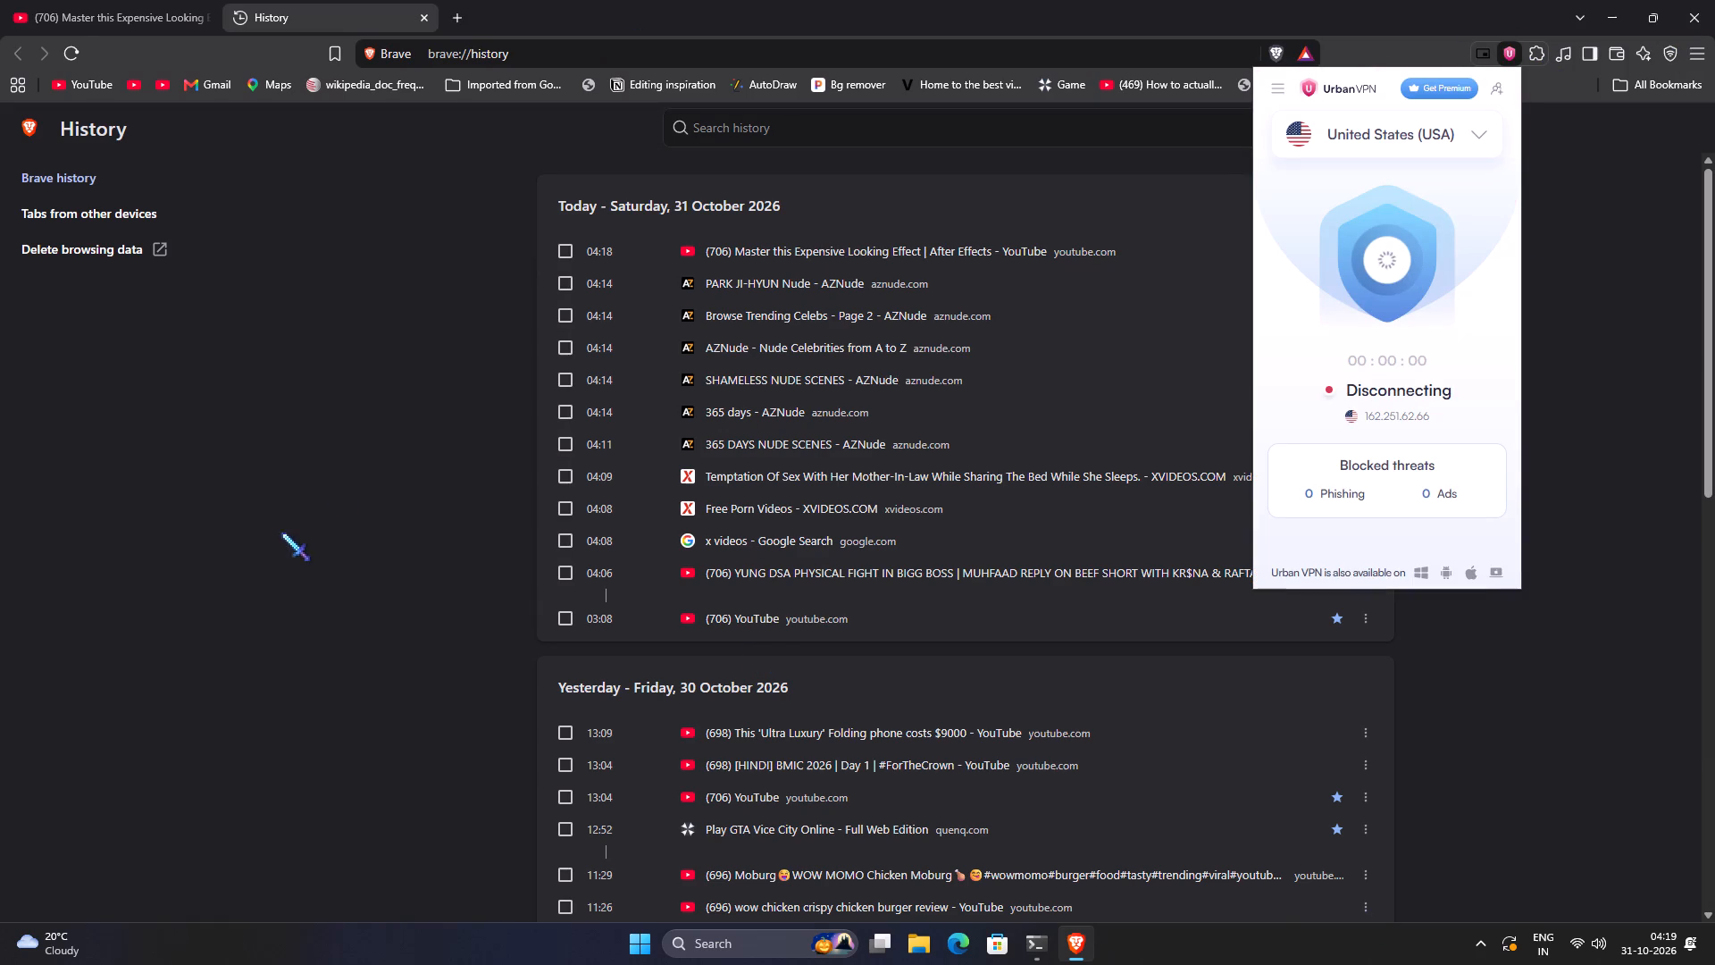
left_click(316, 260)
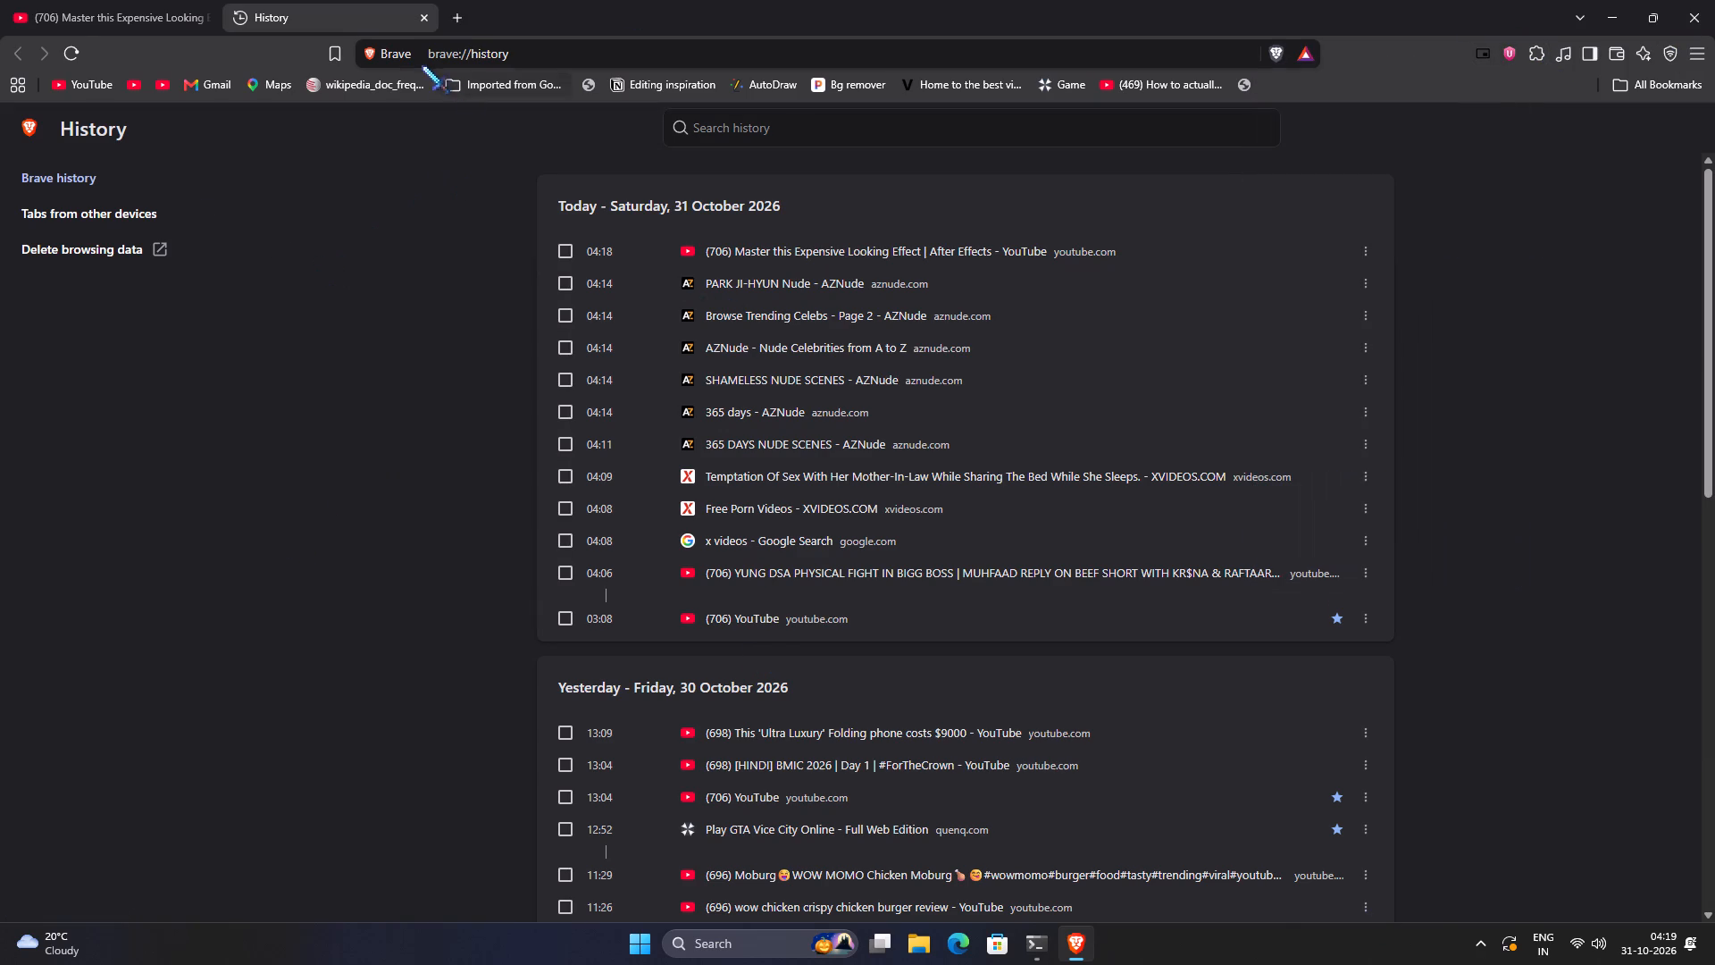
left_click(429, 22)
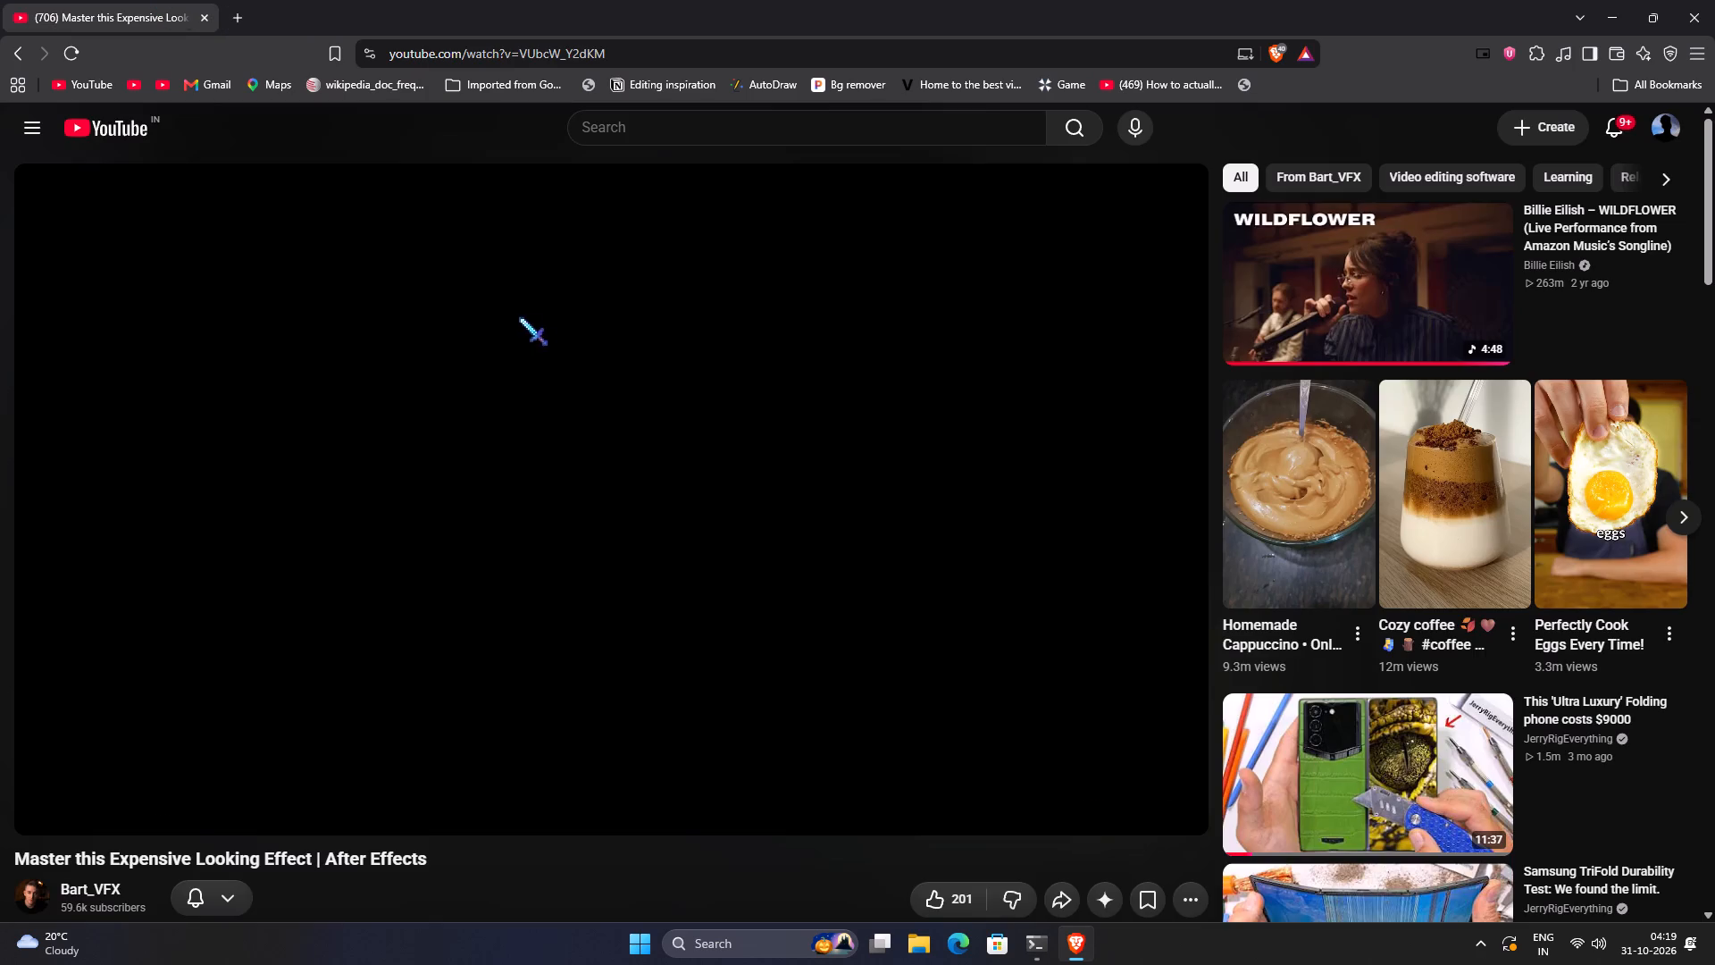
left_click_drag(587, 368, 544, 368)
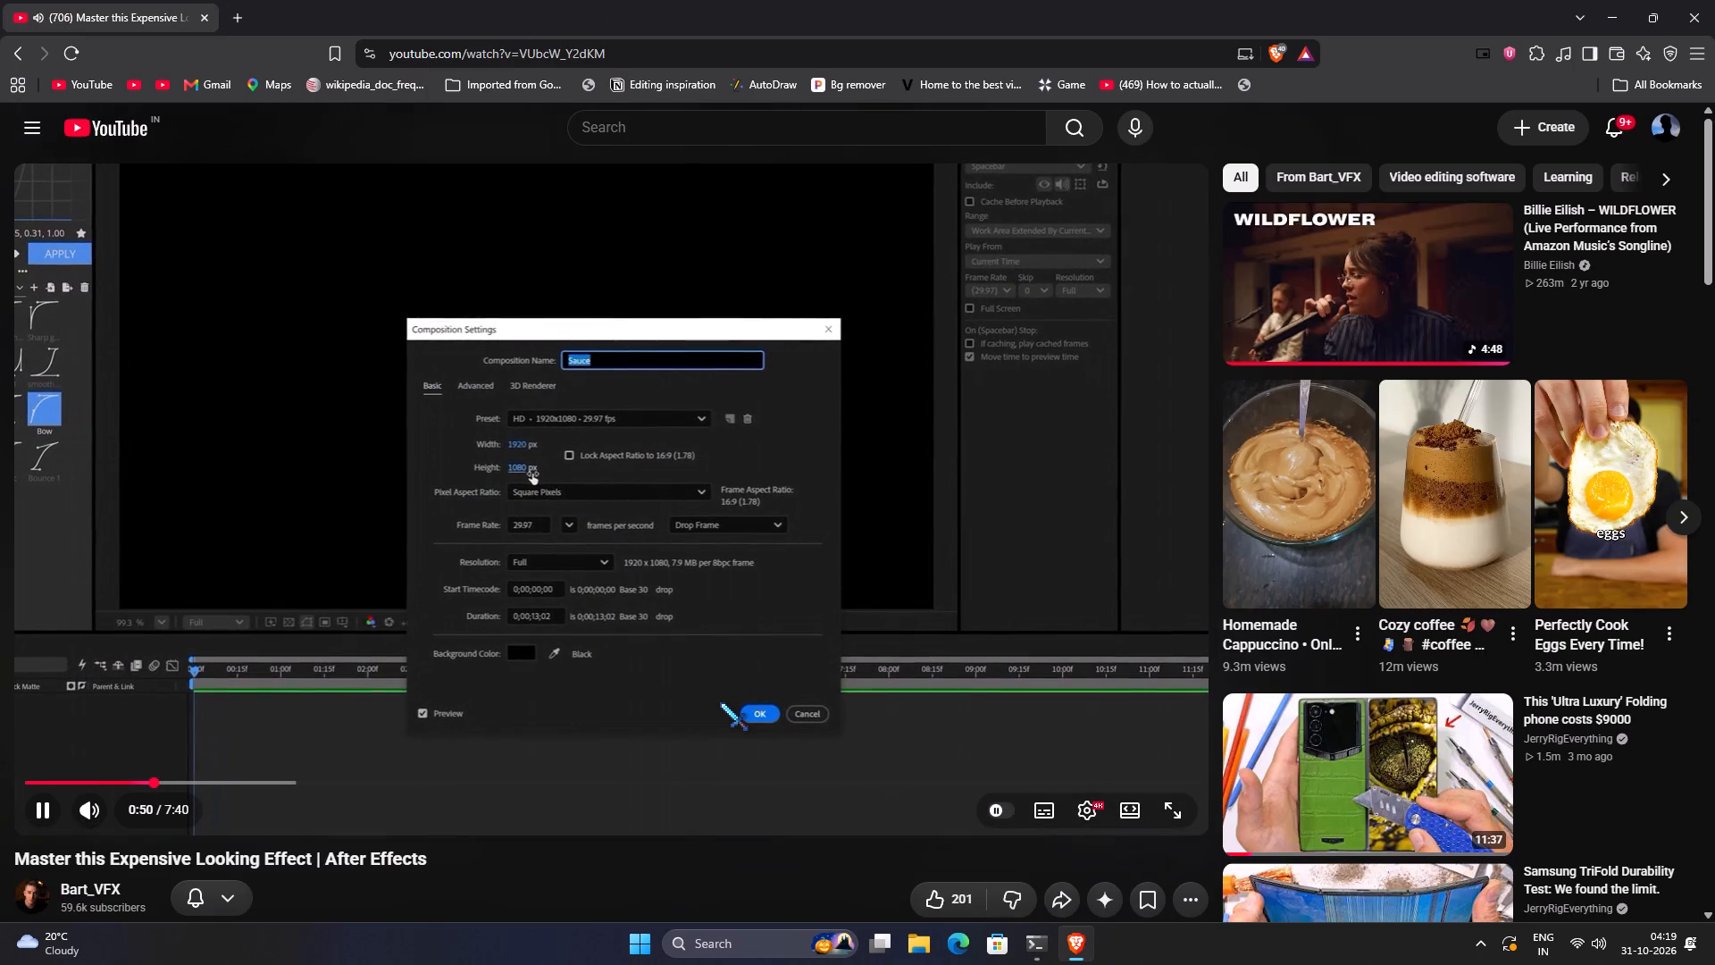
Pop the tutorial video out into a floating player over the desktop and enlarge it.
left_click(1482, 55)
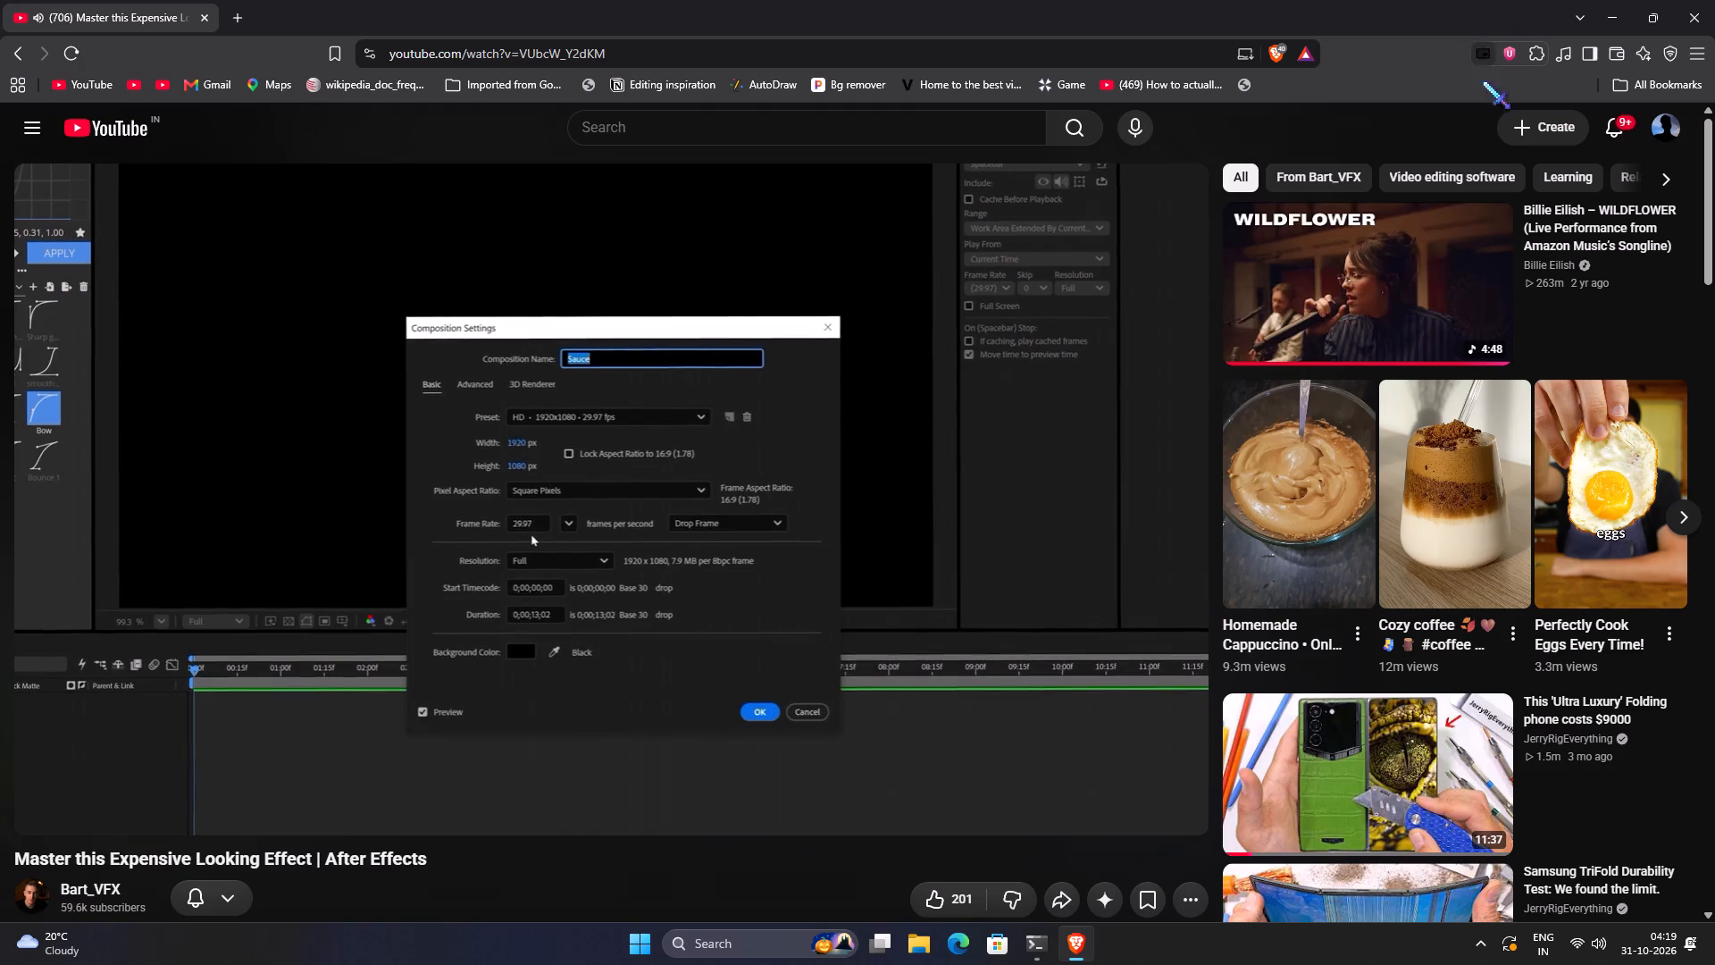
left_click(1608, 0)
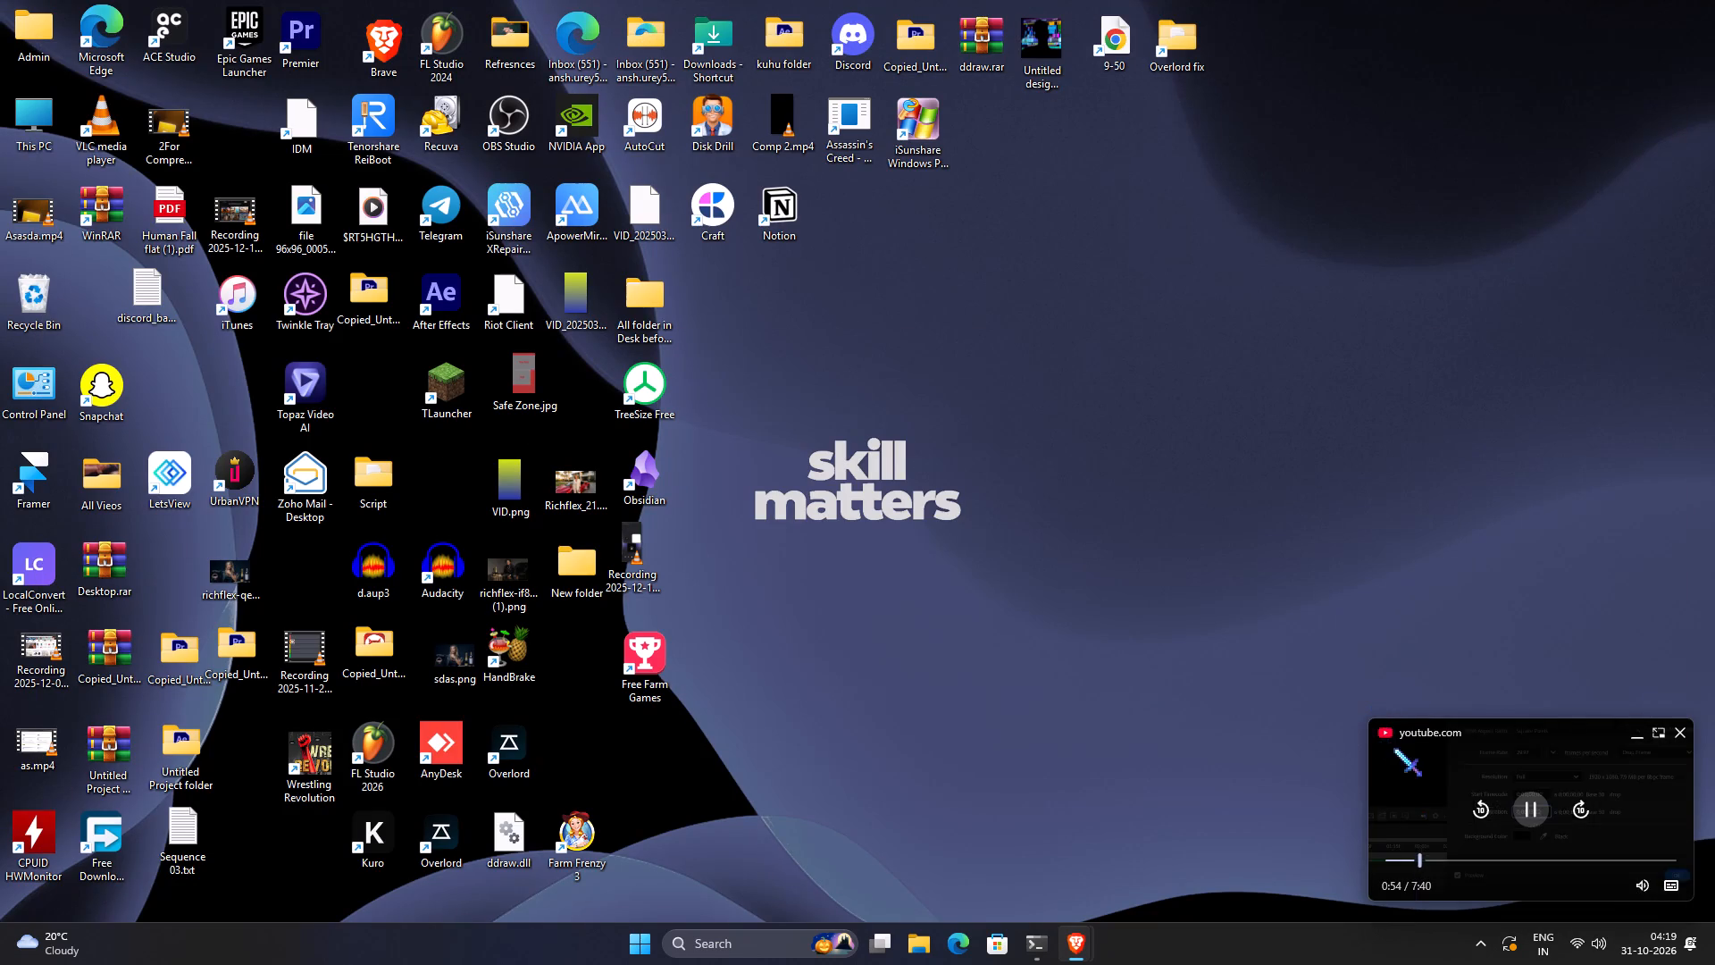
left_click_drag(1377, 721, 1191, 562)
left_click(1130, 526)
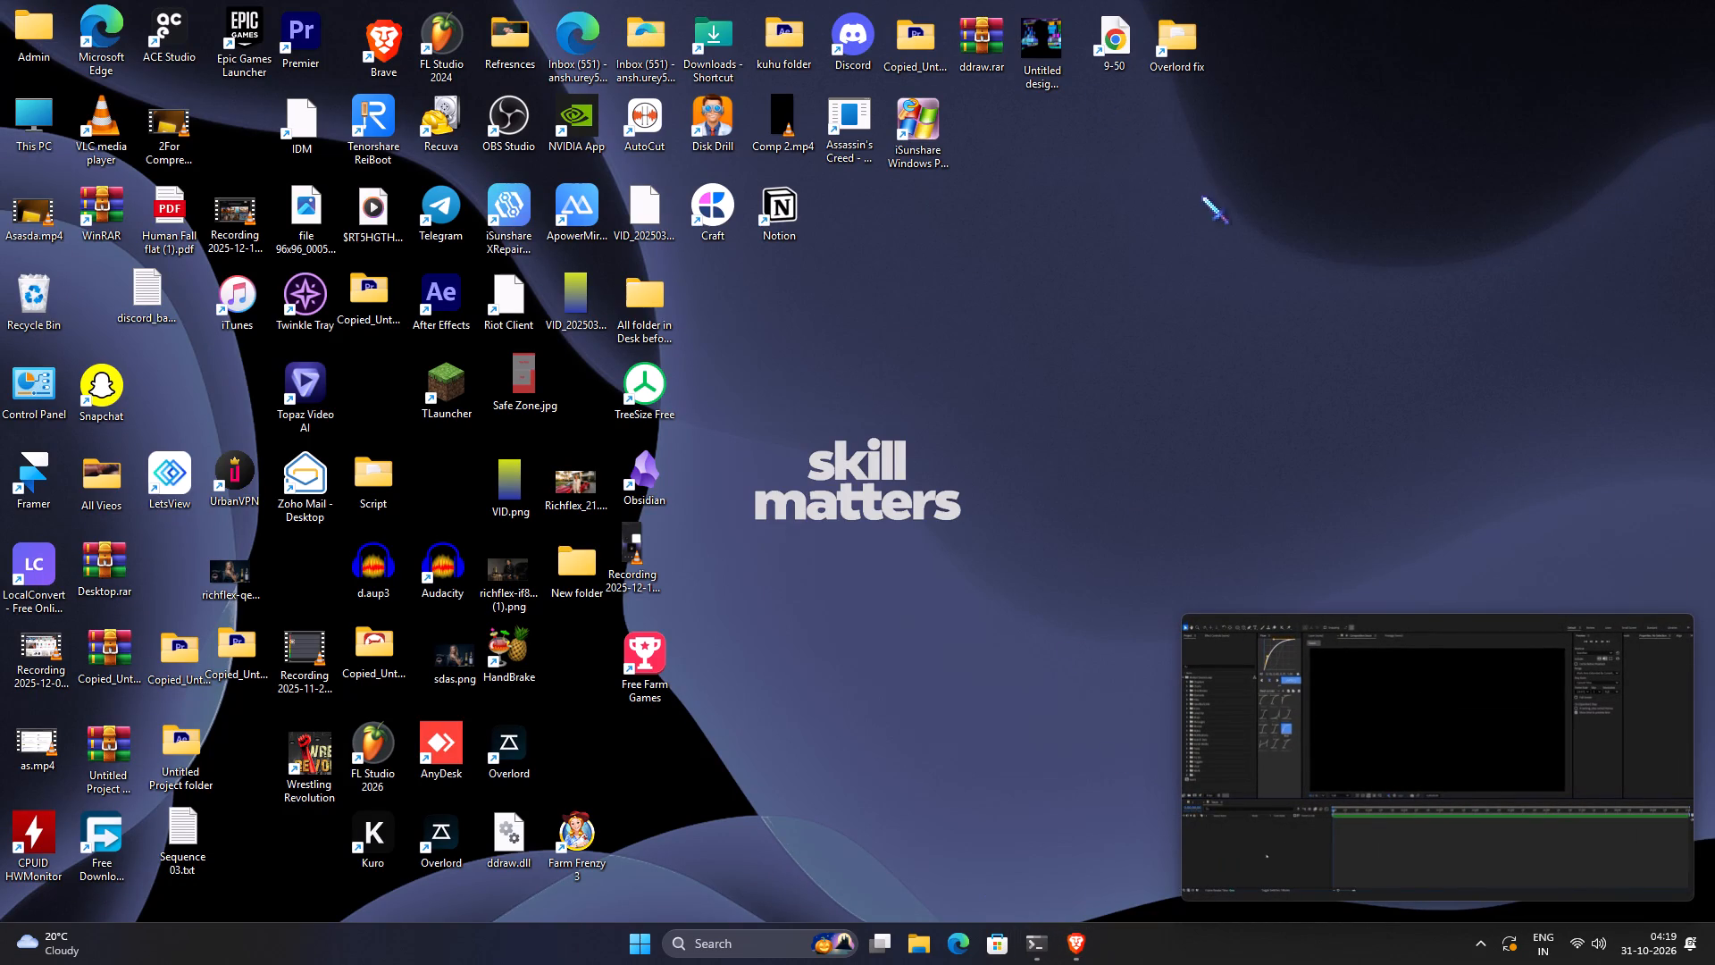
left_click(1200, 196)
Open Untitled Project.aep from the 24th folder inside Ronin in the Agency shit folder.
left_click(923, 939)
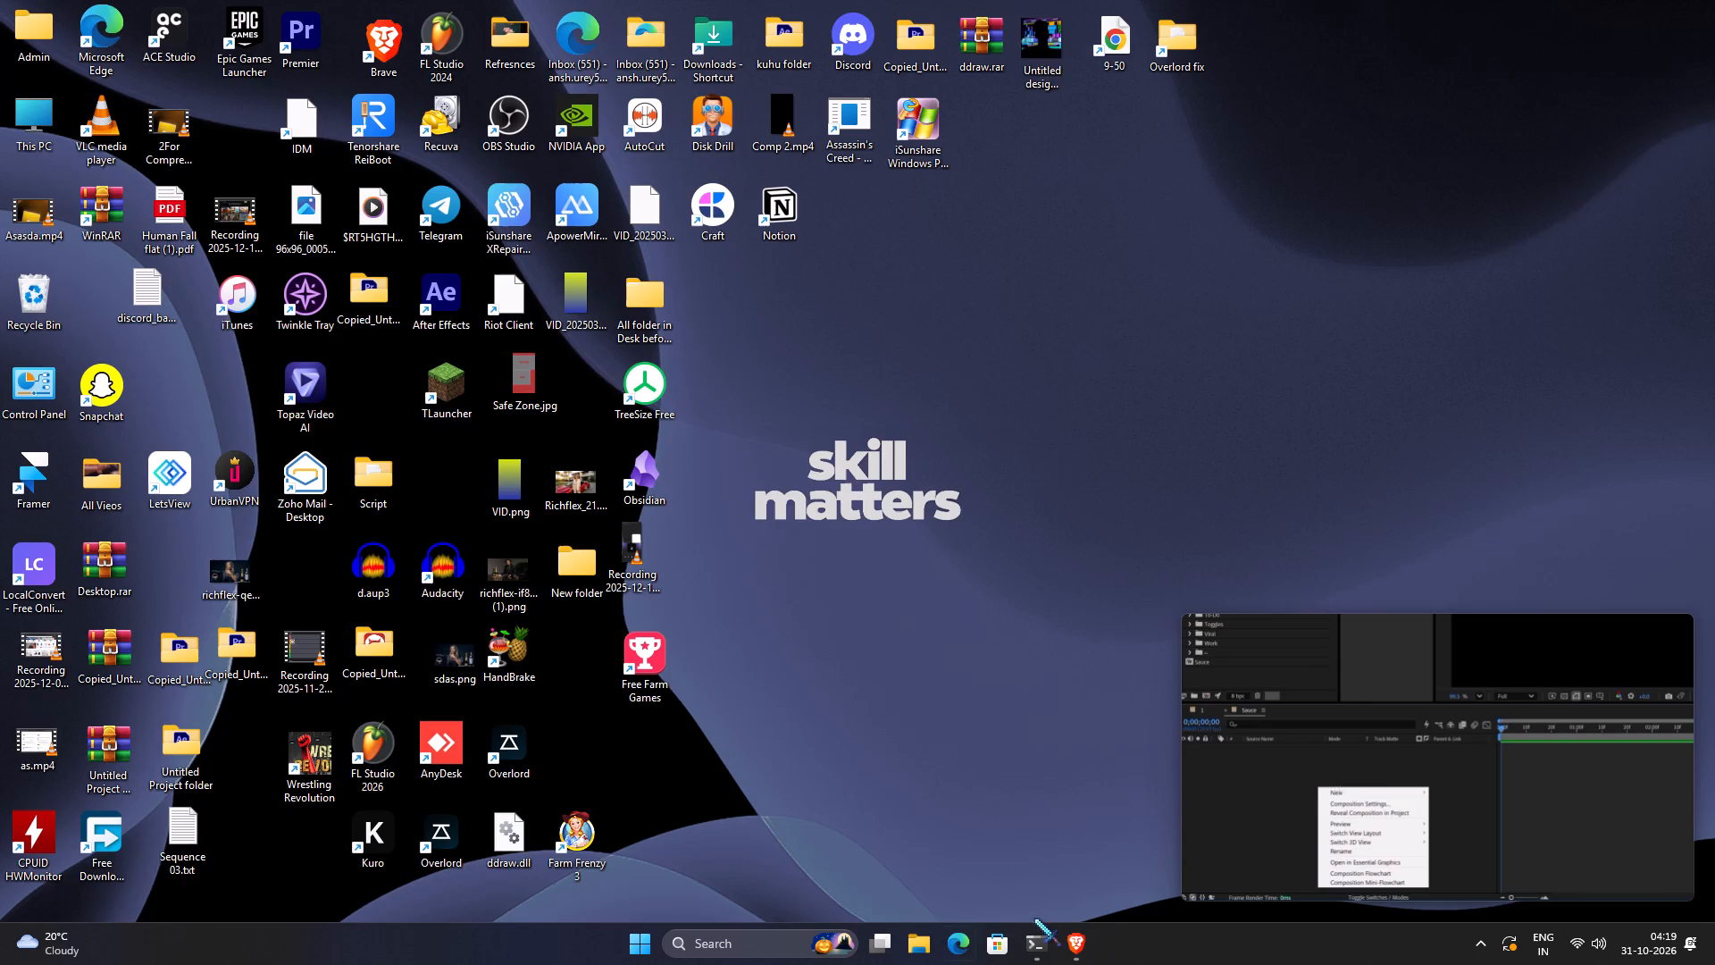
left_click(115, 523)
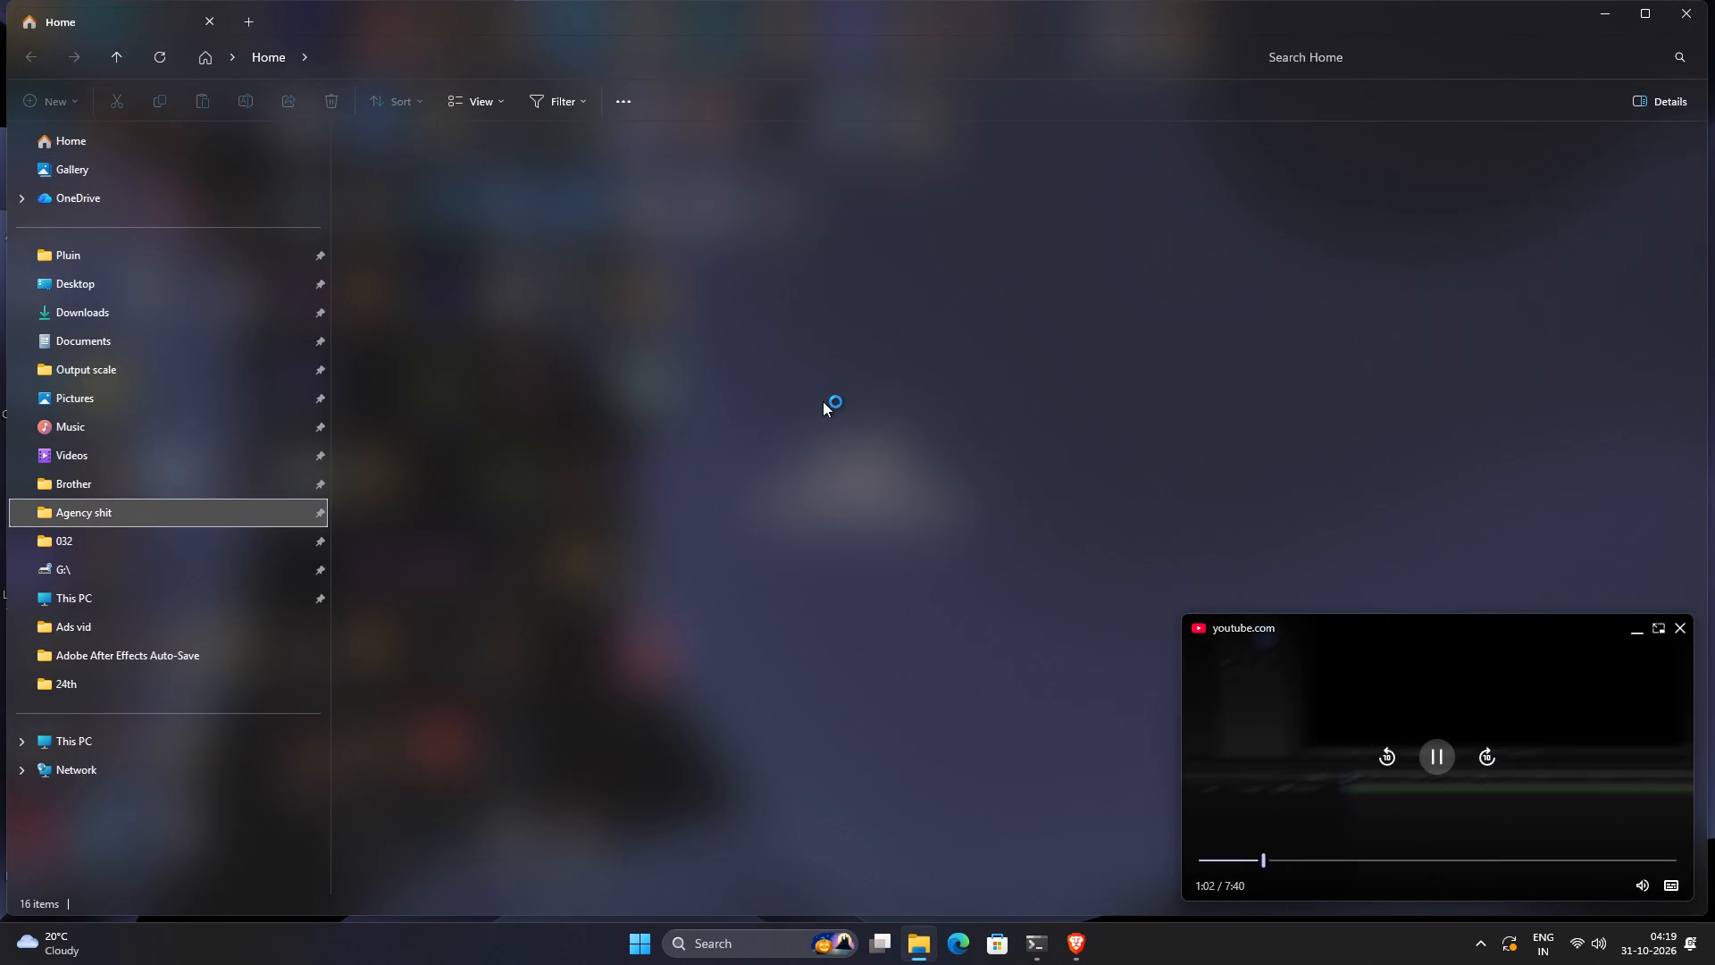
double_click(590, 459)
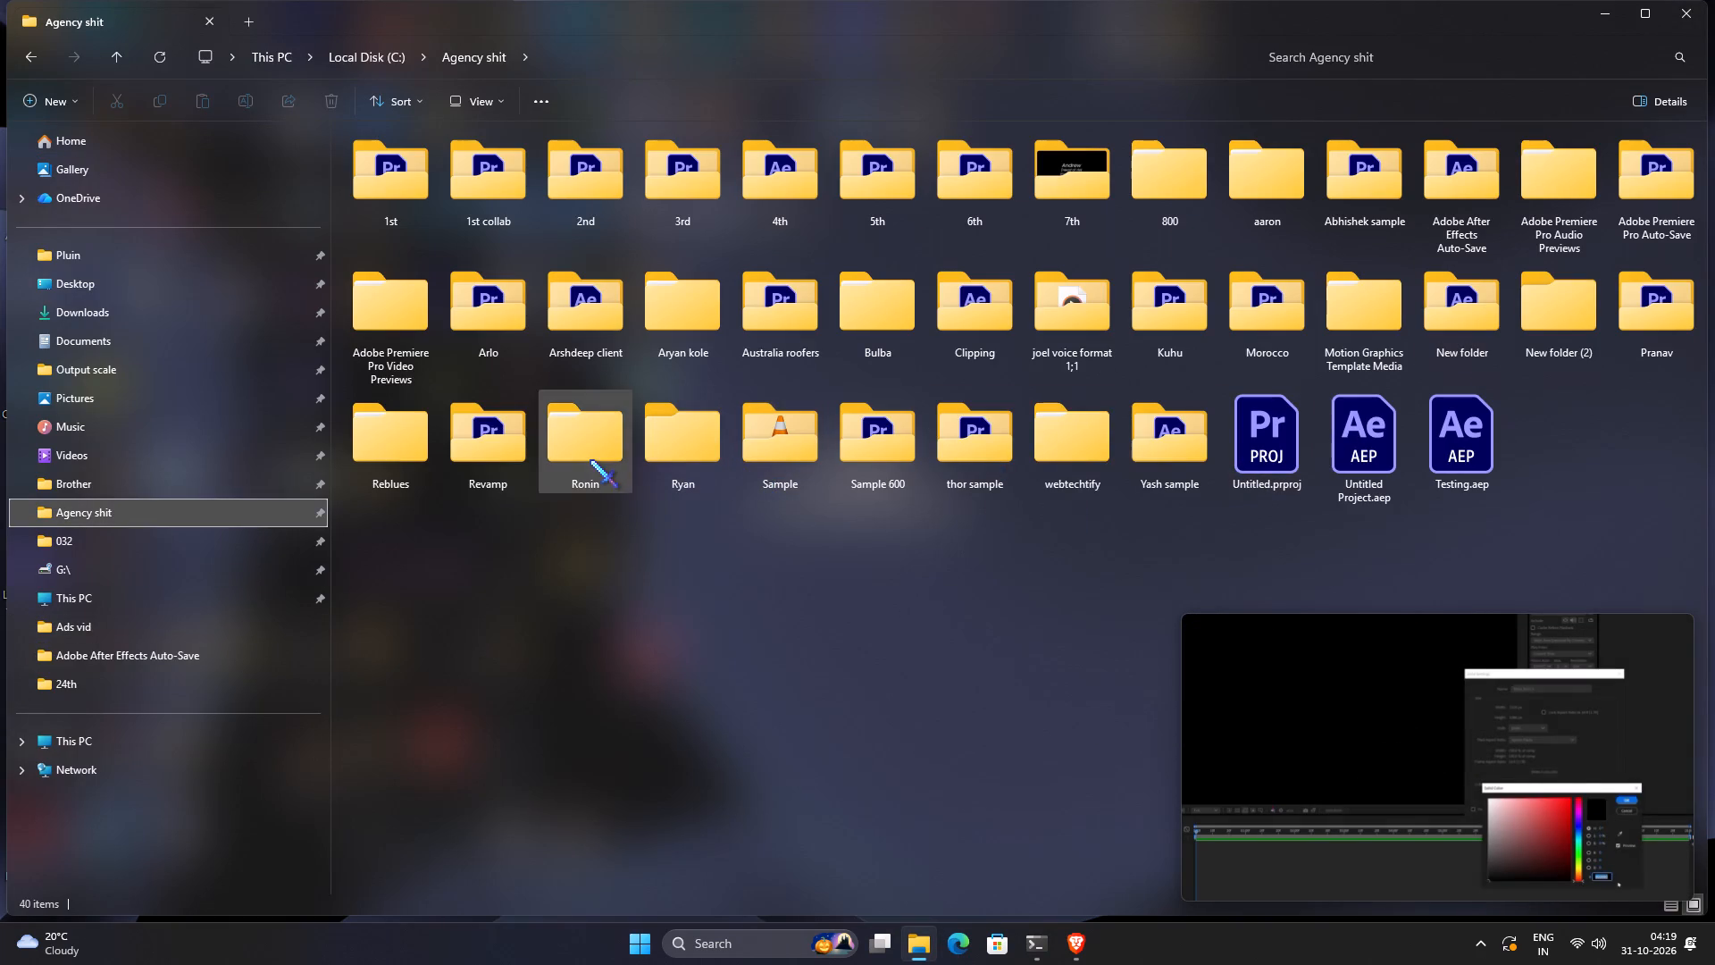
double_click(1634, 180)
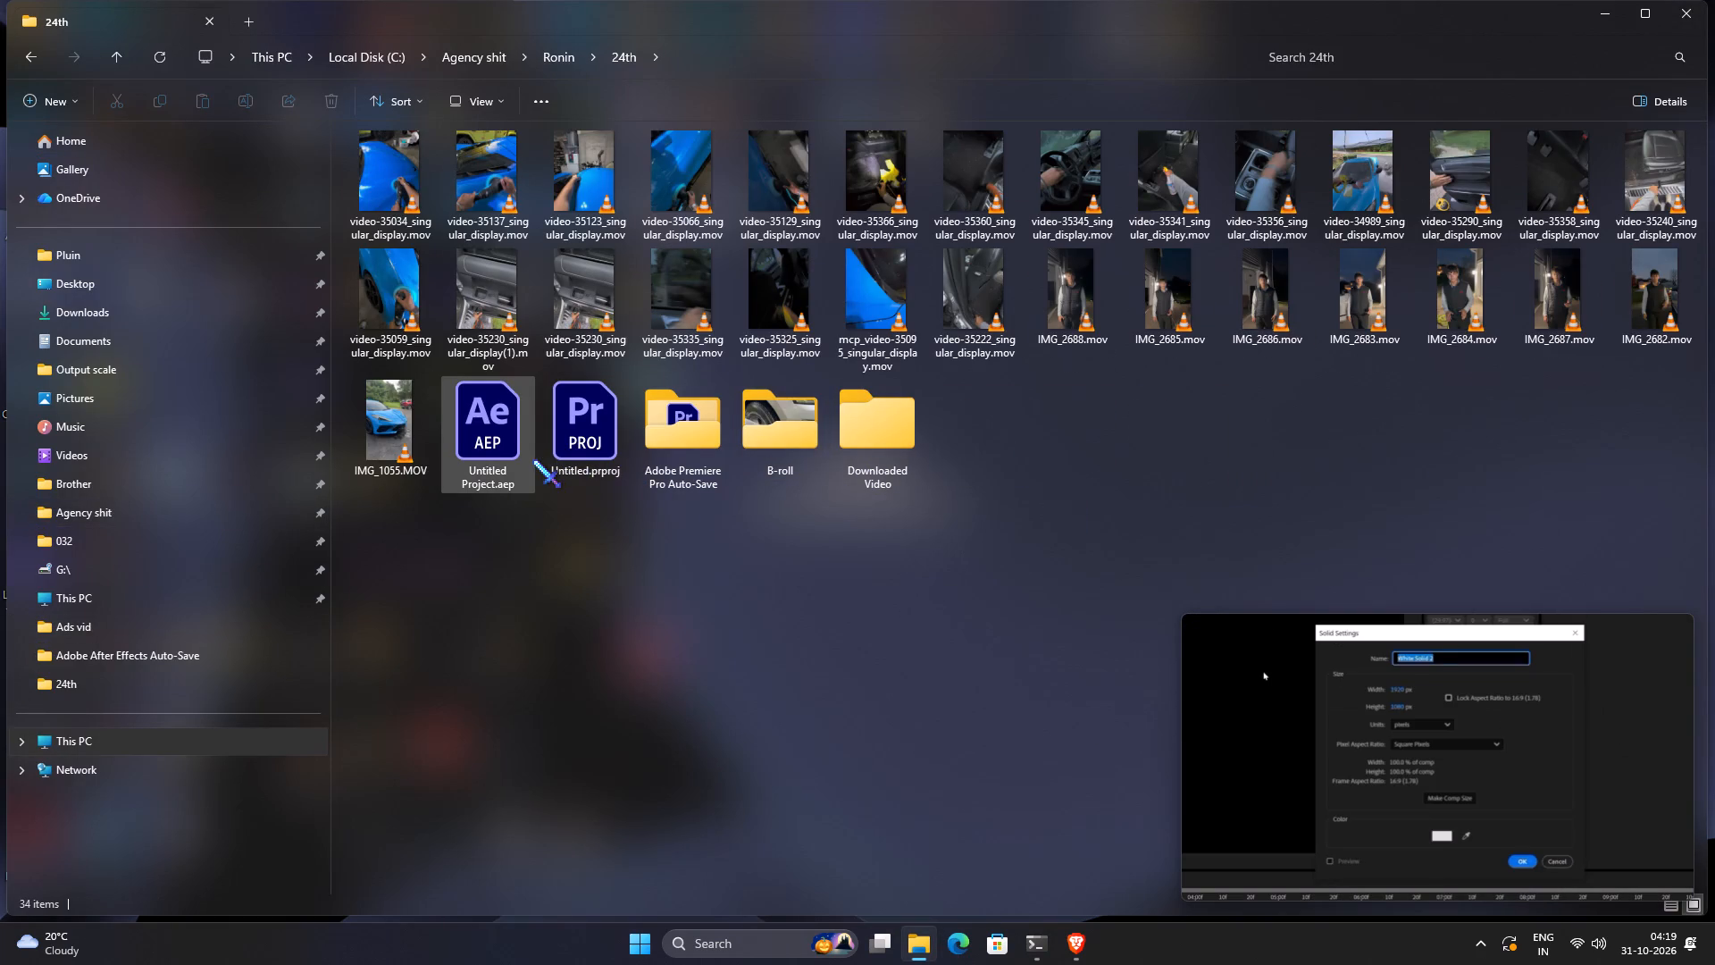
double_click(531, 458)
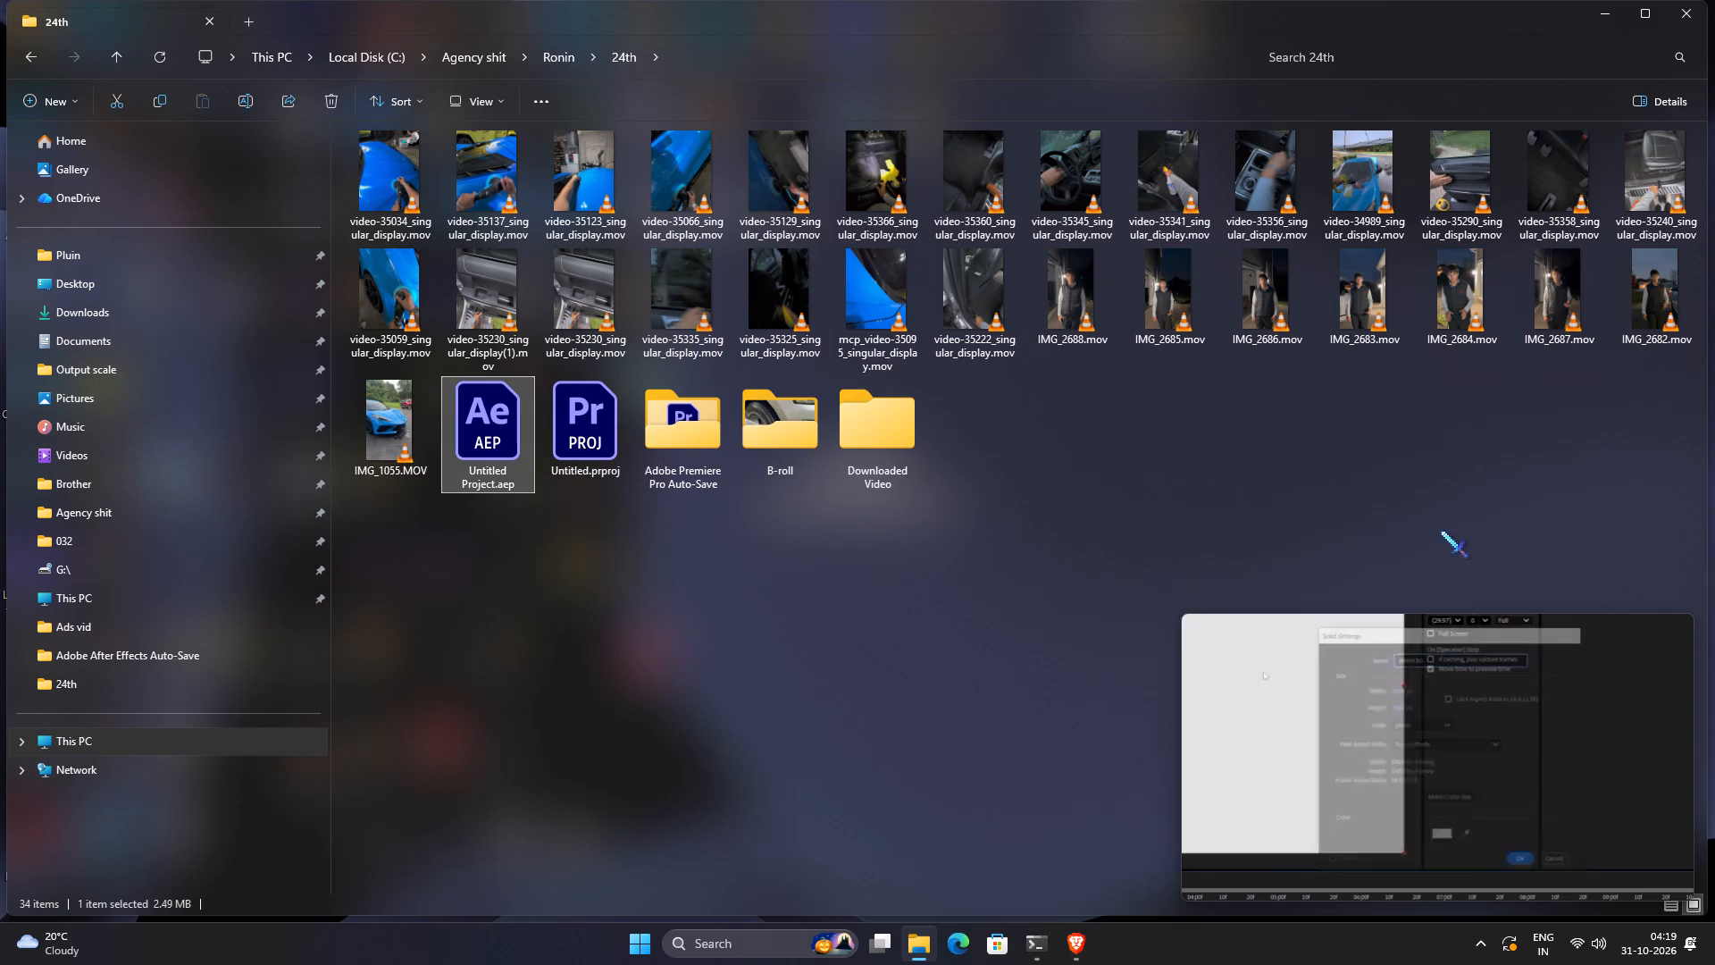
Return to the browser, play the recommended video "never had a friend like me" and skip ahead in it.
left_click(1657, 620)
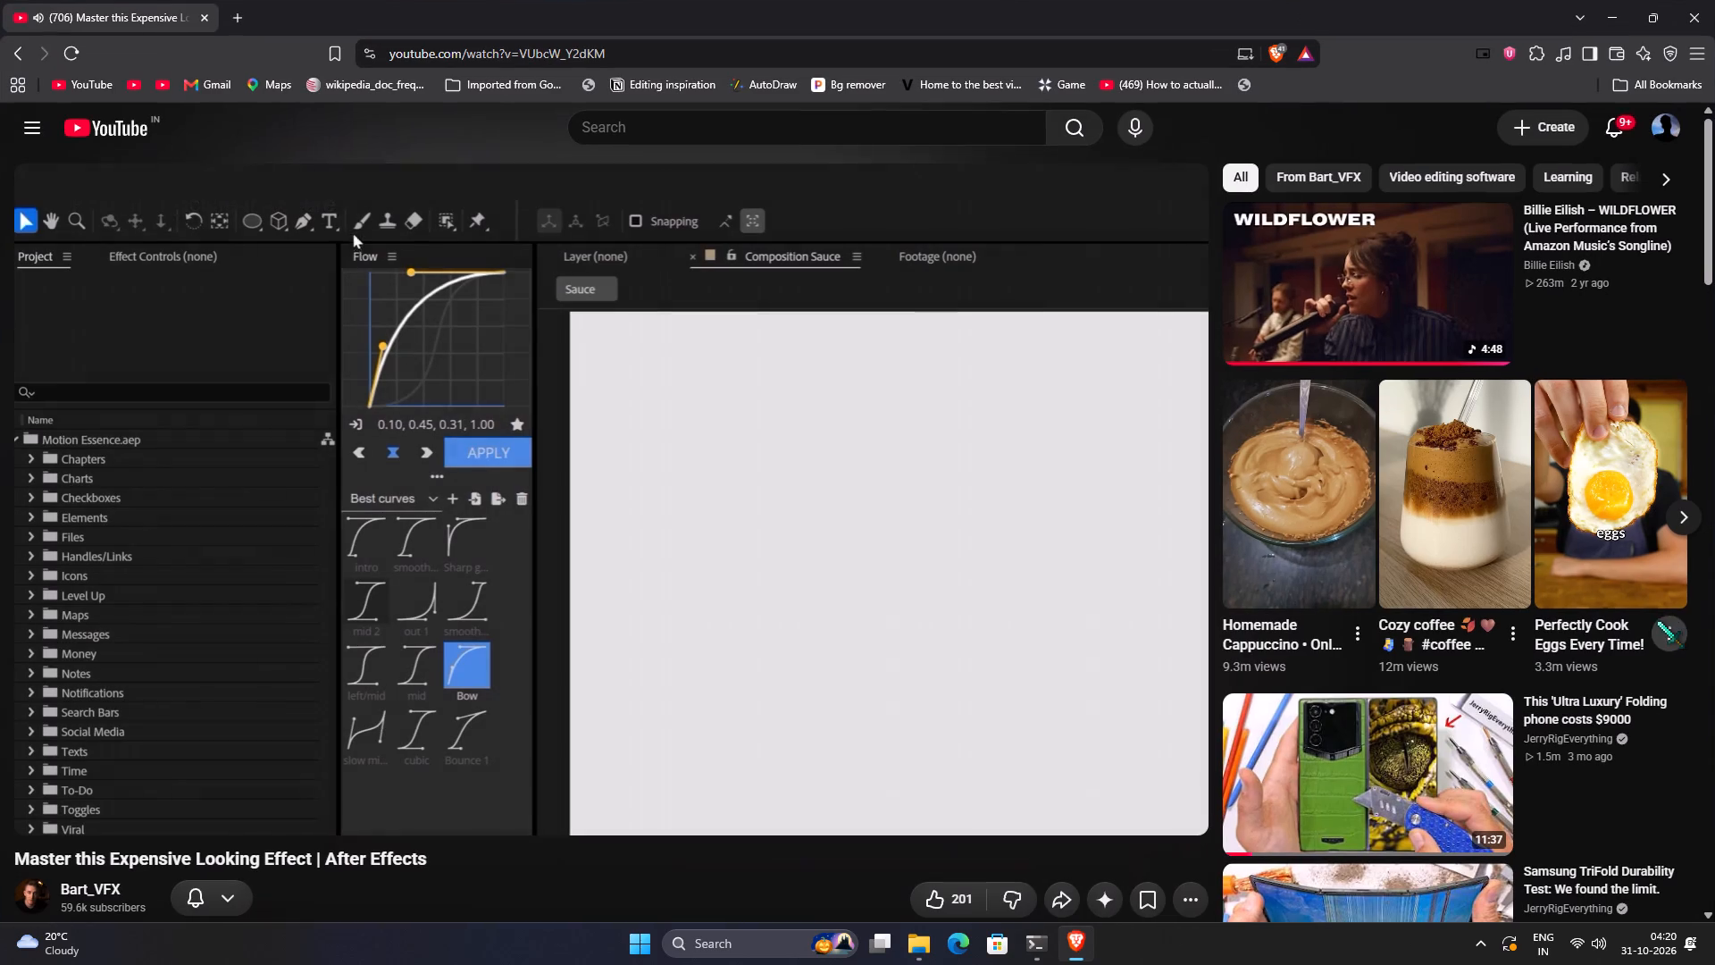
scroll(796, 460, "down", 2)
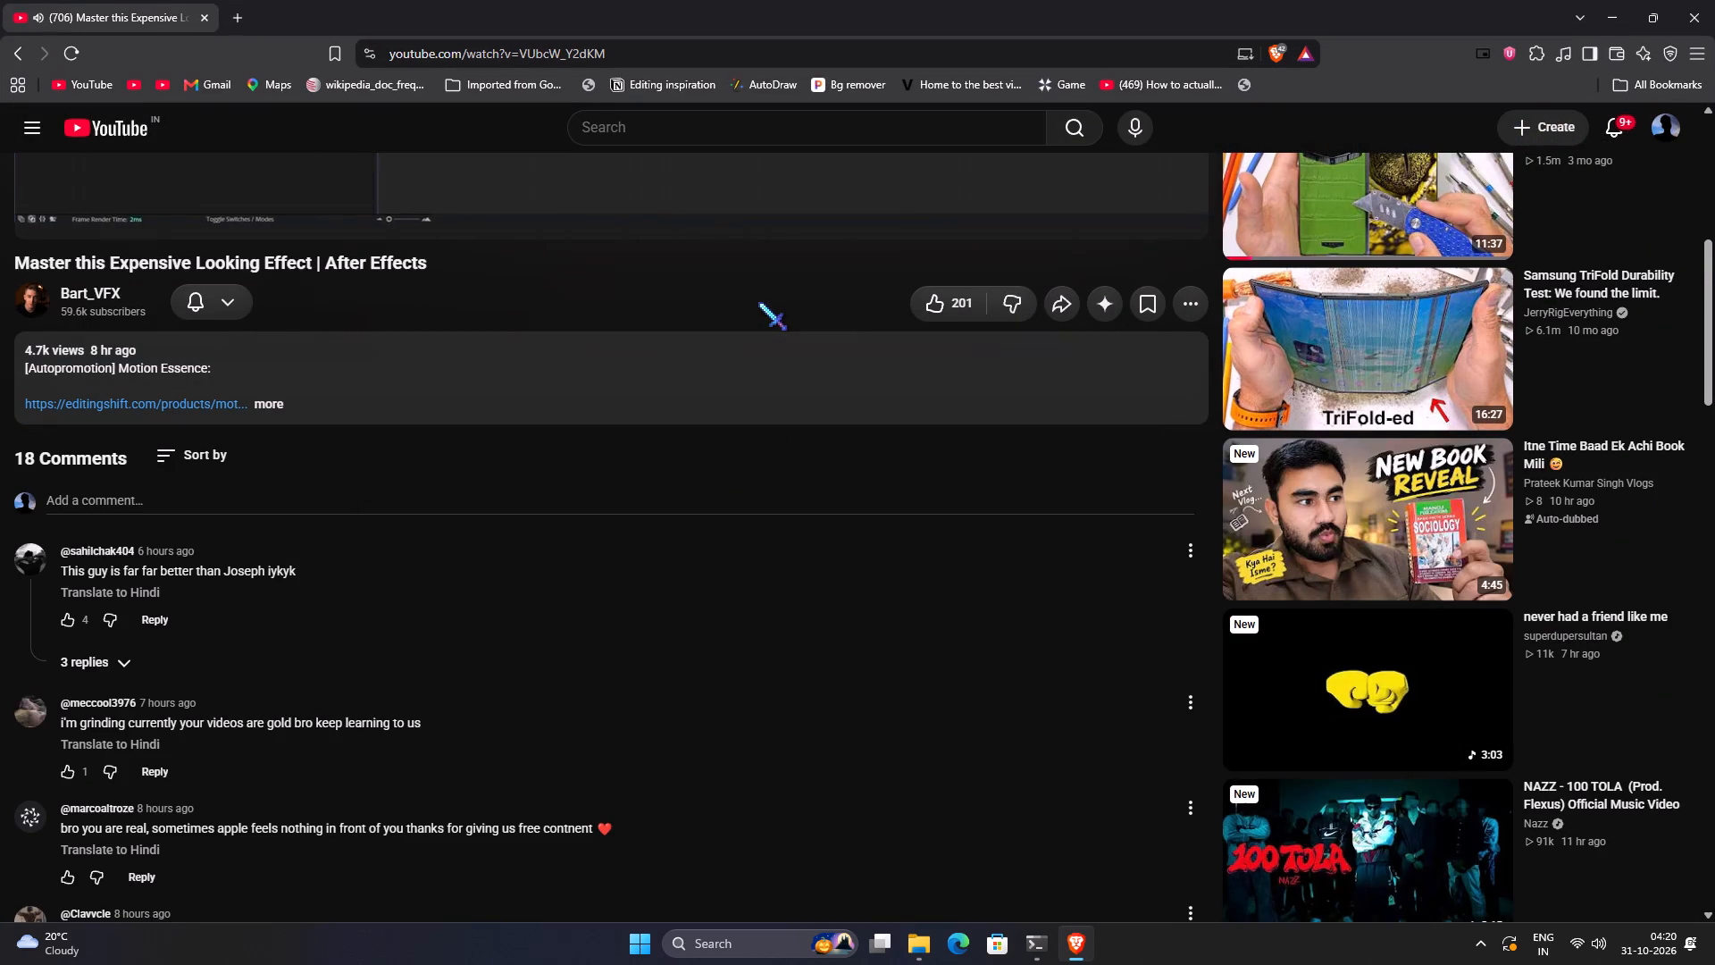
left_click(1367, 692)
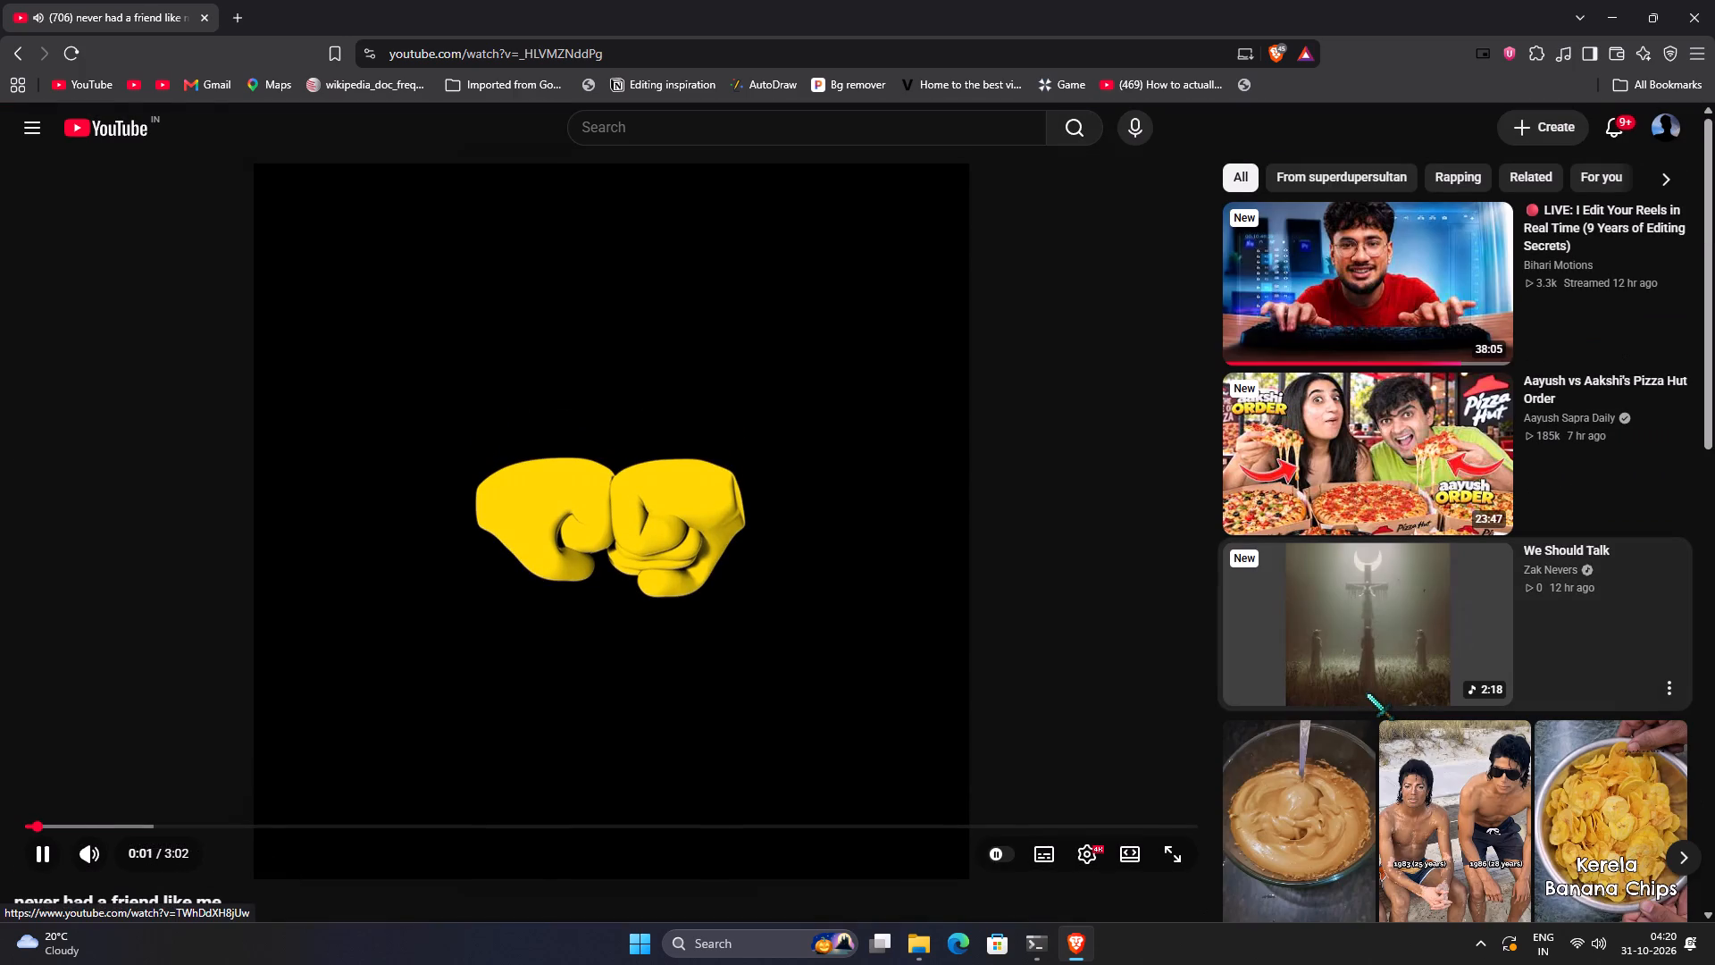
key("Right")
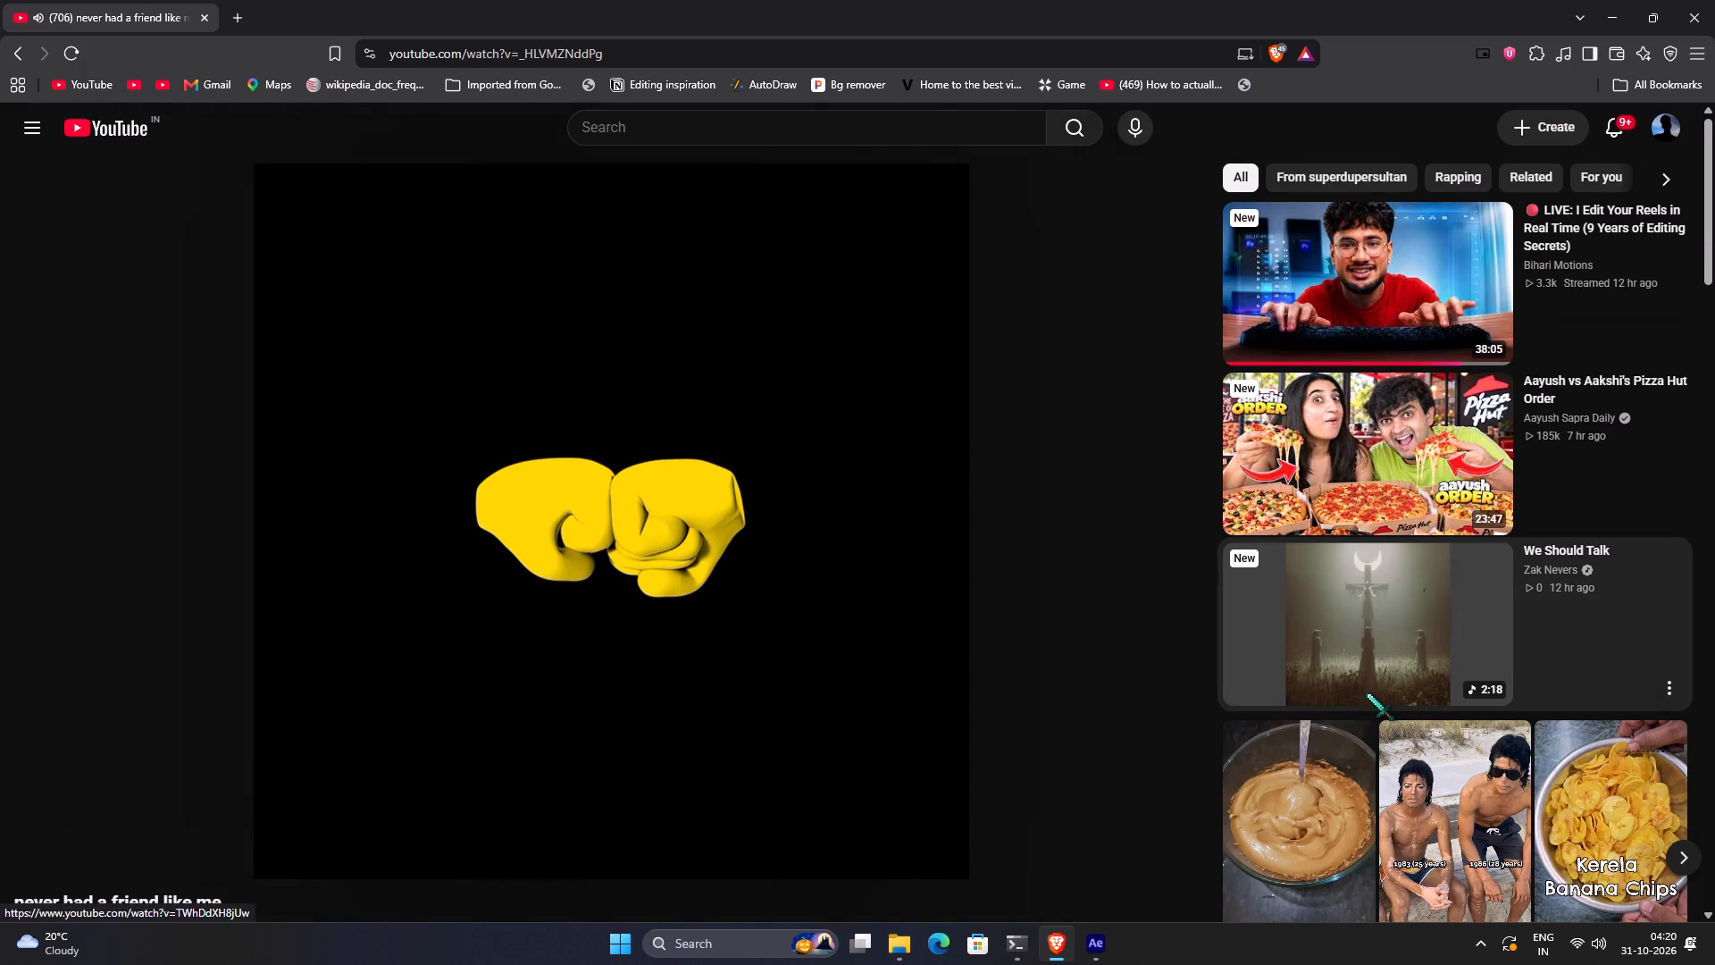
key("Right")
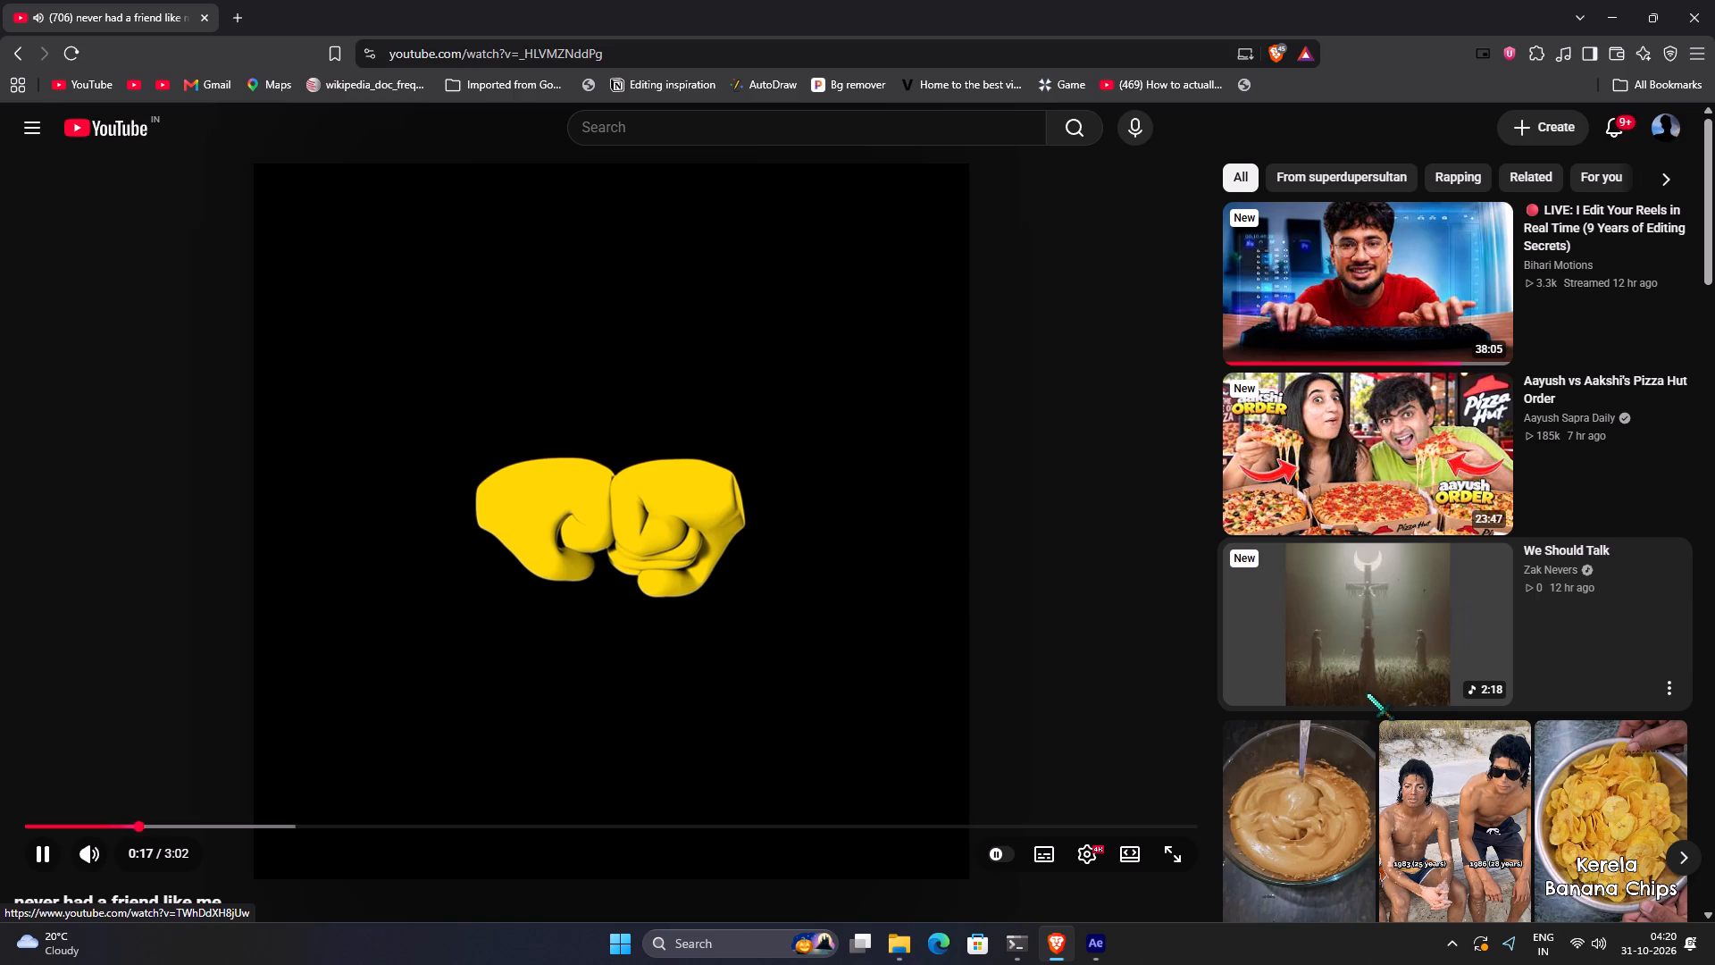
scroll(908, 717, "down", 1)
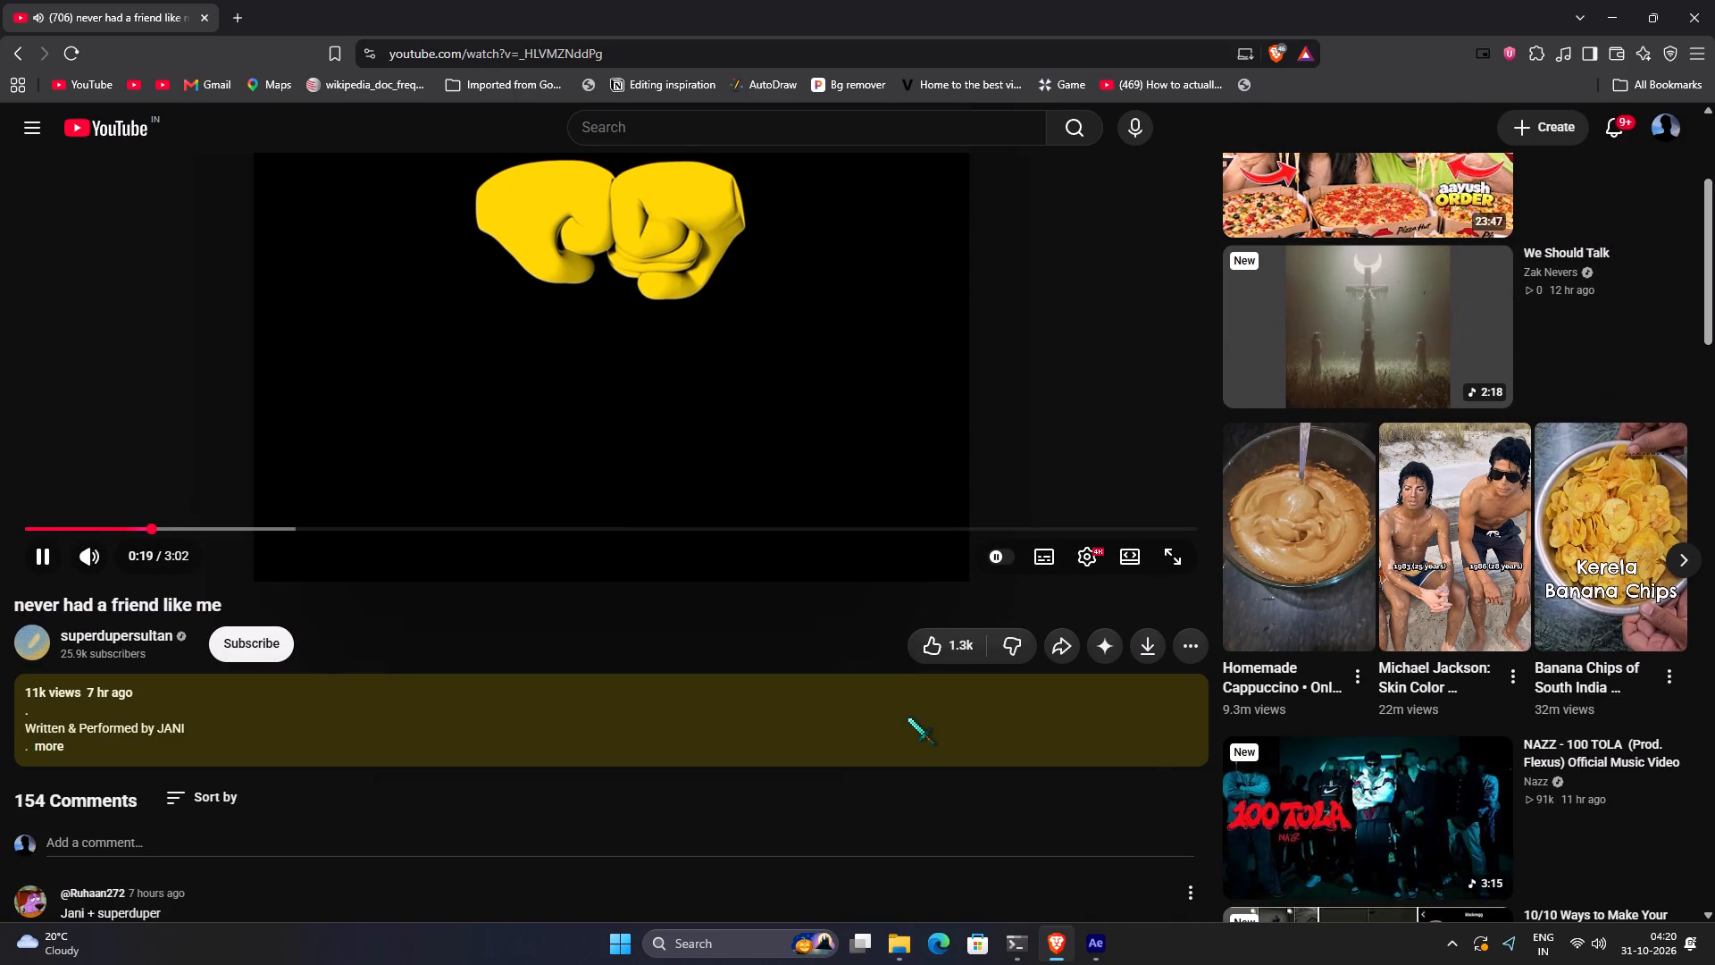
scroll(908, 717, "down", 1)
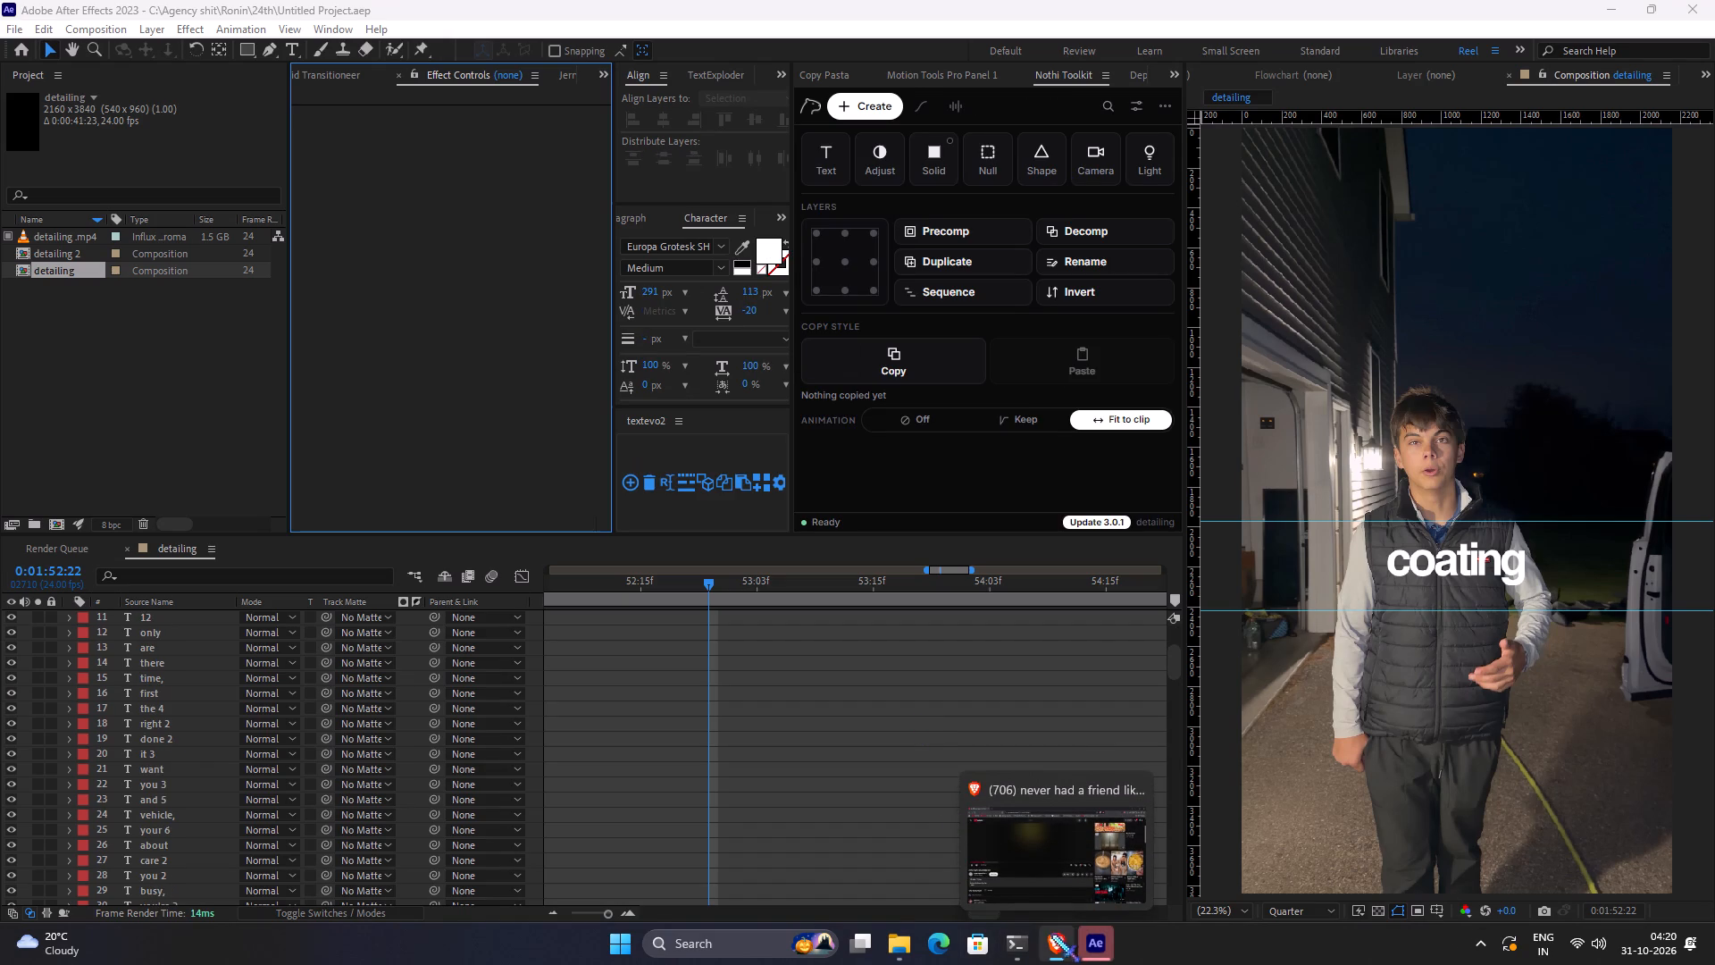
In After Effects, extend the start of the "coating 3" text layer back to where the "A" layer begins, at 0:01:52:20.
left_click(1086, 935)
scroll(590, 726, "down", 2)
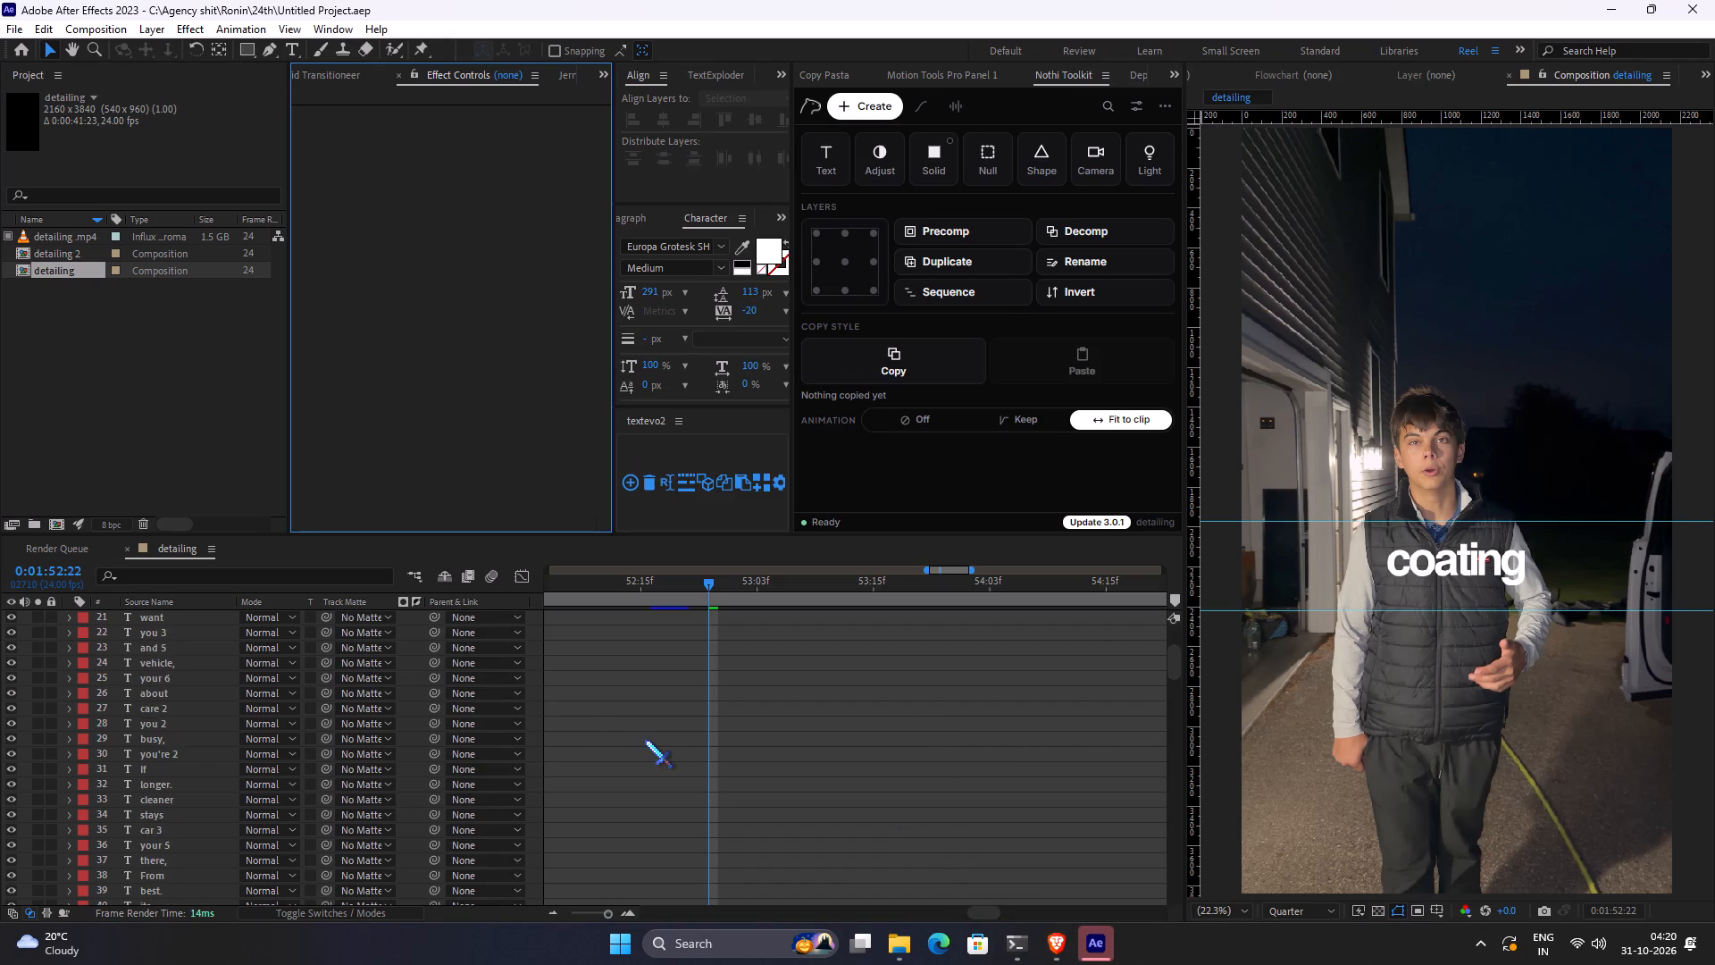
scroll(645, 740, "down", 5)
scroll(682, 747, "up", 3)
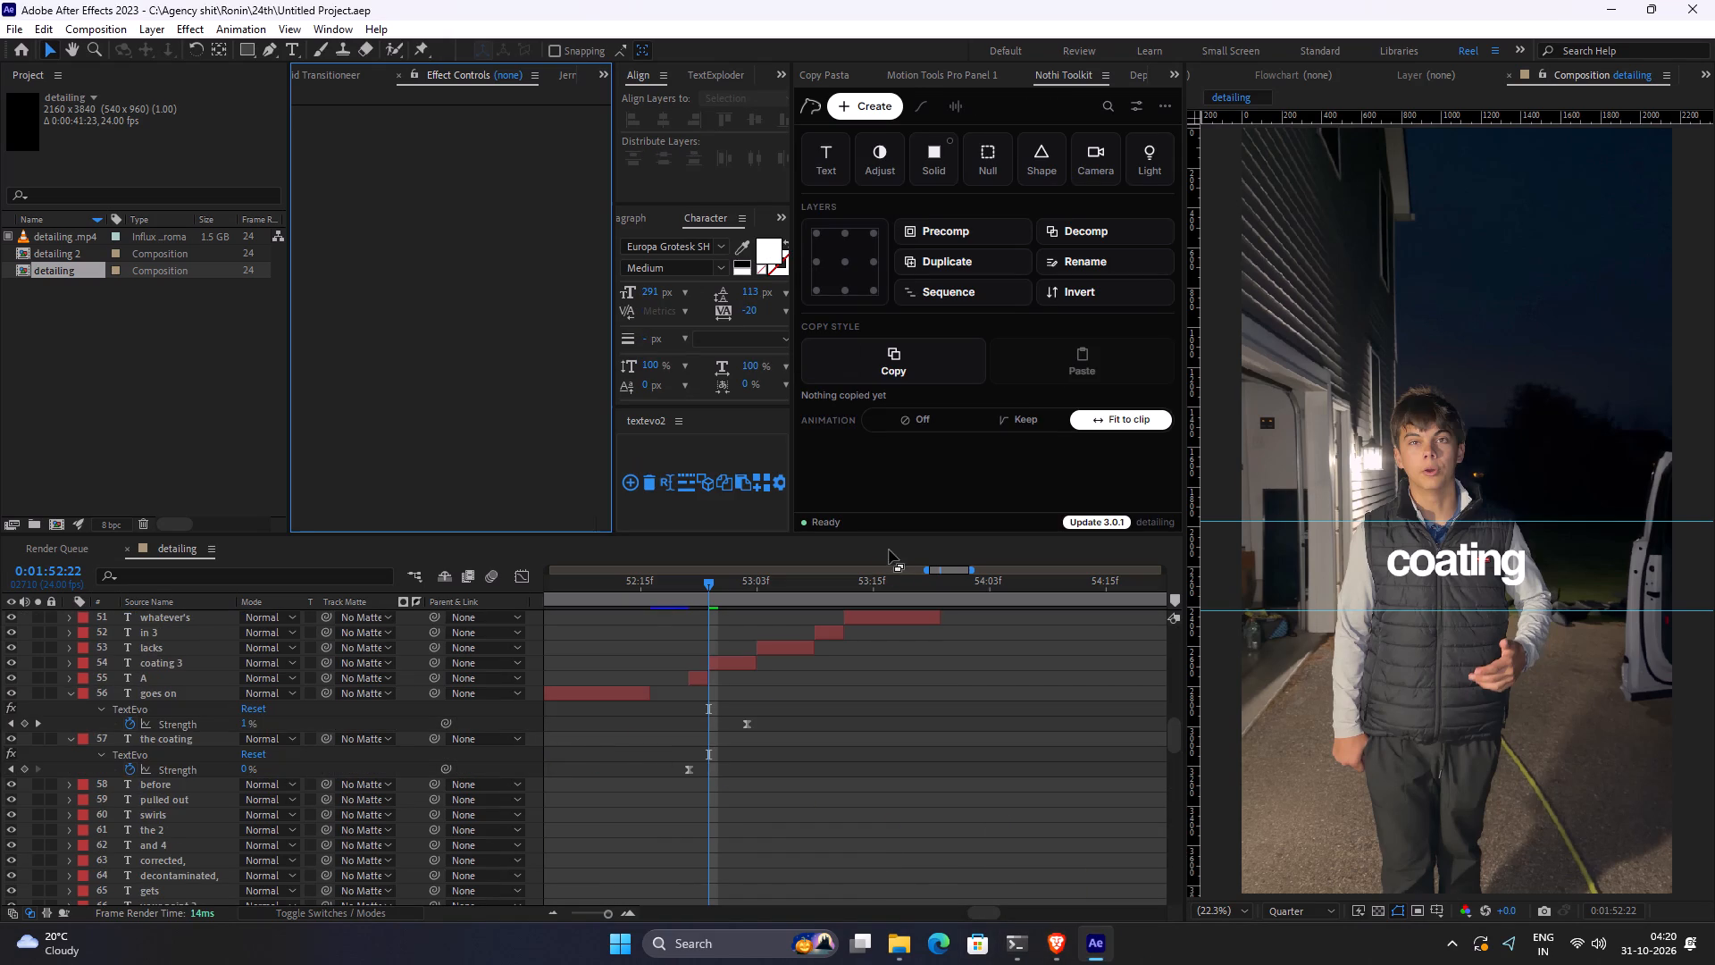
scroll(481, 650, "up", 1, "alt")
scroll(938, 688, "up", 1, "alt")
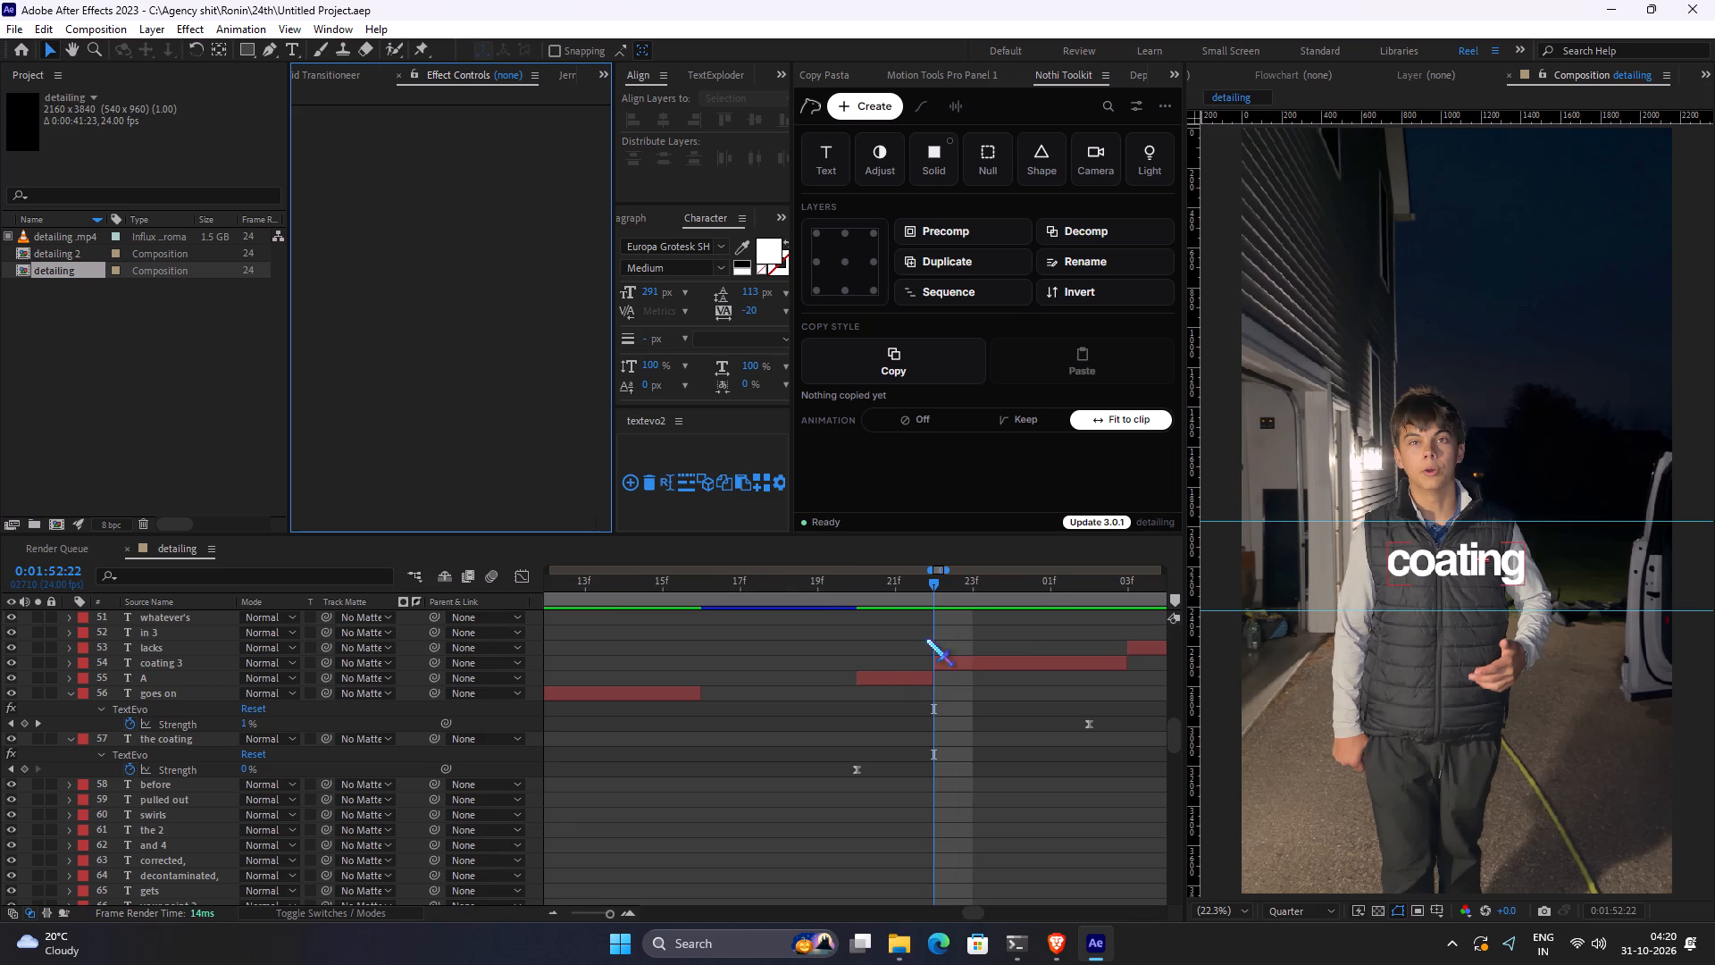
left_click(859, 575)
left_click(882, 595)
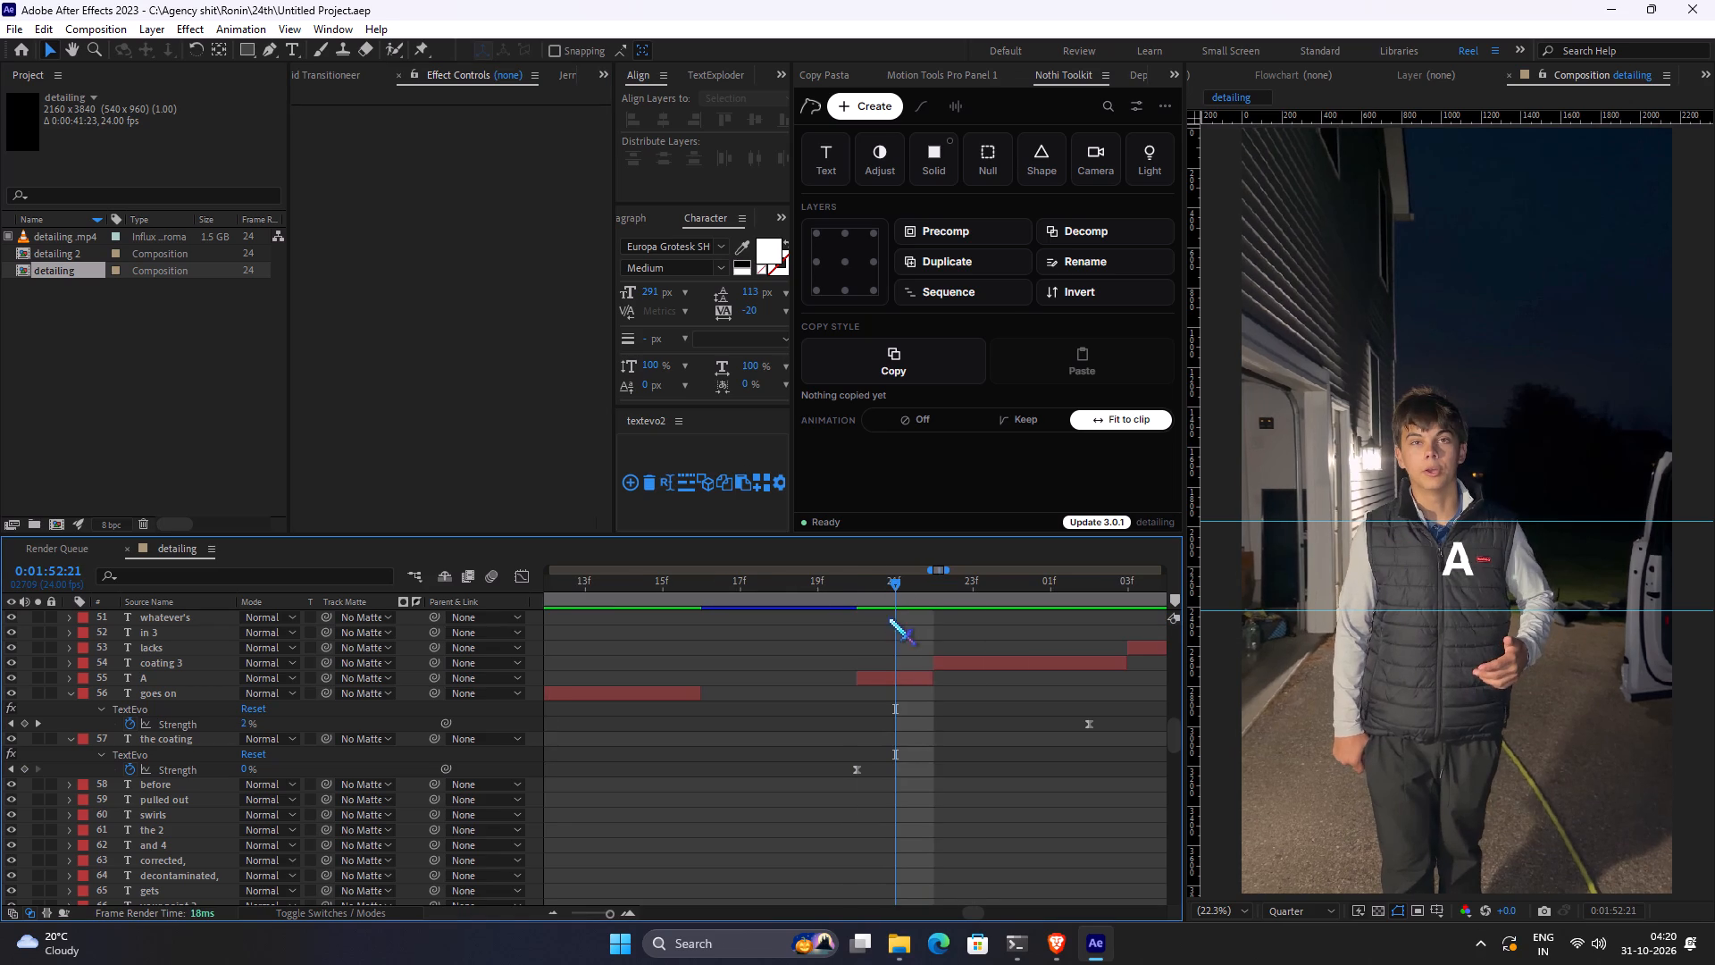
left_click(942, 597)
left_click(899, 589)
left_click_drag(933, 662, 866, 664)
Change the text of the "coating 3" layer to "a coating".
double_click(1393, 561)
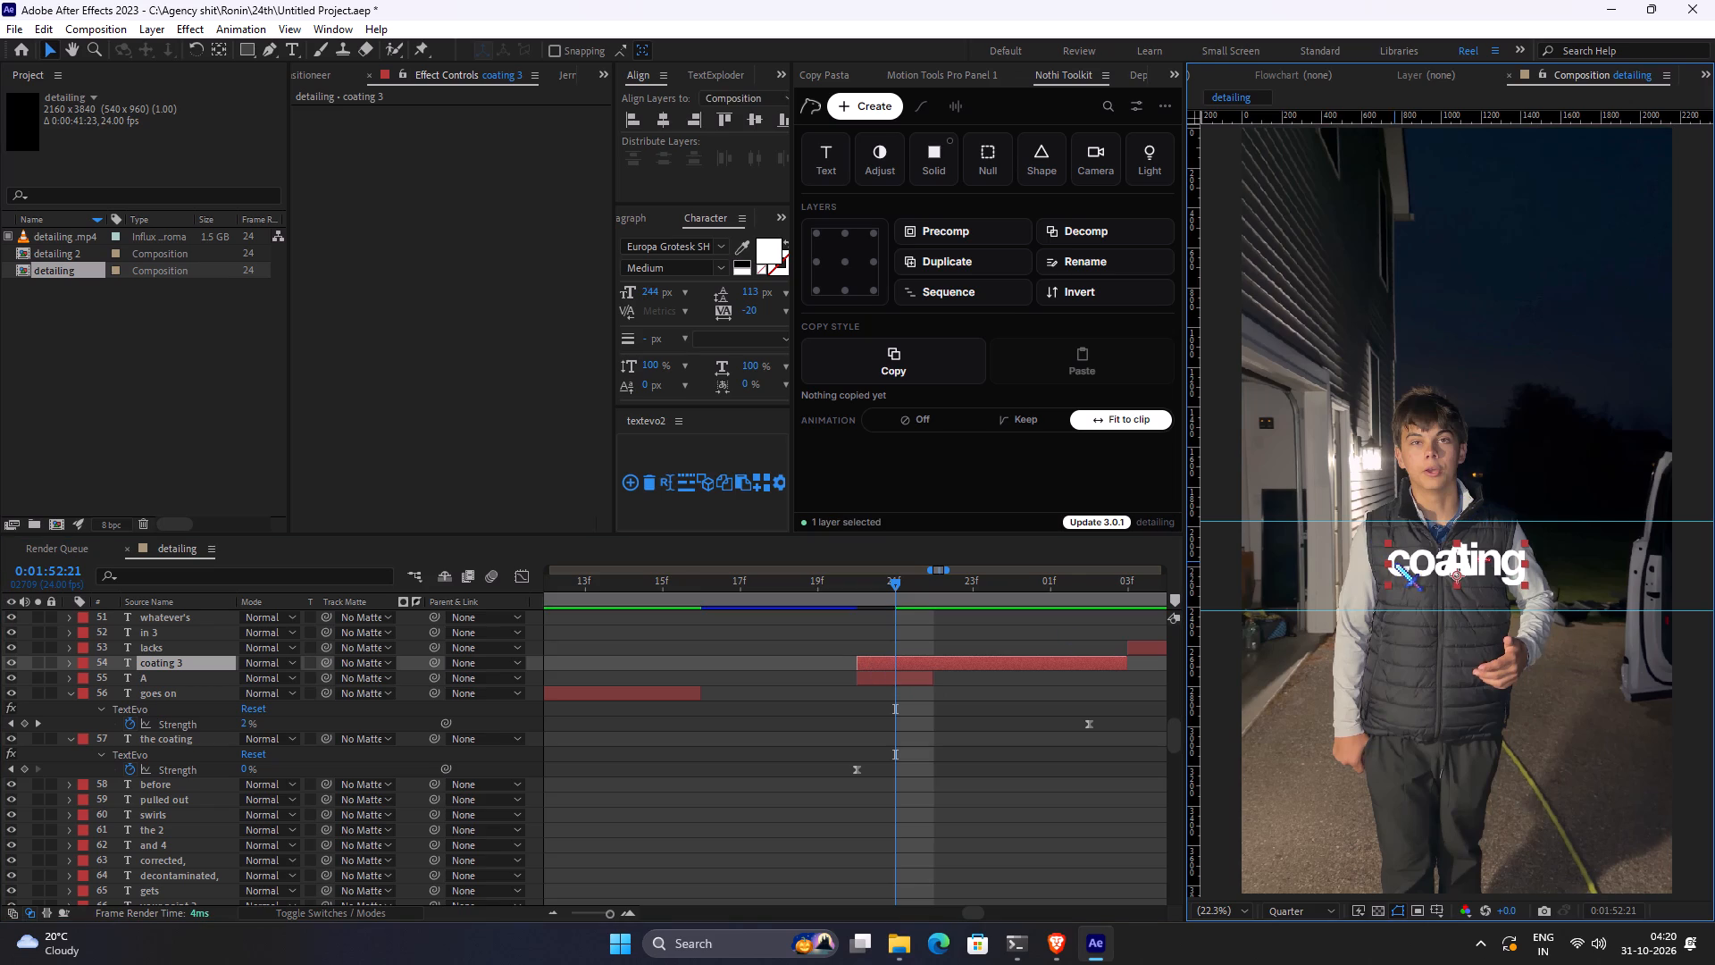
left_click(1399, 564)
double_click(1398, 564)
left_click(1393, 564)
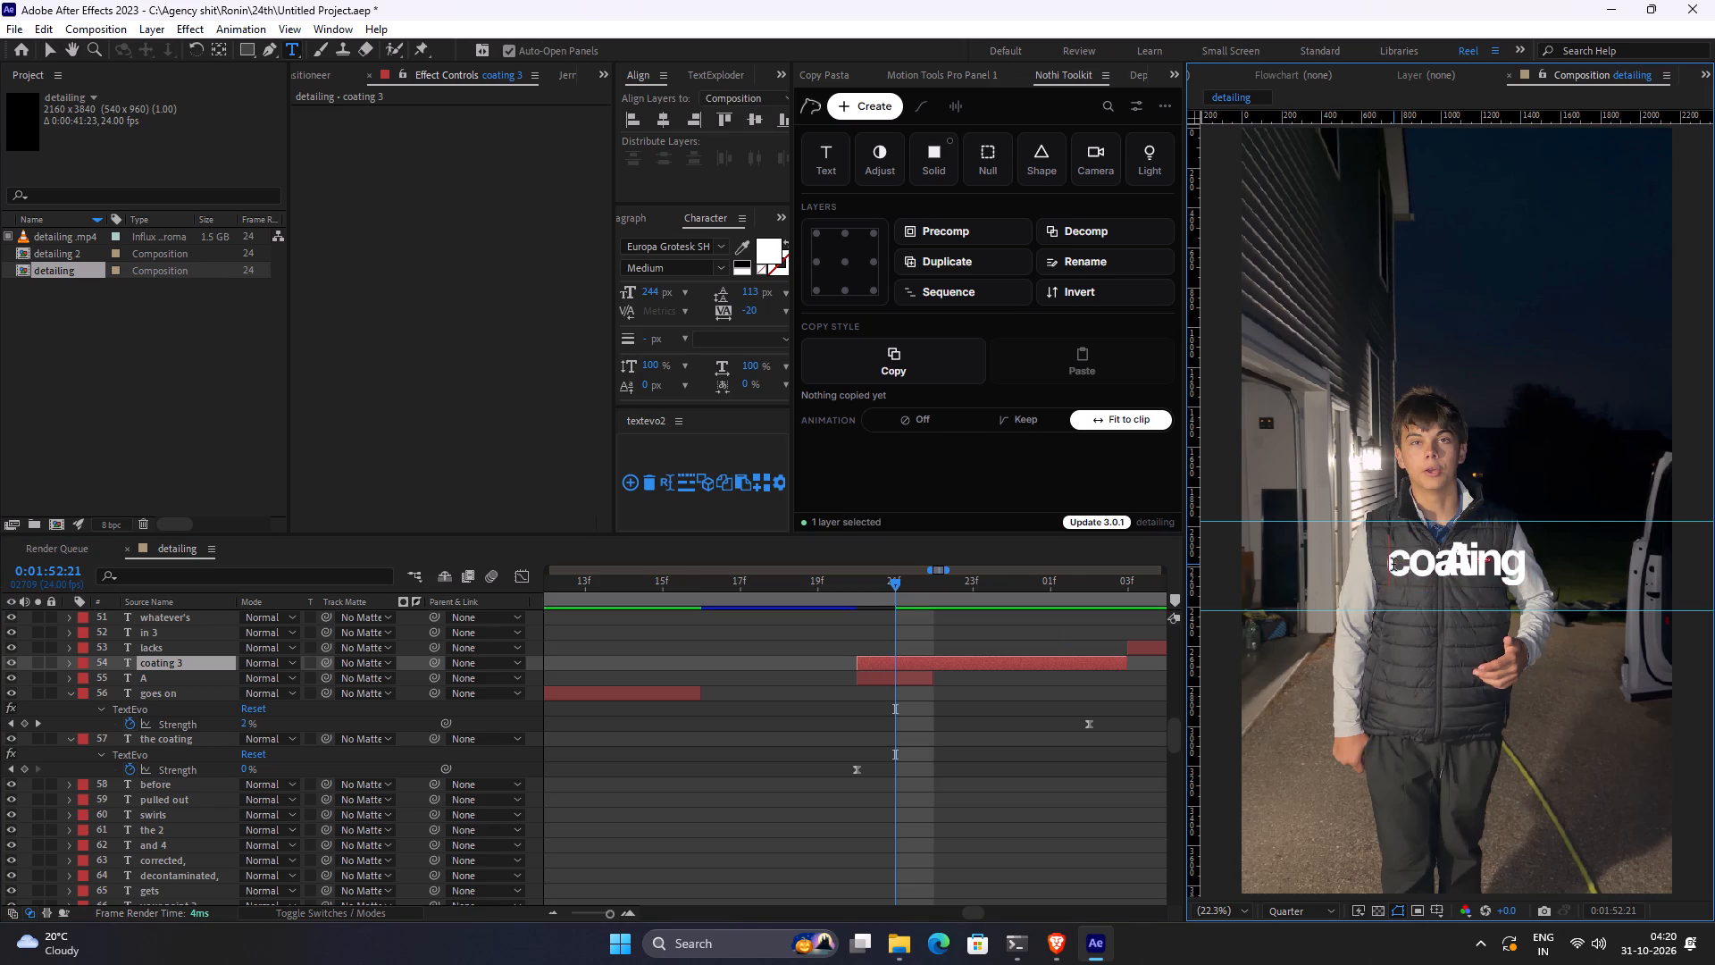
key("a")
key("space")
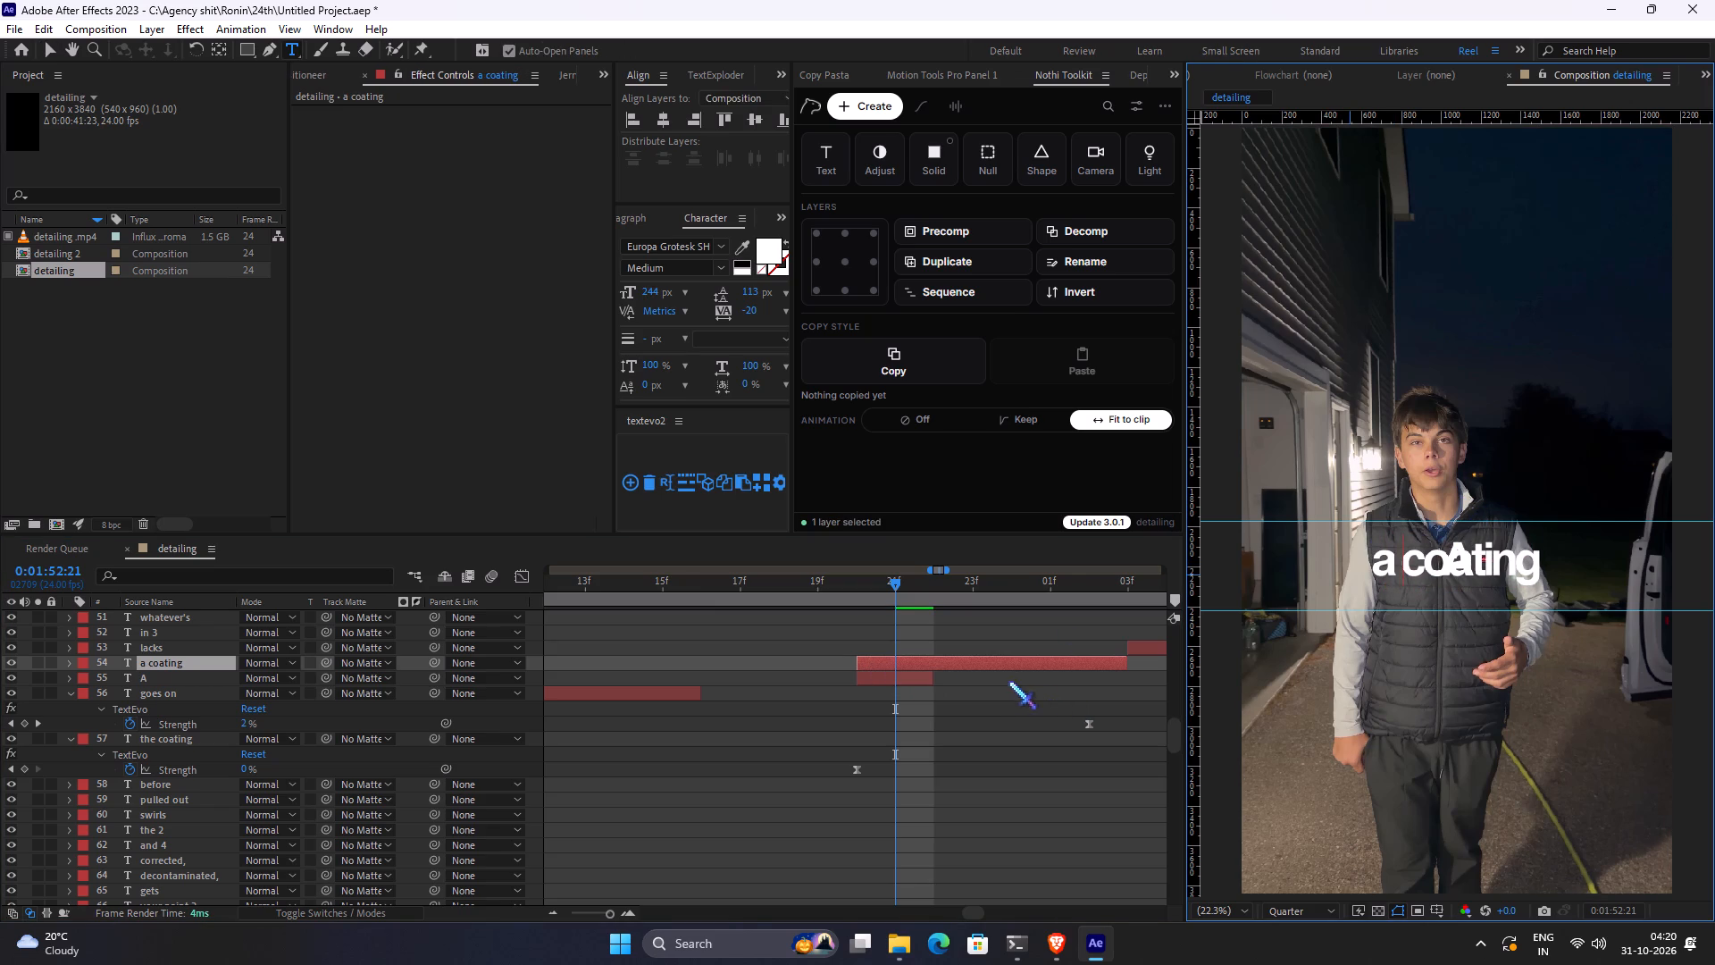
Delete the separate "A" text layer beneath the "a coating" layer.
left_click(933, 648)
left_click(900, 669)
left_click(906, 679)
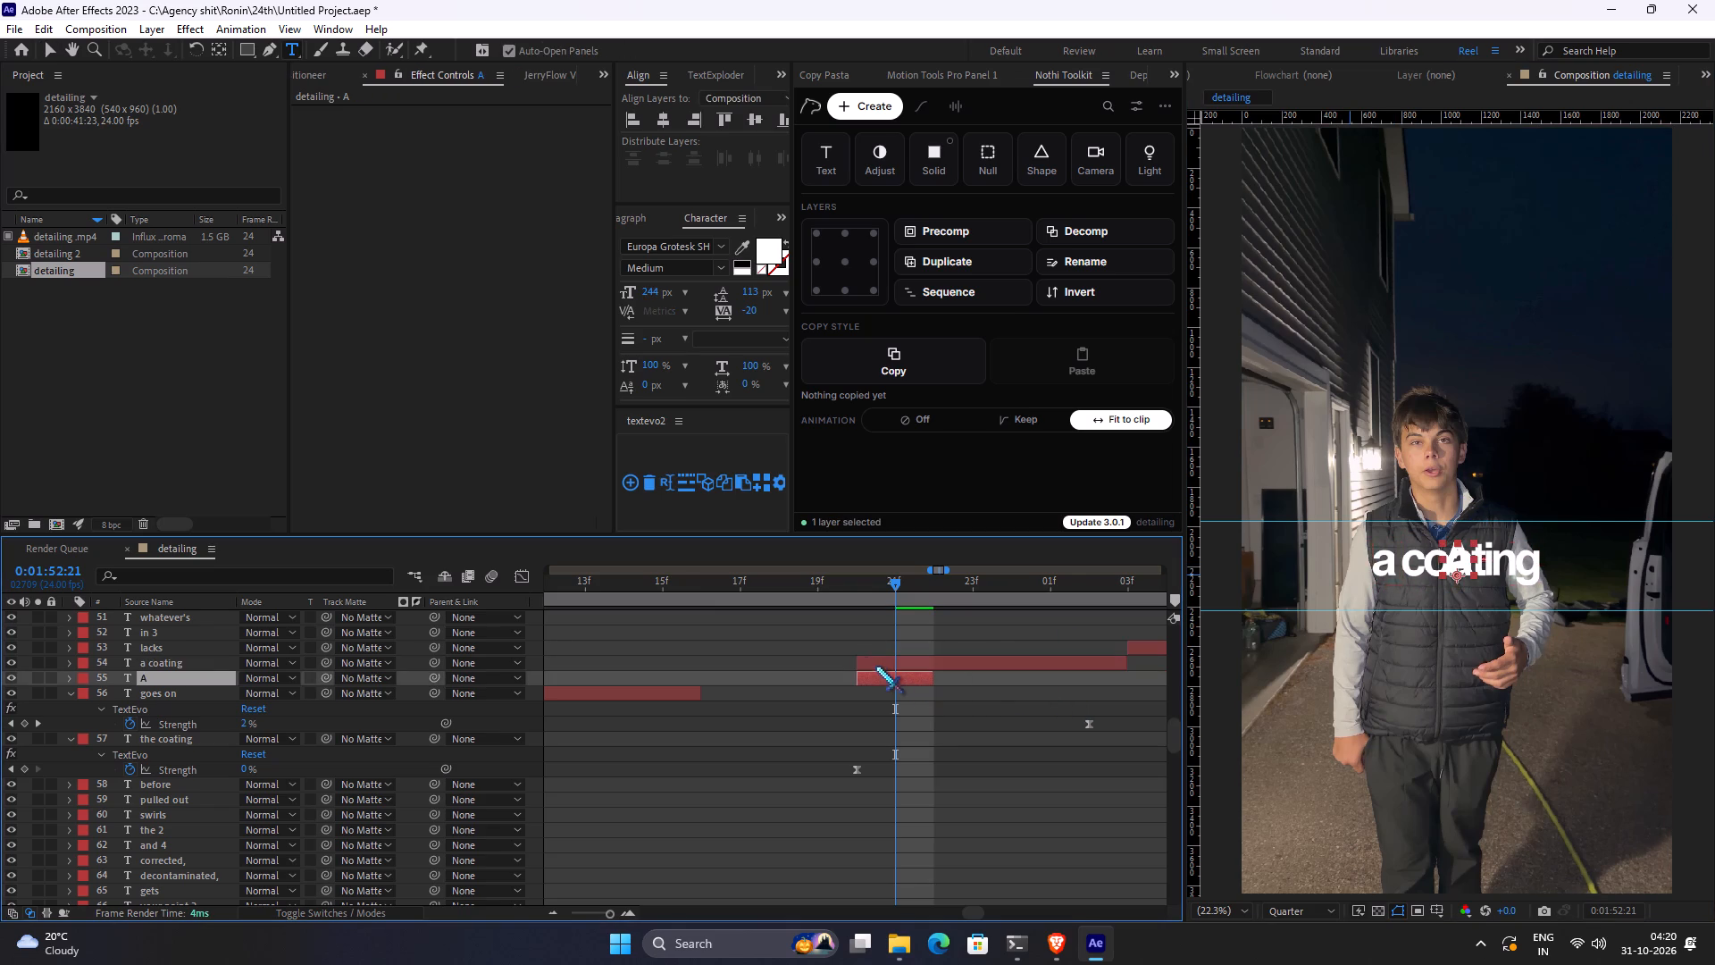
key("Delete")
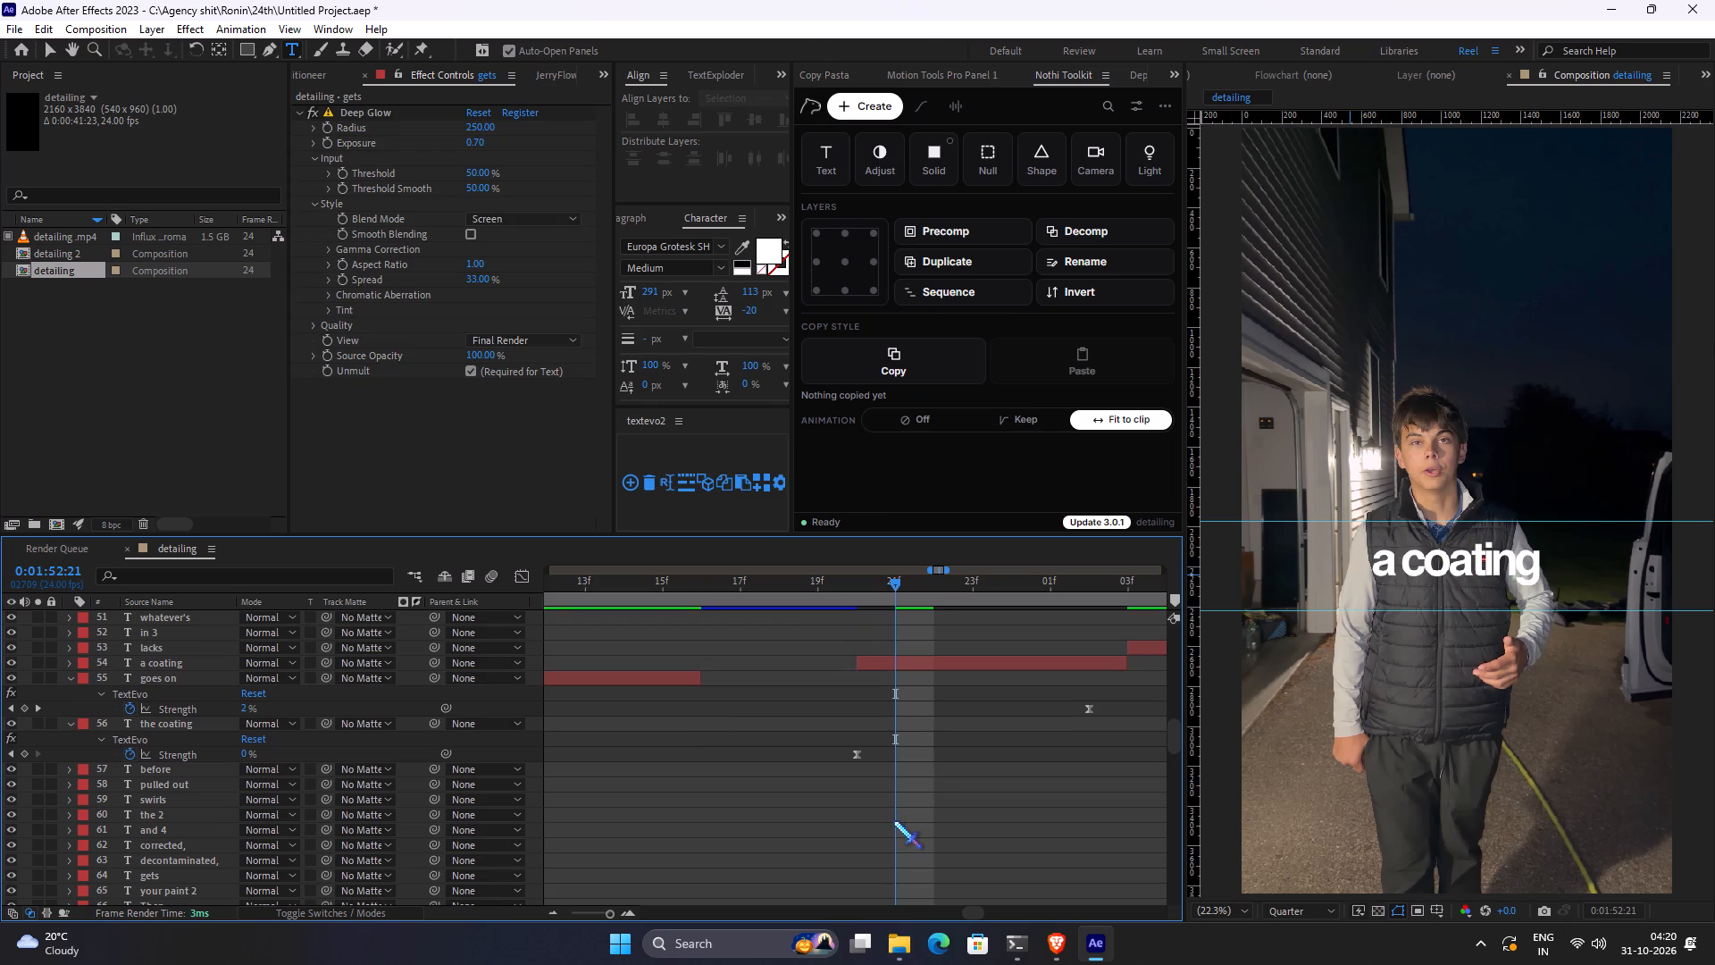
Add a TextEvo animation based on words to the "a coating" layer, starting at 0:01:52:20.
left_click(863, 596)
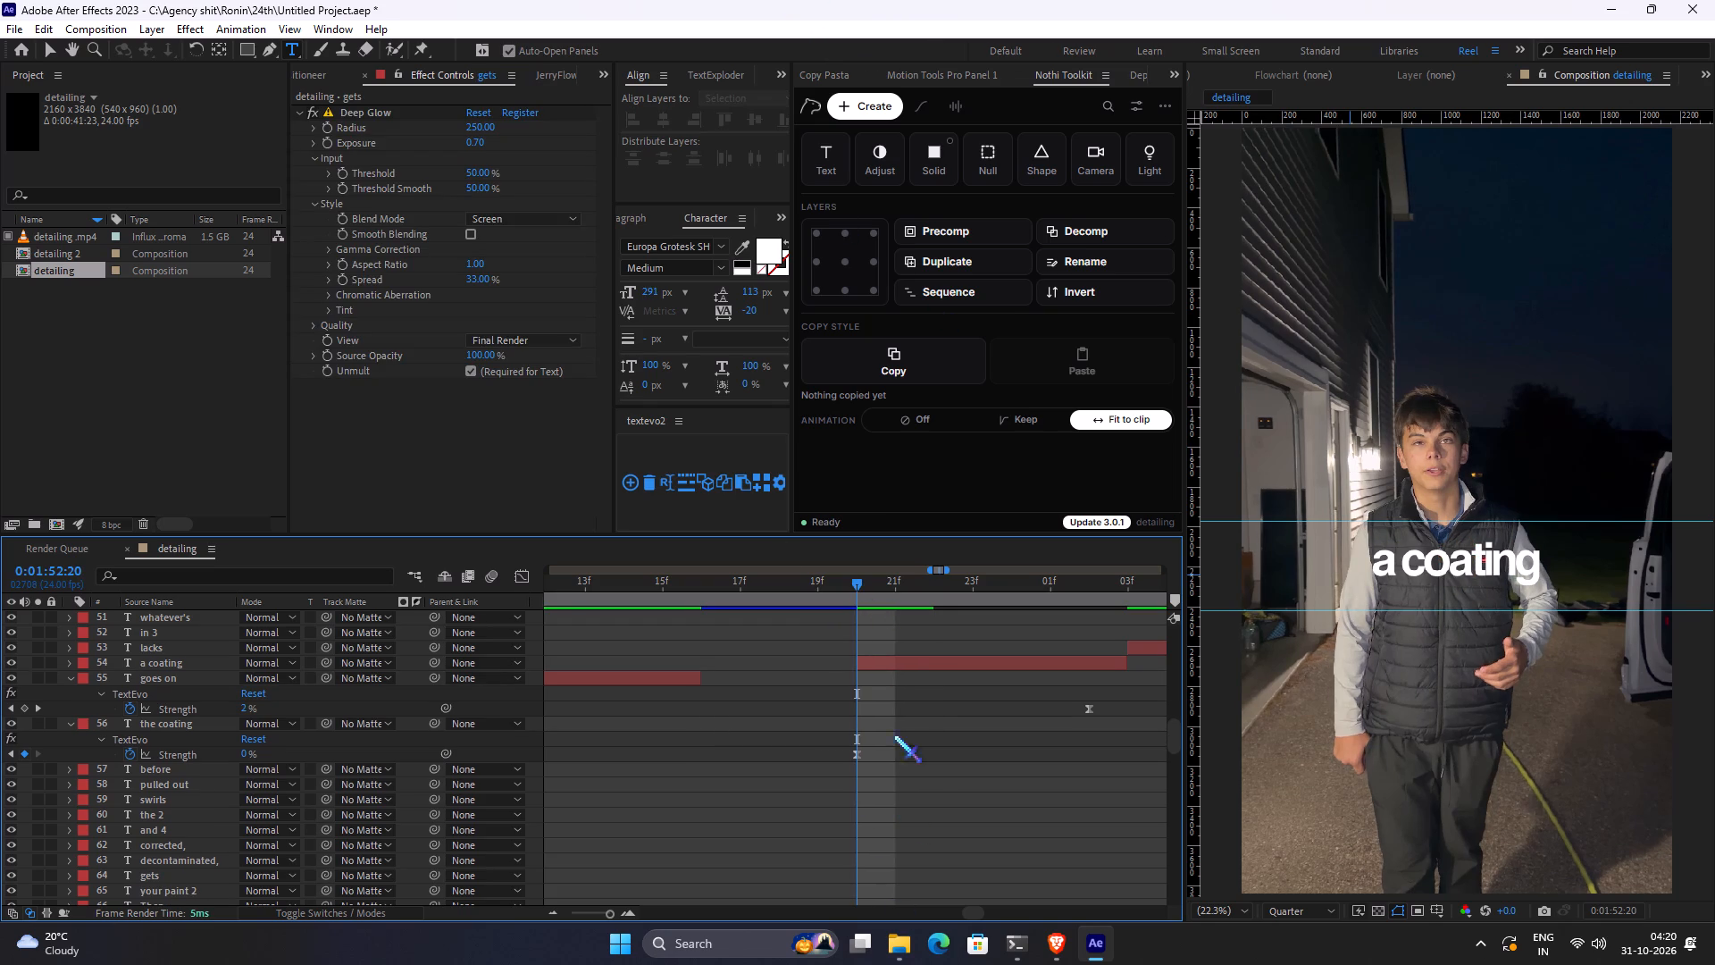
left_click(886, 667)
left_click(625, 482)
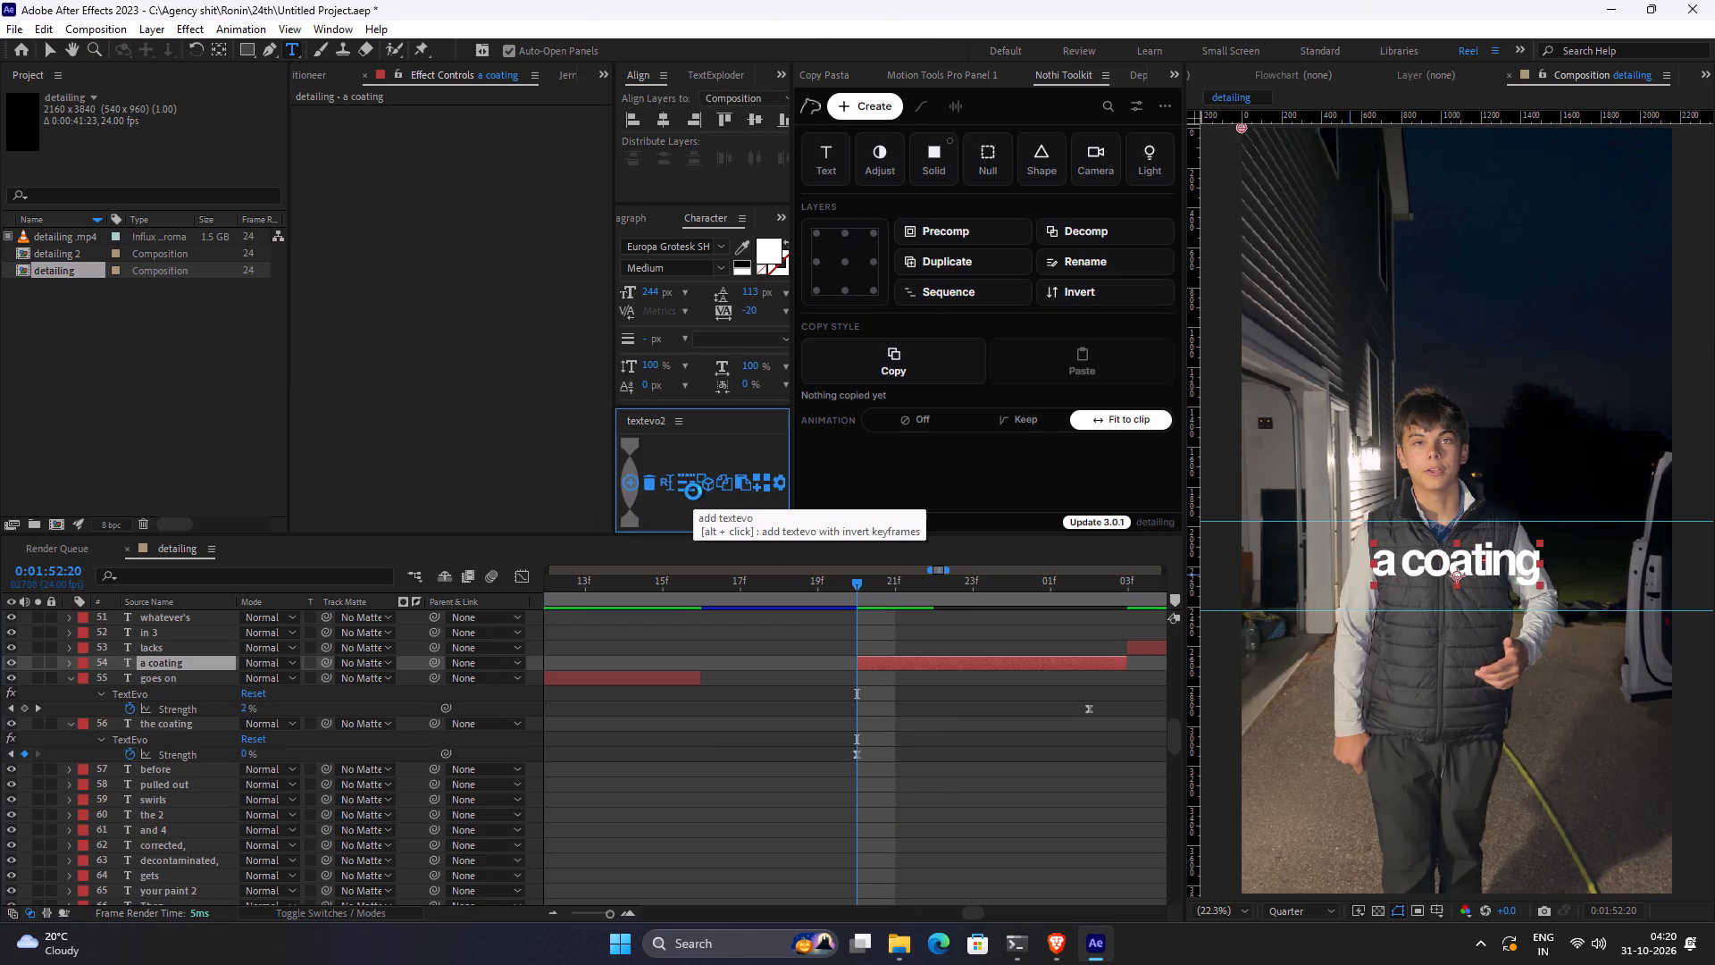
left_click(685, 486)
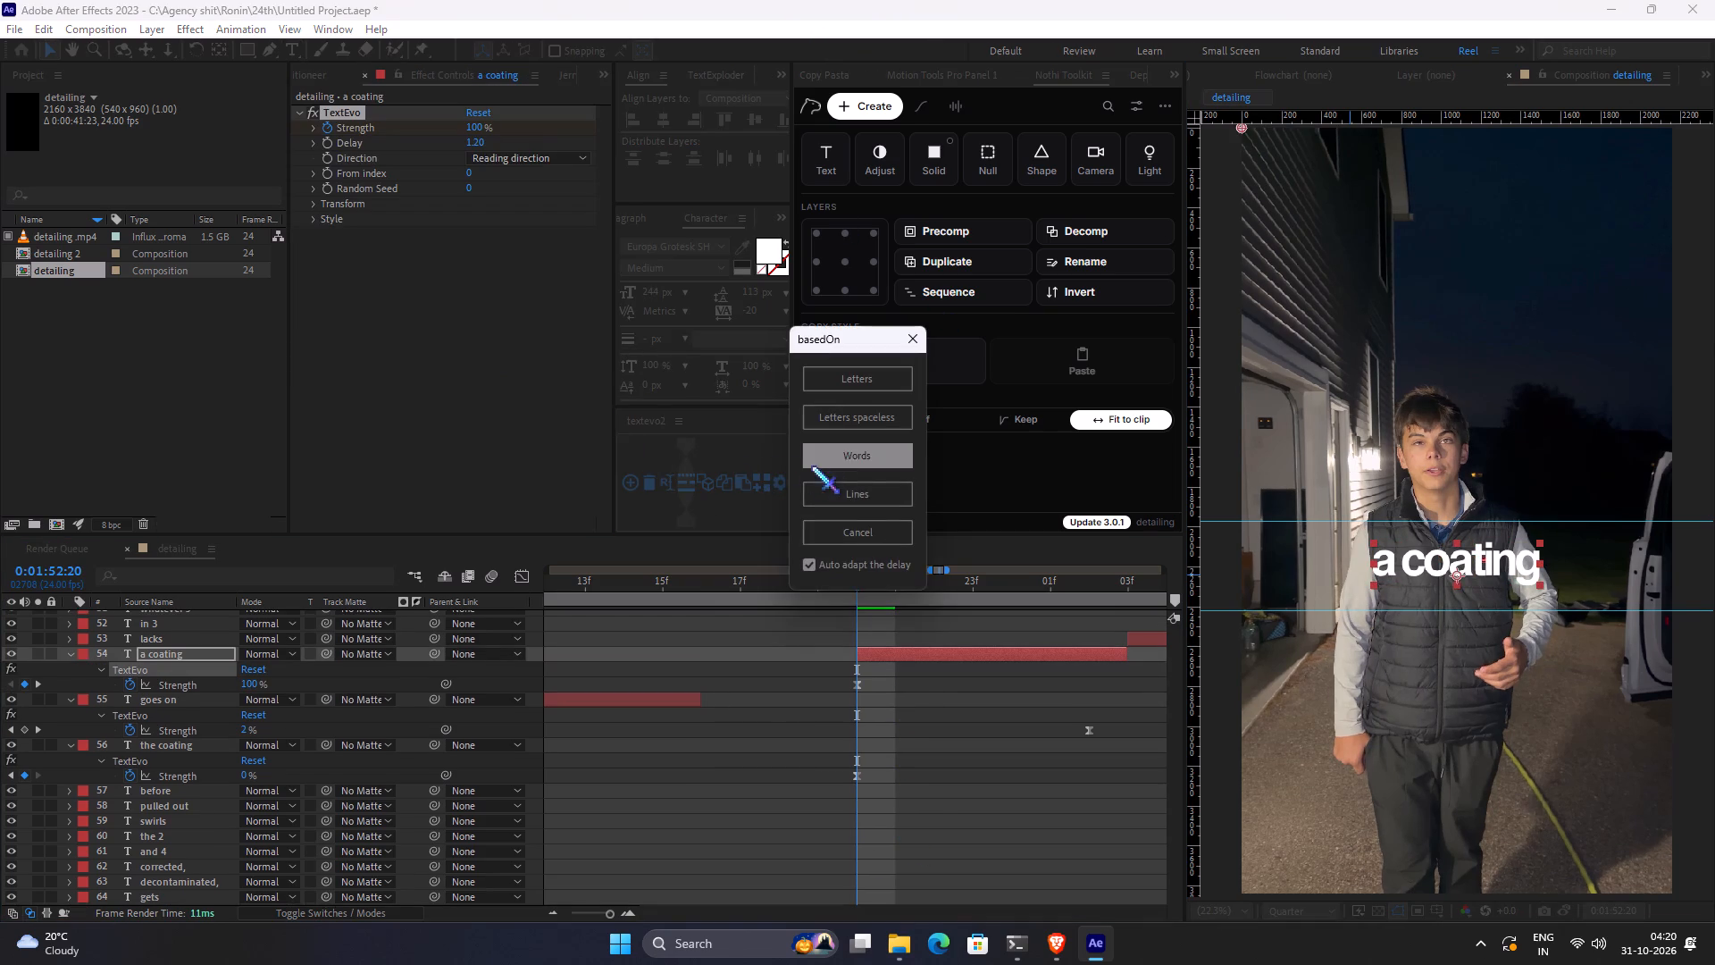
left_click(843, 459)
Set the TextEvo transform of "a coating" to an X position of 63 and an opacity of 0%.
left_click(312, 206)
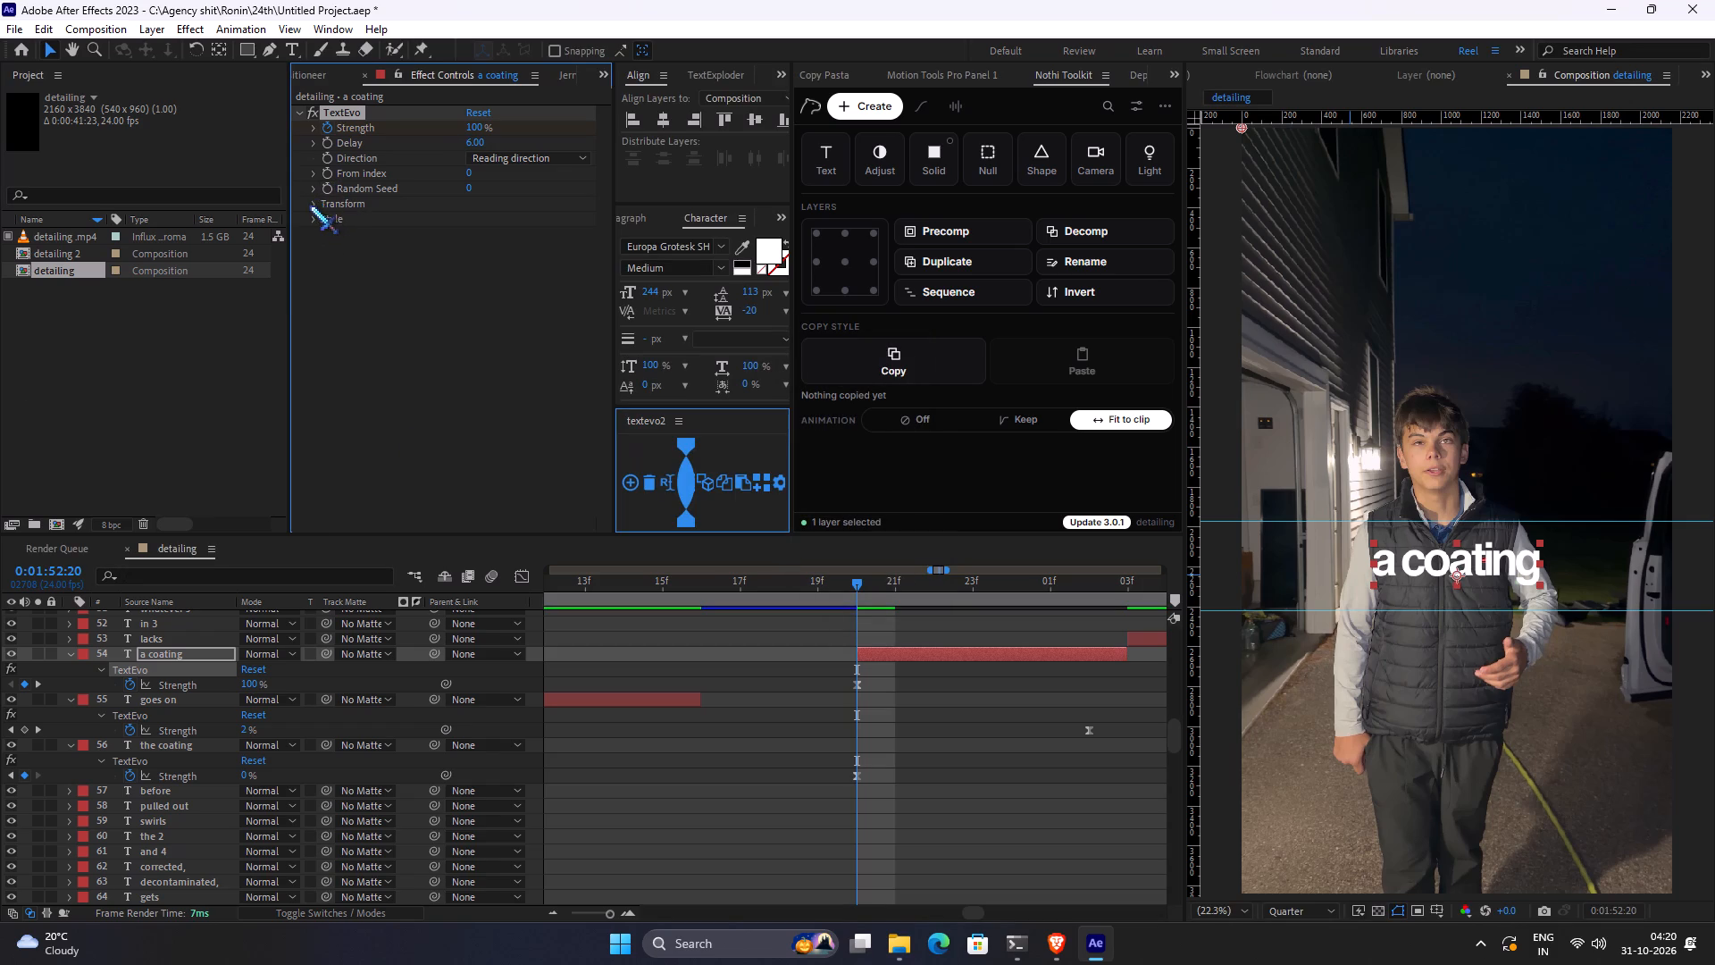
left_click(322, 234)
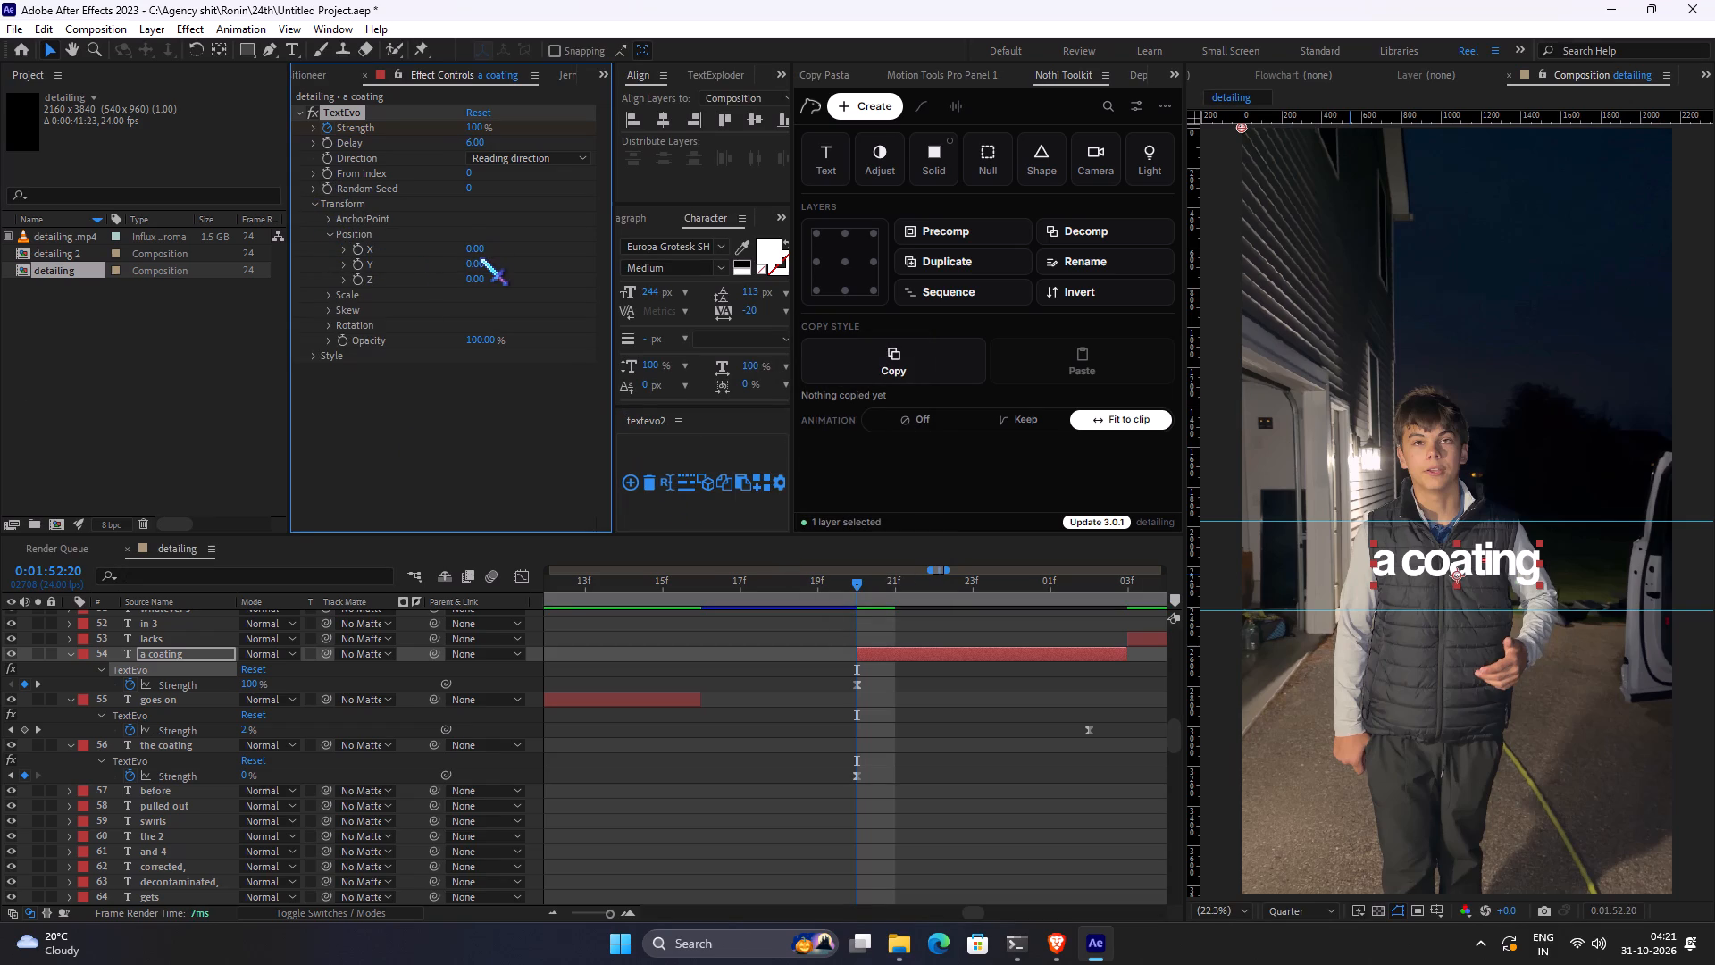
left_click_drag(470, 255, 523, 252)
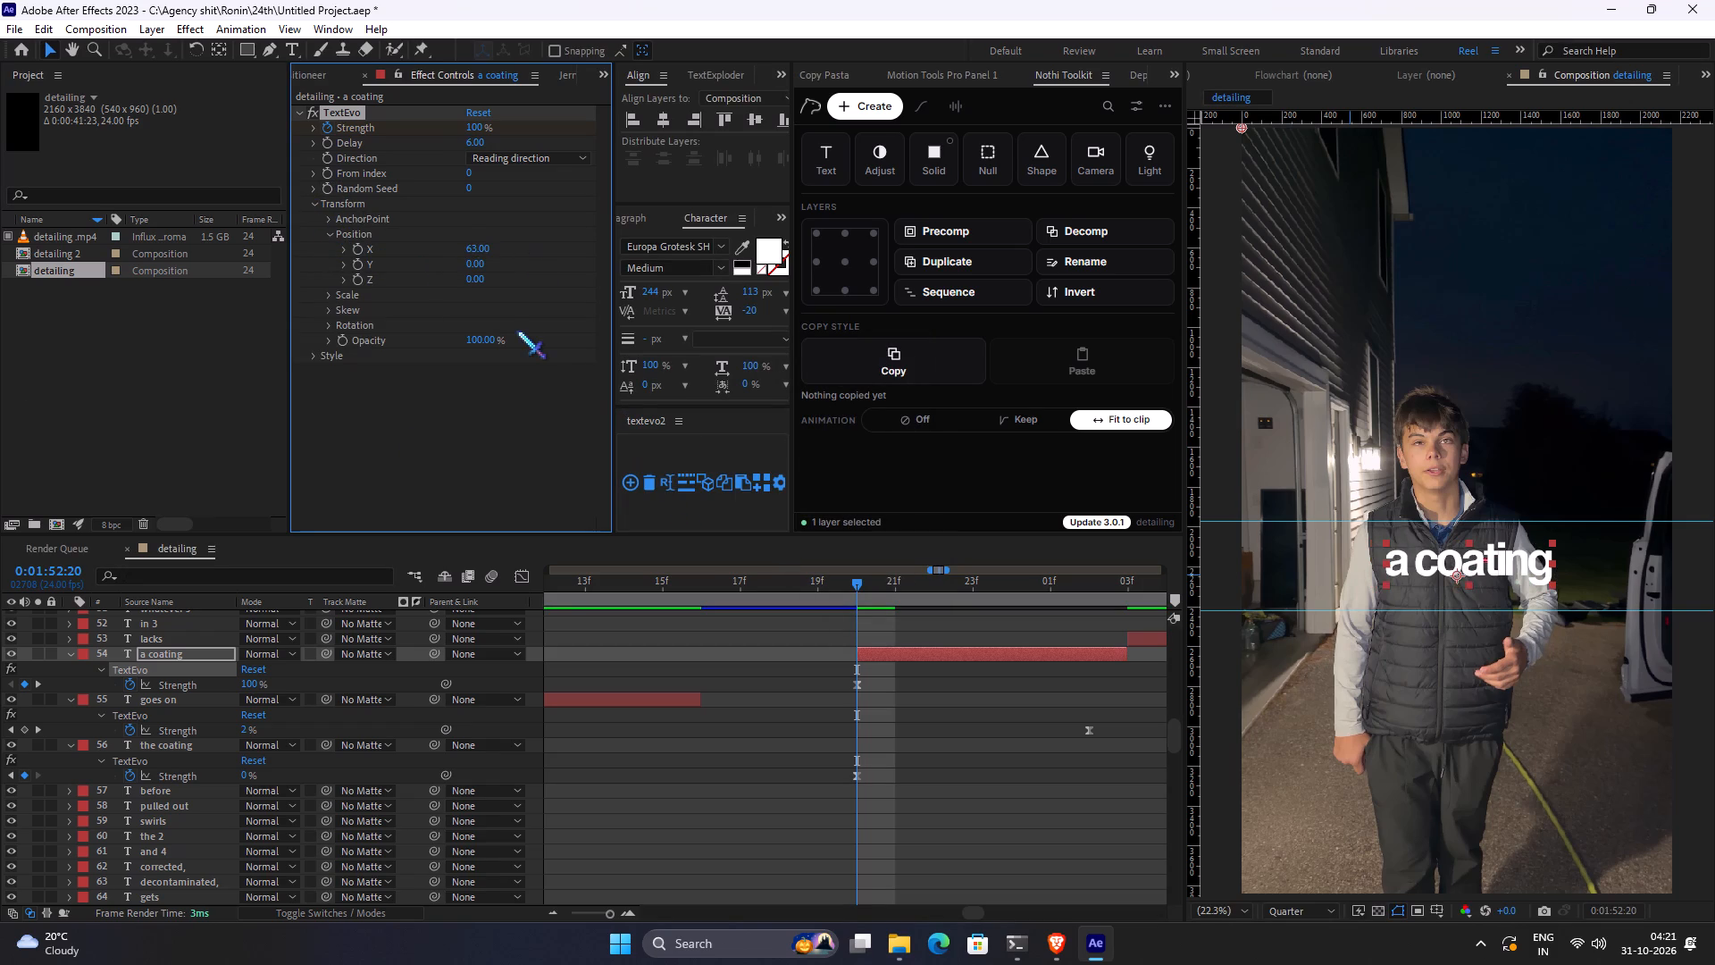
left_click_drag(477, 341, 103, 387)
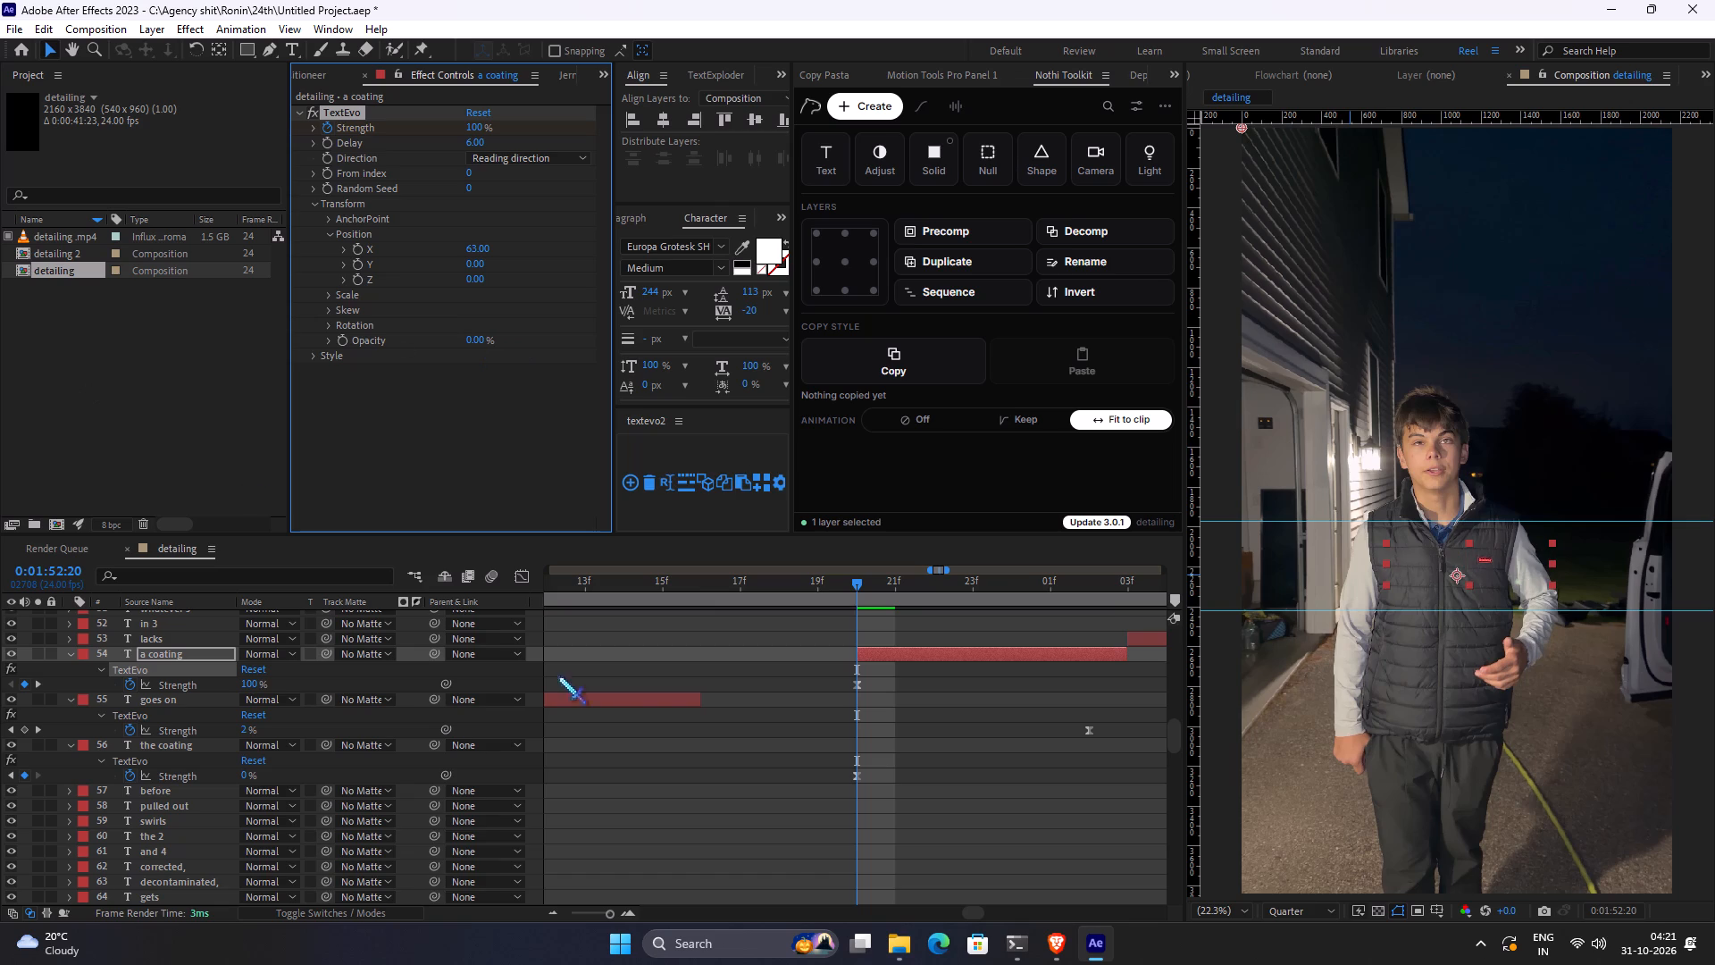
Preview the "a coating" animation and move its ending TextEvo Strength keyframe earlier, to 0:01:53:02.
key("space")
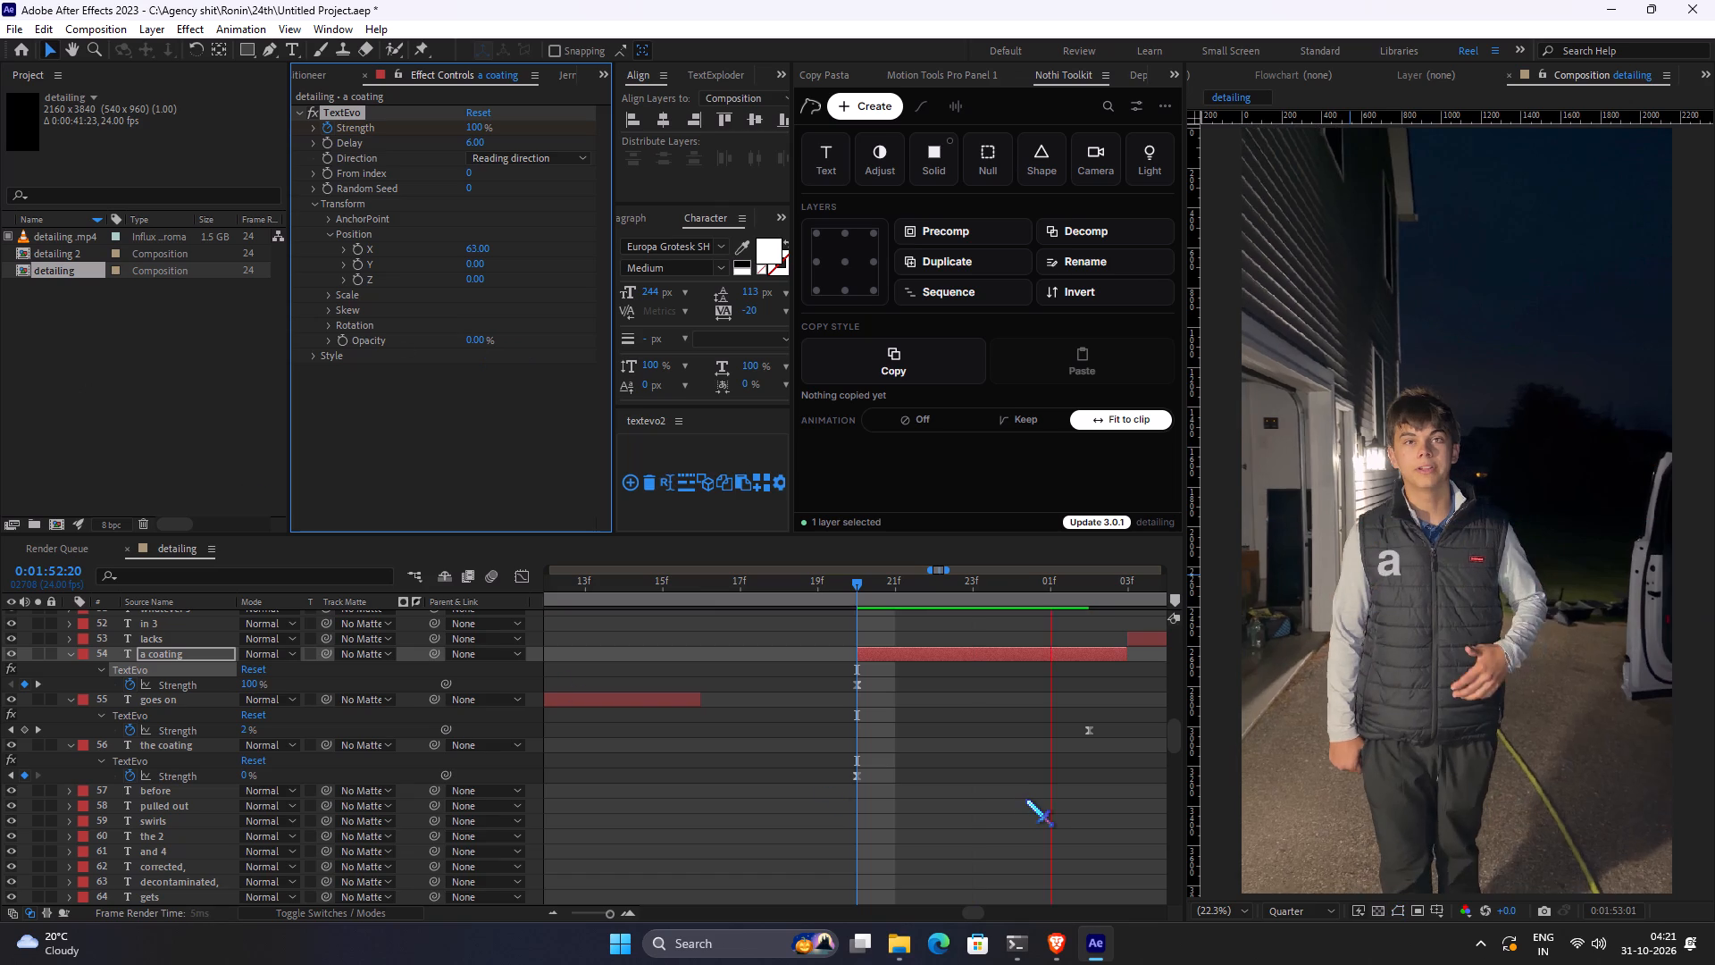
key("space")
scroll(836, 659, "down", 2, "alt")
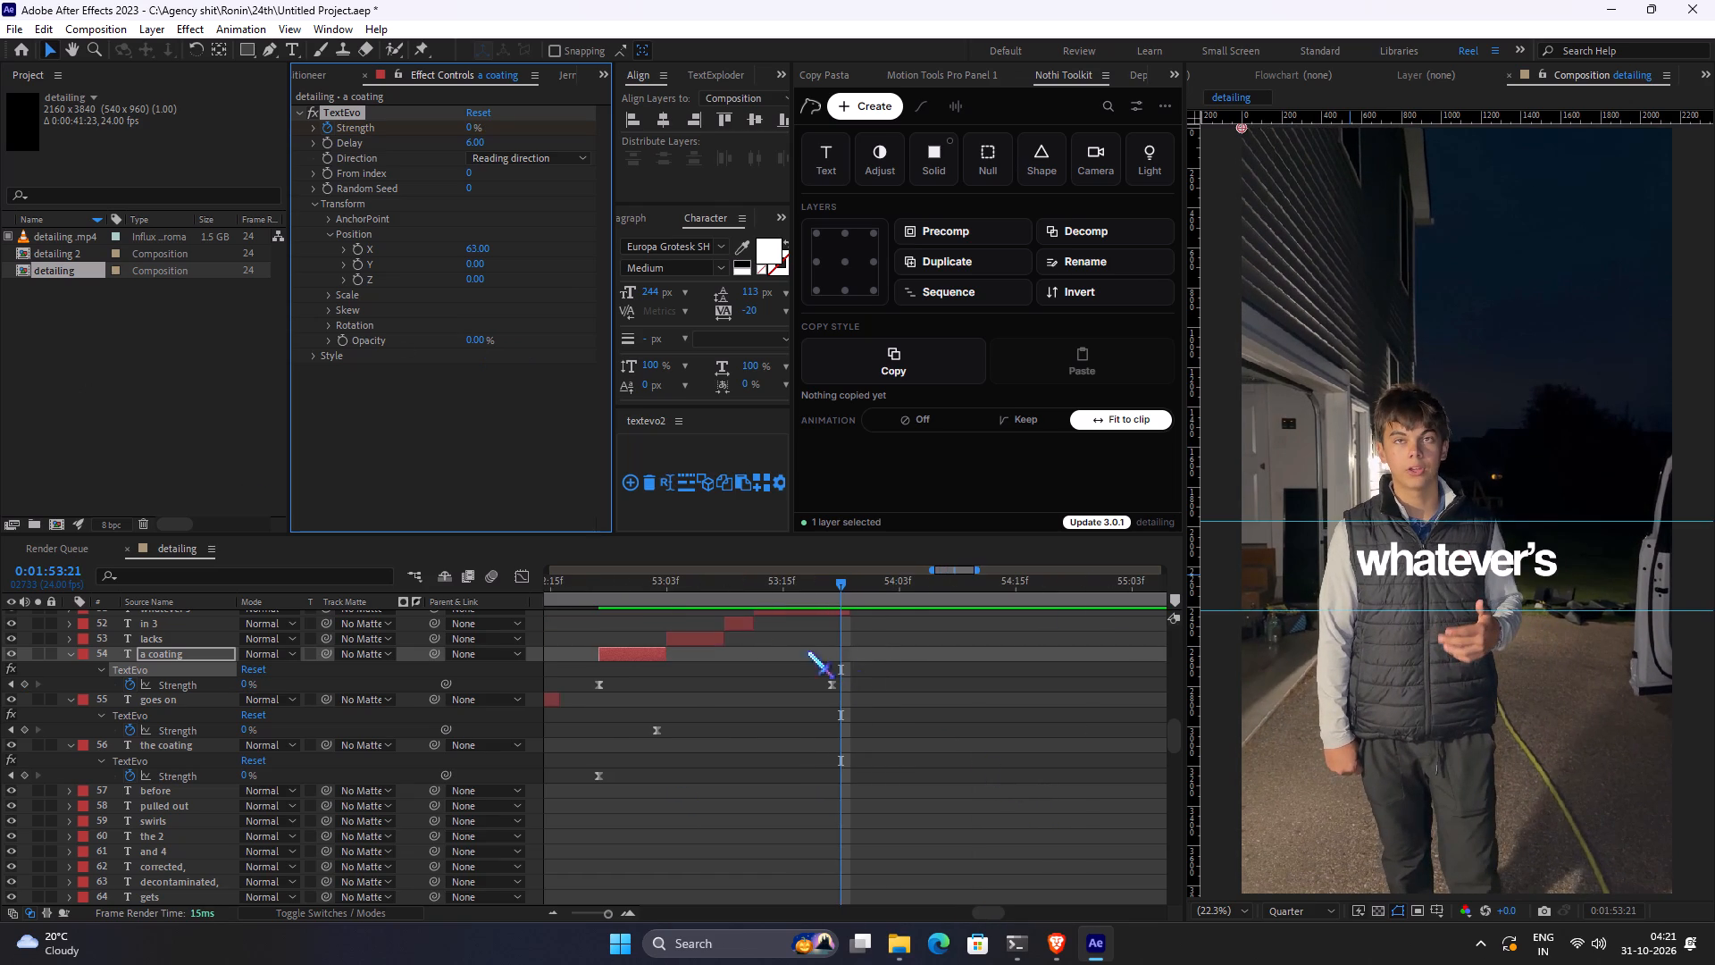
left_click(631, 593)
left_click(622, 592)
key("space")
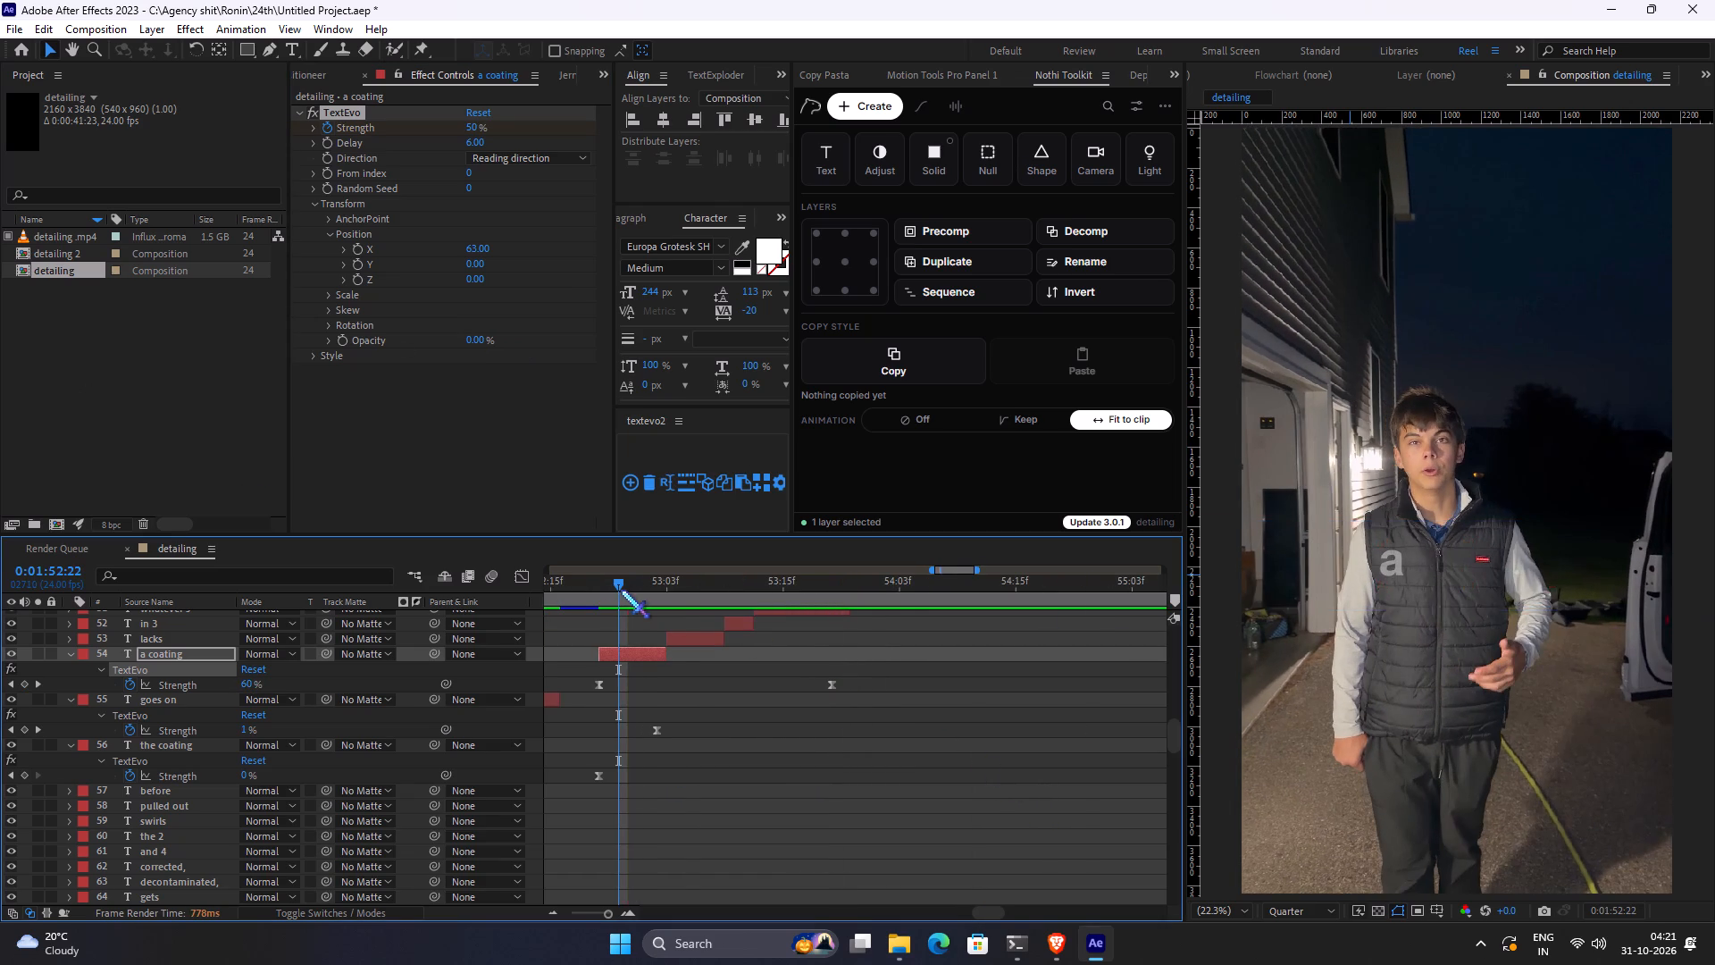
key("space")
left_click(652, 590)
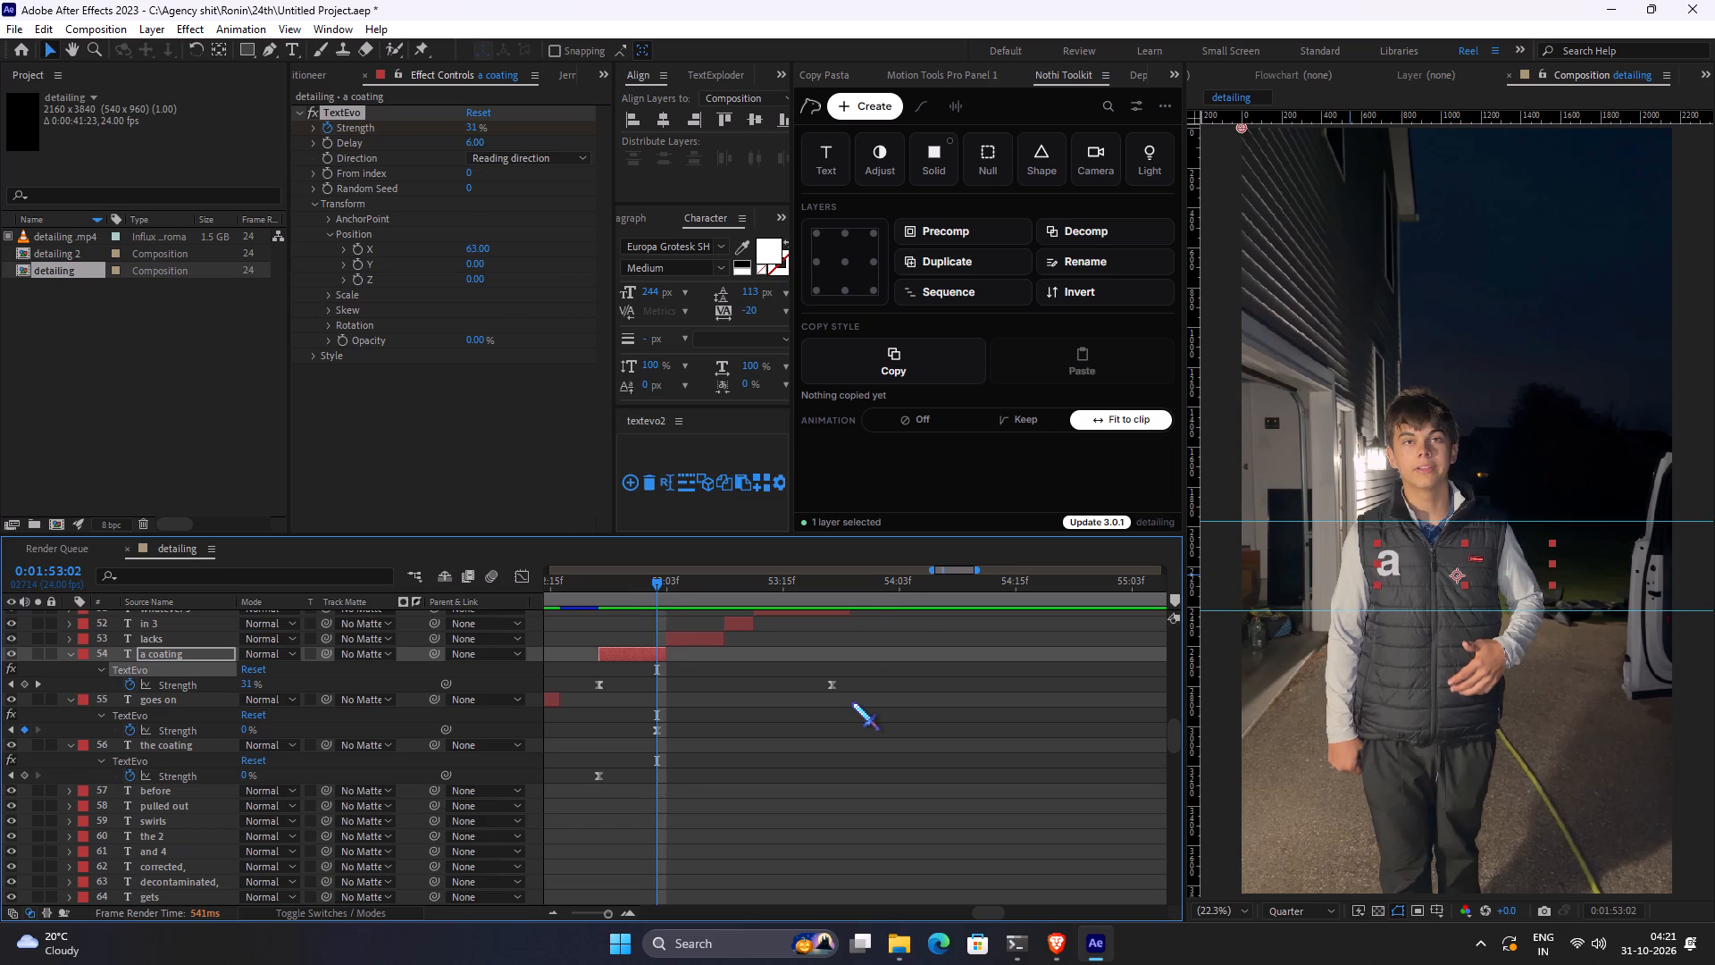
left_click_drag(830, 686, 674, 697)
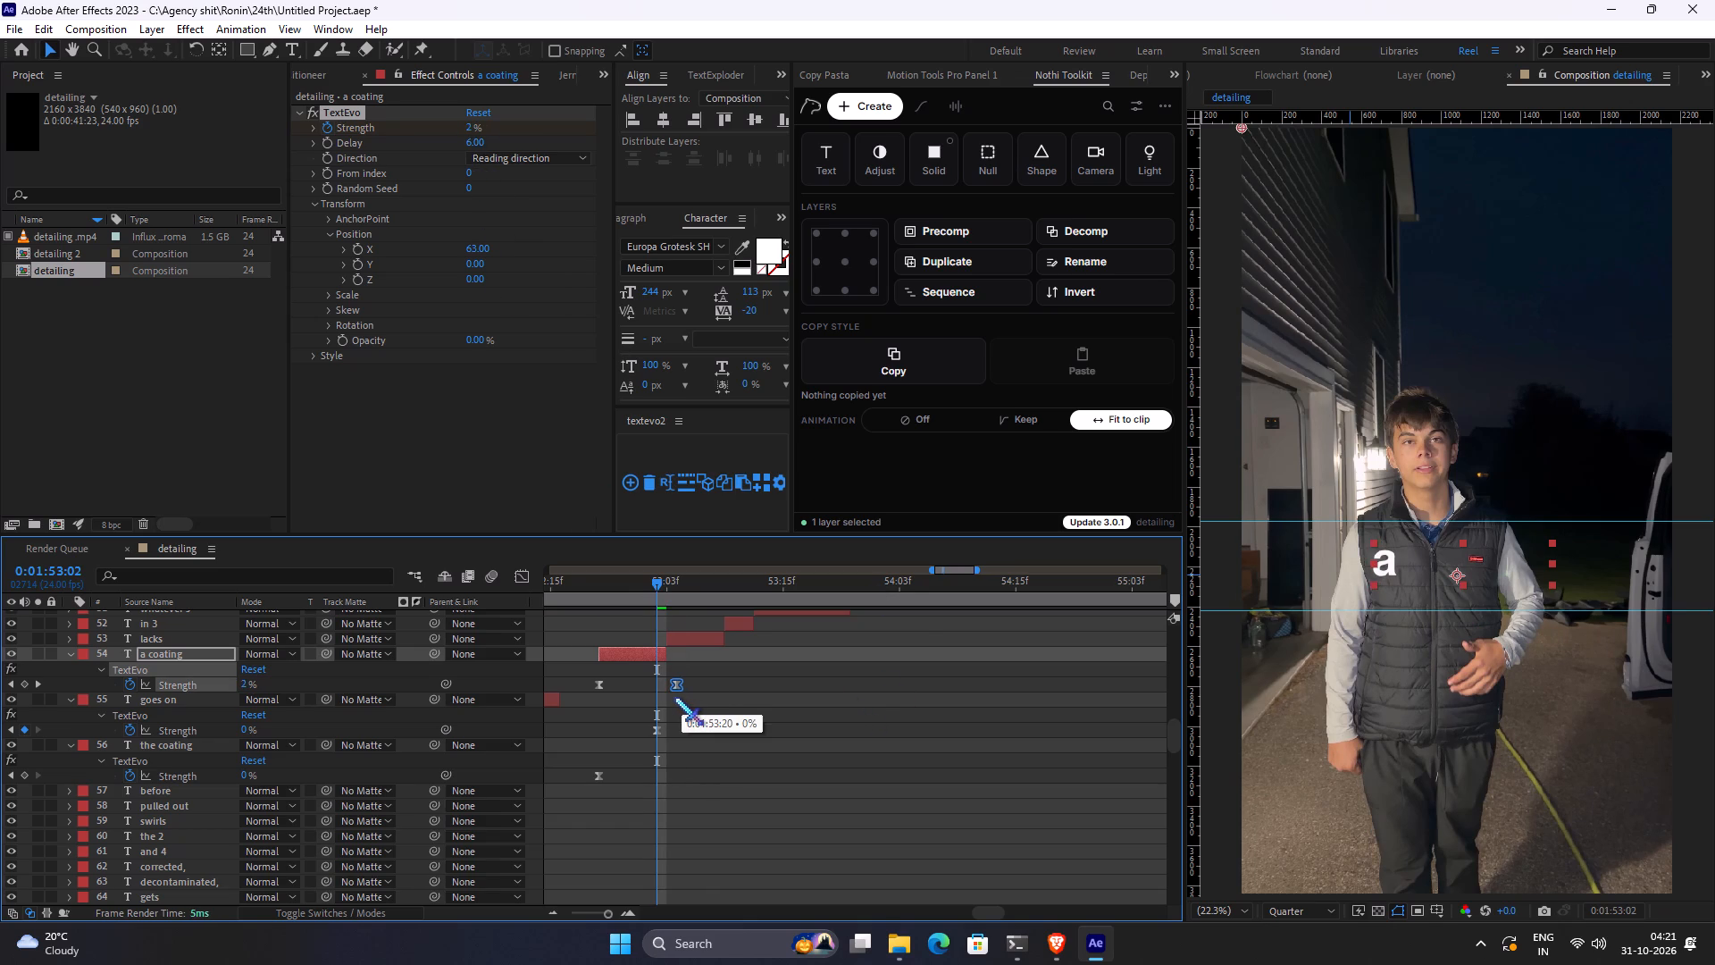
left_click_drag(674, 697, 660, 696)
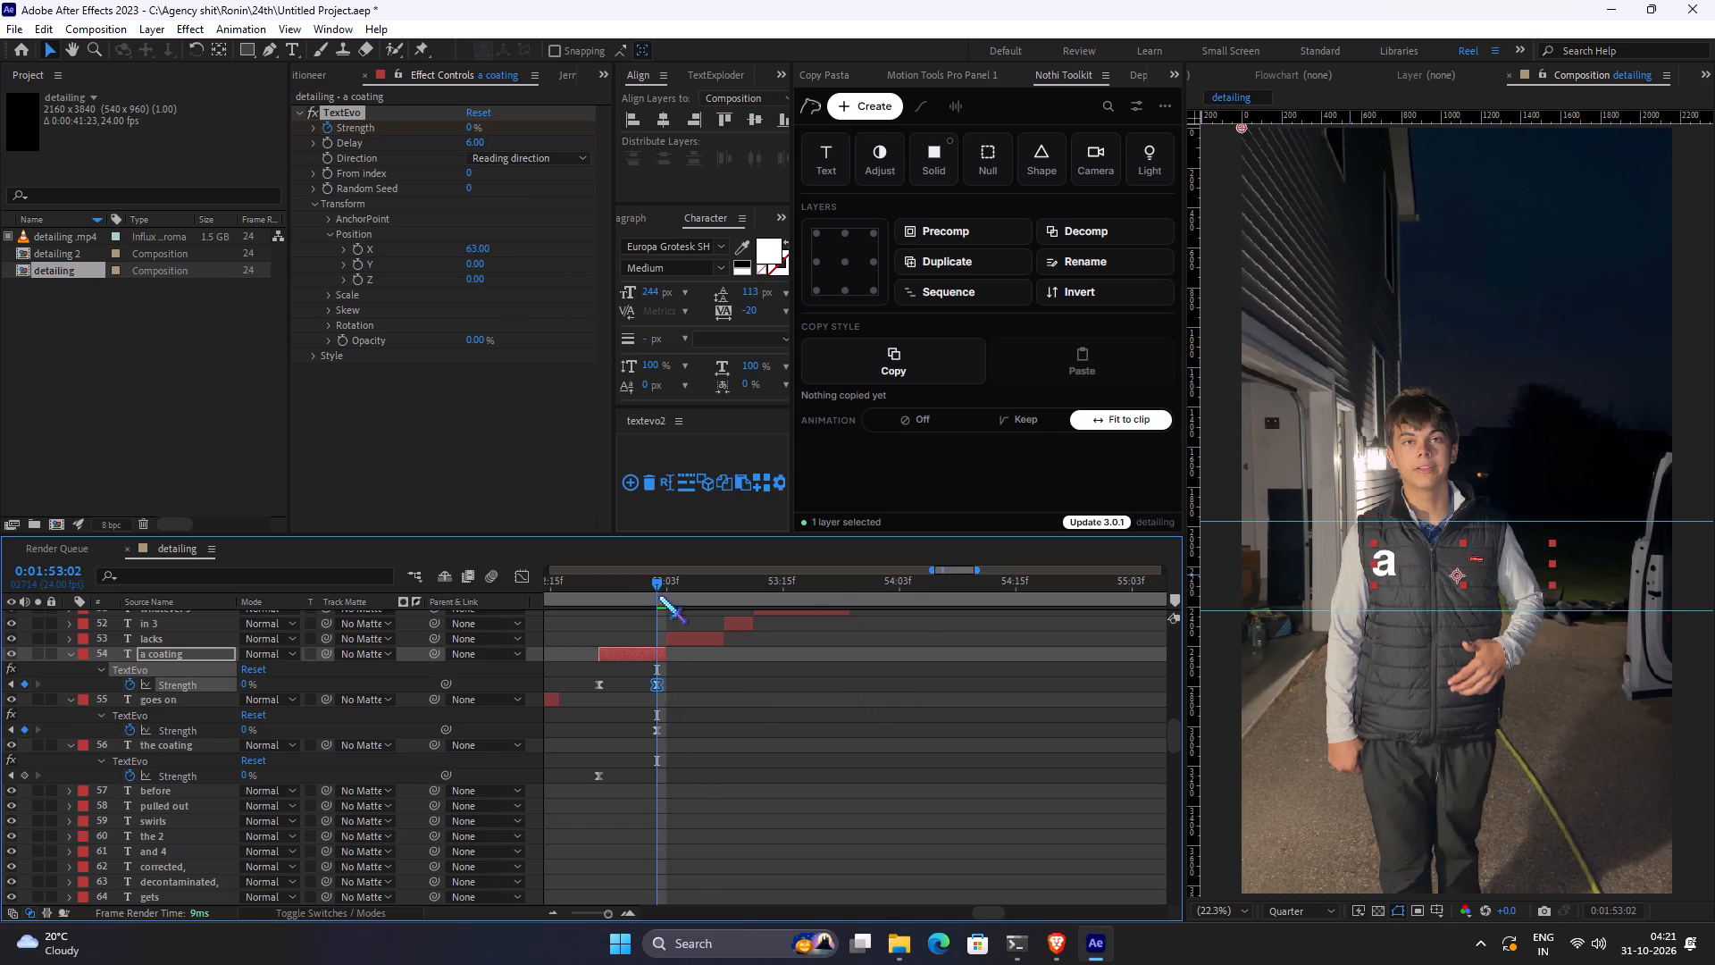
Set the TextEvo delay of the "a coating" layer to 3.
left_click(472, 143)
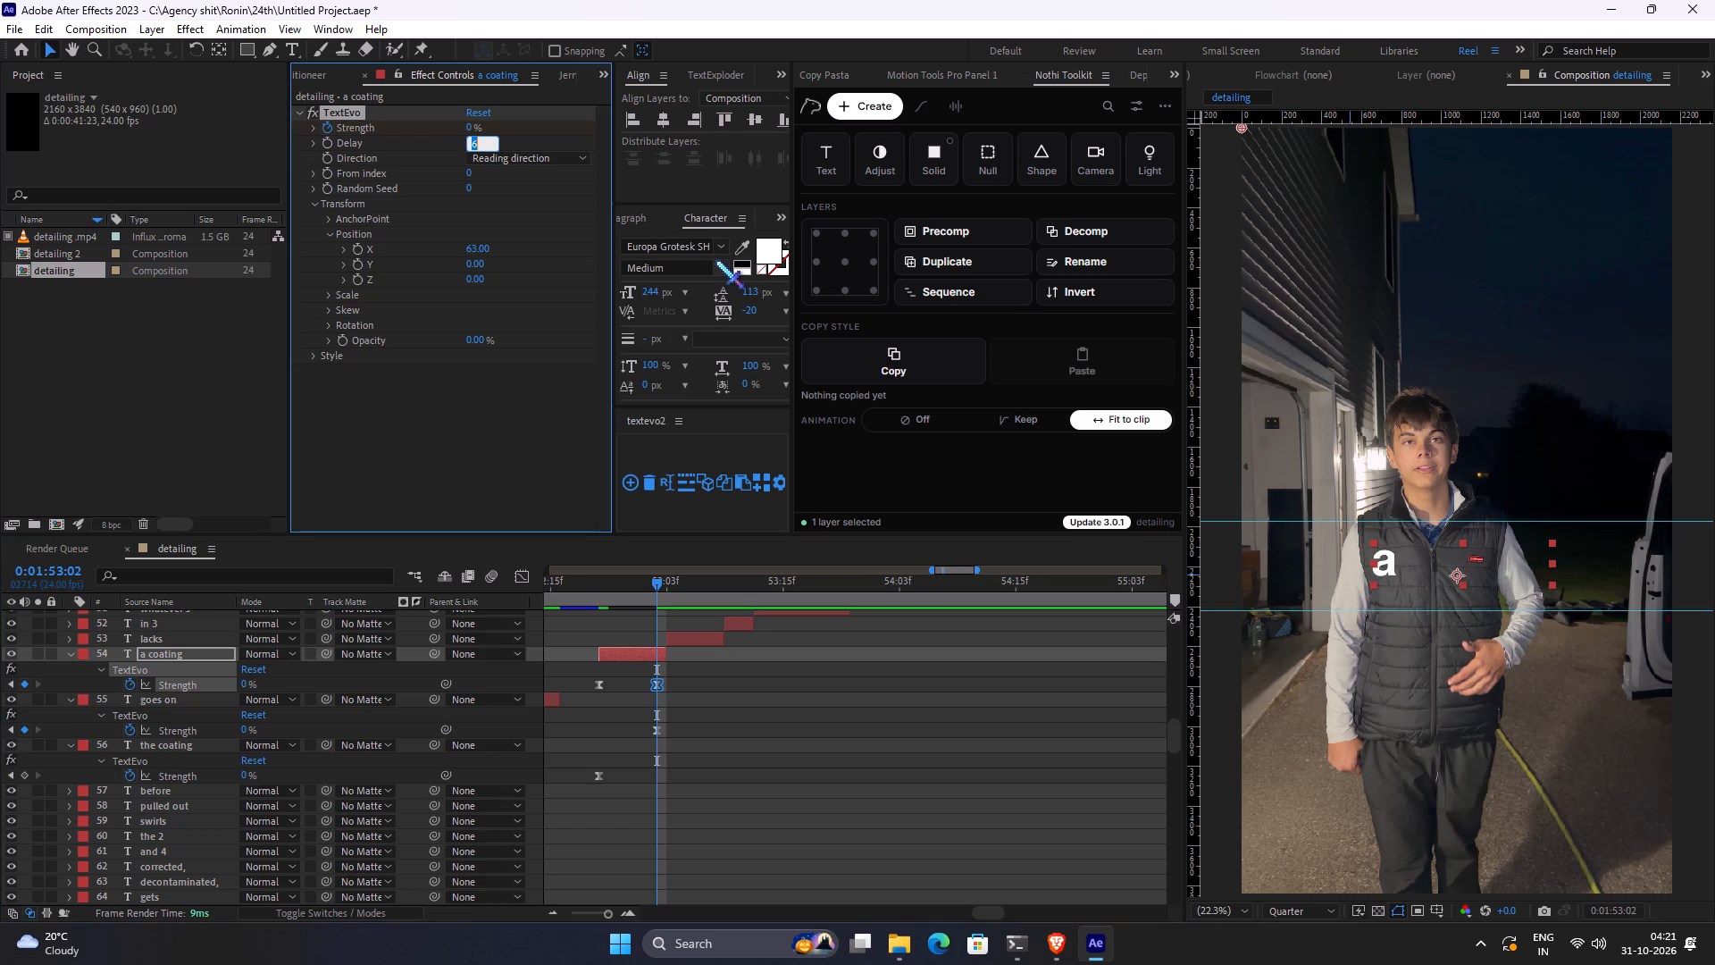
key("3")
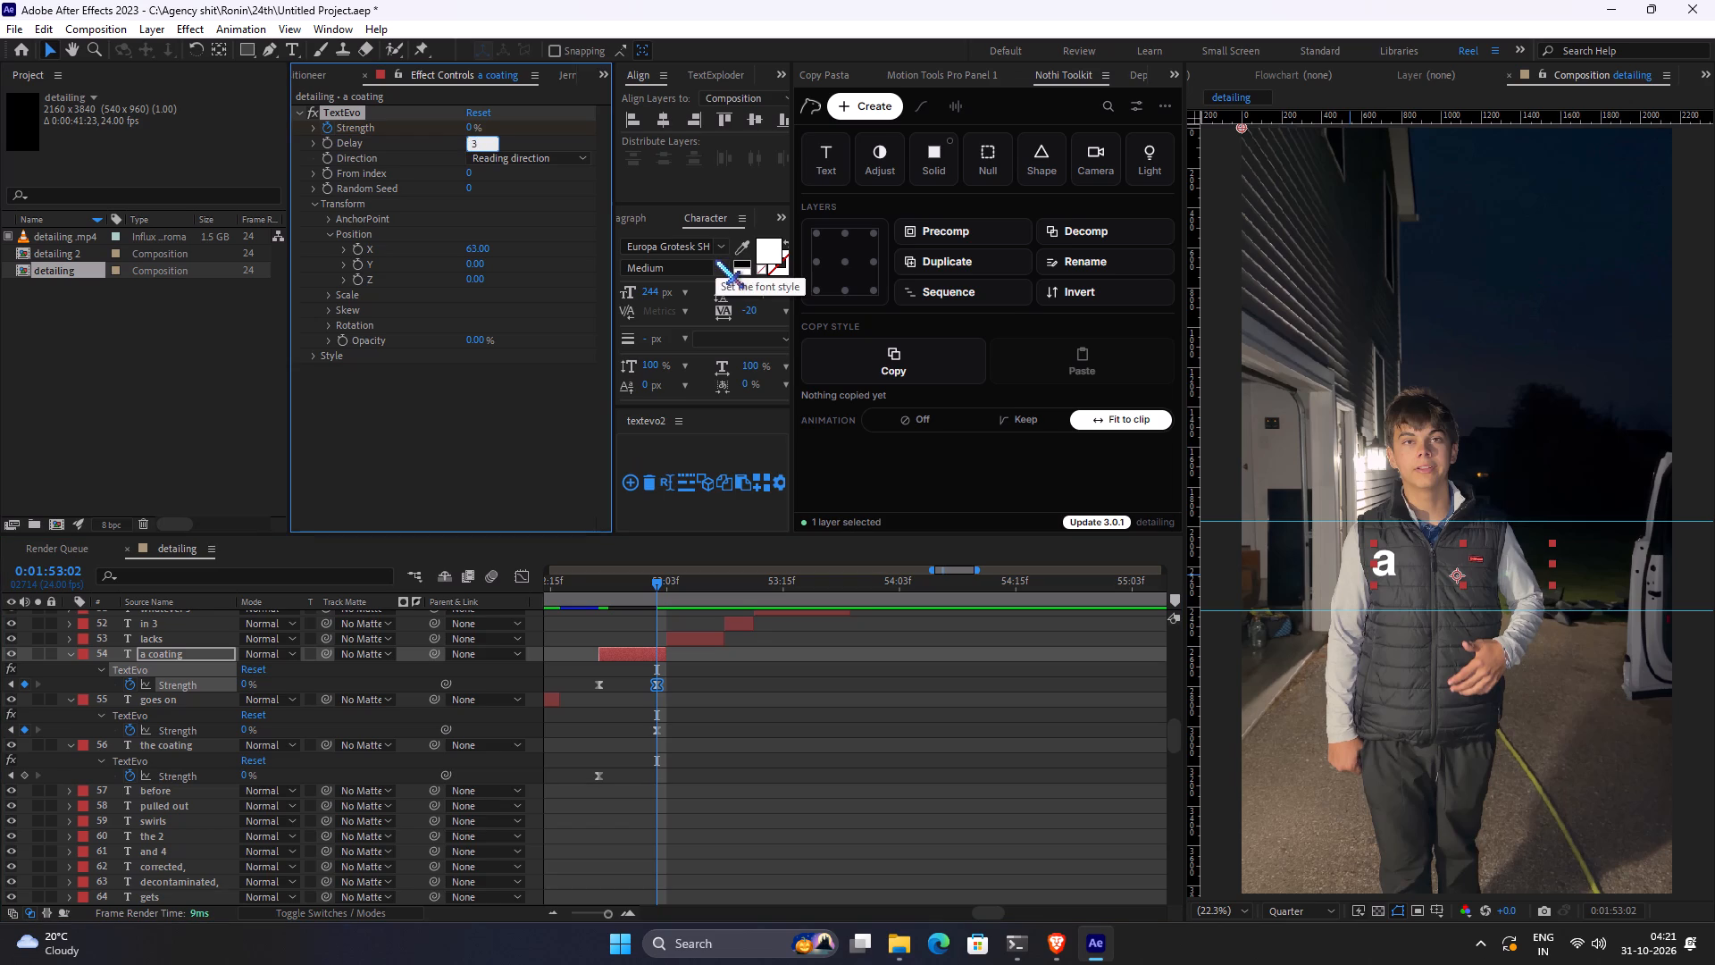
key("Return")
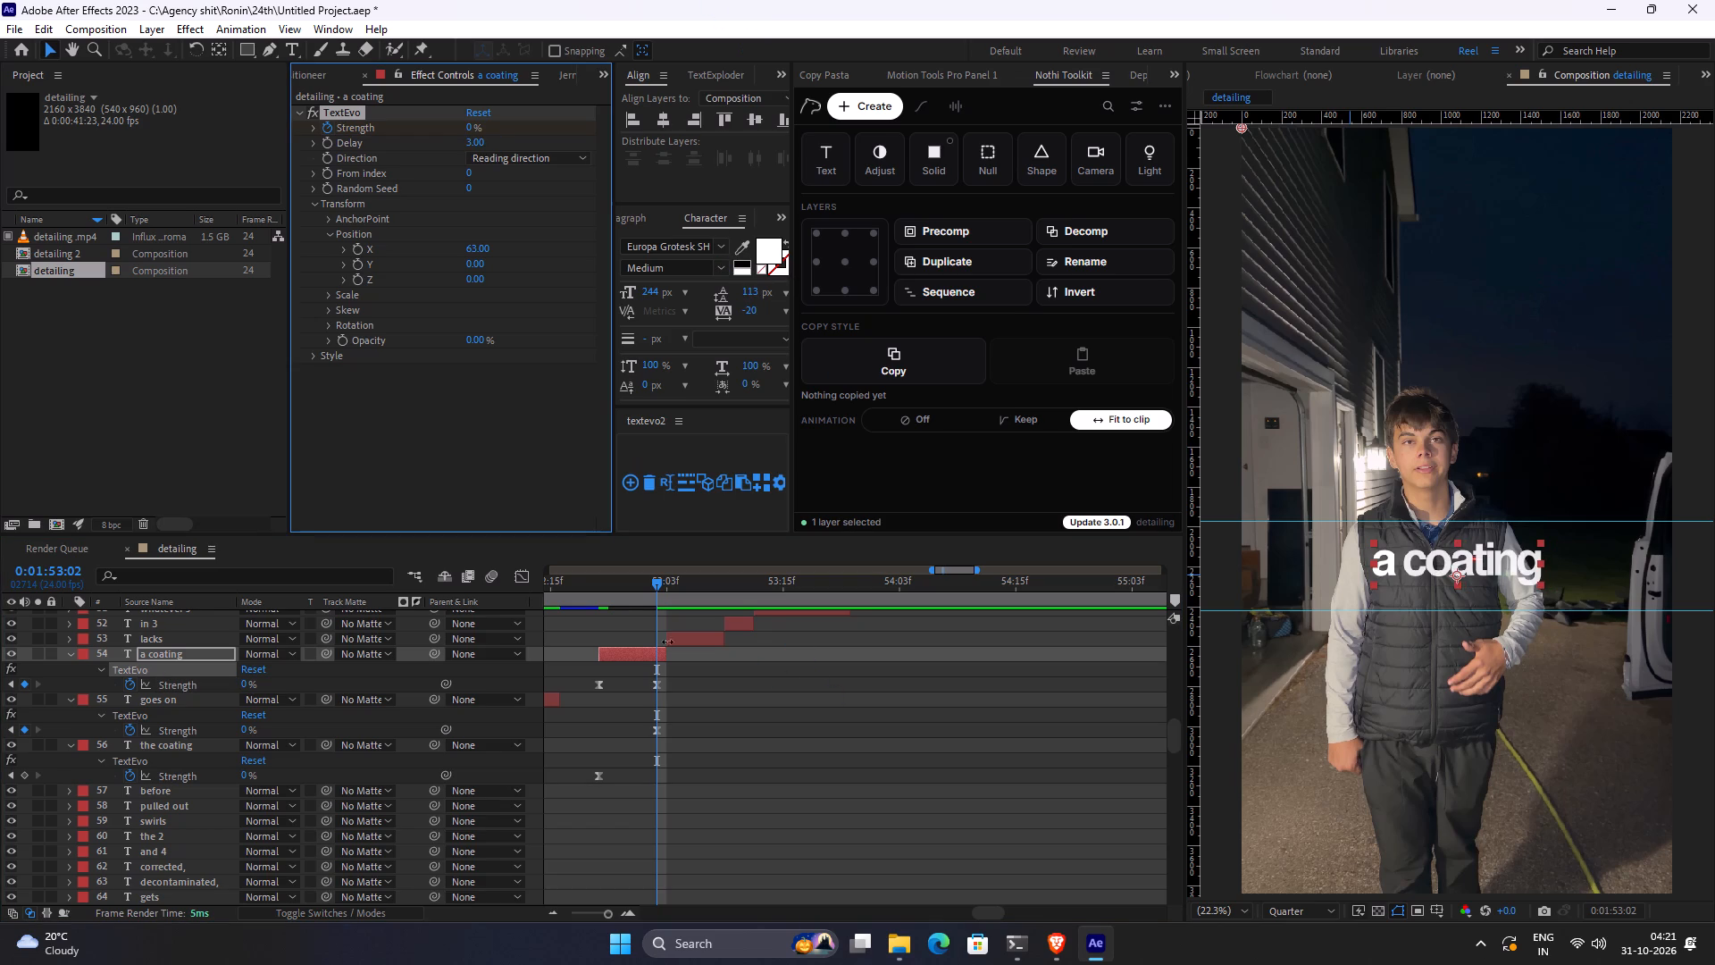
Play back the "a coating" animation and the captions that follow it, through "underneath", to check their timing.
left_click_drag(613, 604, 583, 599)
key("space")
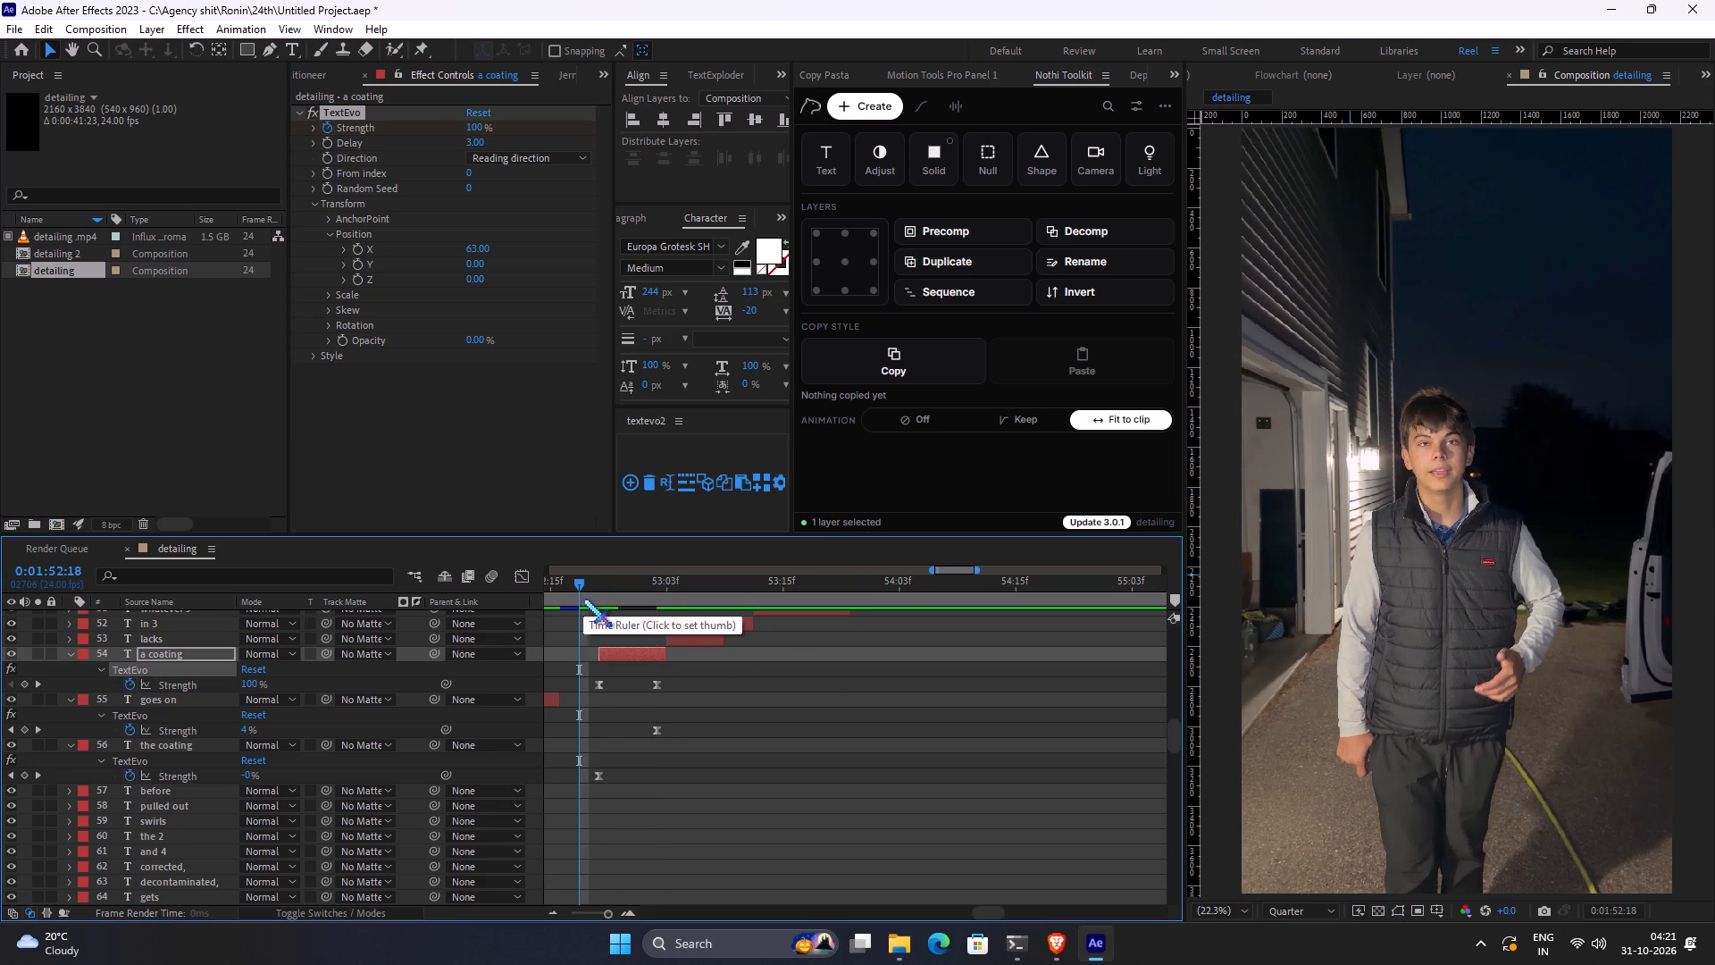
key("space")
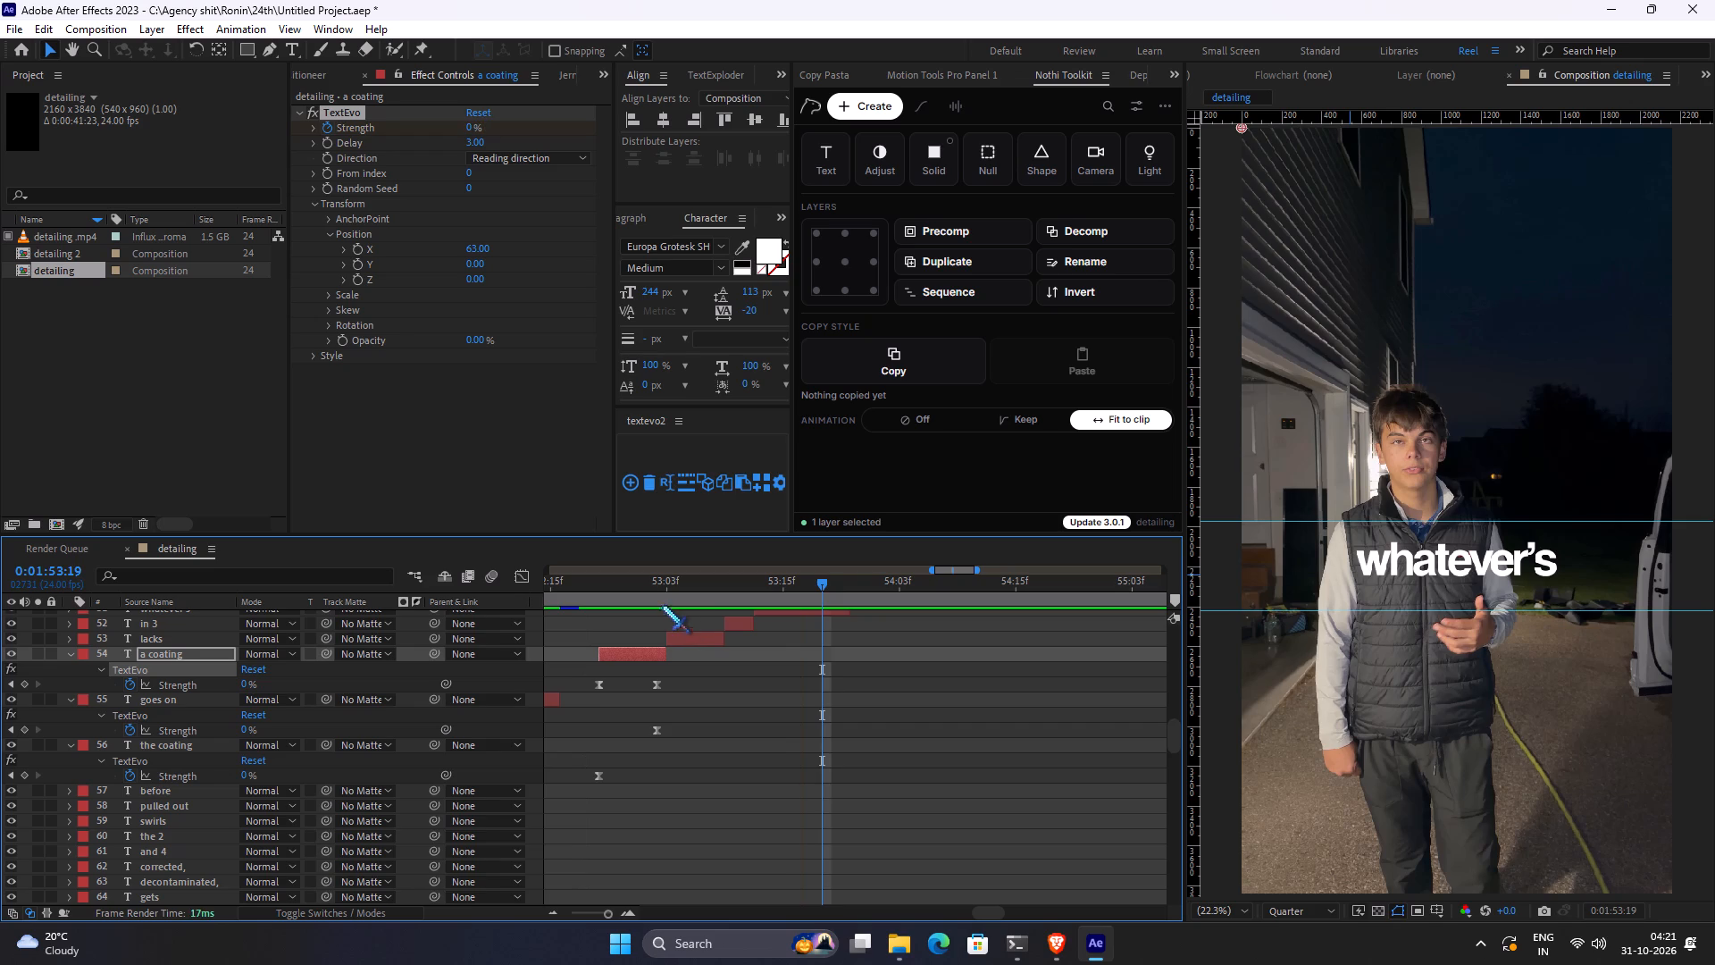
left_click(653, 594)
key("space")
key("space")
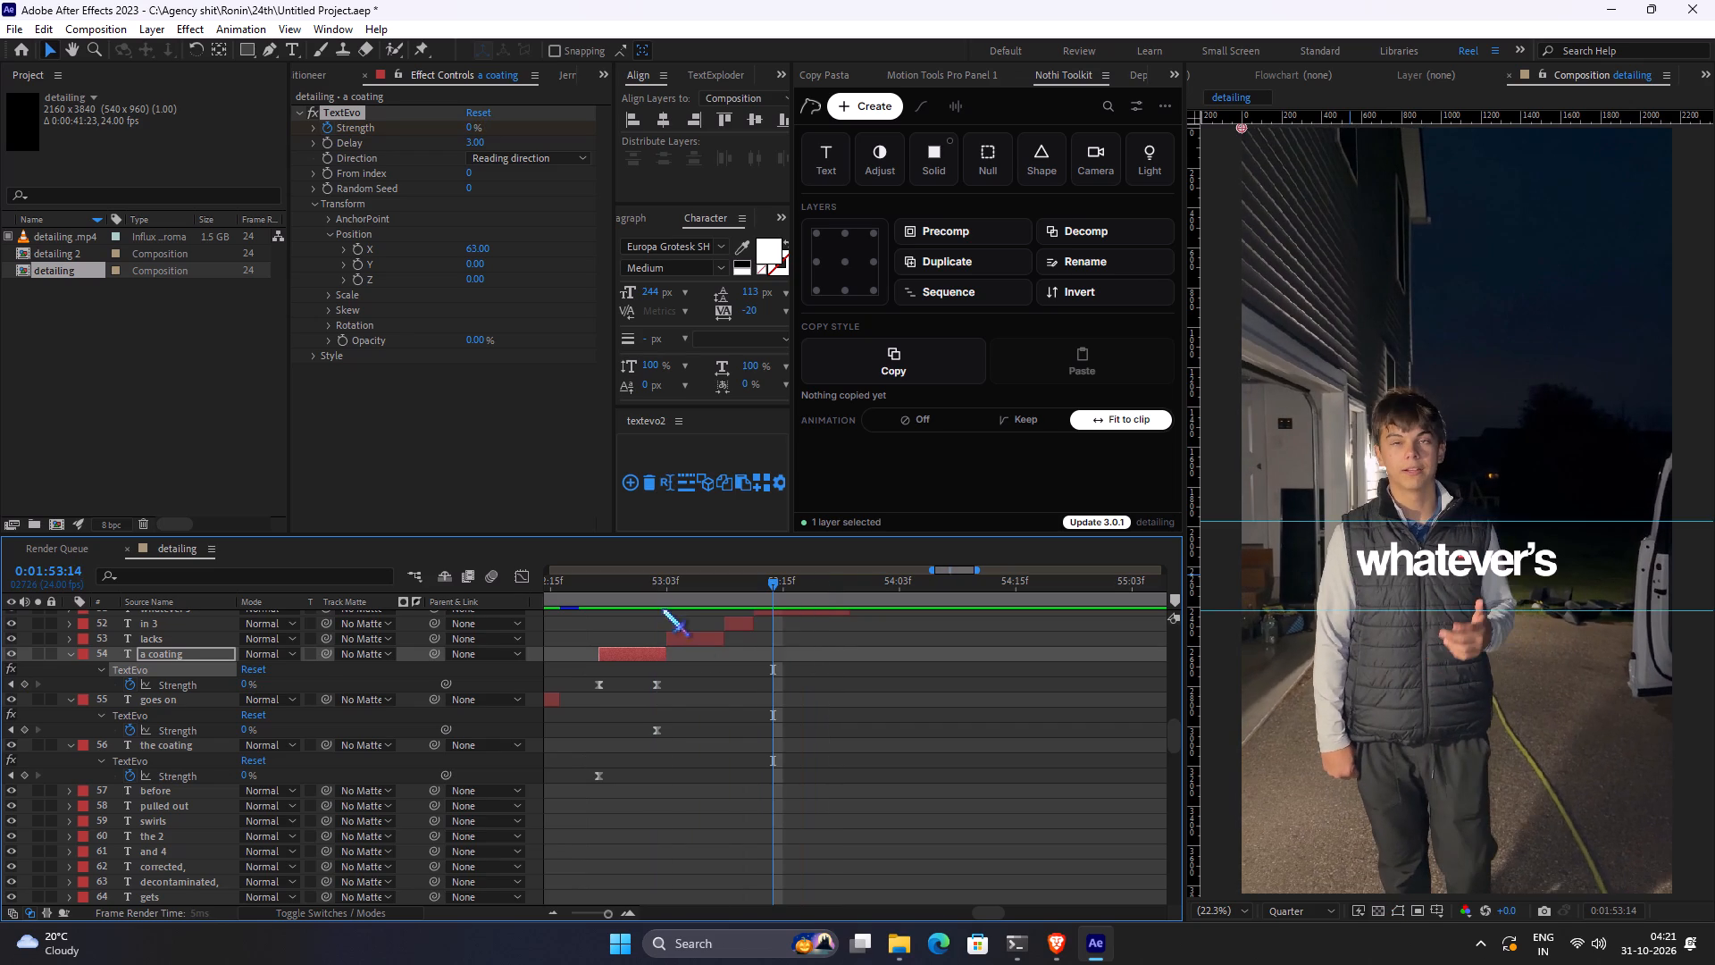
scroll(777, 665, "up", 1)
key("space")
key("space")
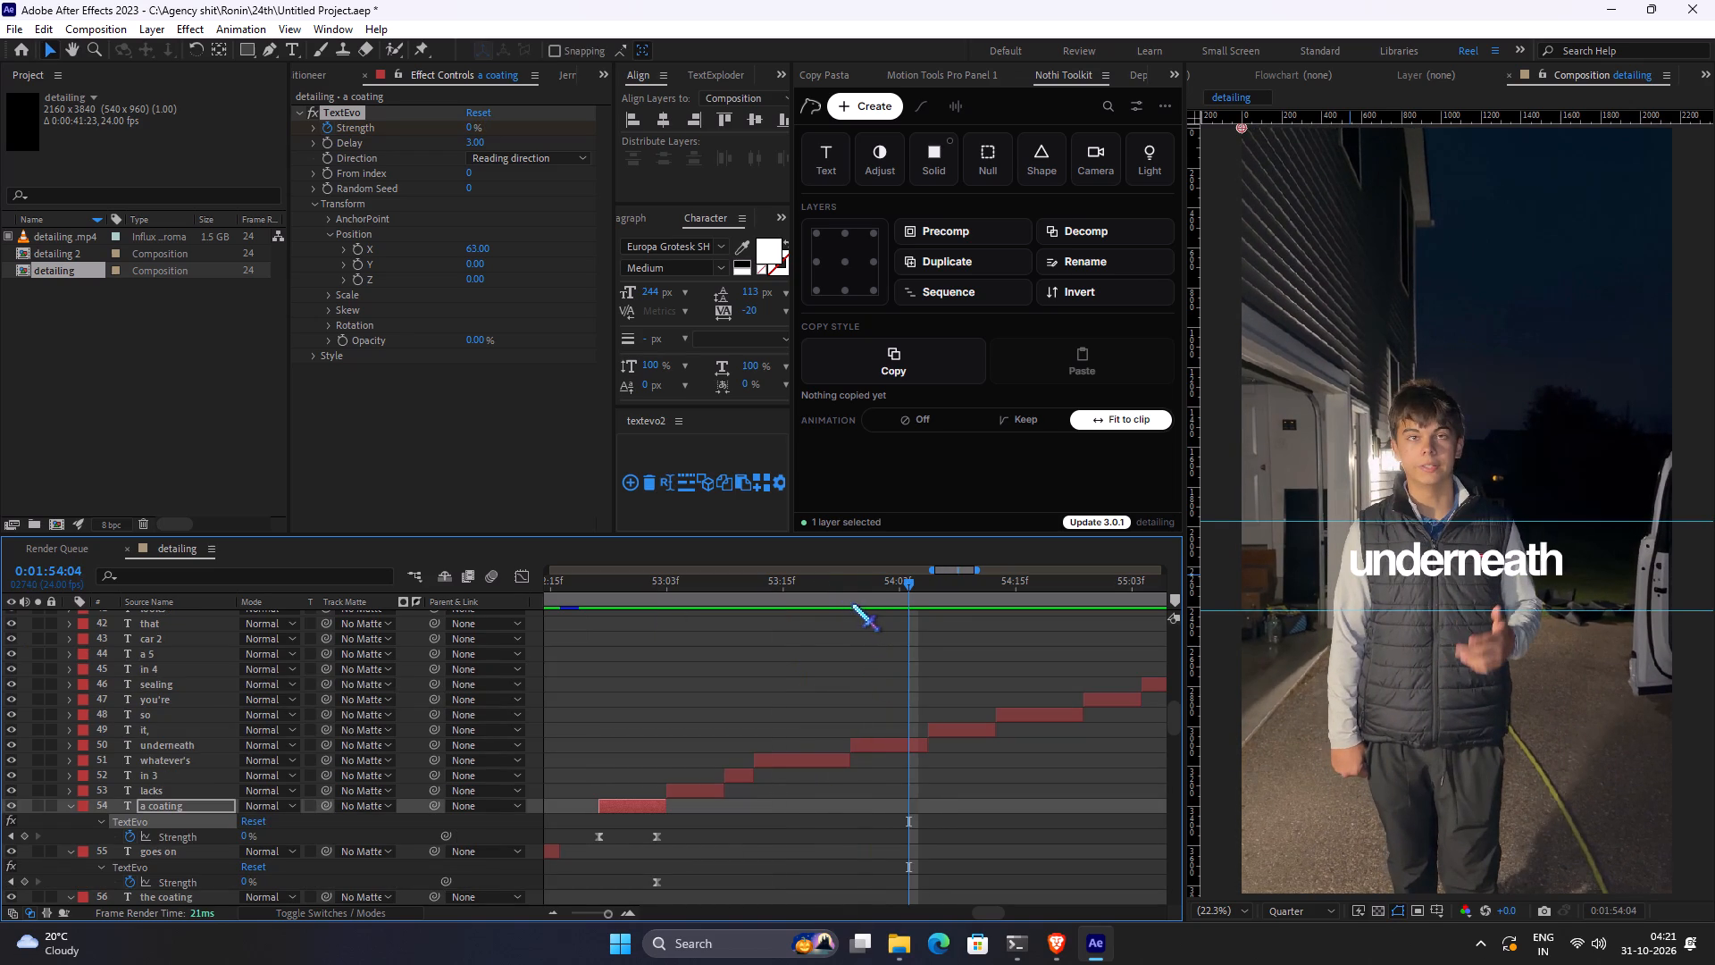
Extend the end of the "whatever's" layer to match the end of the "underneath" layer.
left_click_drag(859, 760, 932, 755)
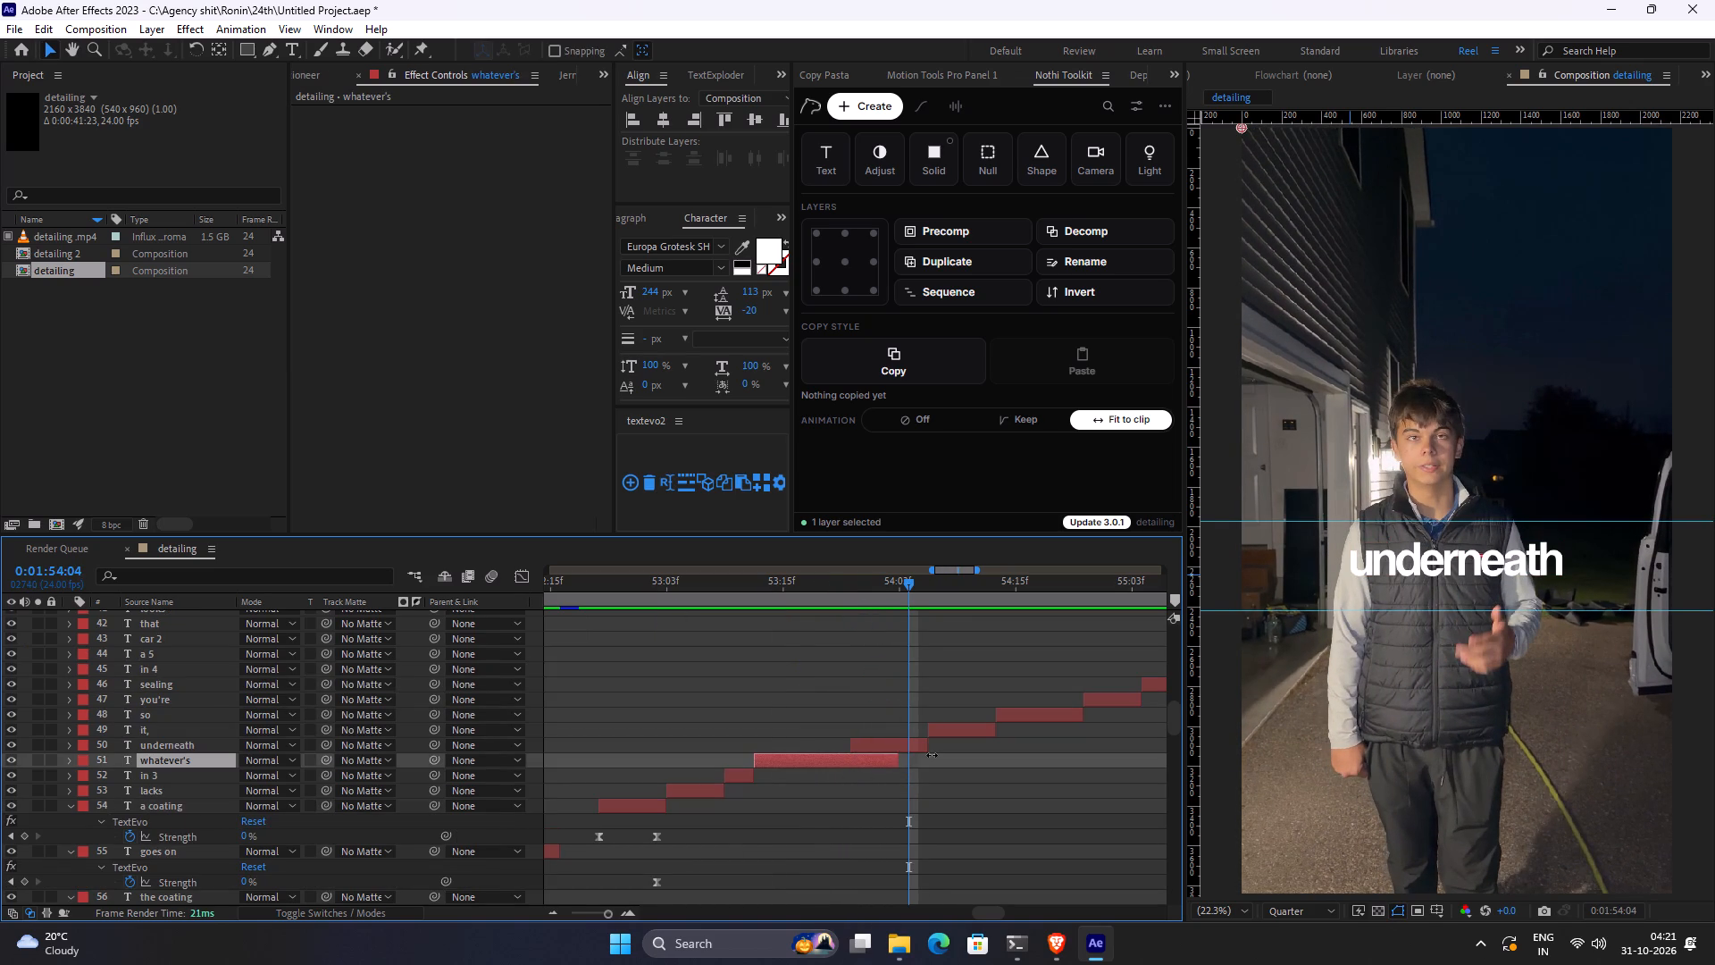
left_click_drag(932, 755, 939, 752)
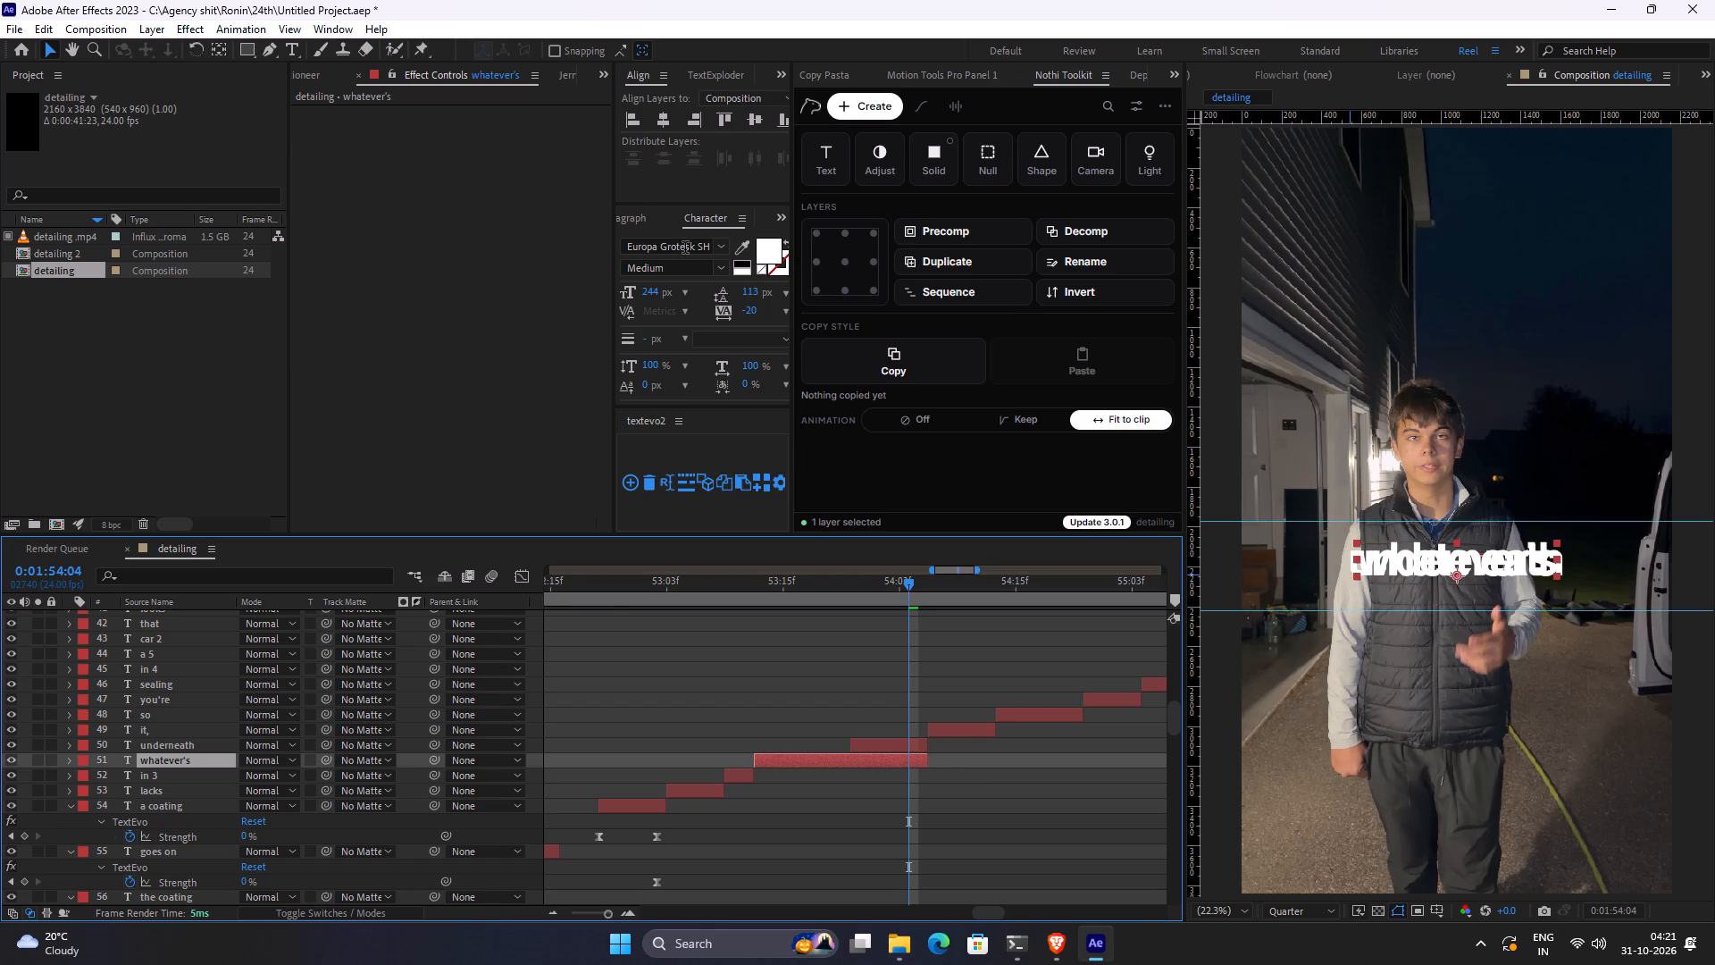
Enlarge the "whatever's" text to a font size of 331 px.
left_click_drag(656, 293, 710, 298)
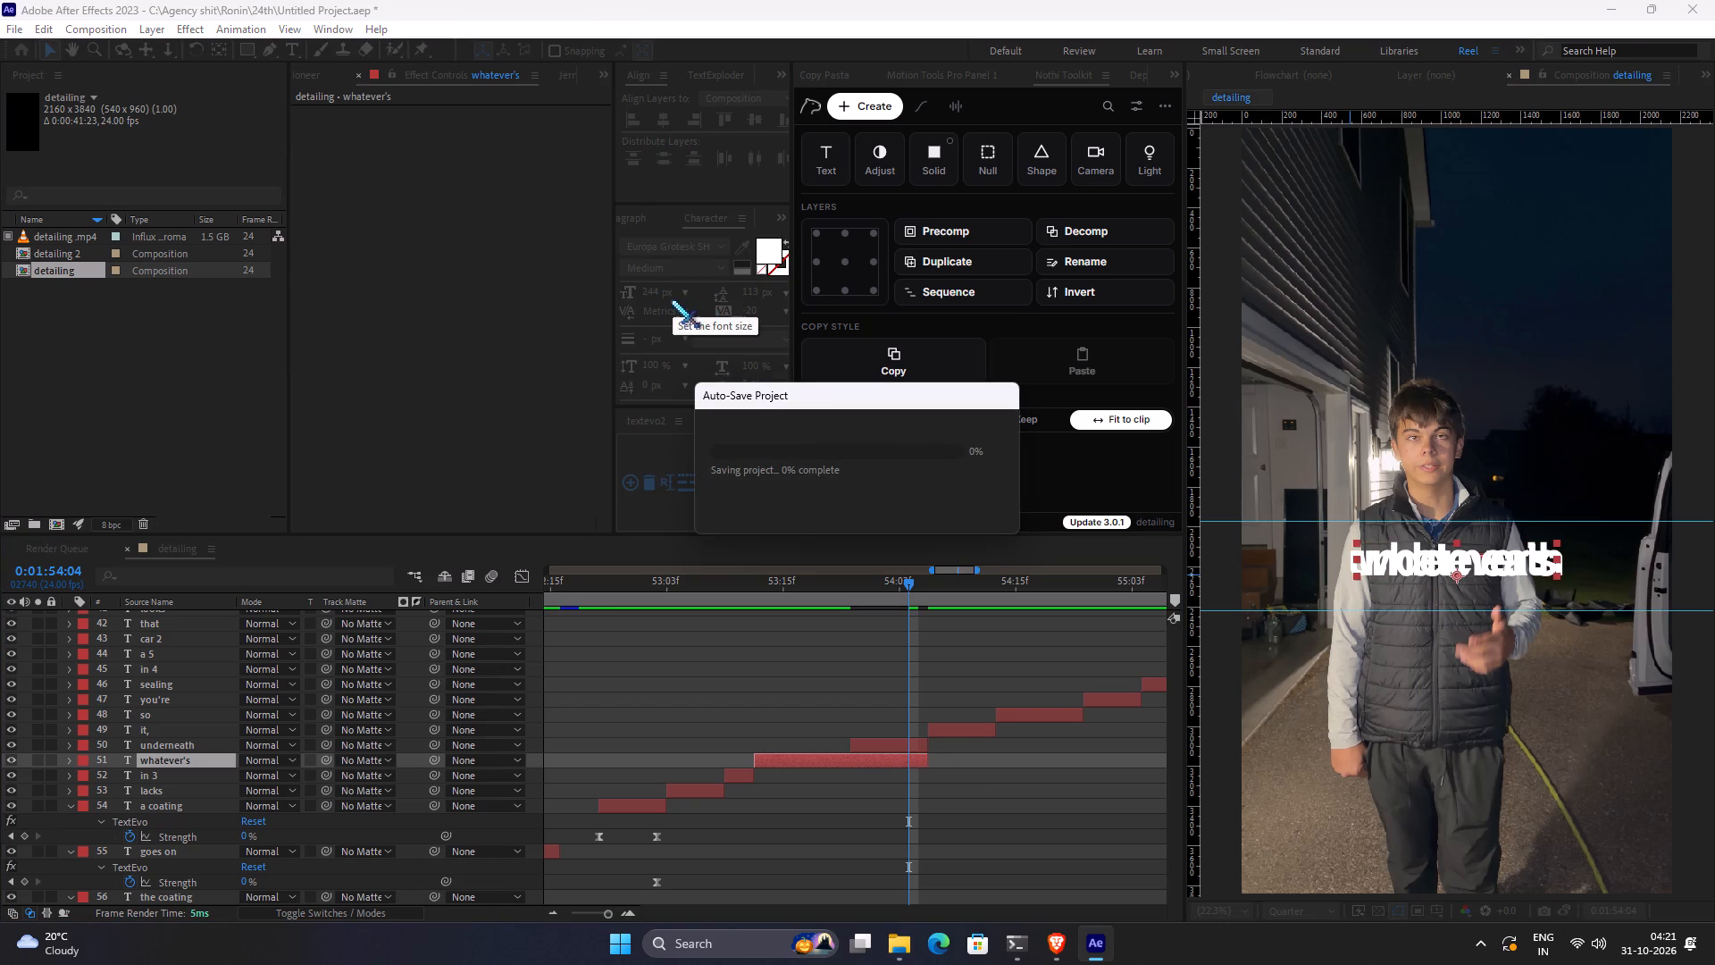
left_click_drag(642, 292, 688, 293)
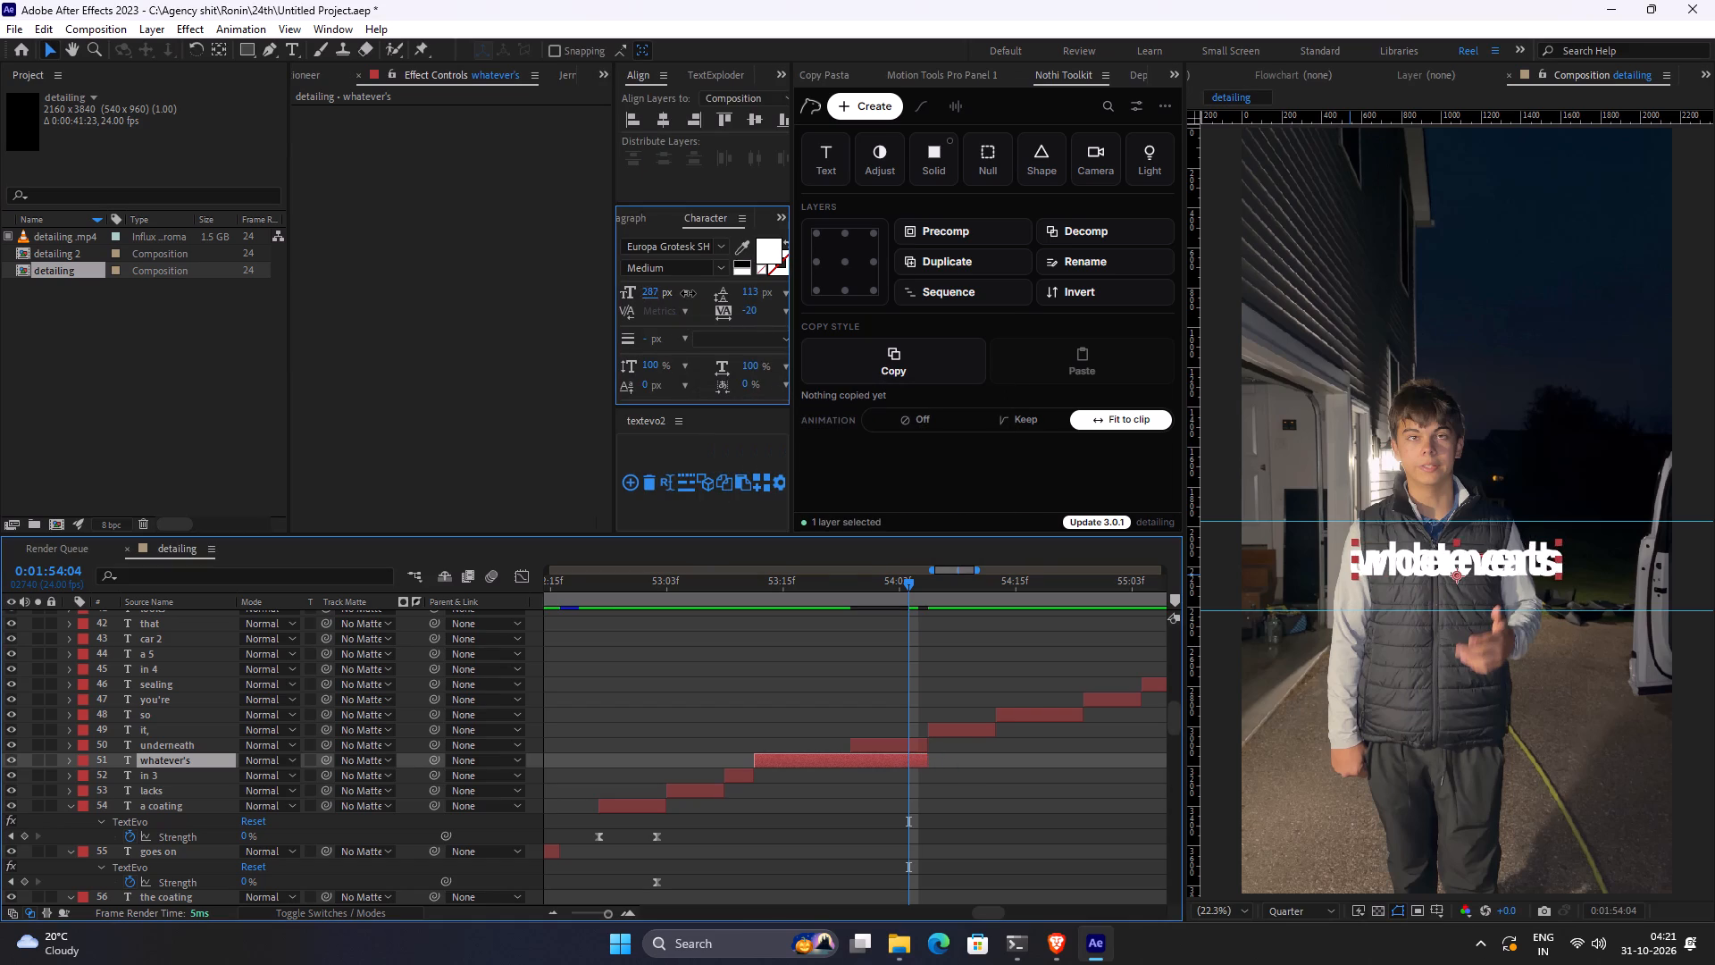
left_click_drag(688, 293, 742, 292)
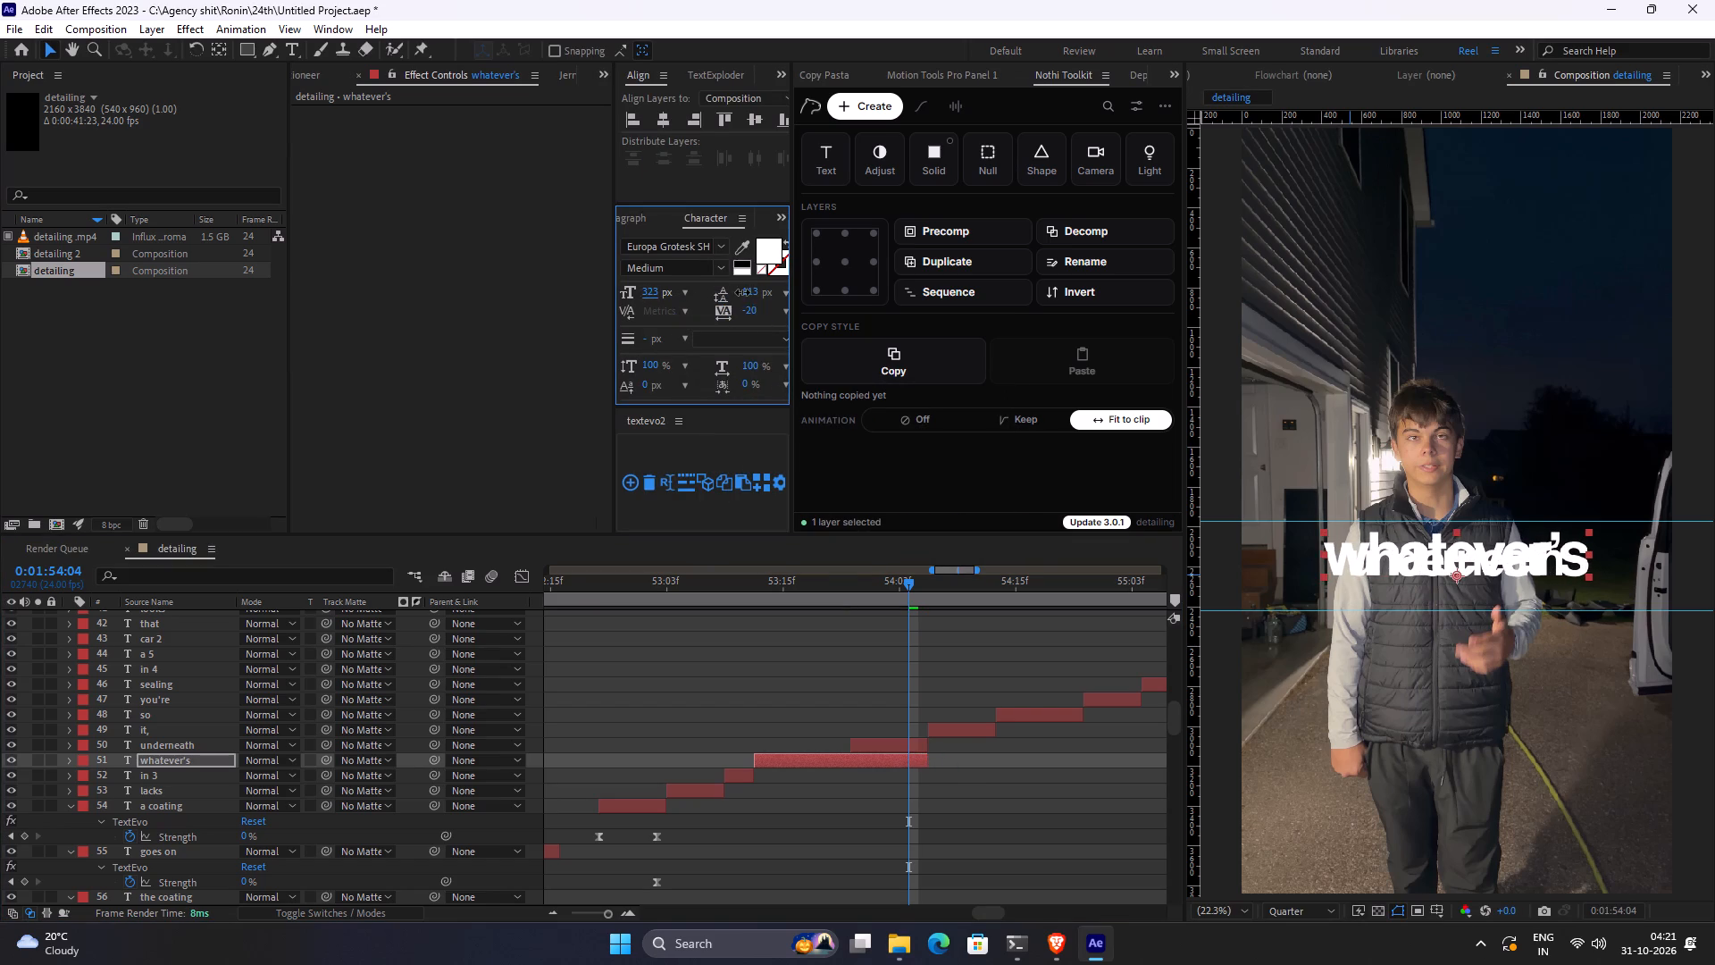
left_click_drag(742, 292, 724, 293)
left_click(853, 722)
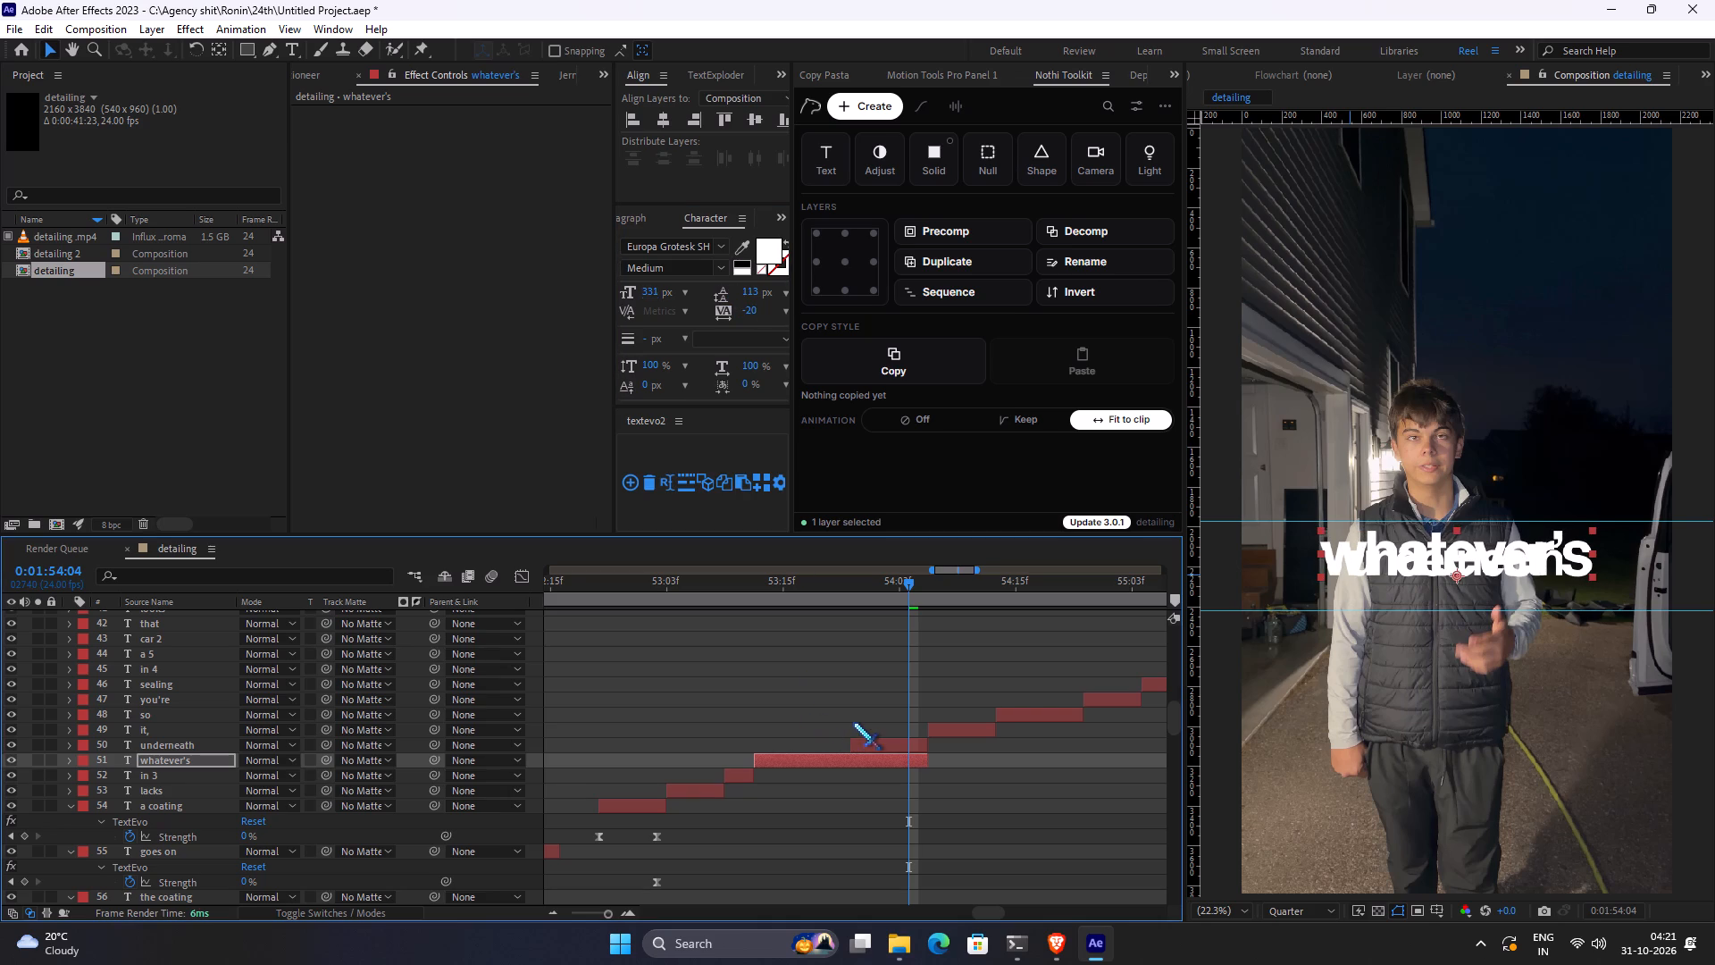
Move the "underneath" text straight down so it sits as a second line below "whatever's".
left_click(896, 743)
key("shift+Down")
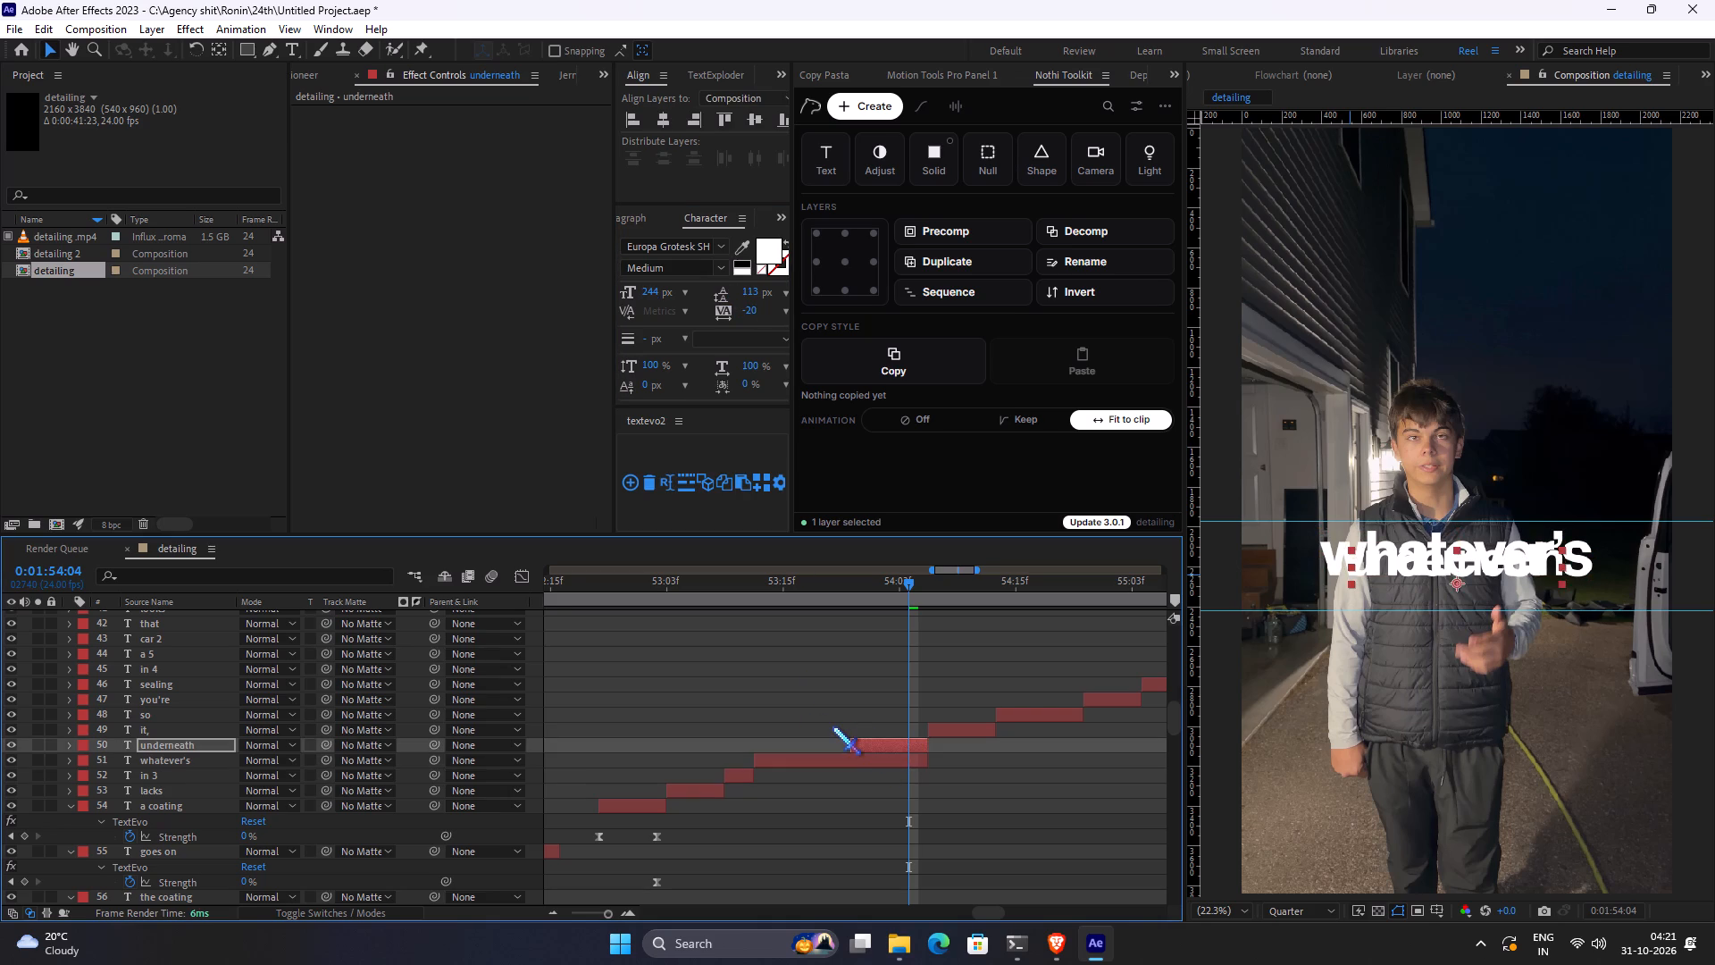
key("shift+Down")
key("shift+Down")
key("shift+Down")
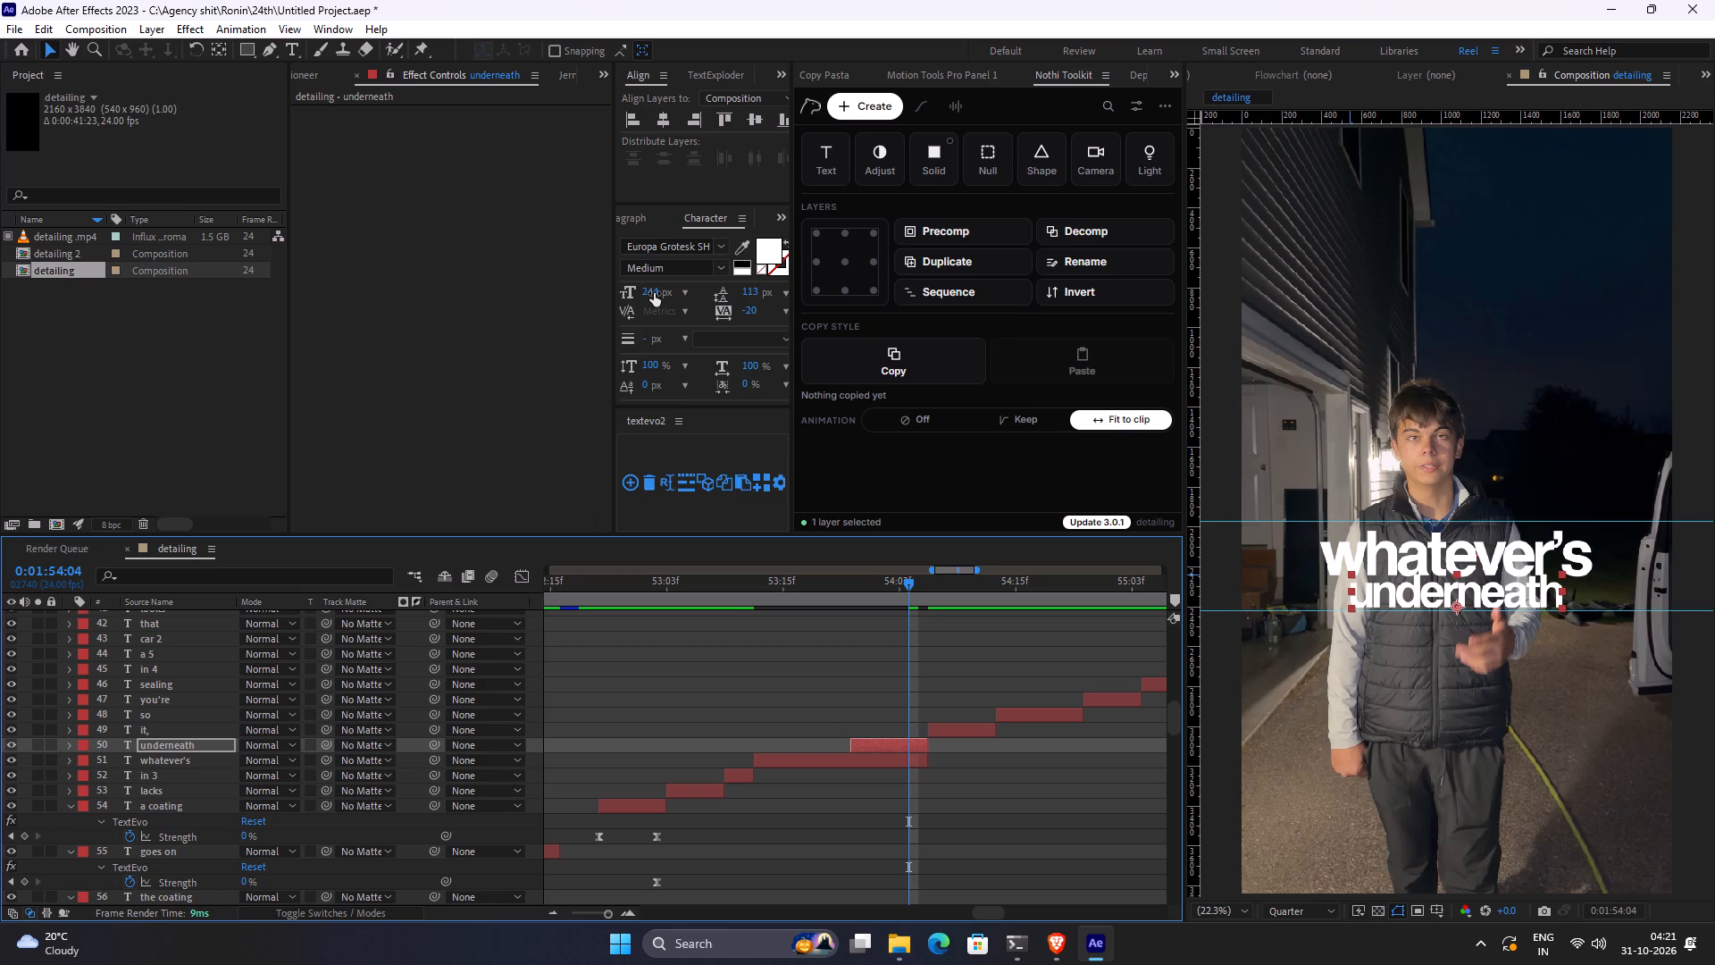
Reduce the font size of the "underneath" text to 188 px.
left_click_drag(654, 293, 609, 300)
left_click(793, 701)
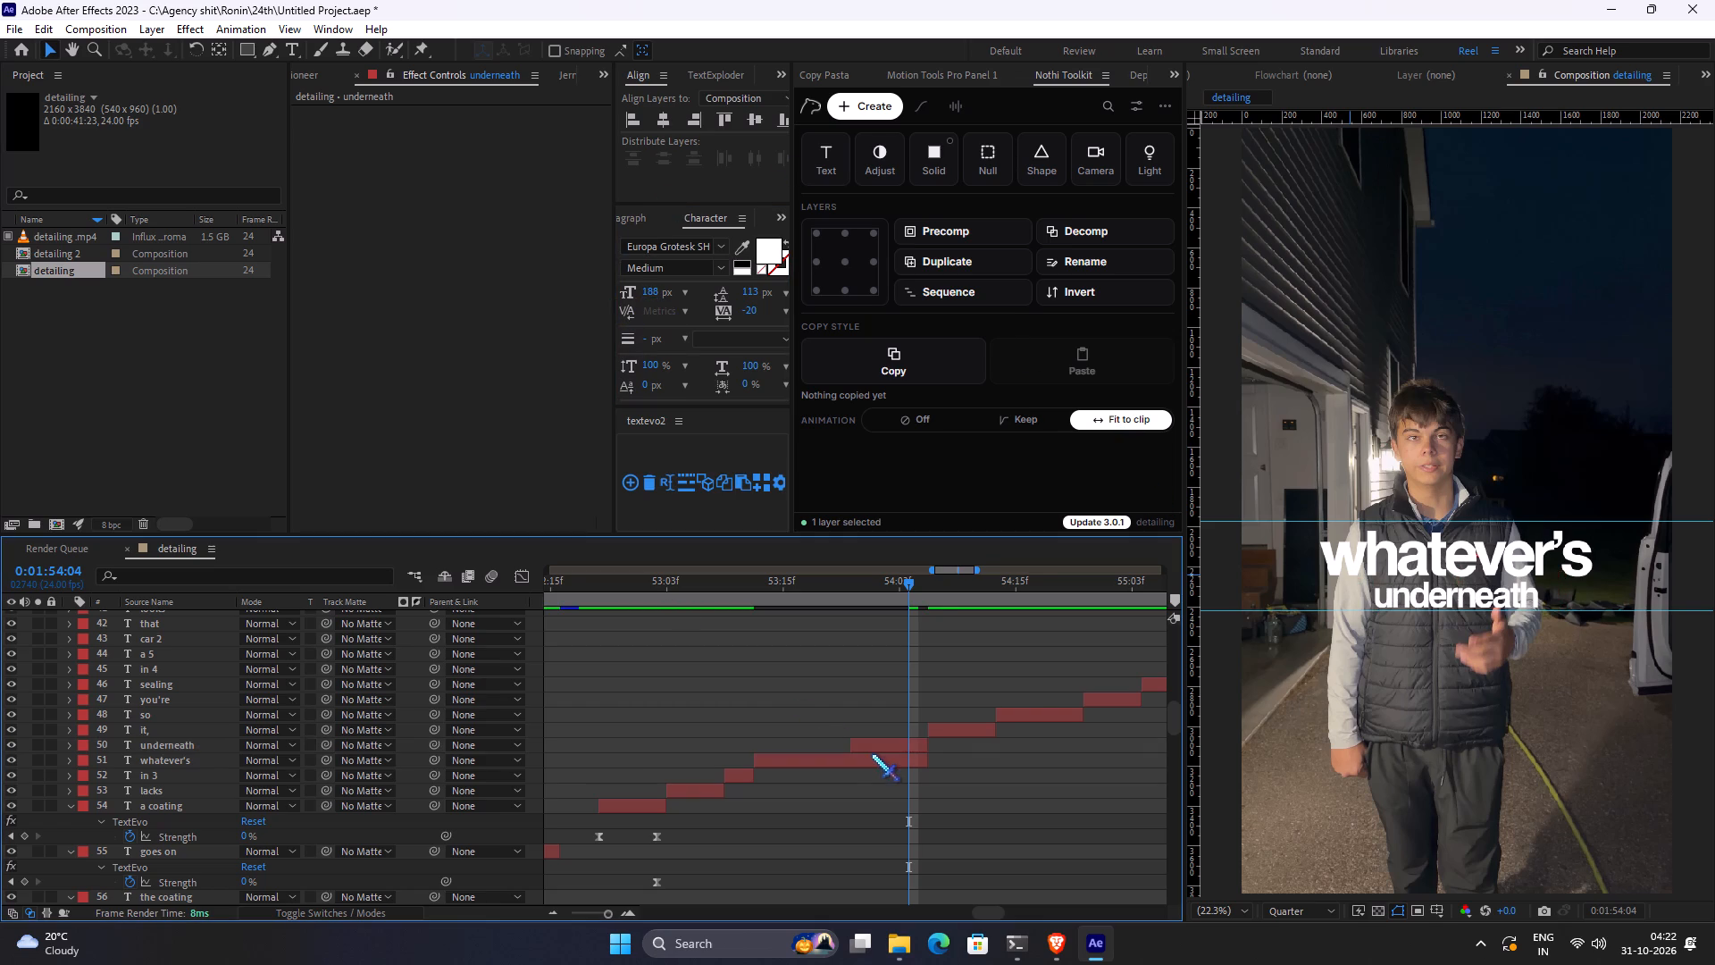
Nudge the "underneath" text slightly upward to tighten the gap beneath "whatever's".
left_click(852, 751)
key("shift+Up")
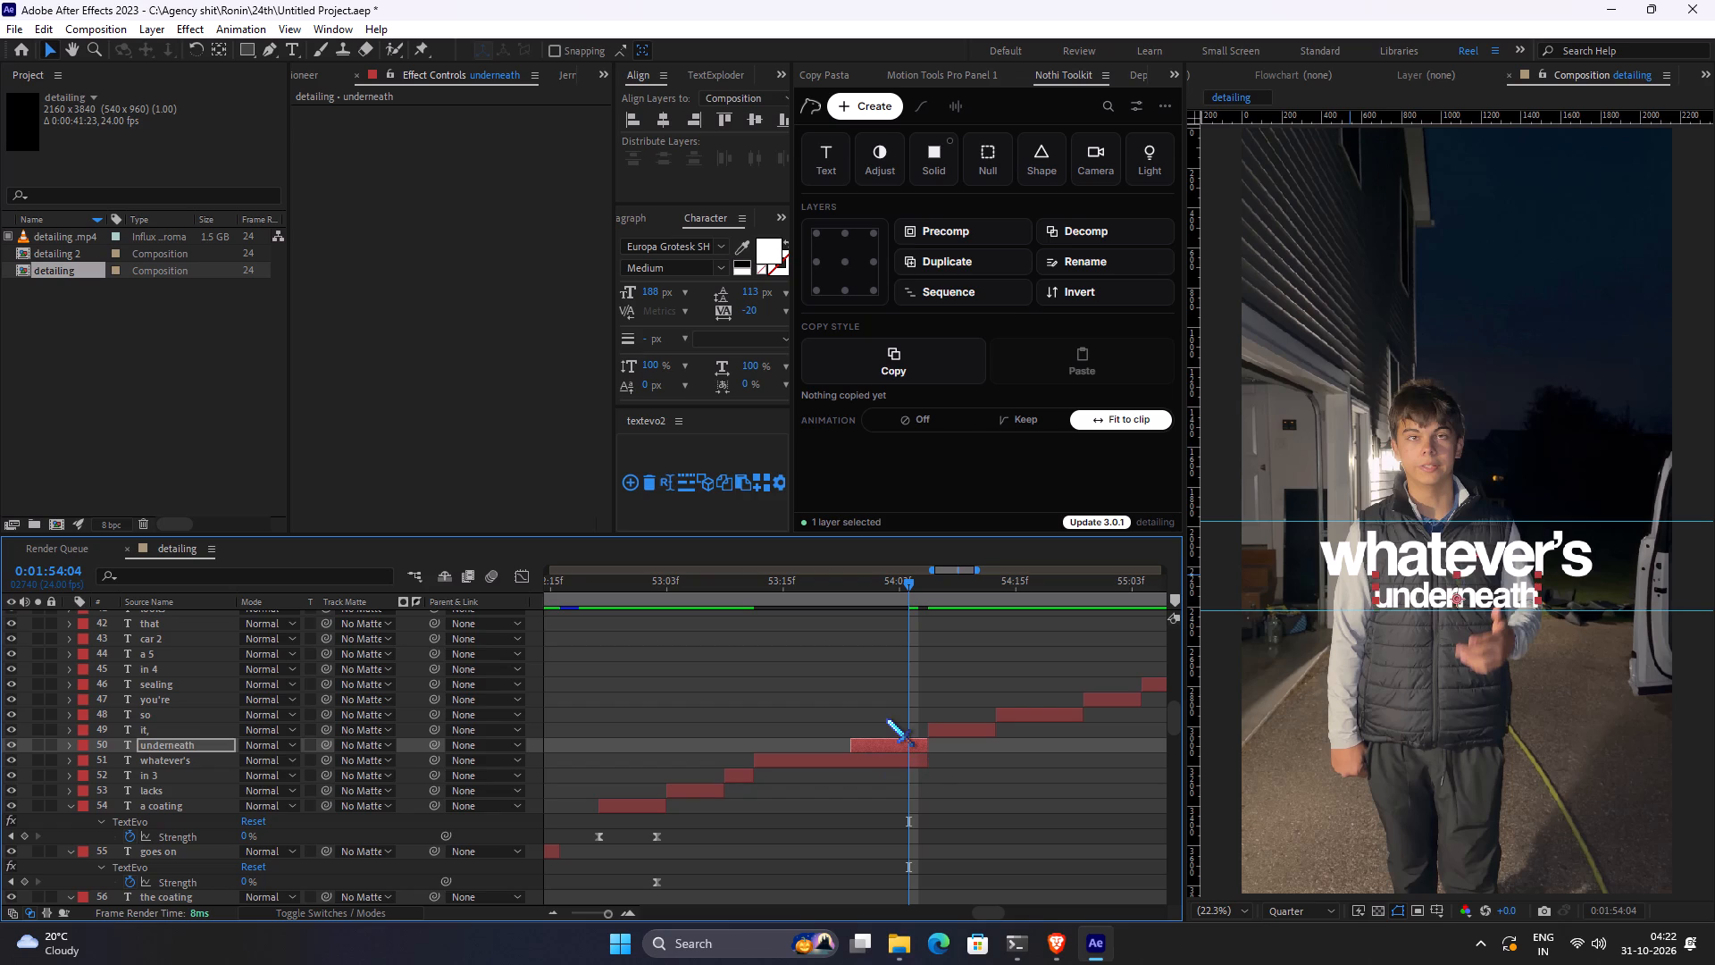
key("Down")
key("Down")
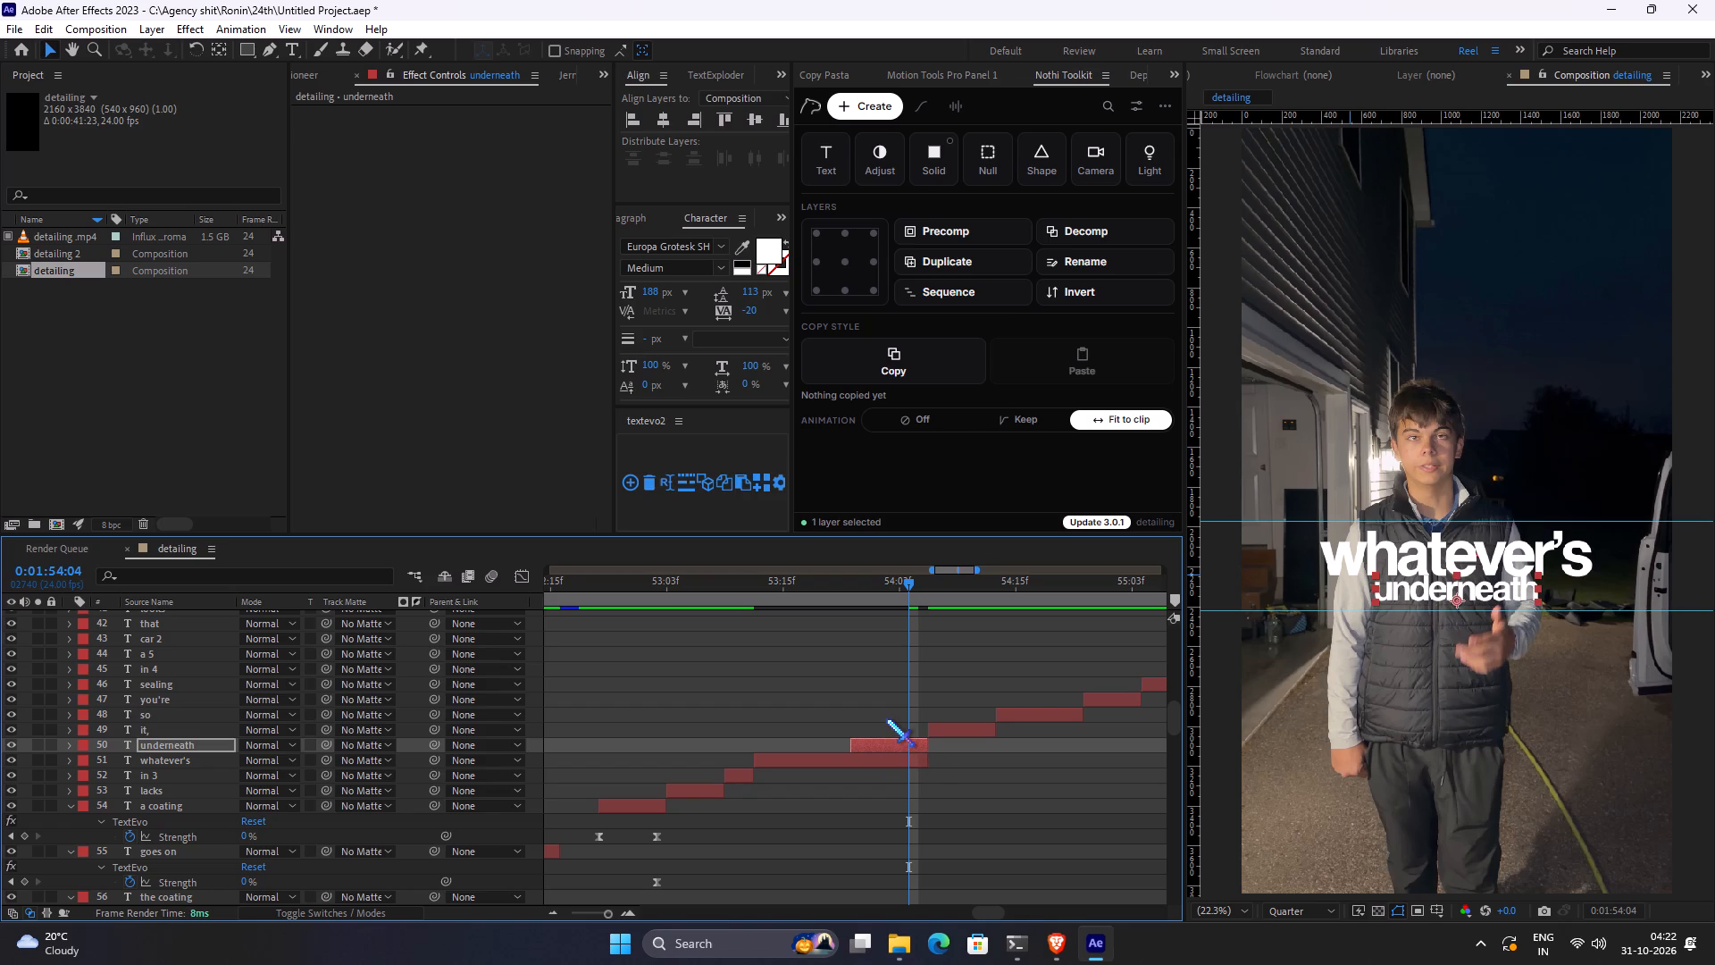
left_click(897, 683)
Play back the captions after "underneath", from "it," through "sealing", to review their wording and timing.
key("space")
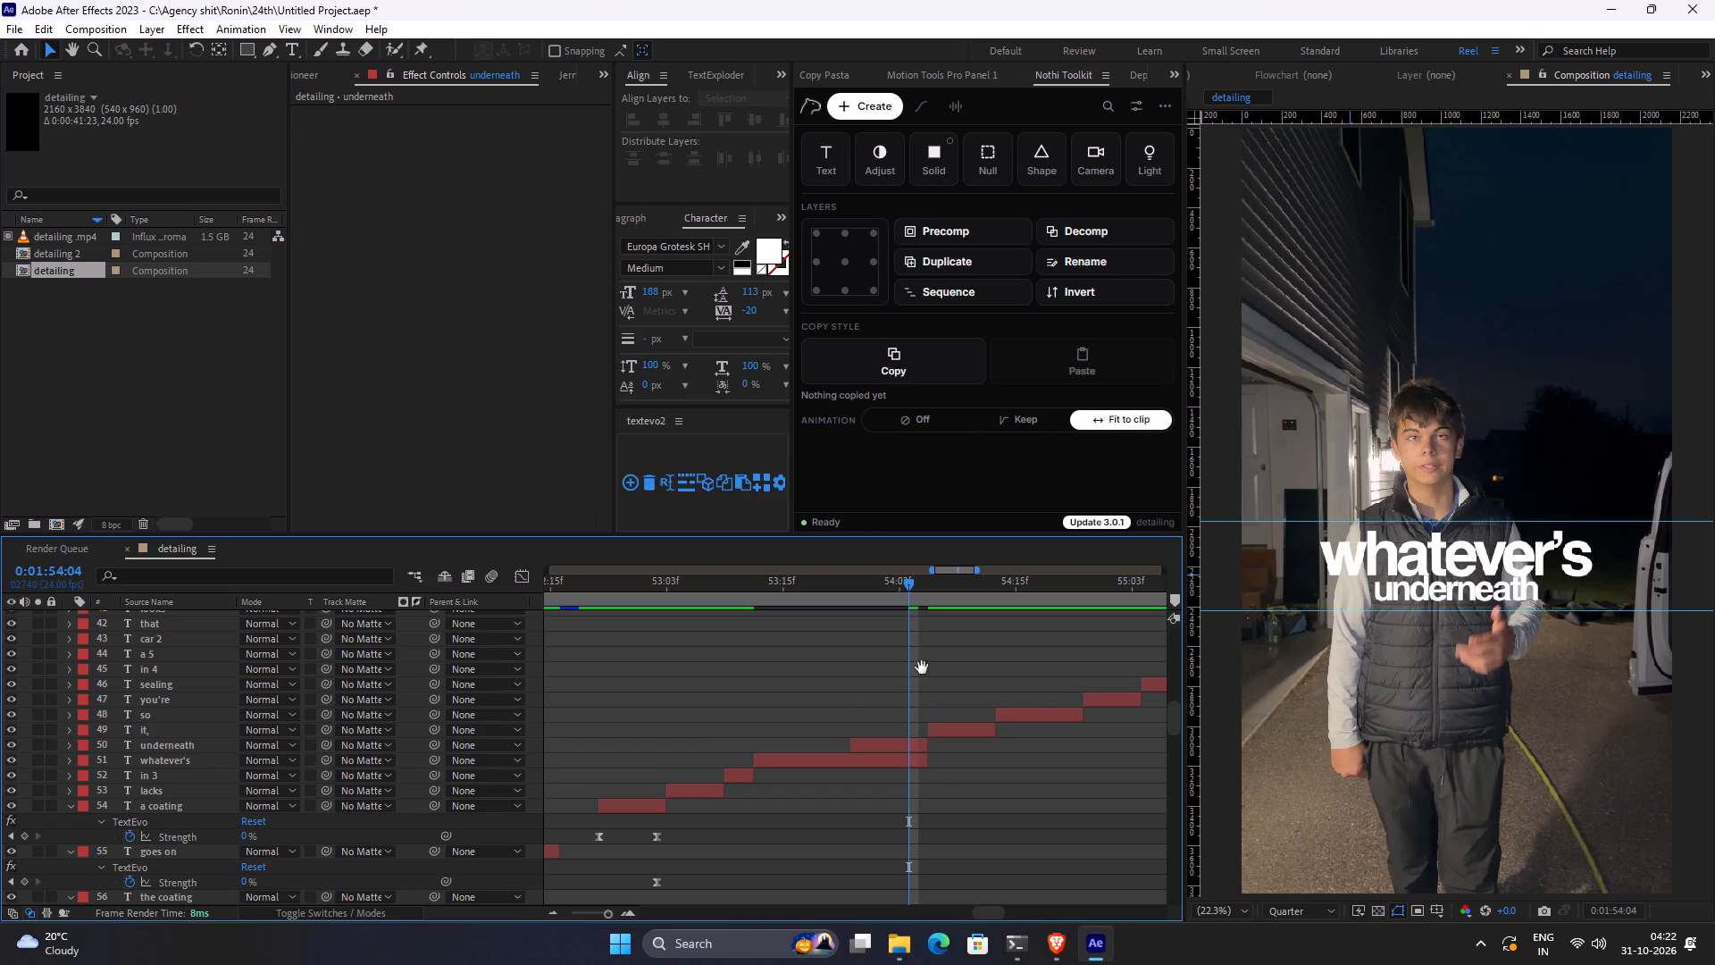
key("space")
key("space")
key("space")
key("space")
key("space")
key("space")
key("space")
key("space")
key("space")
key("space")
key("space")
key("space")
key("space")
left_click_drag(969, 636, 704, 670)
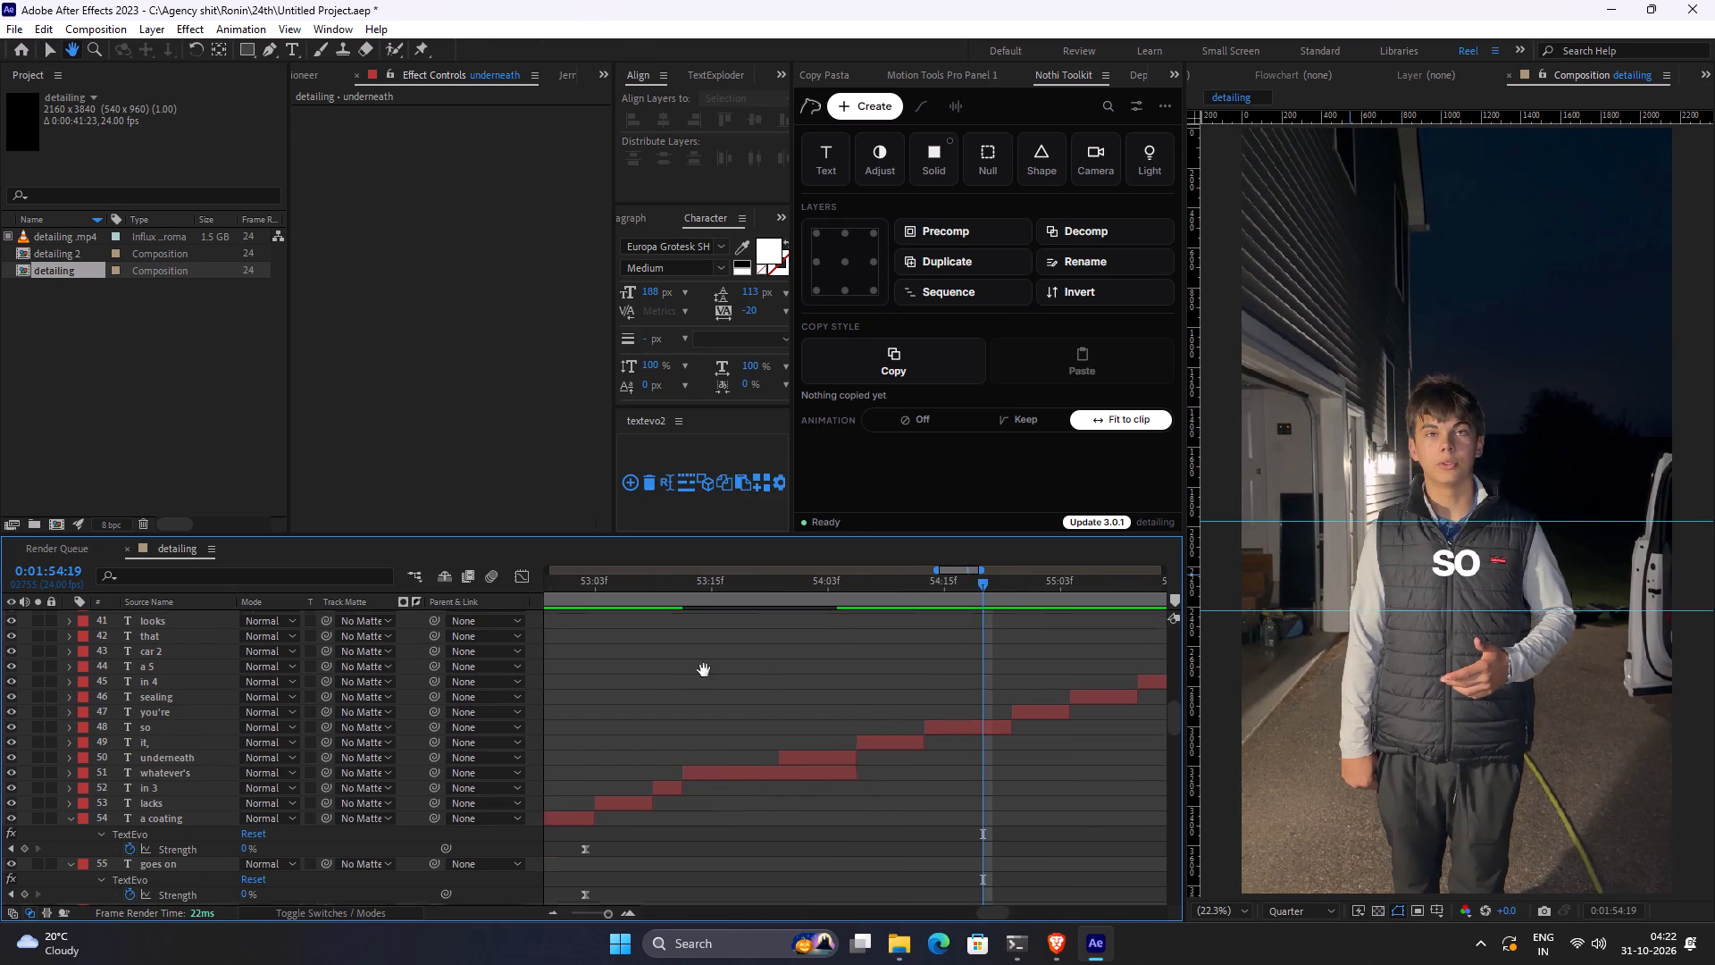
left_click_drag(704, 670, 642, 665)
key("space")
key("space")
key("space")
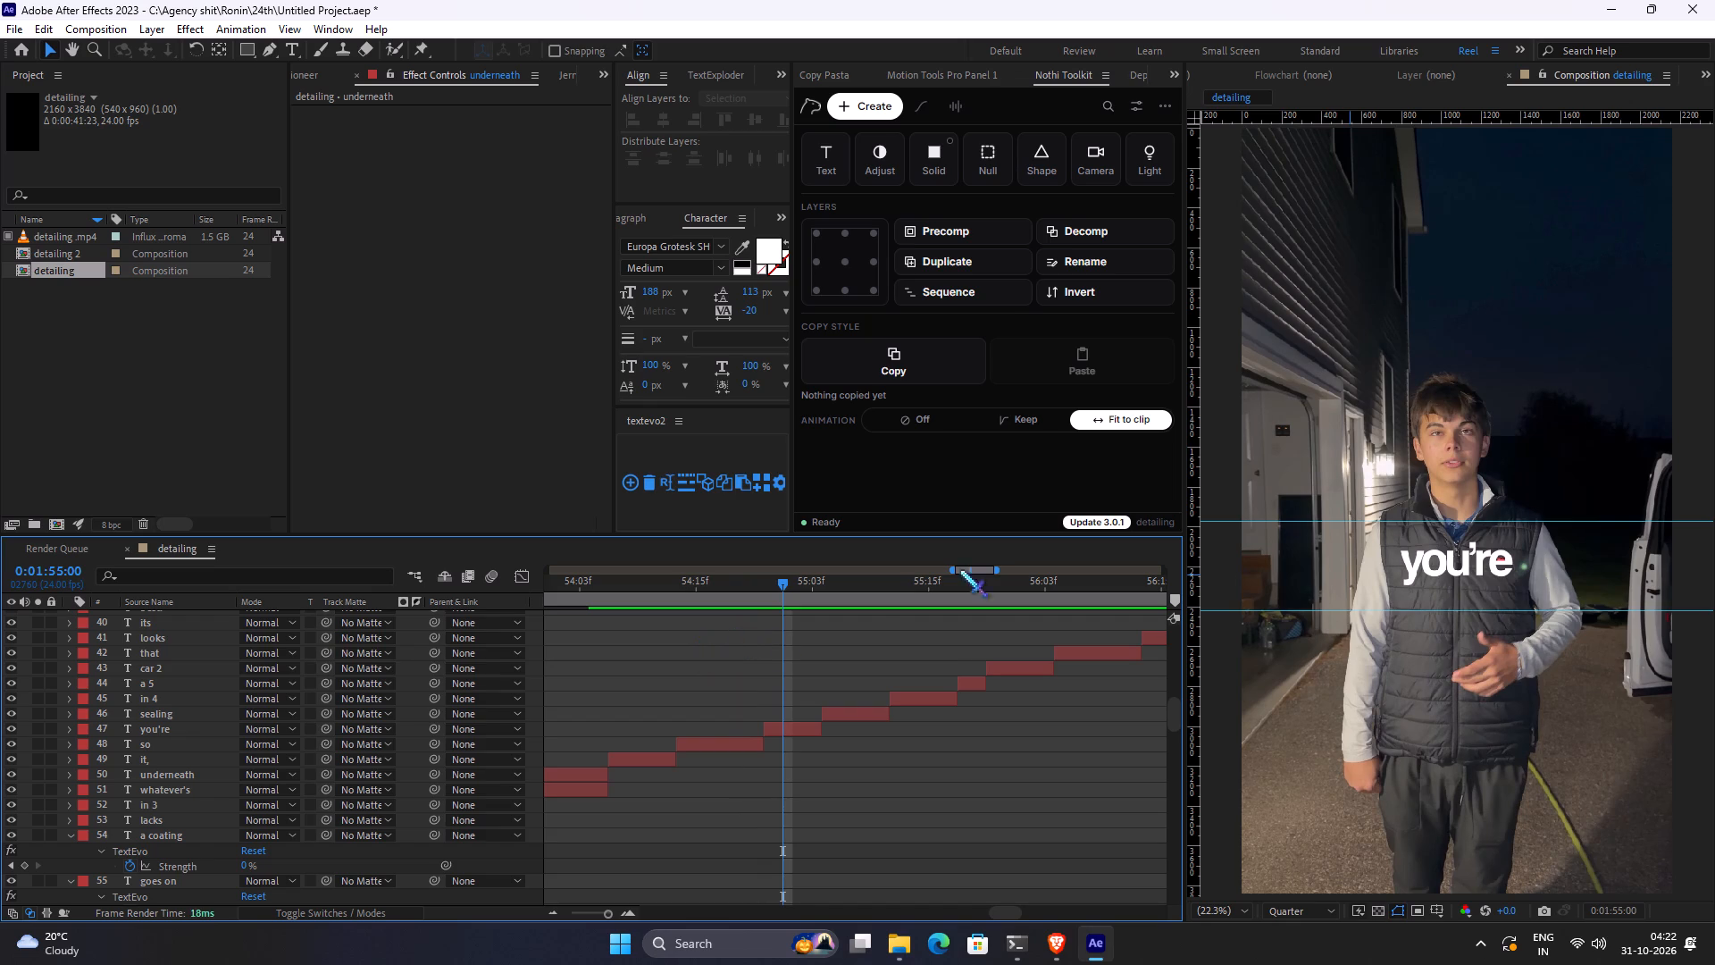
key("space")
left_click_drag(824, 573, 816, 578)
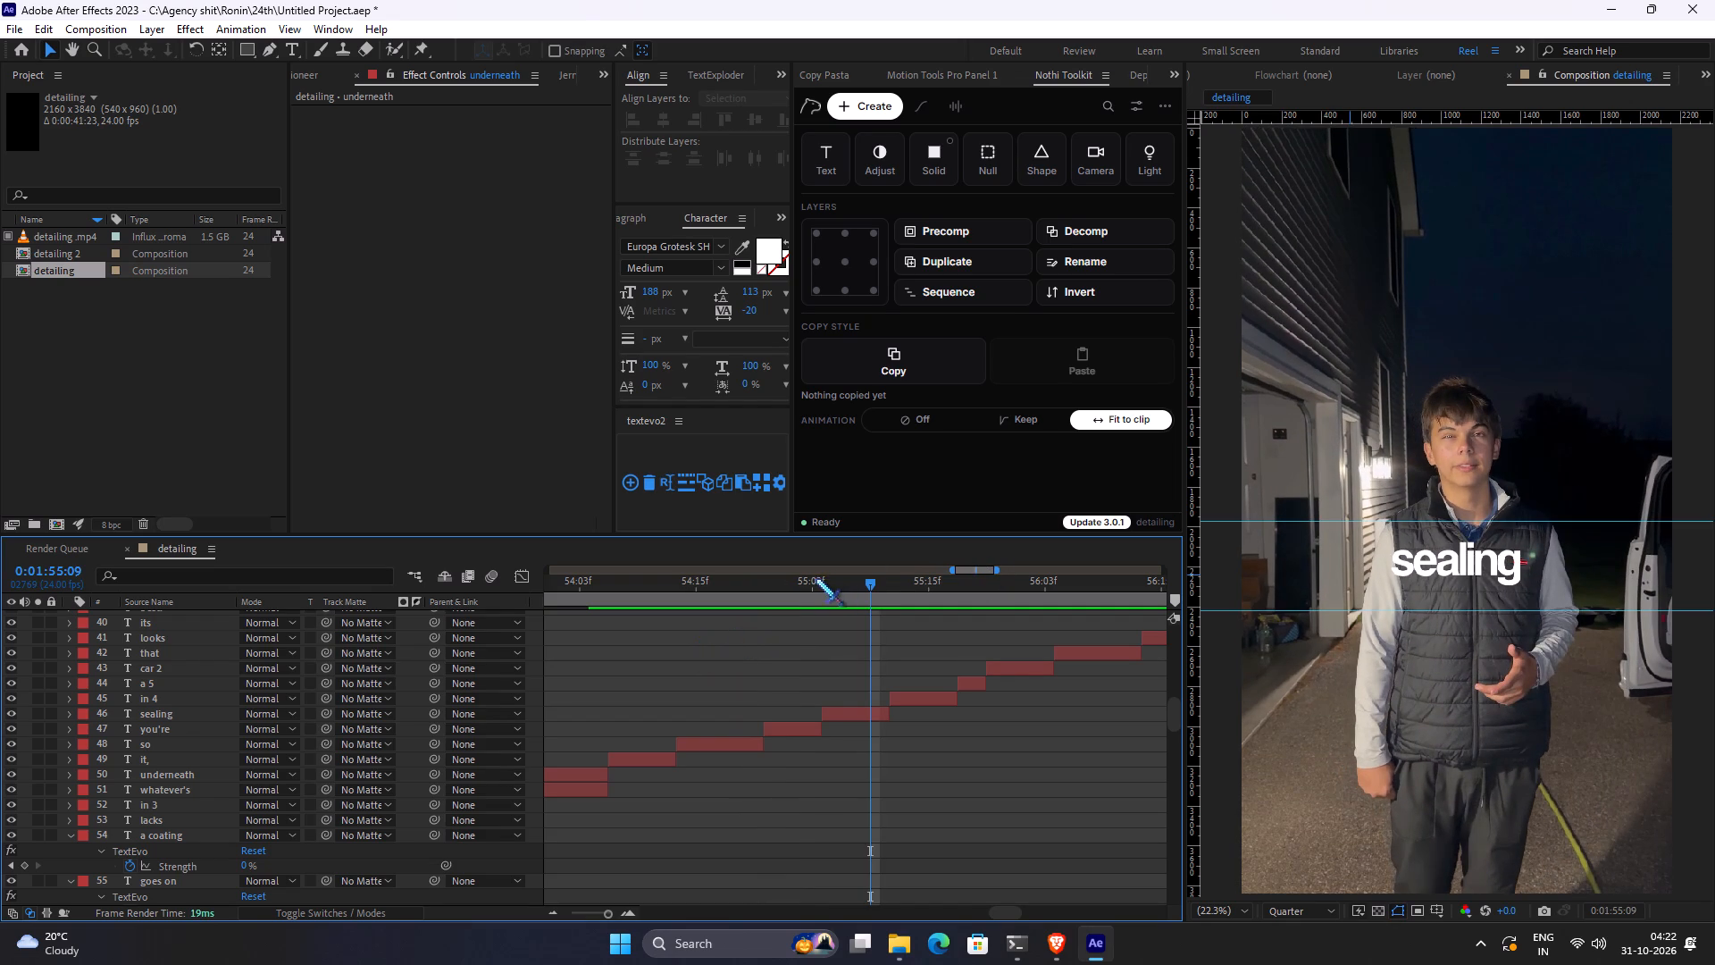
Return to the "you're" caption and extend its text to read "you're sealing".
left_click_drag(816, 578, 879, 580)
left_click_drag(891, 586, 904, 599)
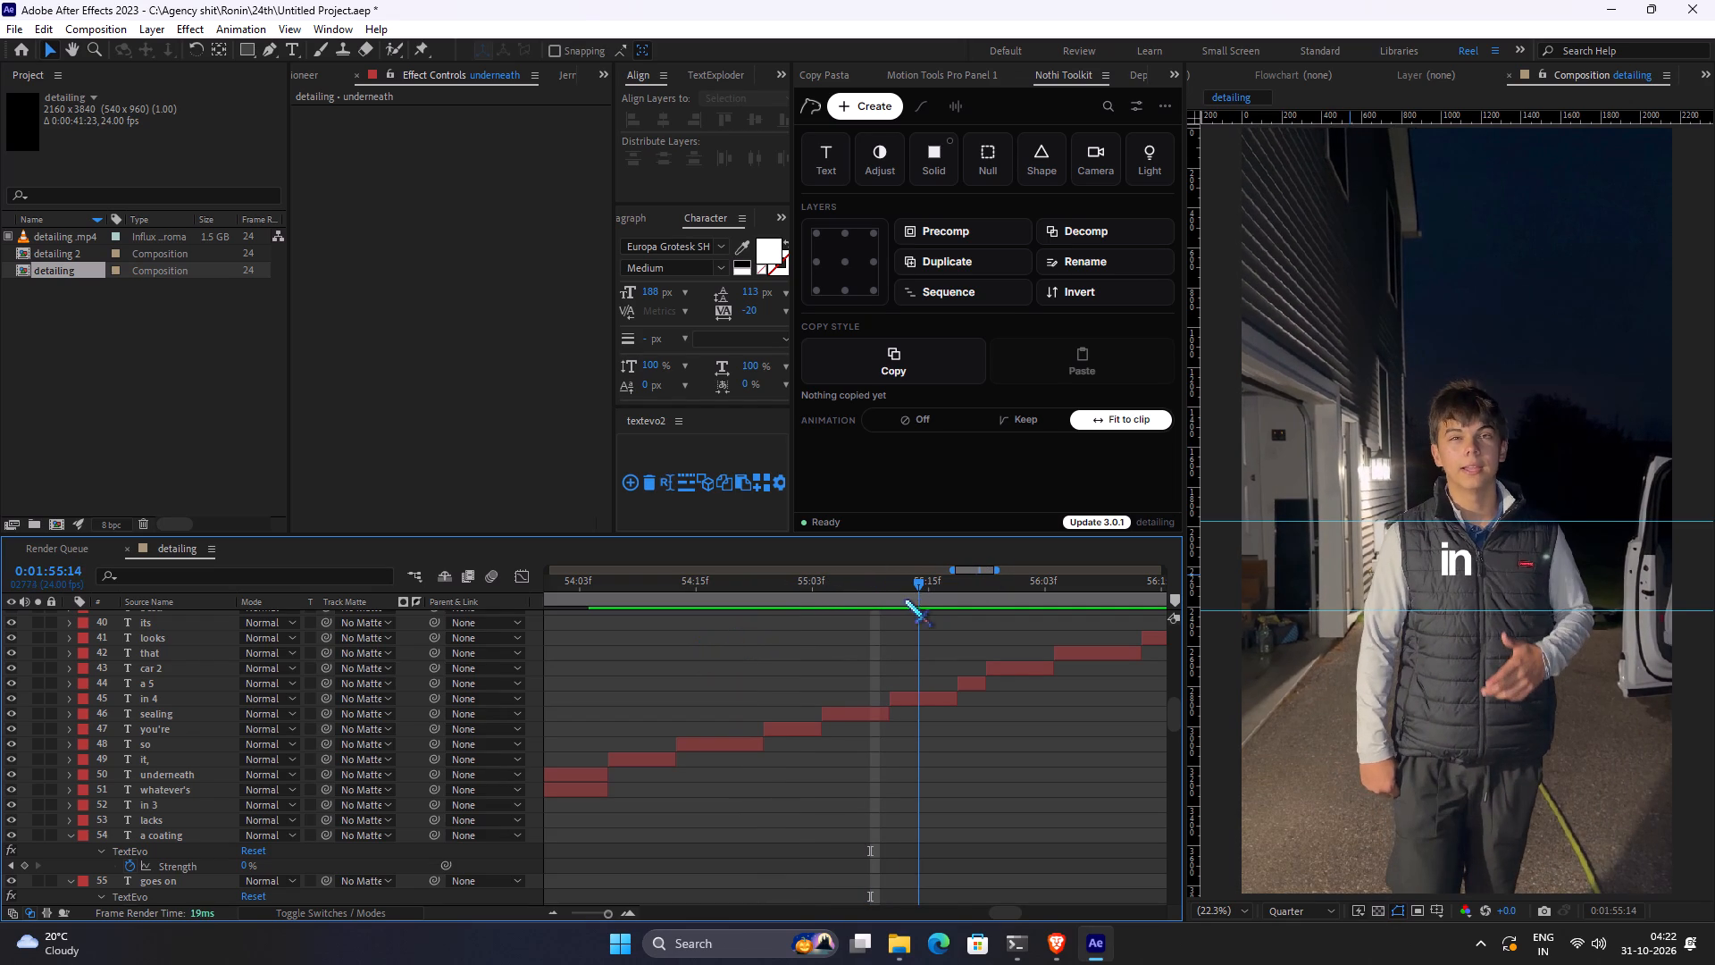
left_click_drag(904, 599, 888, 603)
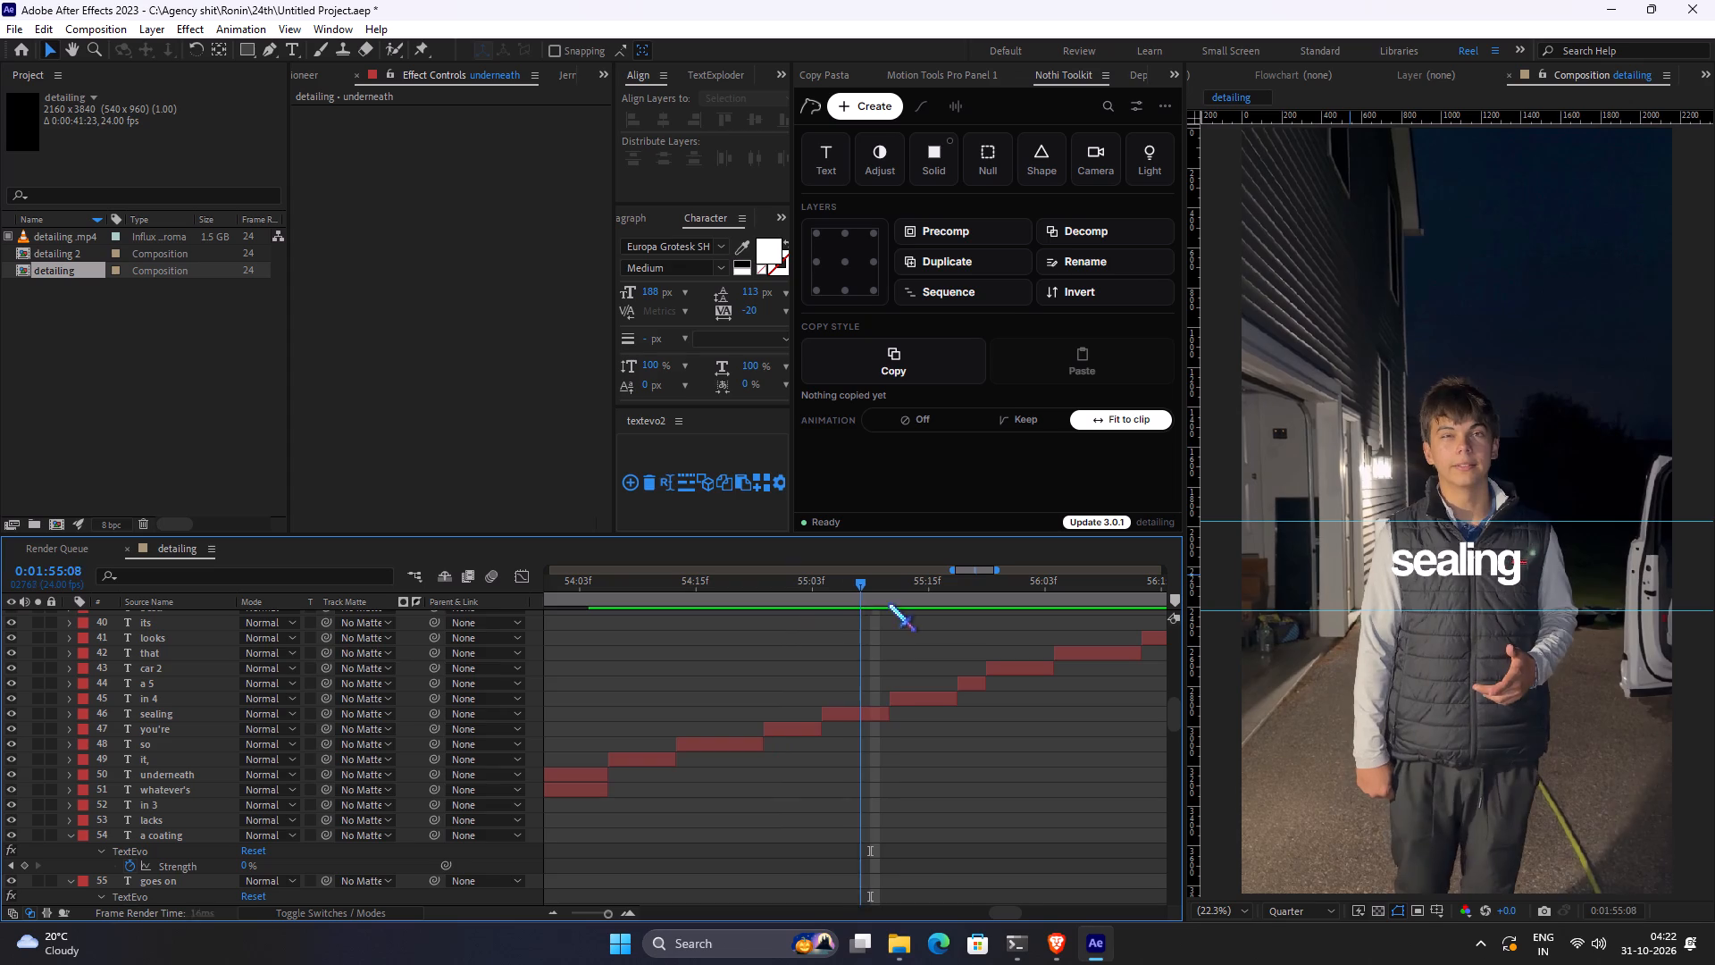
left_click_drag(888, 603, 1022, 605)
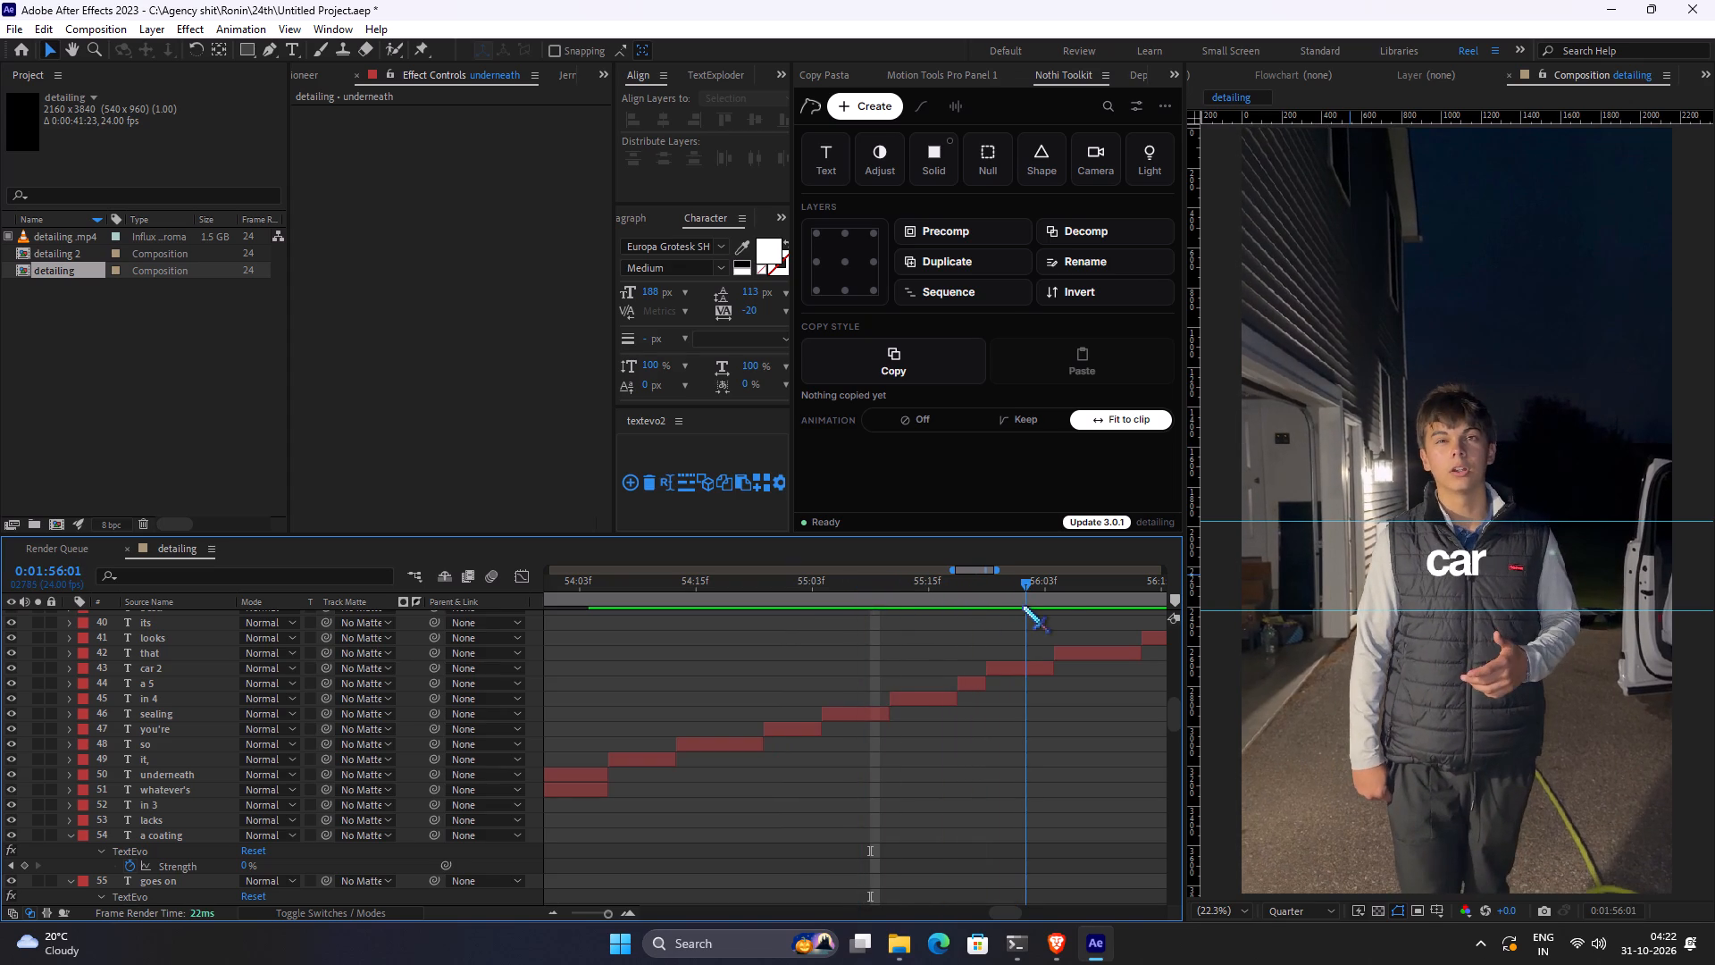
left_click_drag(1022, 605, 823, 615)
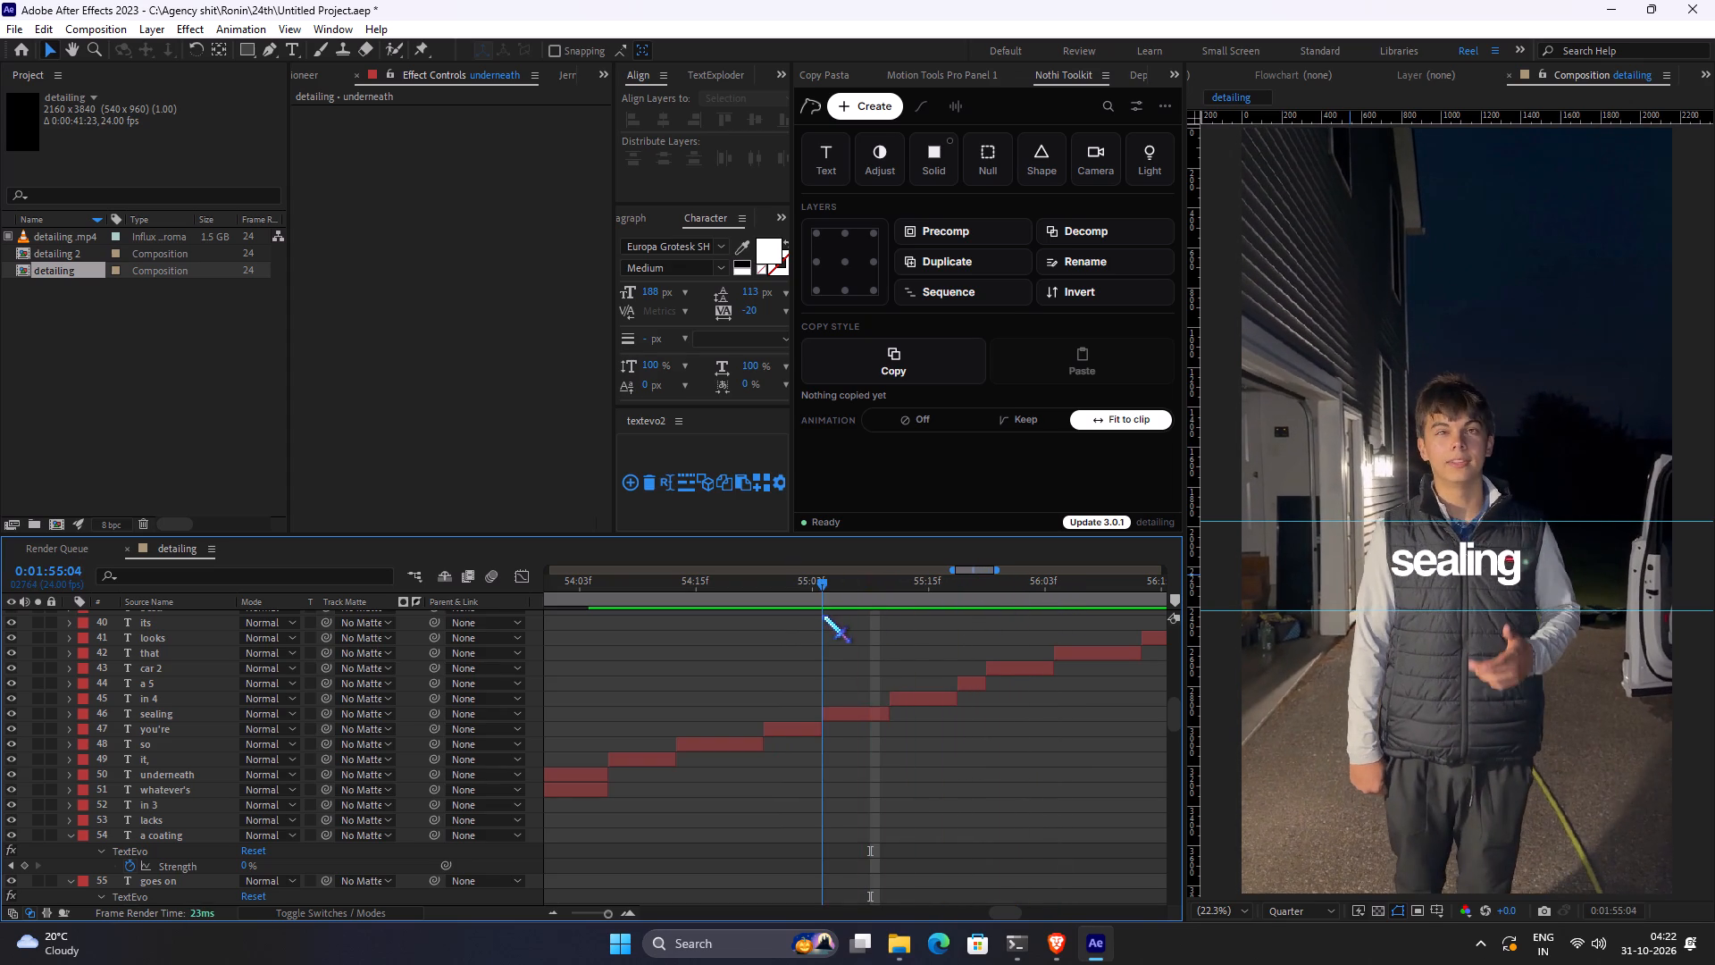
left_click_drag(823, 615, 798, 635)
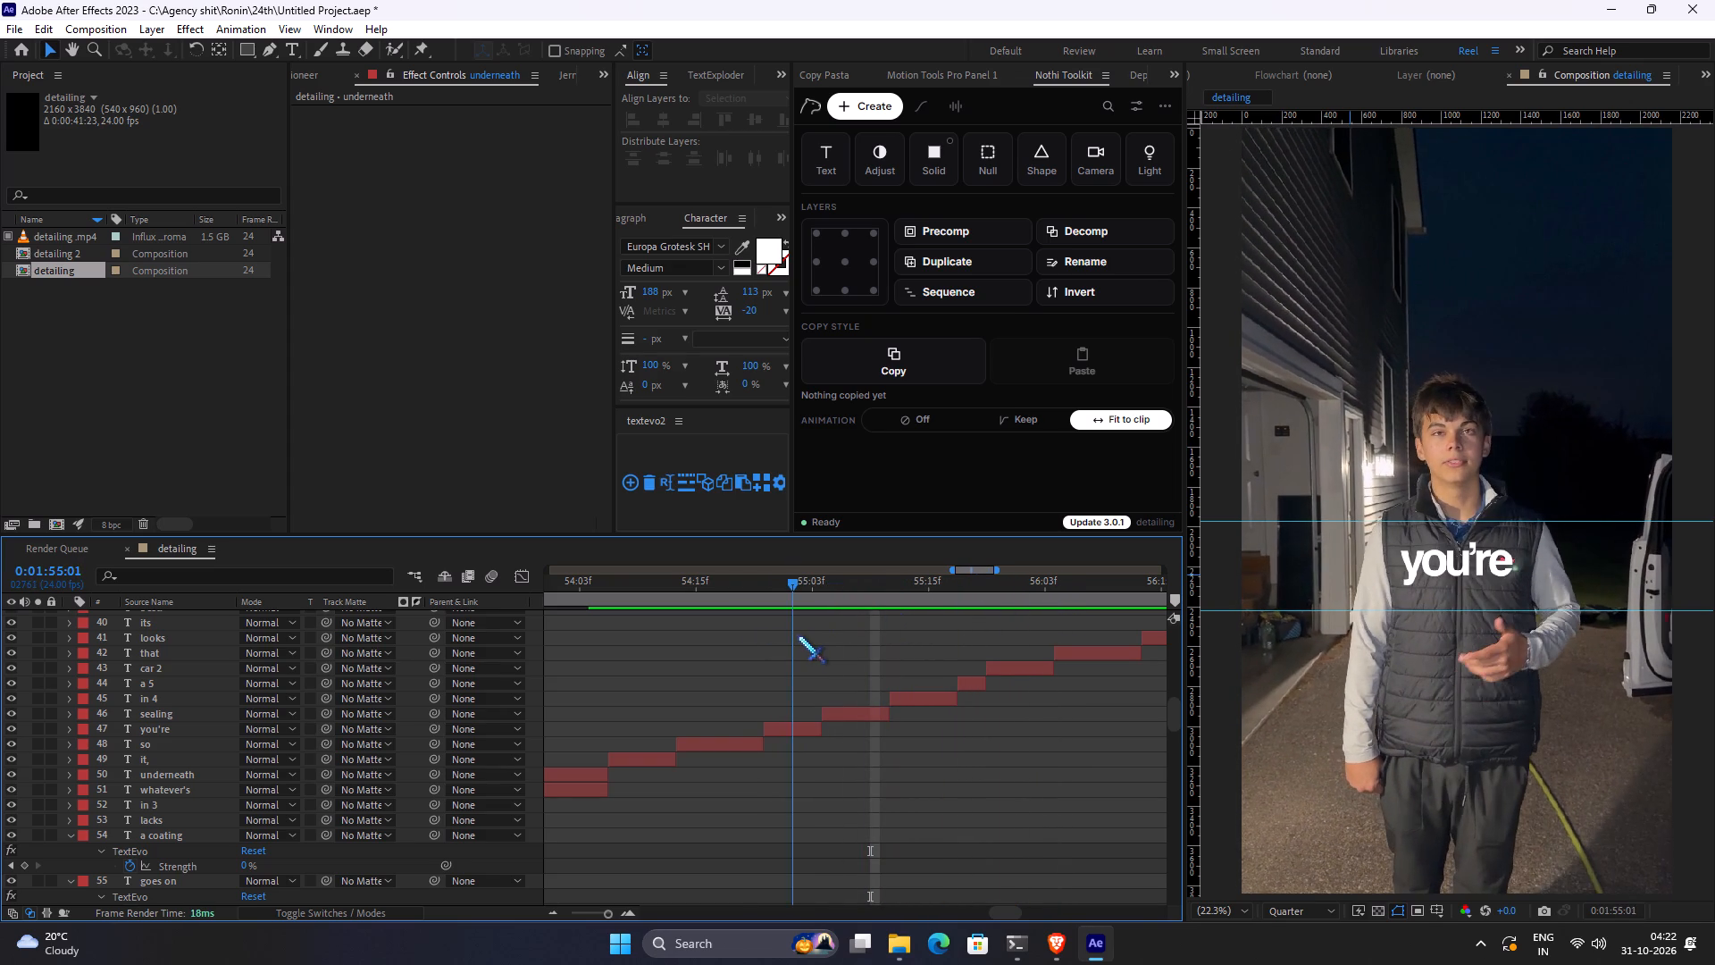
left_click_drag(798, 635, 801, 634)
double_click(1503, 561)
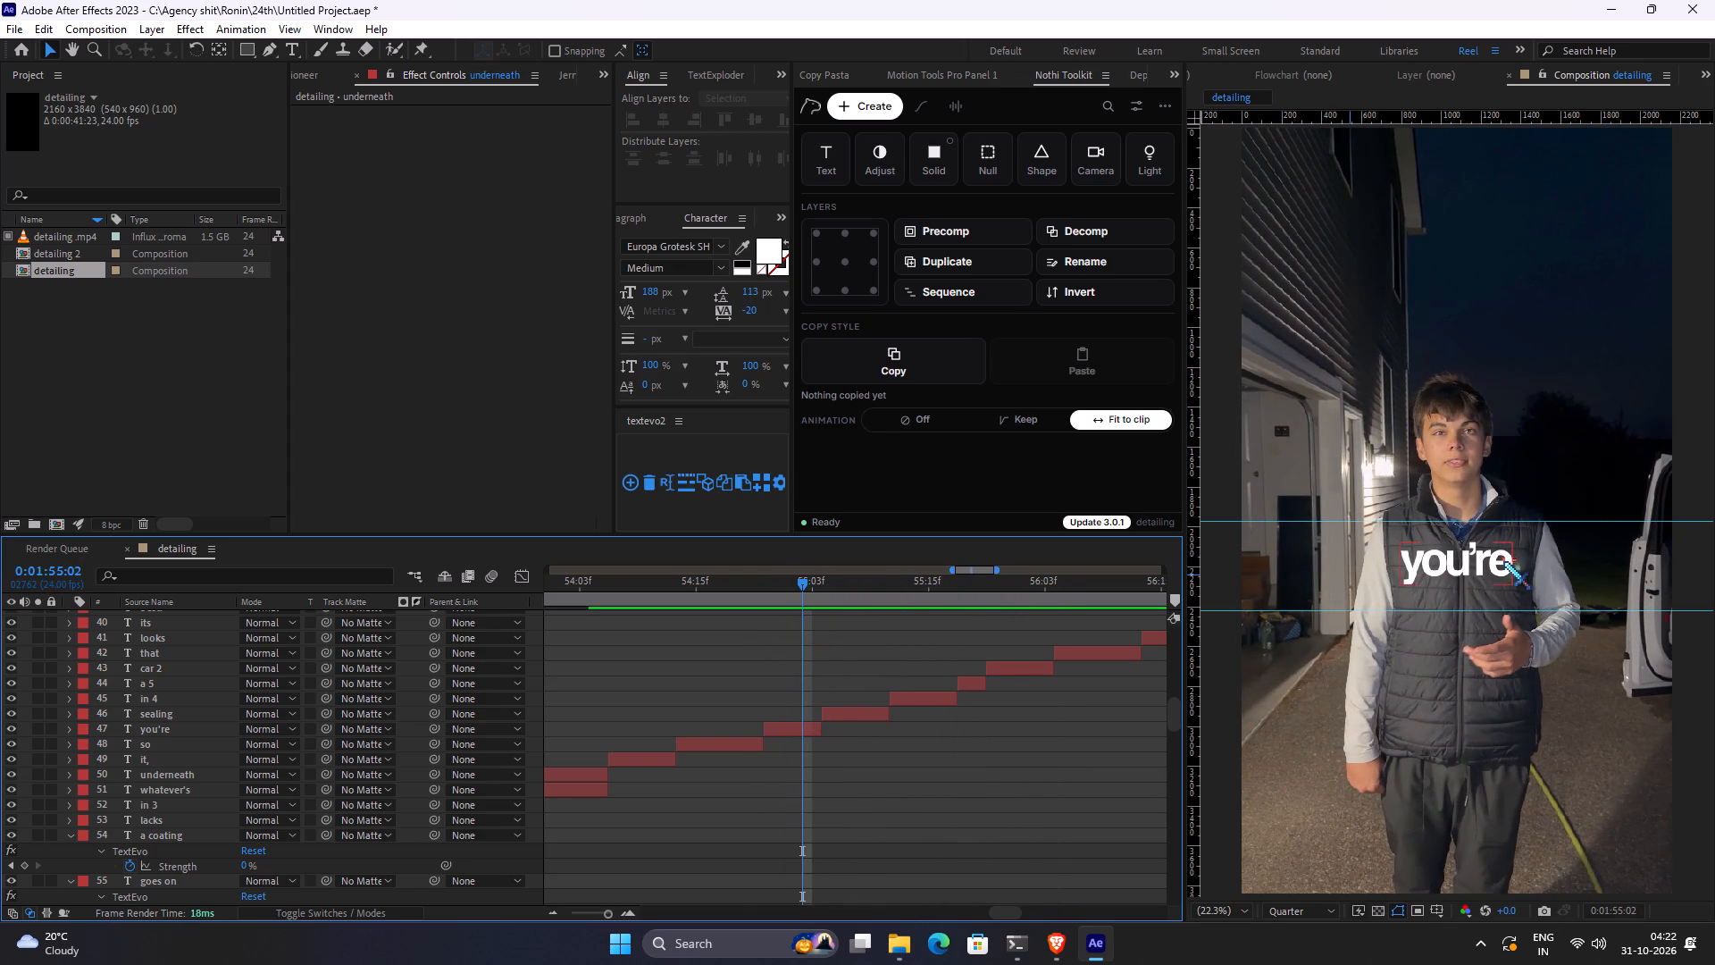
left_click(1530, 561)
key("space")
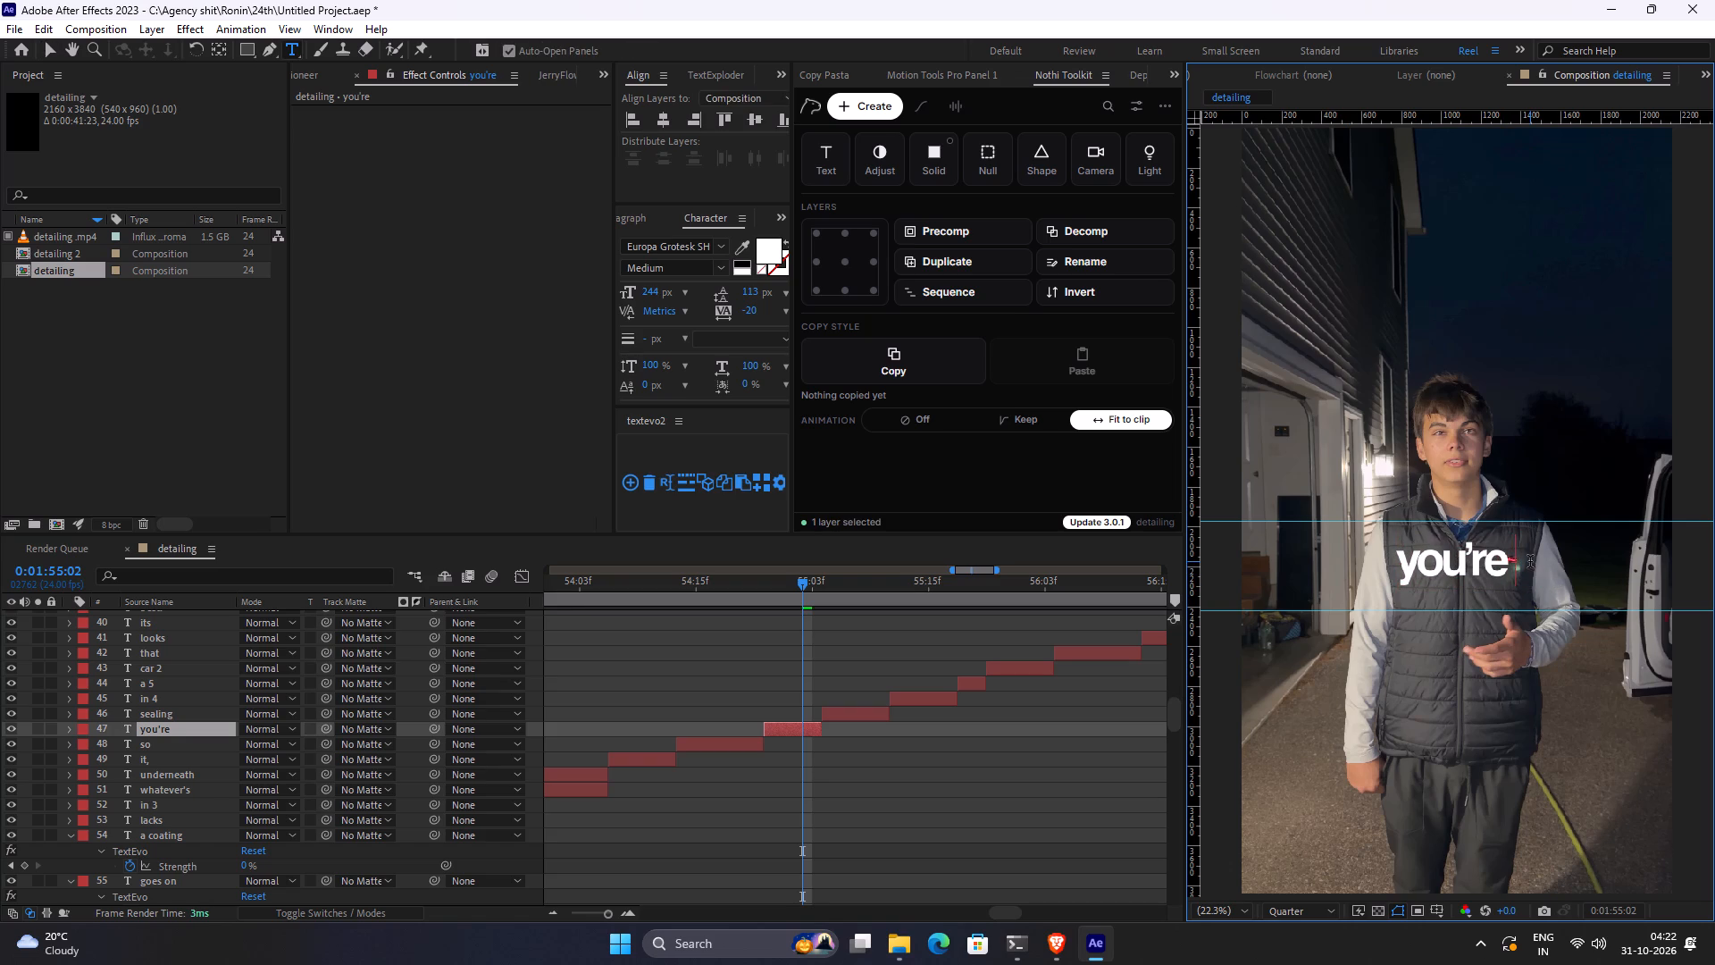
key("s")
key("e")
key("a")
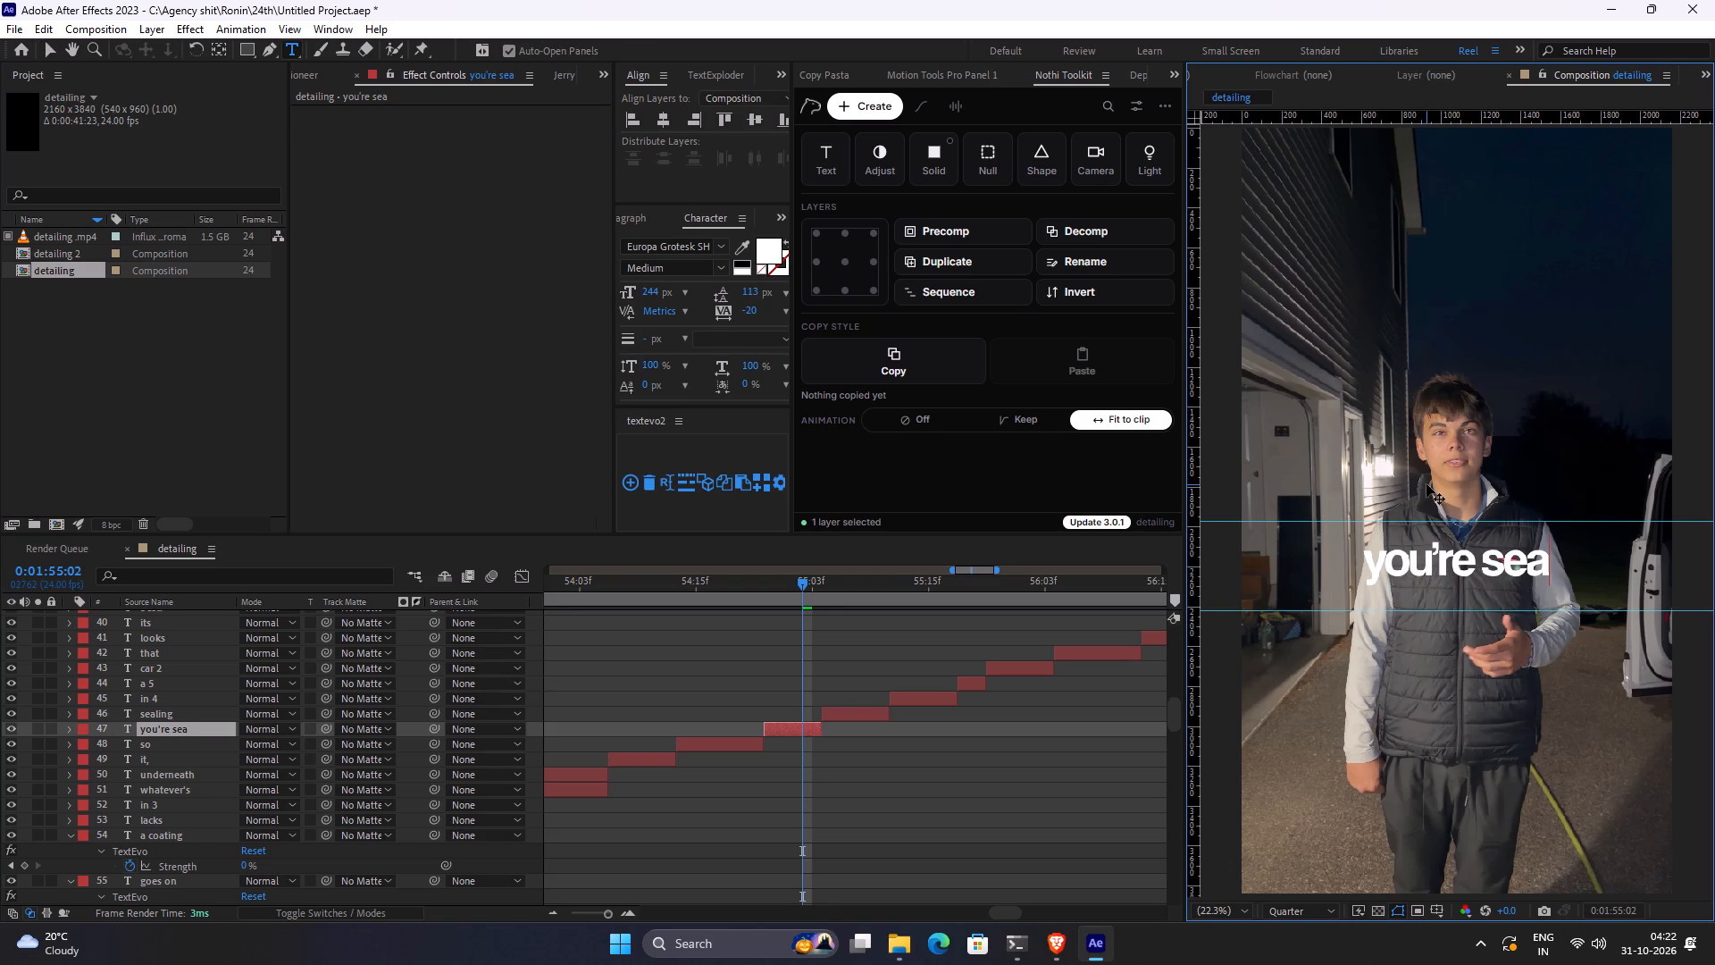
type("ling")
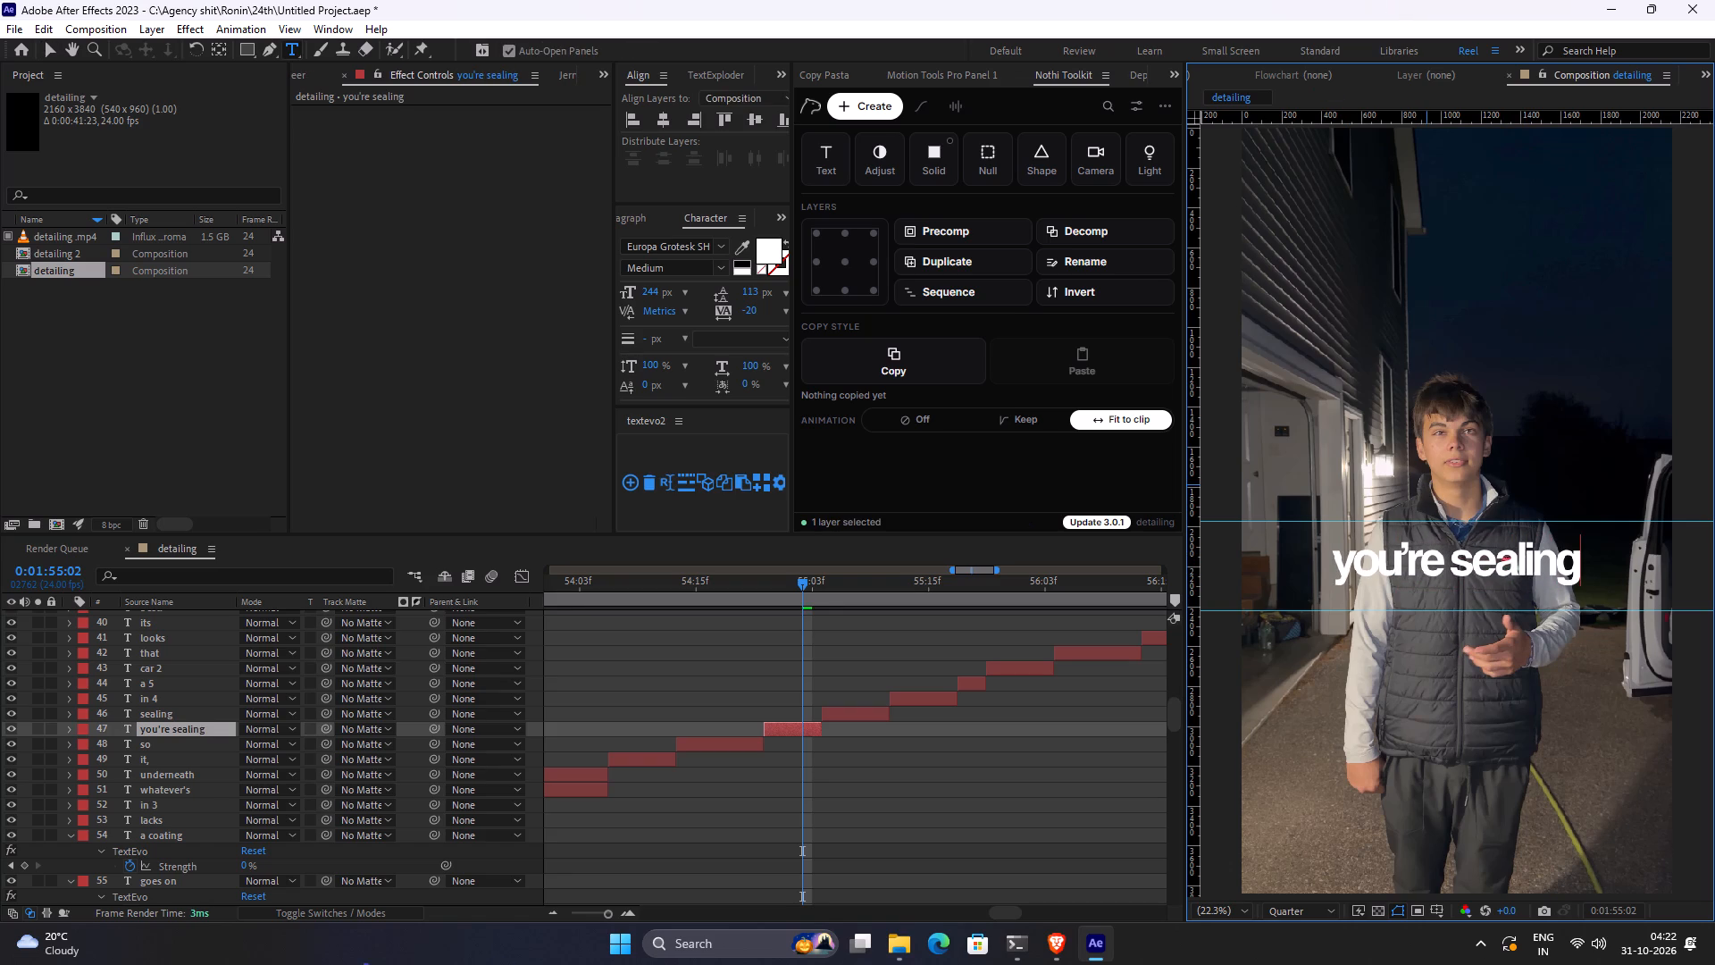
left_click(838, 779)
Extend the end of the "you're sealing" layer past the "in" and "a" captions.
left_click_drag(823, 734, 849, 732)
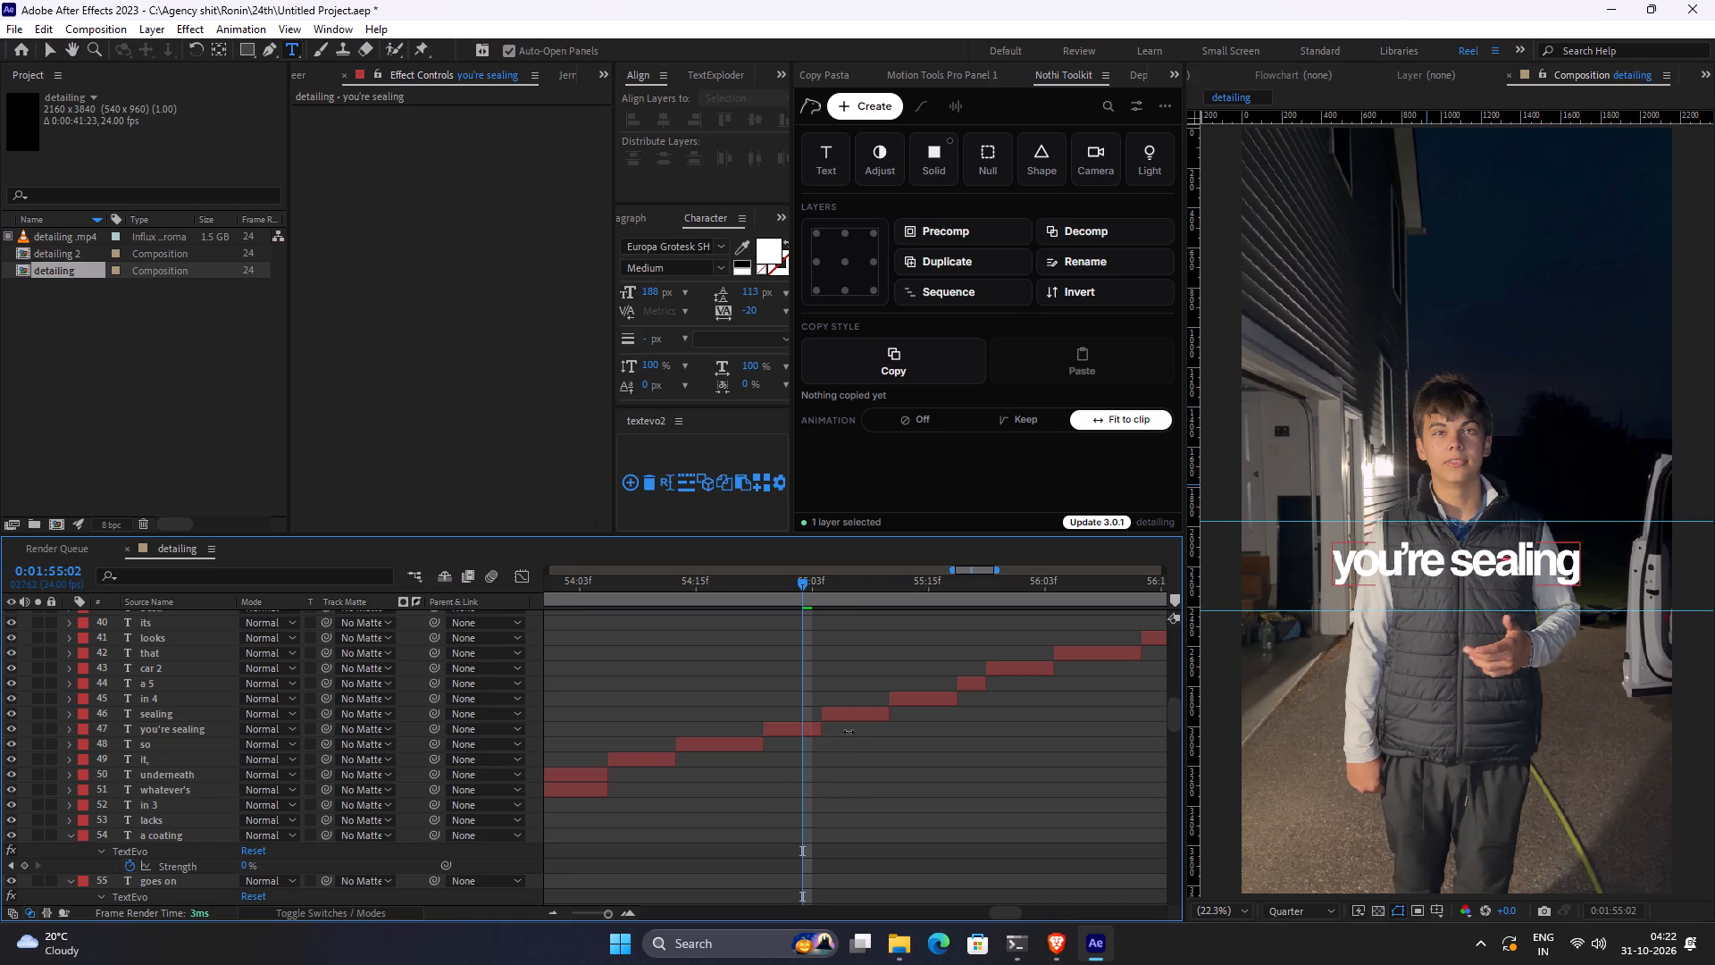
left_click_drag(849, 732, 992, 711)
Move the "in" caption straight down so it sits as a second line beneath "you're sealing".
left_click(945, 594)
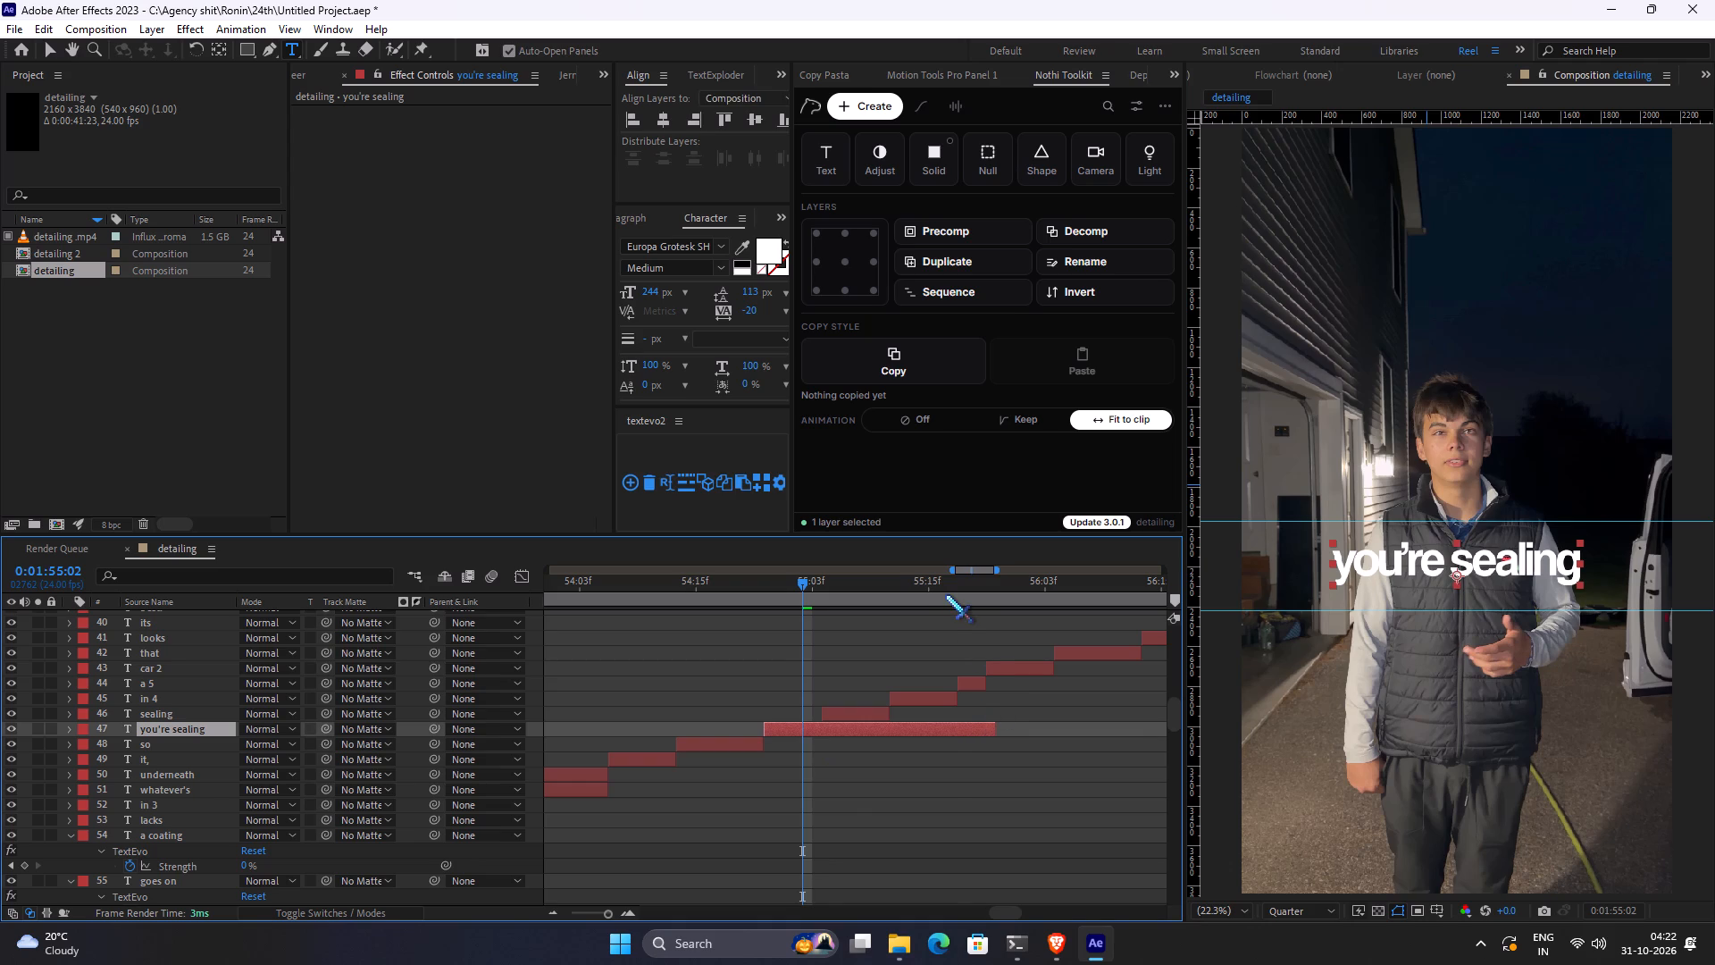
left_click(948, 695)
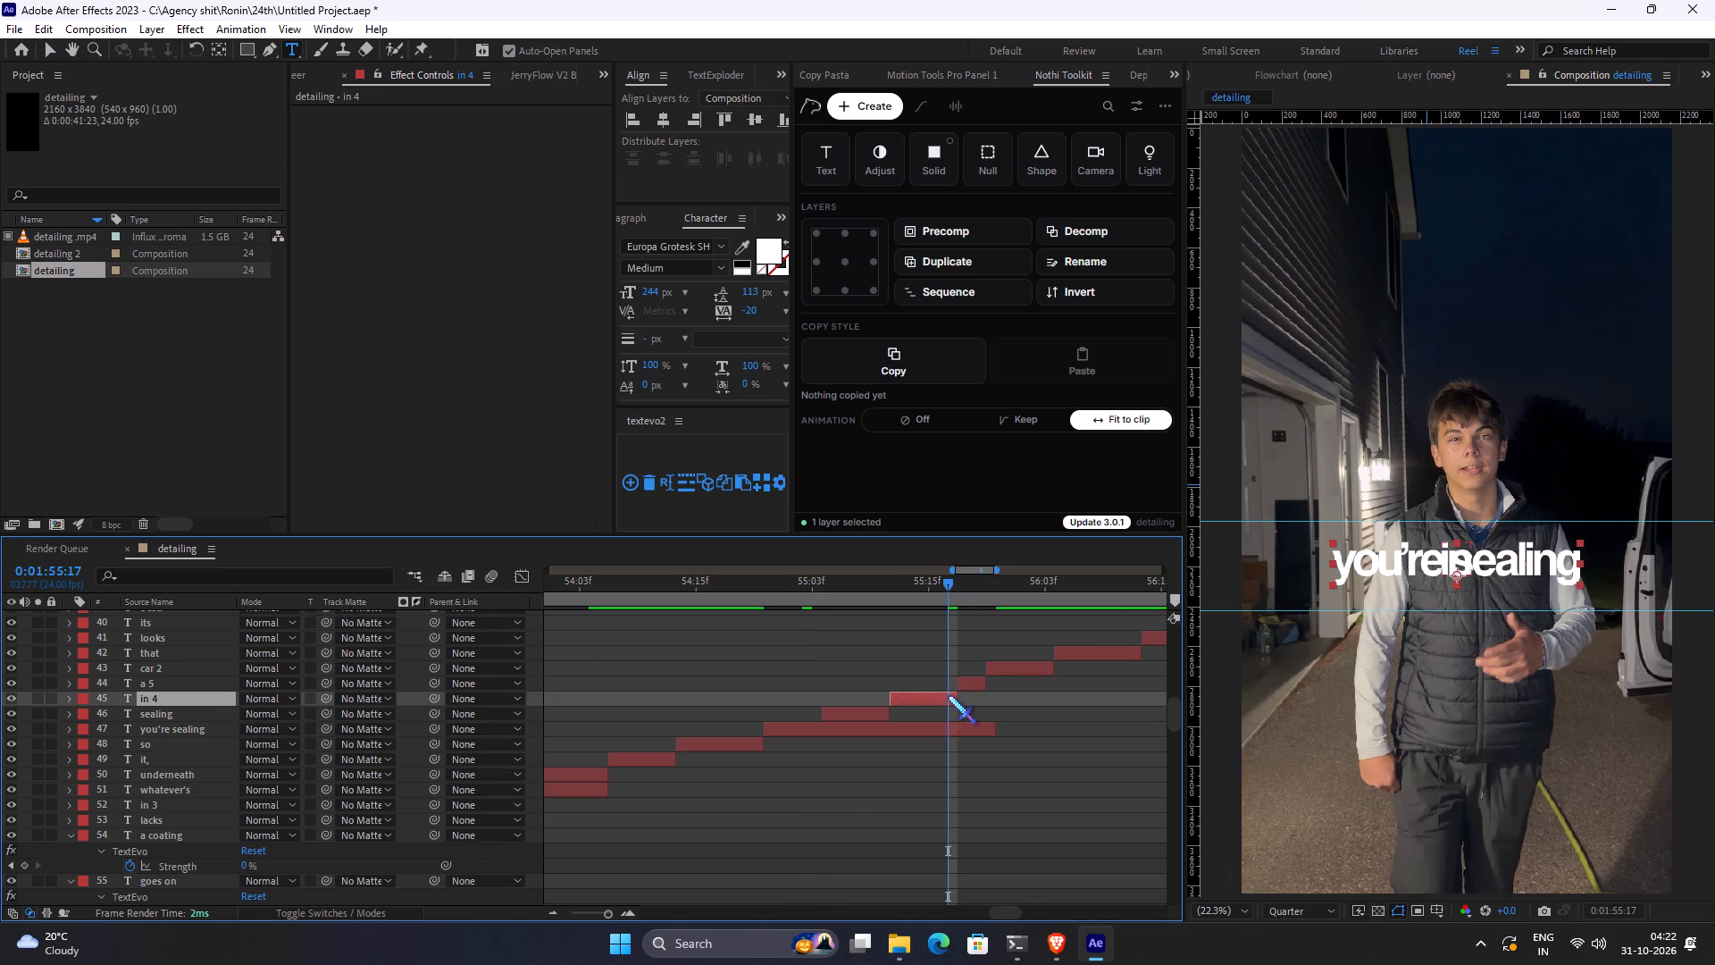
left_click(925, 581)
key("shift+Down")
key("shift+Down")
key("shift+Down")
key("shift+Down")
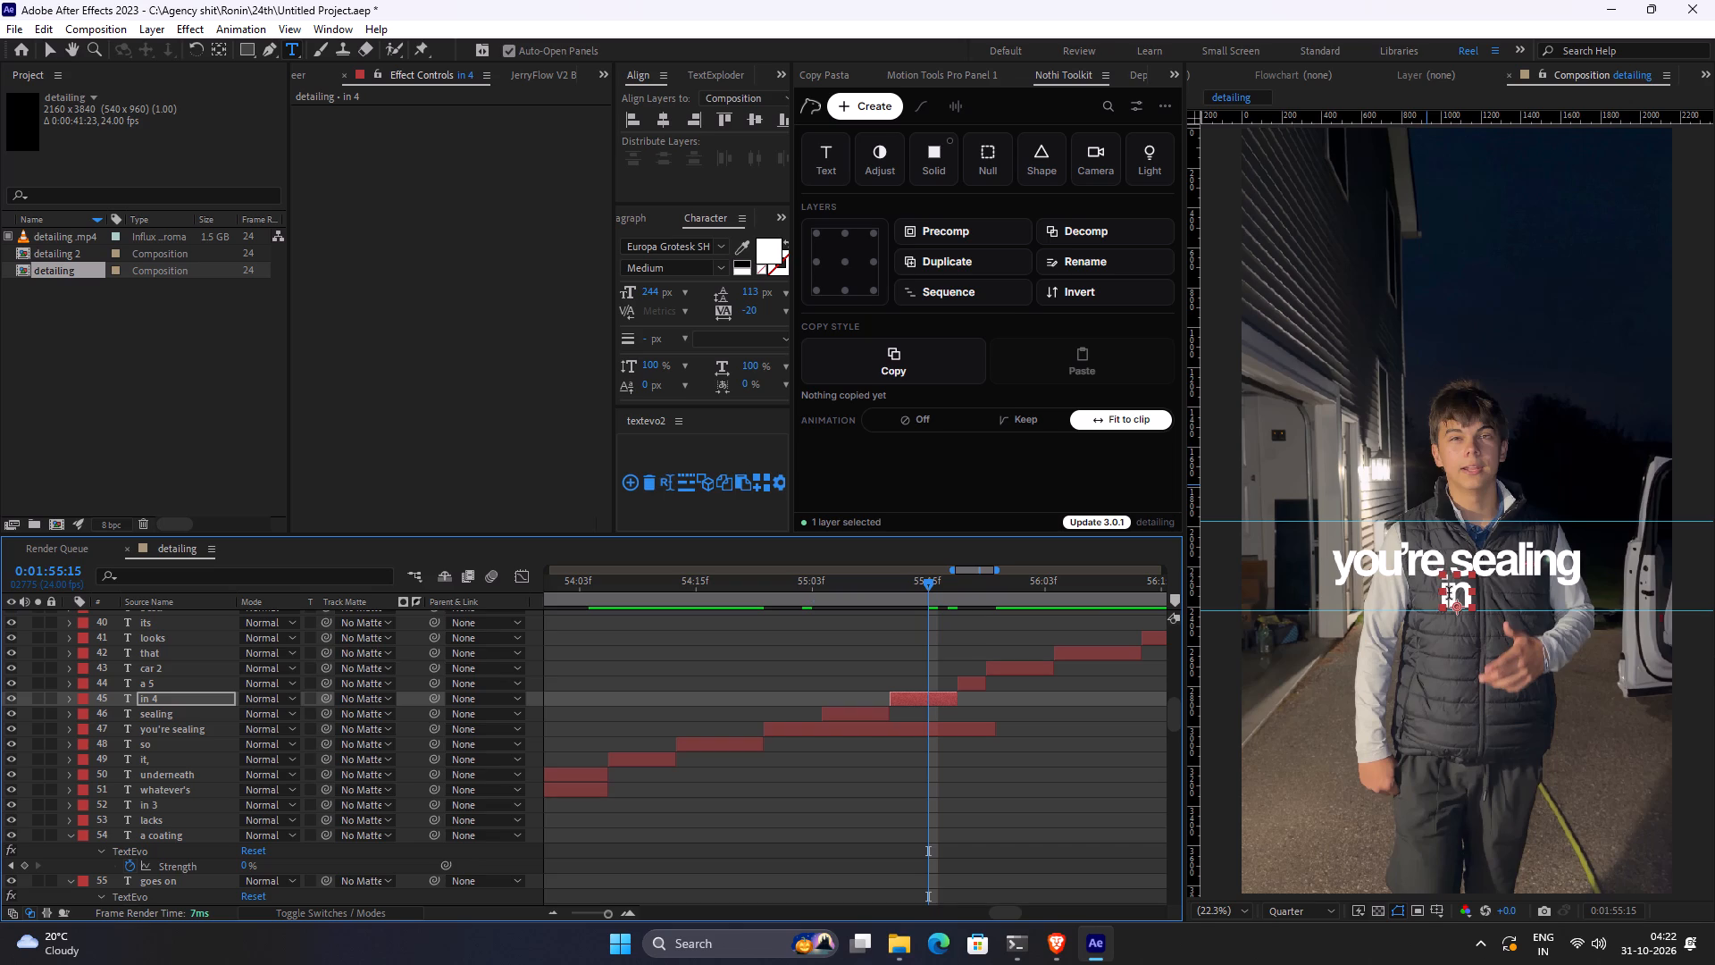
Extend the "in" caption beneath "you're sealing" to read "in a".
left_click(1477, 592)
key("space")
key("a")
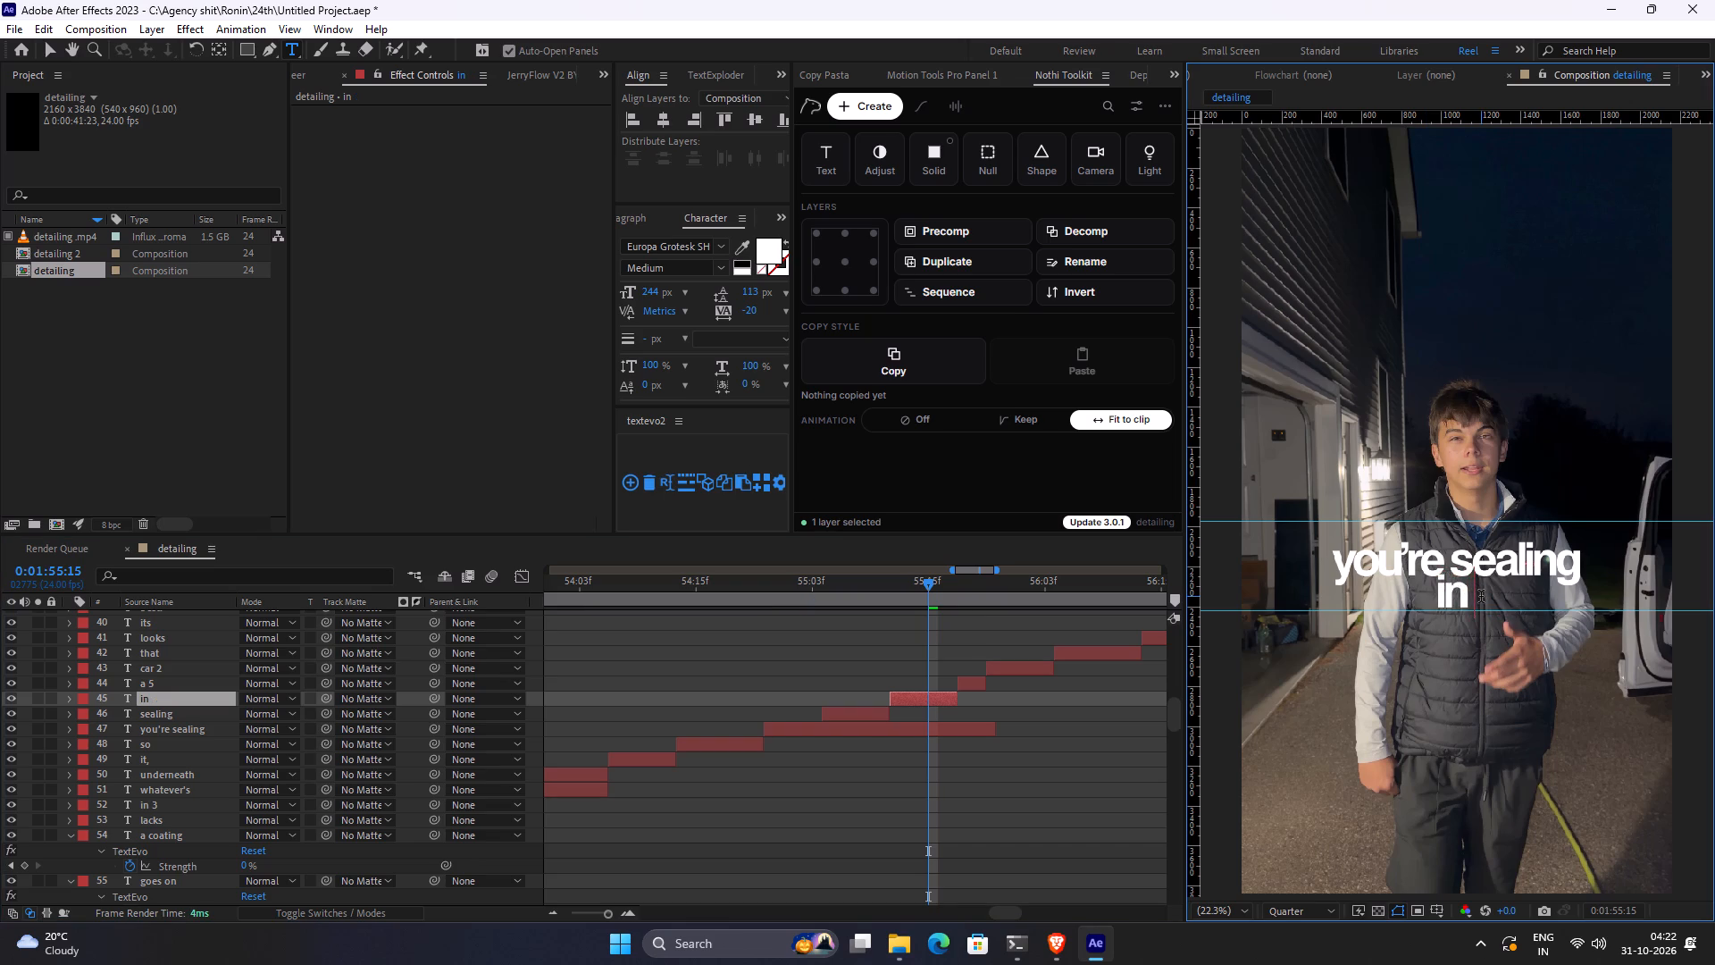
left_click(980, 713)
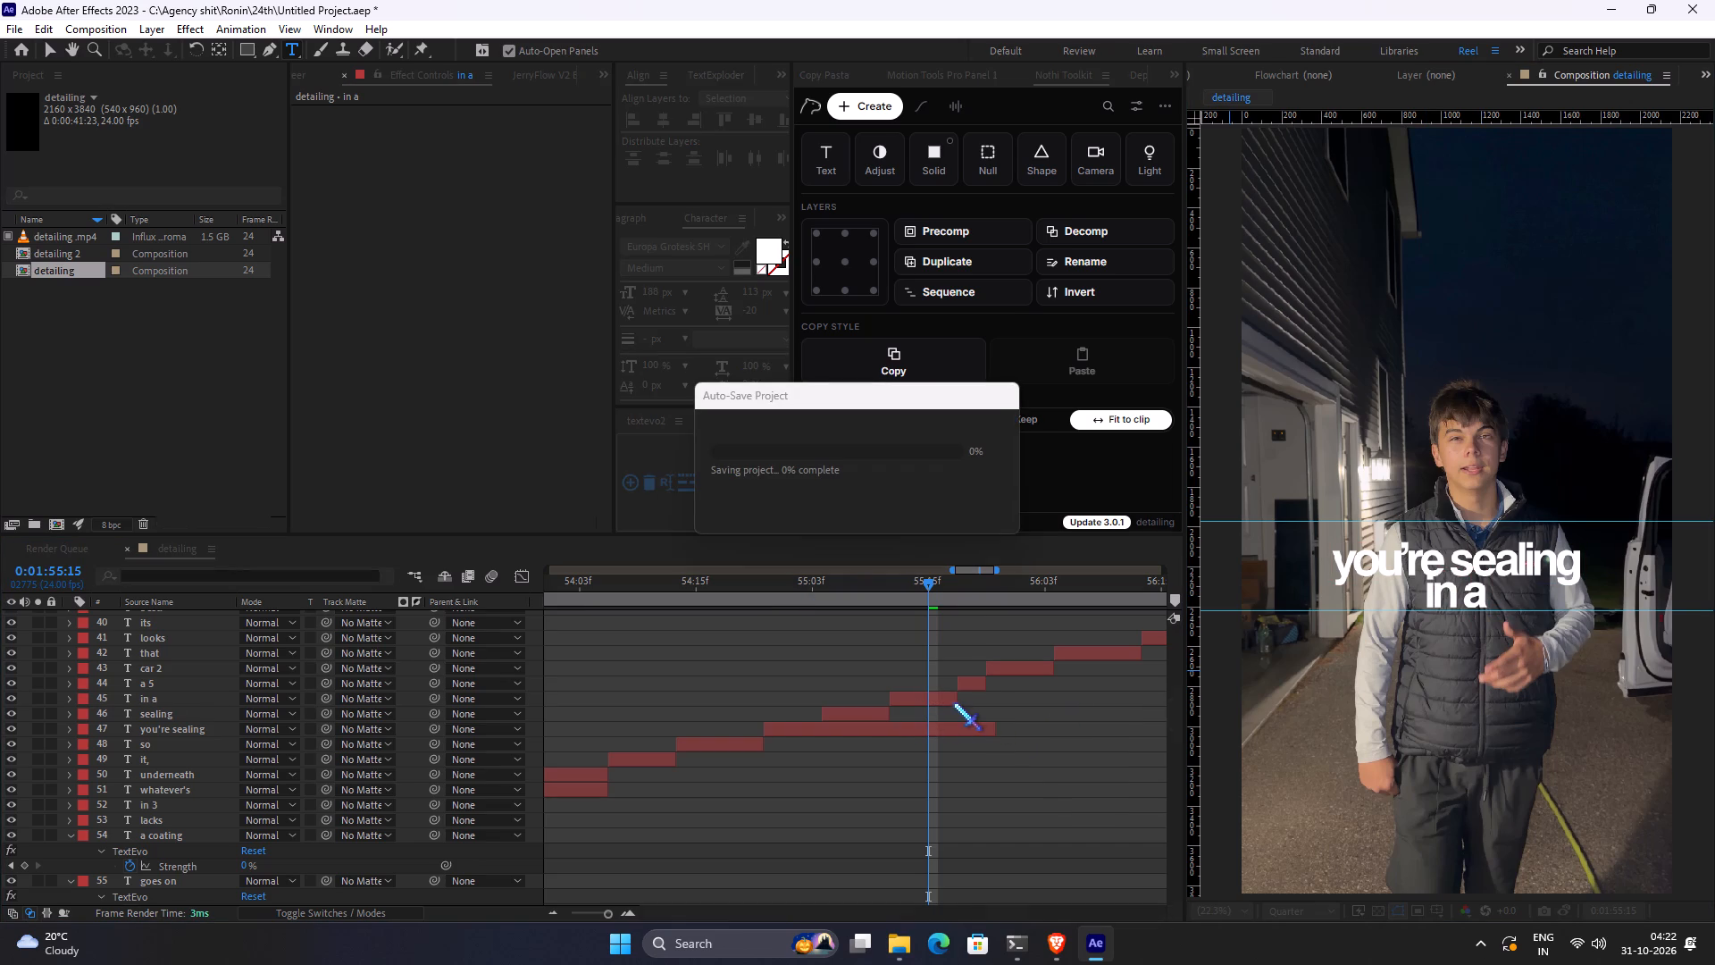
Set the "in a" and "you're sealing" layers to end together where the "car" caption starts.
left_click_drag(966, 696, 991, 696)
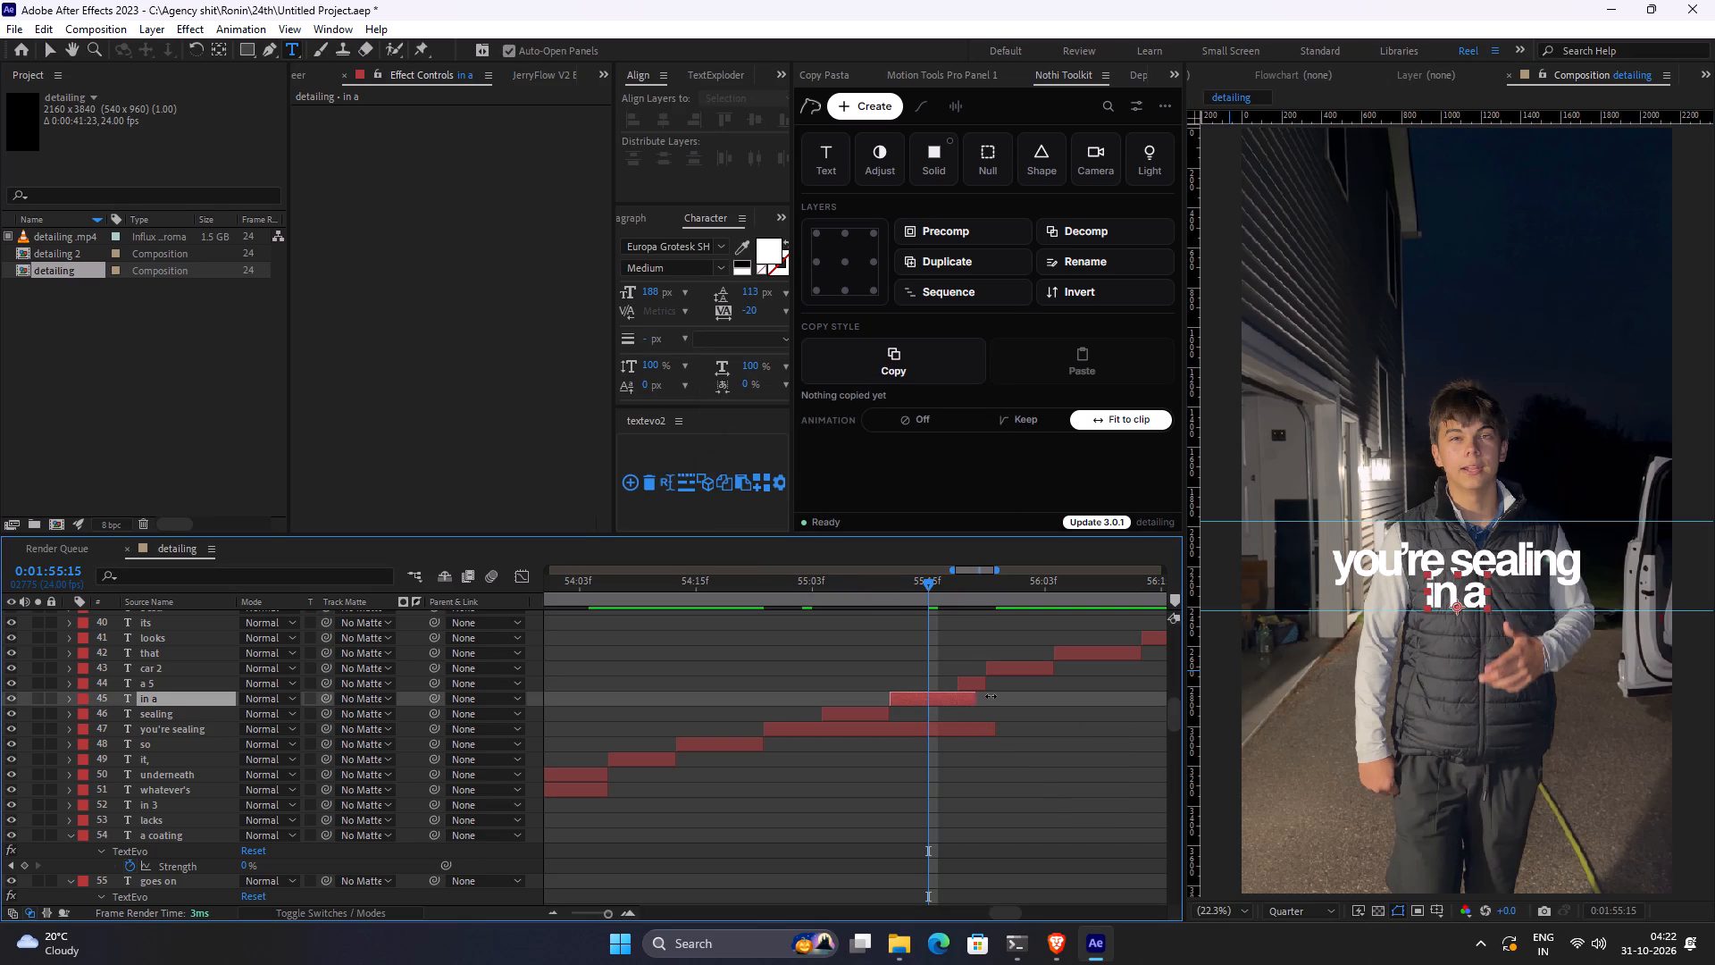
left_click_drag(991, 696, 999, 696)
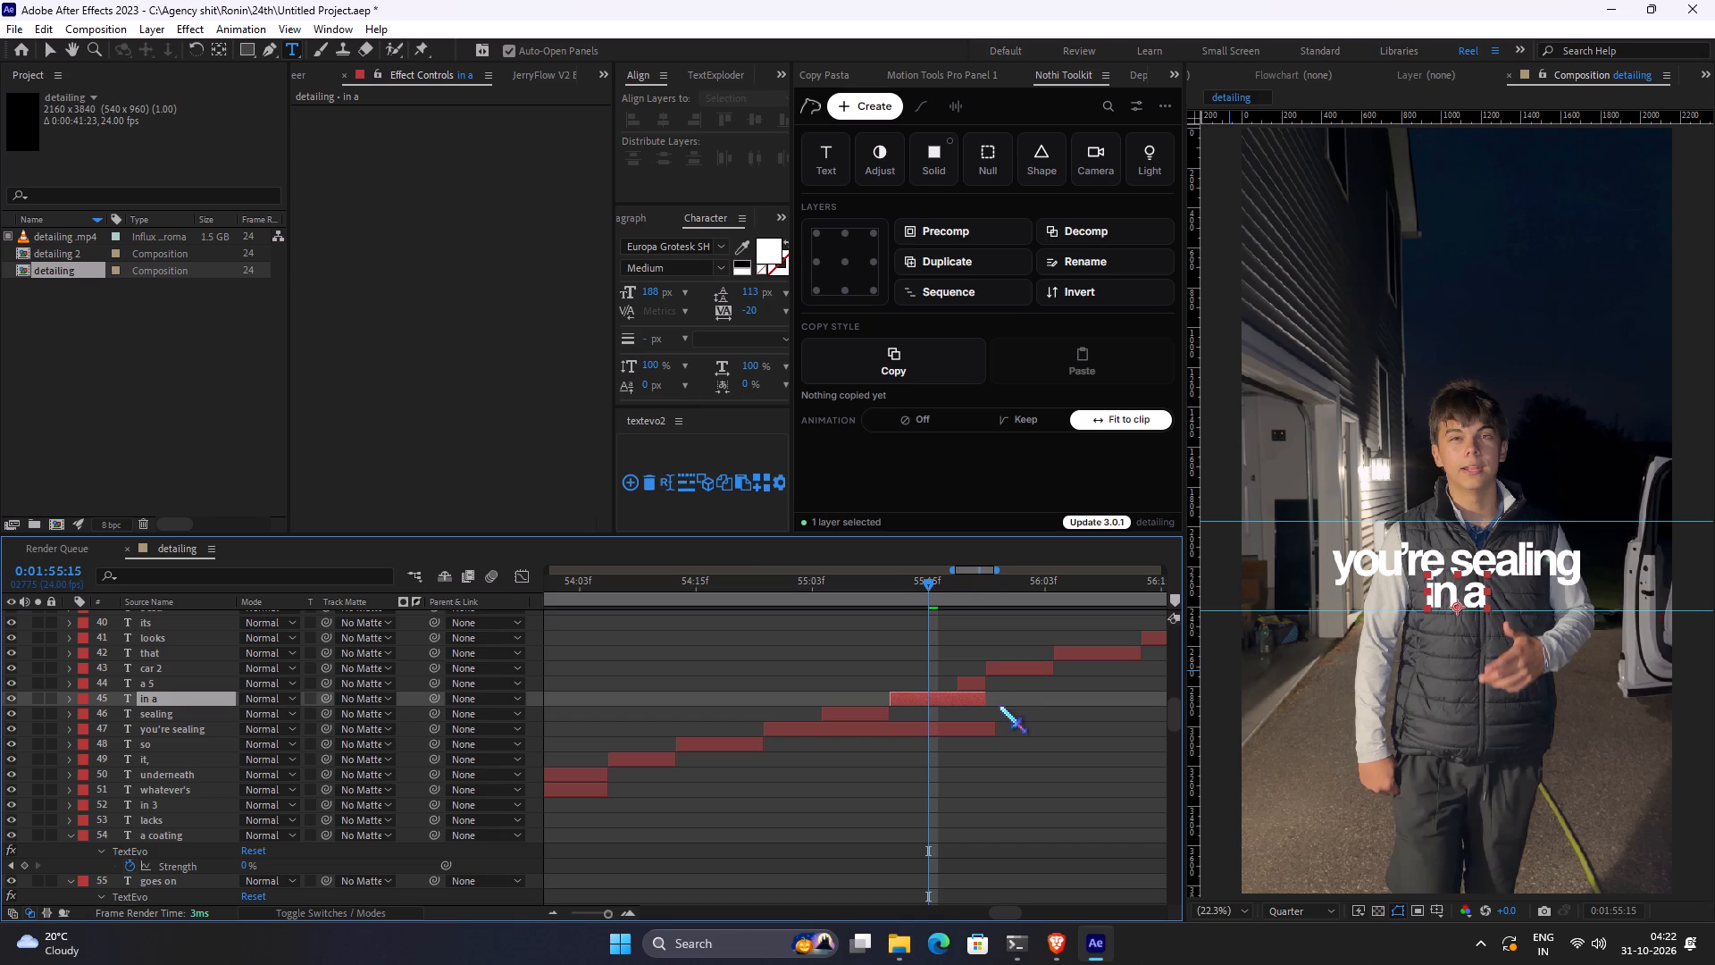
left_click(995, 723)
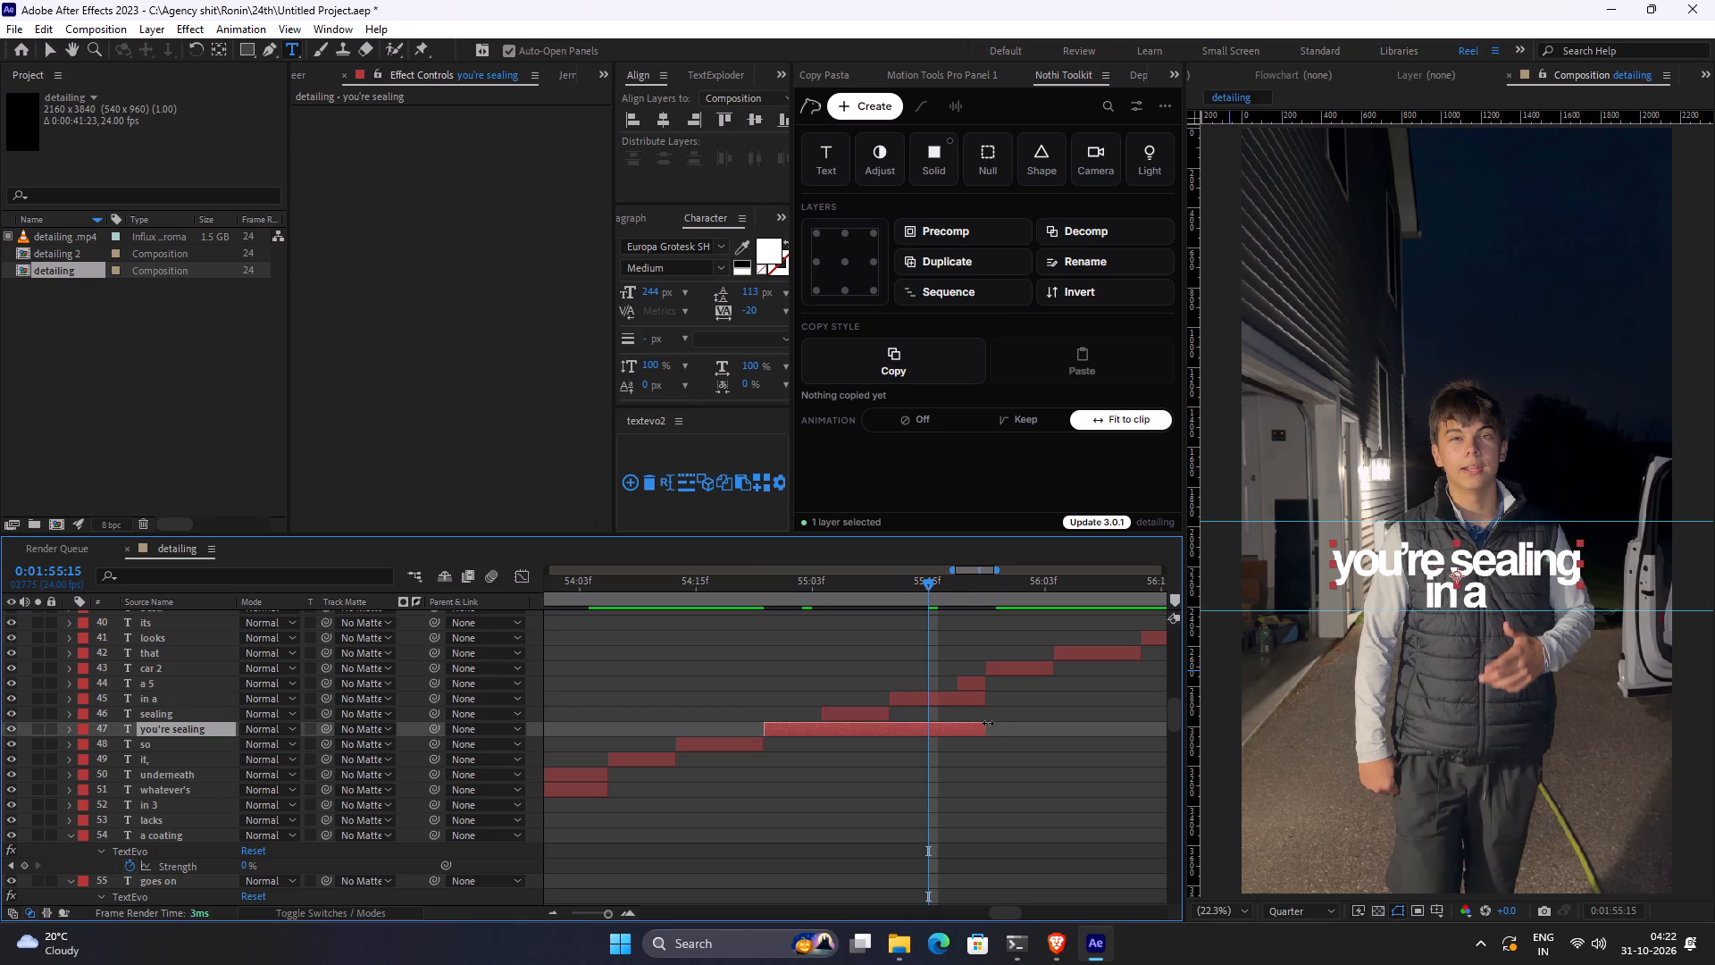
Delete the redundant standalone "a" and "sealing" text layers.
left_click(961, 688)
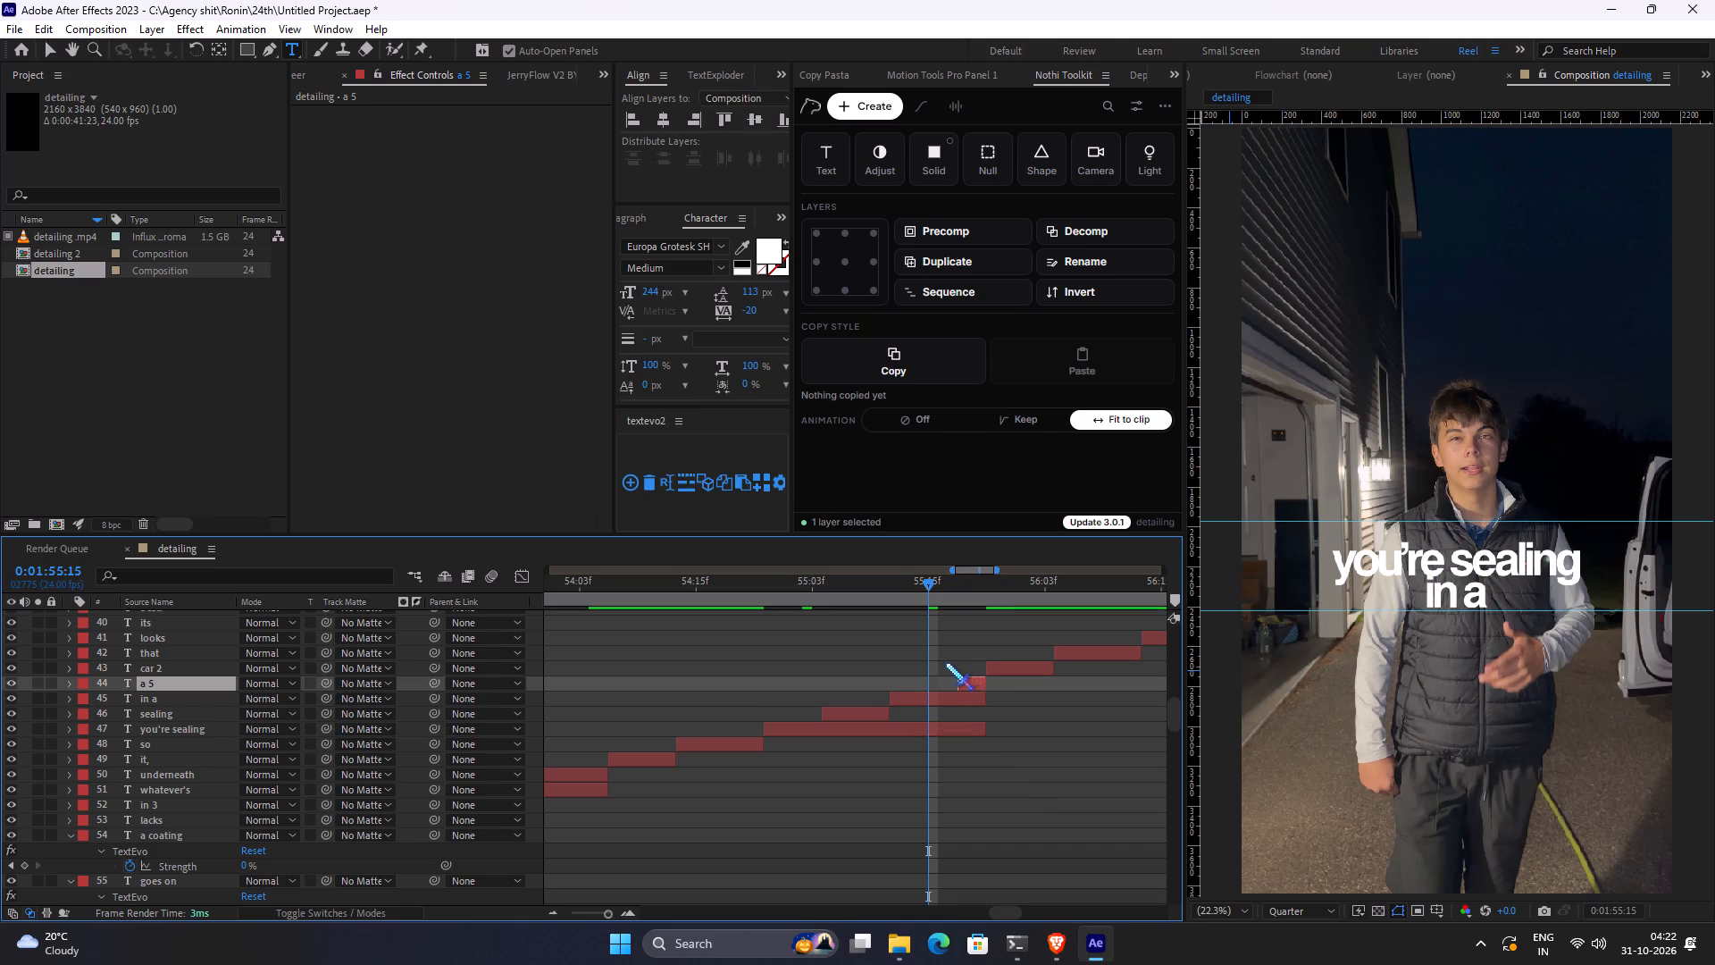
key("Delete")
left_click(846, 689)
left_click(853, 689)
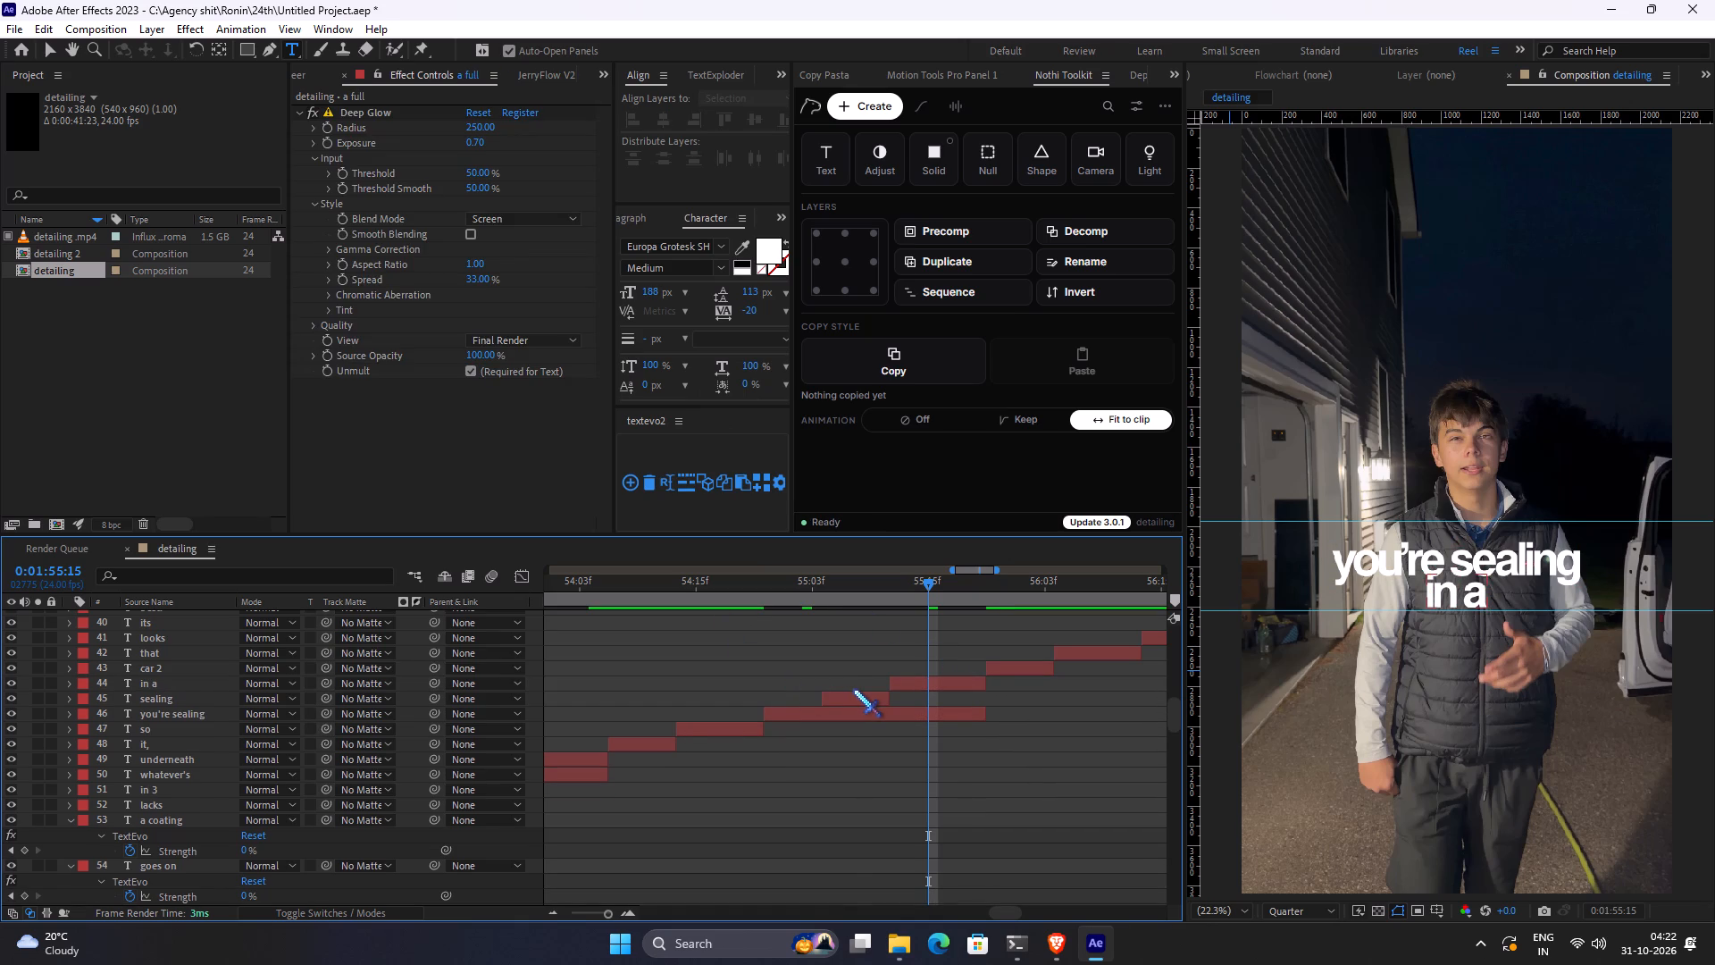
left_click(858, 695)
key("Delete")
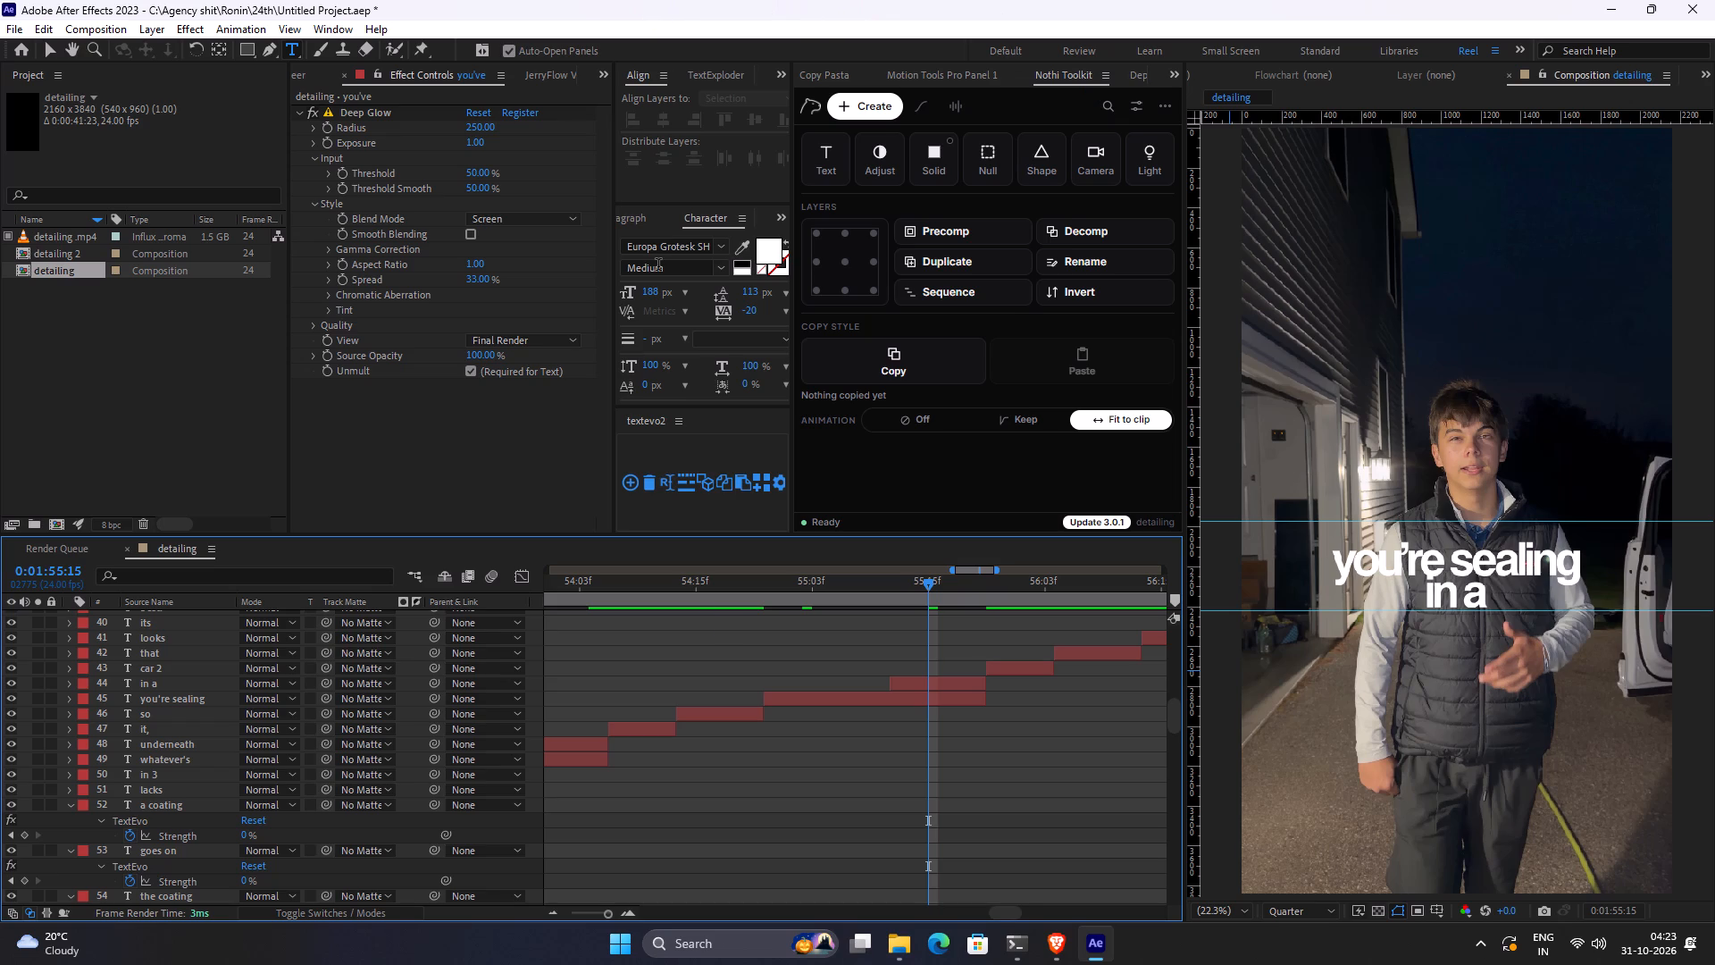
Play back the captions from "you're sealing in a" through "that" to review their timing.
left_click(1044, 732)
key("space")
key("space")
key("space")
key("space")
key("space")
key("space")
key("space")
key("space")
key("space")
key("space")
left_click_drag(1027, 726, 805, 744)
key("space")
key("space")
key("space")
key("space")
key("space")
key("space")
key("space")
key("space")
key("space")
key("space")
left_click_drag(1071, 699, 931, 764)
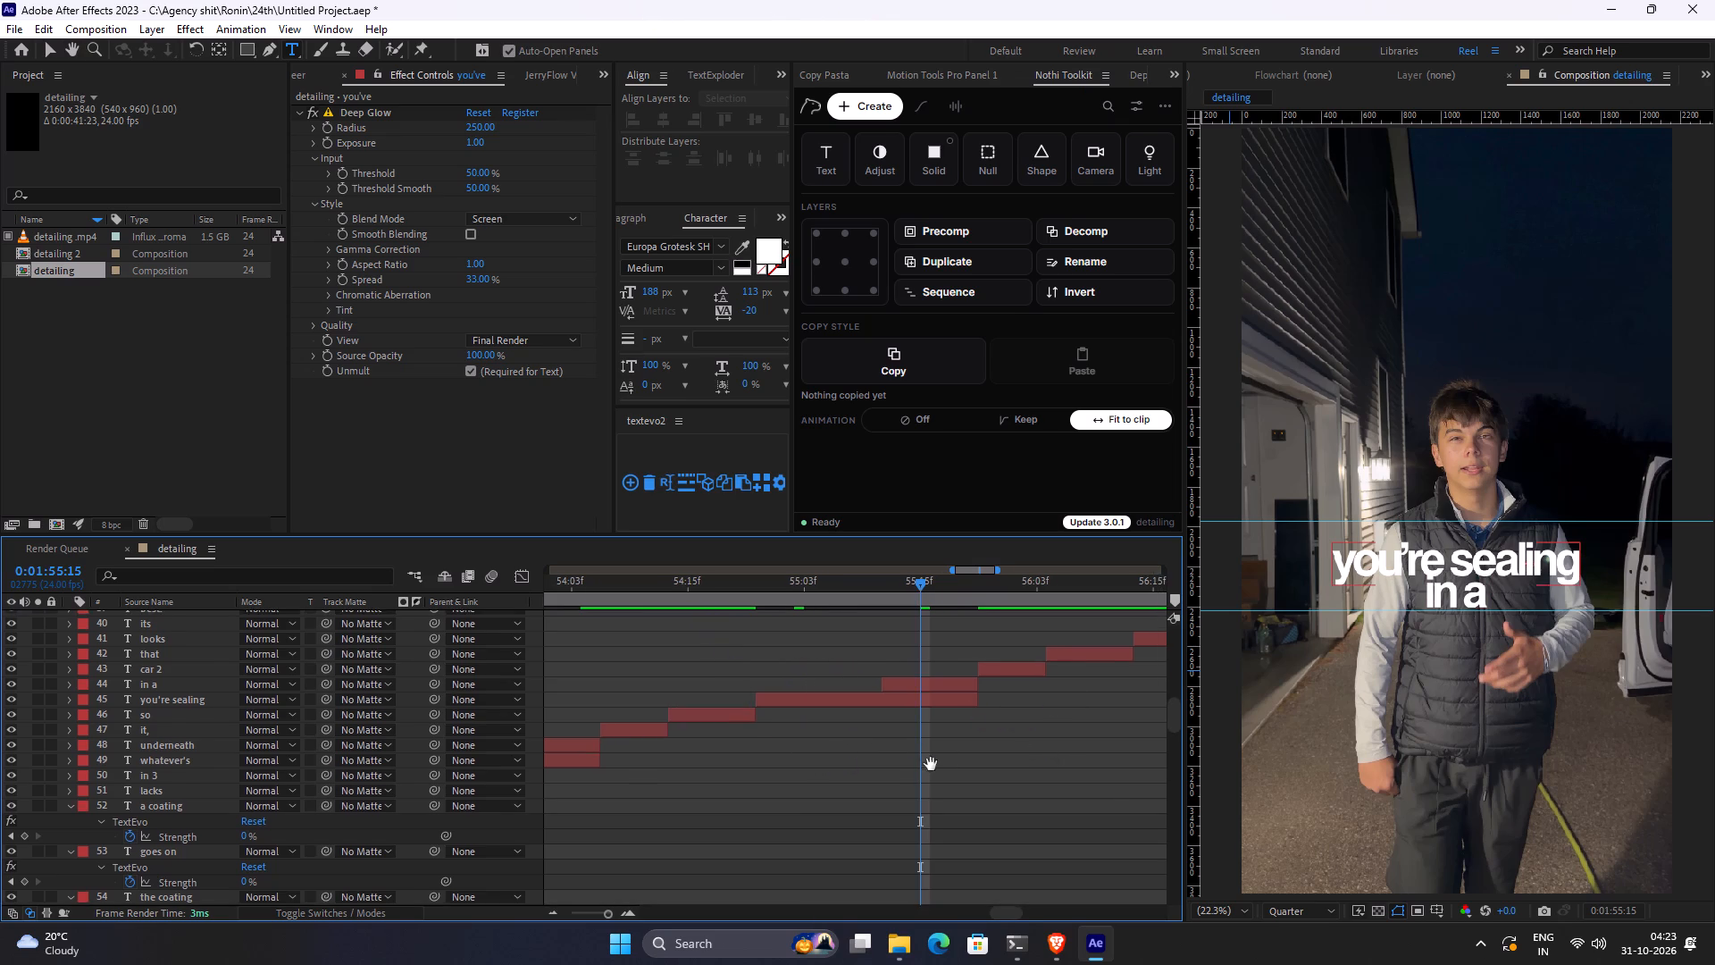
left_click_drag(931, 764, 908, 766)
key("space")
key("space")
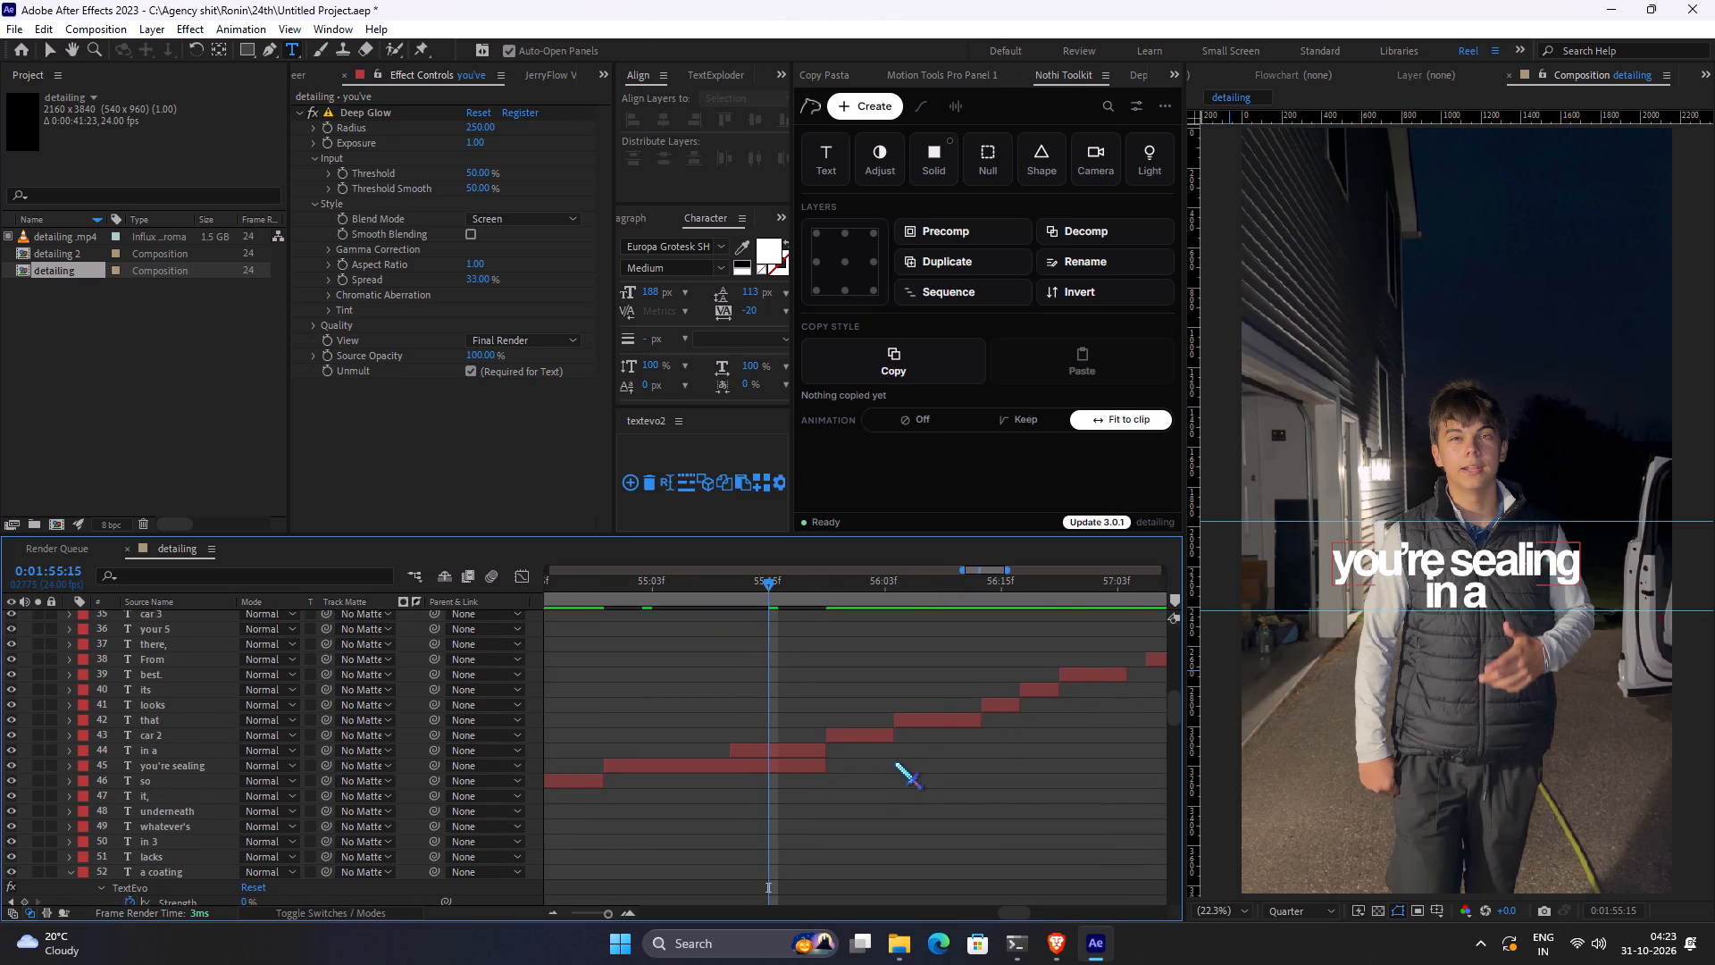
key("space")
Nudge the "you're sealing" and "in a" layers slightly upward together.
left_click(777, 591)
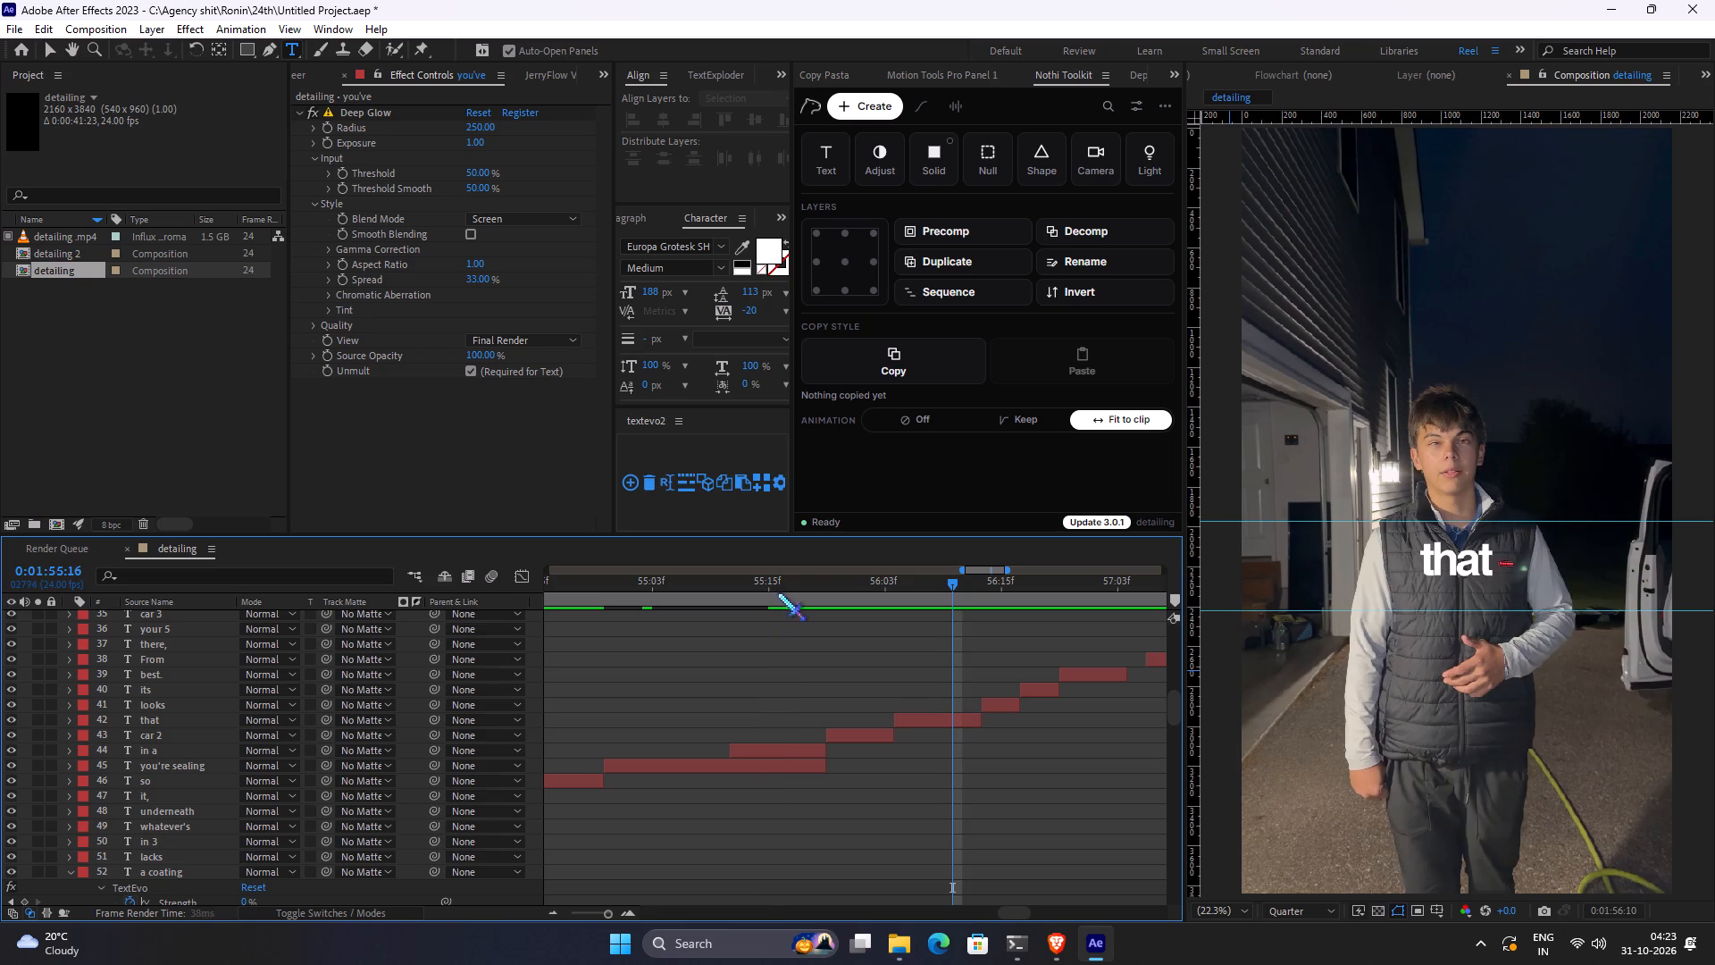
left_click(767, 757)
left_click(774, 757)
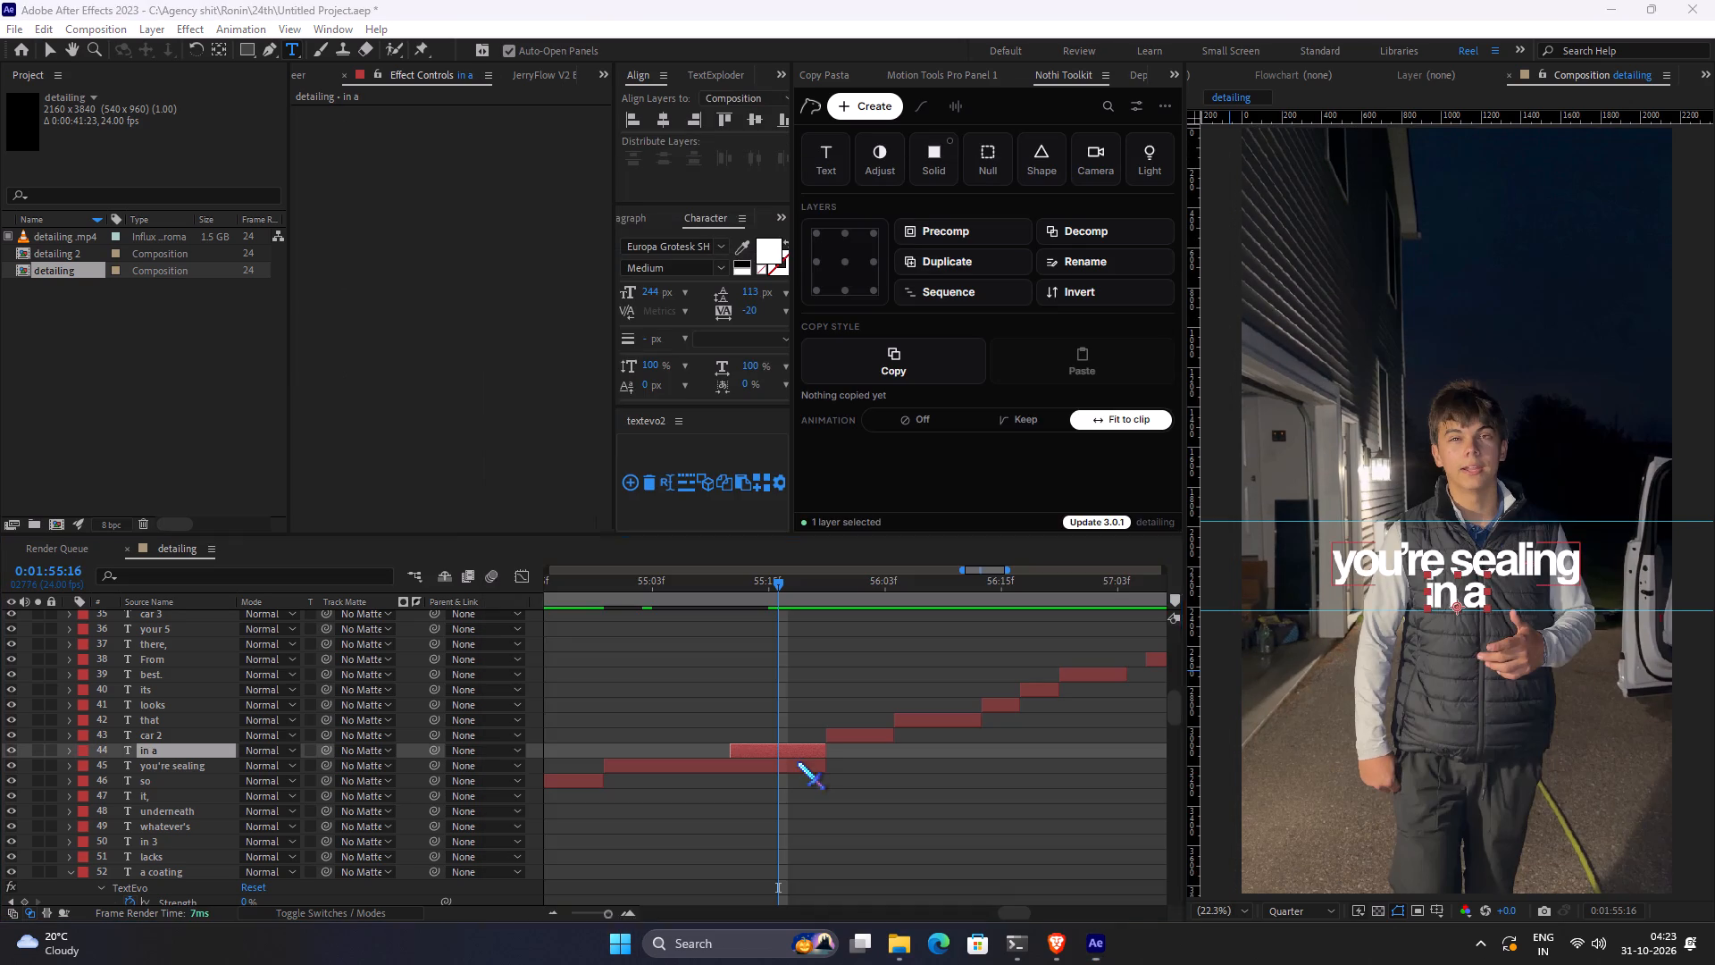
left_click(797, 761, "ctrl")
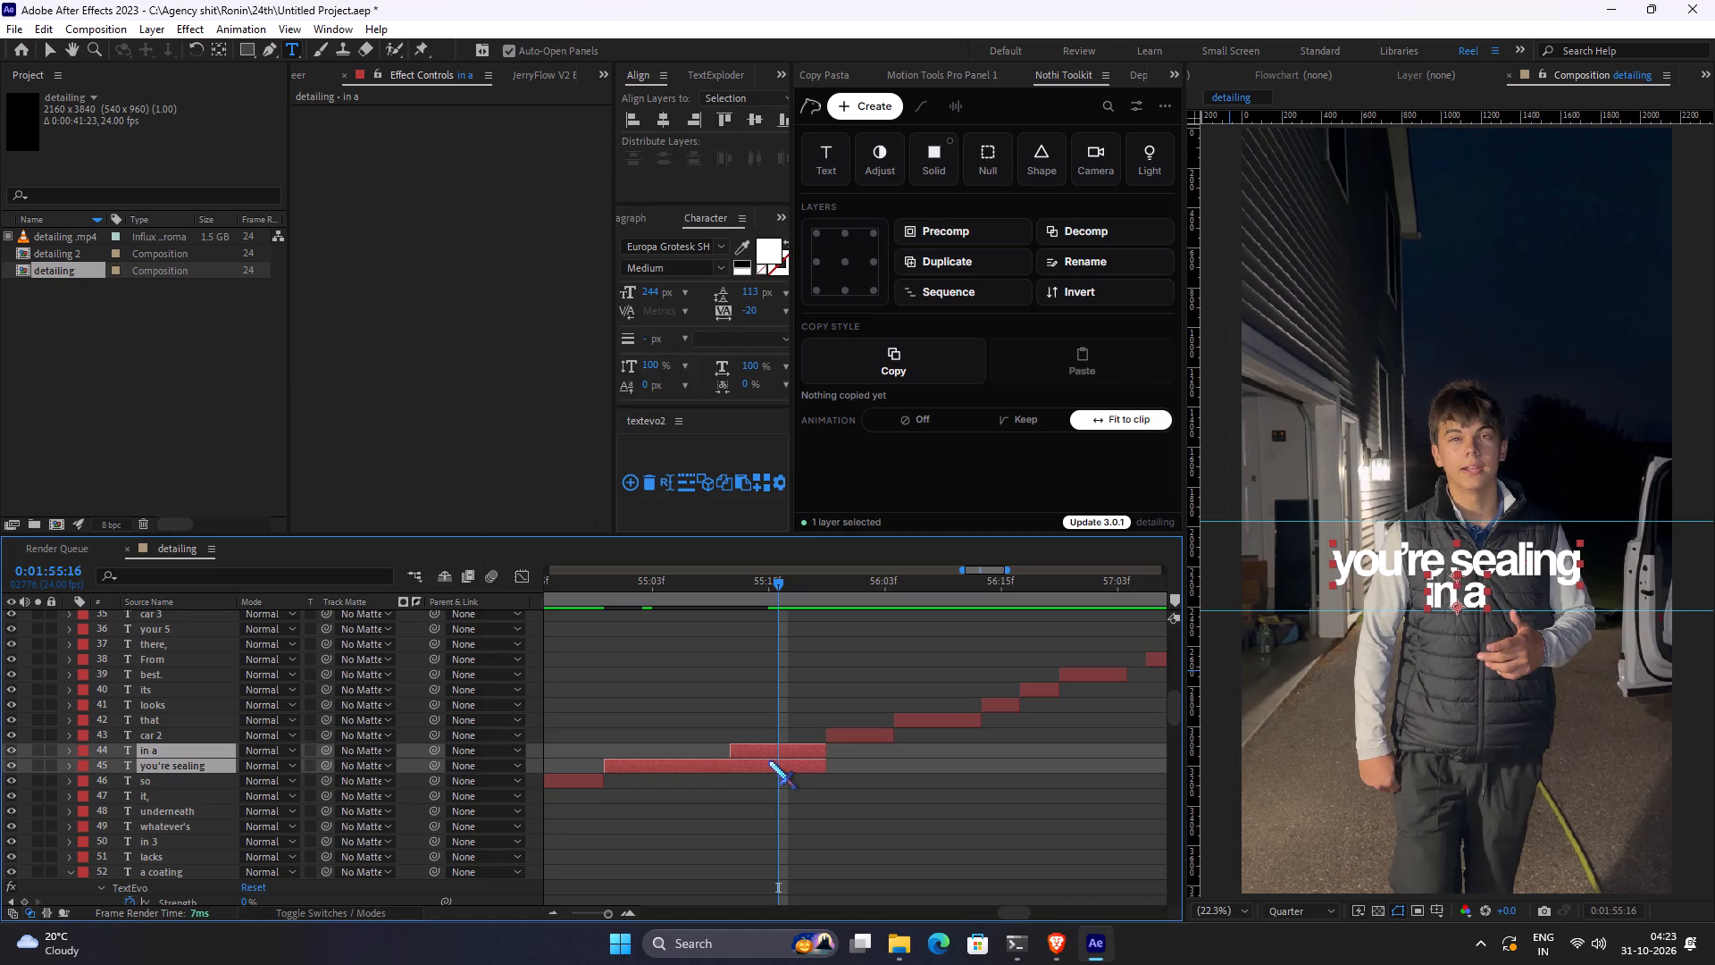
key("Up")
key("Up")
key("Up")
key("Up")
key("Up")
key("Up")
key("Up")
key("Up")
key("Up")
key("Up")
key("Up")
key("Up")
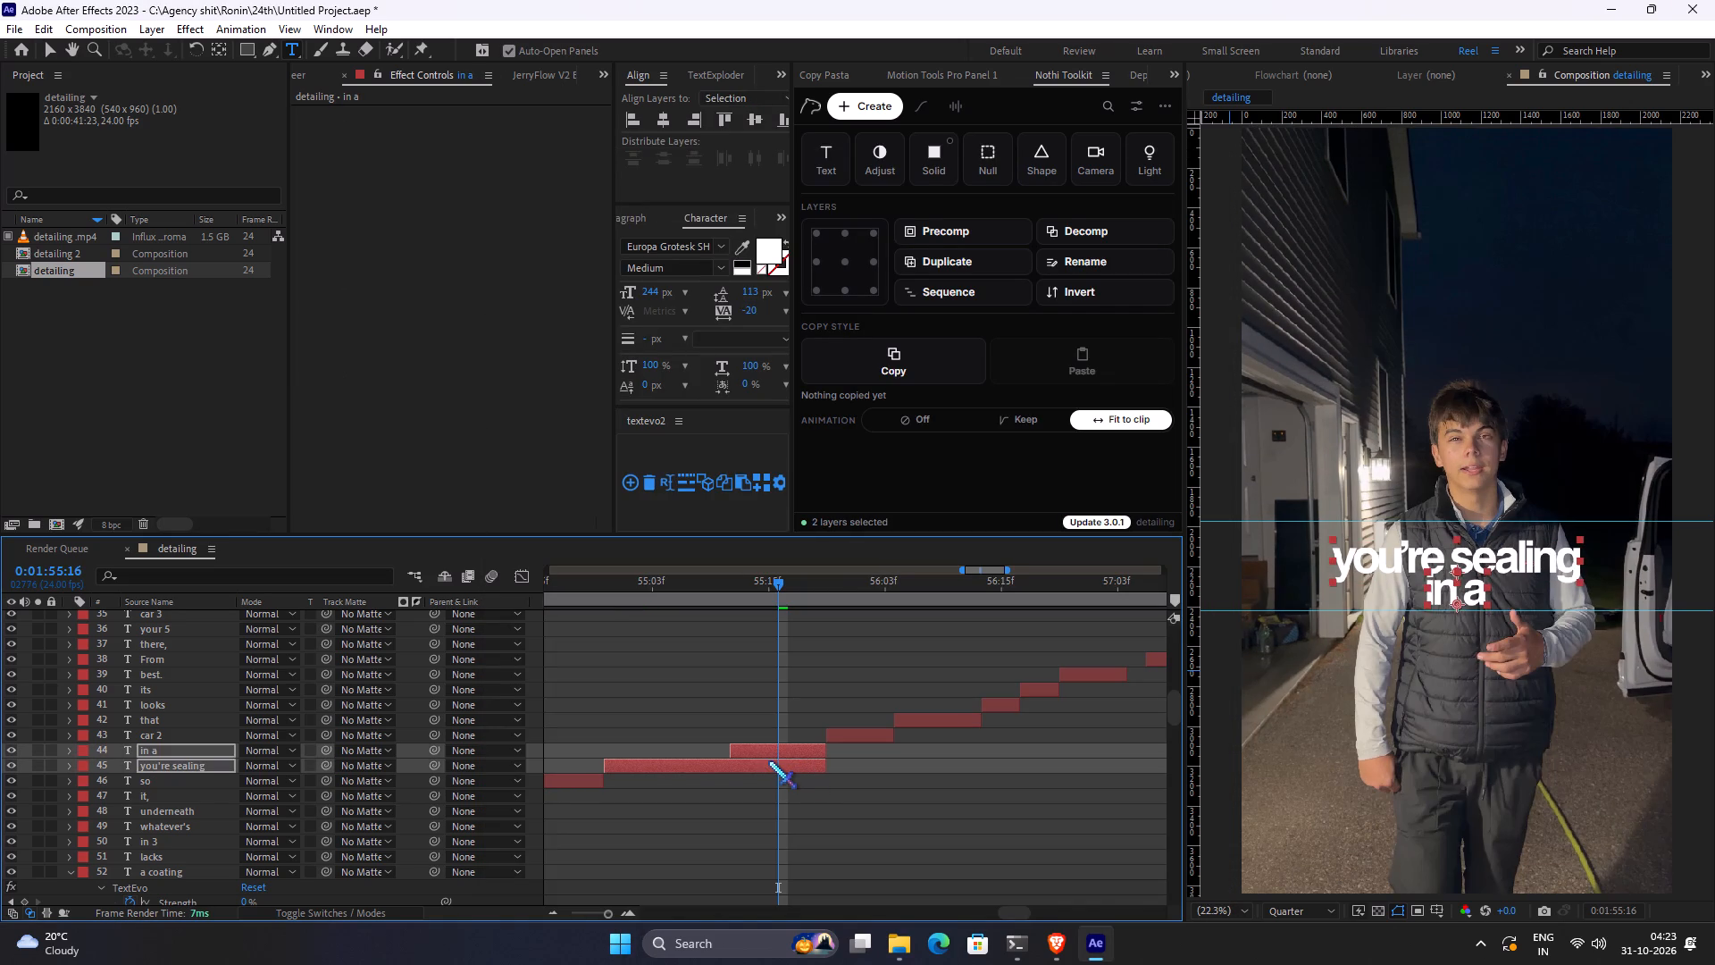
key("Up")
key("Up")
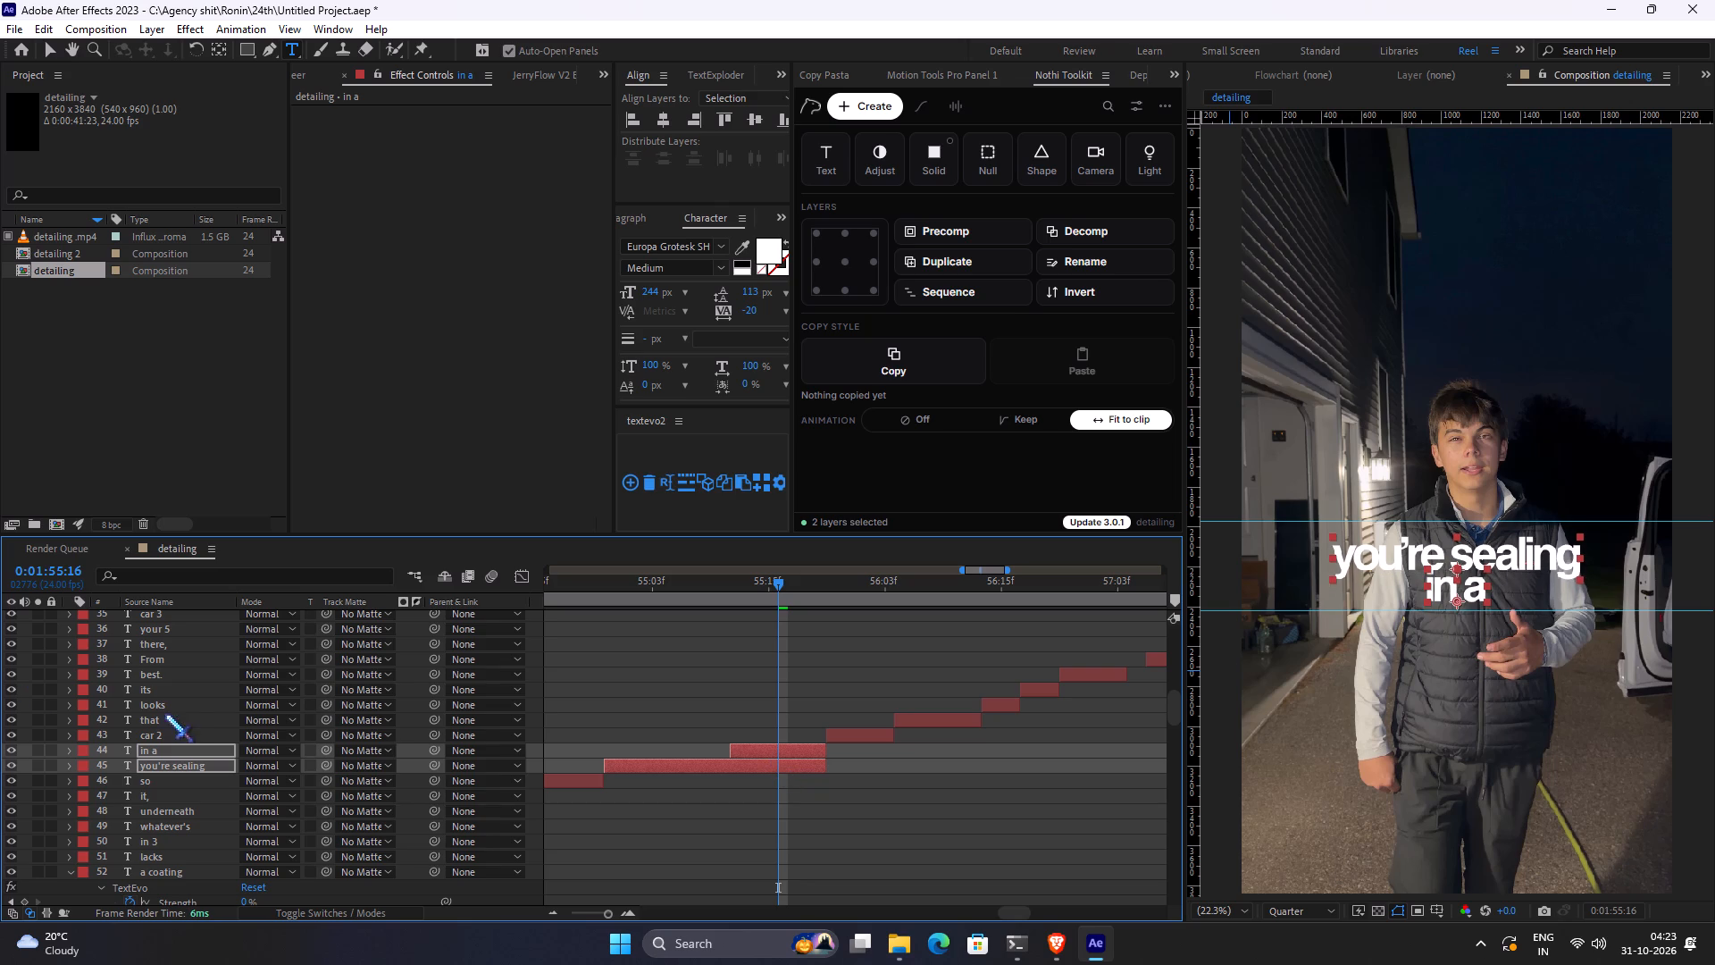
left_click(791, 740)
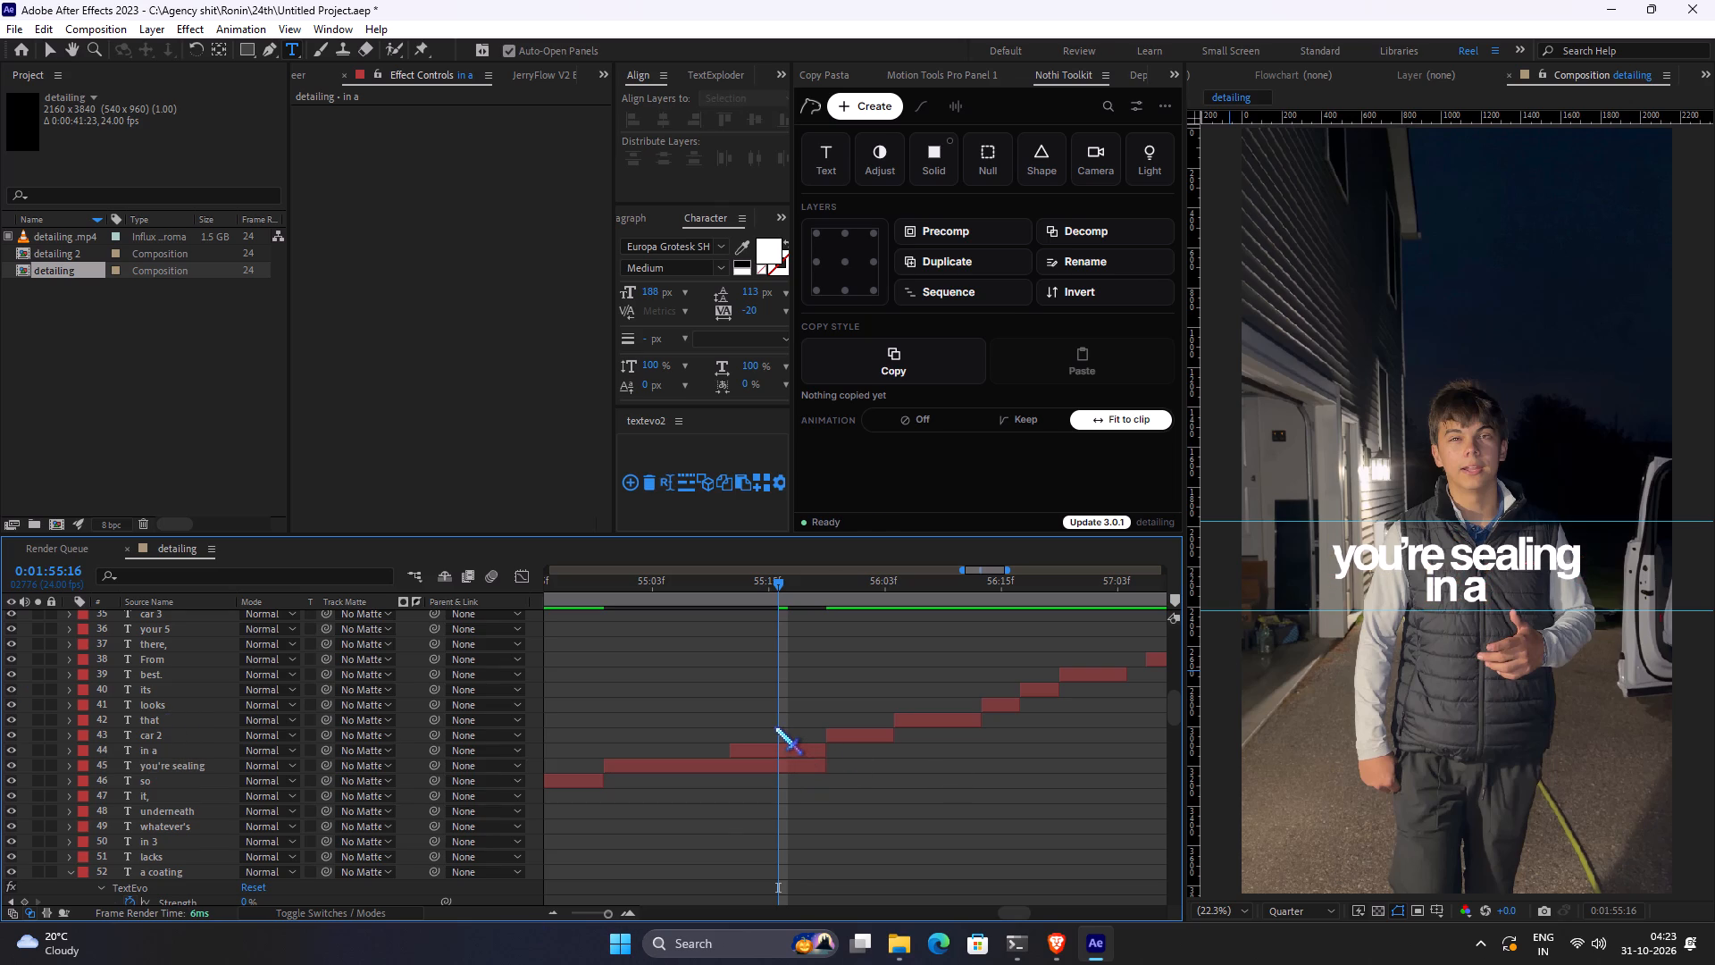
Review the wording and timing of the captions from "in a" through "its".
key("space")
key("space")
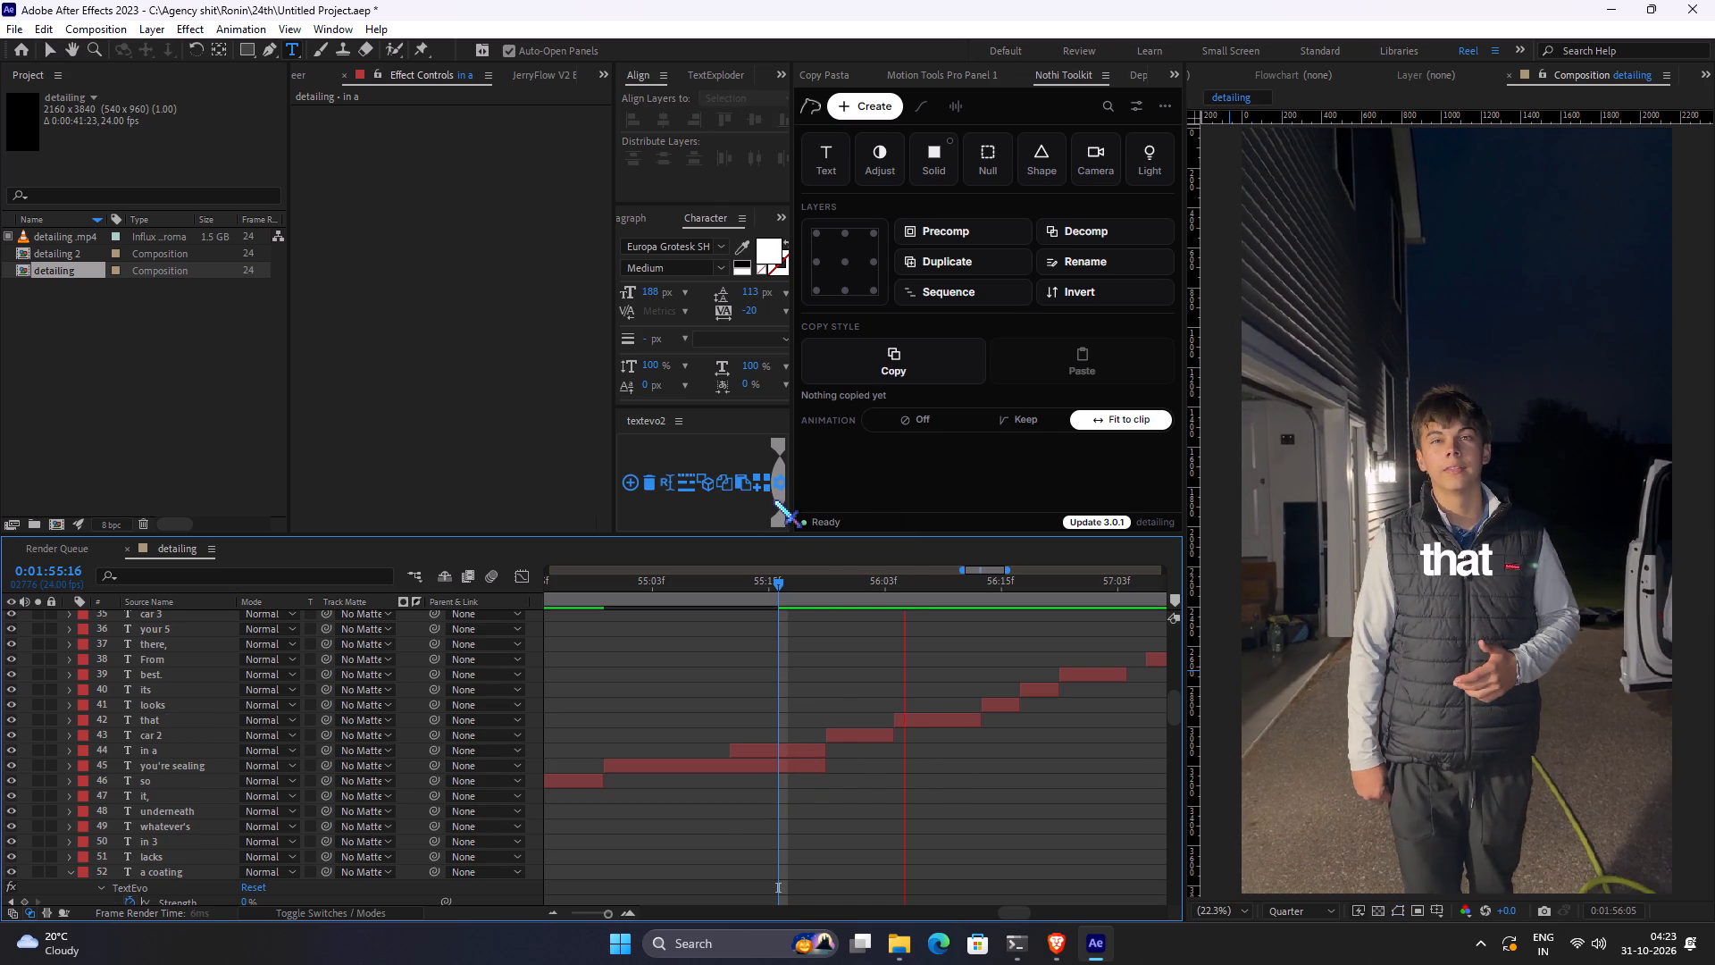
left_click(862, 585)
left_click_drag(862, 592, 906, 593)
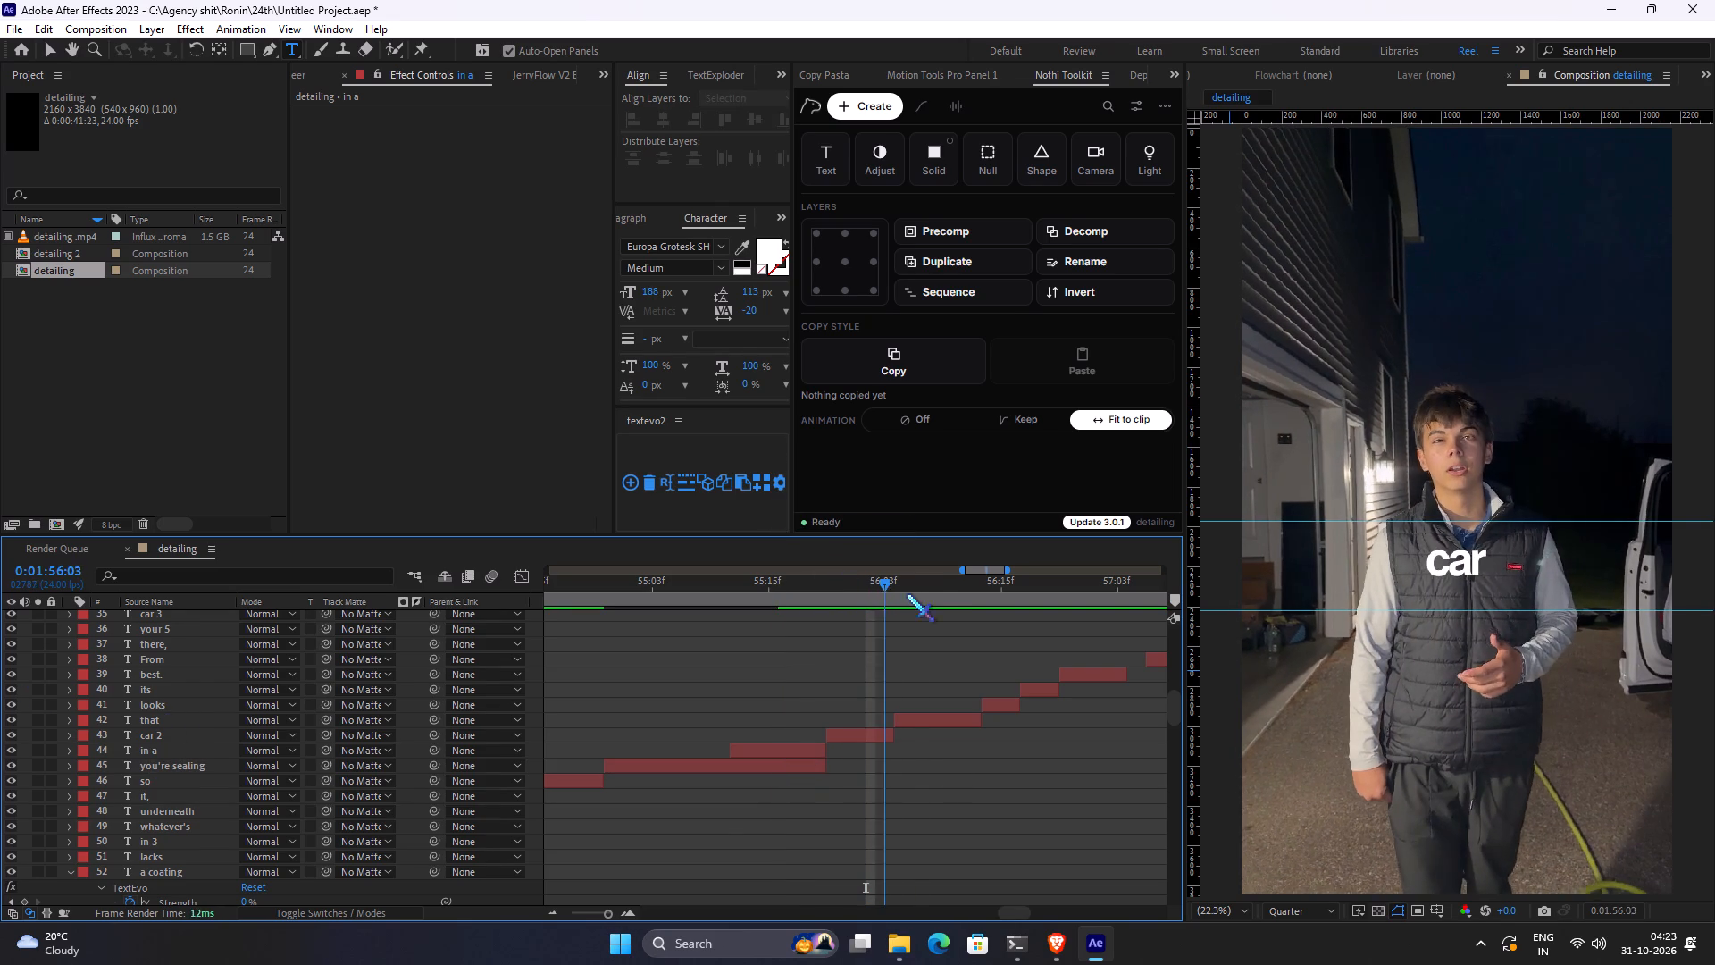
left_click_drag(906, 593, 1063, 604)
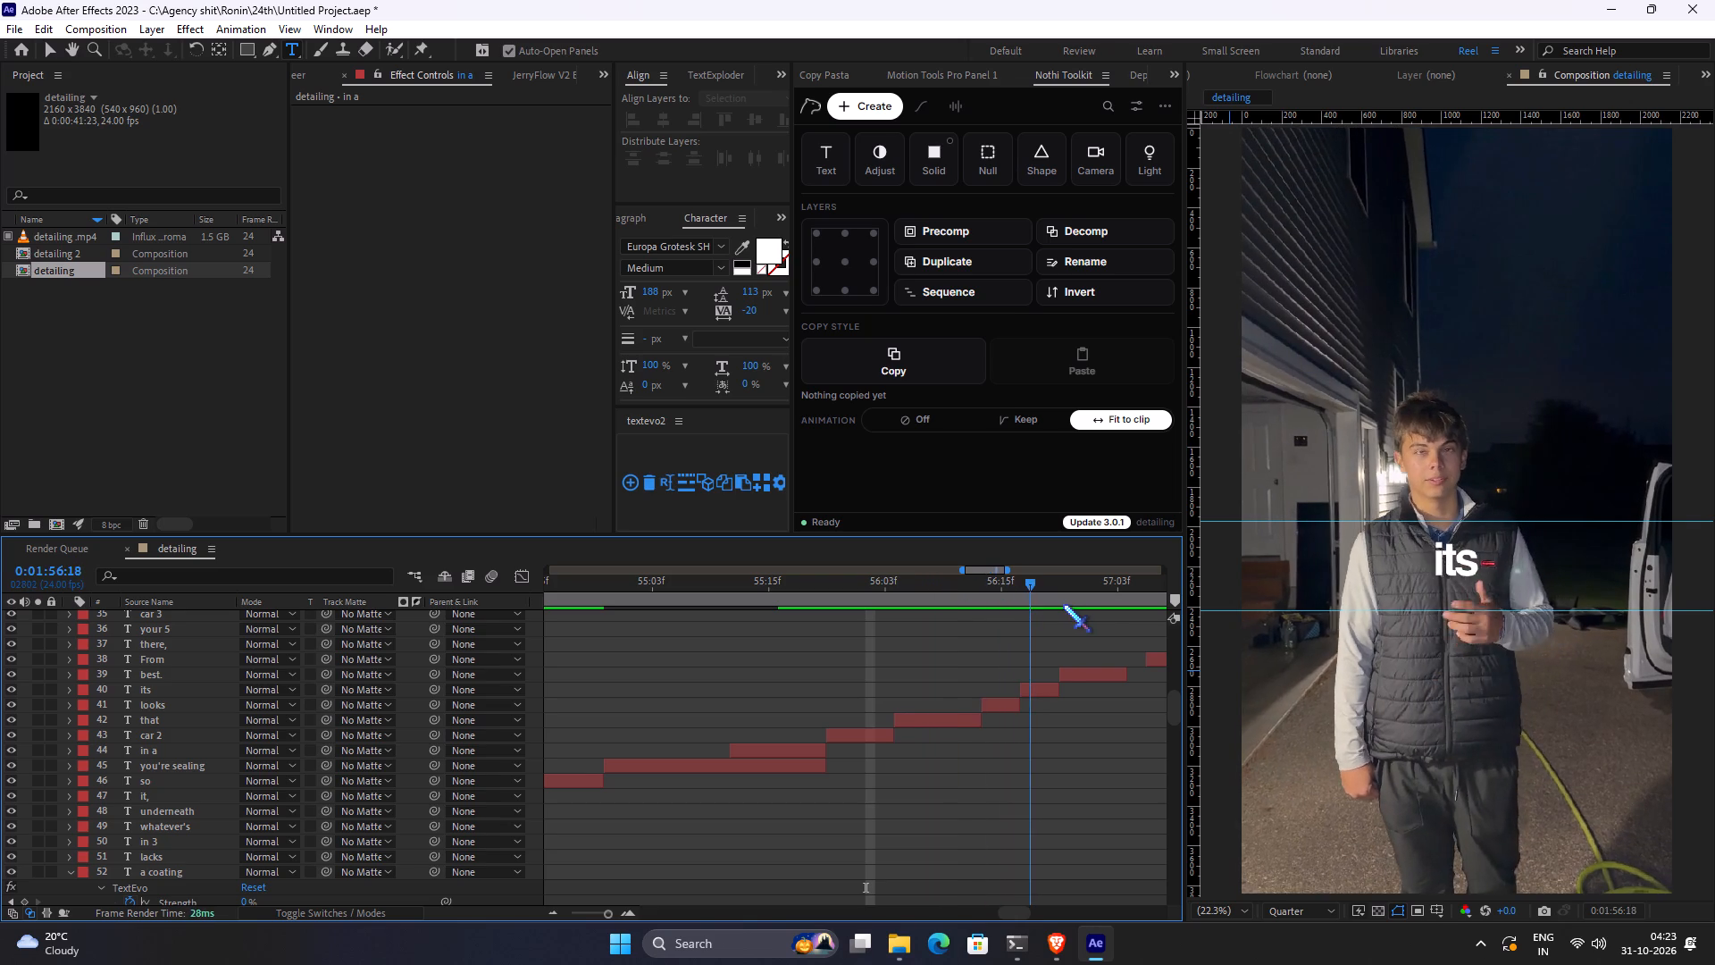
left_click_drag(1063, 604, 993, 600)
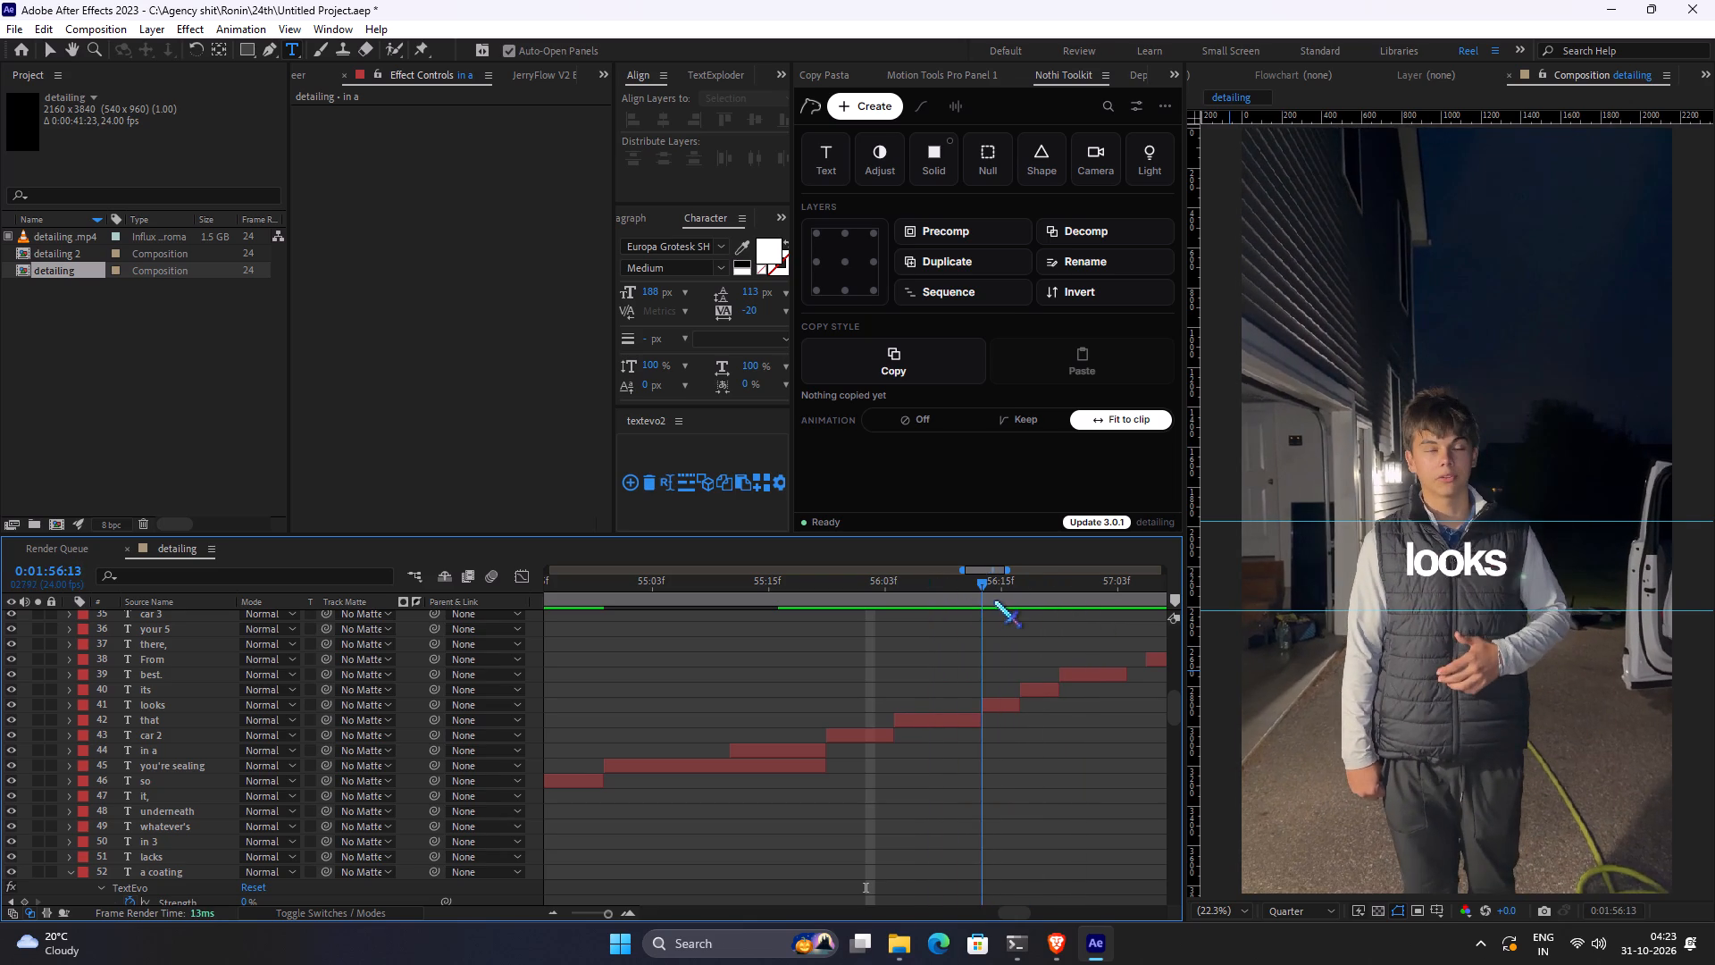
left_click_drag(993, 600, 1042, 602)
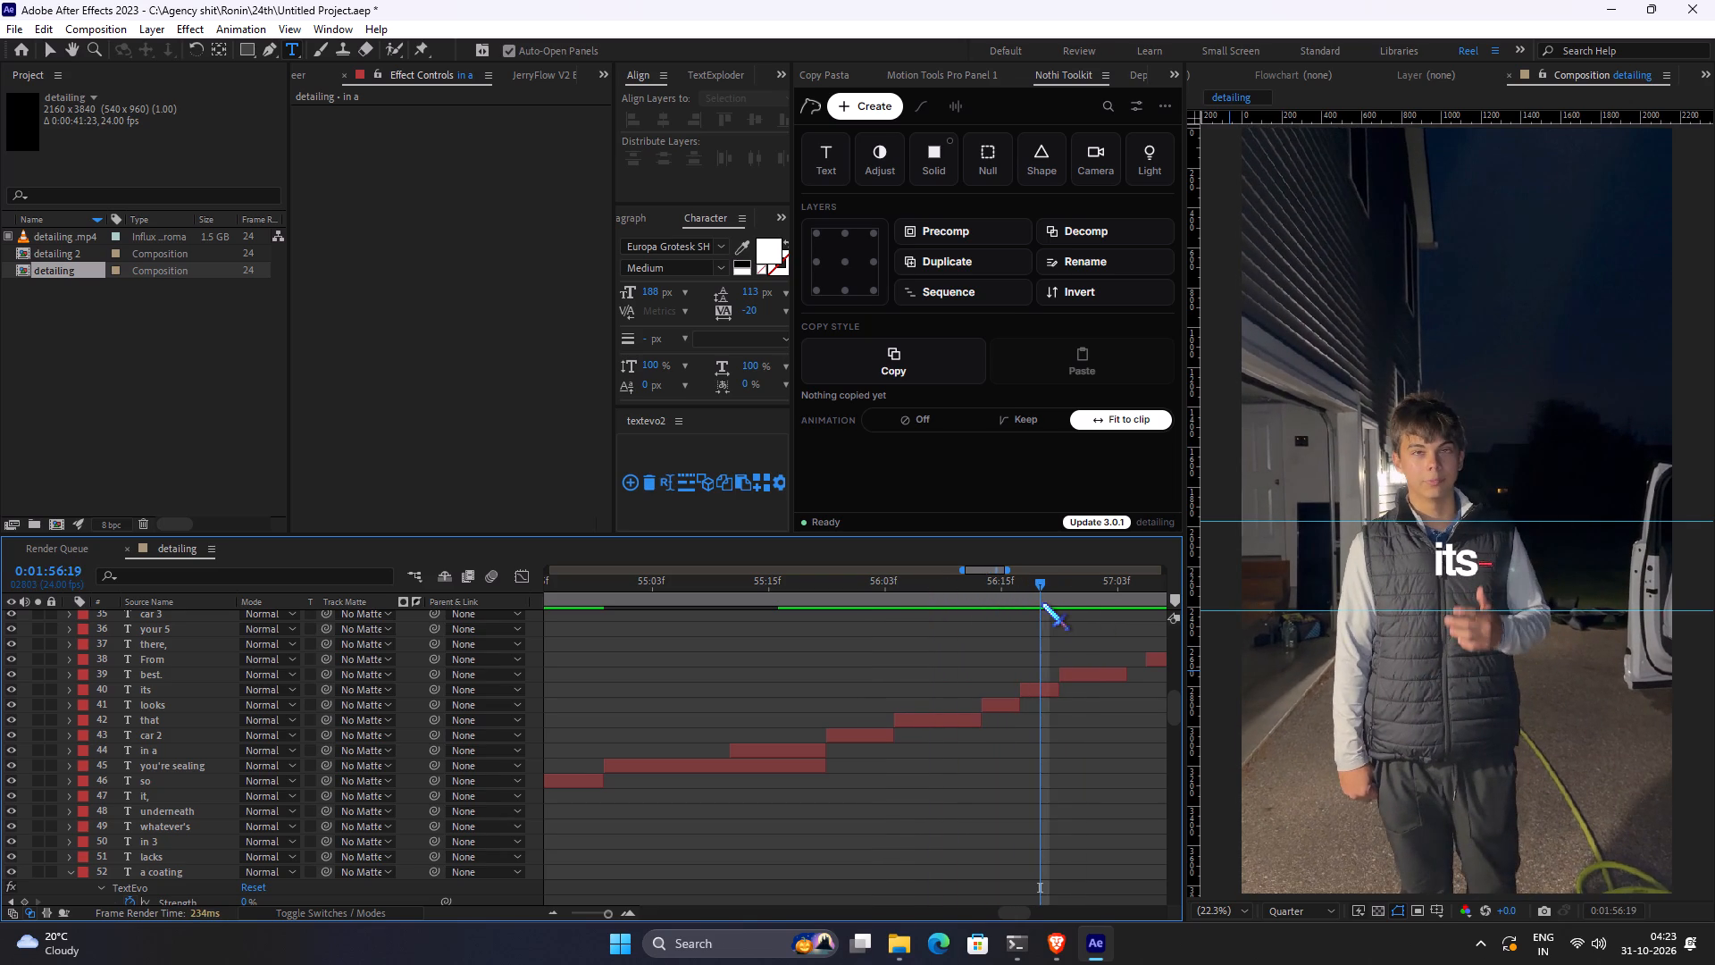
Extend the "its" caption text so it reads "its best".
left_click(1484, 572)
key("space")
type("best")
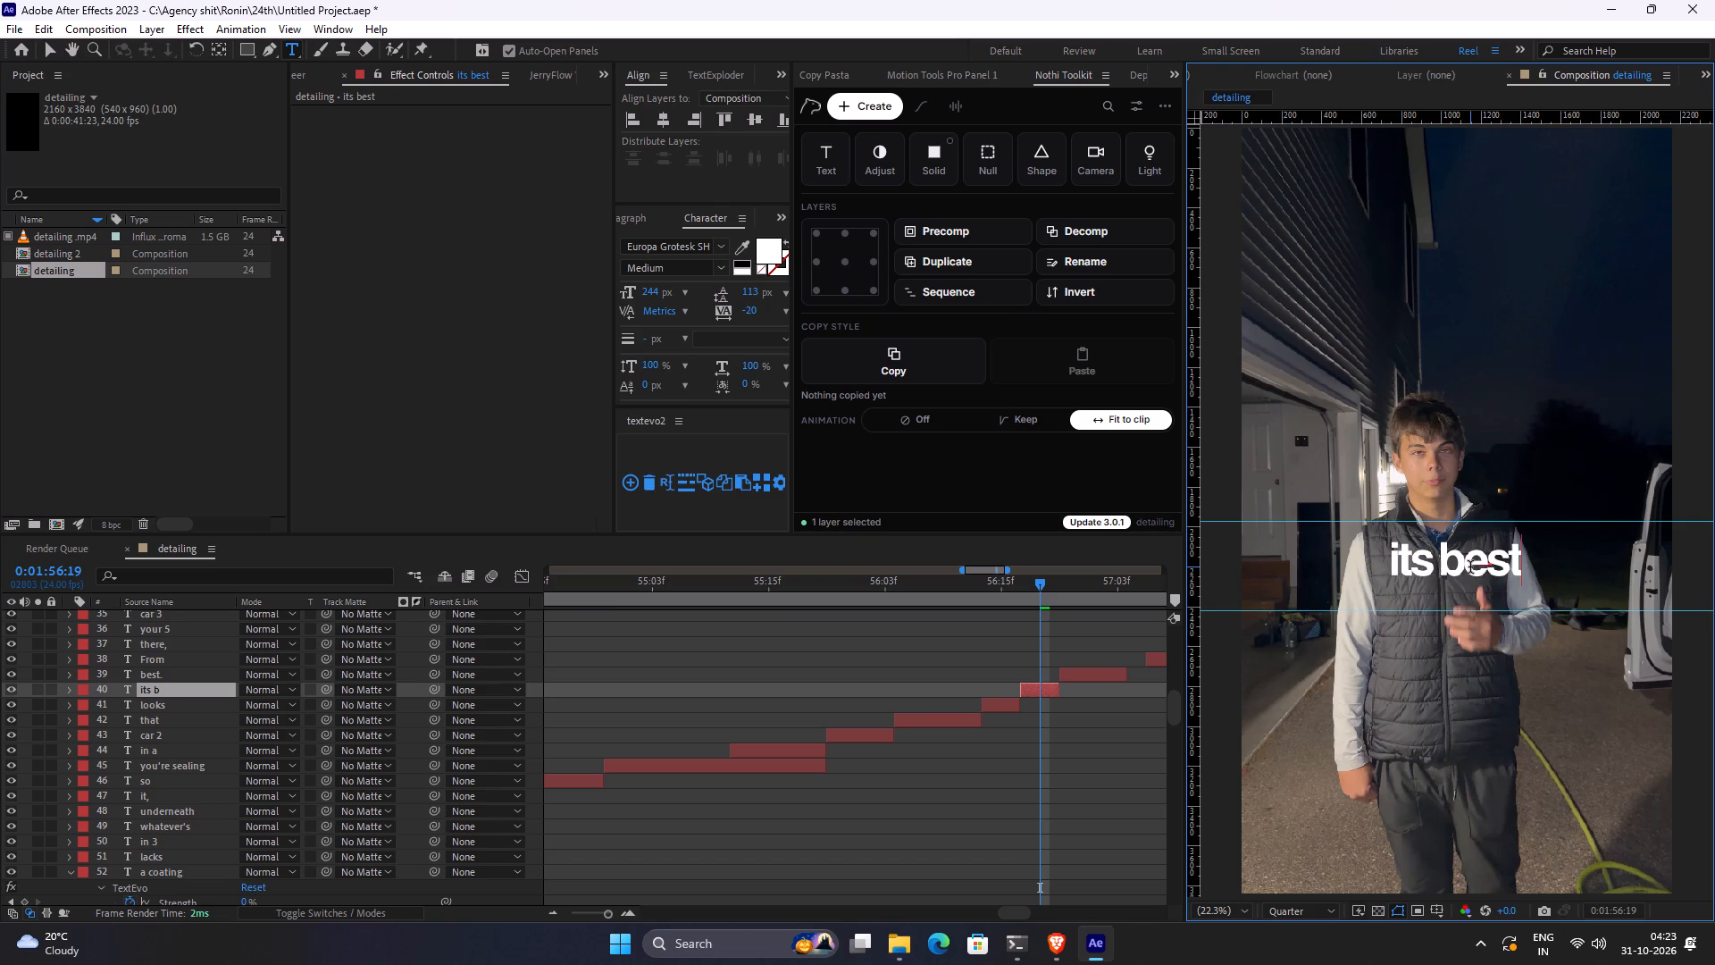
left_click(1022, 770)
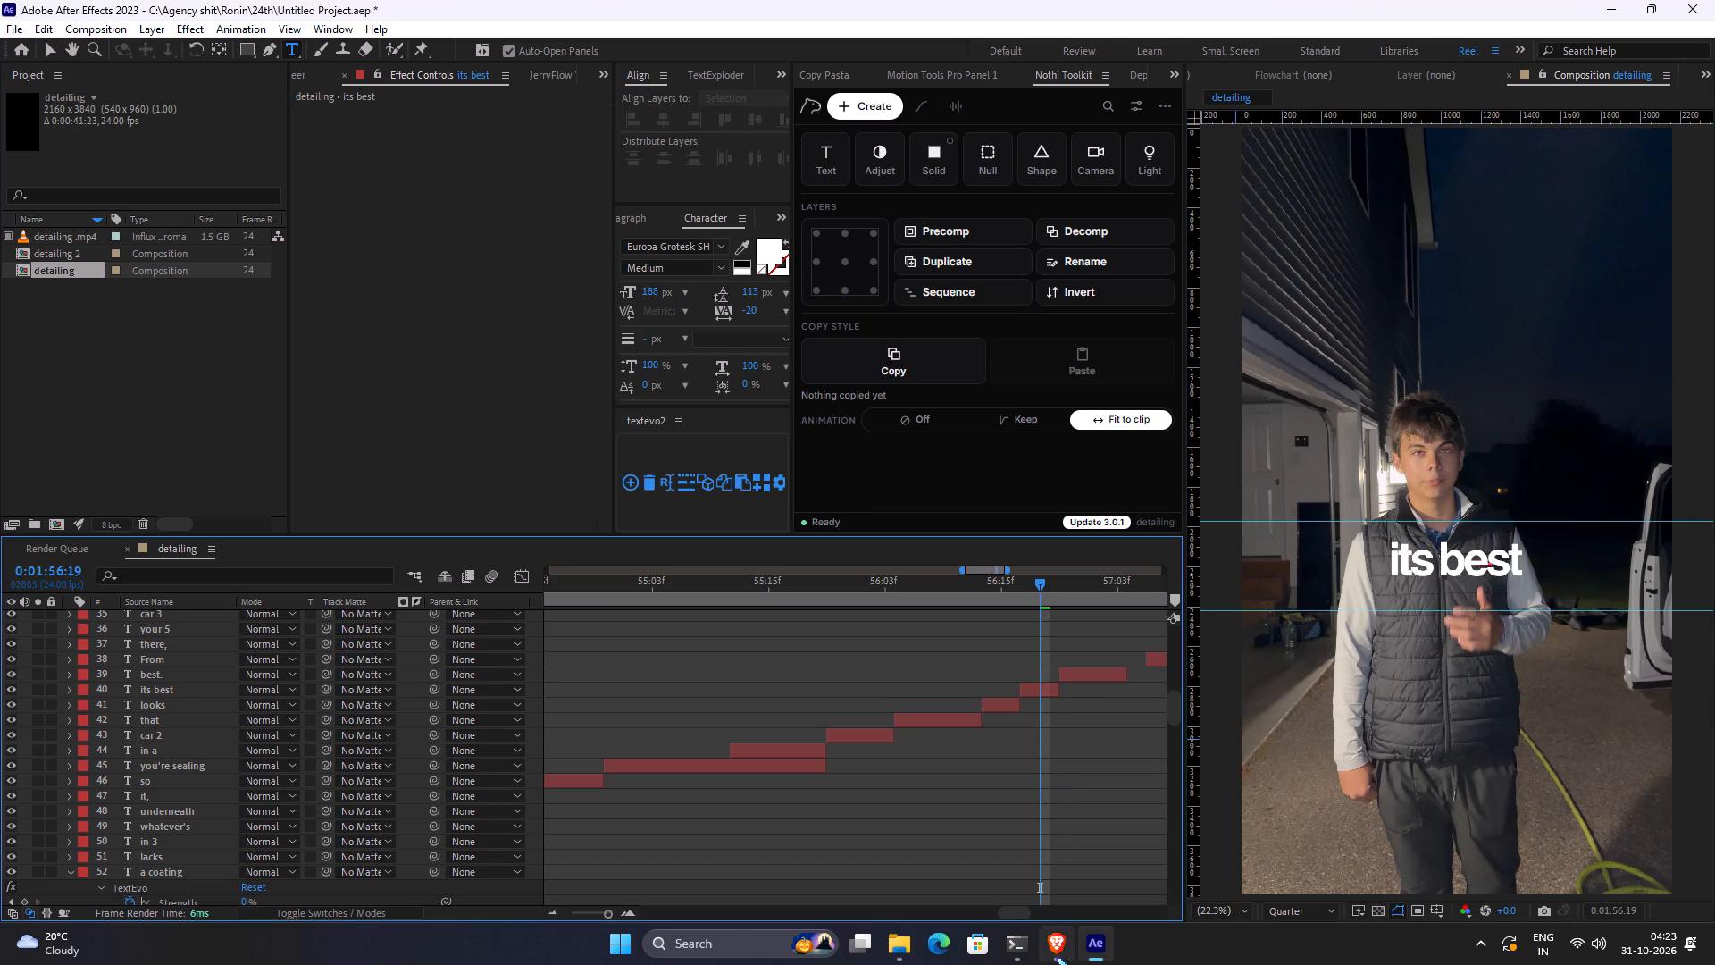
Switch to the Brave browser and look through the open YouTube video page and its comments.
left_click(1056, 957)
scroll(866, 651, "up", 1)
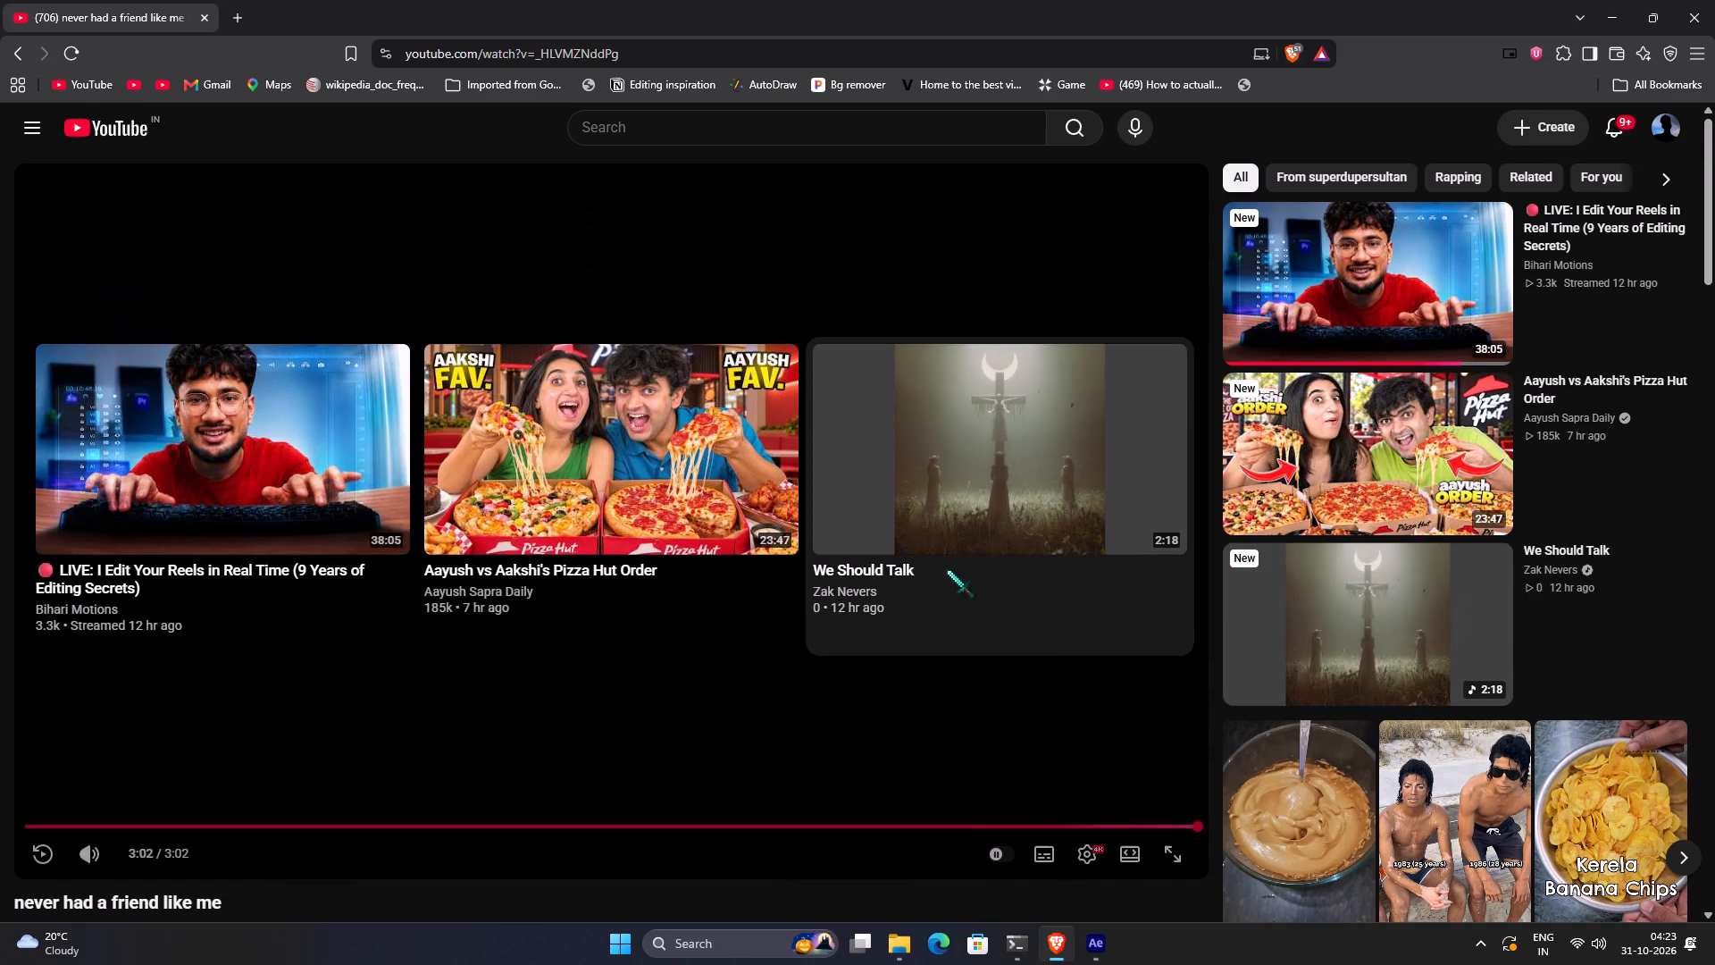
scroll(957, 567, "down", 1)
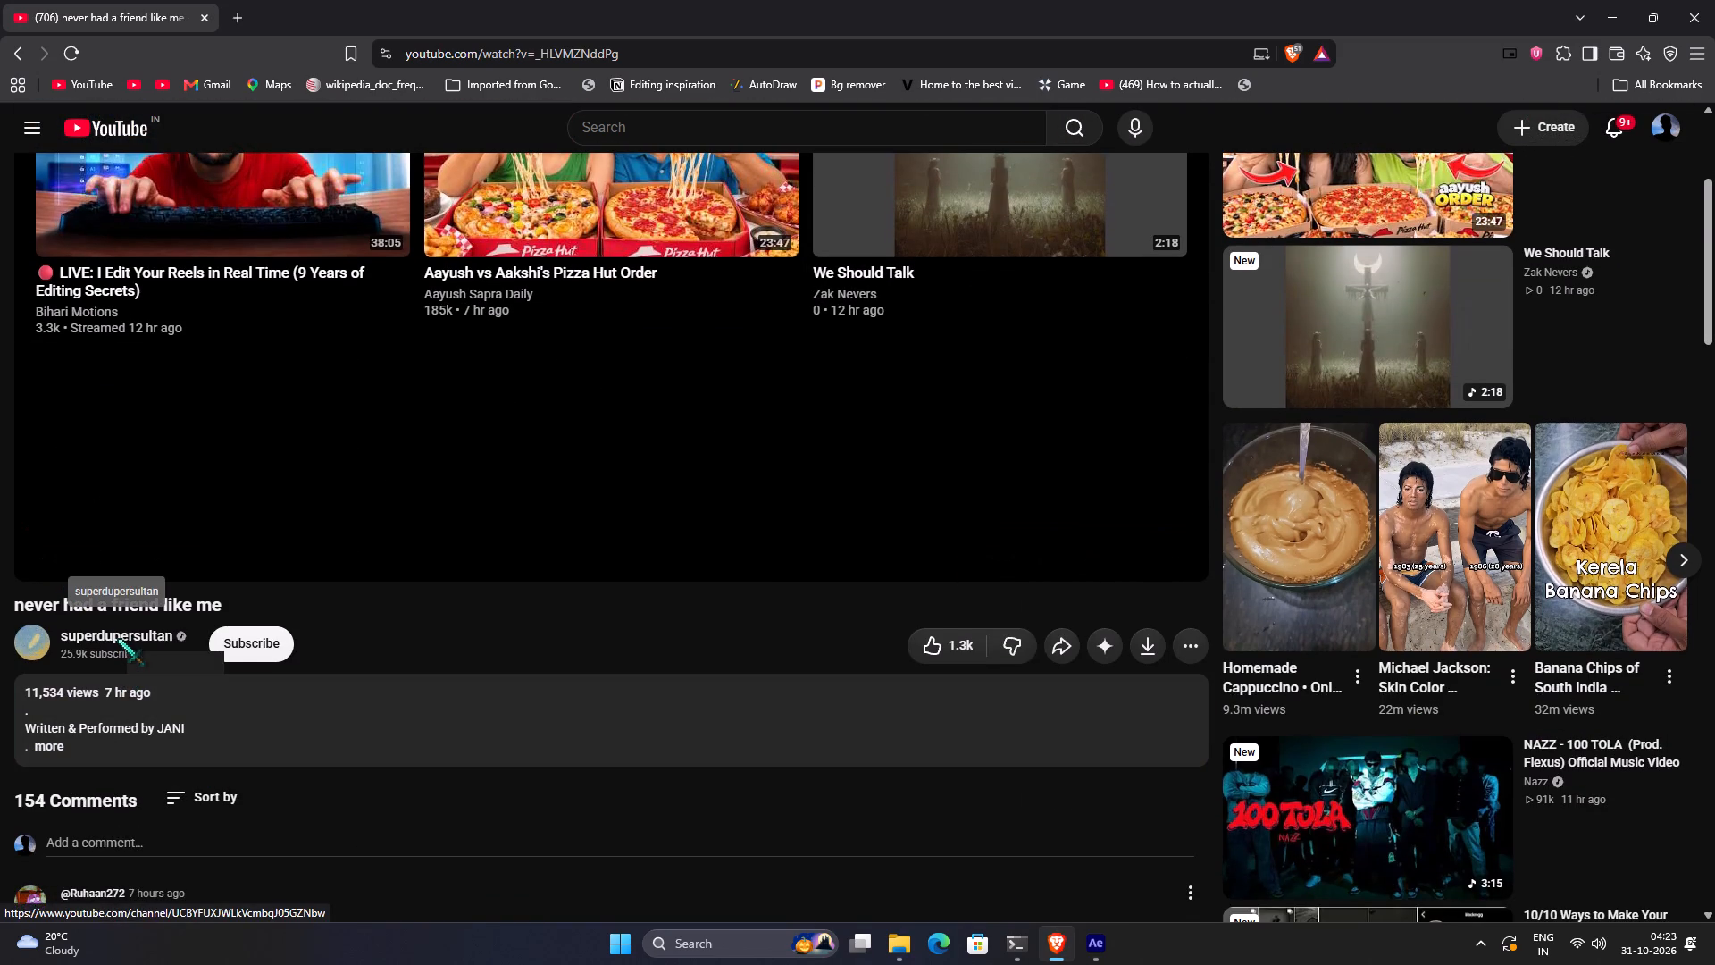
scroll(118, 638, "down", 1)
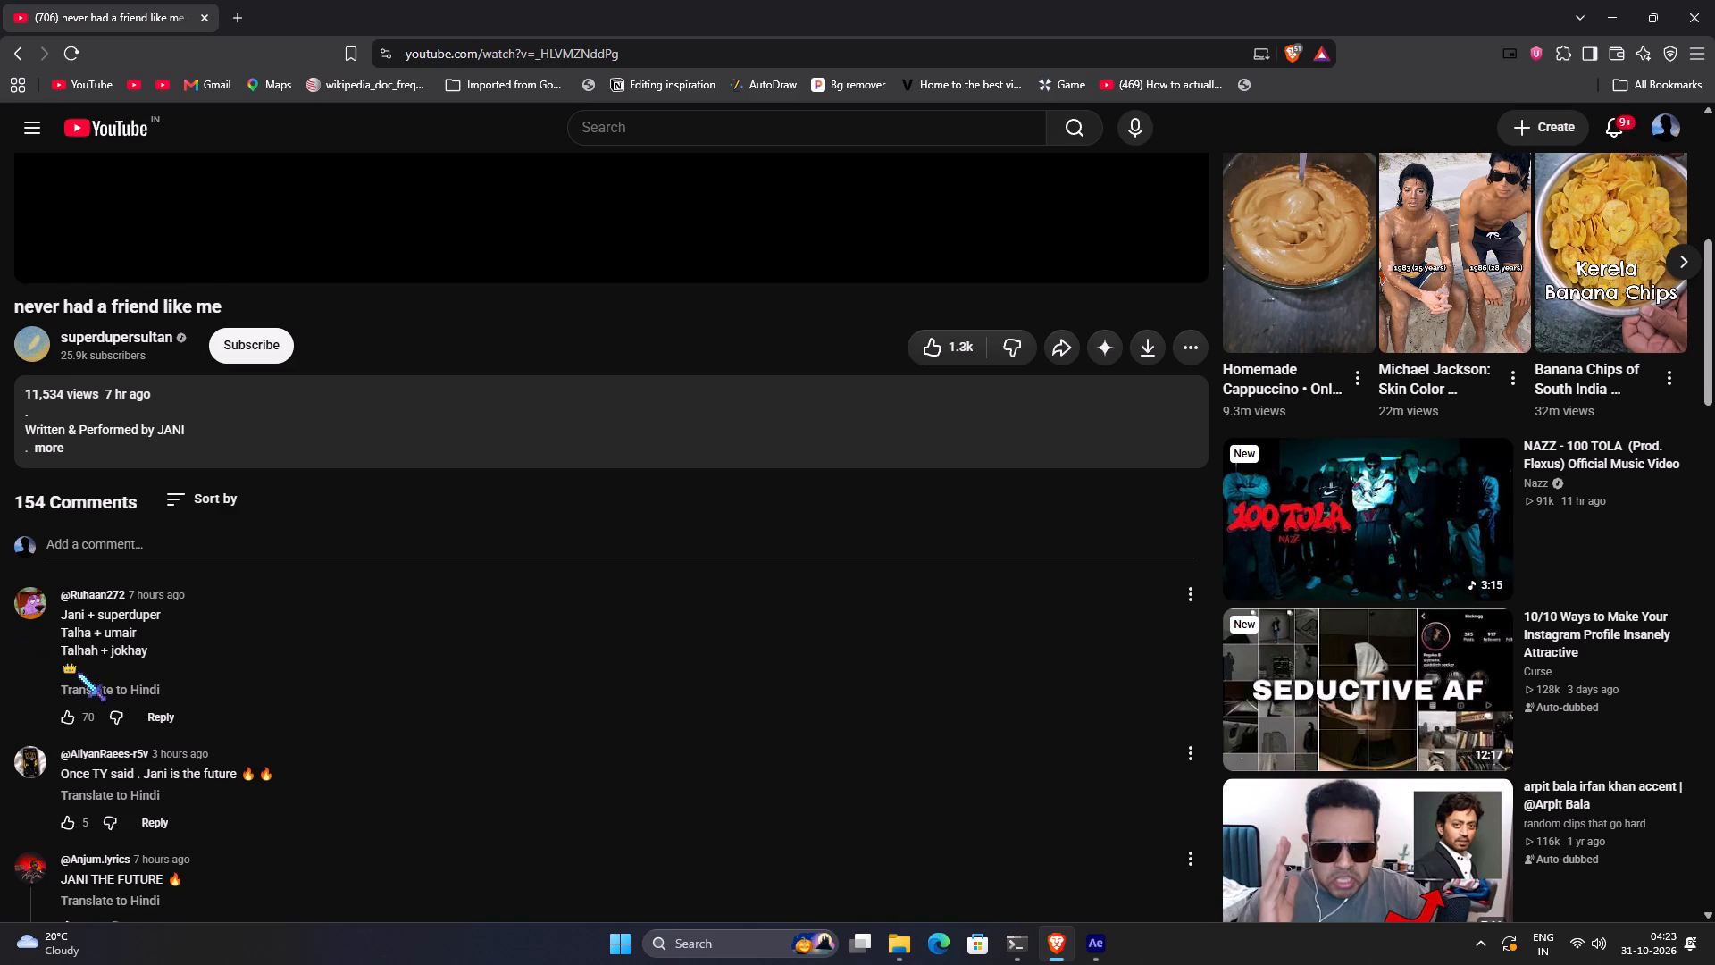
scroll(78, 673, "down", 2)
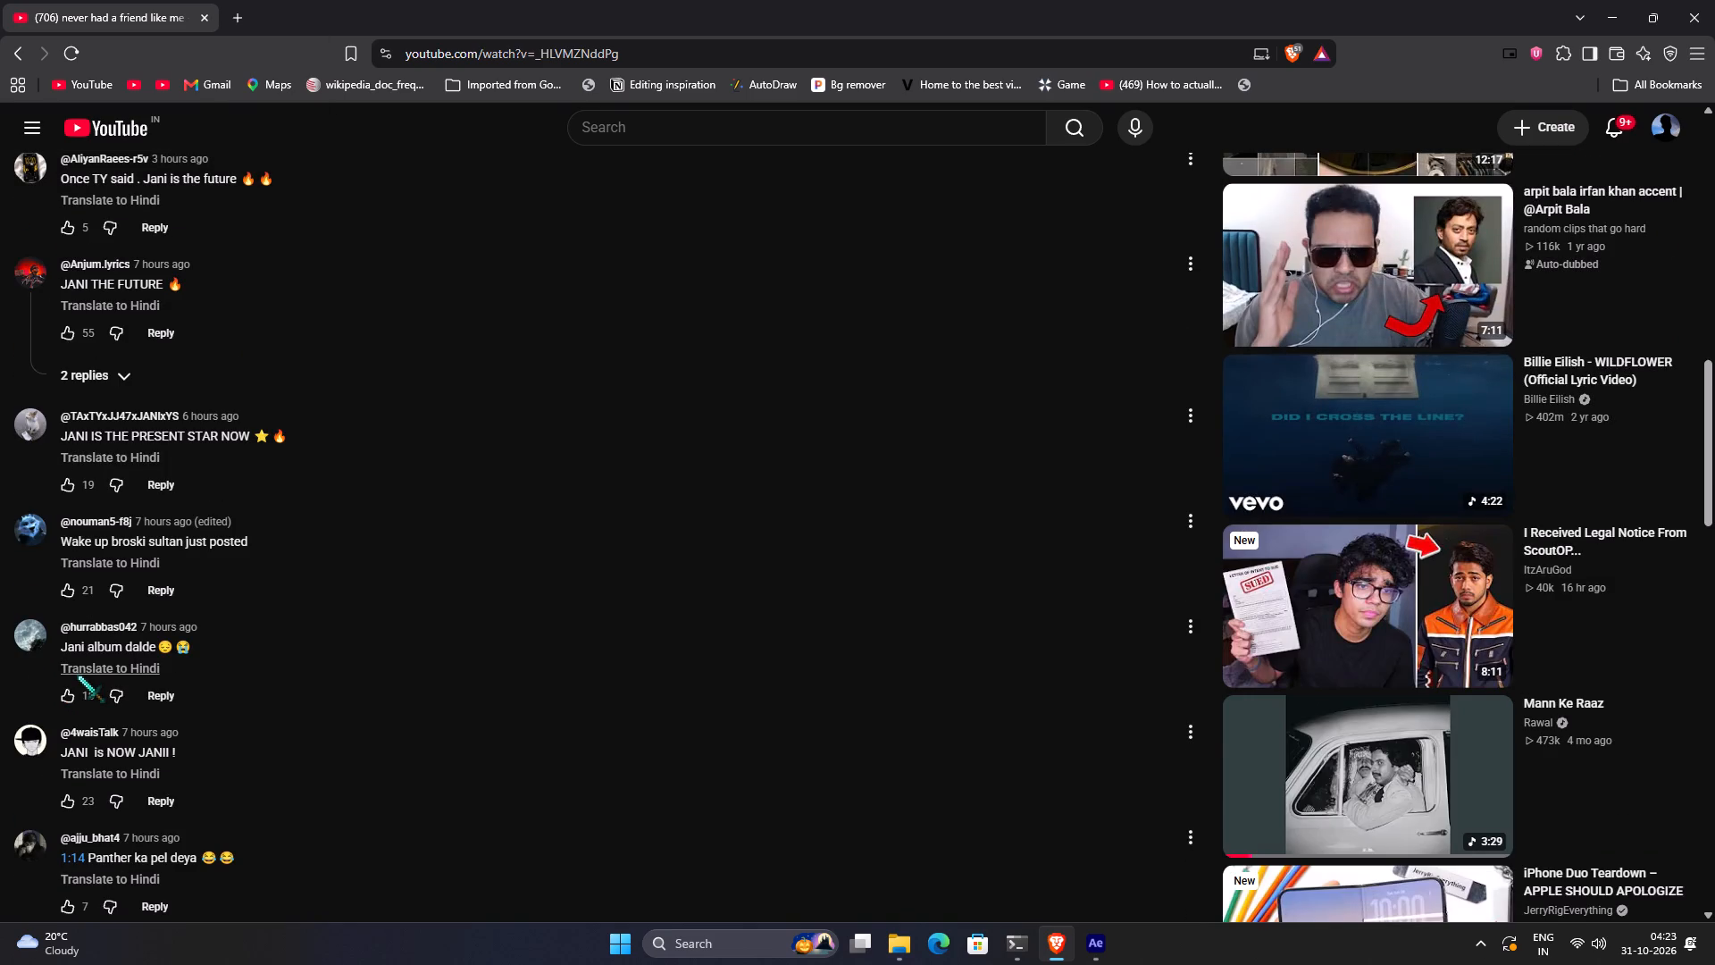
scroll(78, 675, "up", 4)
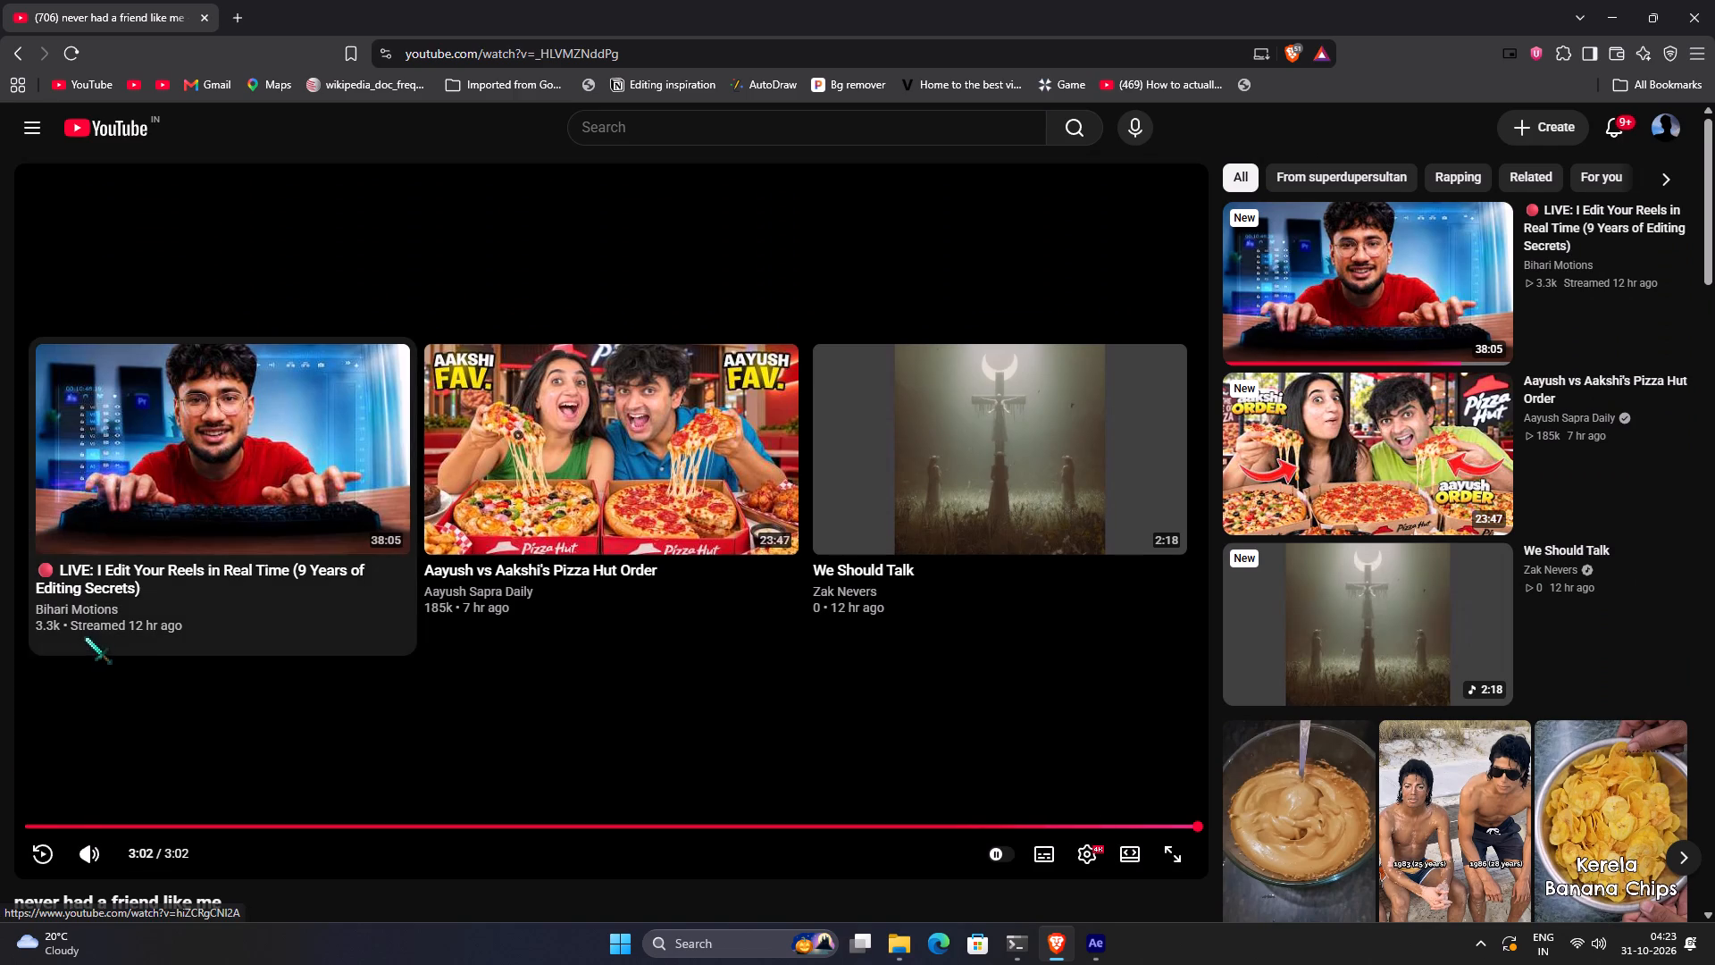
Search the web for "spotify" in a new browser tab and open the Spotify web player.
left_click(235, 5)
key("s")
type("po")
key("t")
key("i")
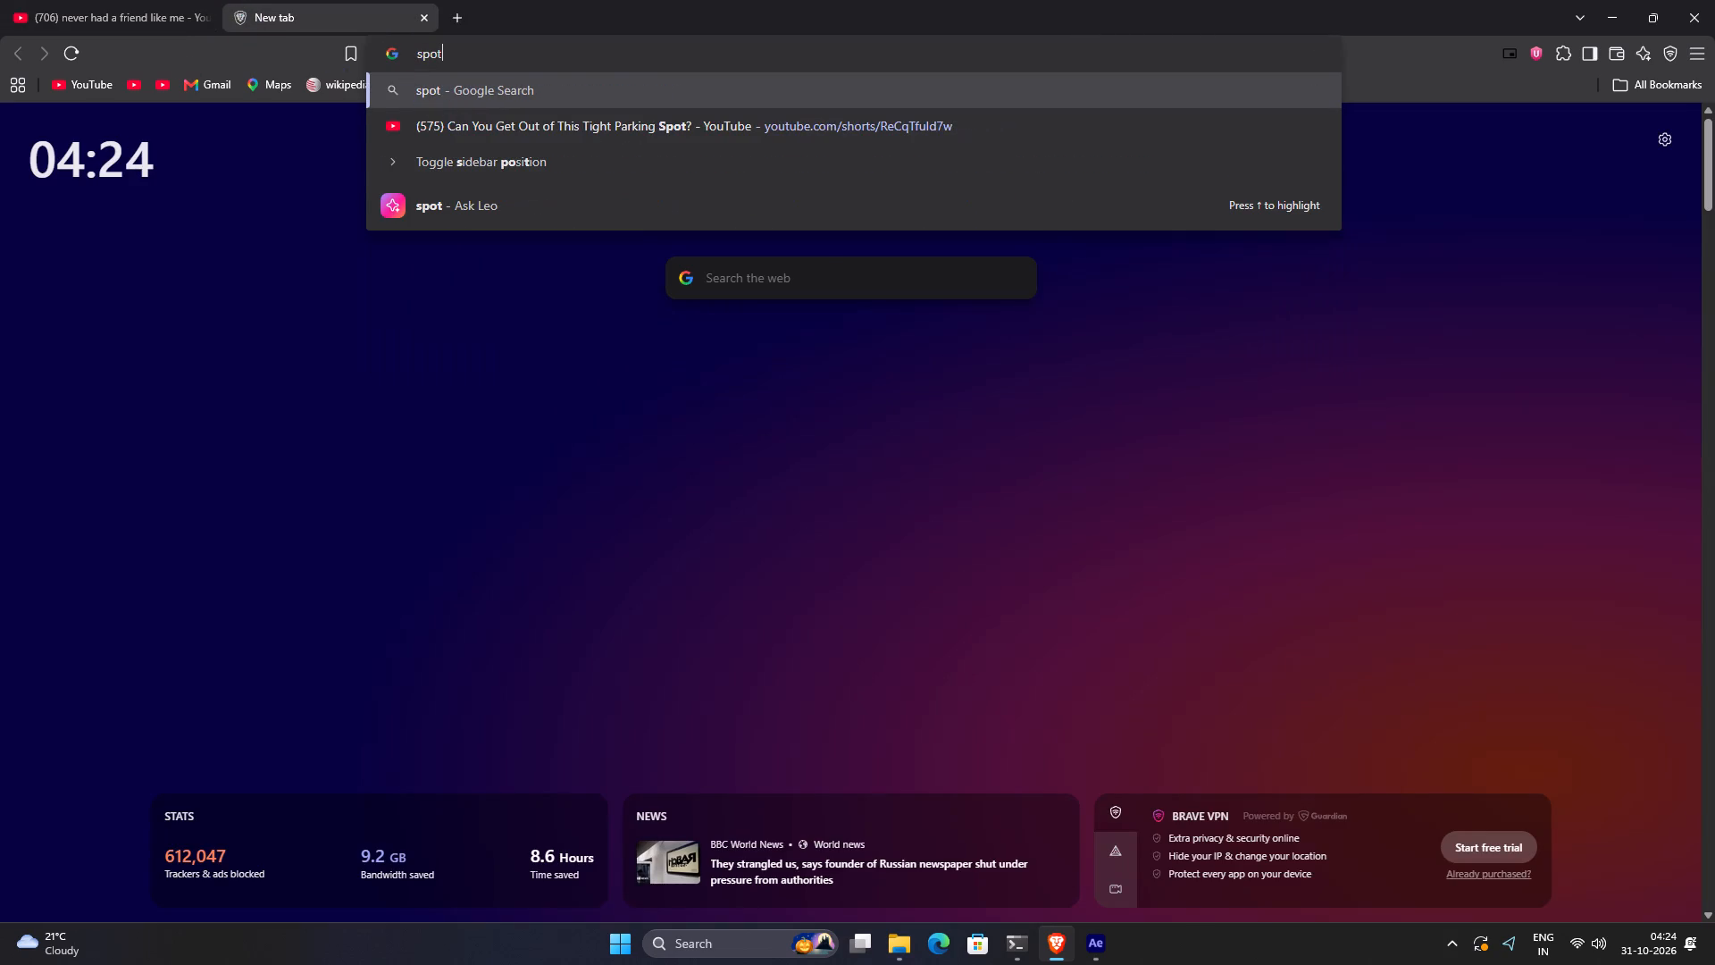
type("fy")
key("Return")
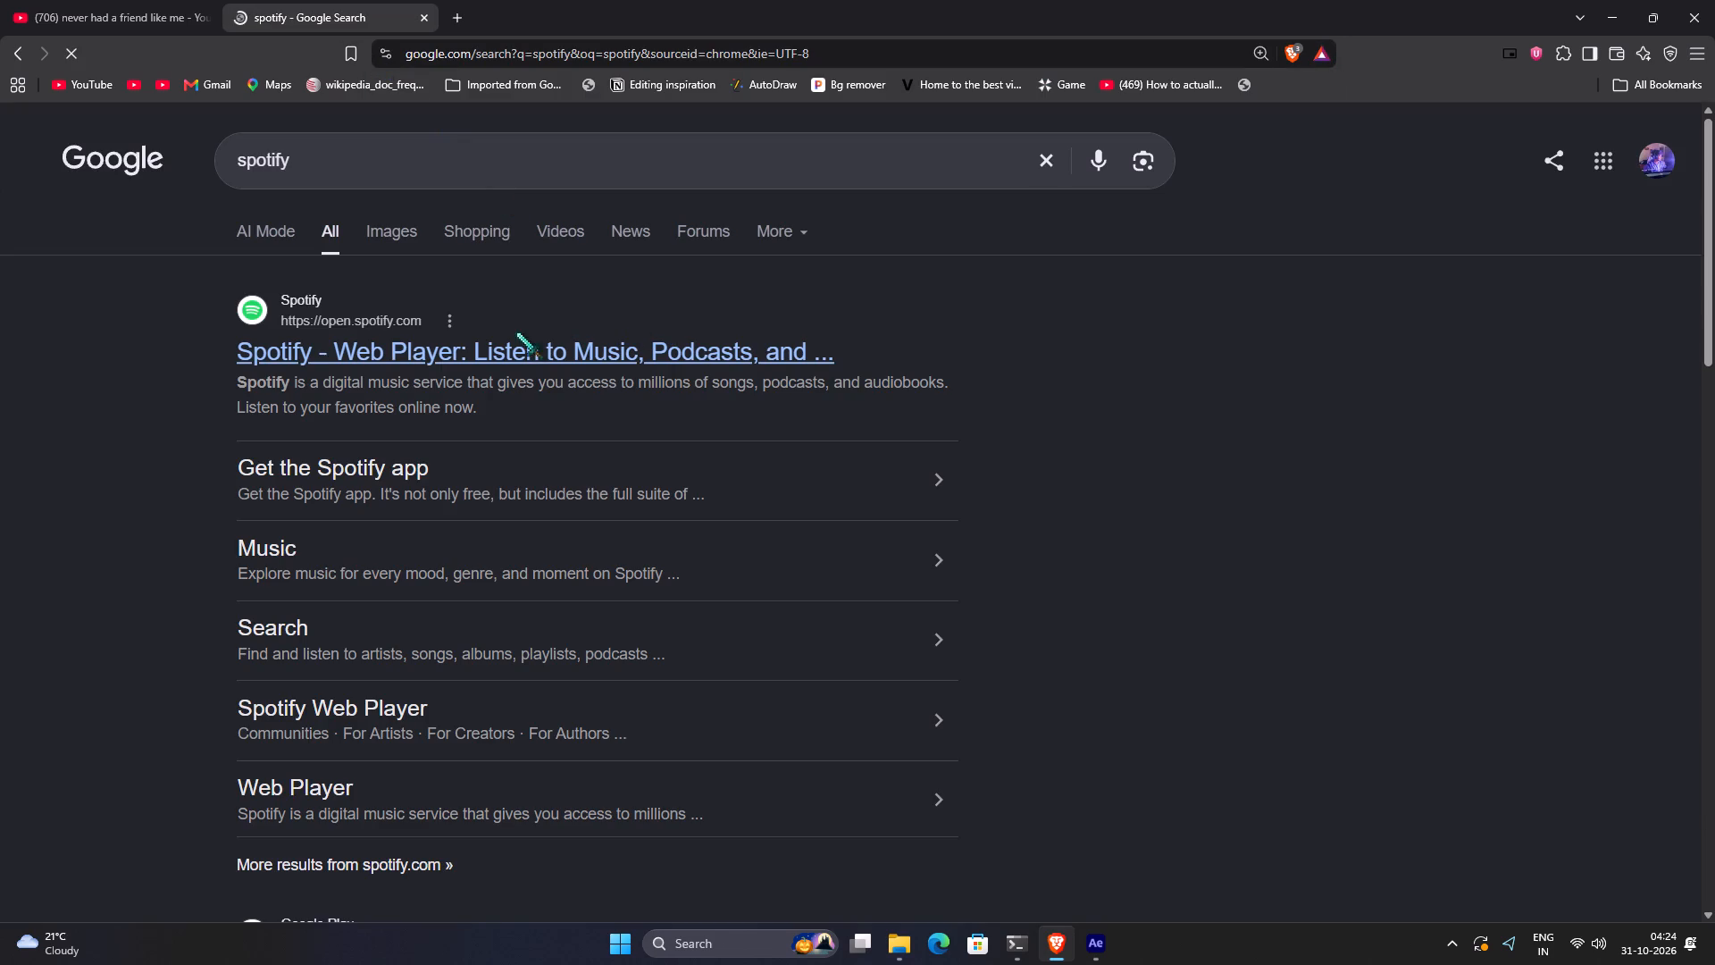
left_click_drag(508, 331, 500, 333)
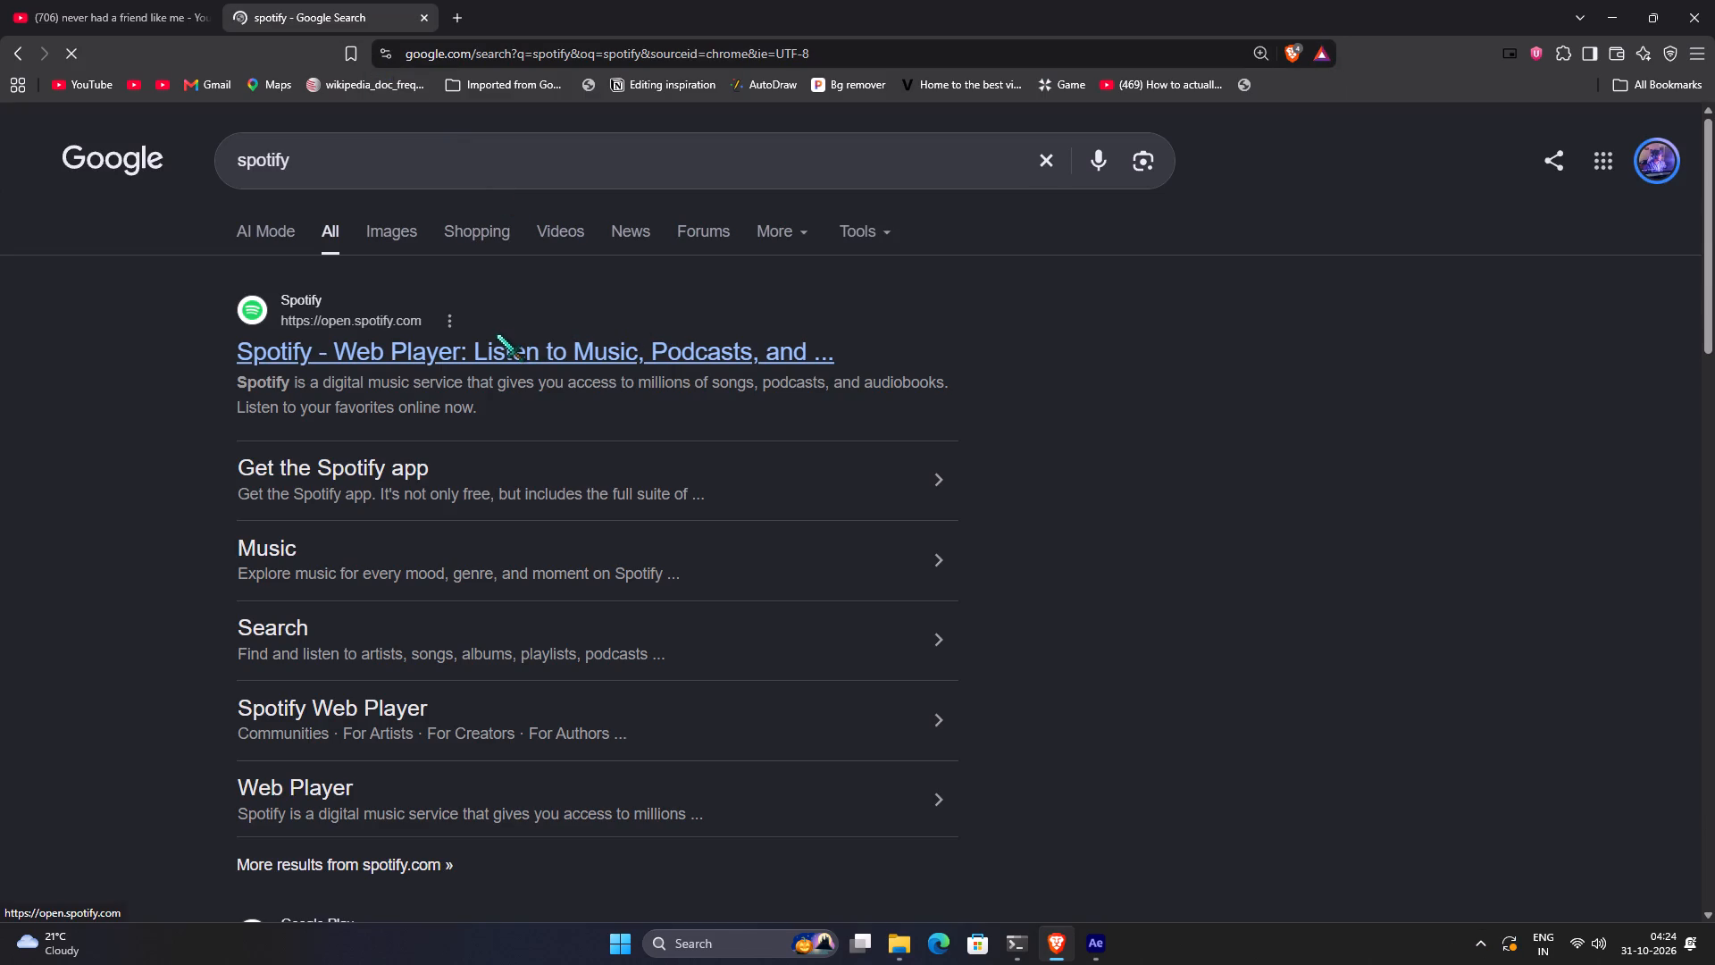
left_click(0, 0)
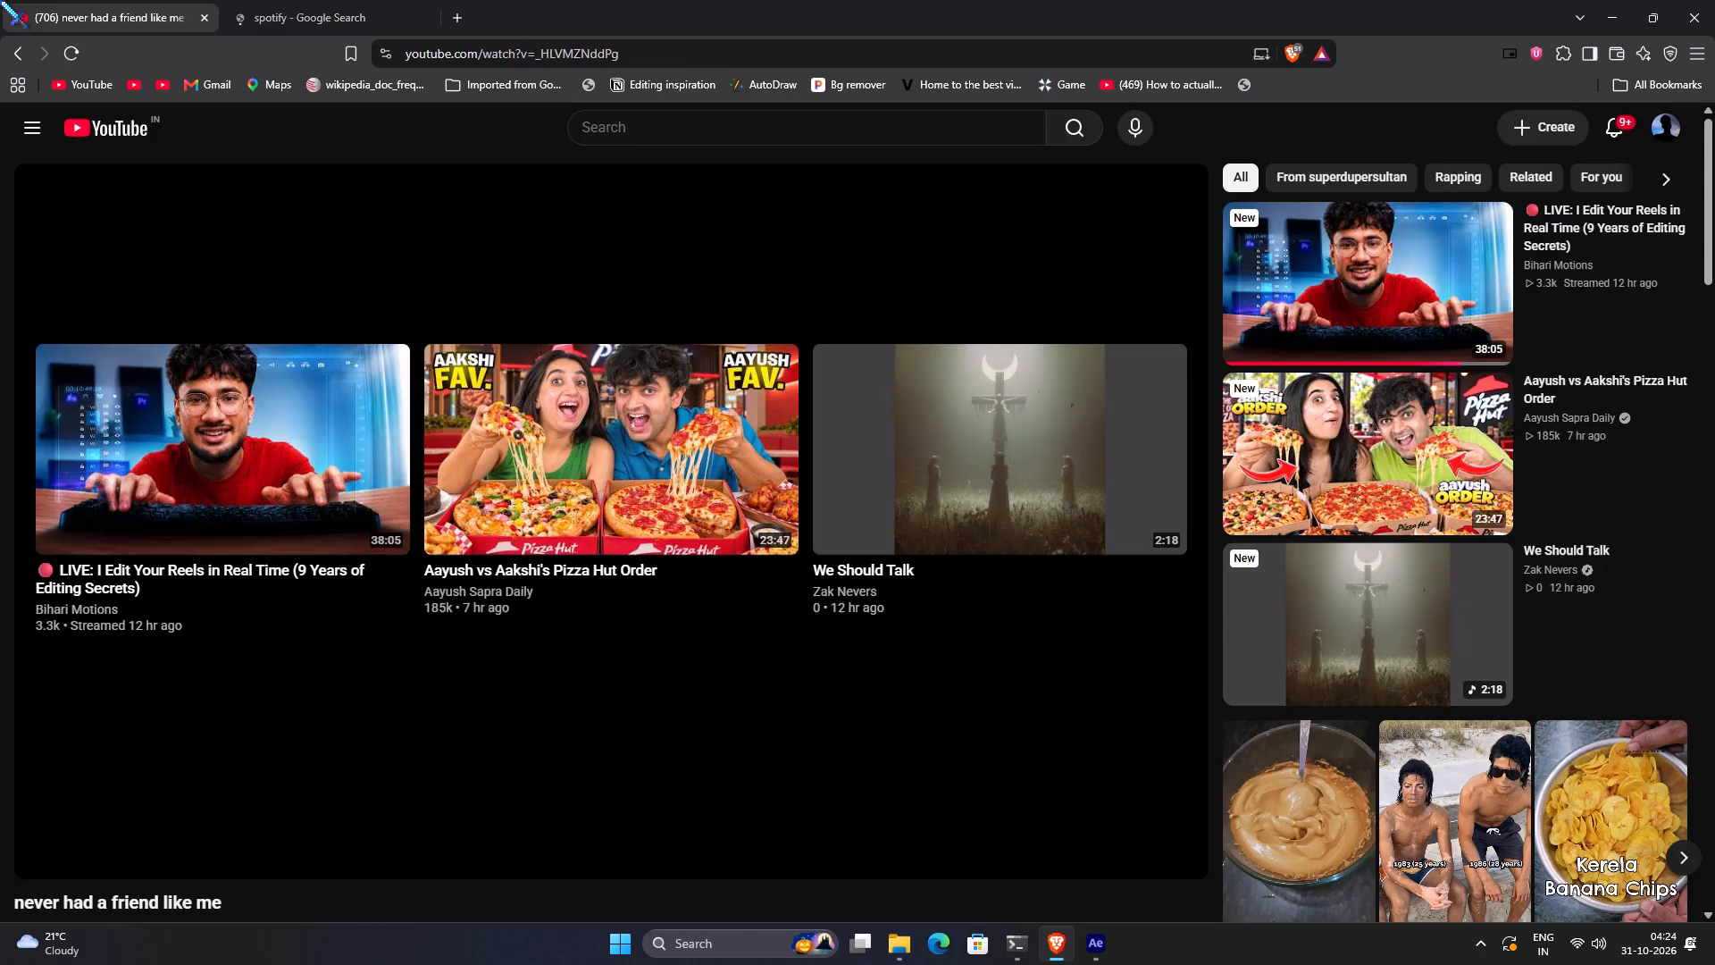
left_click(321, 0)
left_click(415, 352)
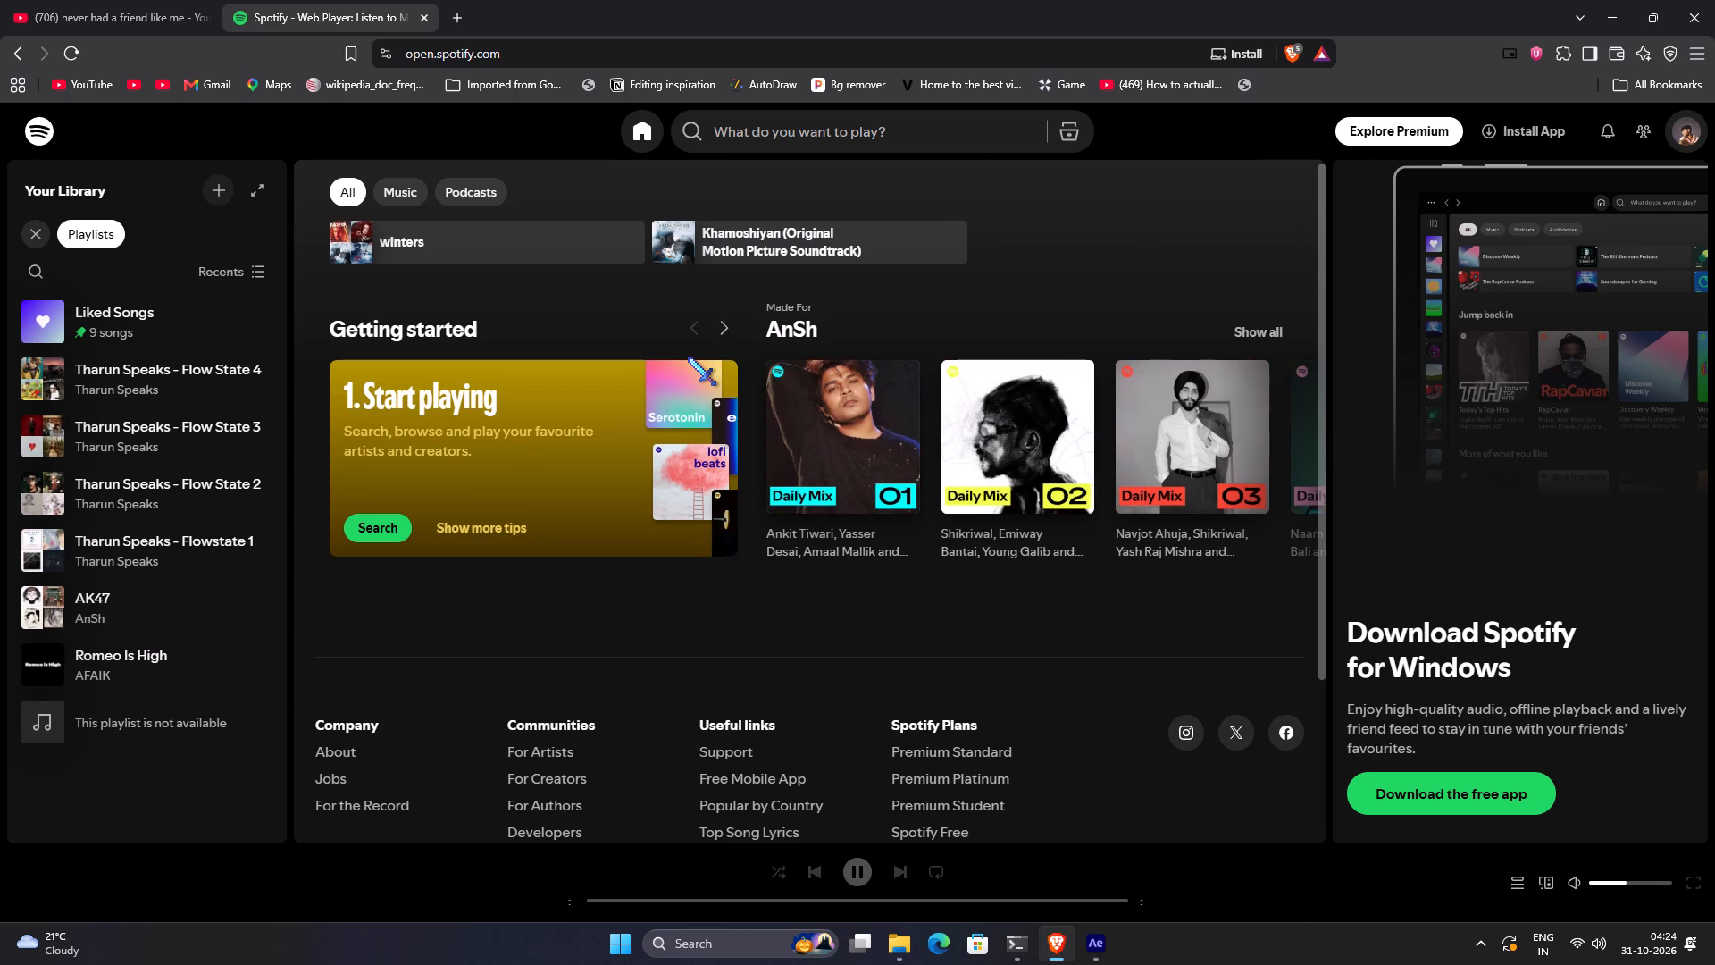
Start playing the "Tharun Speaks - Flow State 4" playlist and adjust the playback volume.
scroll(688, 357, "down", 2)
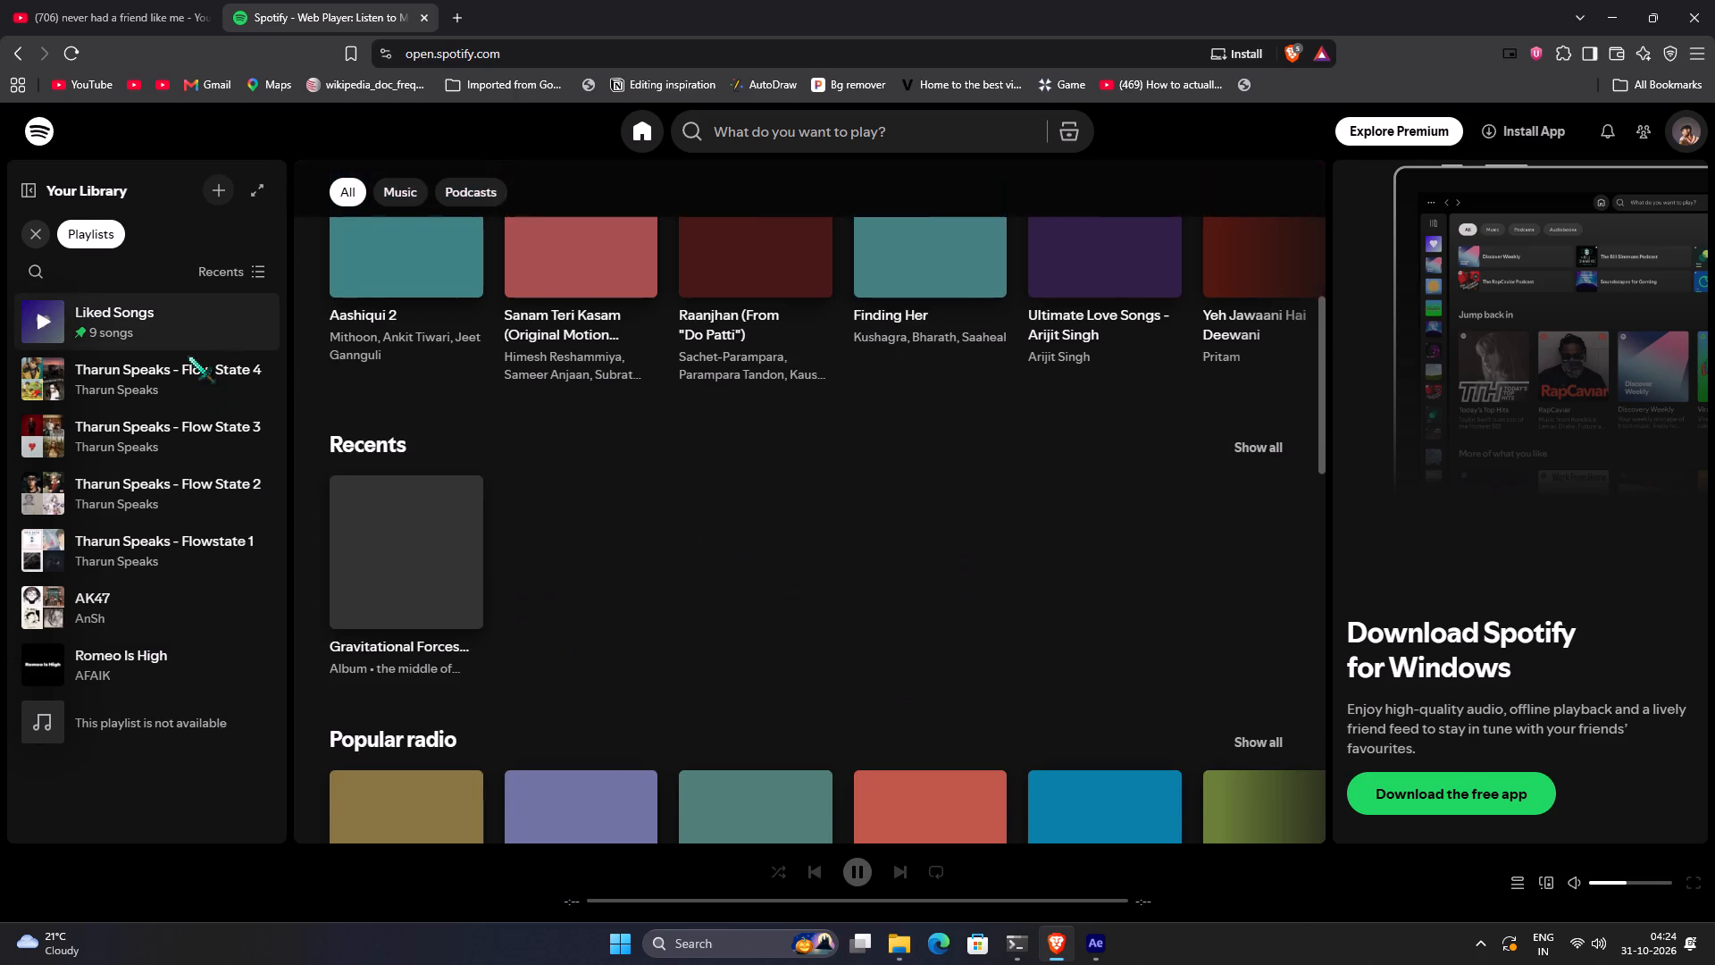
left_click(42, 380)
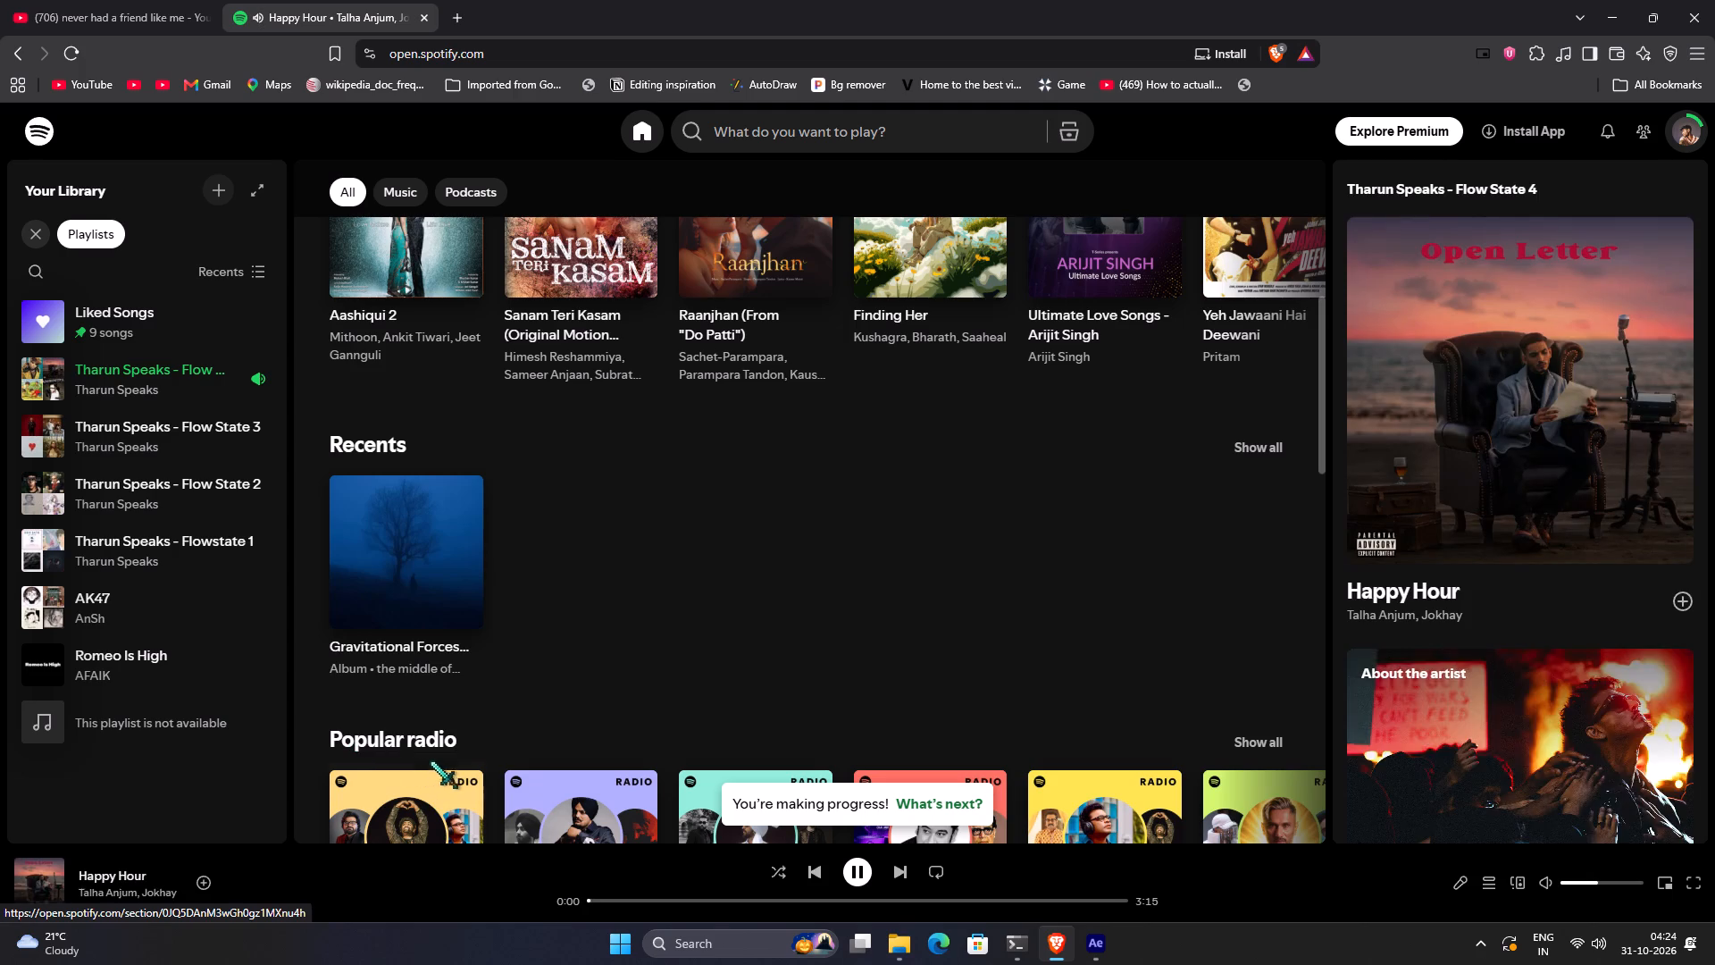
left_click(1588, 883)
left_click_drag(1588, 883, 1598, 876, "alt")
left_click(837, 444)
Switch back to After Effects and extend the end of the "its best" layer to where "From" begins.
key("alt+Tab")
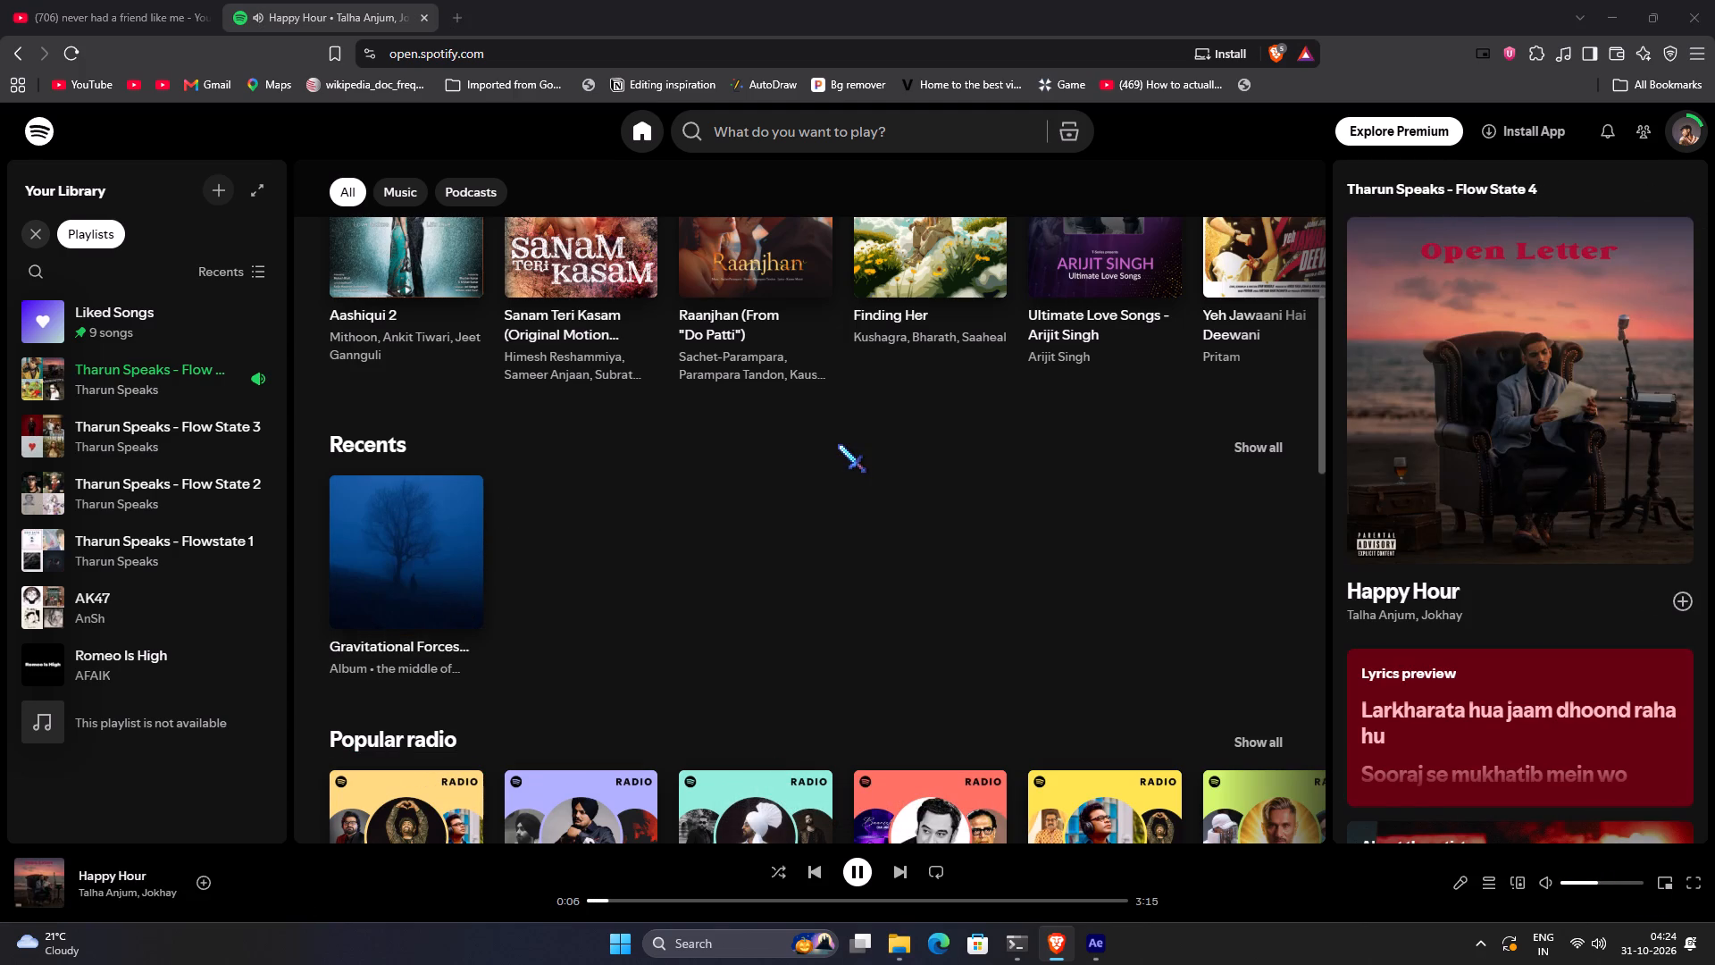
left_click(819, 471)
left_click(1107, 798)
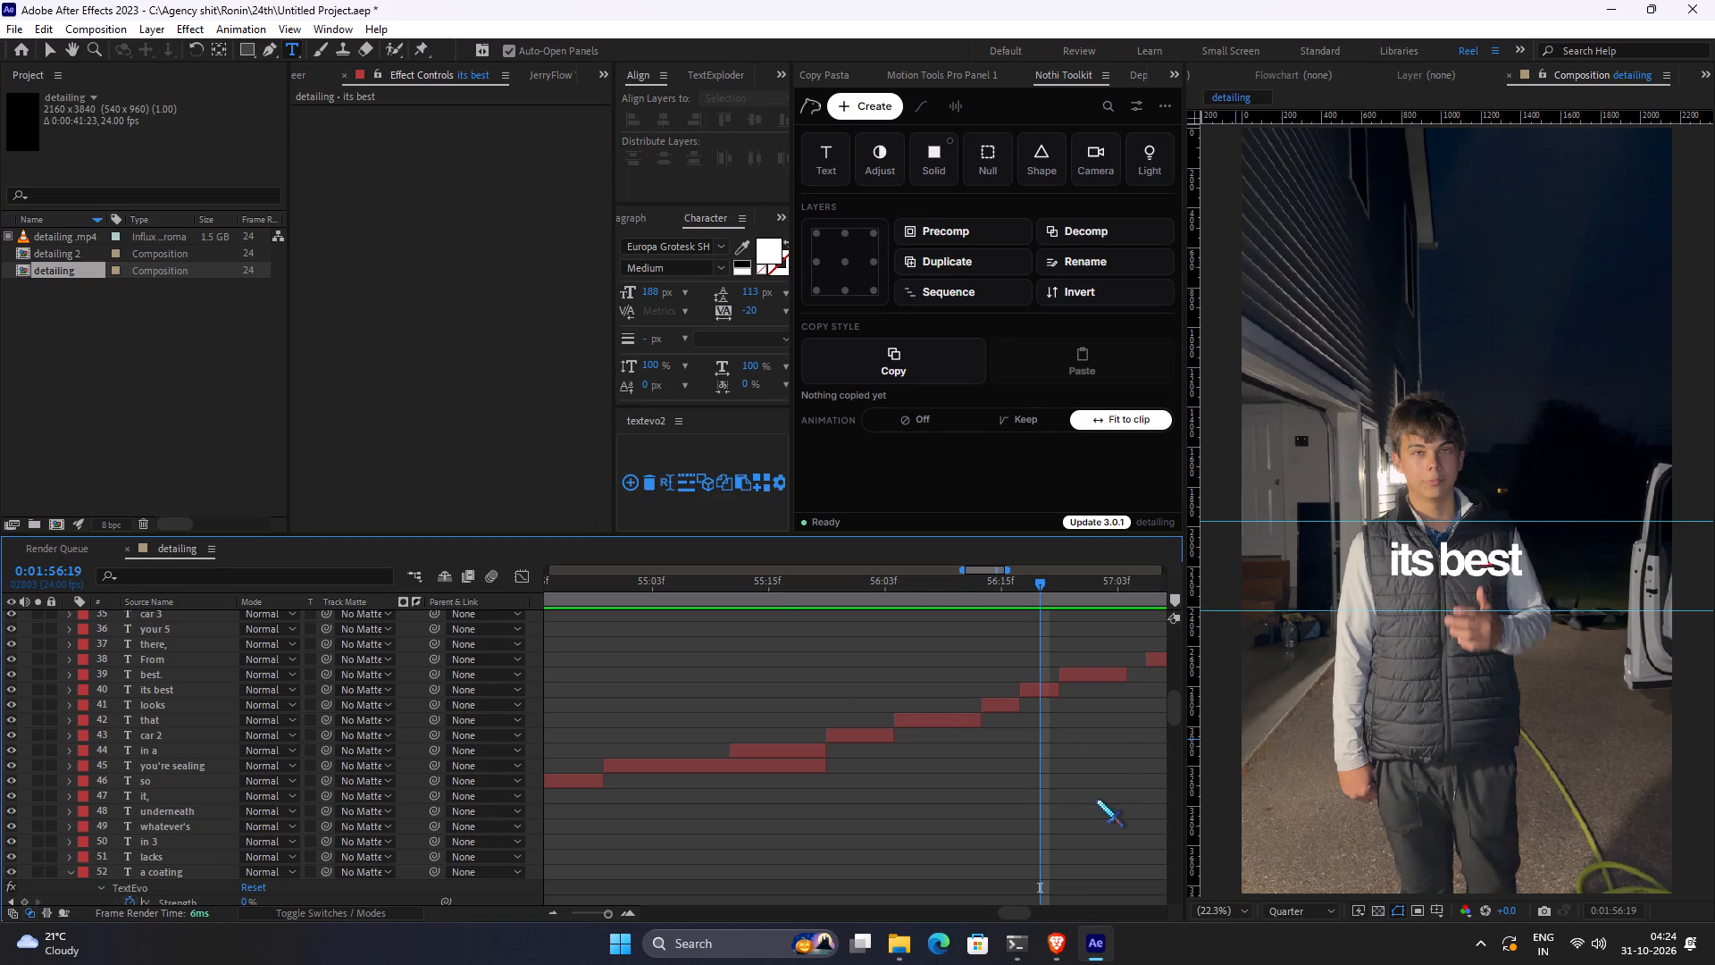
key("space")
key("space")
key("space")
key("space")
key("space")
key("space")
key("space")
key("space")
key("space")
key("space")
key("space")
left_click_drag(1088, 734, 968, 774)
key("space")
key("space")
key("space")
key("space")
key("space")
key("space")
key("space")
key("space")
scroll(1019, 771, "up", 1)
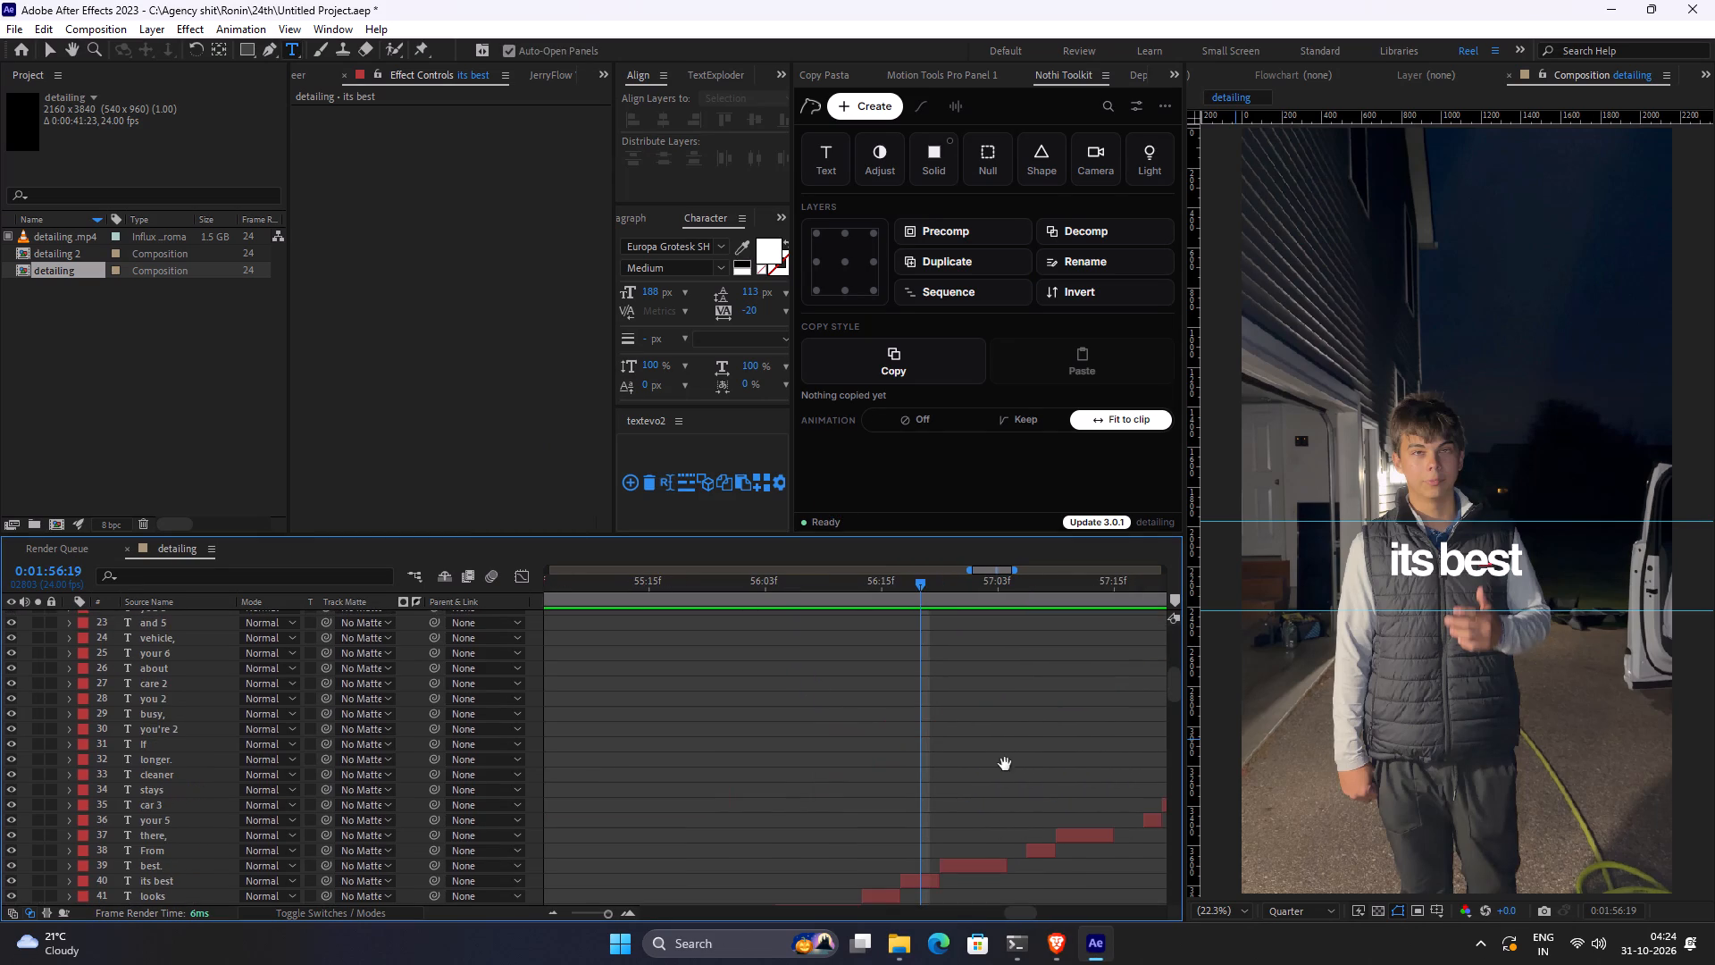
scroll(981, 770, "down", 2)
scroll(981, 770, "up", 1)
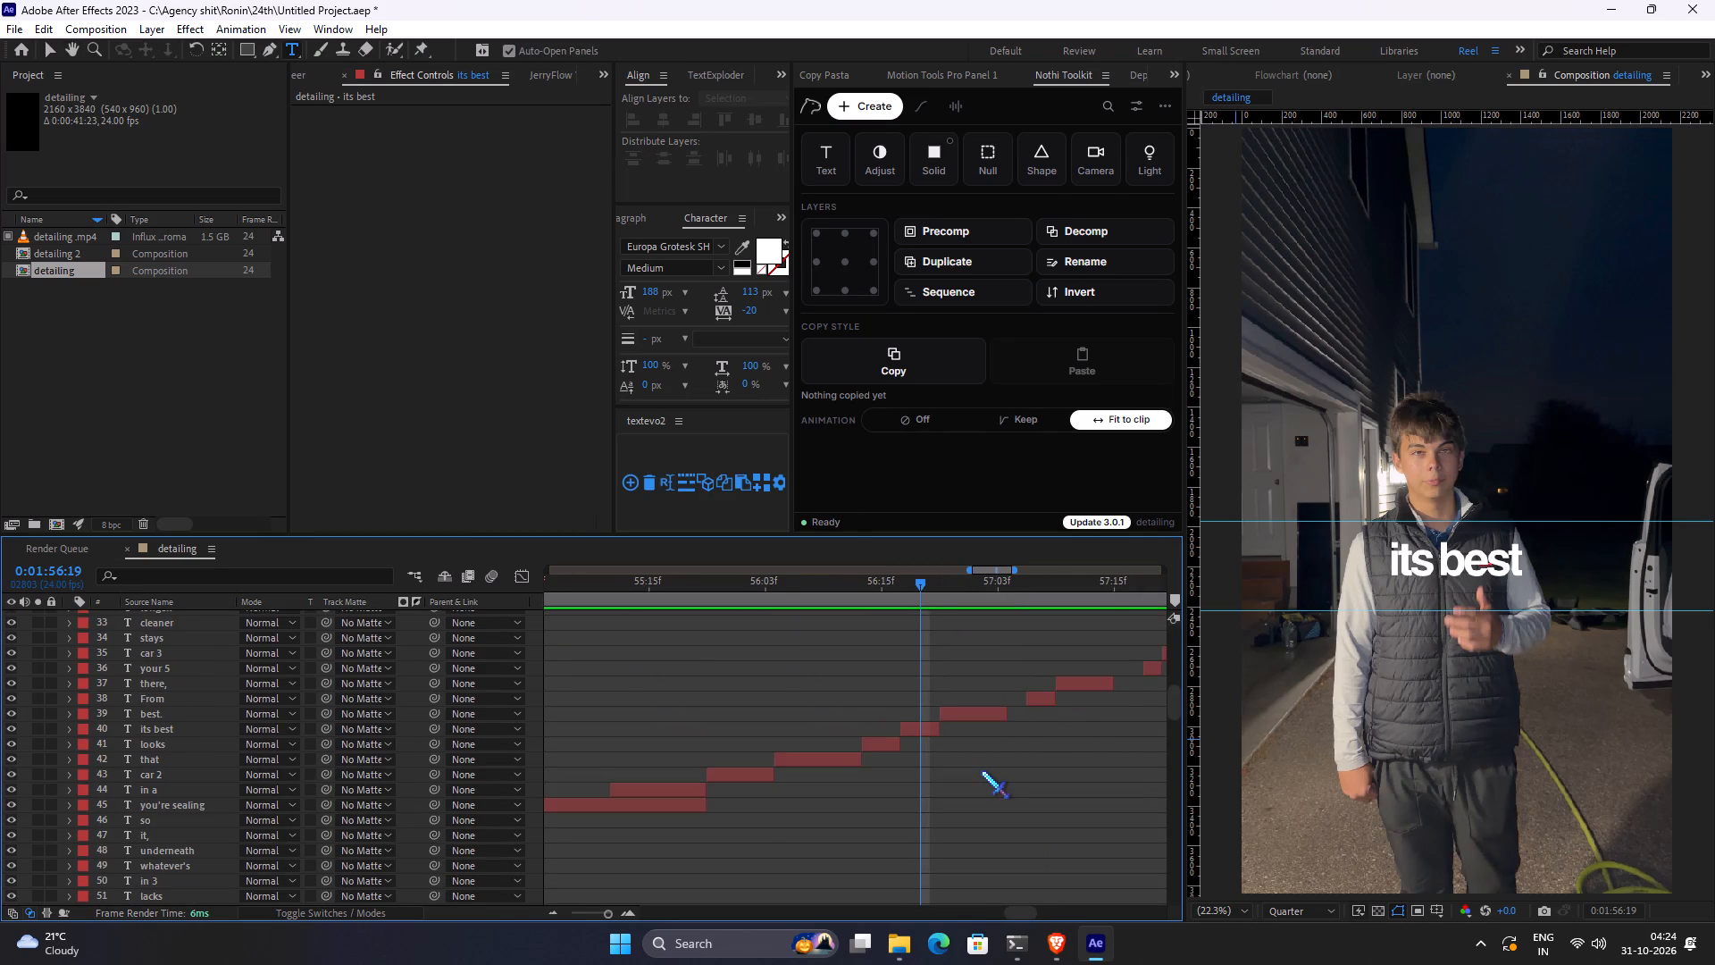
scroll(981, 770, "up", 2, "alt")
left_click(735, 734)
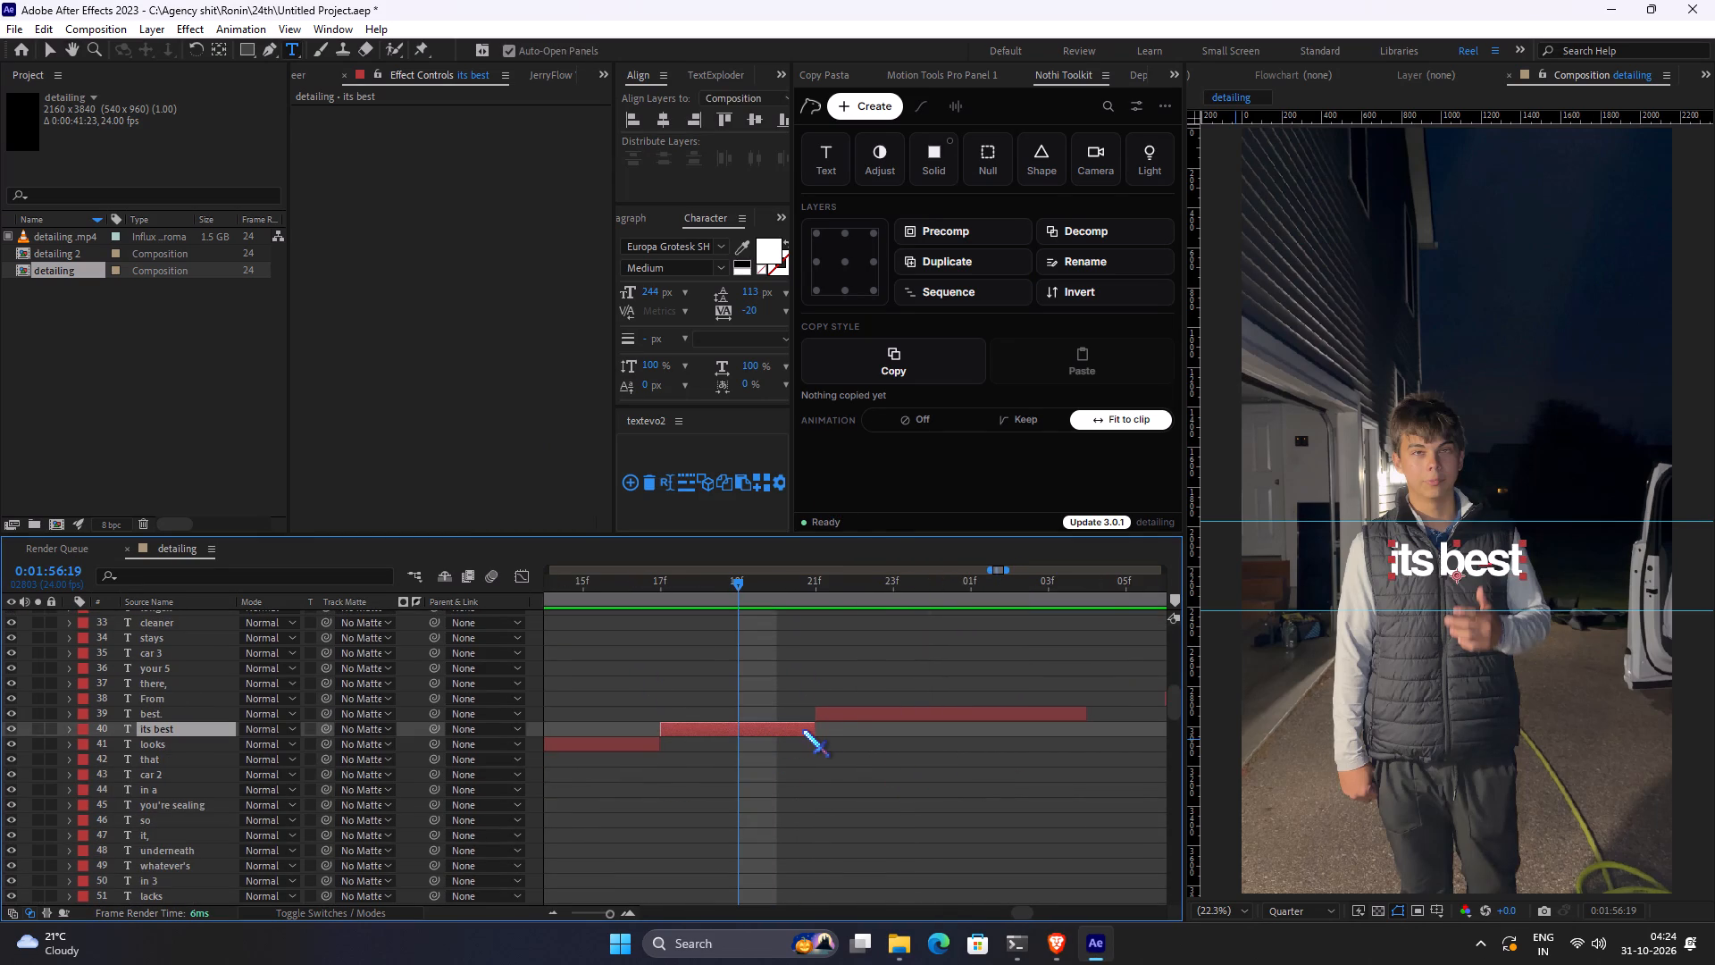
left_click_drag(822, 729, 1162, 728)
Delete the redundant standalone "best." text layer.
left_click(1007, 710)
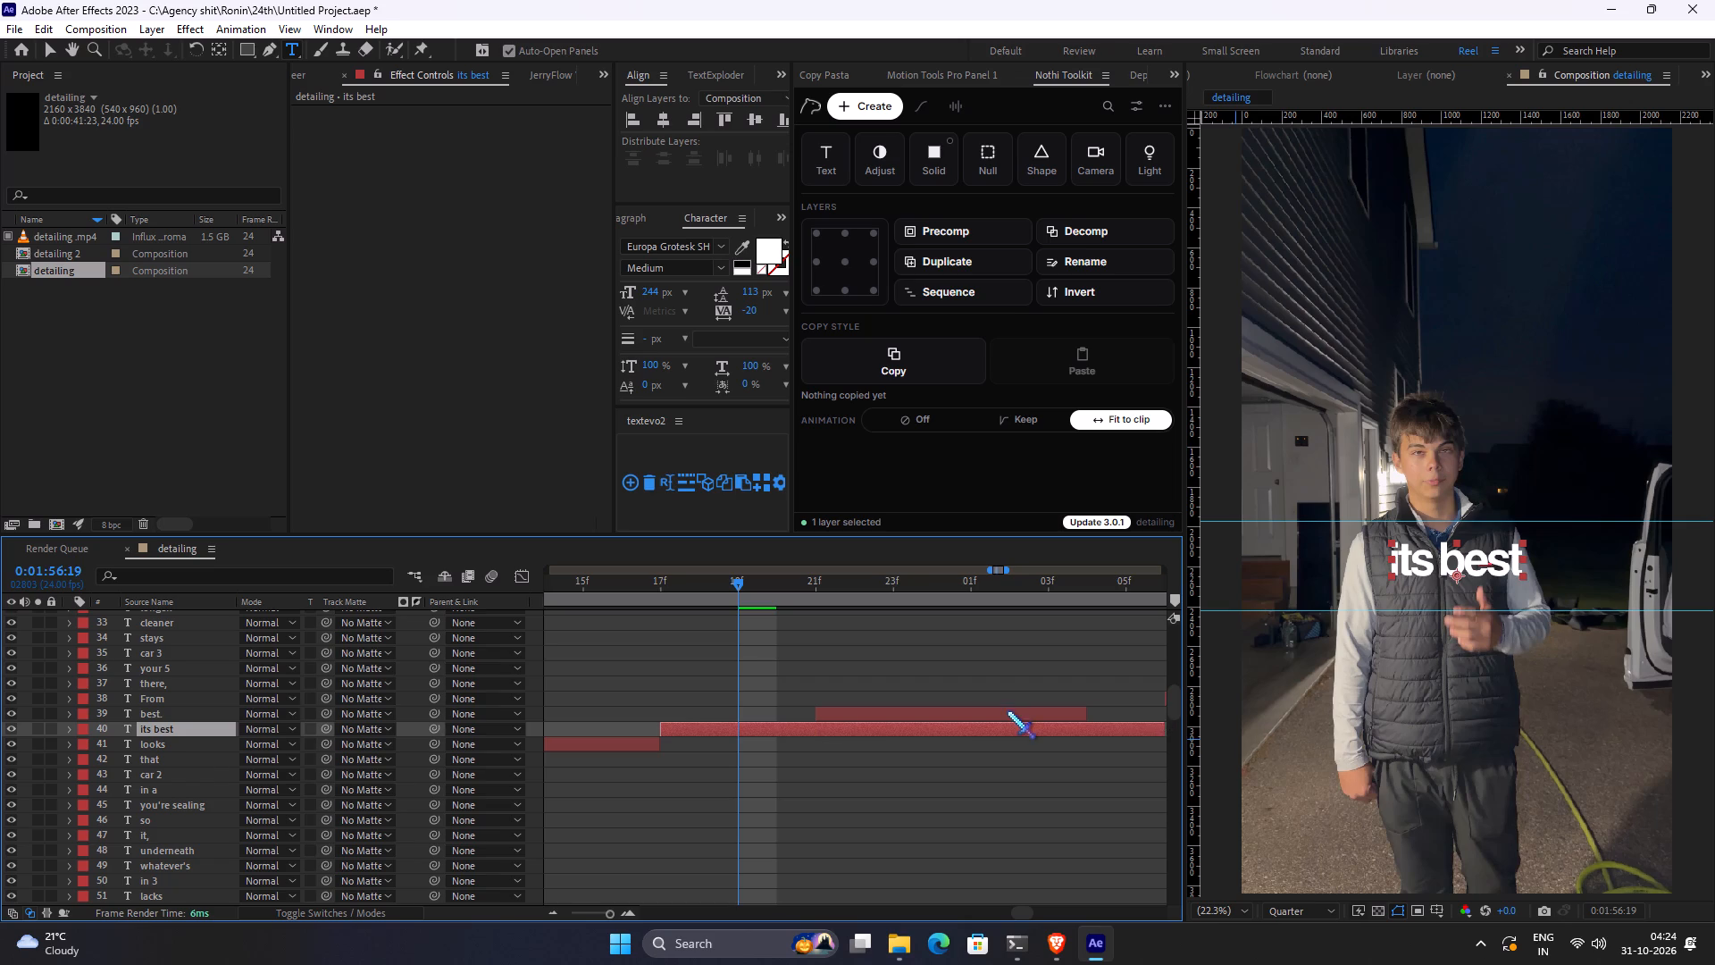
key("Delete")
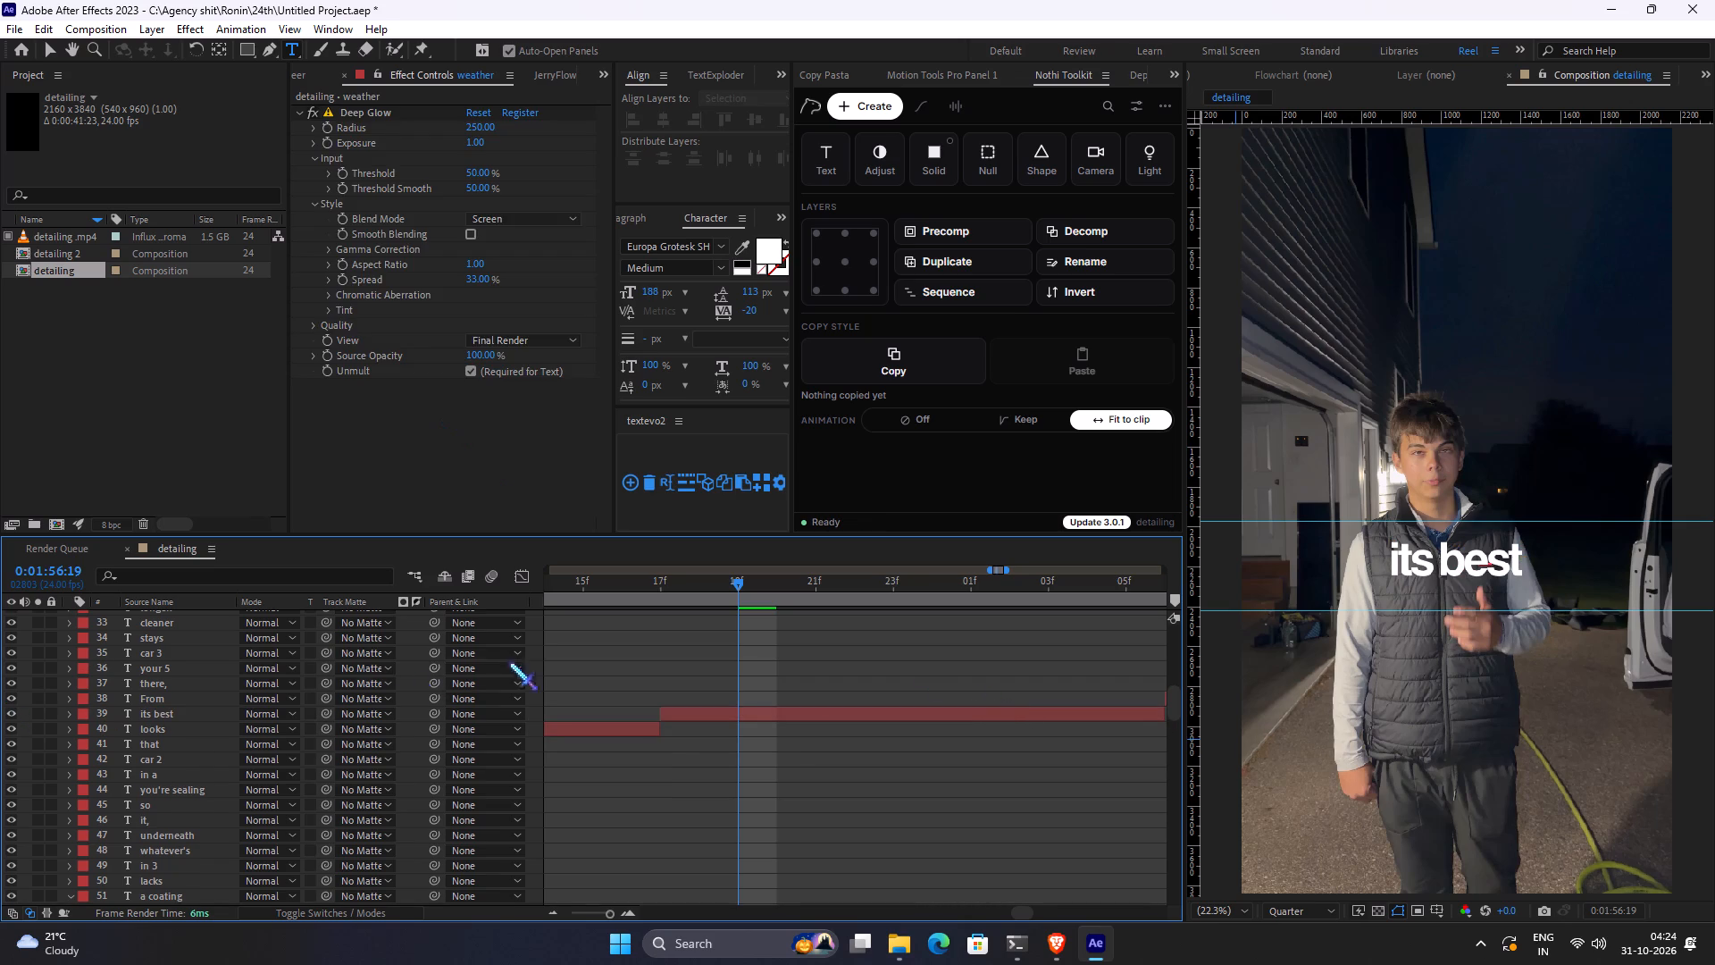
Apply a TextEvo animation based on words to the "its best" layer, starting at 0:01:56:17.
left_click(650, 600)
left_click(658, 592)
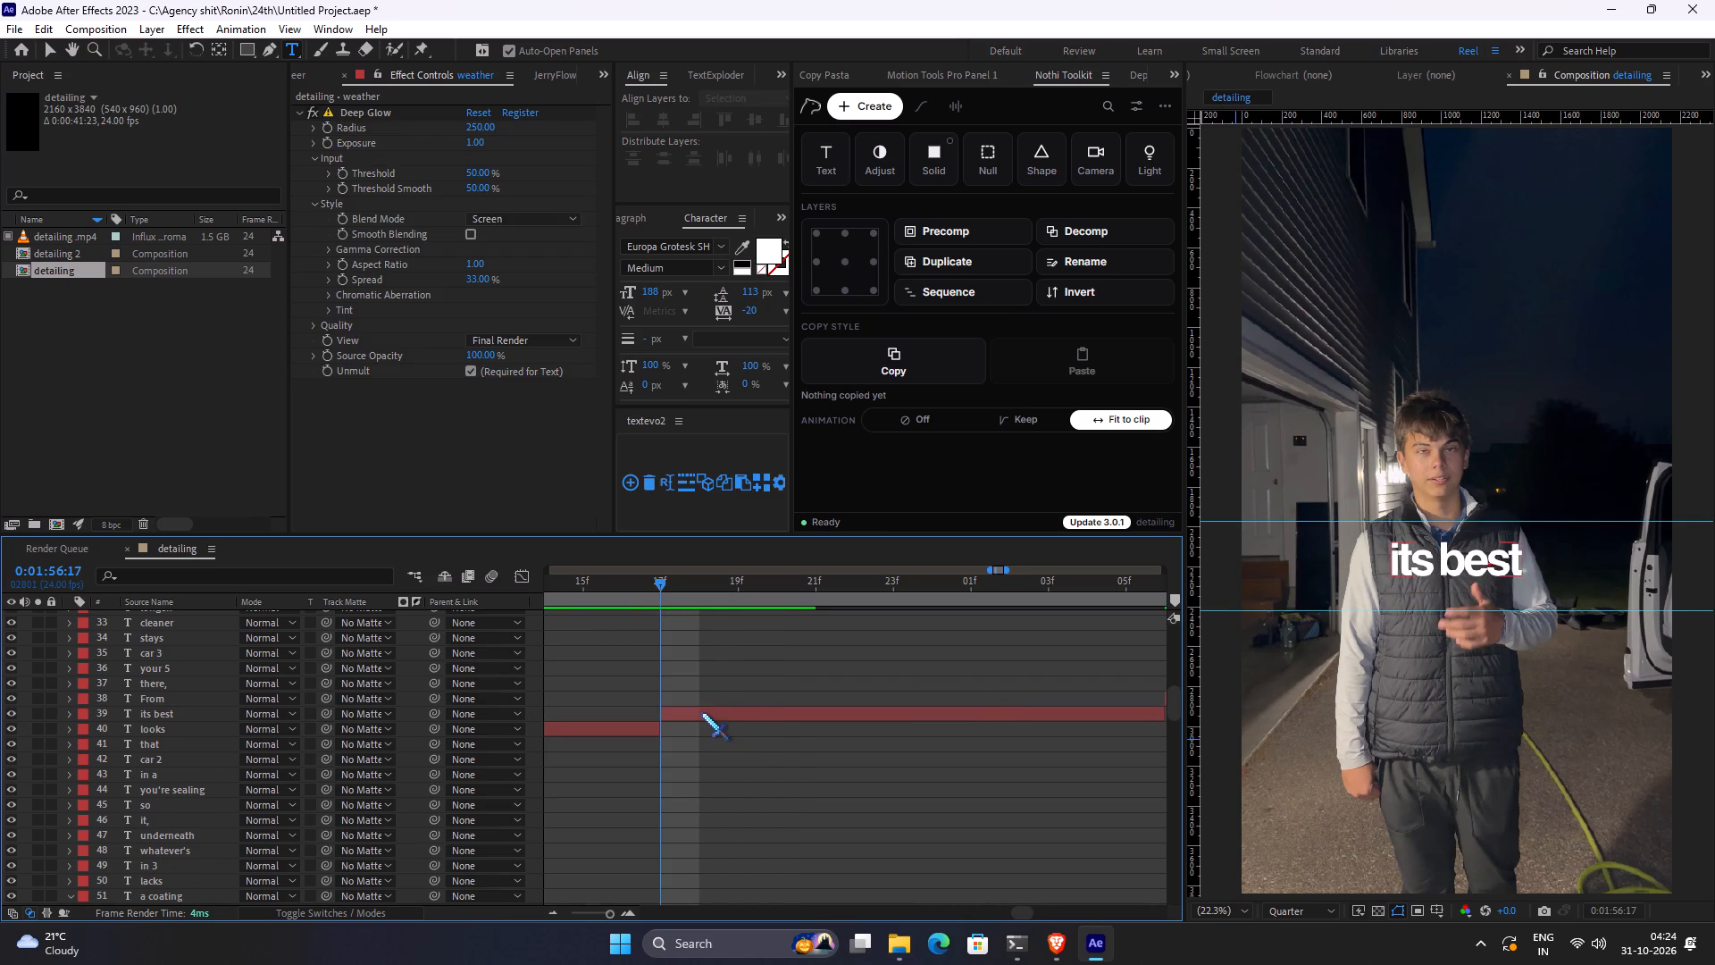
left_click(700, 712)
left_click_drag(644, 462, 632, 480)
left_click(632, 480)
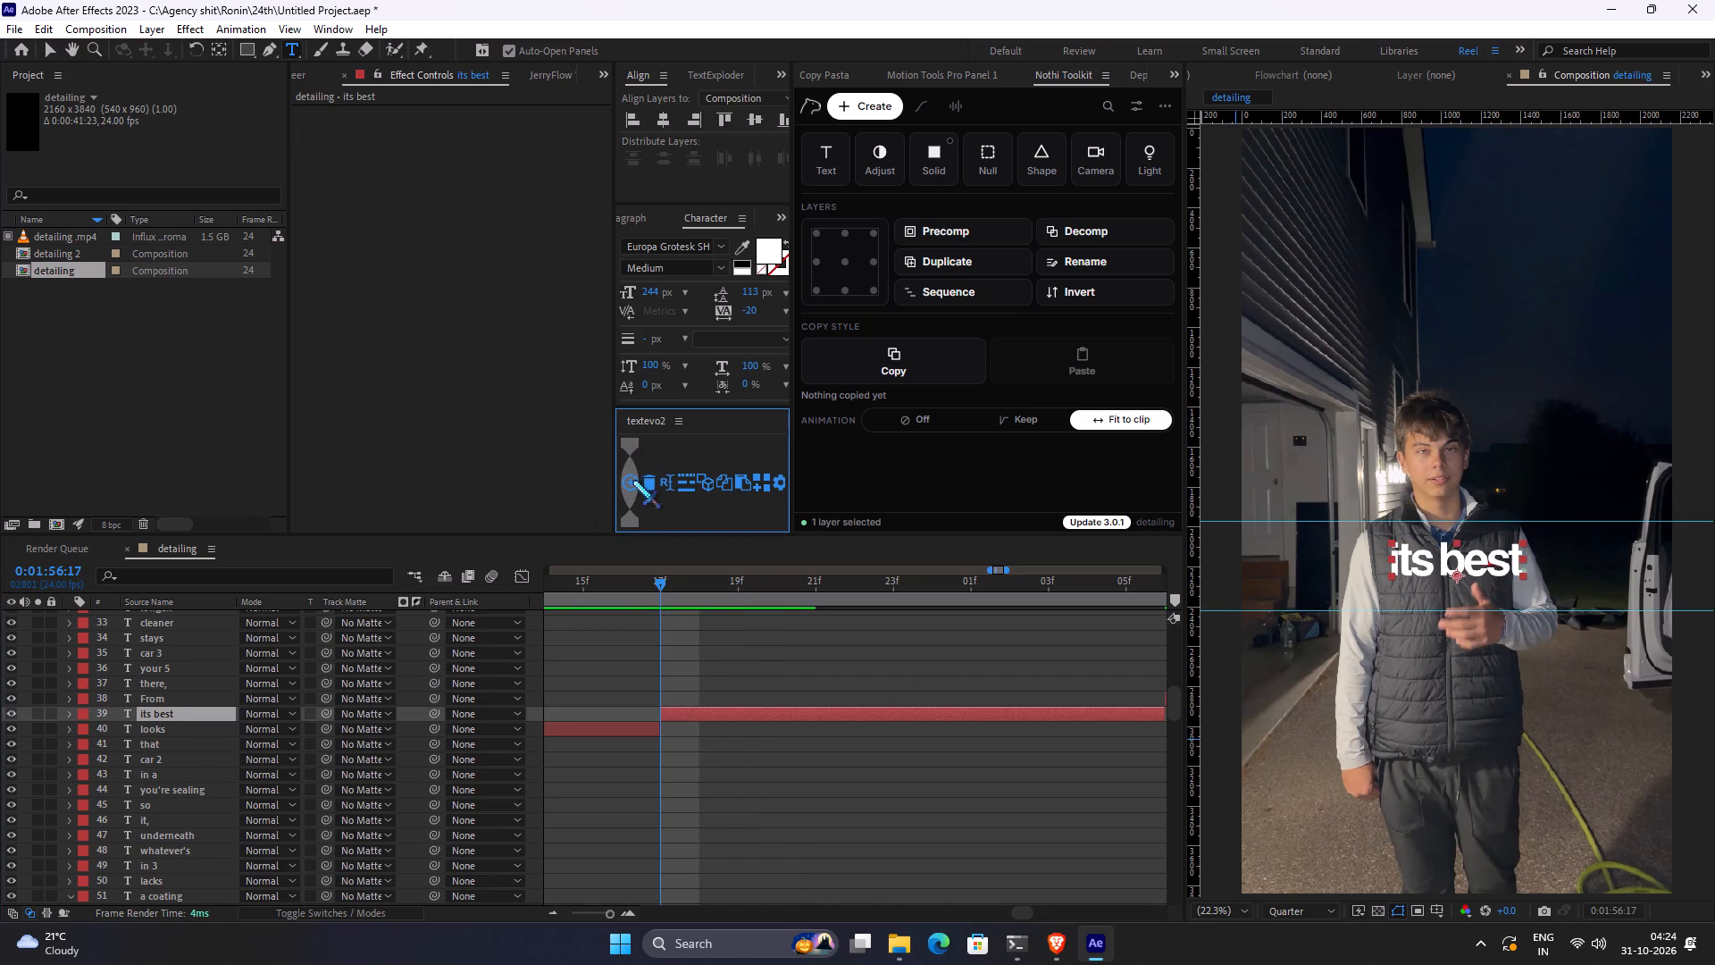
left_click(686, 487)
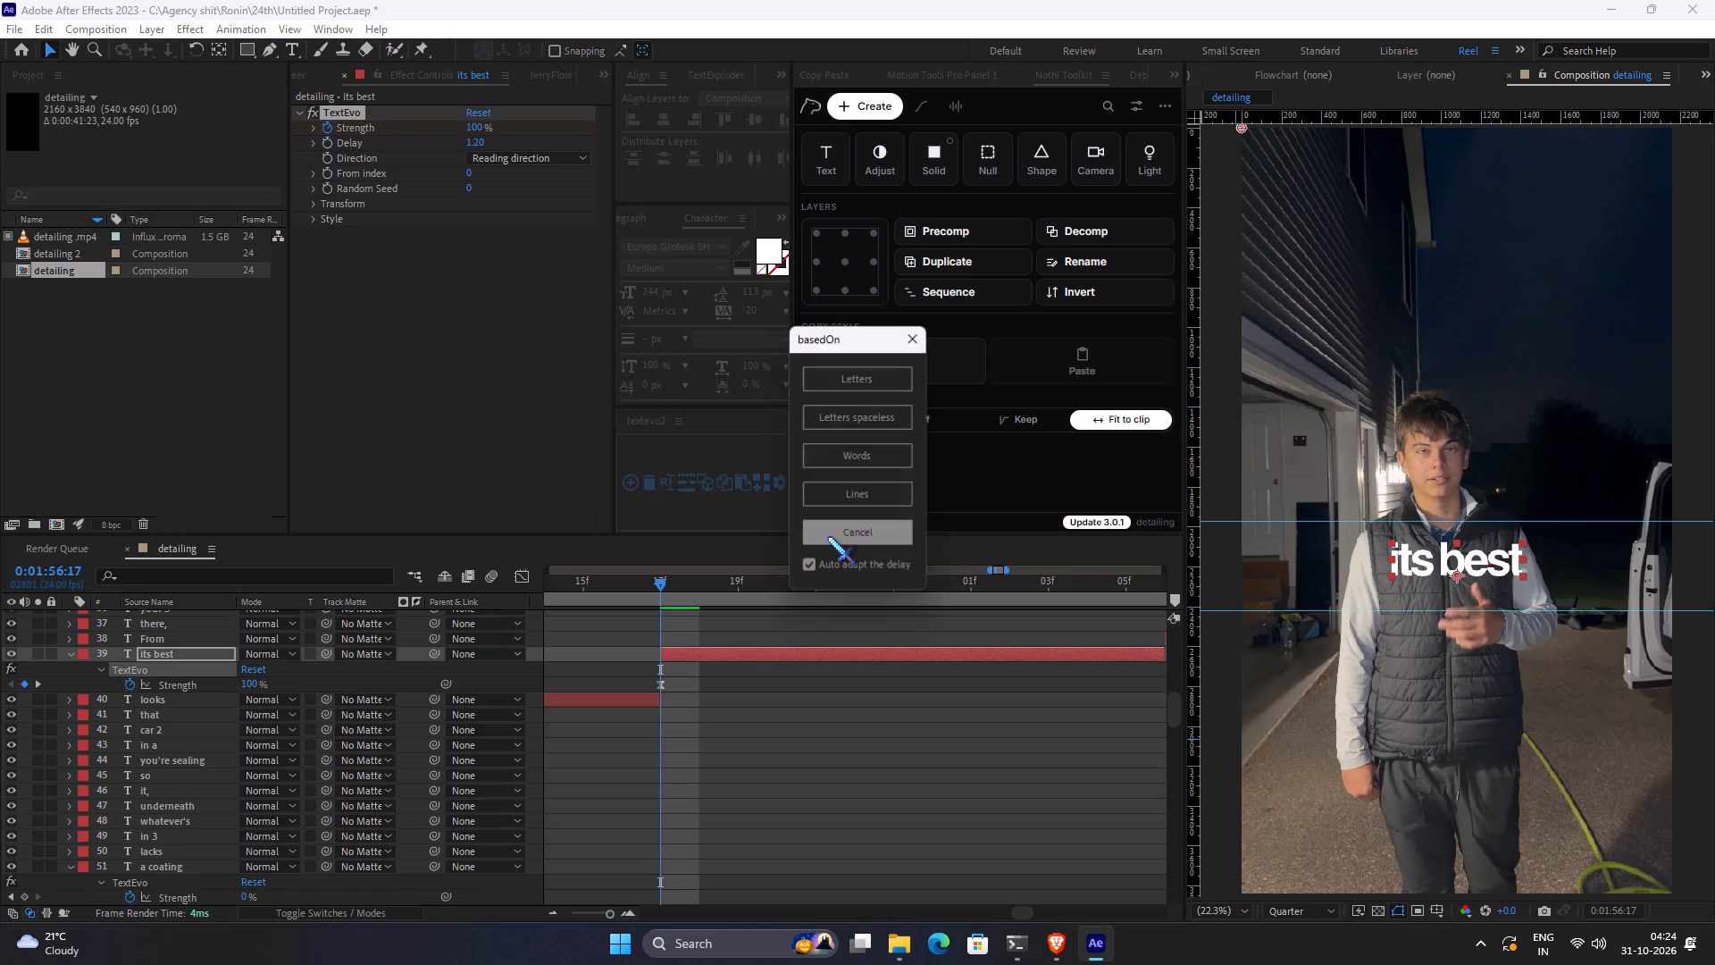
left_click(849, 458)
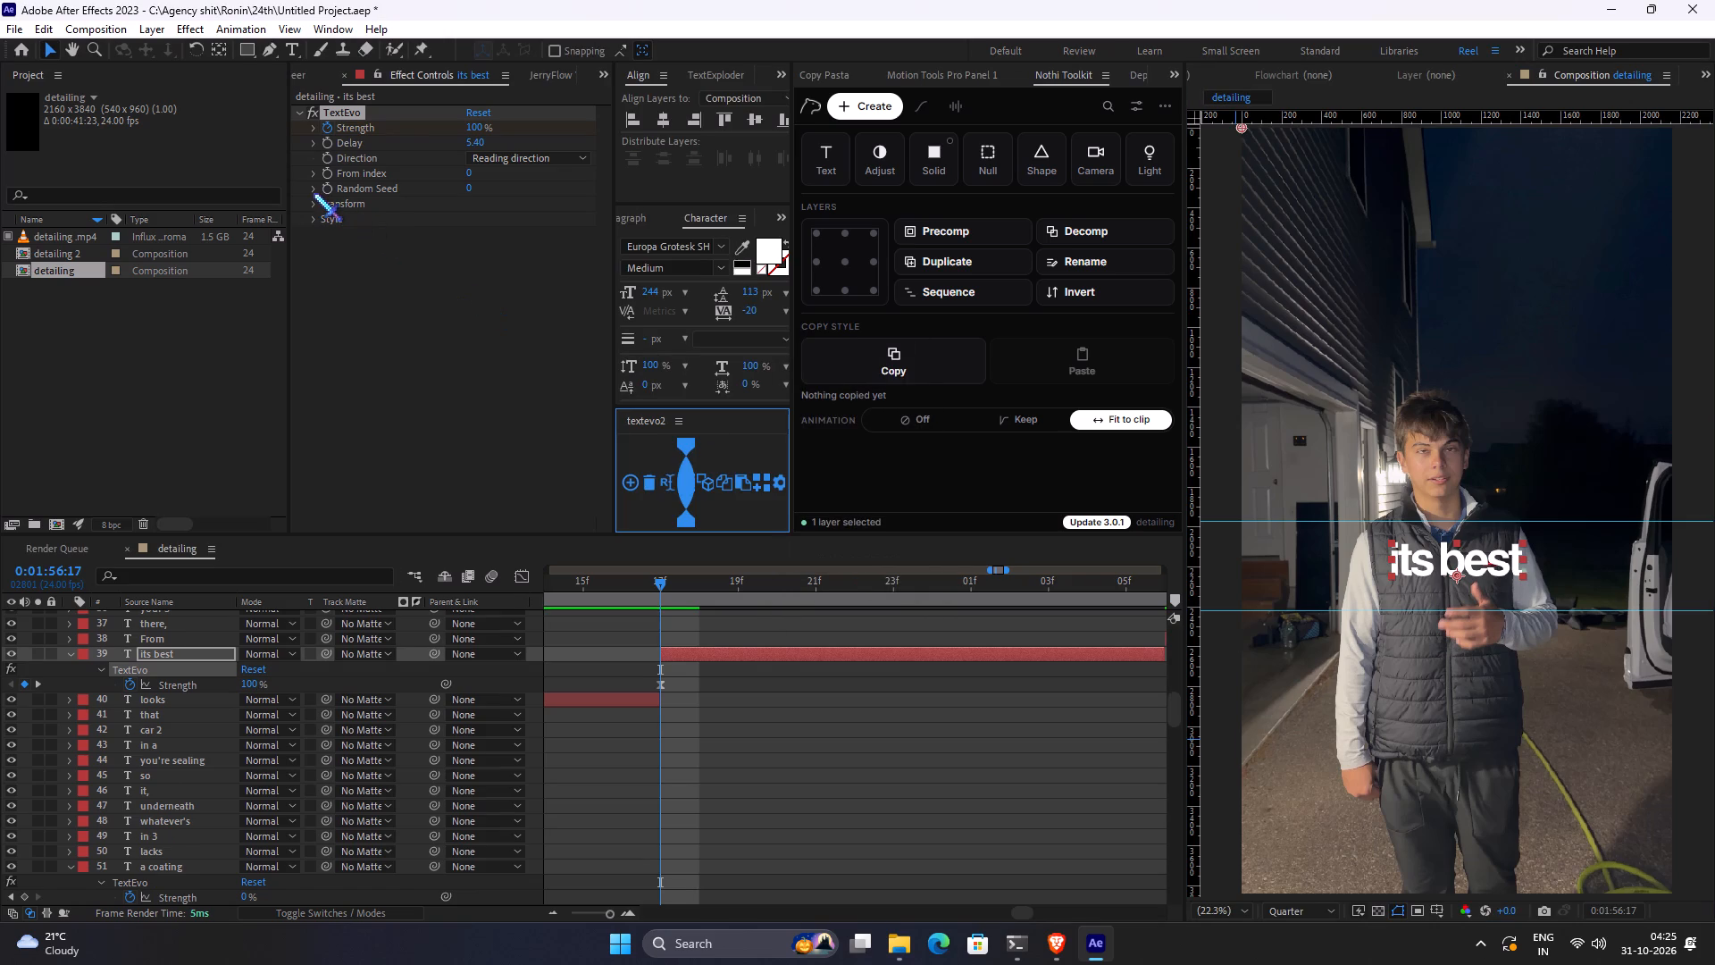
Set the "its best" TextEvo transform to a Position X of 71 and an Opacity of 0%.
left_click(314, 206)
left_click(327, 239)
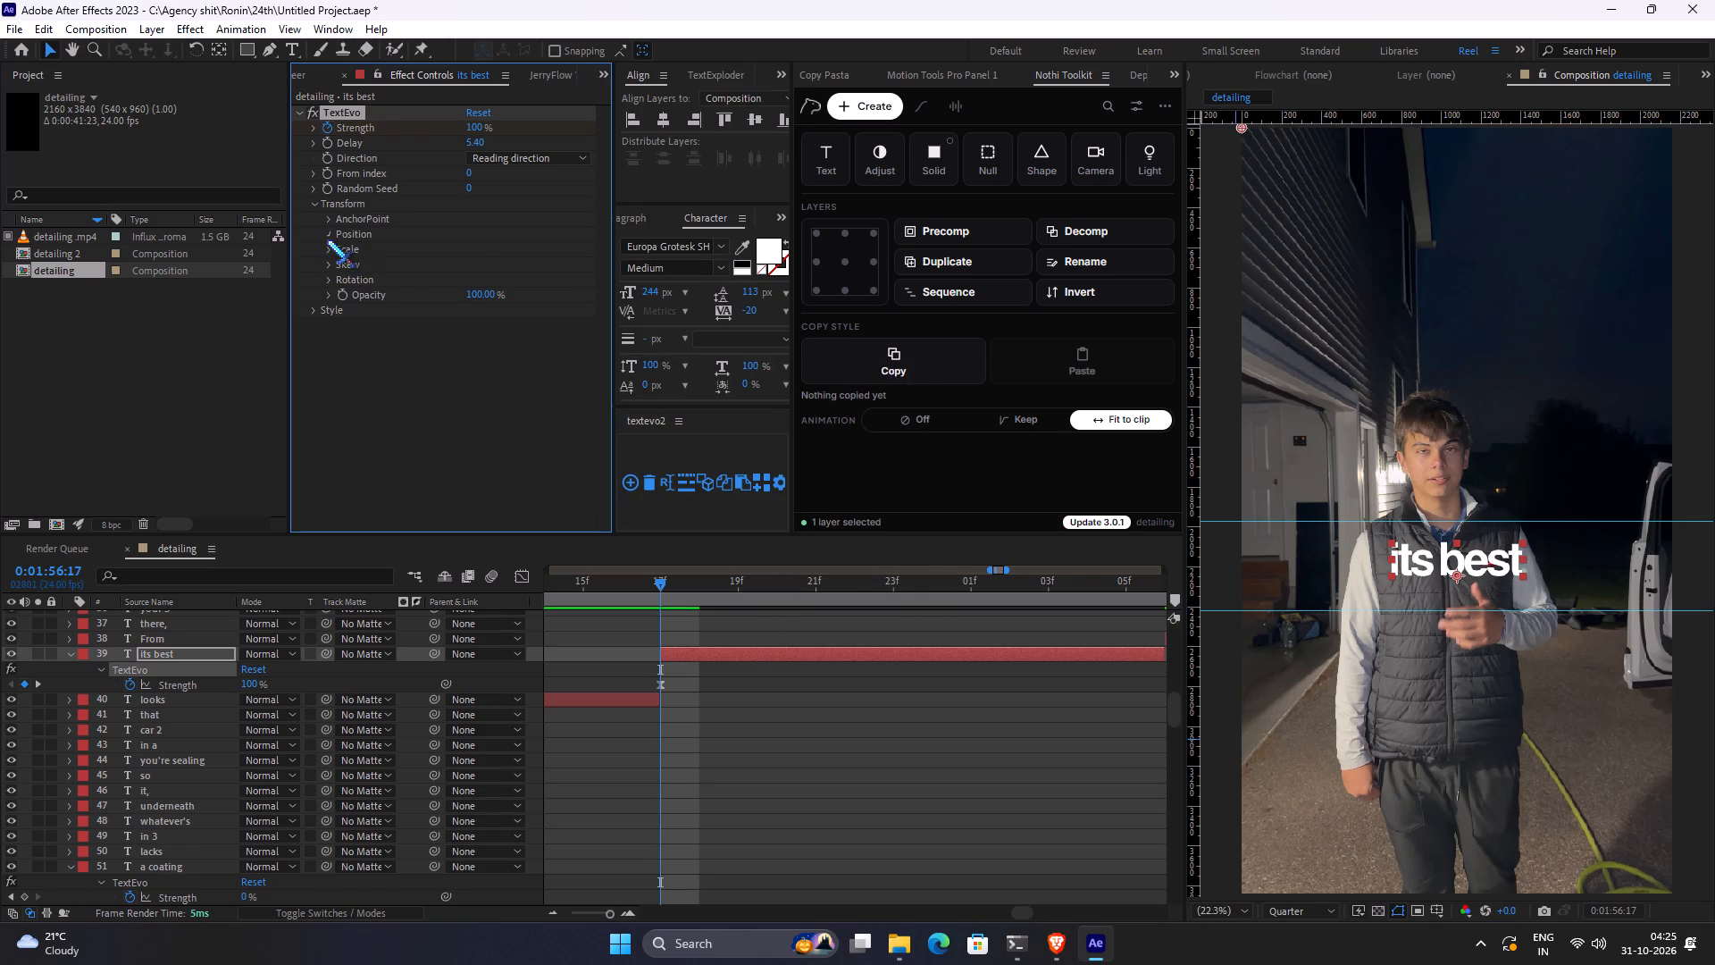
left_click_drag(481, 246, 545, 247)
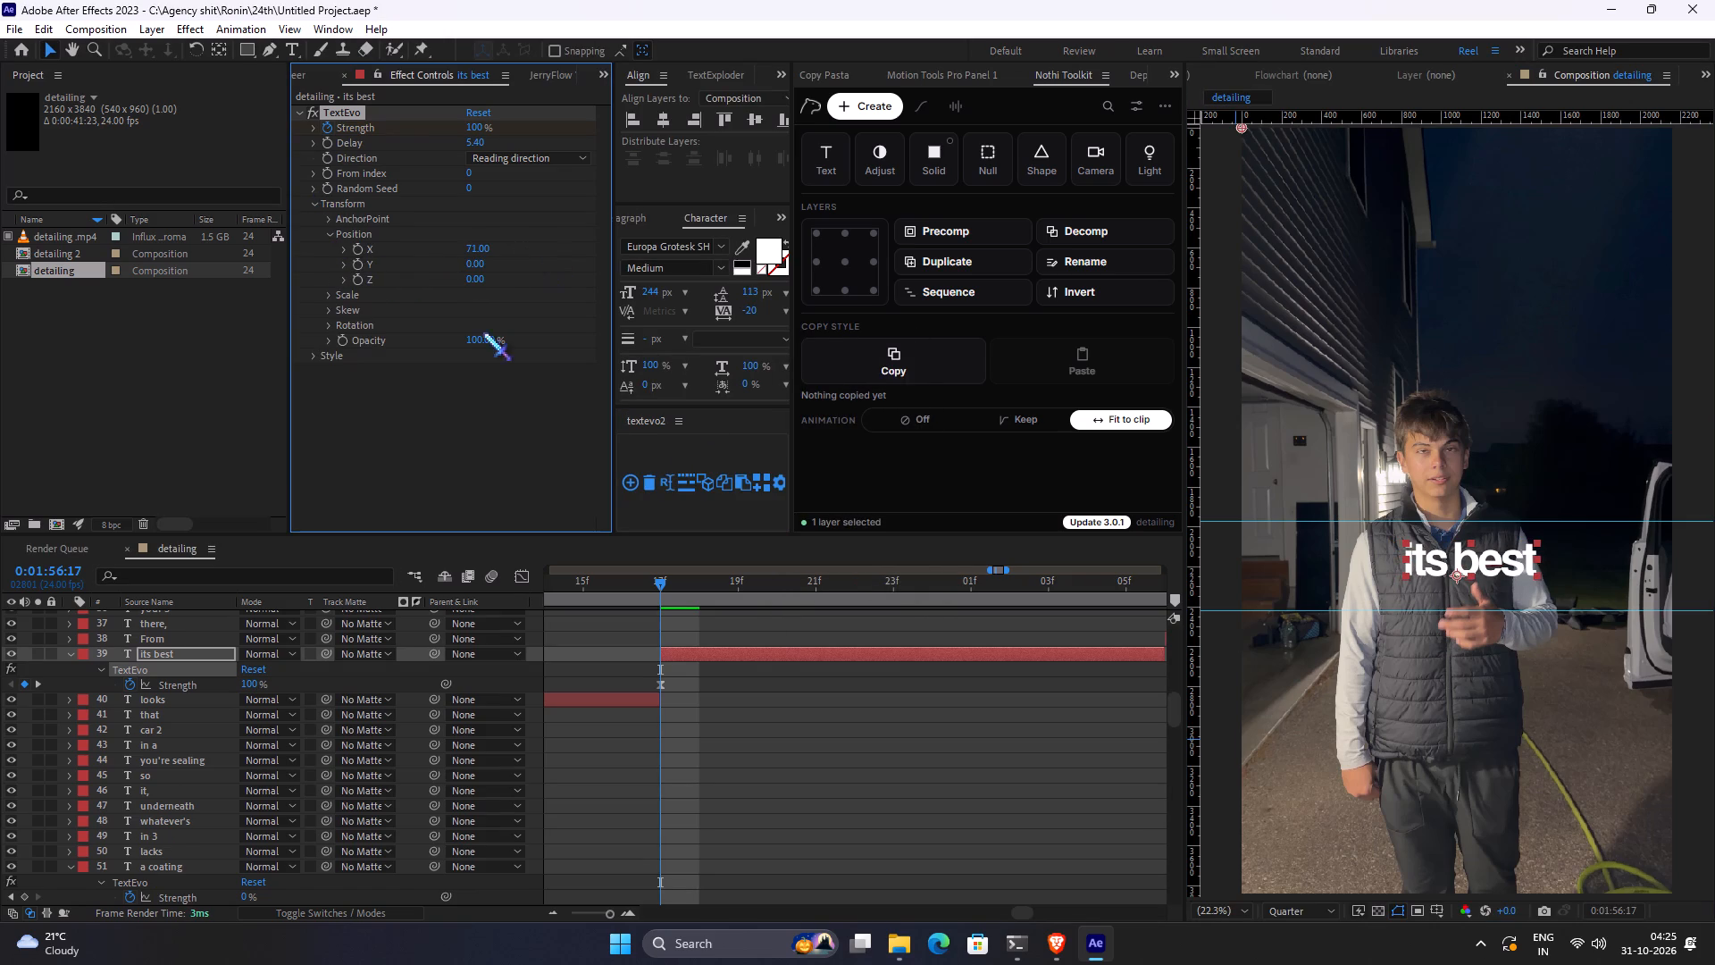
left_click_drag(479, 341, 305, 371)
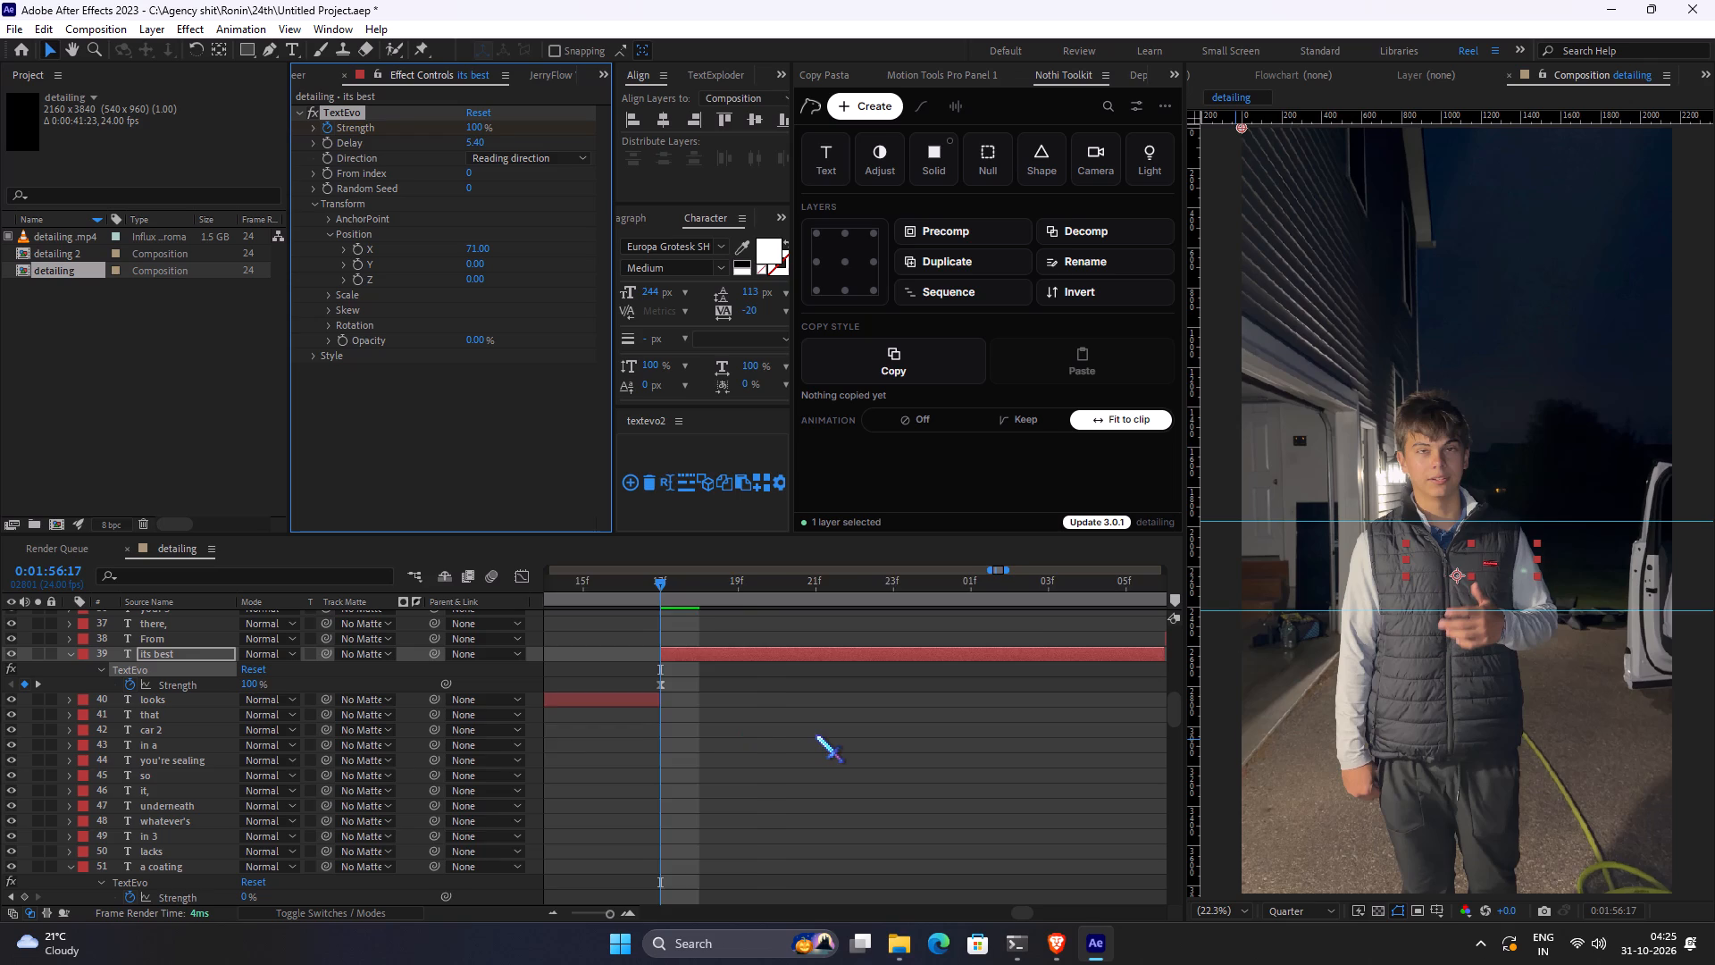
Move the last TextEvo Strength keyframe to the end of the "its best" layer and play back the animation.
scroll(816, 734, "down", 2, "alt")
left_click_drag(1011, 678, 901, 679)
key("space")
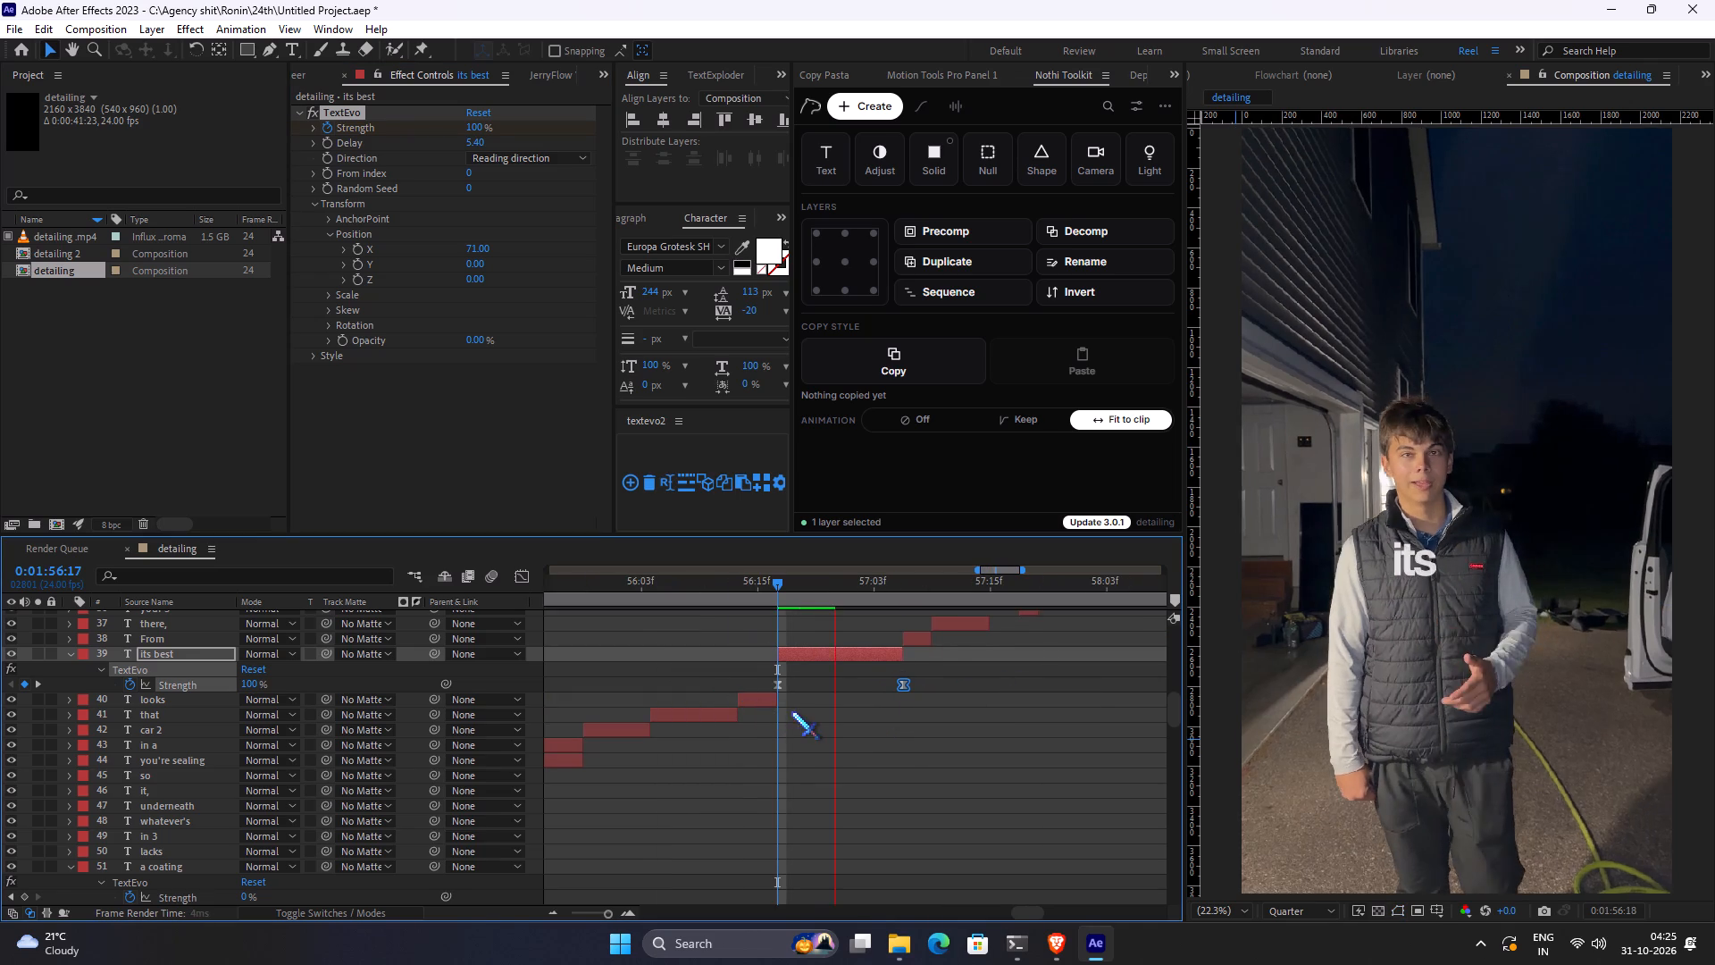
key("space")
Set the TextEvo Delay of "its best" to 3 and play back the caption from just before it starts.
left_click(883, 580)
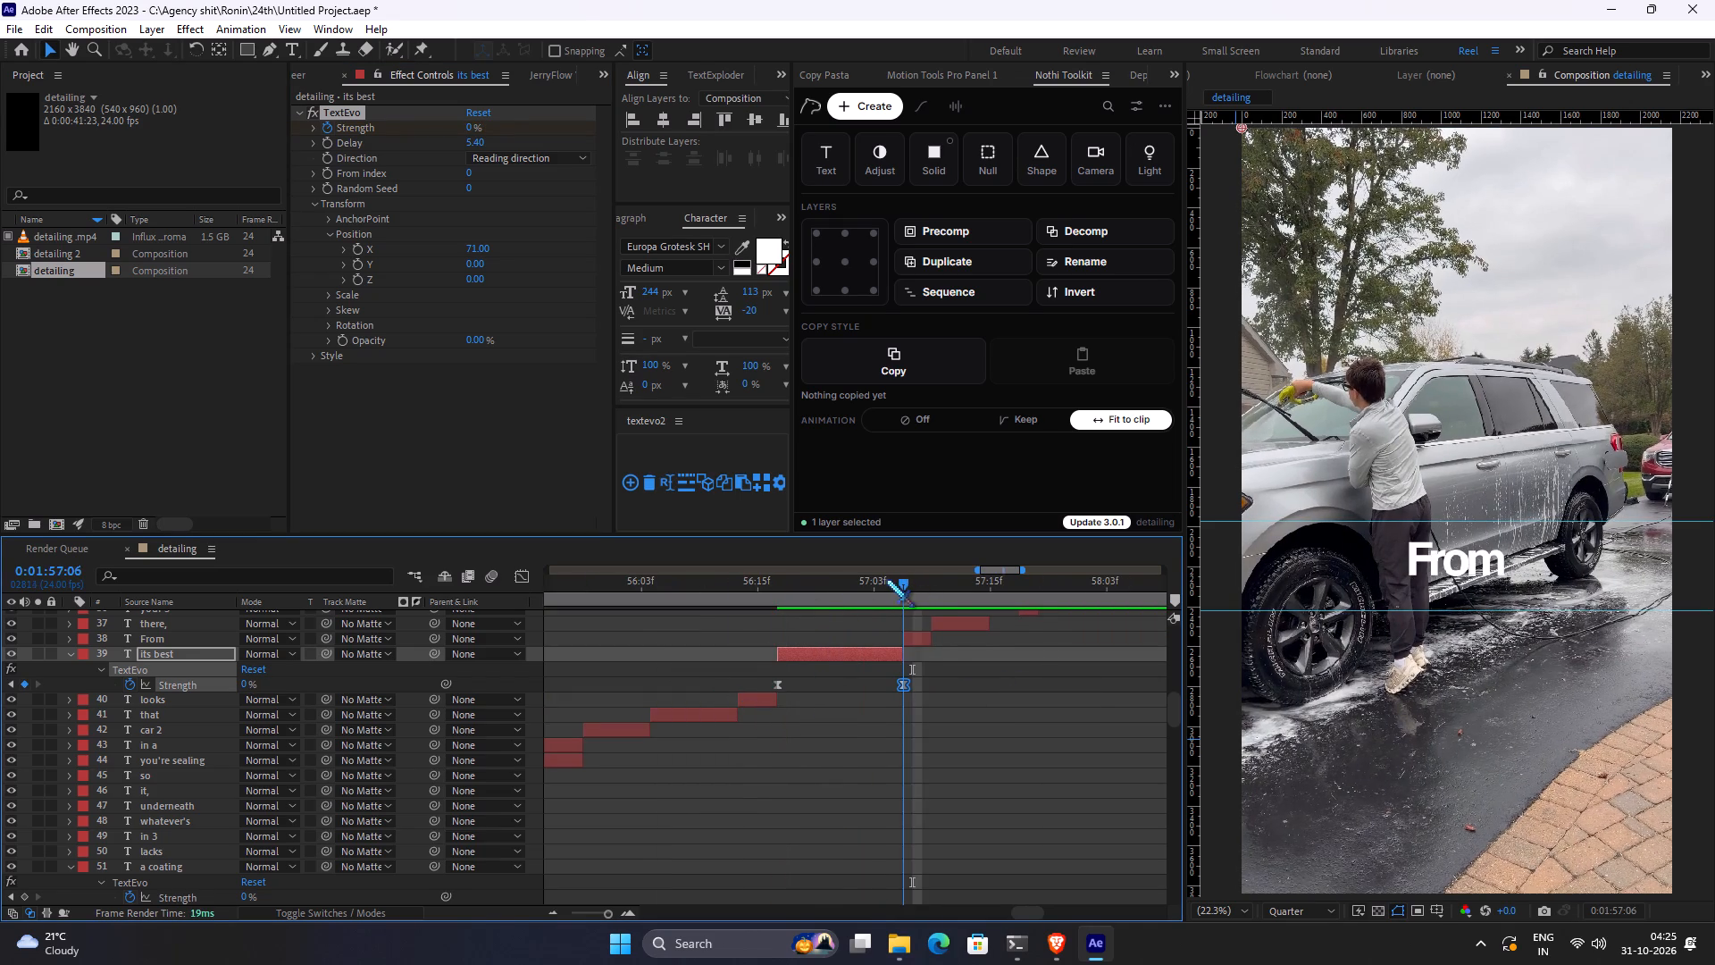
left_click(463, 143)
left_click(476, 143)
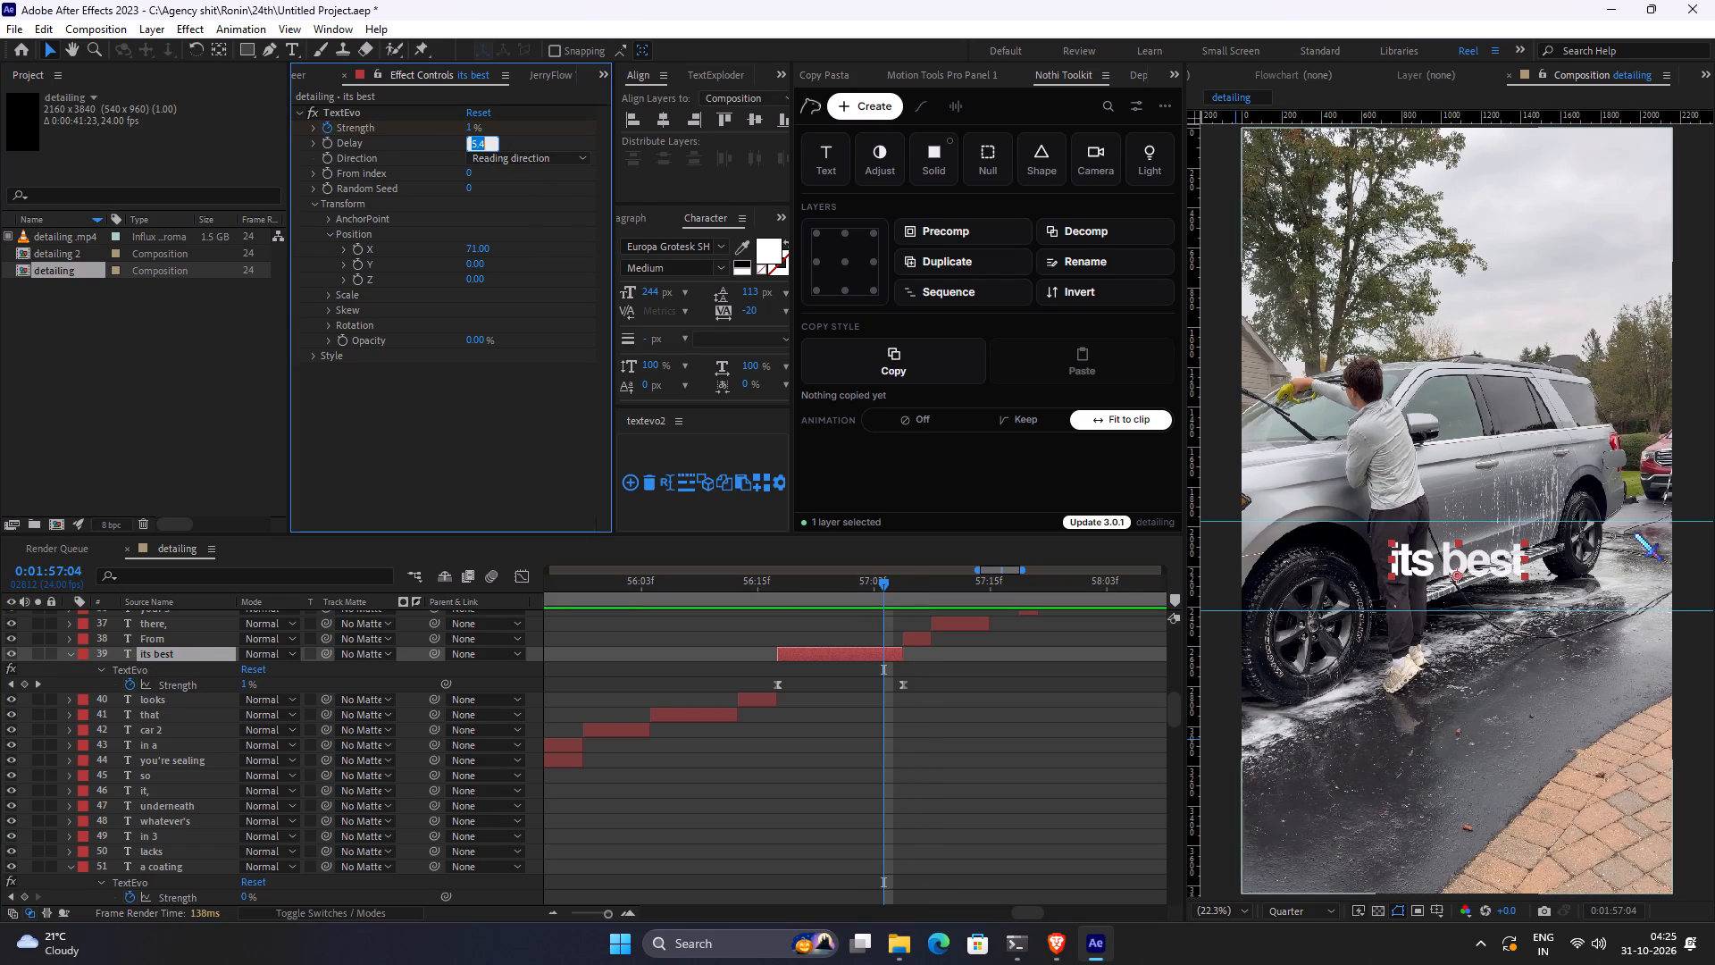
key("3")
key("Return")
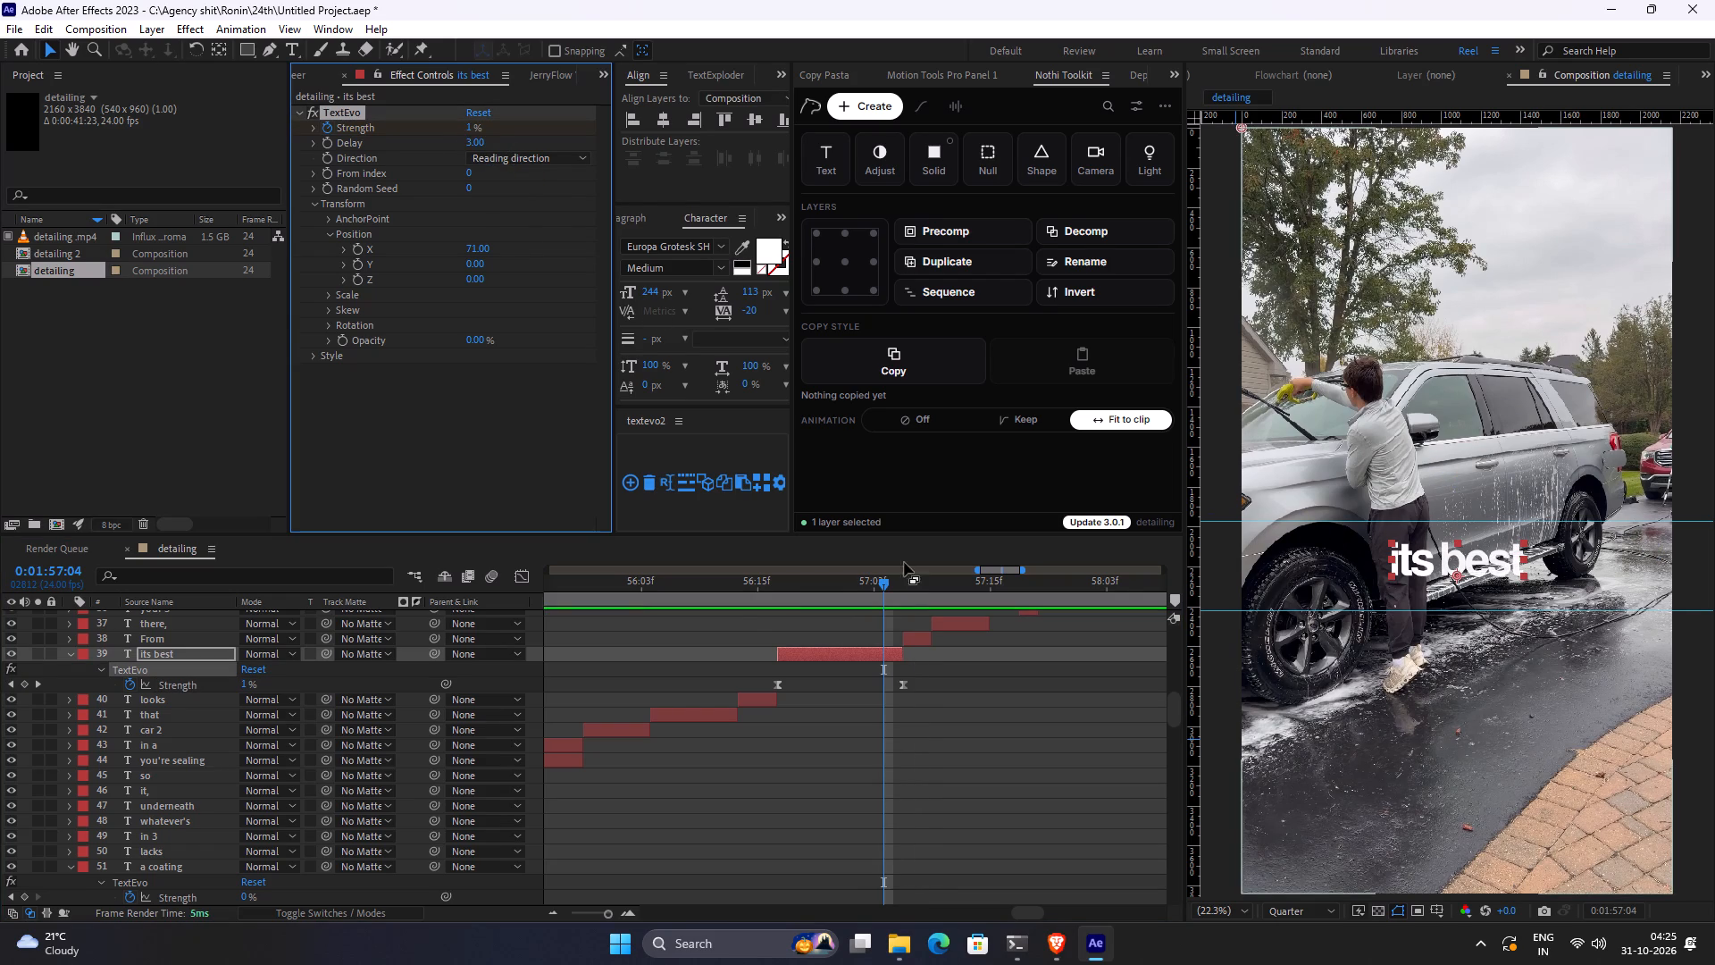
left_click(757, 588)
key("space")
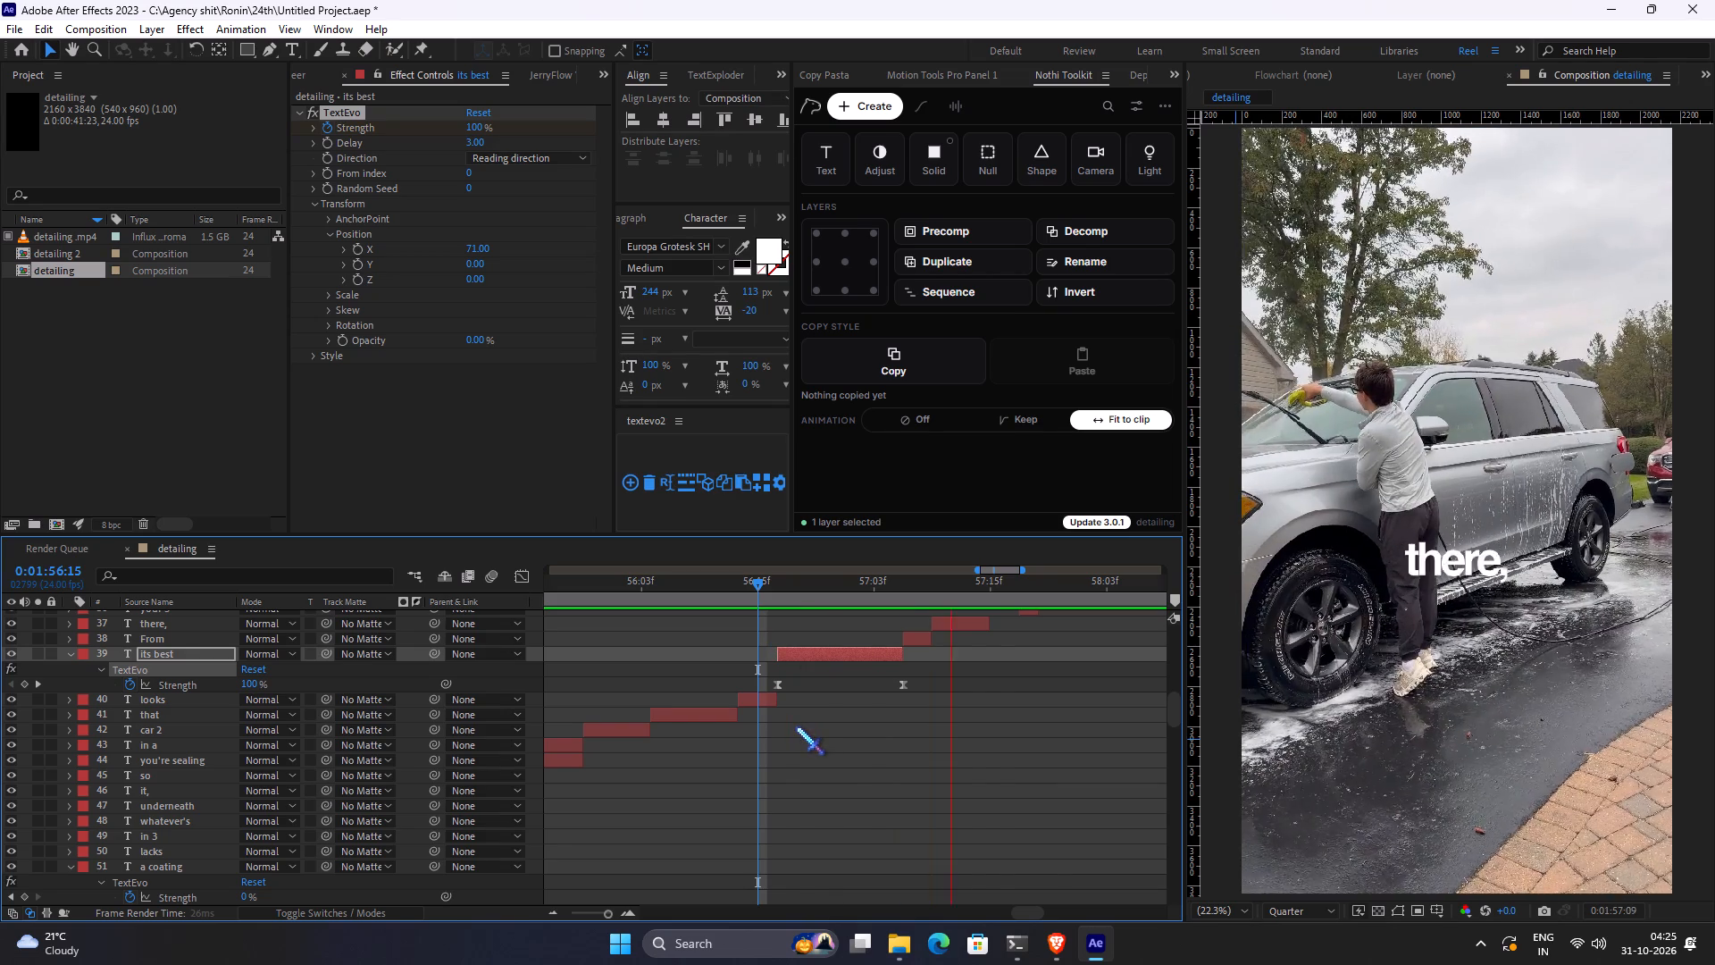
key("space")
Change the "From" caption text to "From there".
left_click(896, 597)
left_click_drag(902, 590, 908, 590)
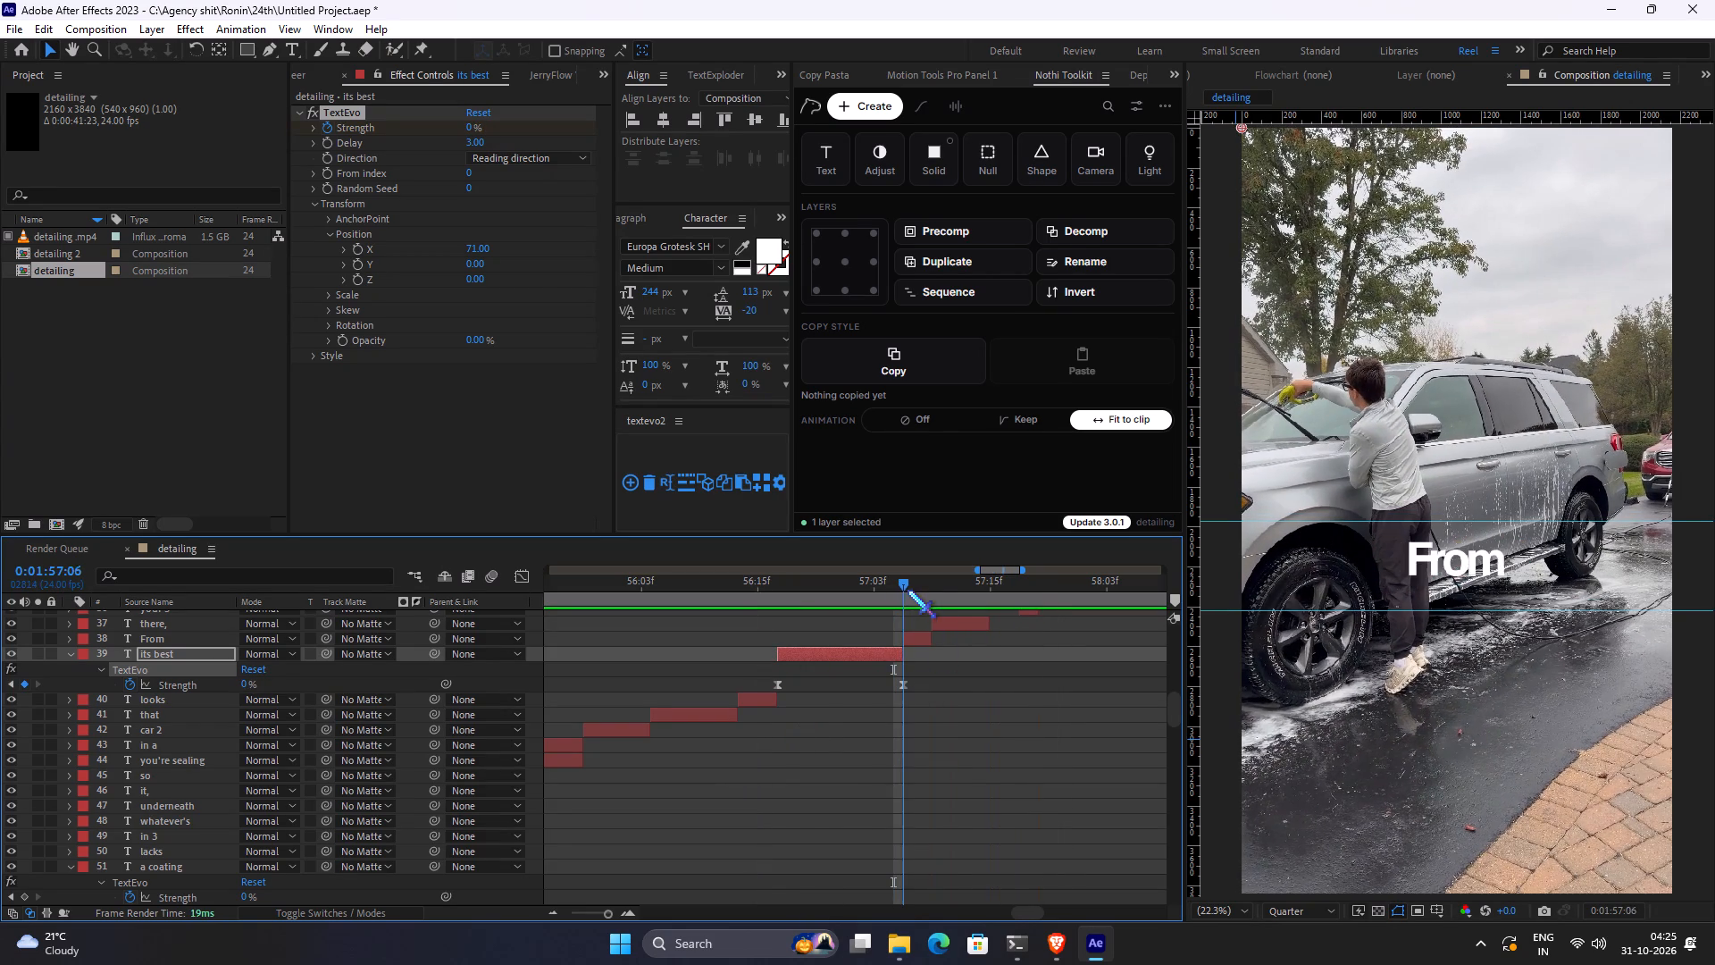
left_click_drag(908, 590, 926, 590)
scroll(1006, 699, "up", 1)
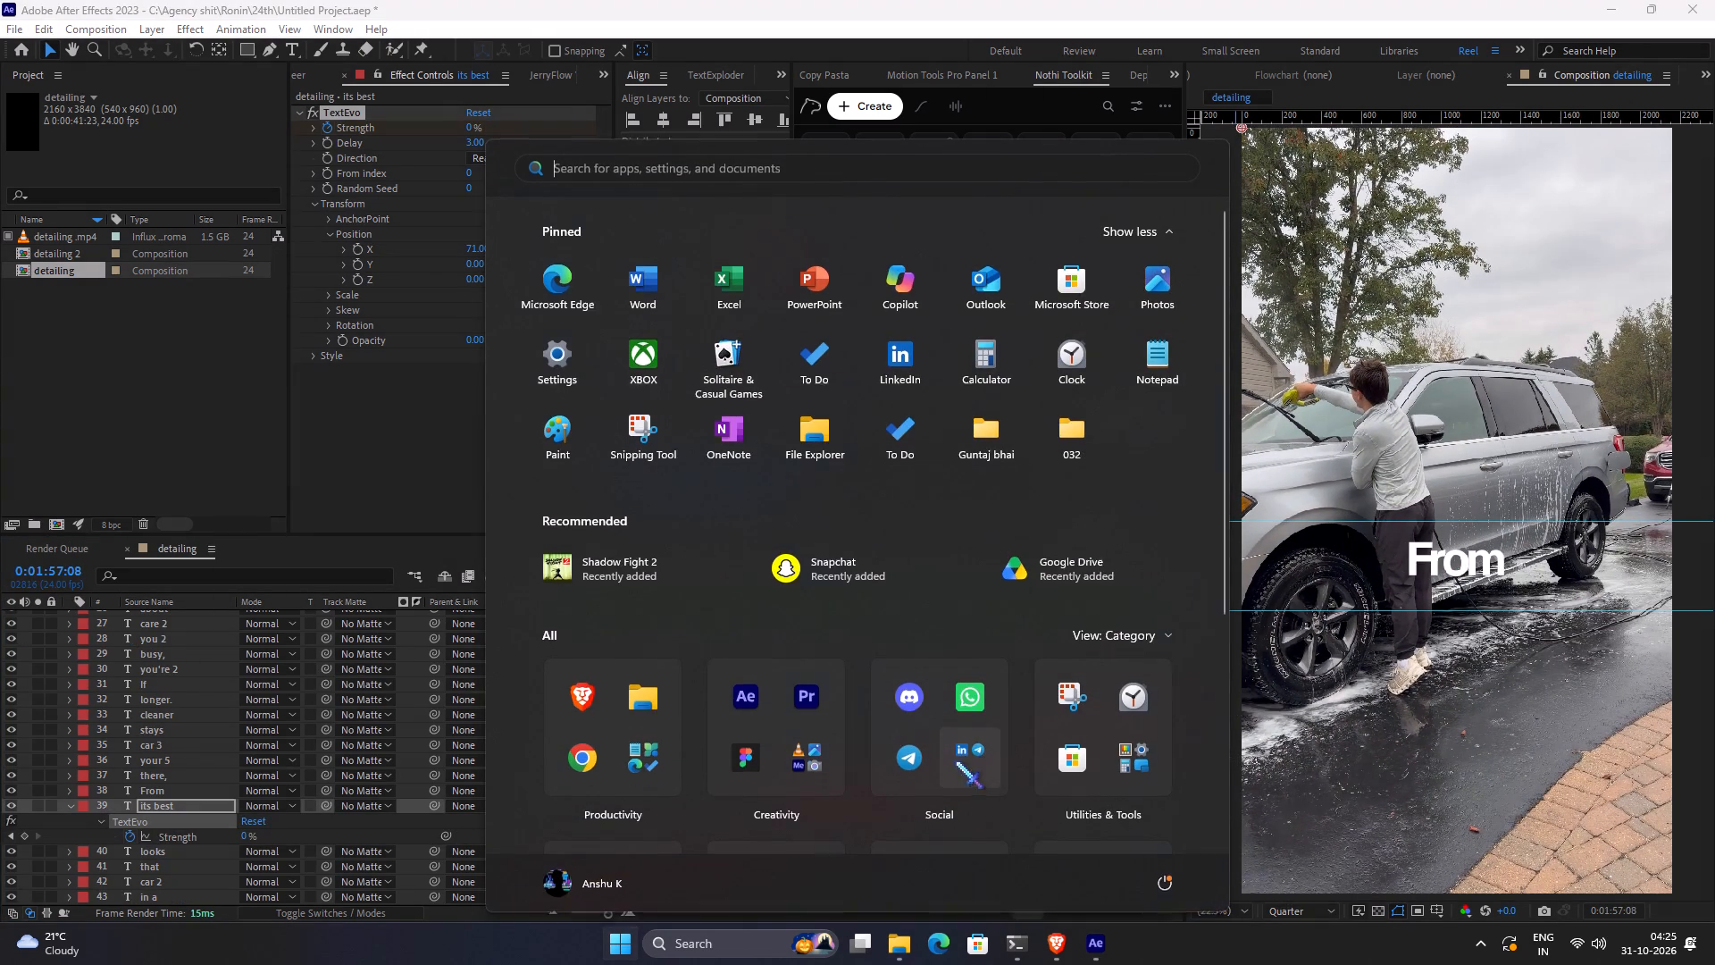
scroll(940, 747, "up", 1, "alt")
double_click(886, 796)
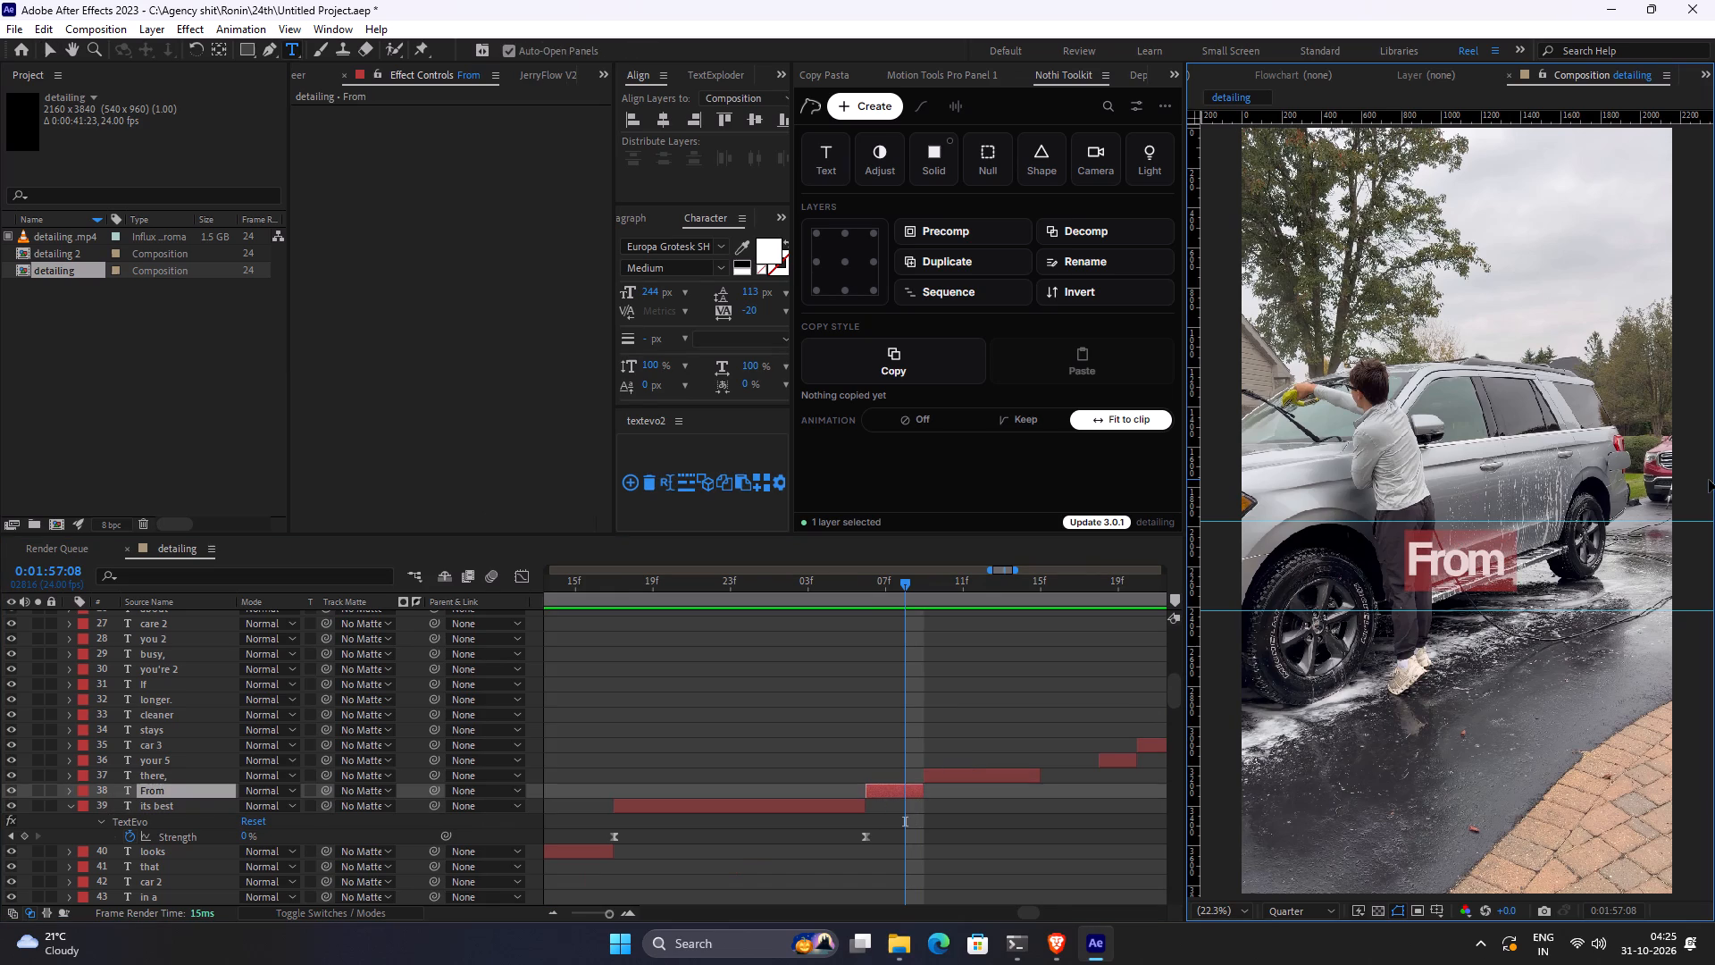
left_click(1516, 559)
key("space")
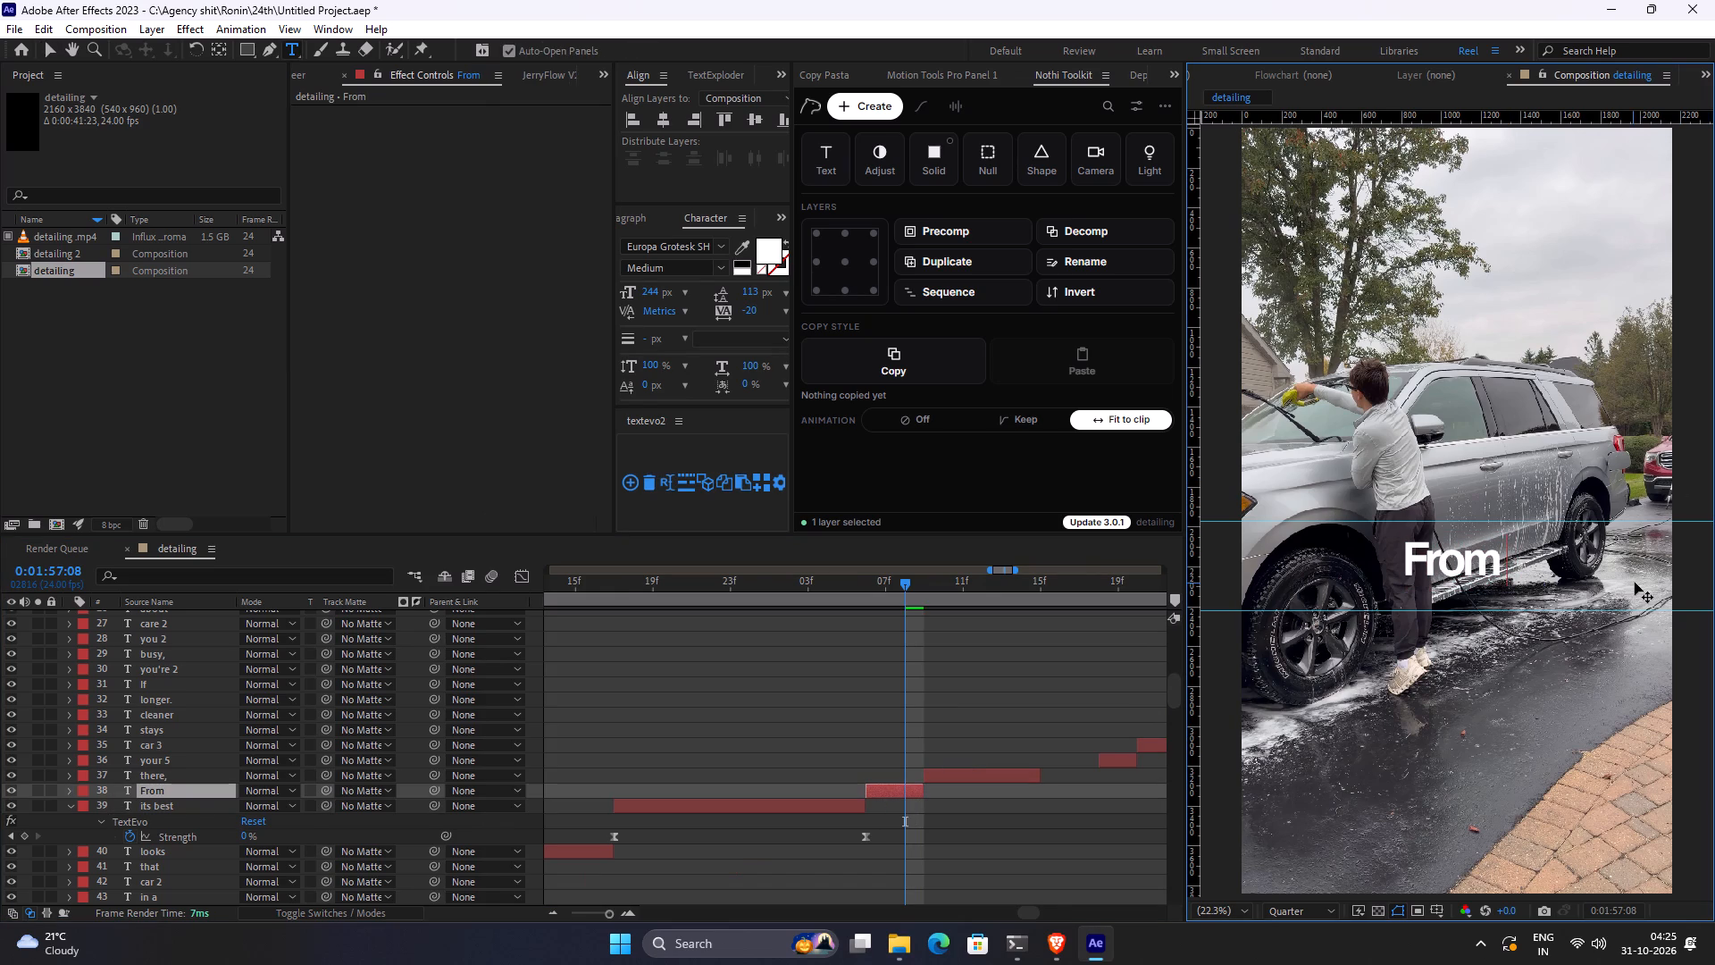
type("th")
key("e")
type("re")
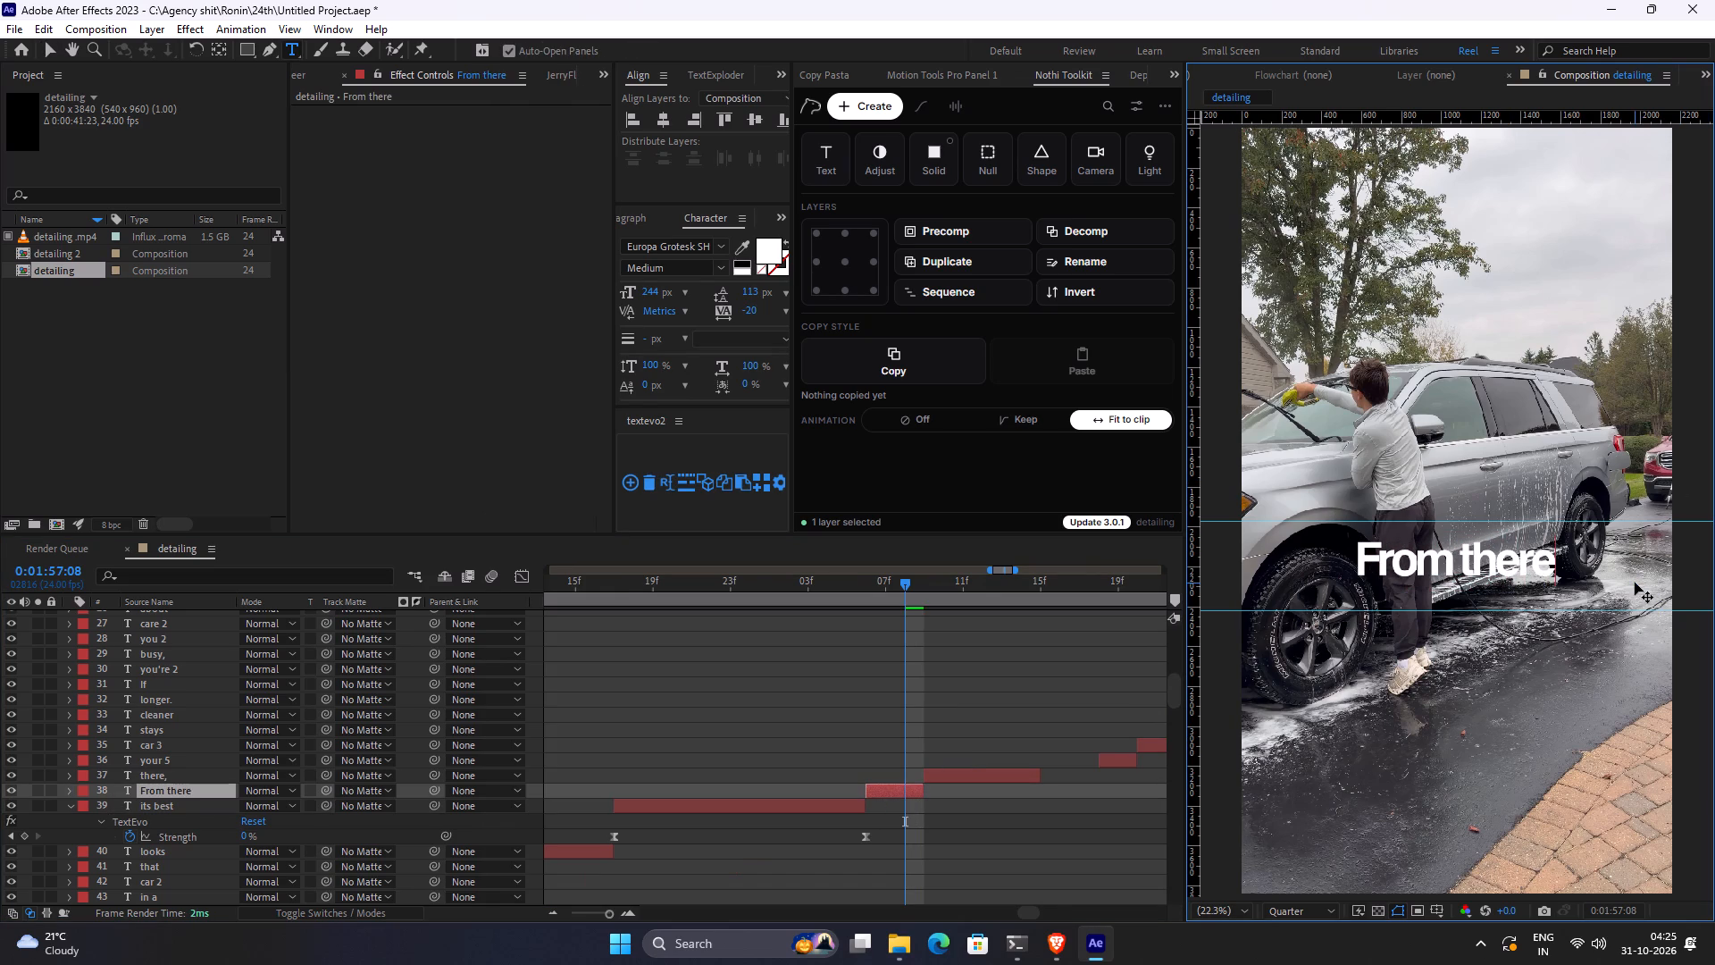
left_click(928, 751)
Stretch the "From there" layer from 0:01:57:05 to the start of the "your 5" layer and delete the separate "there," layer.
left_click_drag(930, 795, 1045, 778)
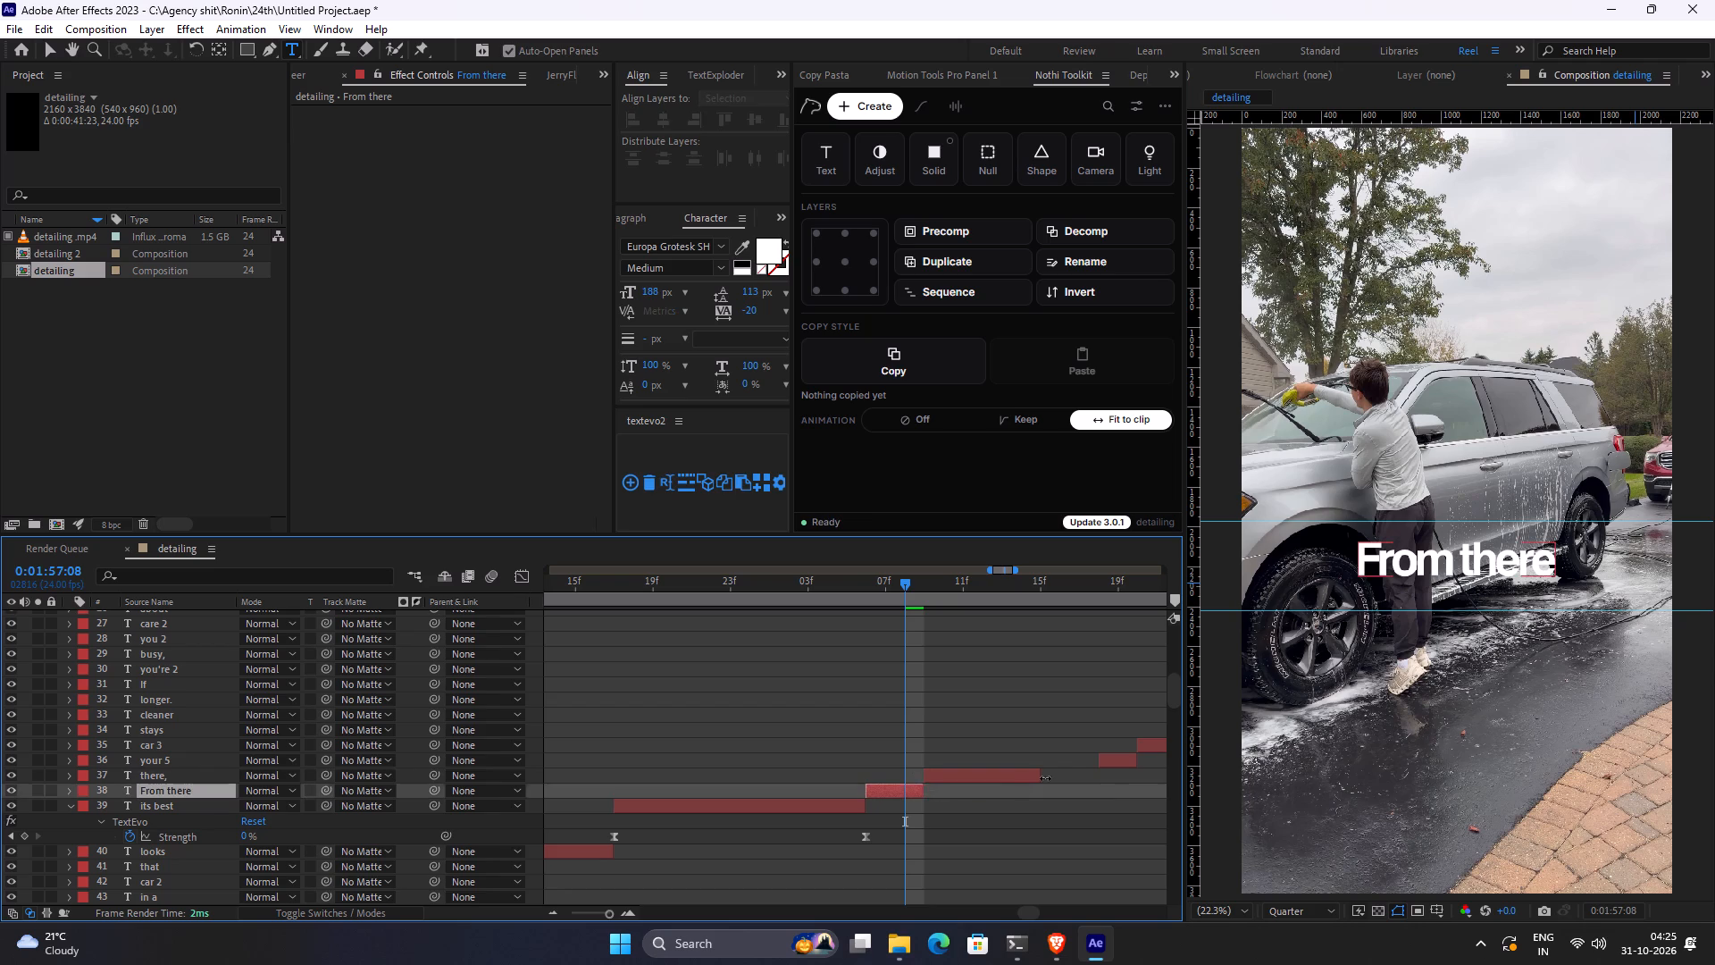
left_click_drag(1045, 778, 1104, 776)
left_click(964, 775)
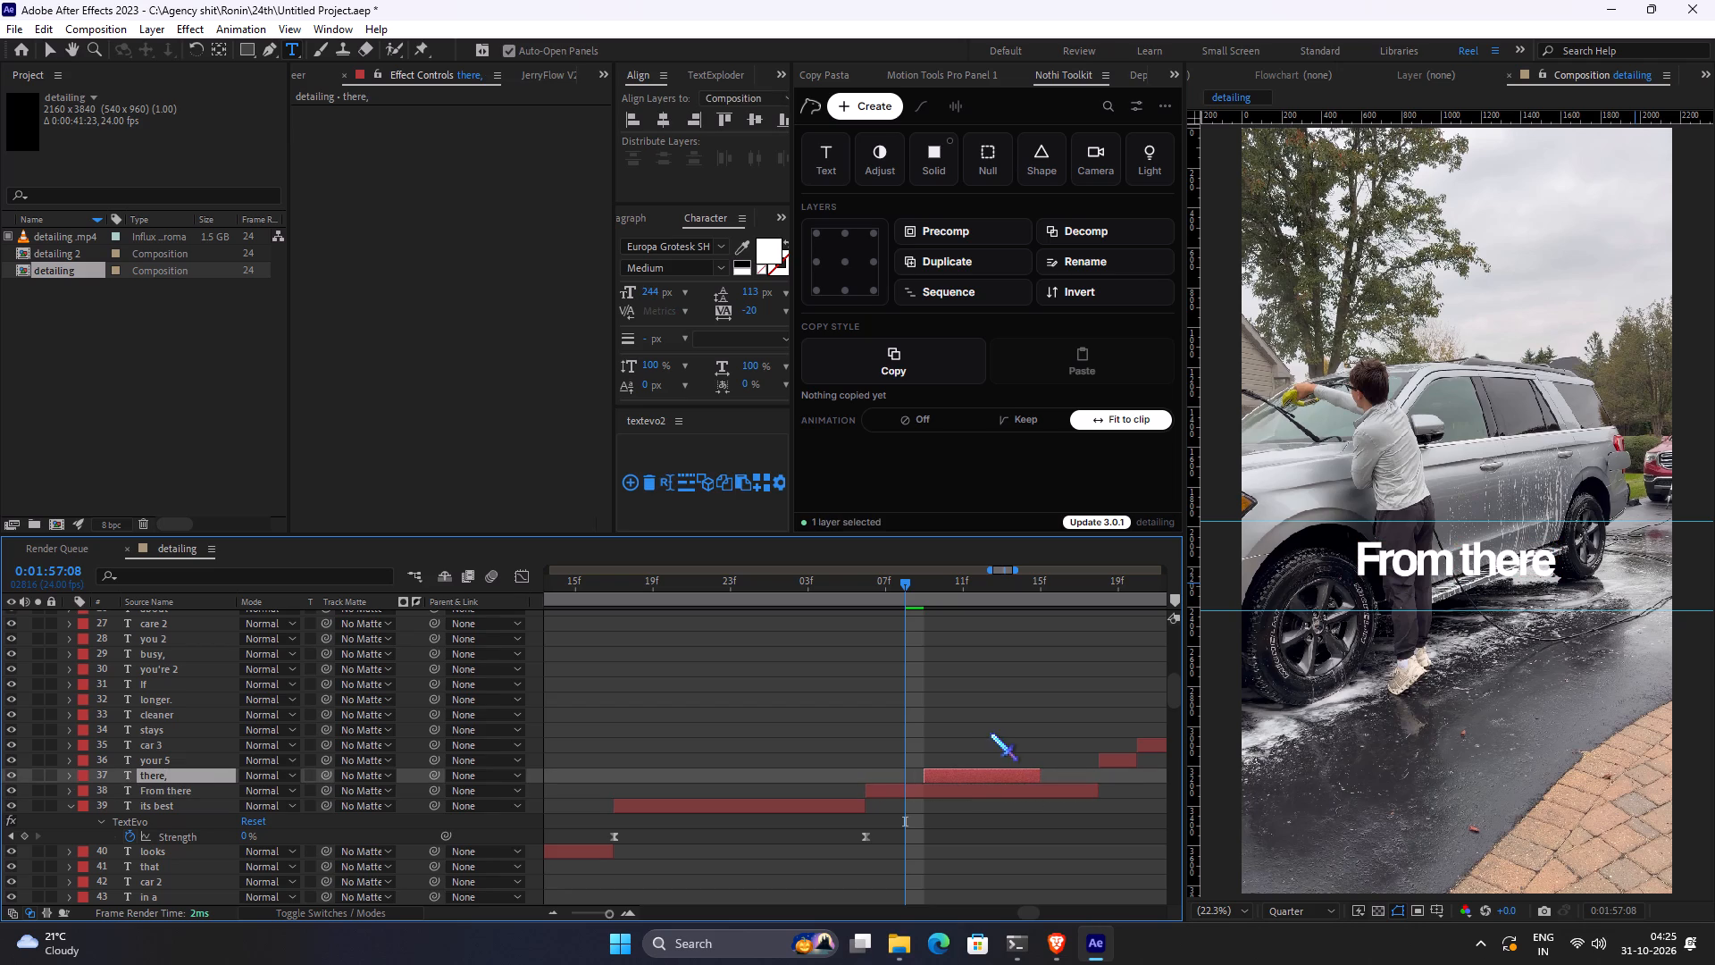
key("Delete")
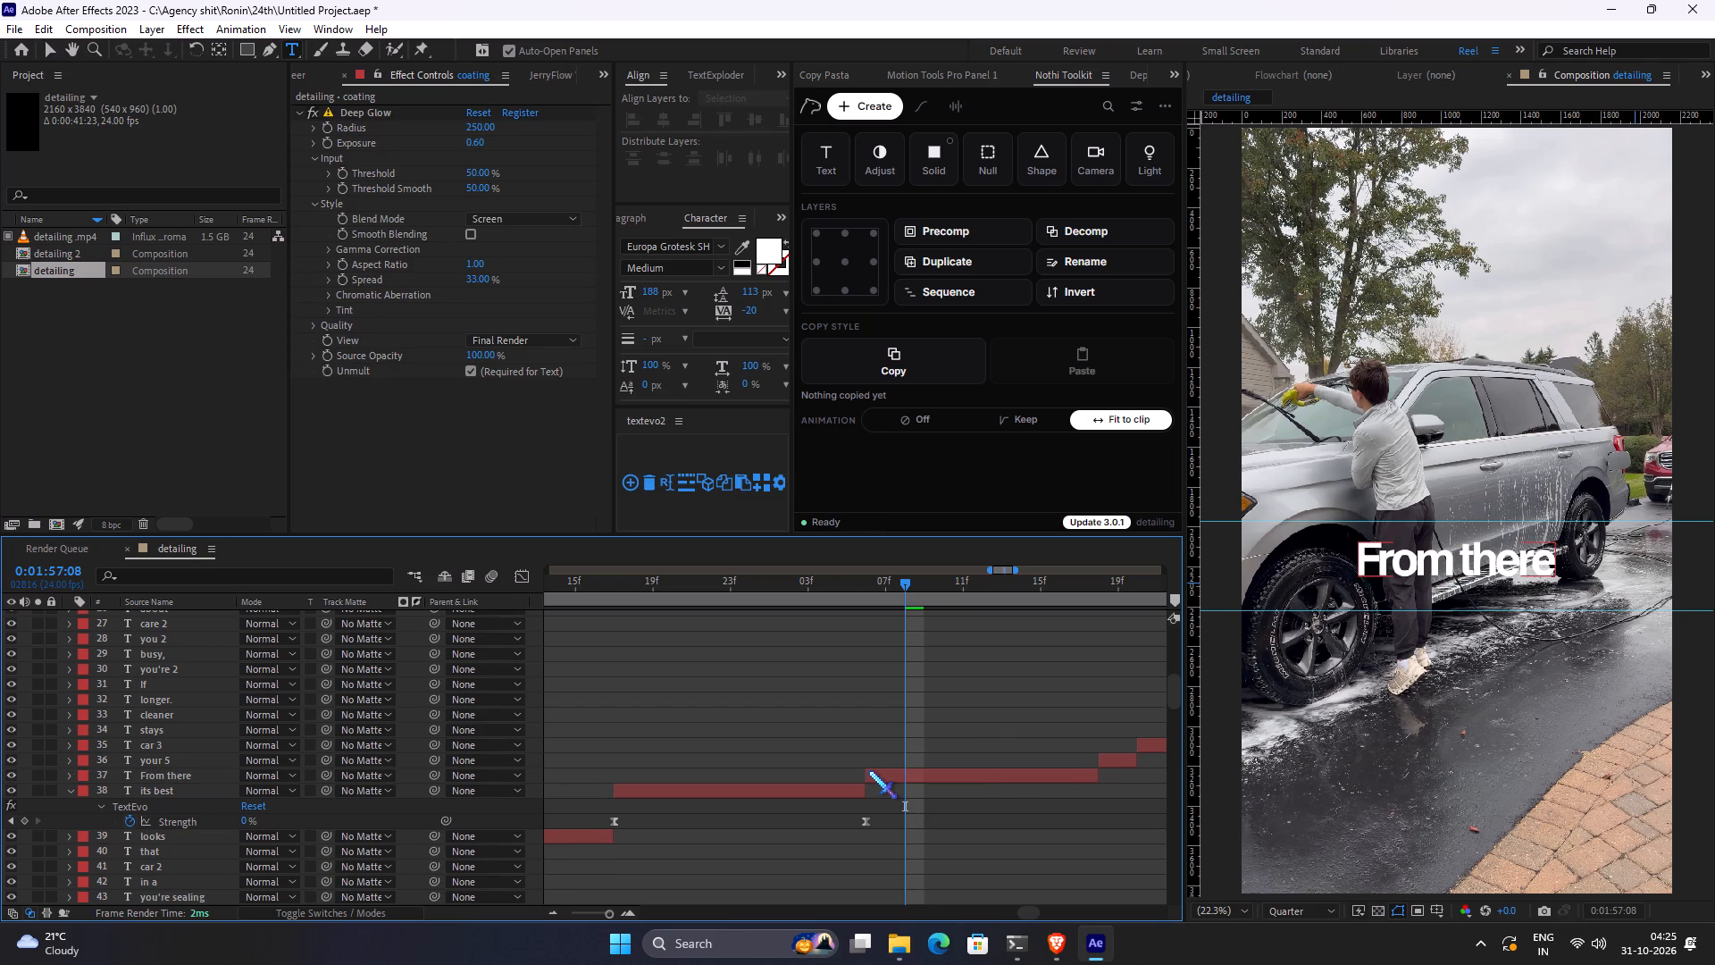
left_click_drag(868, 770, 845, 770)
Apply a TextEvo animation based on words to the "From there" layer, starting at 0:01:57:05.
left_click(843, 602)
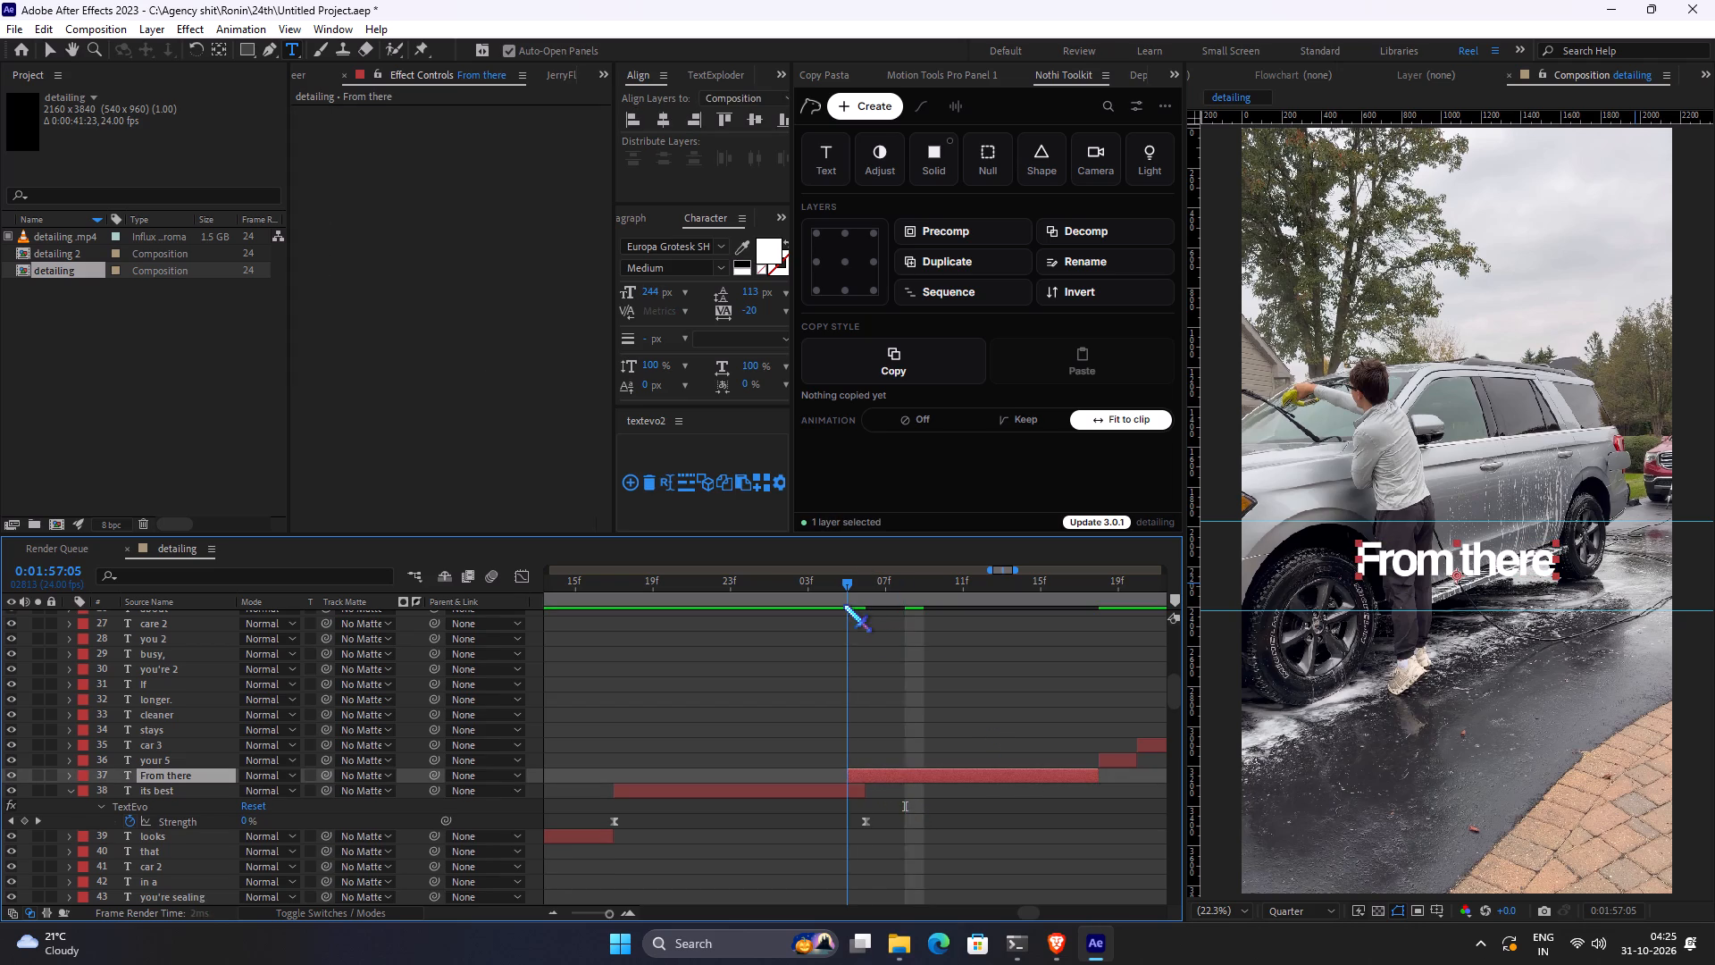
left_click(624, 470)
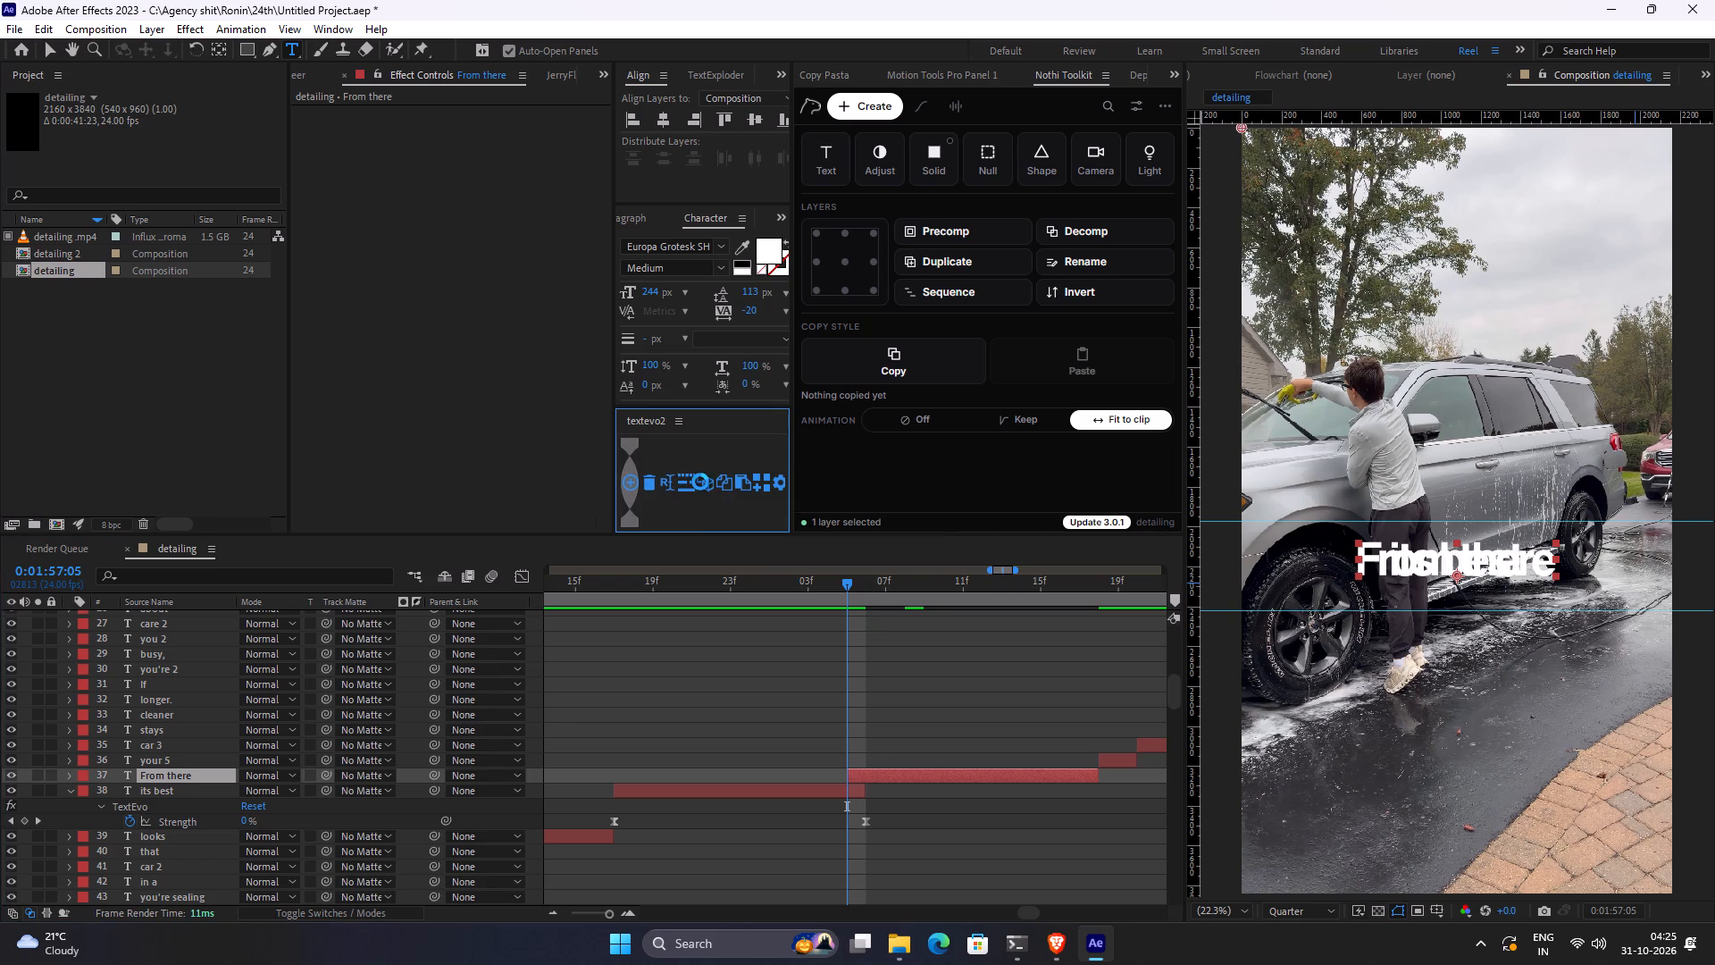
left_click(679, 482)
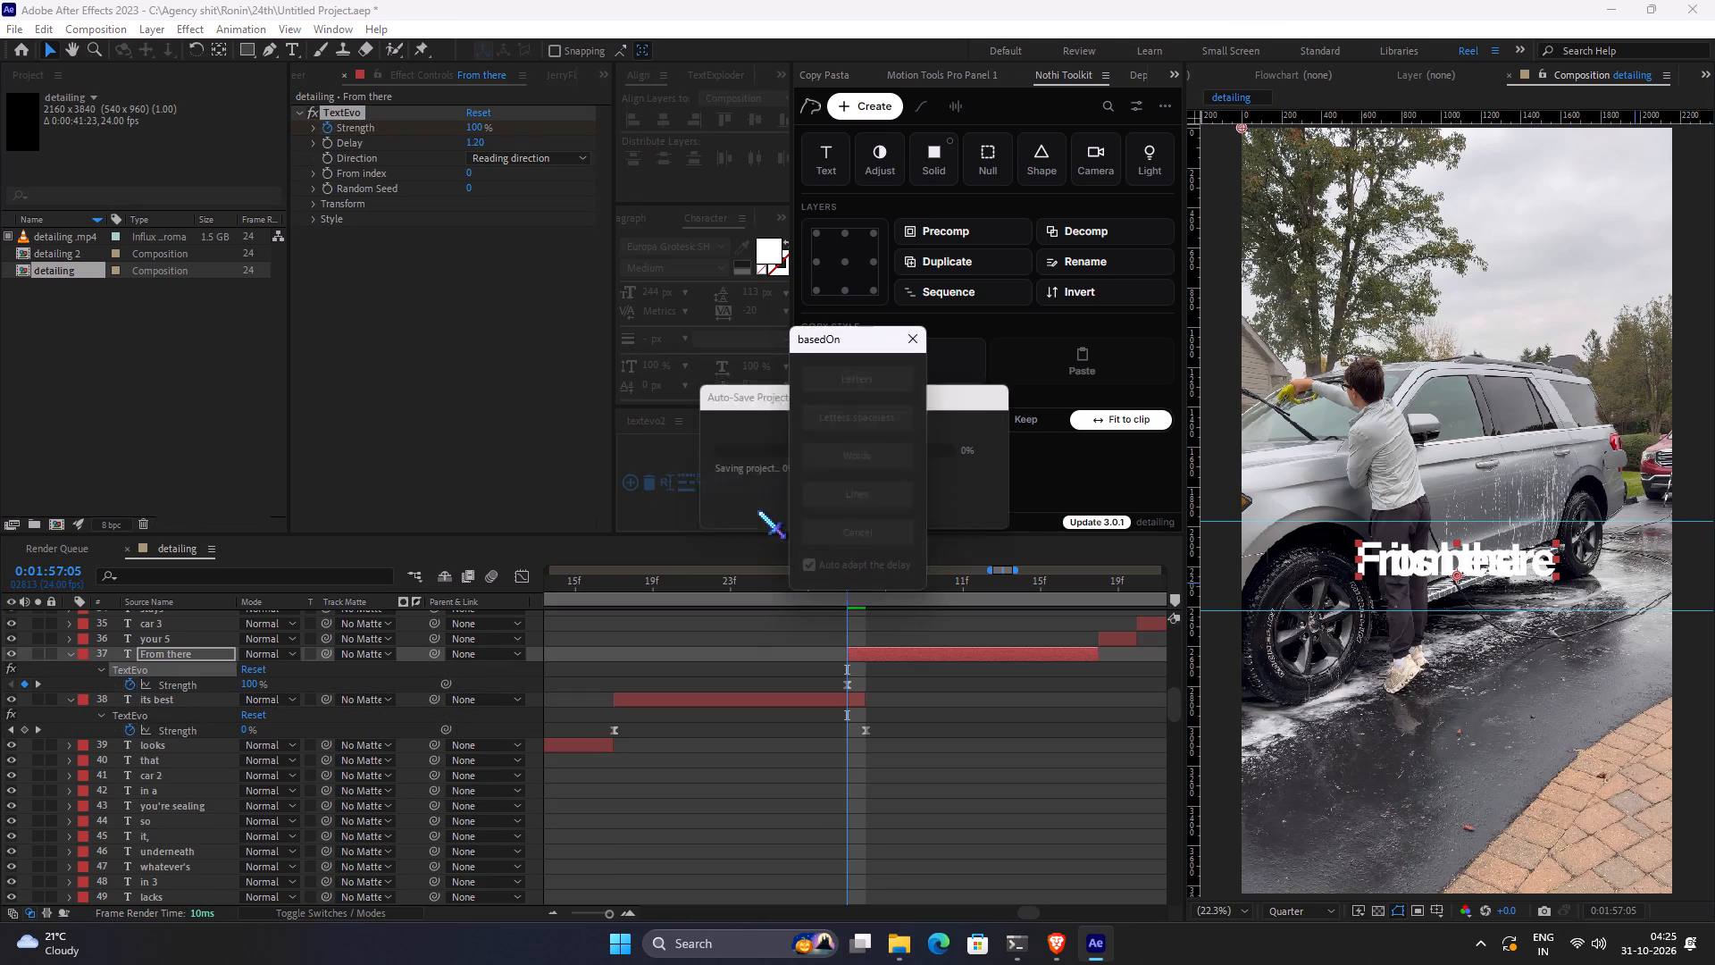
left_click(881, 464)
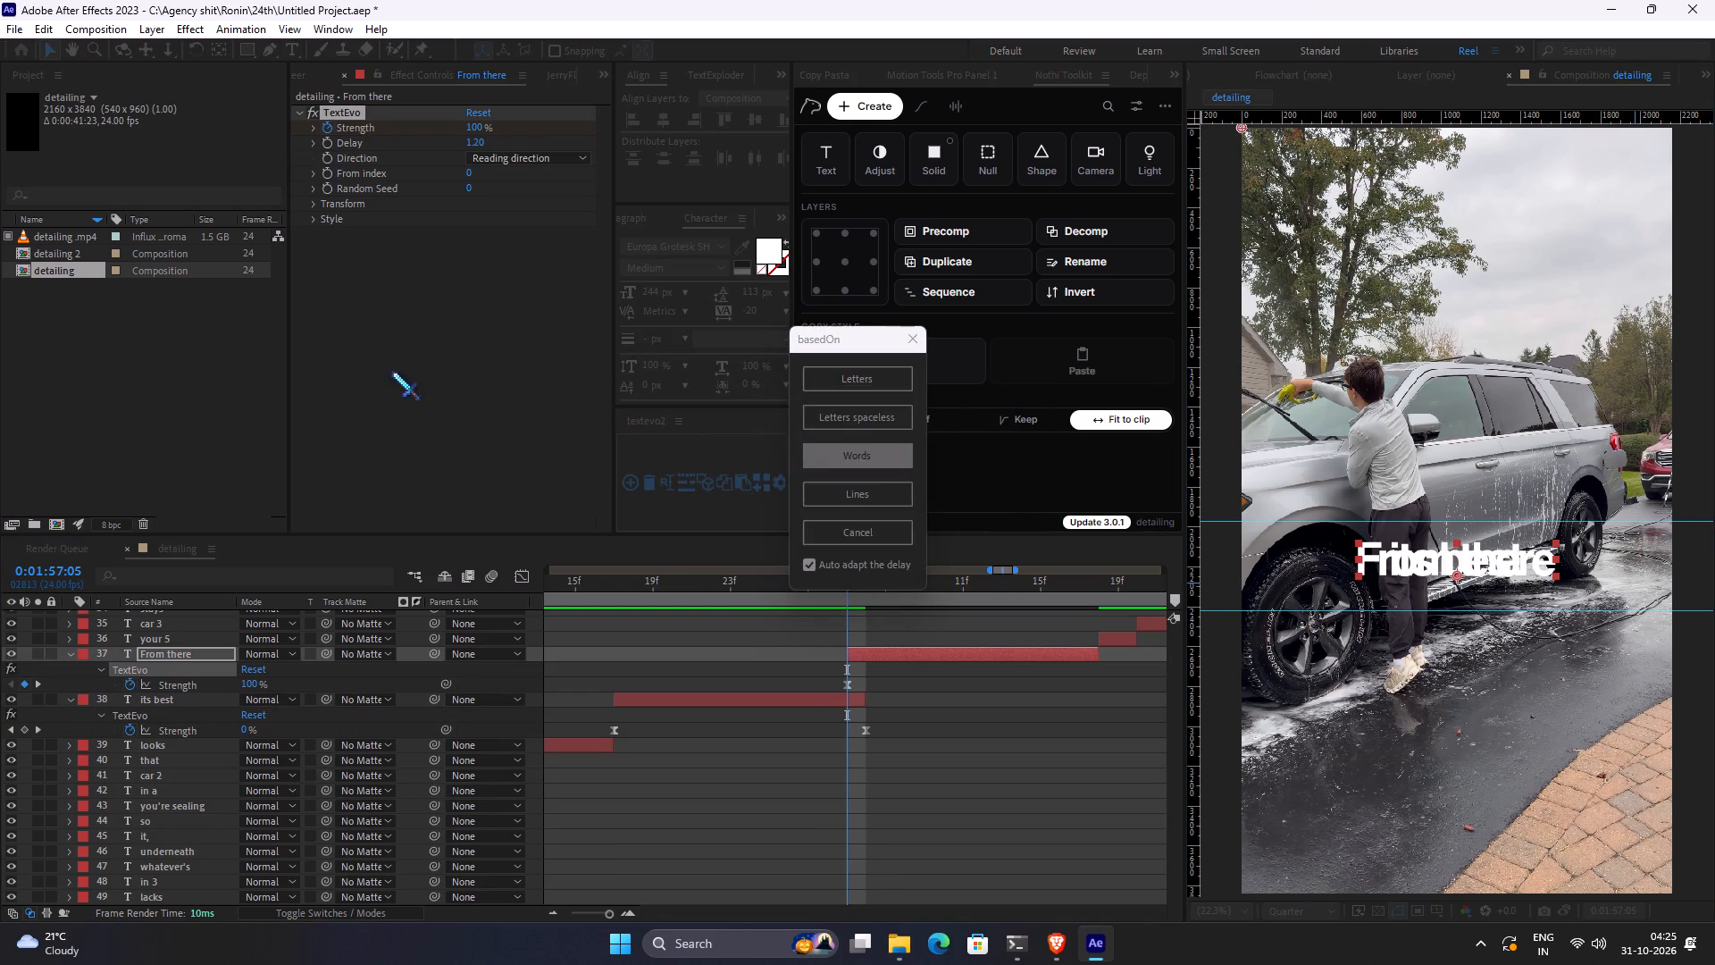
Set the "From there" TextEvo transform to a Position X of 54 and an Opacity of 0%, and play back the captions.
left_click(312, 200)
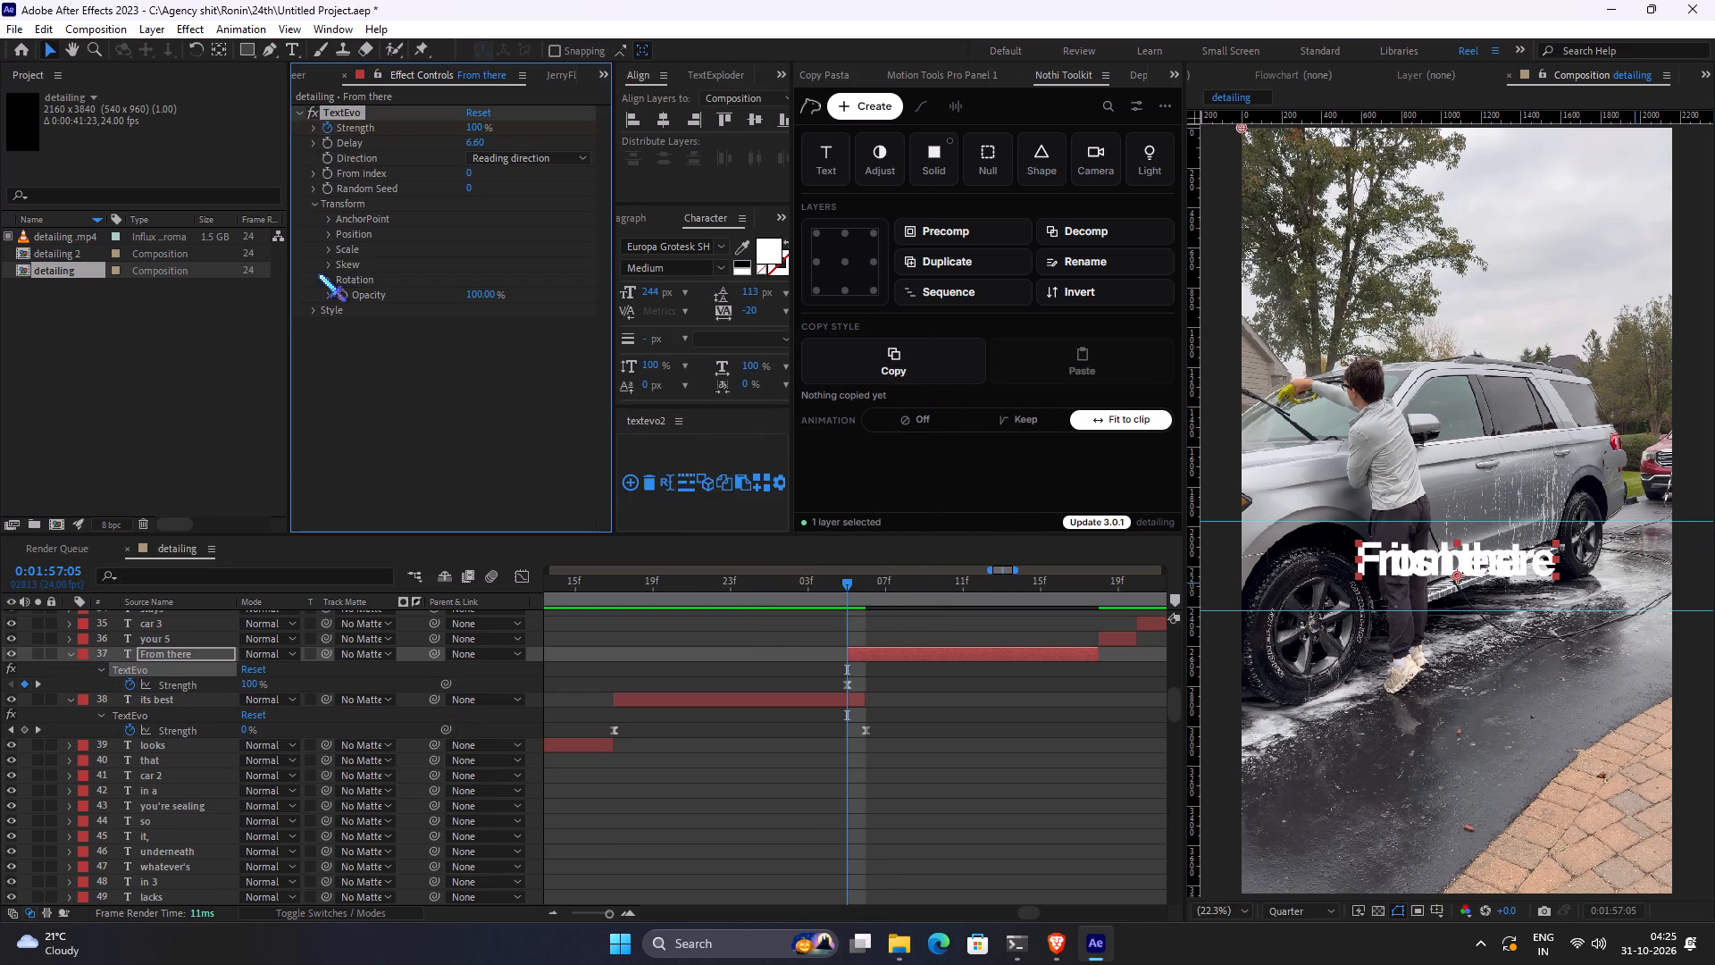
left_click(330, 235)
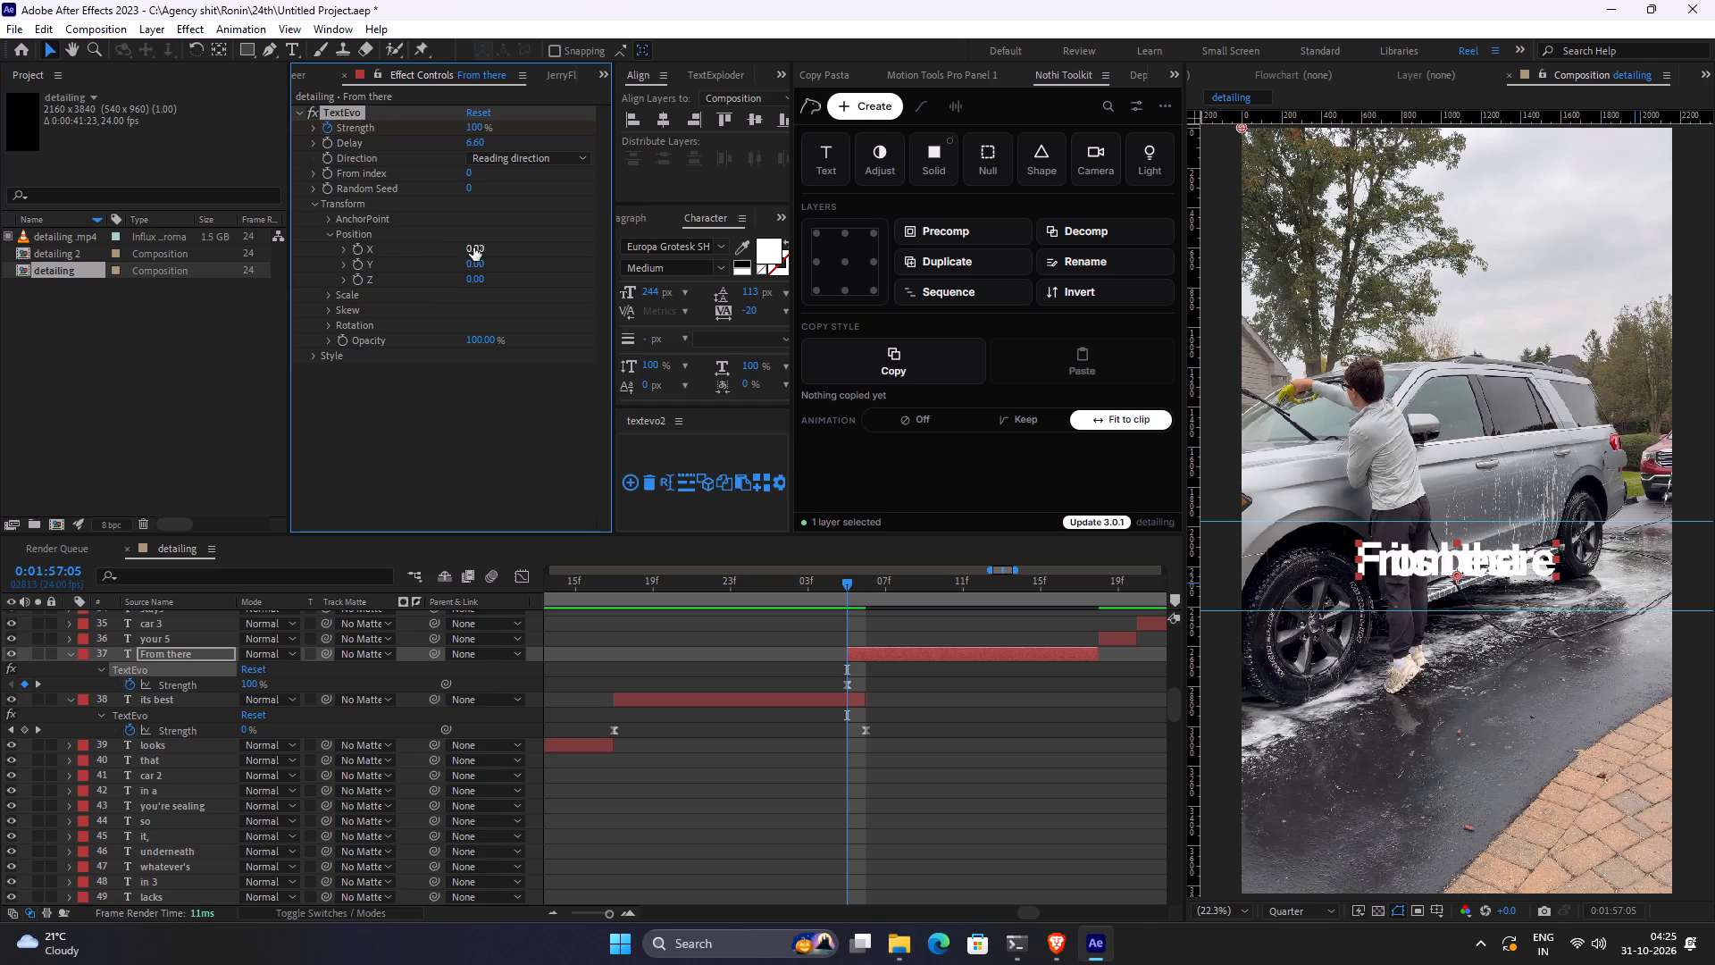
left_click_drag(473, 248, 529, 255)
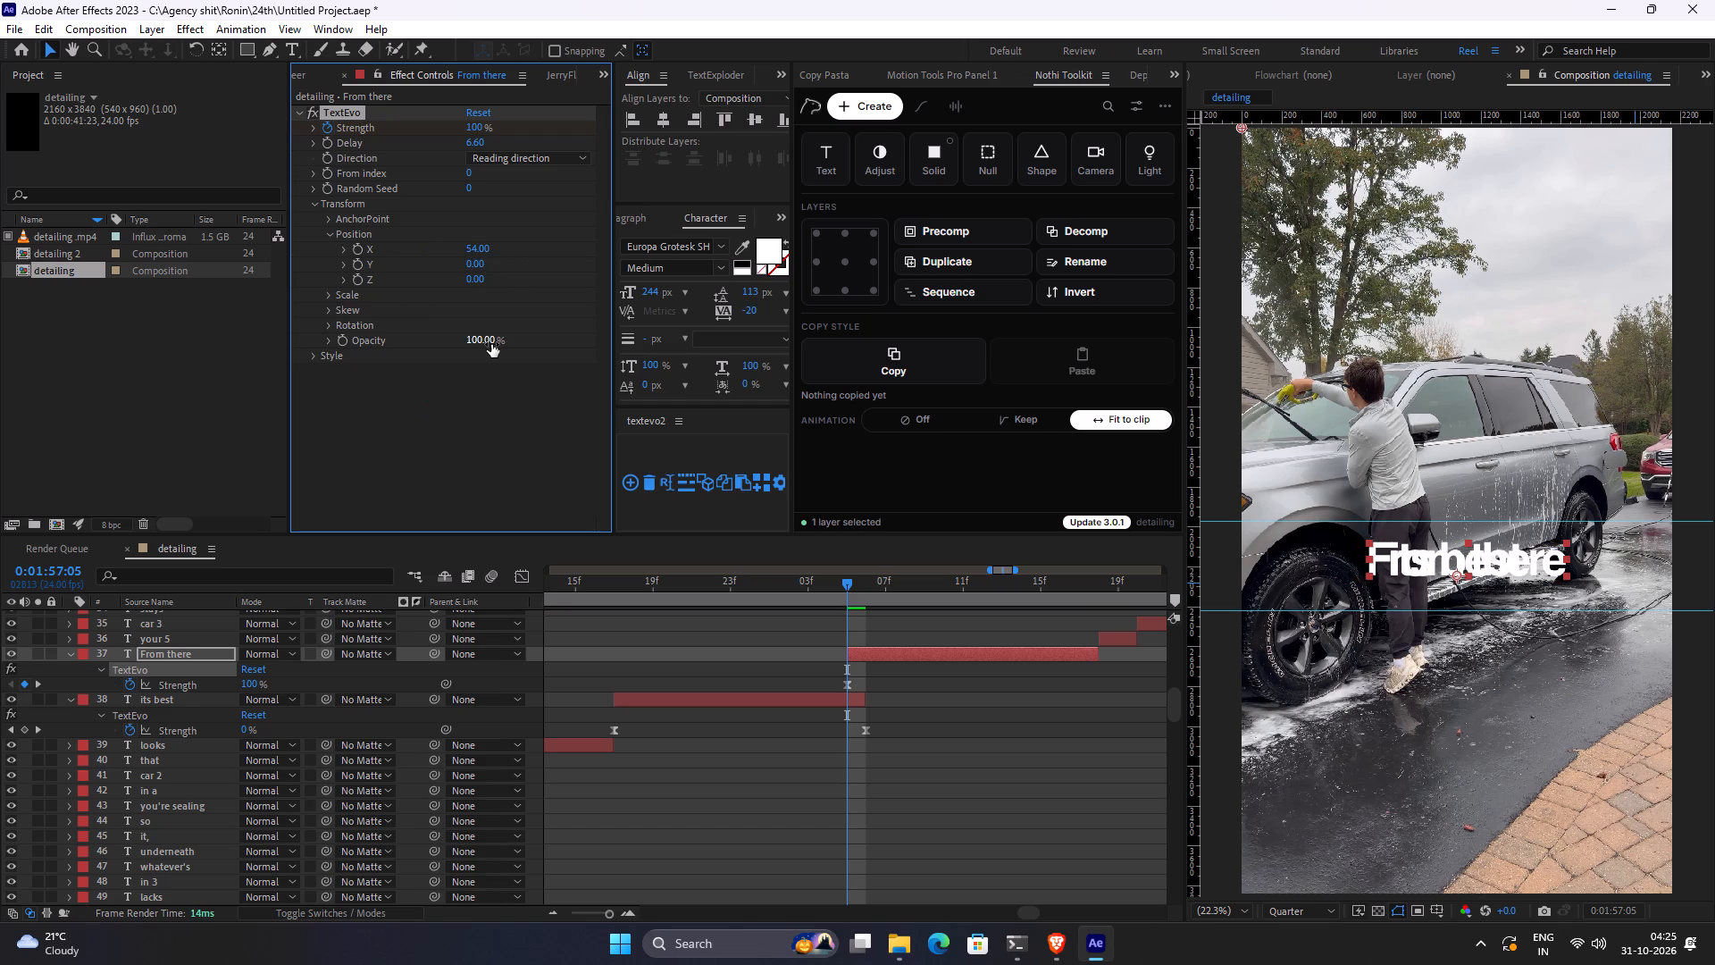
left_click_drag(491, 344, 0, 359)
key("space")
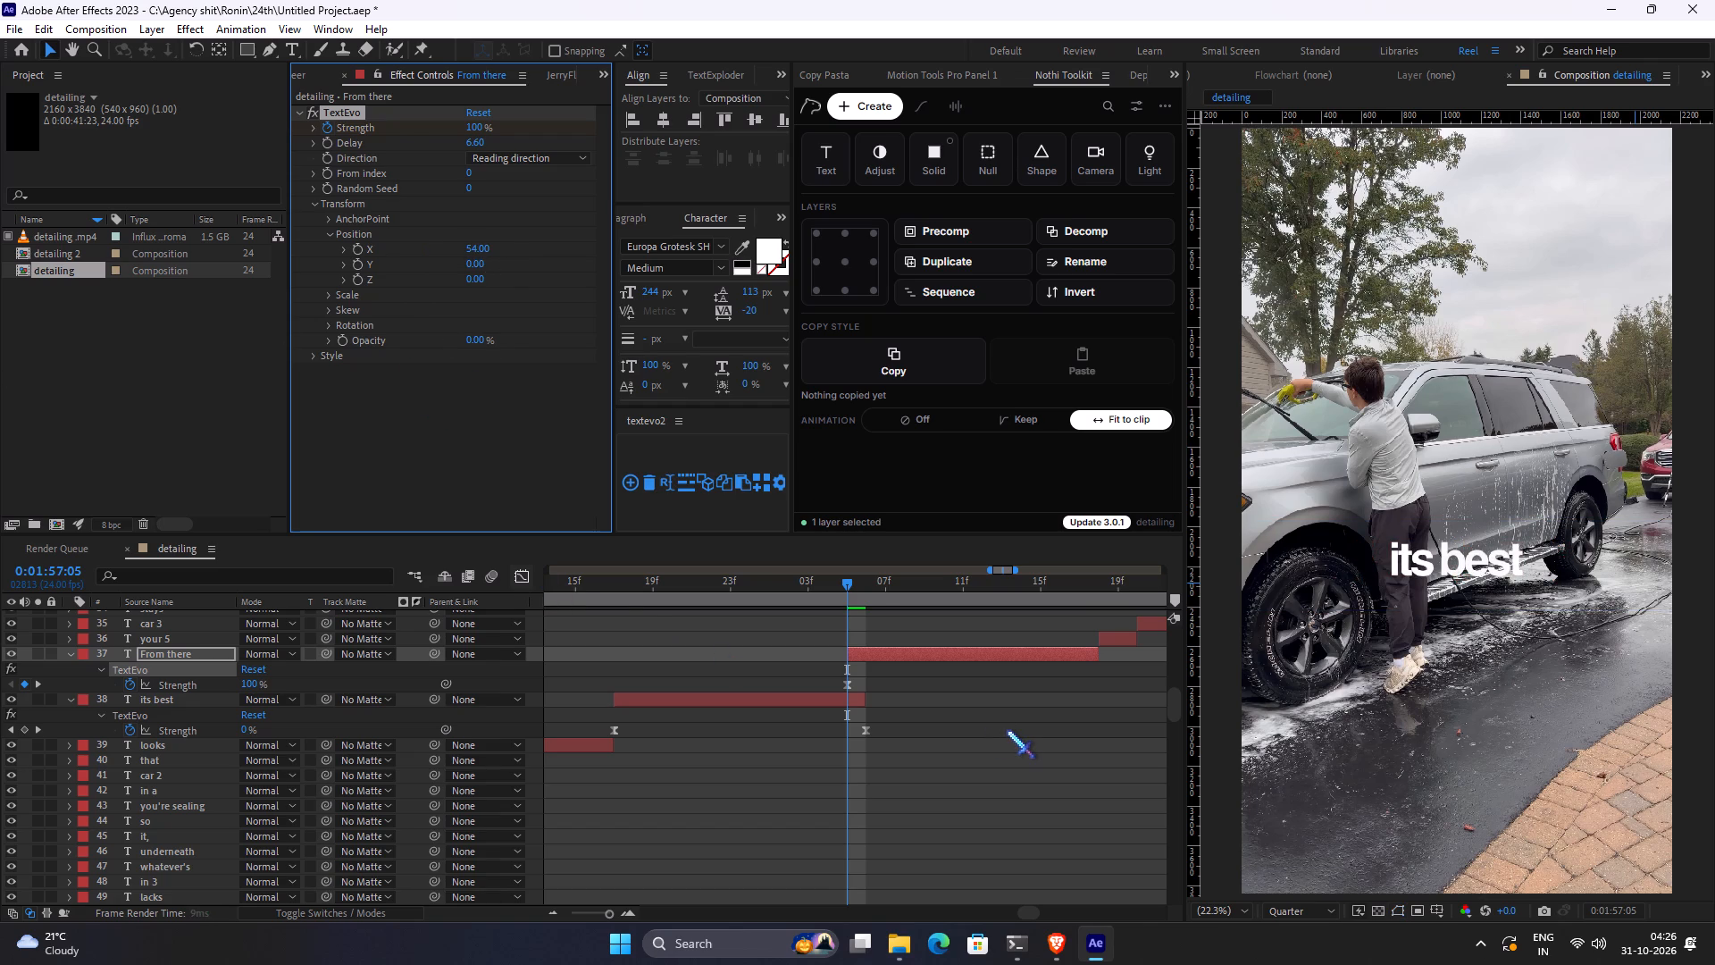
key("space")
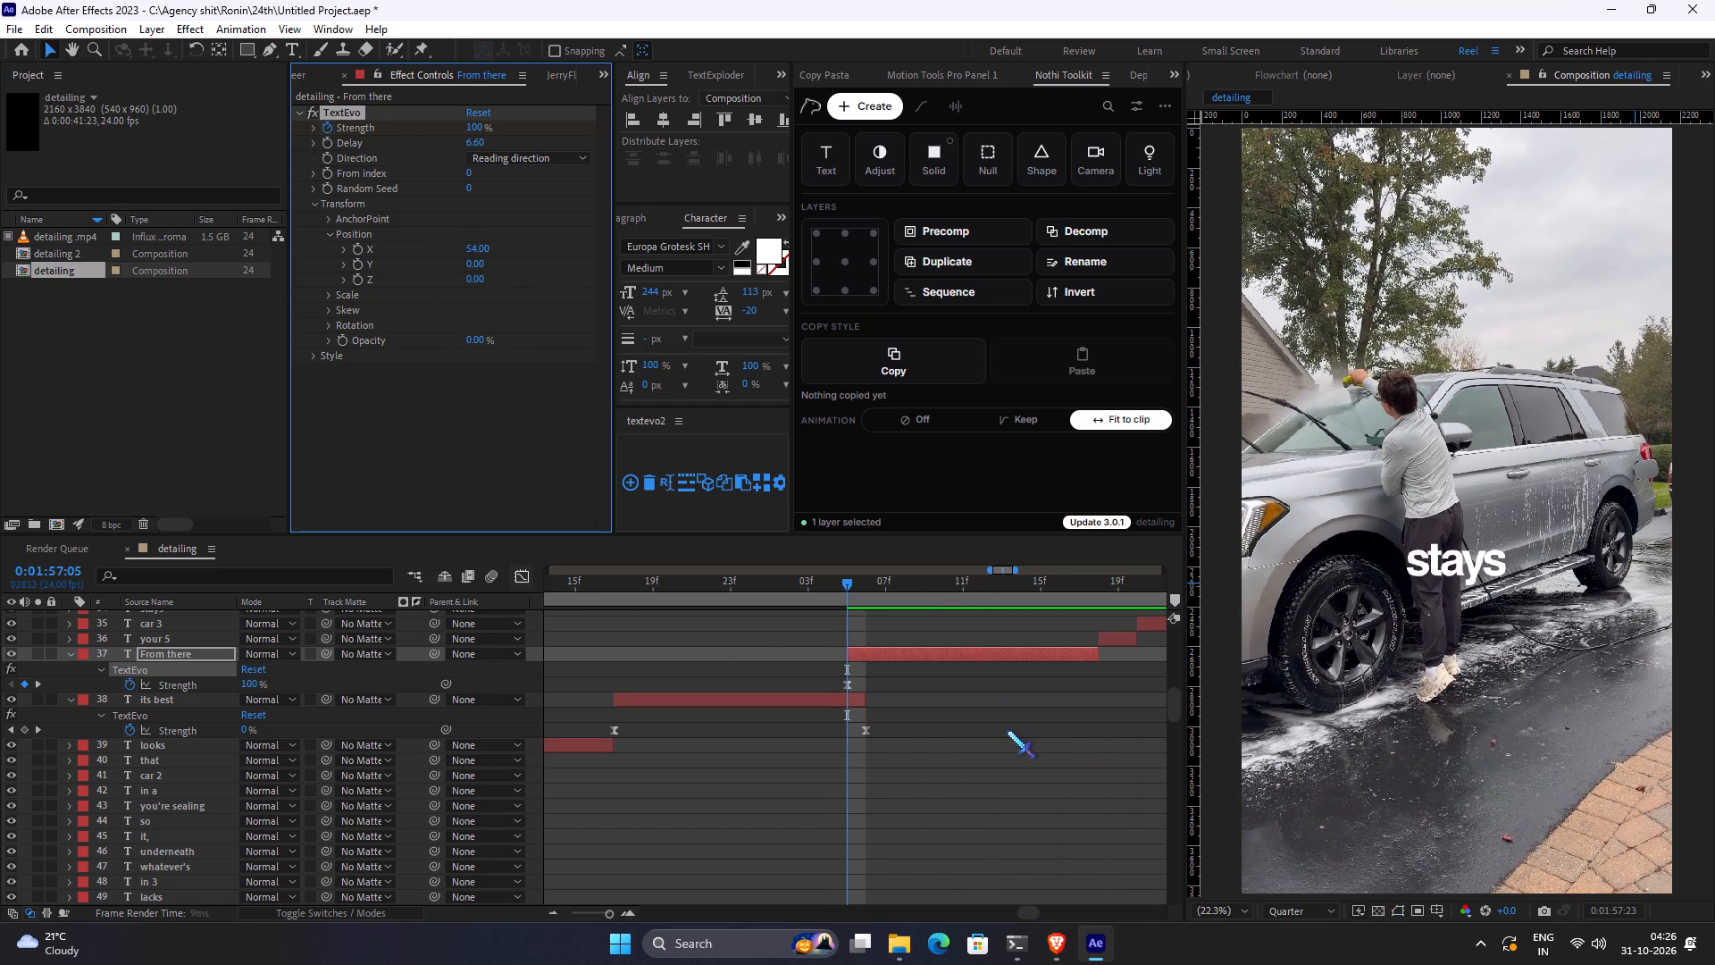
scroll(916, 659, "down", 2, "alt")
left_click(724, 591)
key("space")
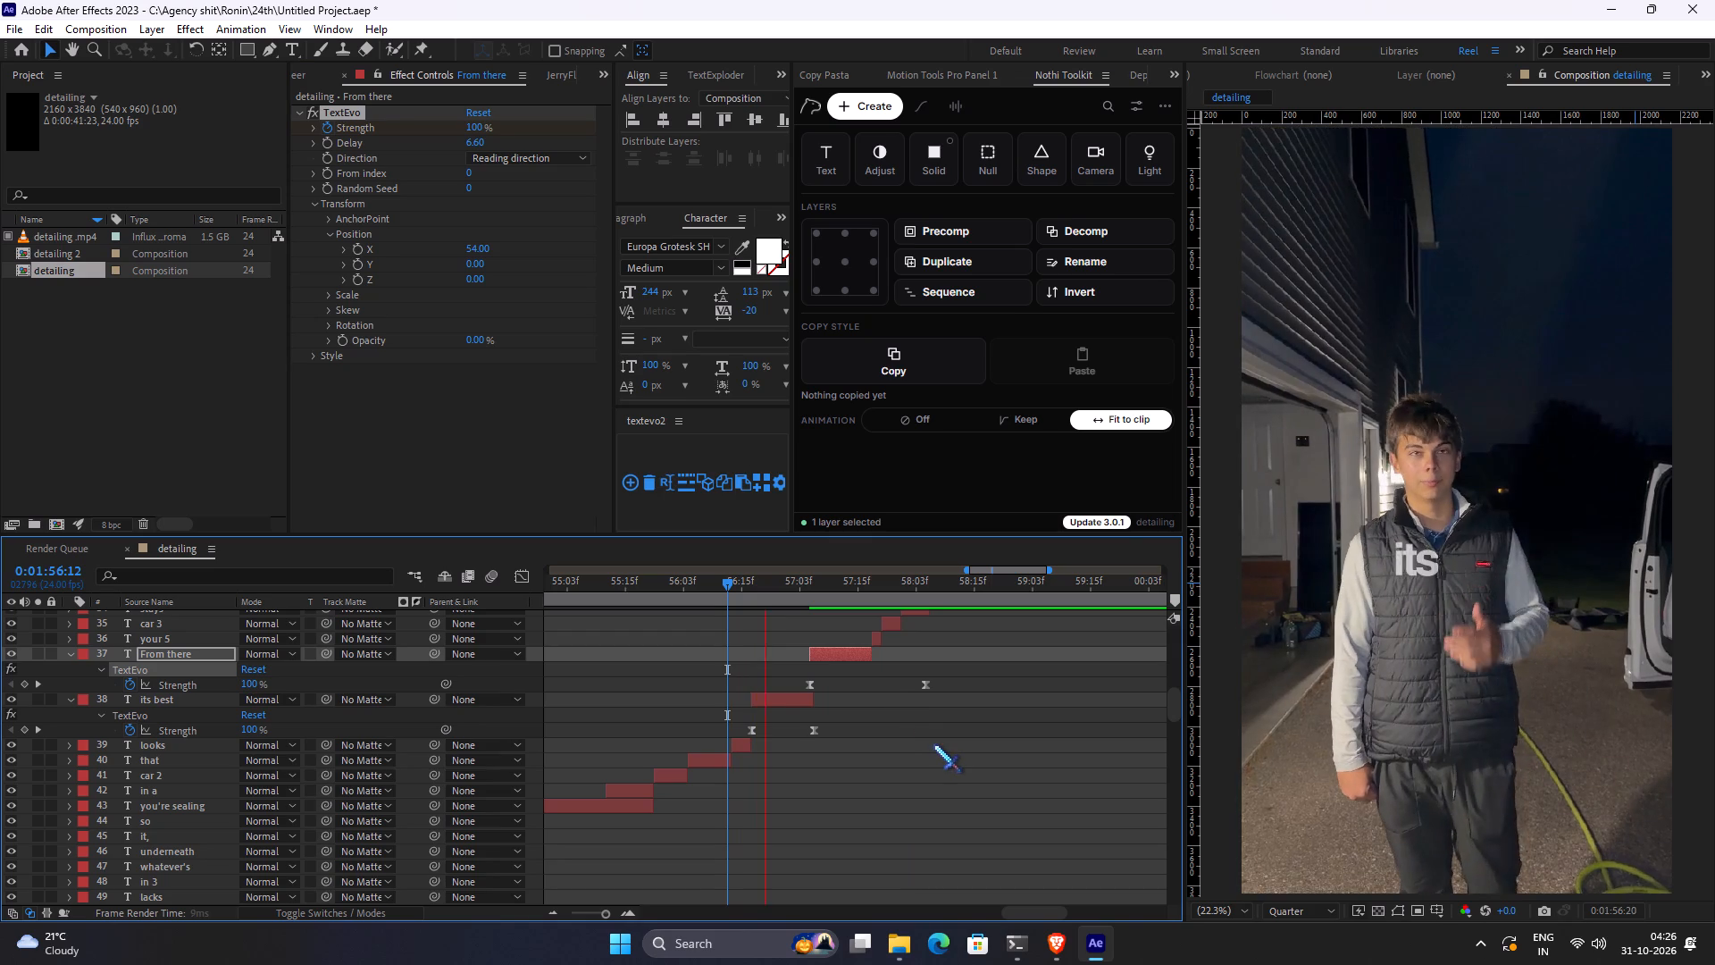
key("space")
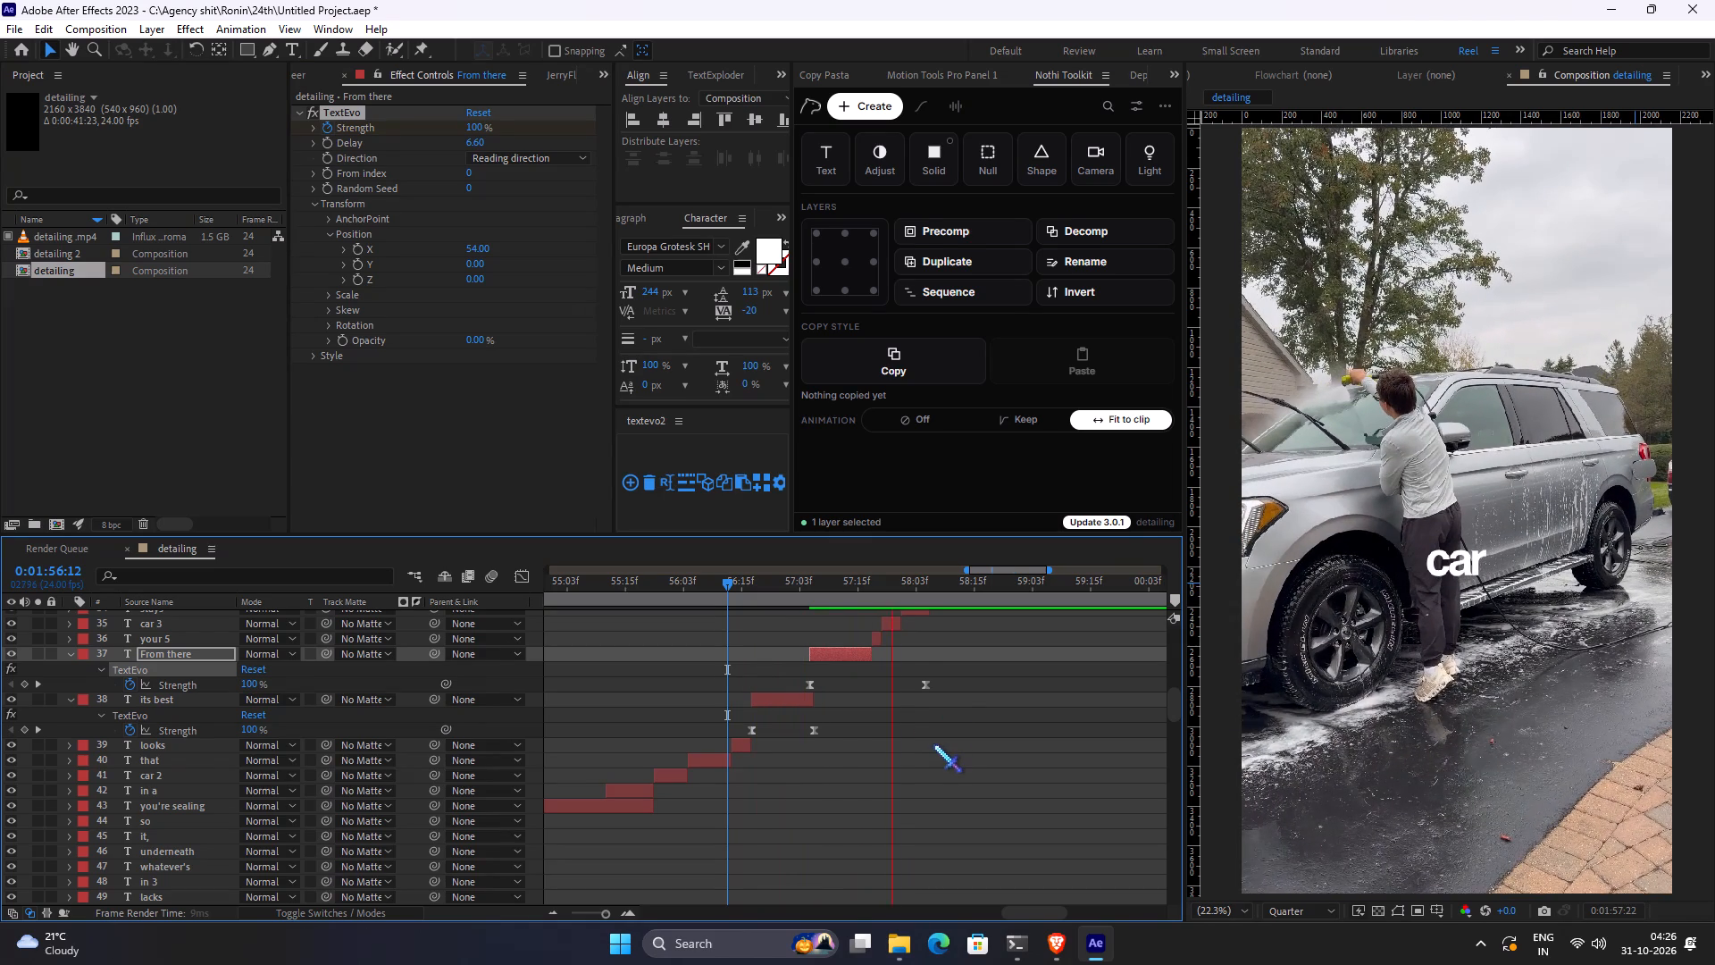
Change the text of the "your 5" caption layer to "your car".
left_click_drag(853, 579, 867, 575)
scroll(884, 669, "up", 2, "alt")
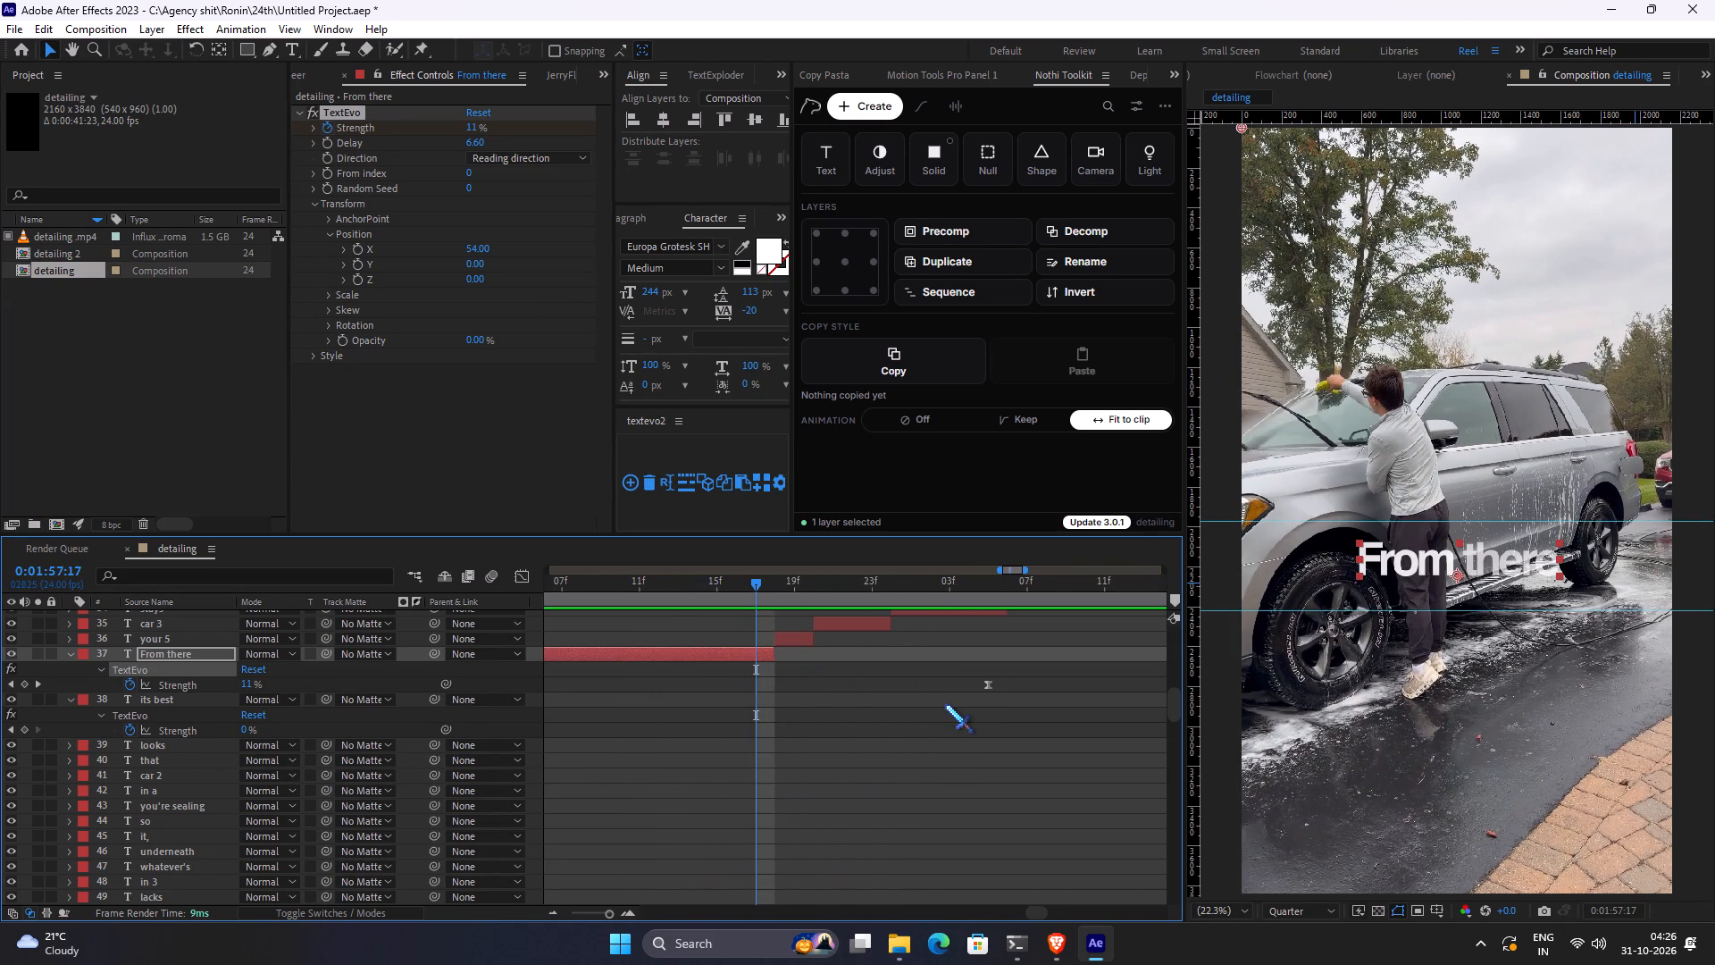
left_click(807, 596)
scroll(876, 672, "up", 1, "alt")
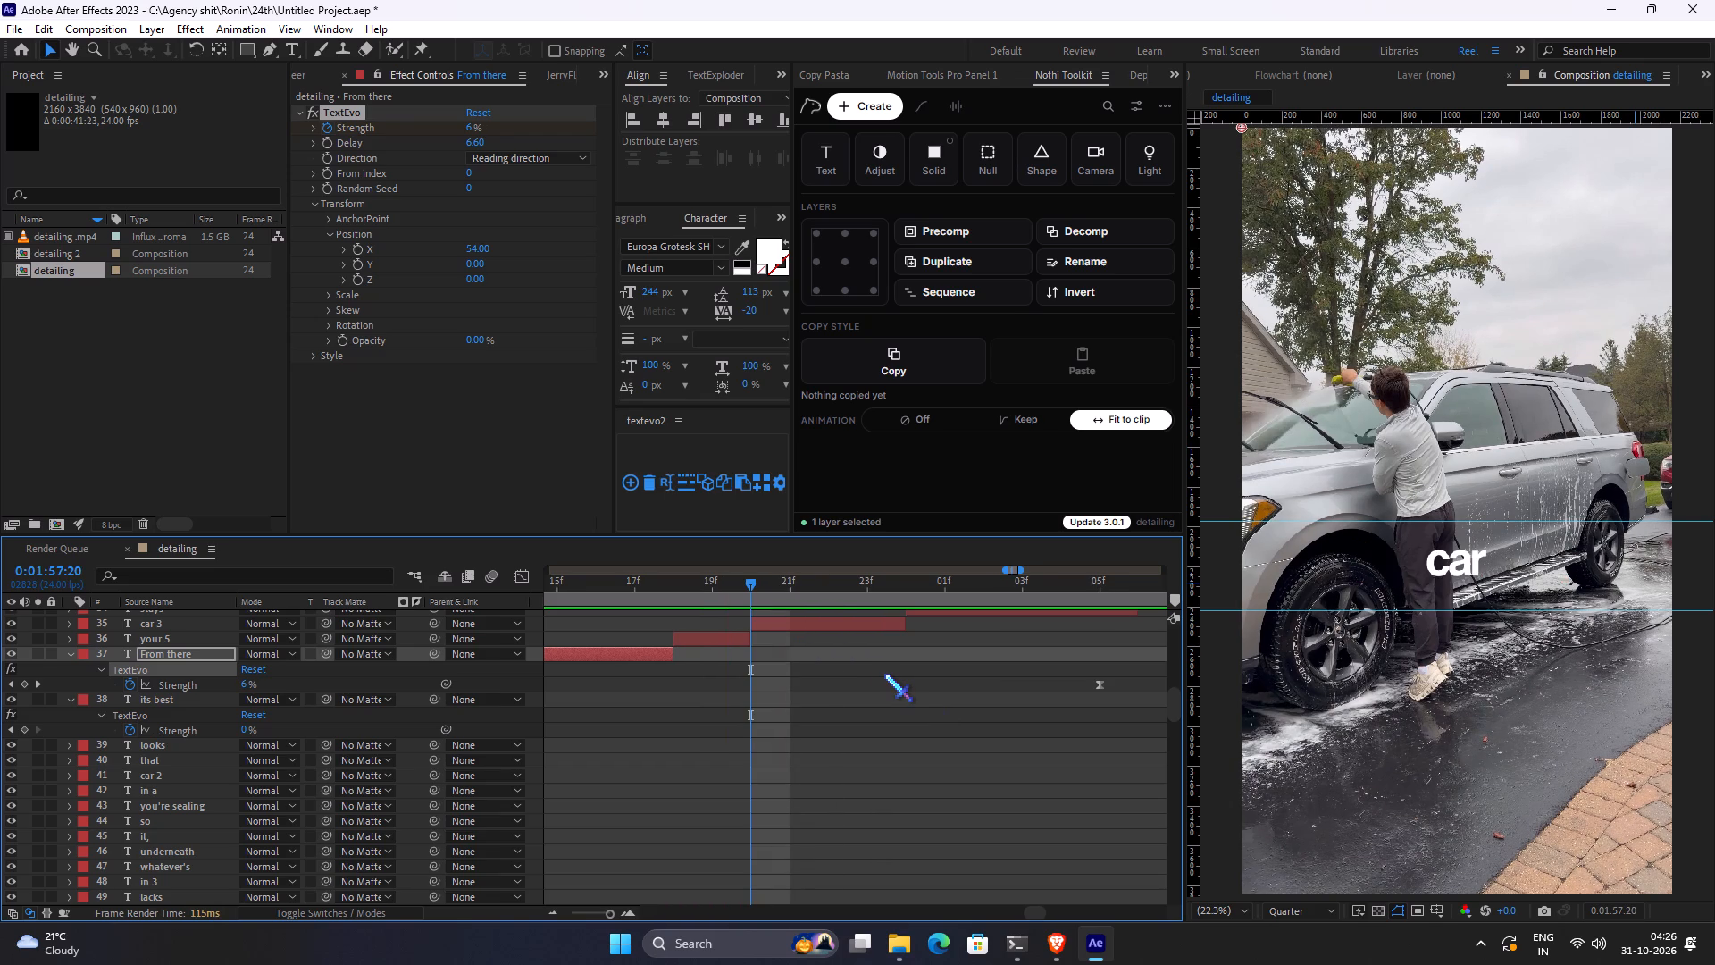
scroll(884, 674, "up", 1)
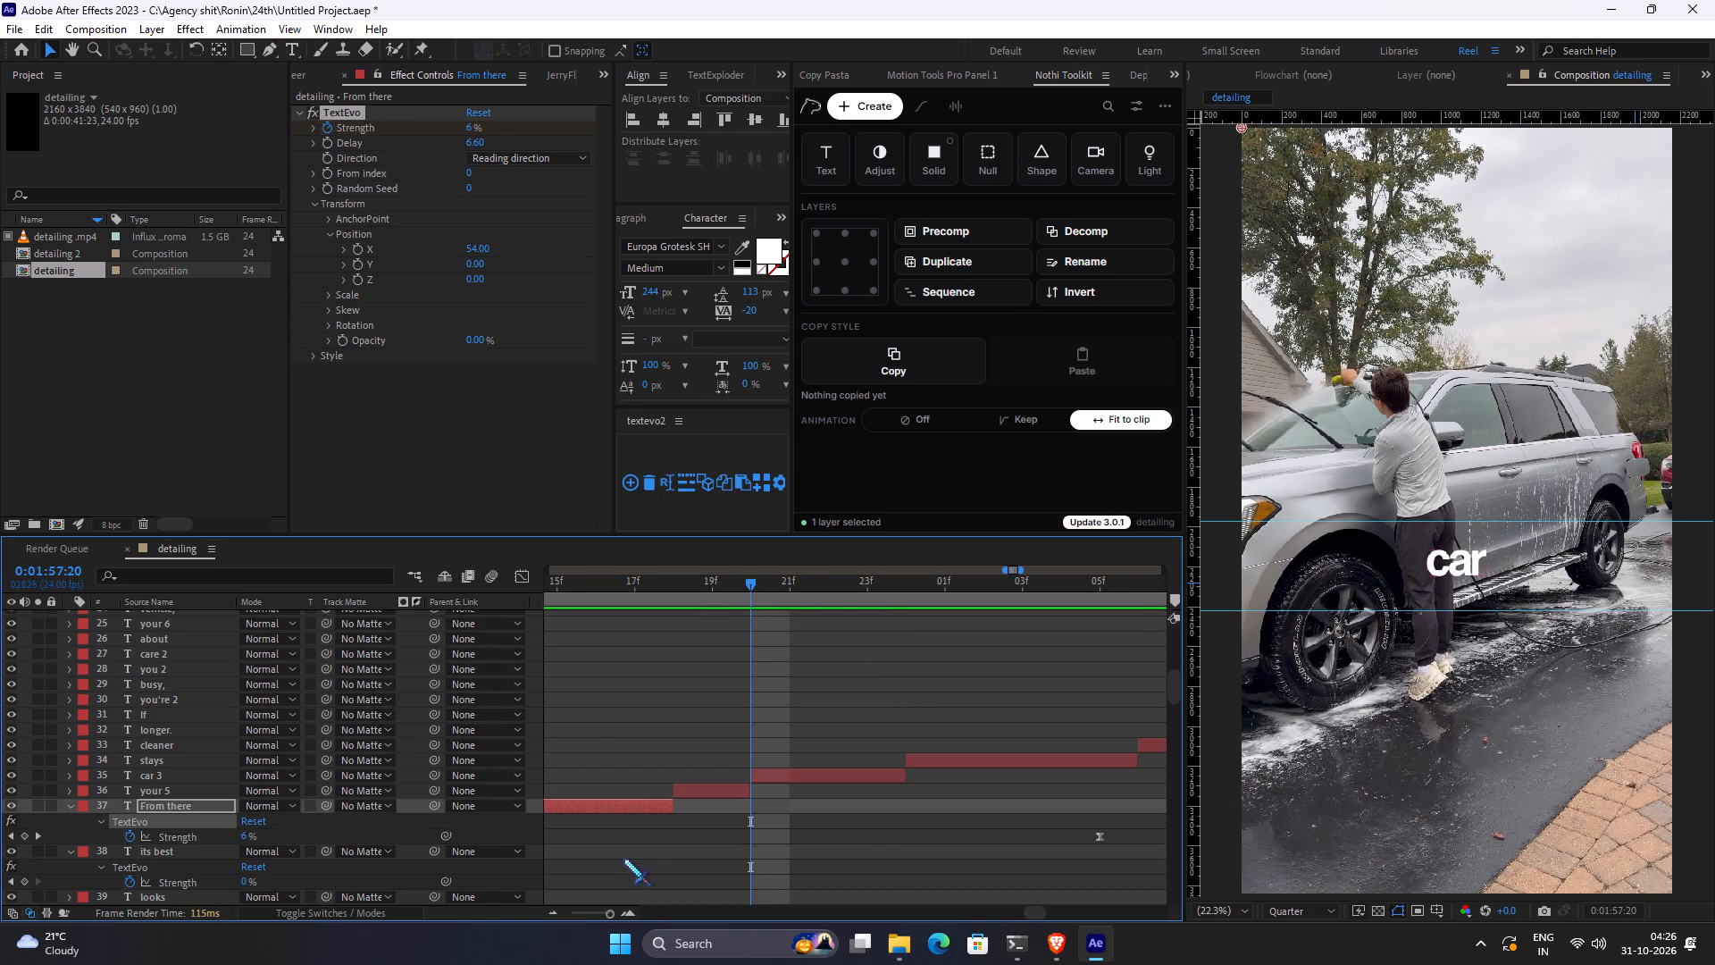
left_click(746, 575)
left_click(736, 593)
left_click(701, 600)
double_click(1477, 573)
left_click(1503, 572)
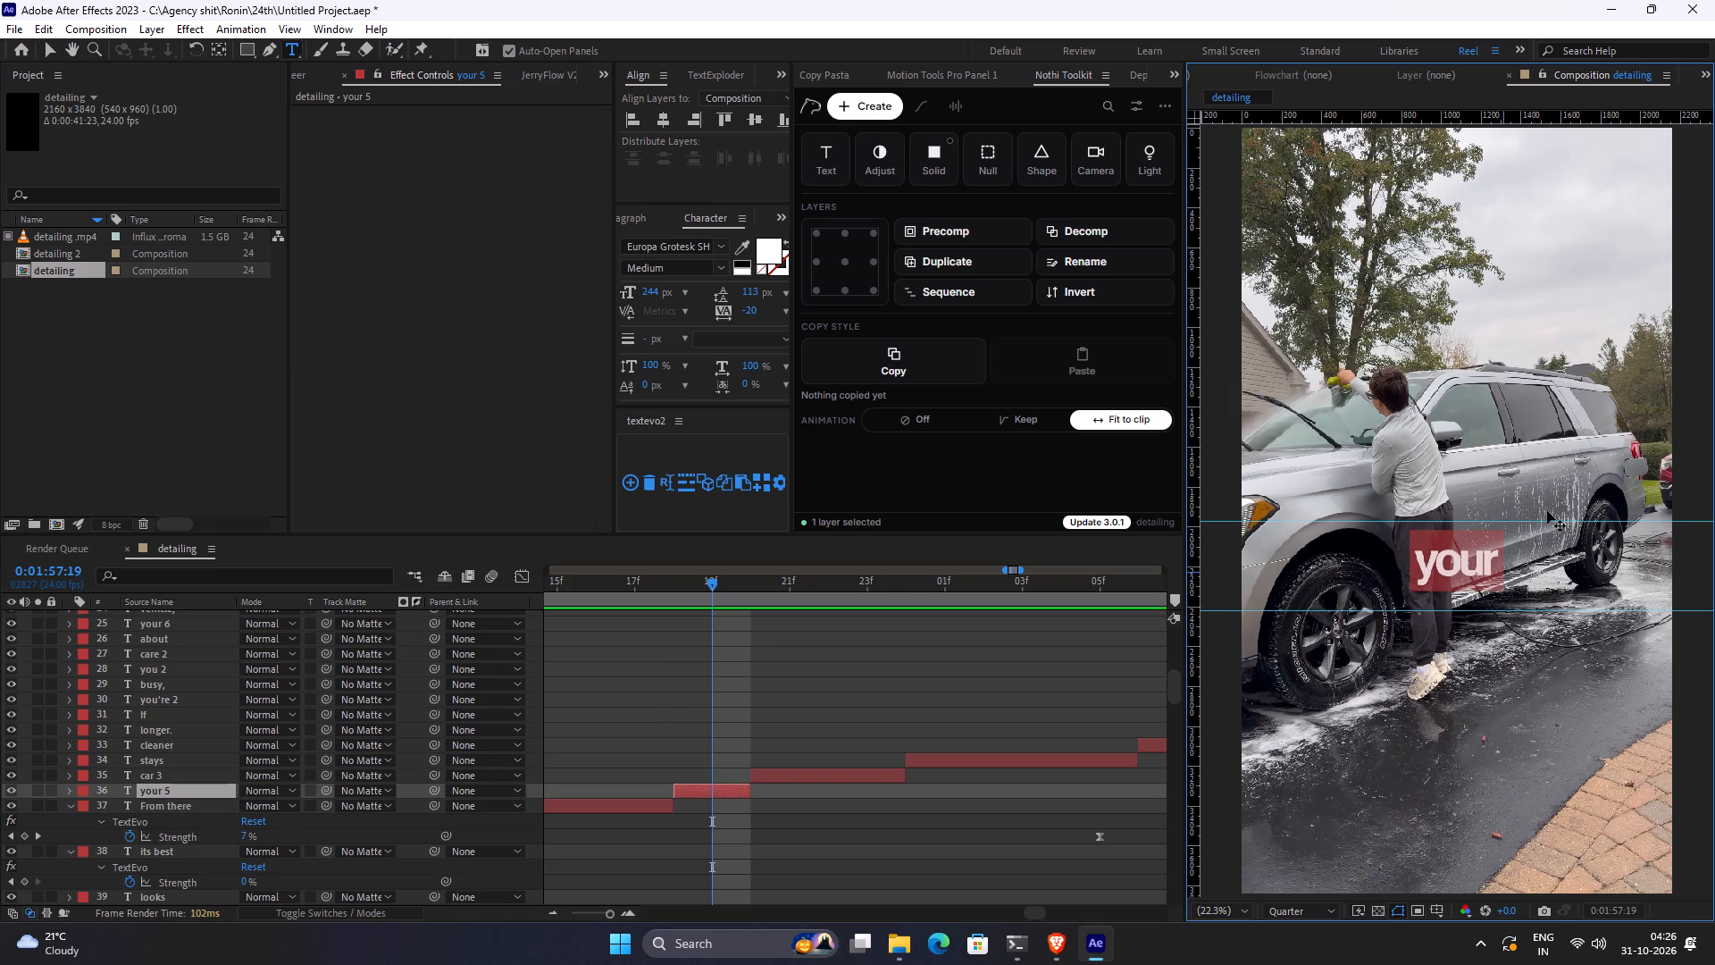
left_click(1502, 565)
key("space")
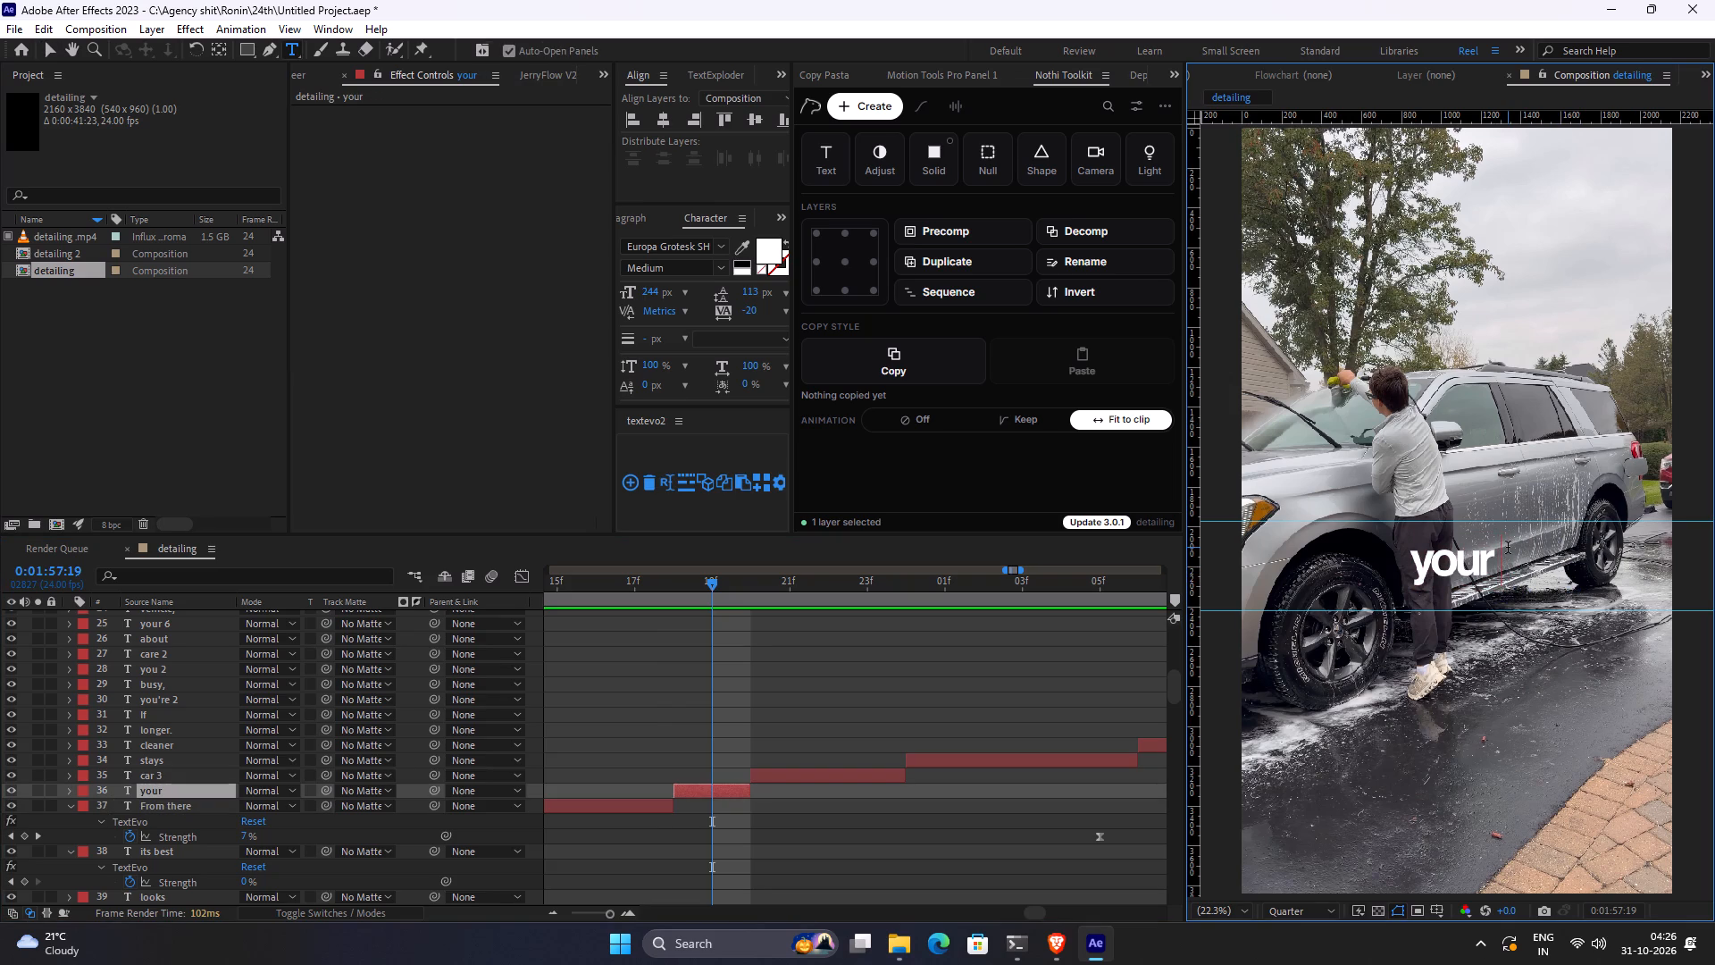
type("car")
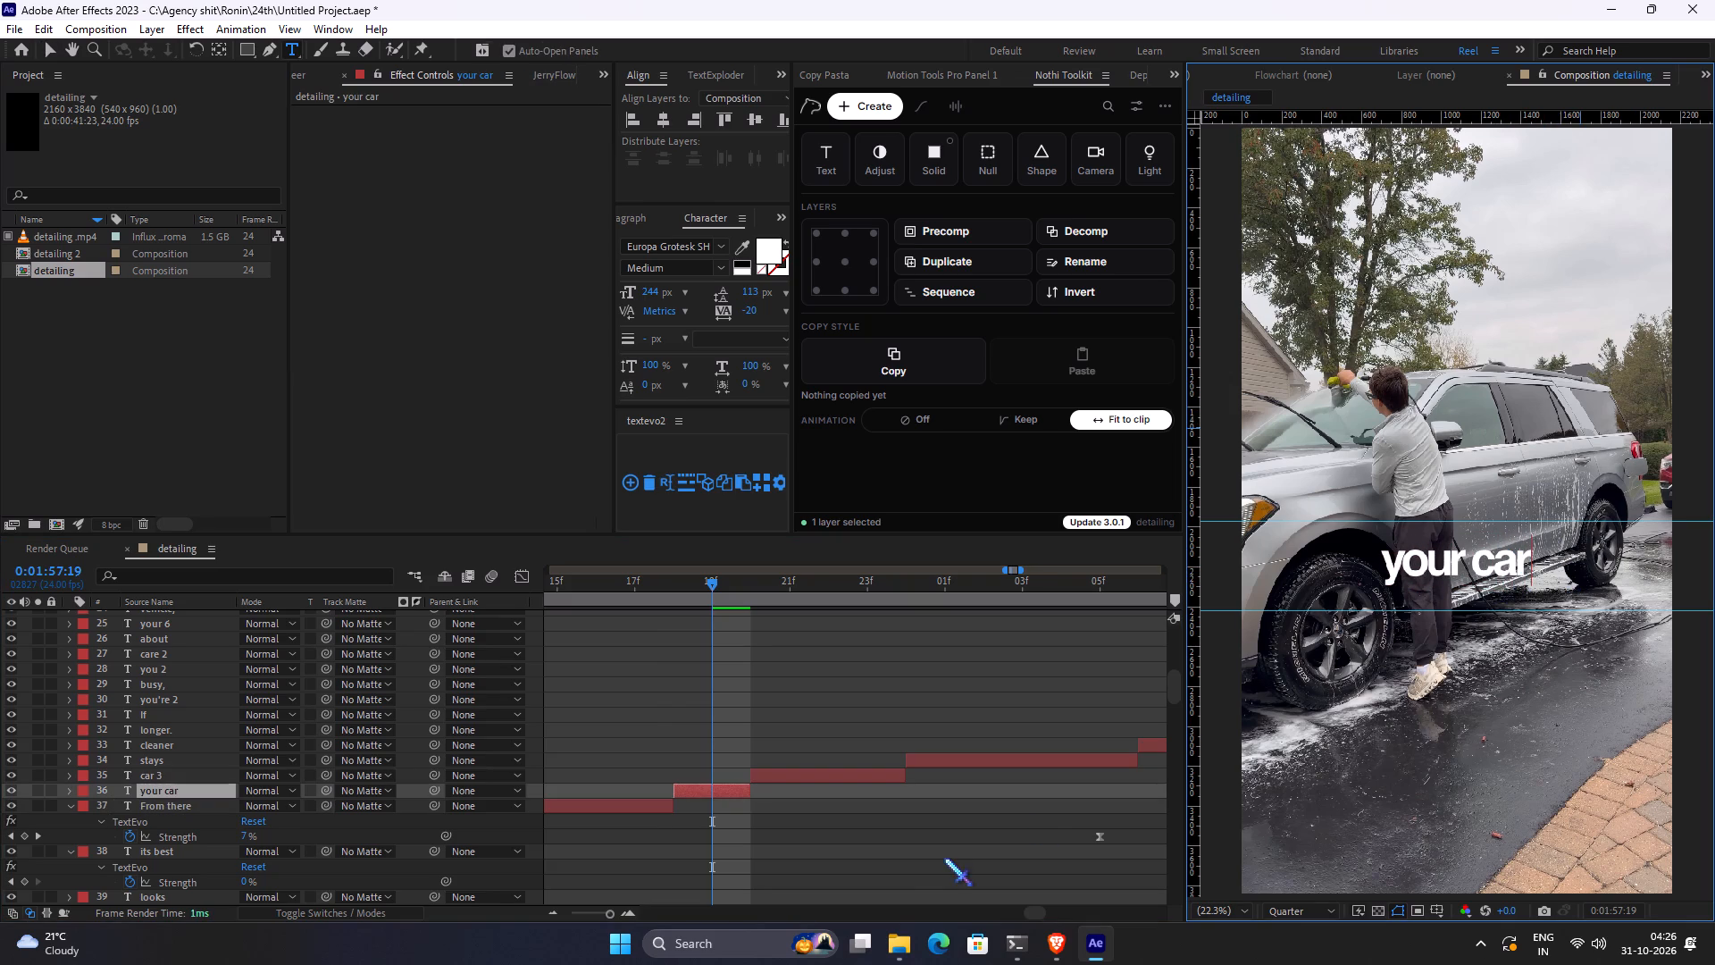
left_click(891, 703)
Extend the end of the "your car" layer to the end of the "cleaner" layer.
scroll(971, 726, "down", 1, "alt")
left_click_drag(859, 797, 1070, 793)
key("space")
key("space")
key("space")
key("space")
key("space")
key("space")
key("space")
key("space")
key("space")
key("space")
key("space")
key("space")
key("space")
key("space")
key("space")
key("space")
left_click_drag(1063, 764, 837, 769)
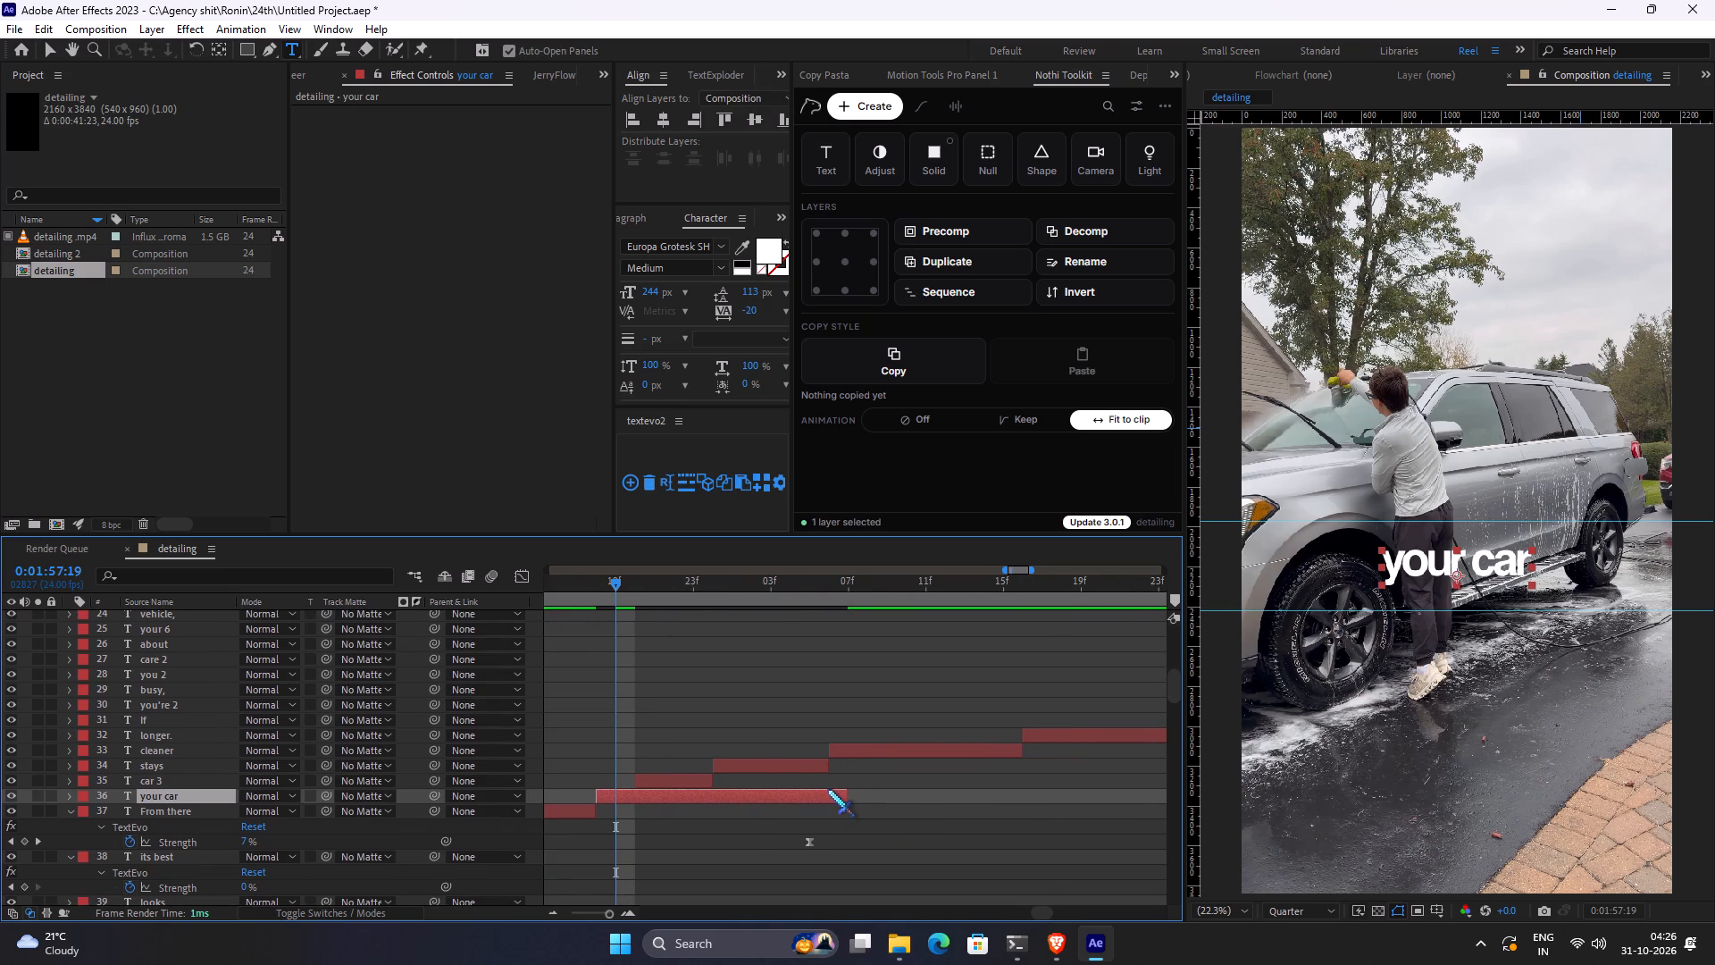
left_click_drag(848, 793, 1028, 776)
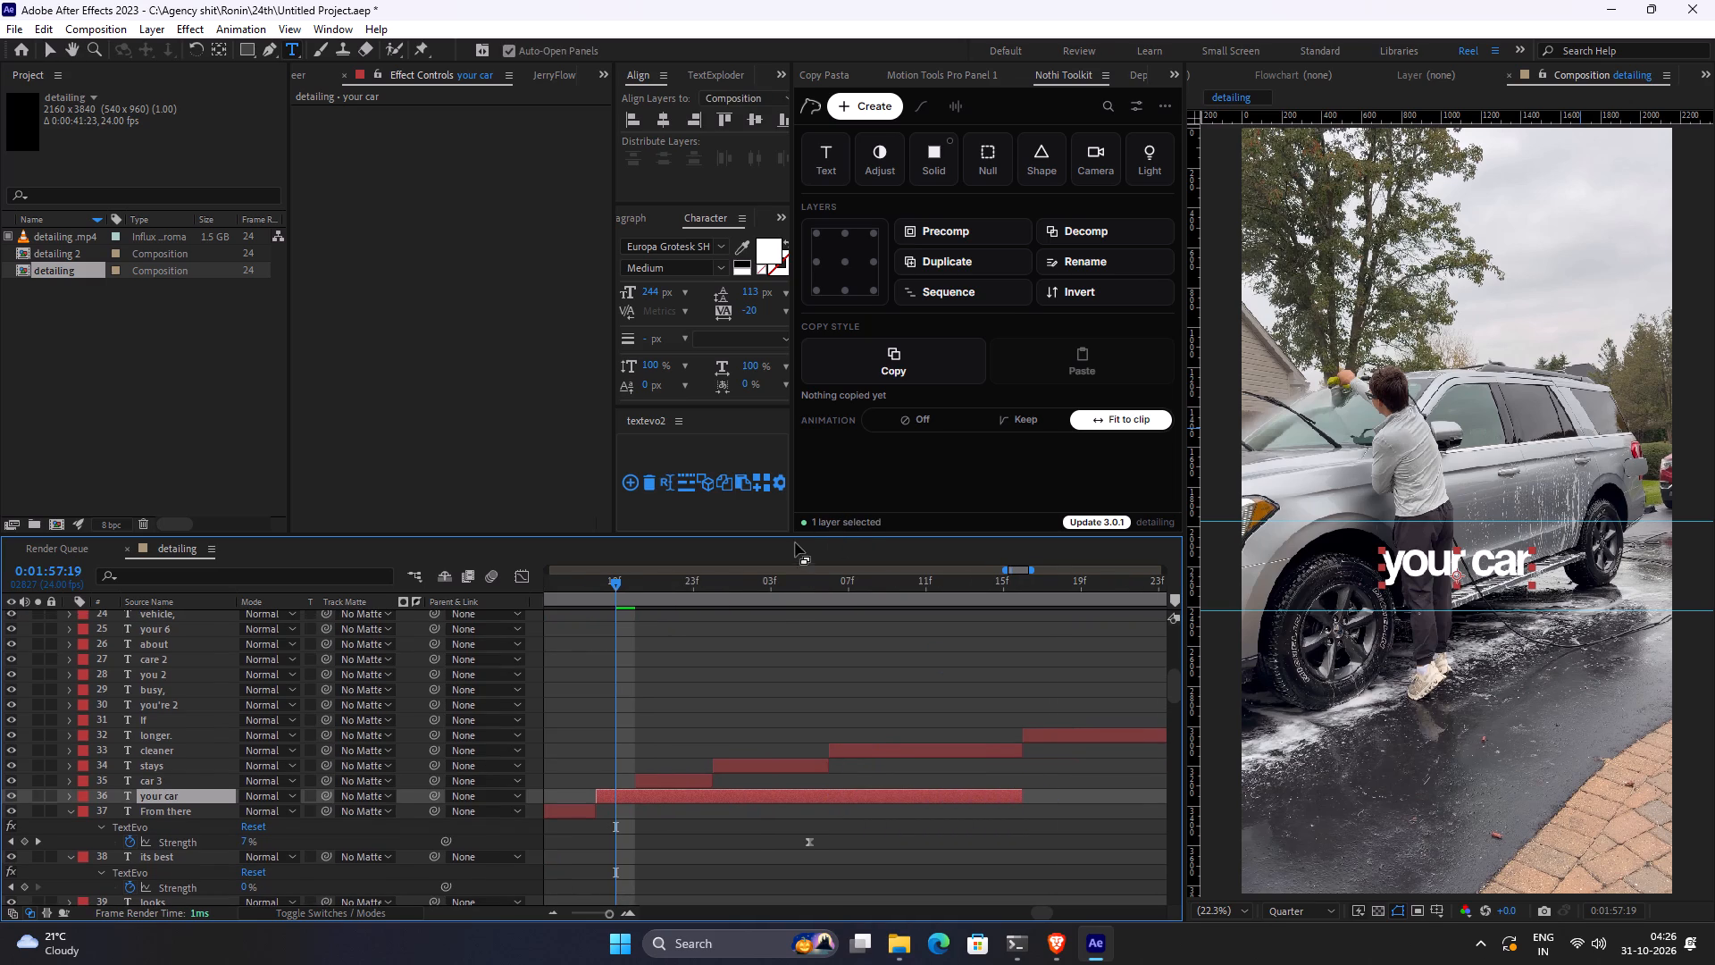
Delete the separate "car 3" caption layer.
left_click(748, 571)
left_click(753, 586)
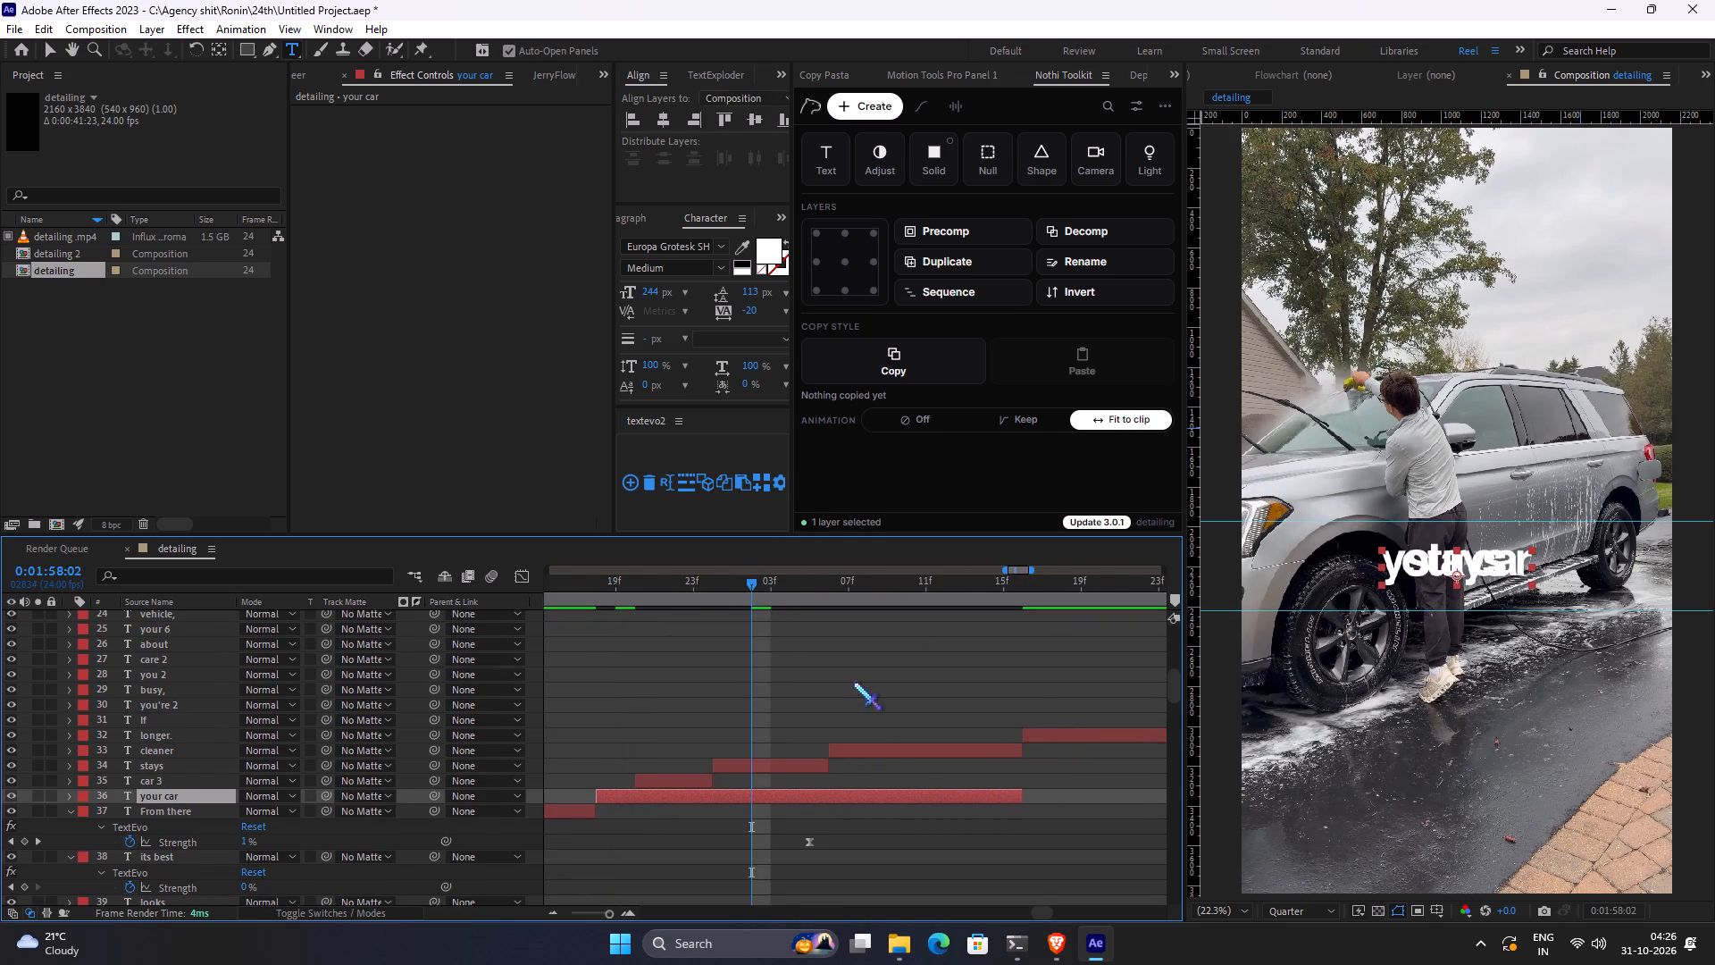
left_click(656, 783)
key("Delete")
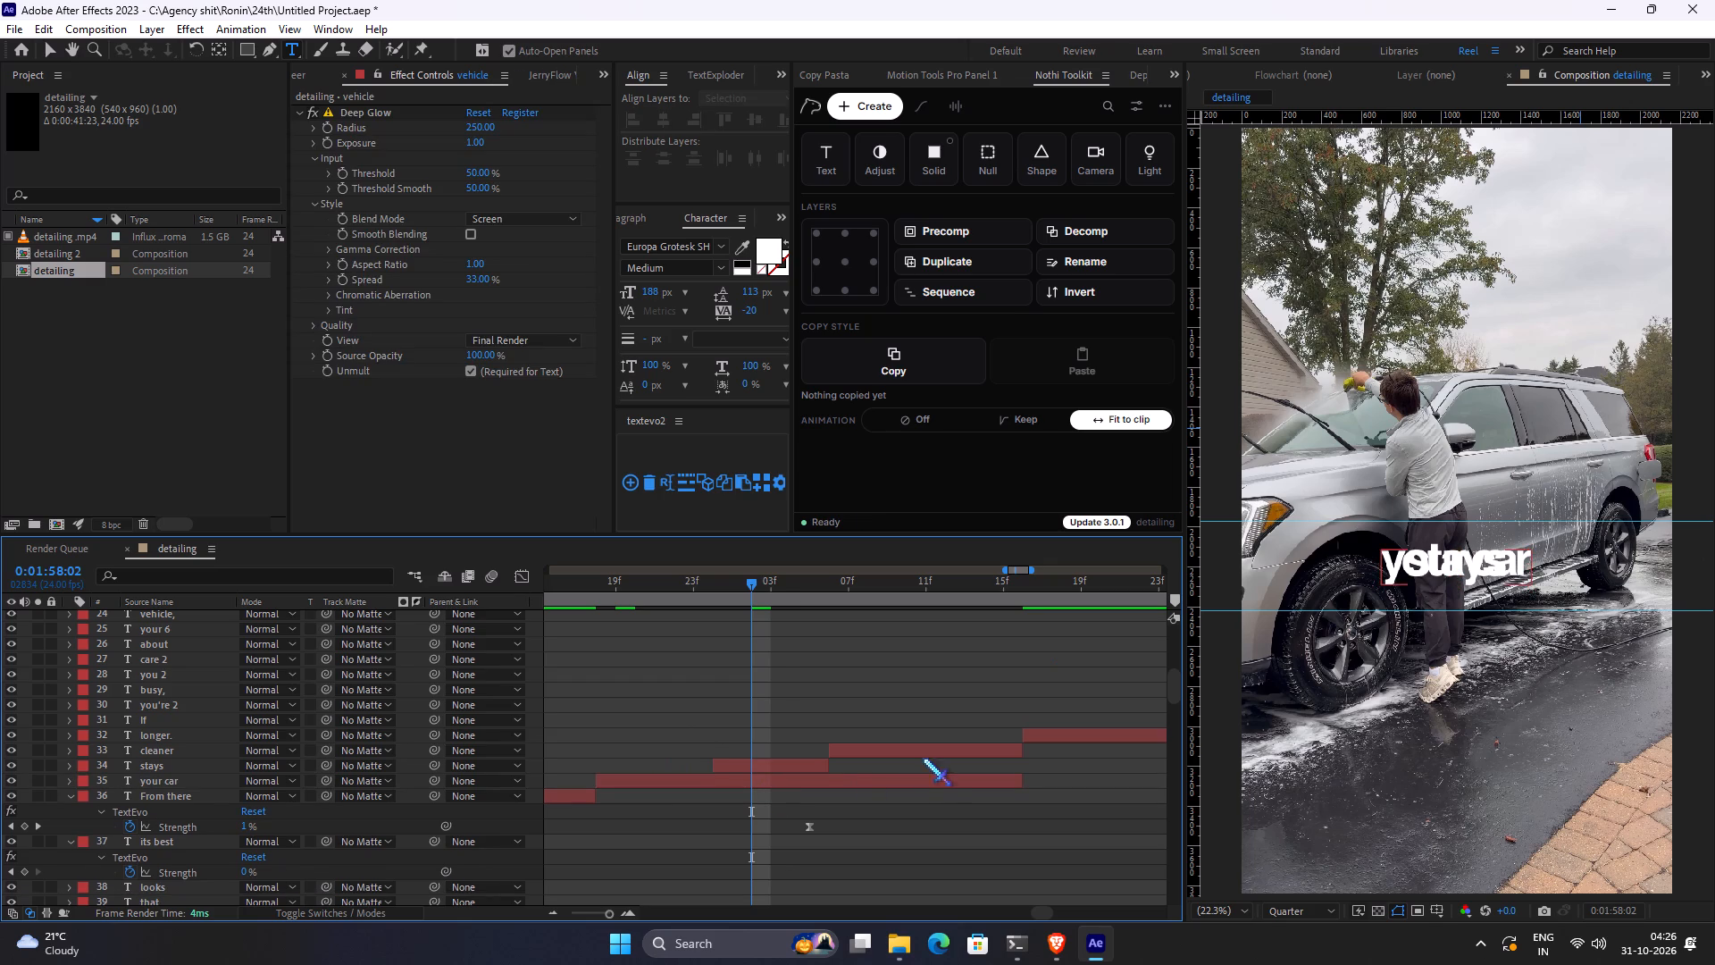
Change the "stays" caption text to "stays cleaner".
left_click(789, 760)
double_click(788, 759)
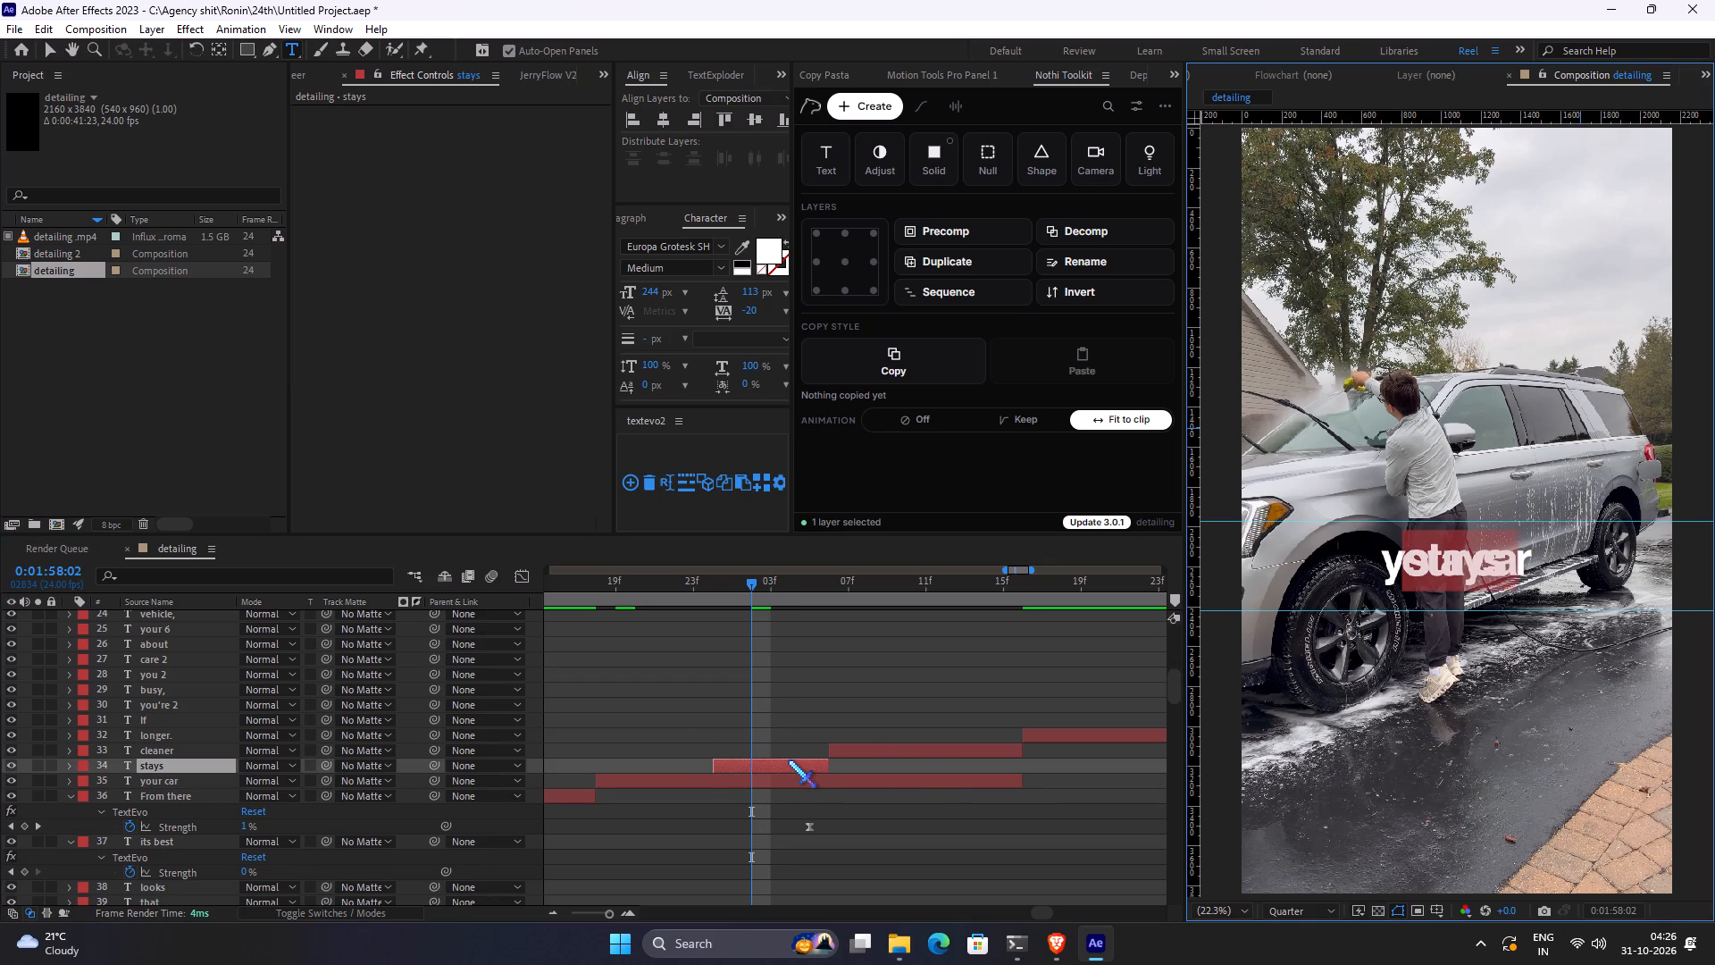
key("Right")
key("BackSpace")
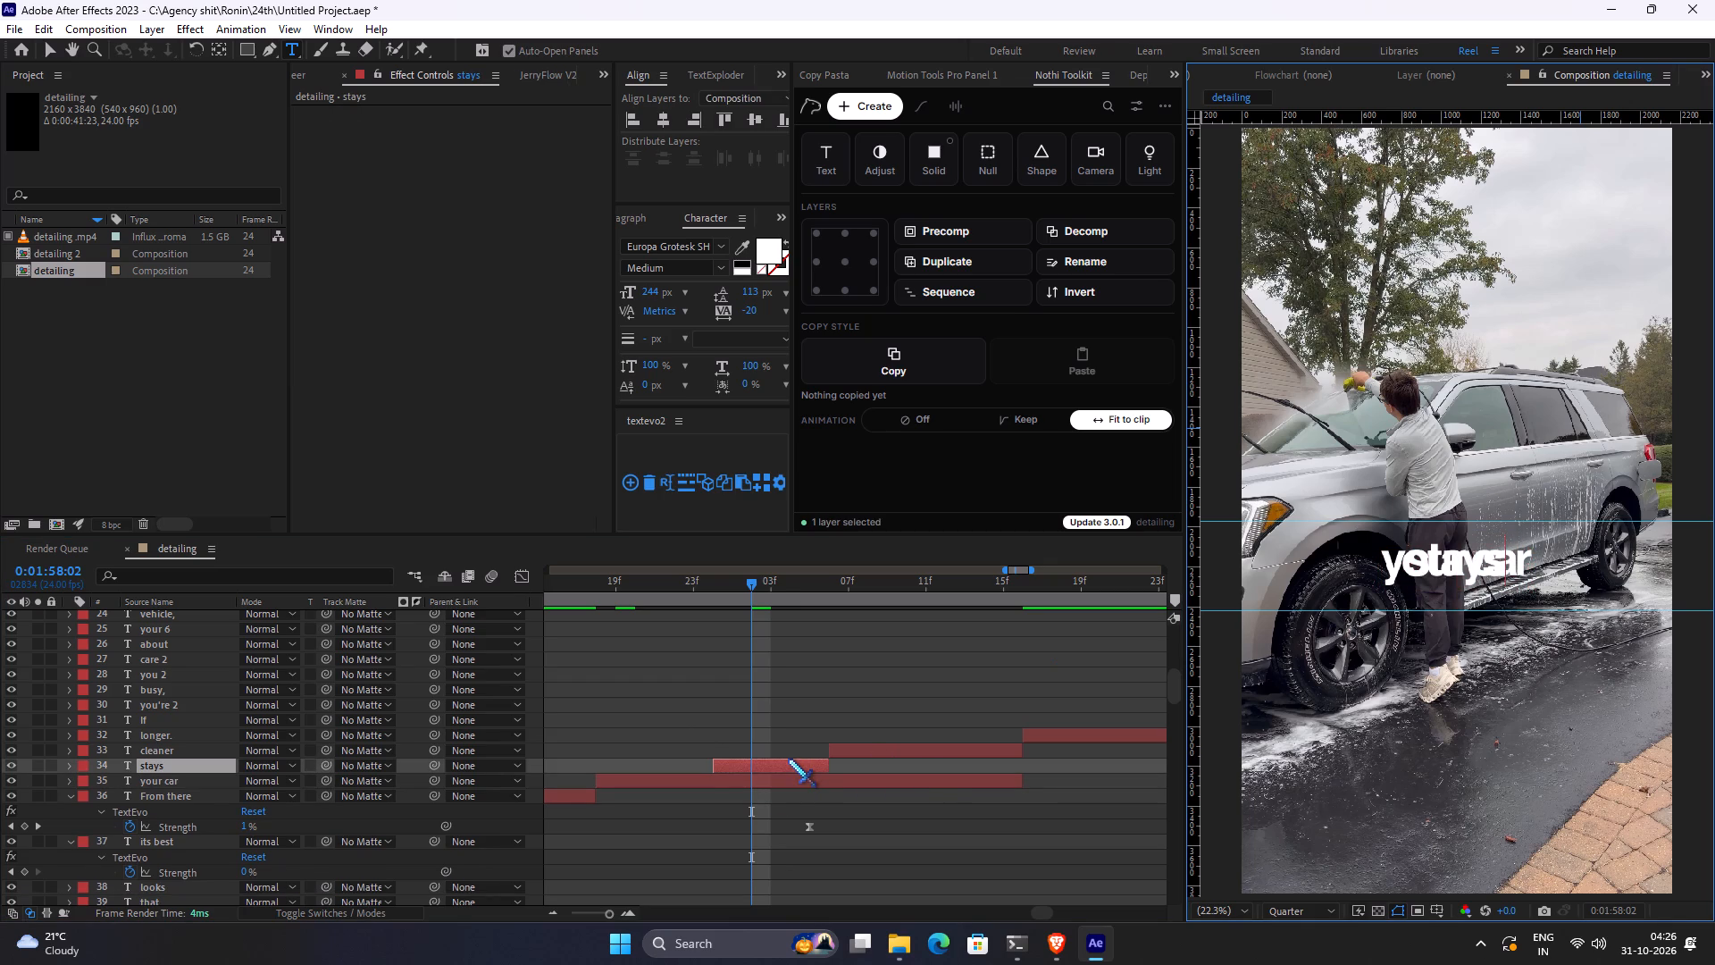
key("space")
type("cleaner")
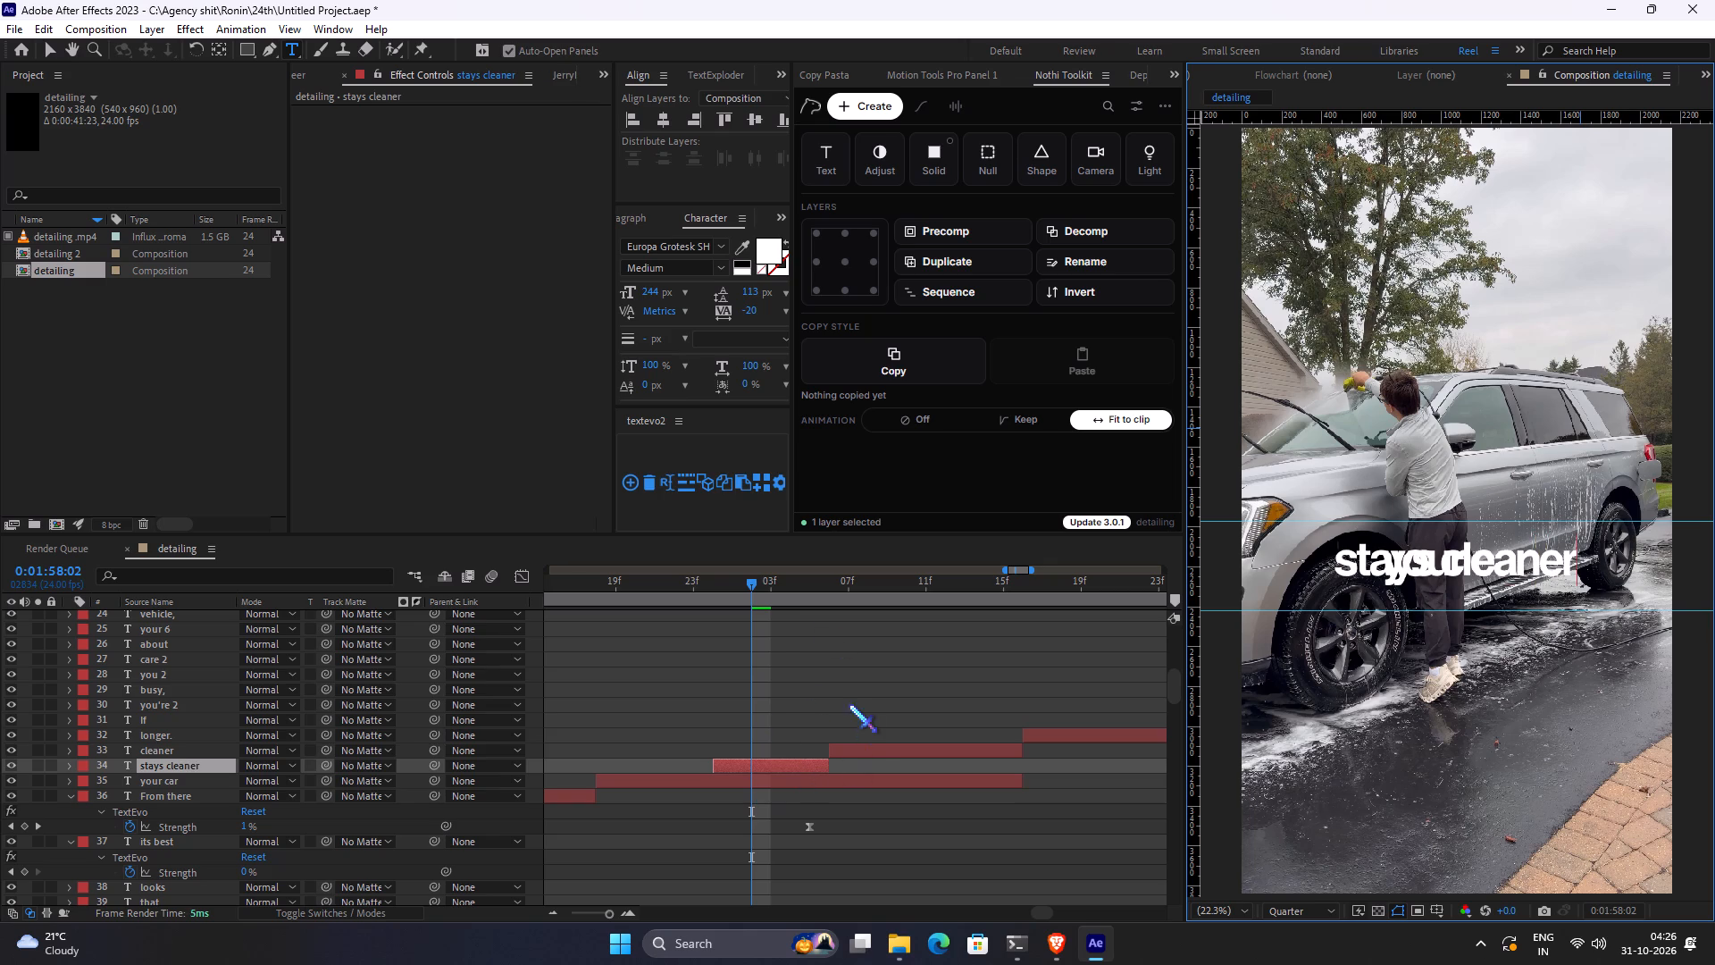
left_click(849, 704)
Extend the "stays cleaner" layer to the start of the "longer." layer and delete the separate "cleaner" layer.
left_click_drag(834, 764, 1025, 764)
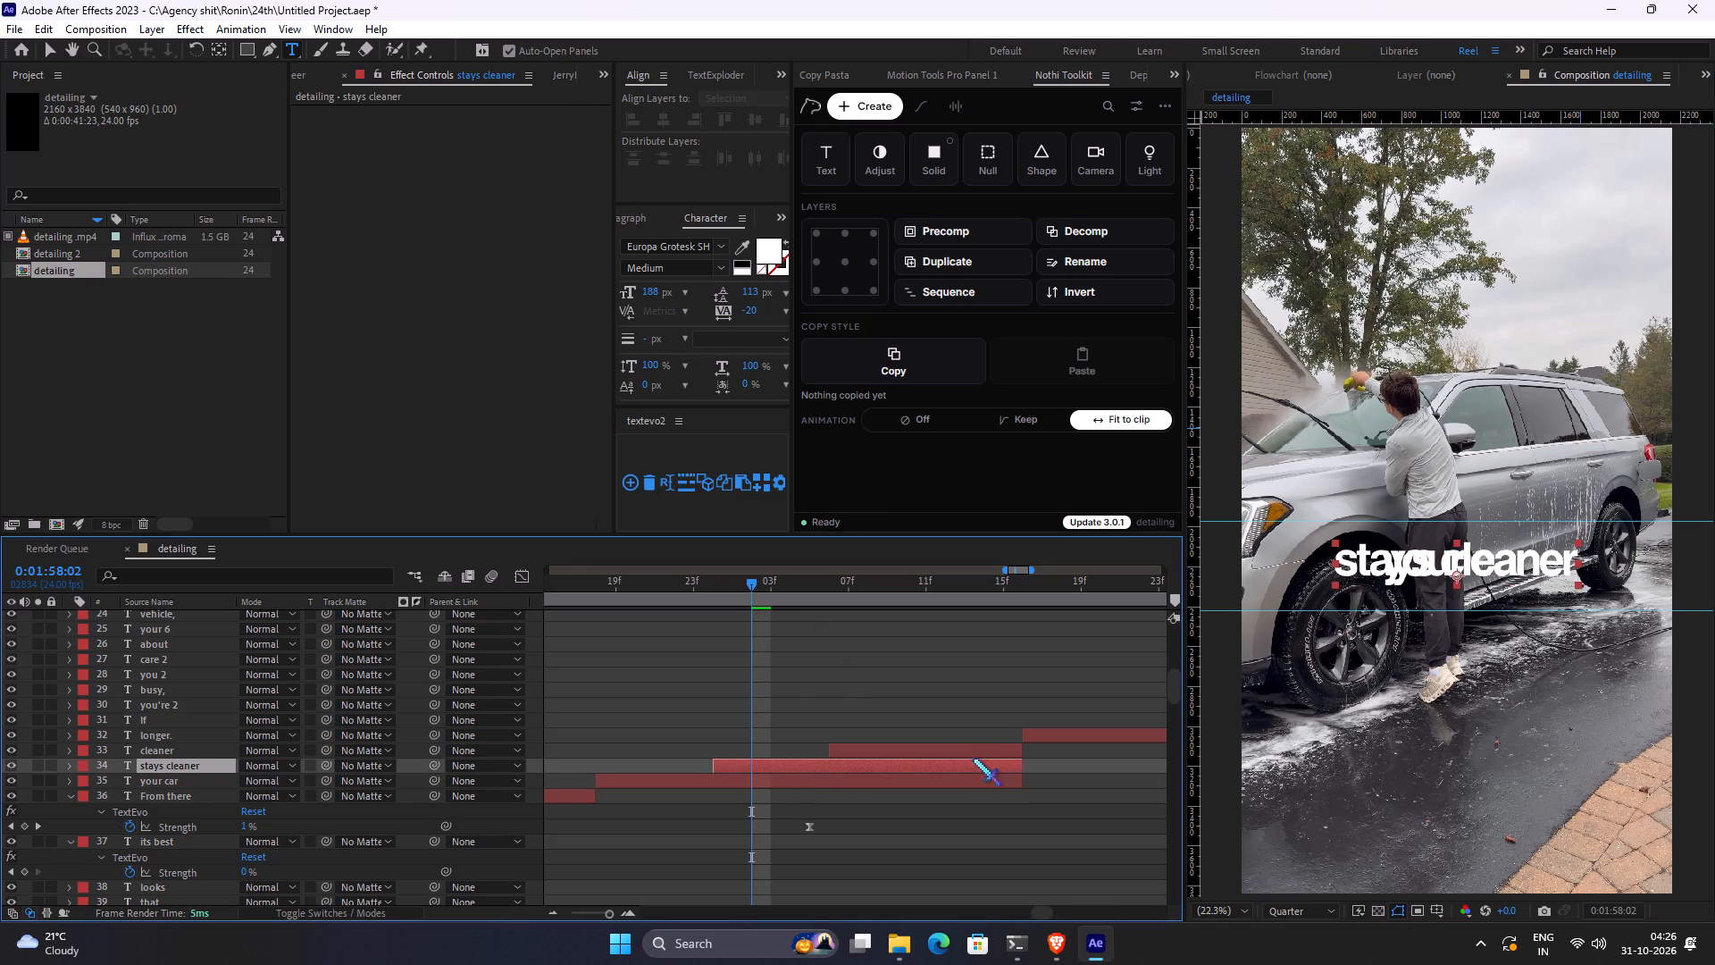
left_click(967, 753)
key("Delete")
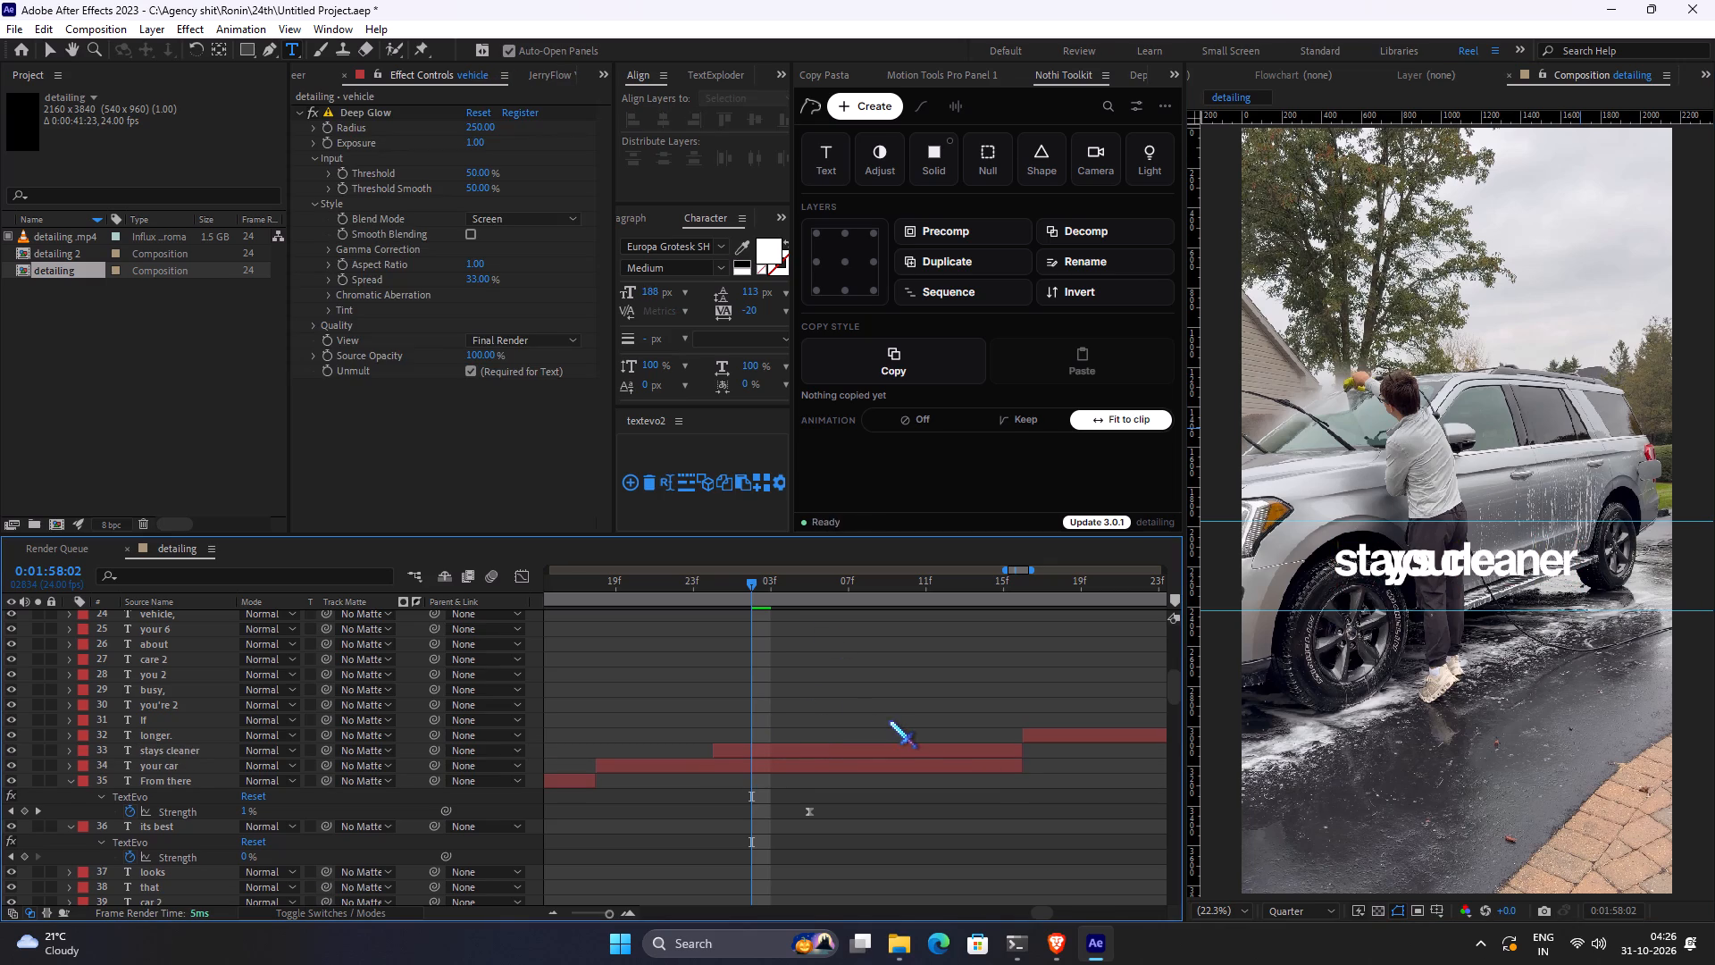
Set the font size of the "stays cleaner" caption to 311 px.
left_click(895, 755)
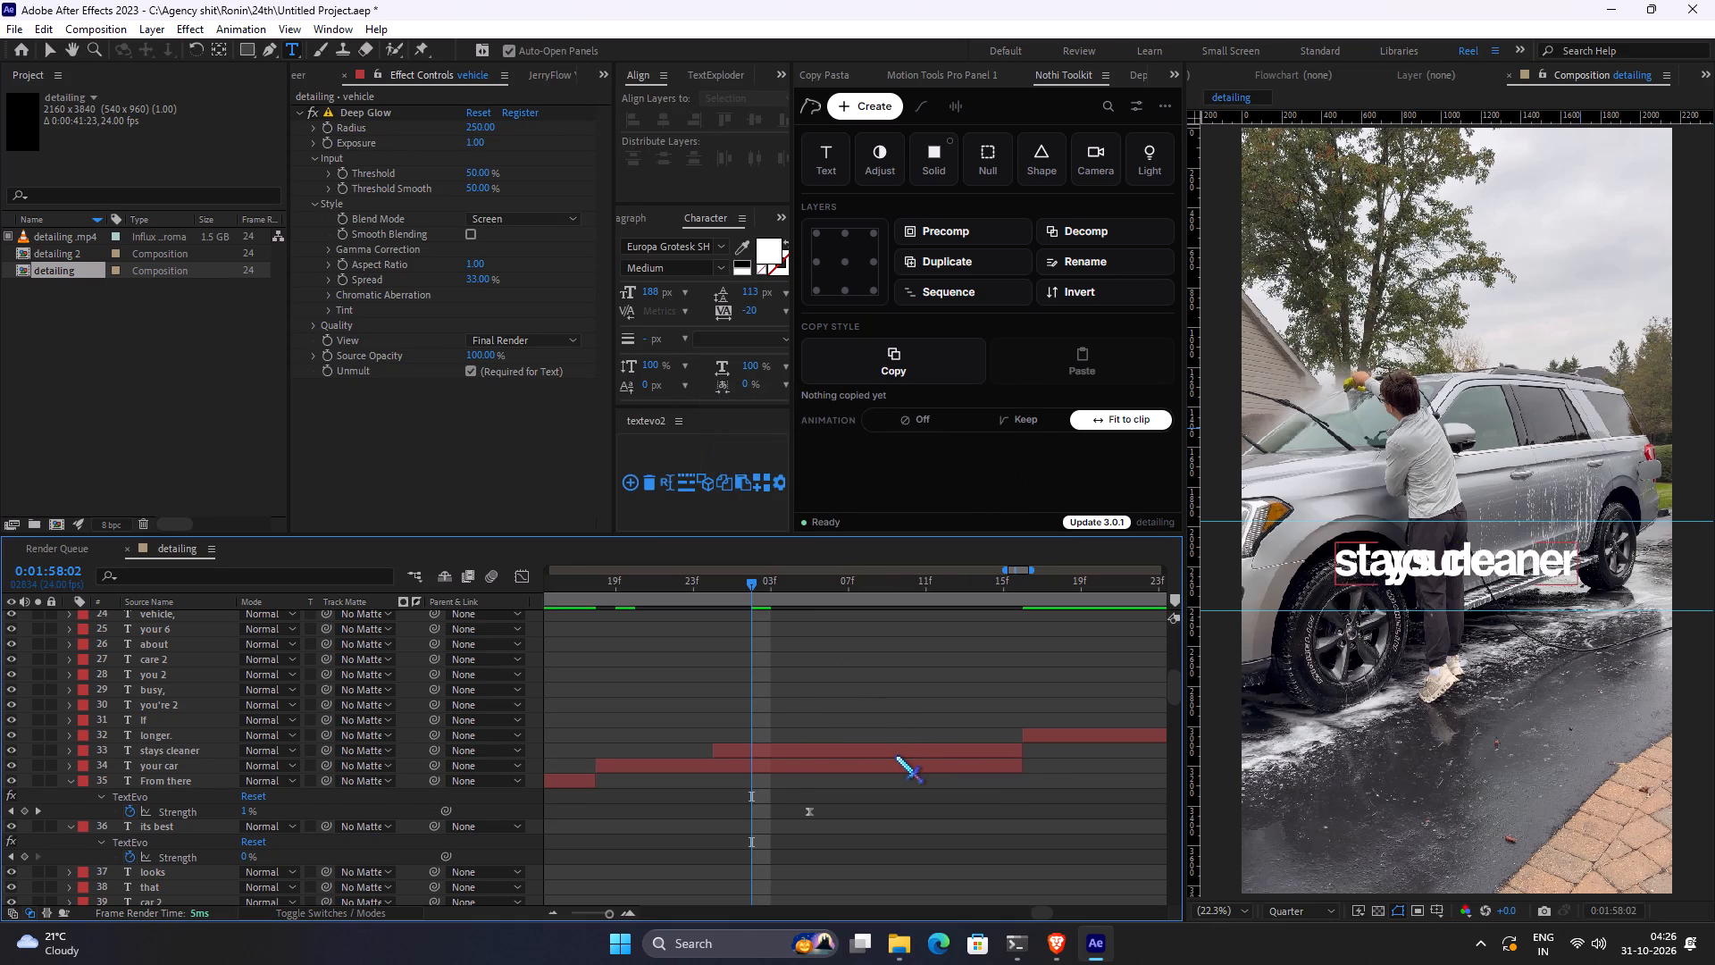
left_click(895, 755)
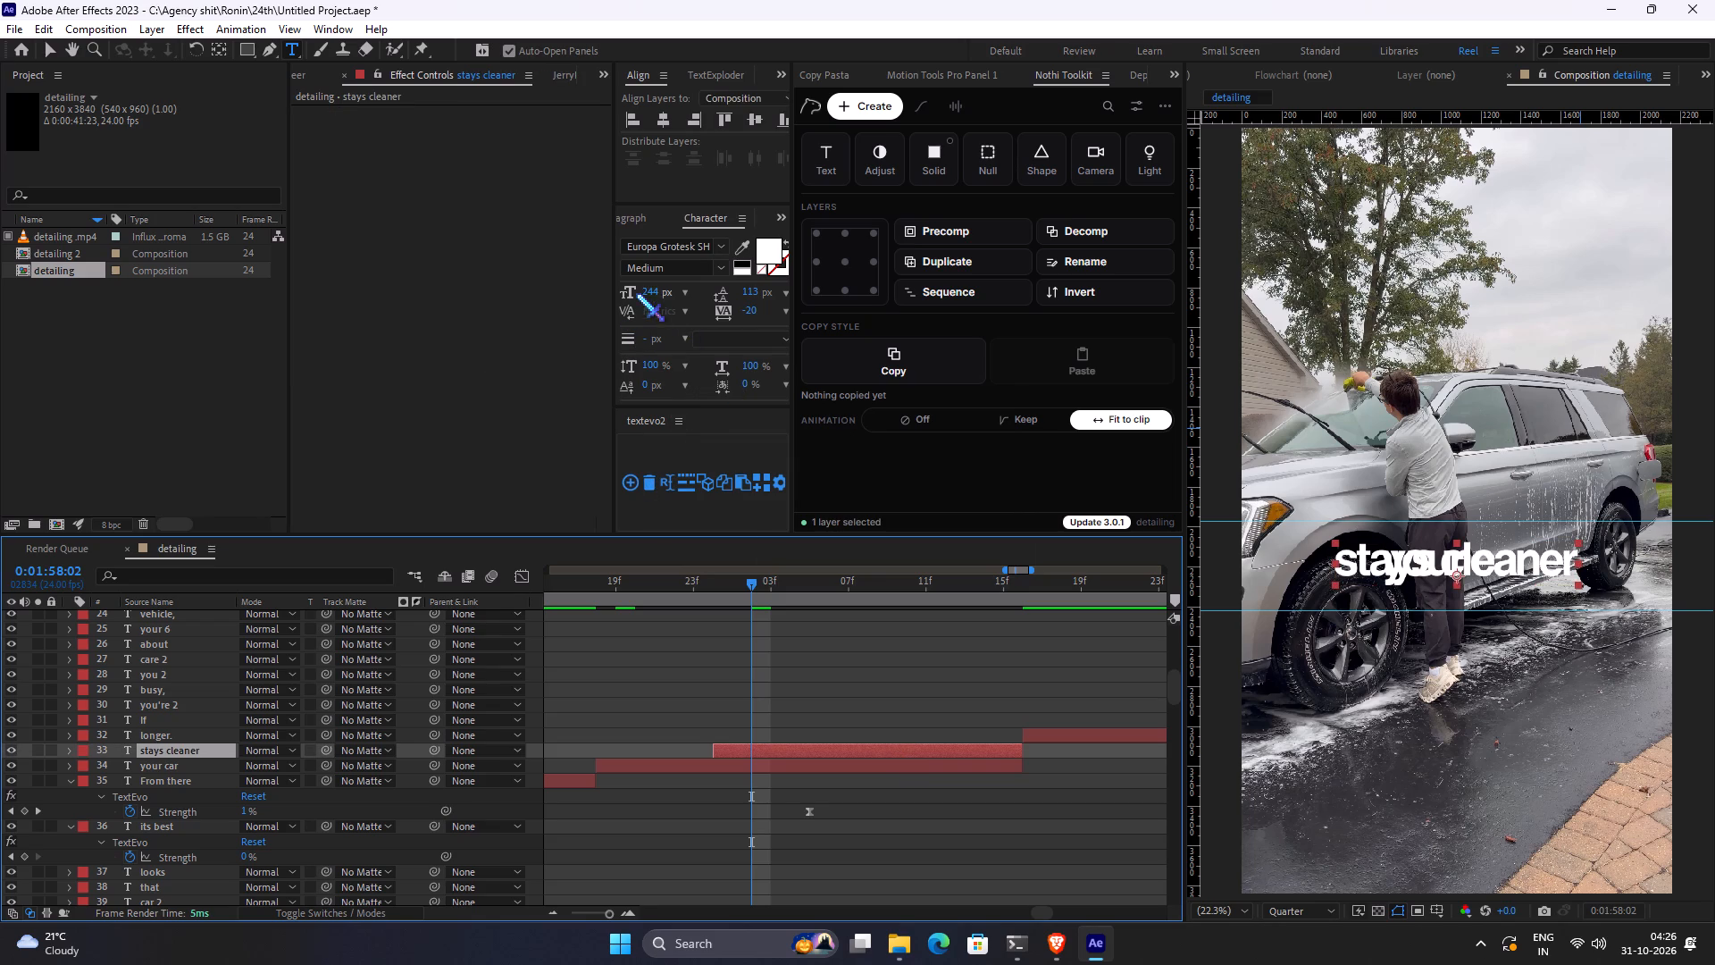
left_click_drag(661, 288, 724, 288)
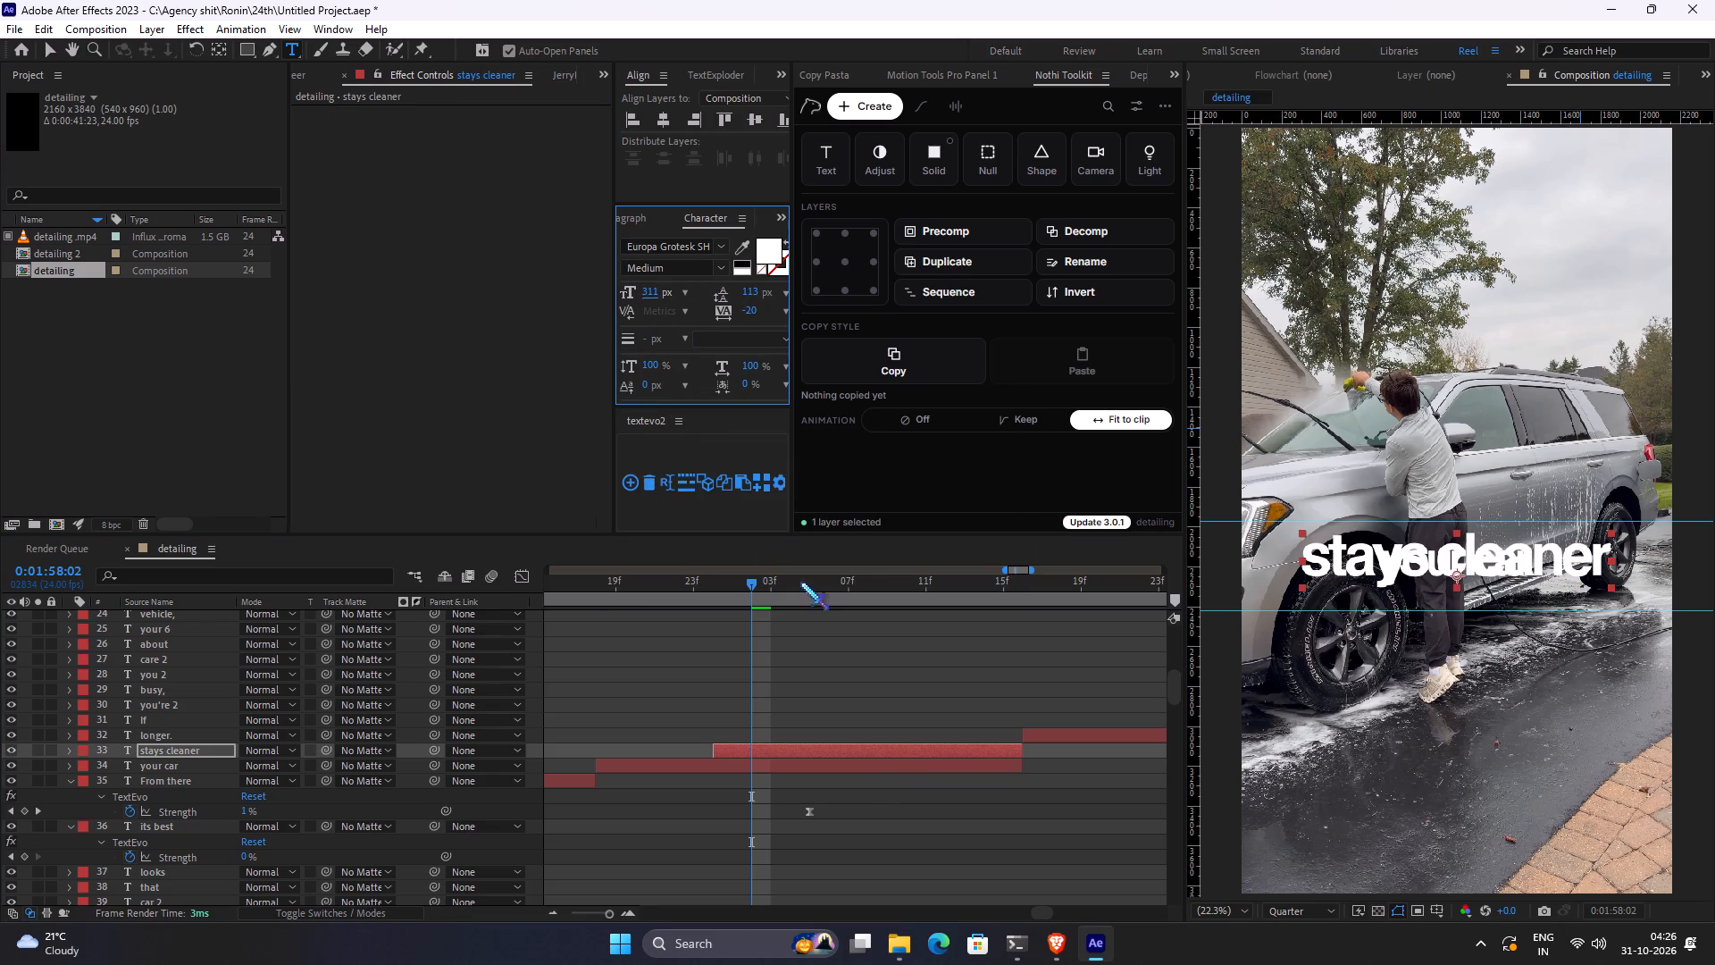
Move the "stays cleaner" caption down in the frame so it sits on a line below "your car".
left_click(865, 689)
left_click(847, 746)
key("shift+Down")
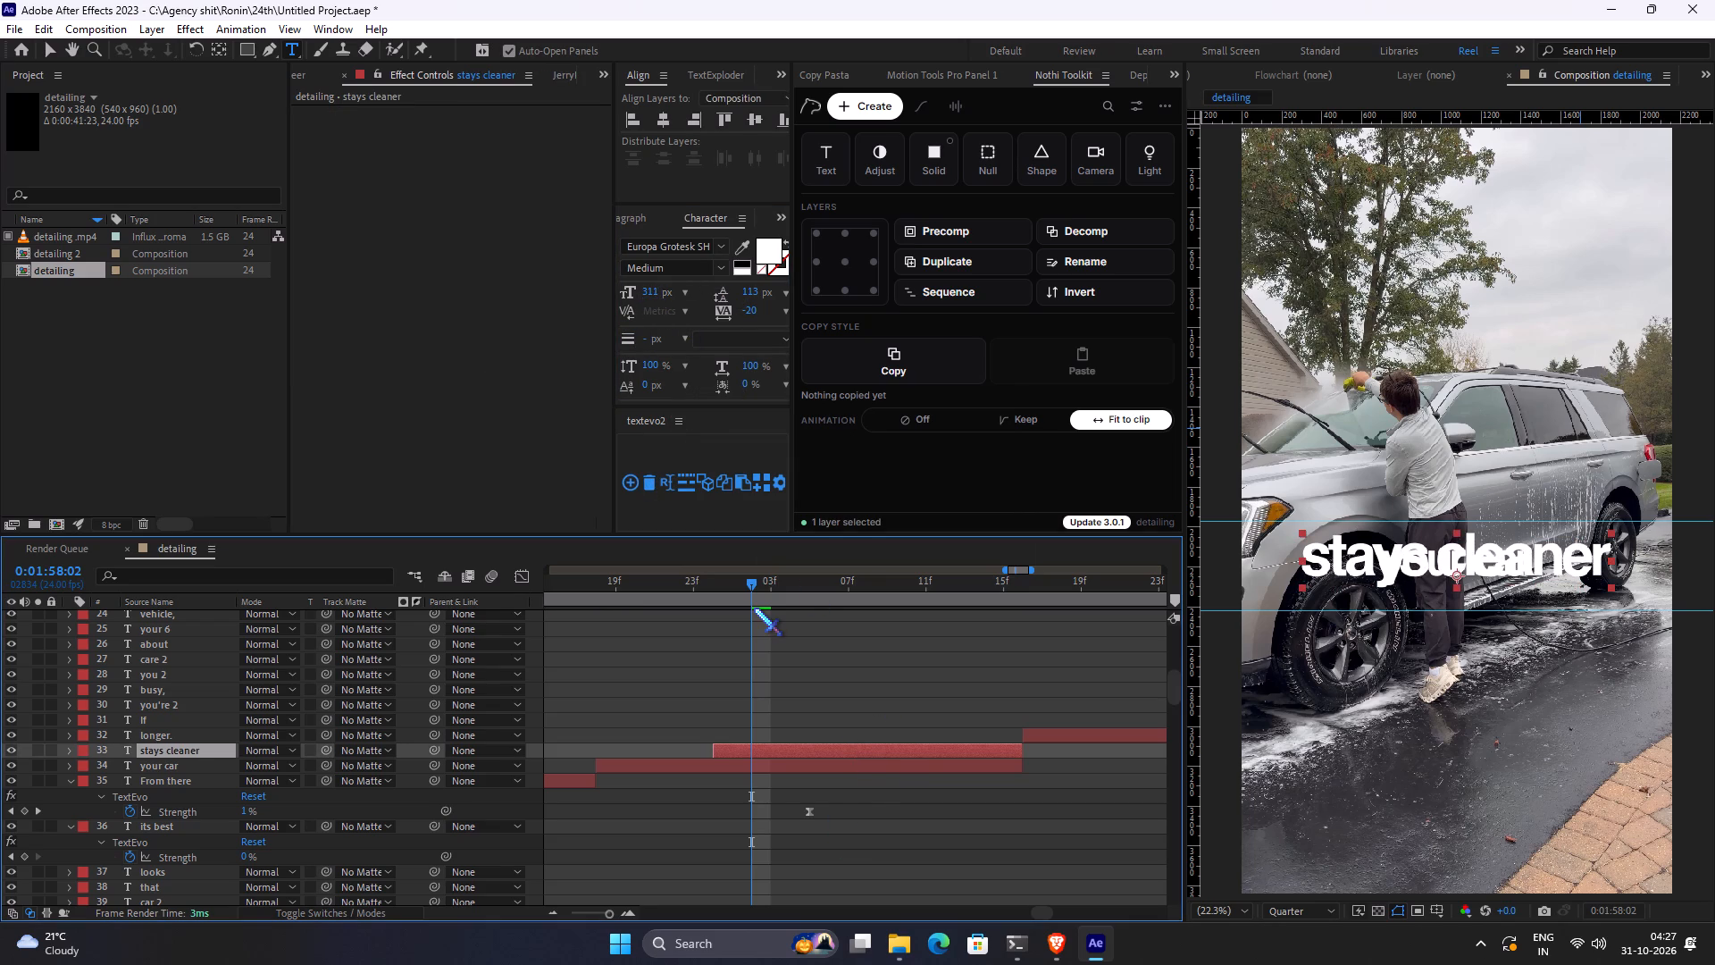
key("shift+Down")
key("shift+Down")
key("shift+Down")
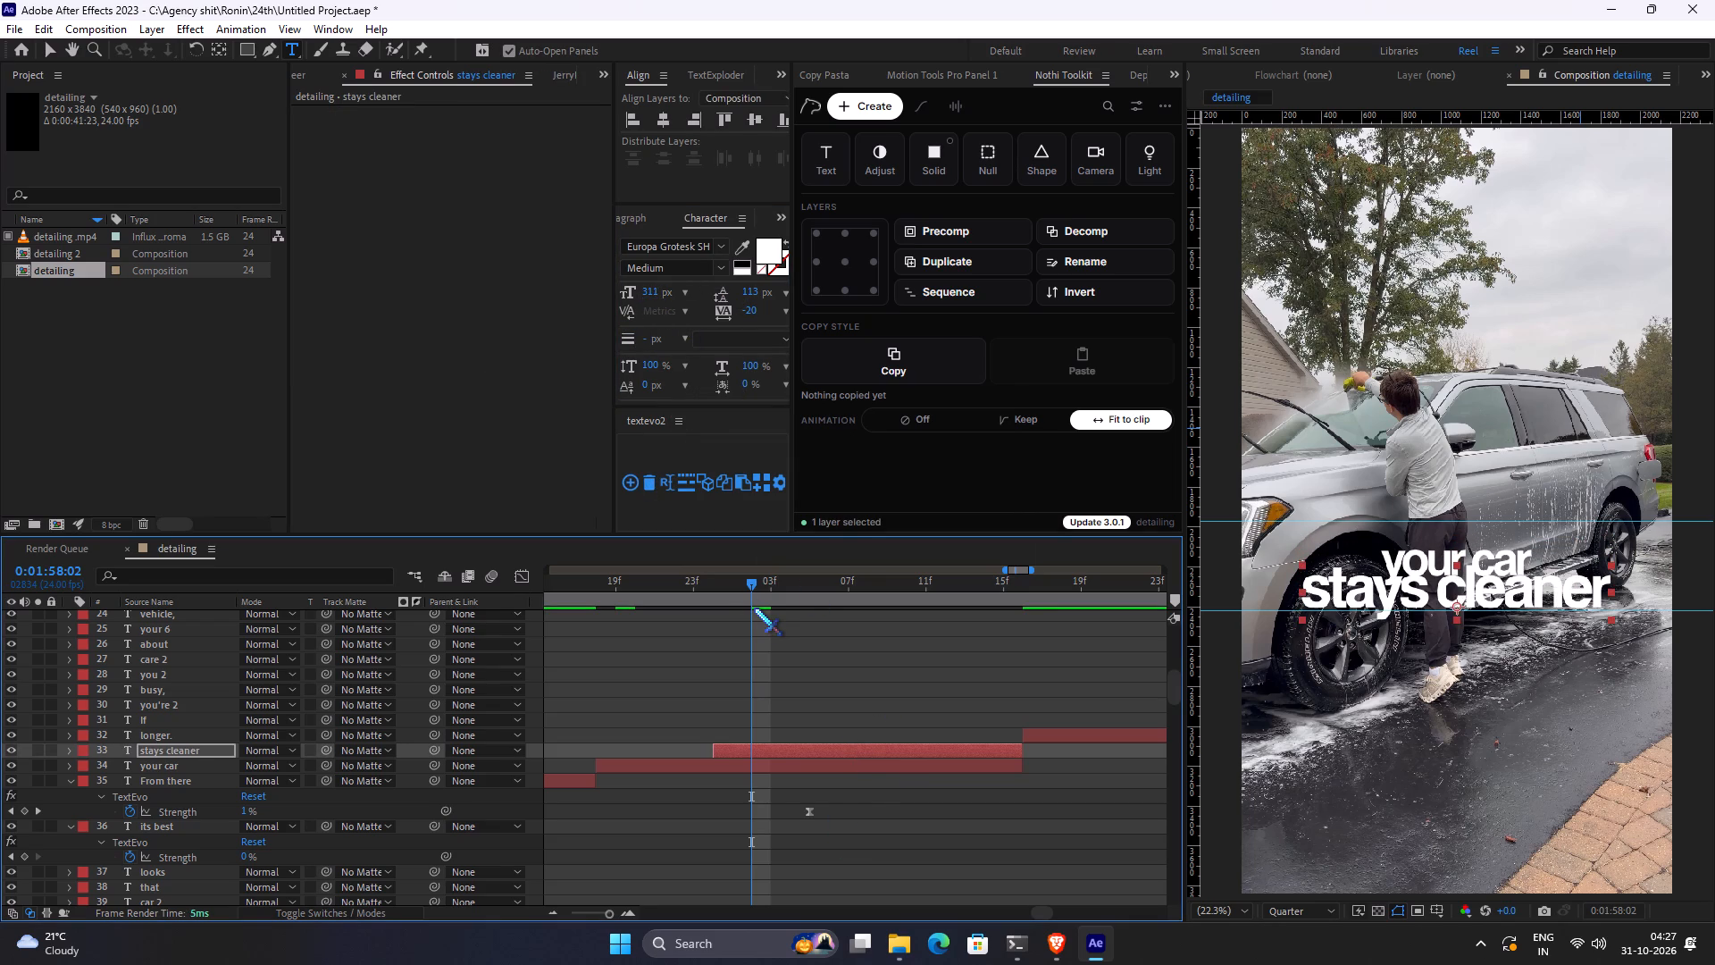
Move the "your car" and "stays cleaner" captions up together to centre the stack between the guides.
left_click(782, 769, "ctrl")
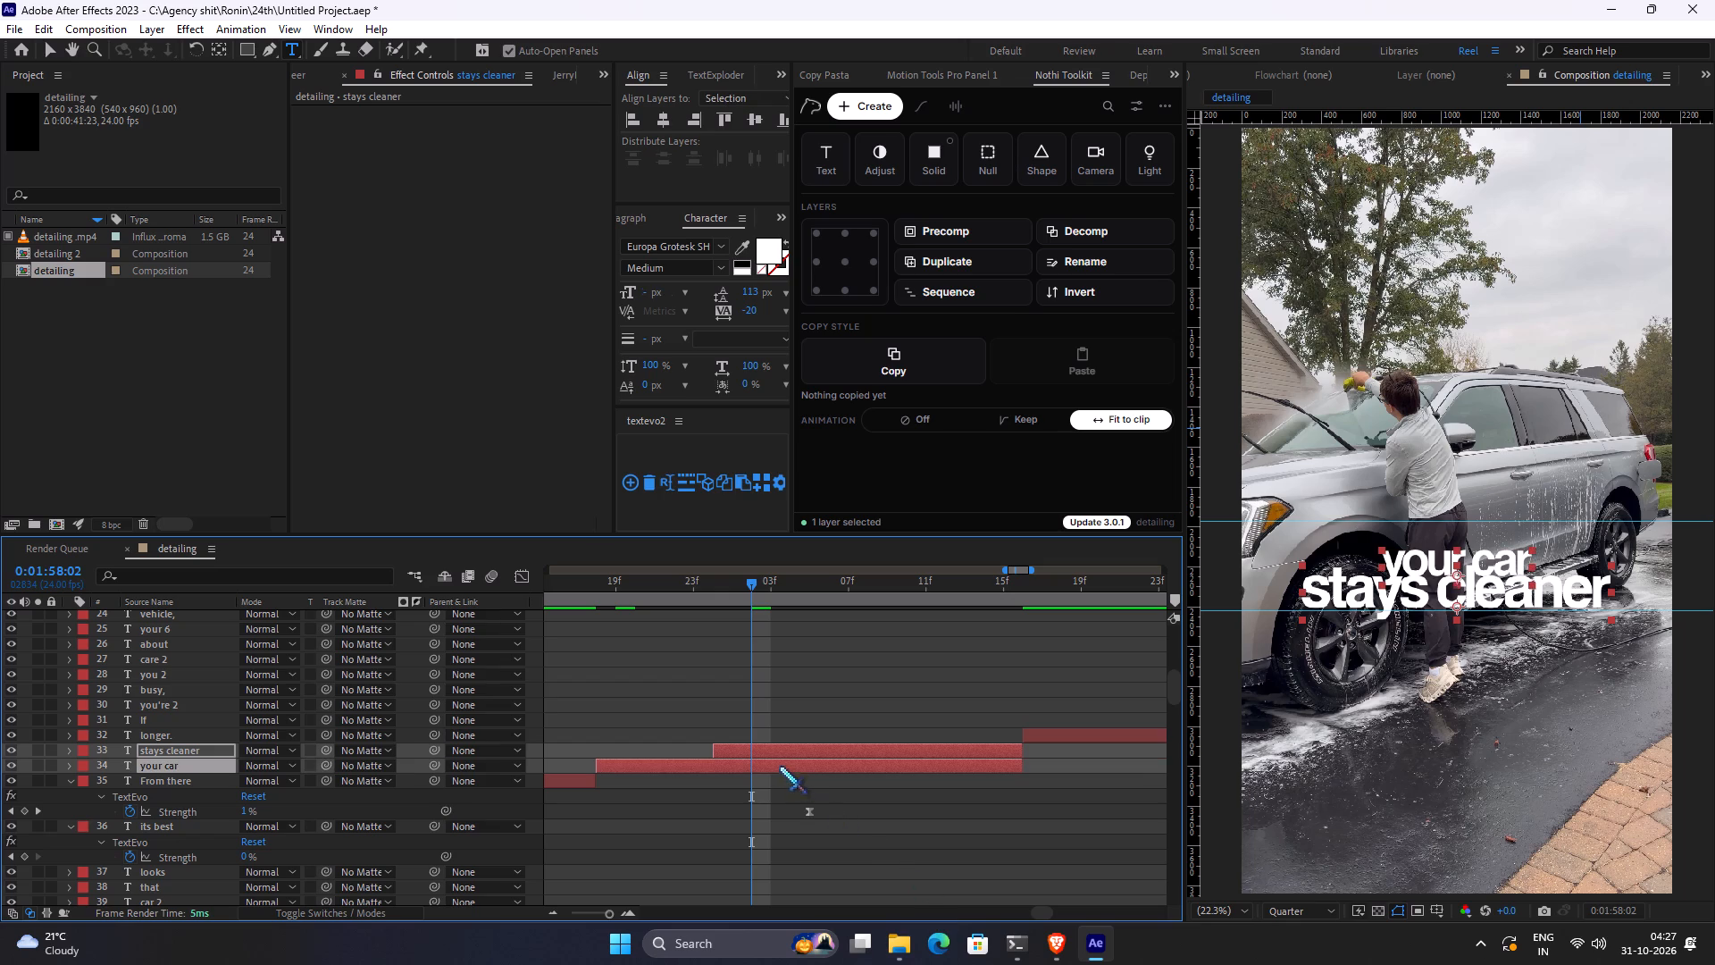
key("shift+Up")
key("shift+Up")
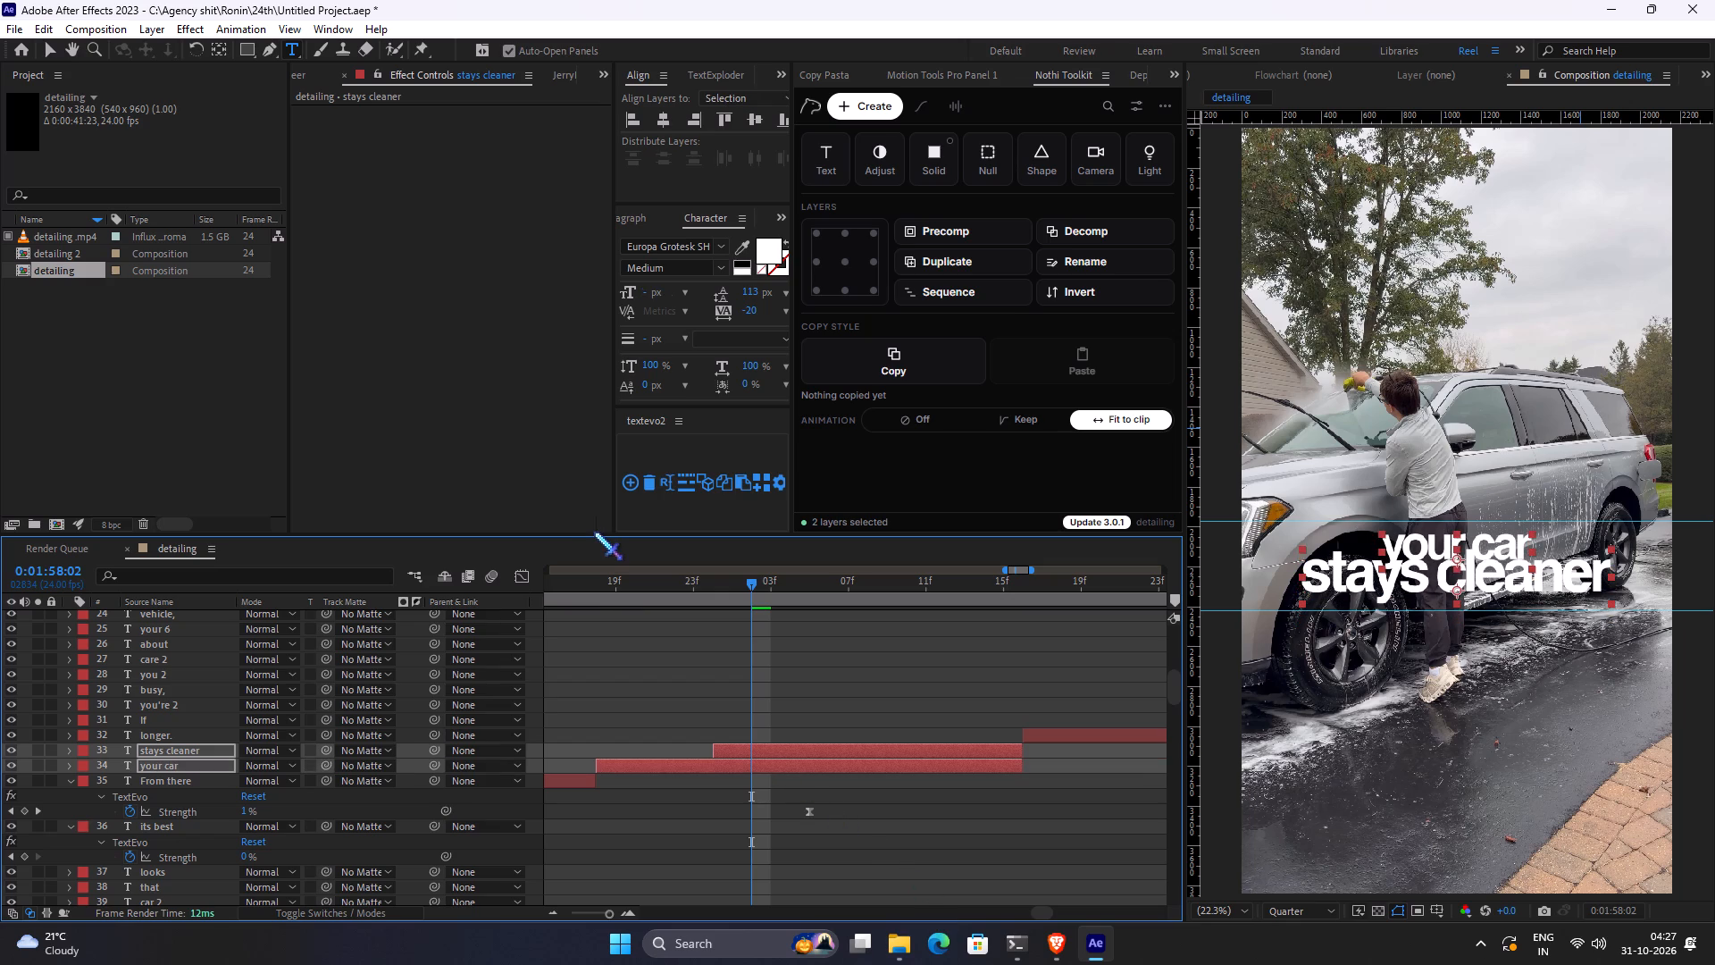
left_click_drag(865, 665, 865, 667)
left_click_drag(865, 667, 858, 686)
Nudge only the "stays cleaner" caption down slightly to widen its gap from "your car".
left_click(802, 759)
left_click(812, 759)
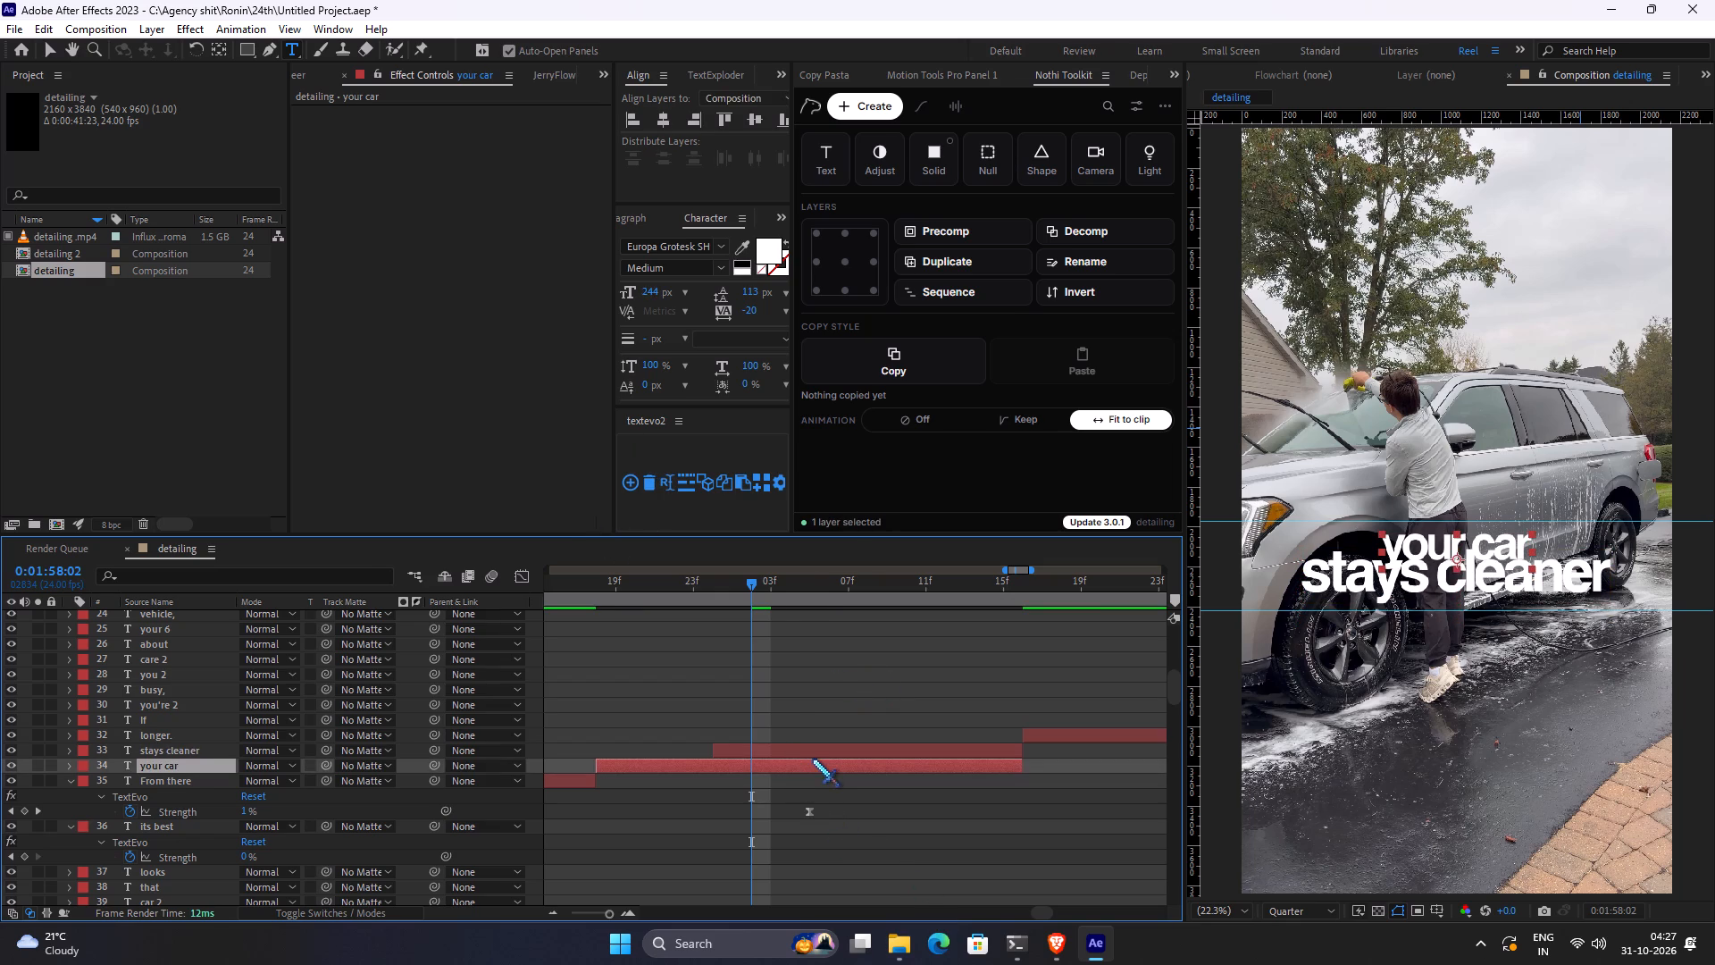
left_click(797, 755)
key("Down")
key("Down")
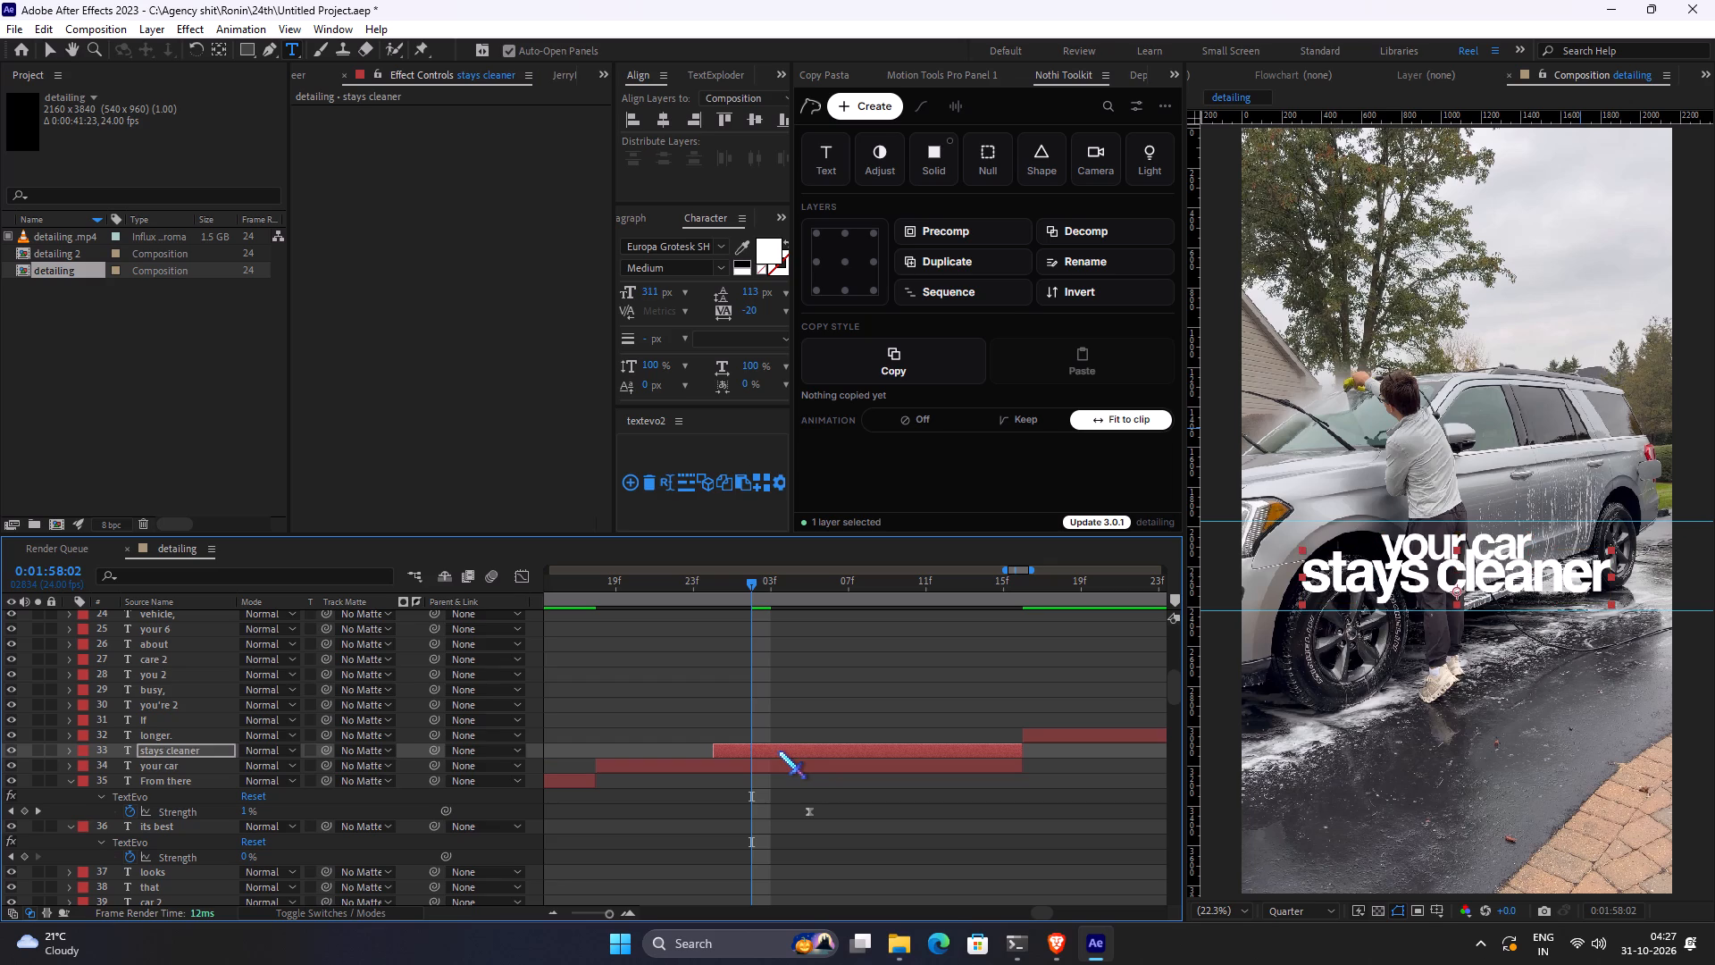
key("Down")
key("Down")
key("Down")
key("Down")
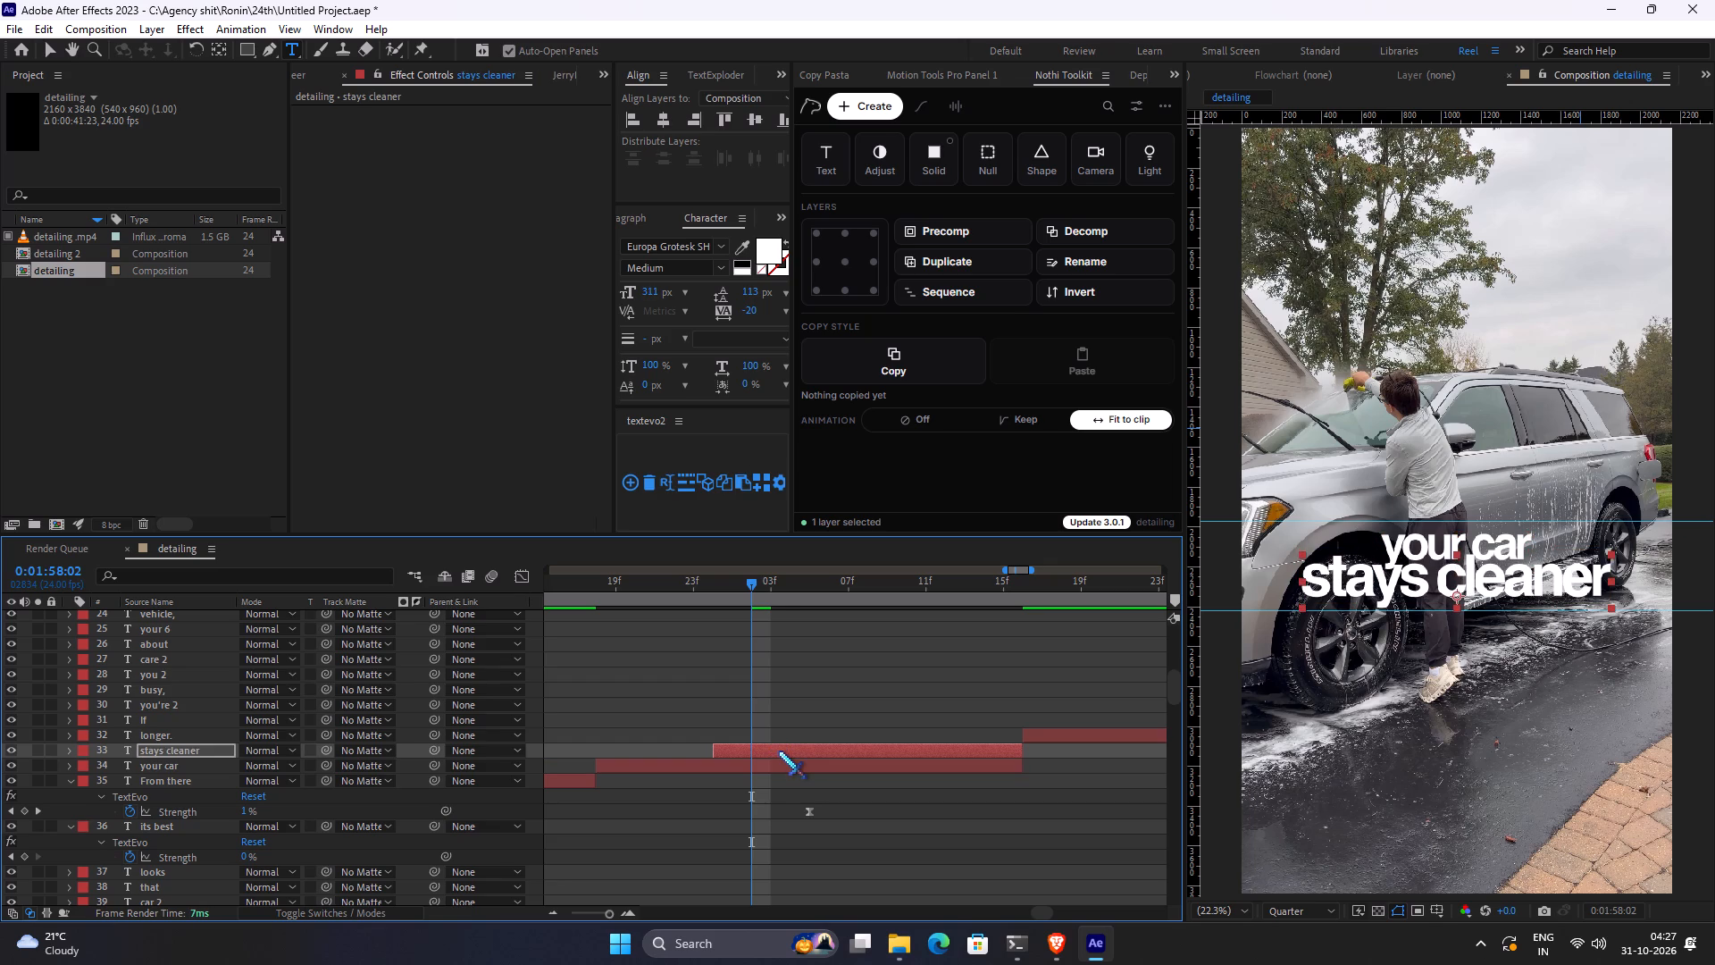
Examine the footage and caption timing from the "longer." layer through the "you 2" layer.
left_click(901, 735)
key("space")
key("space")
key("space")
key("space")
key("space")
key("space")
key("space")
key("space")
key("space")
key("space")
key("space")
key("space")
key("space")
key("space")
key("space")
key("space")
key("space")
key("space")
key("space")
key("space")
left_click_drag(1032, 687, 1017, 688)
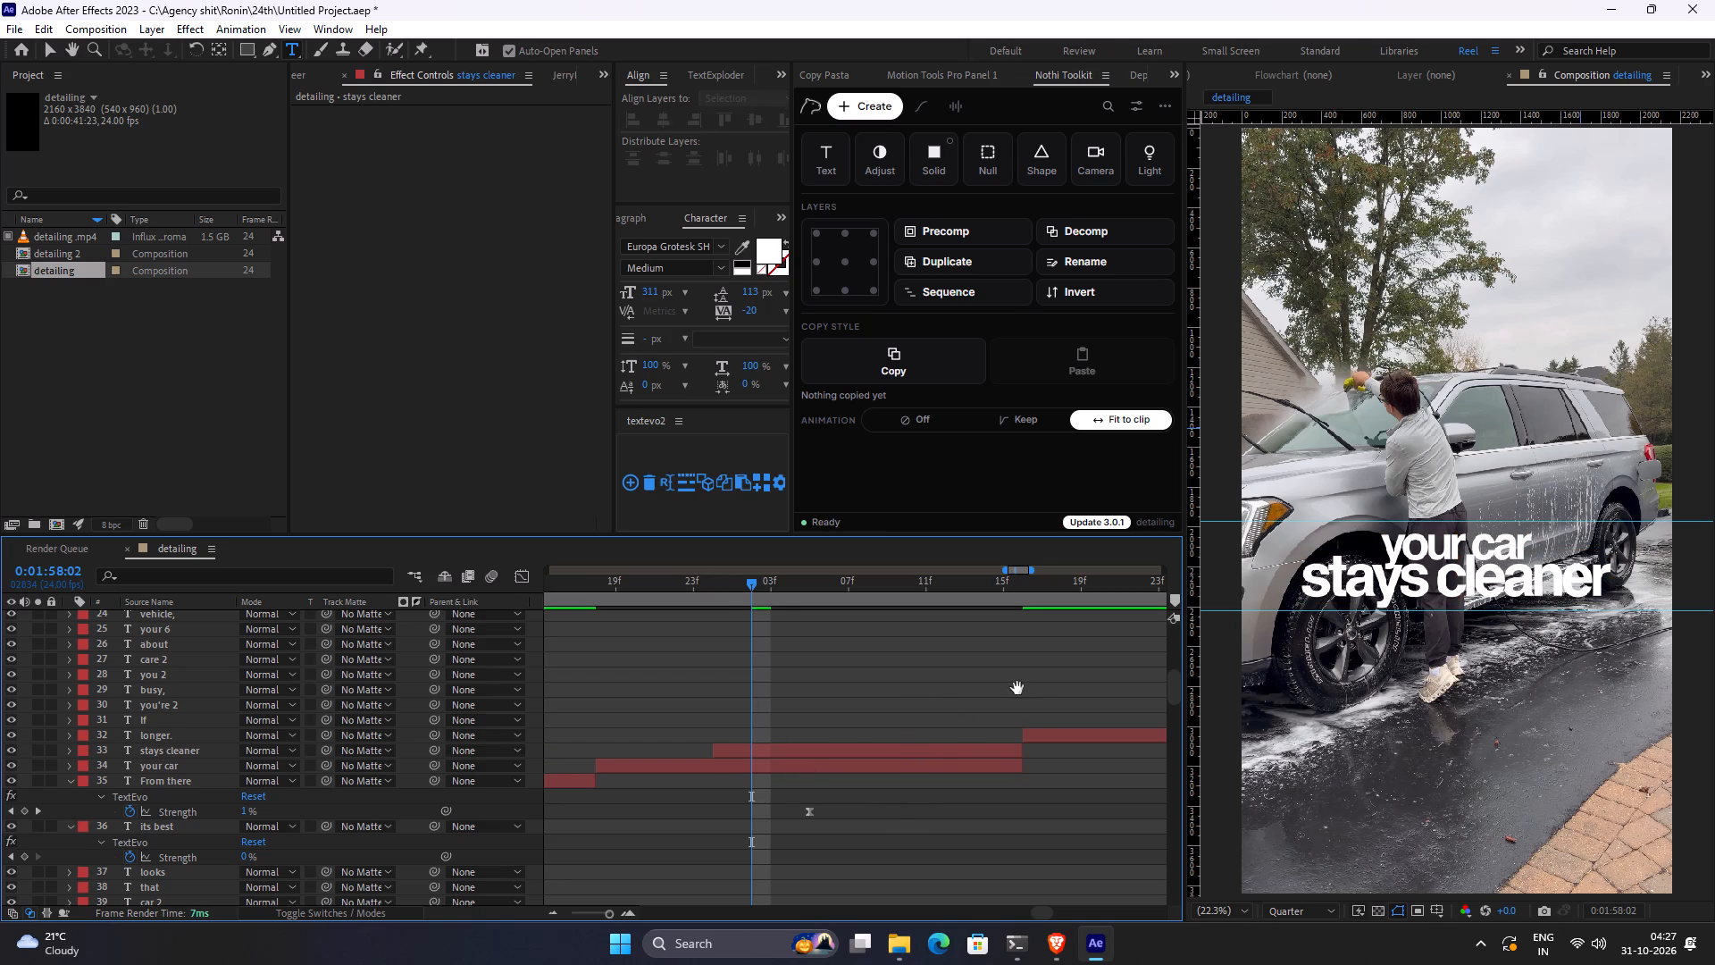
left_click_drag(1017, 688, 683, 695)
left_click_drag(707, 592, 681, 591)
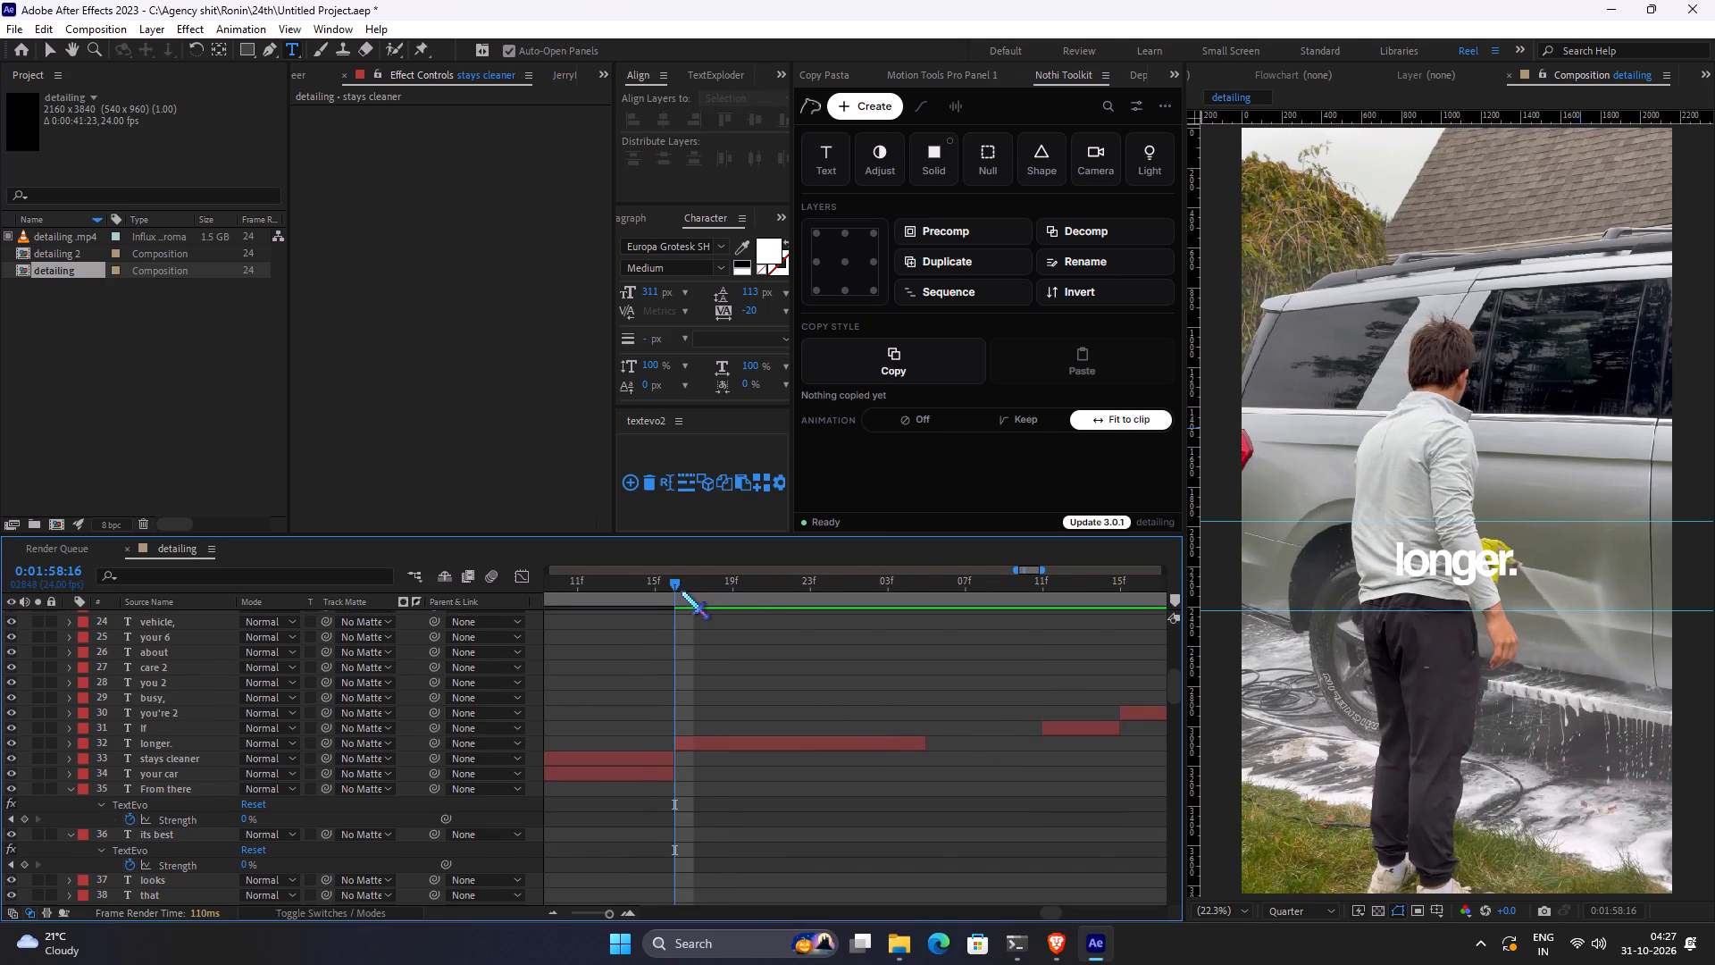
left_click_drag(743, 591, 870, 636)
key("space")
key("space")
key("space")
key("space")
key("space")
key("space")
key("space")
key("space")
key("space")
key("space")
key("space")
left_click_drag(989, 652, 928, 661)
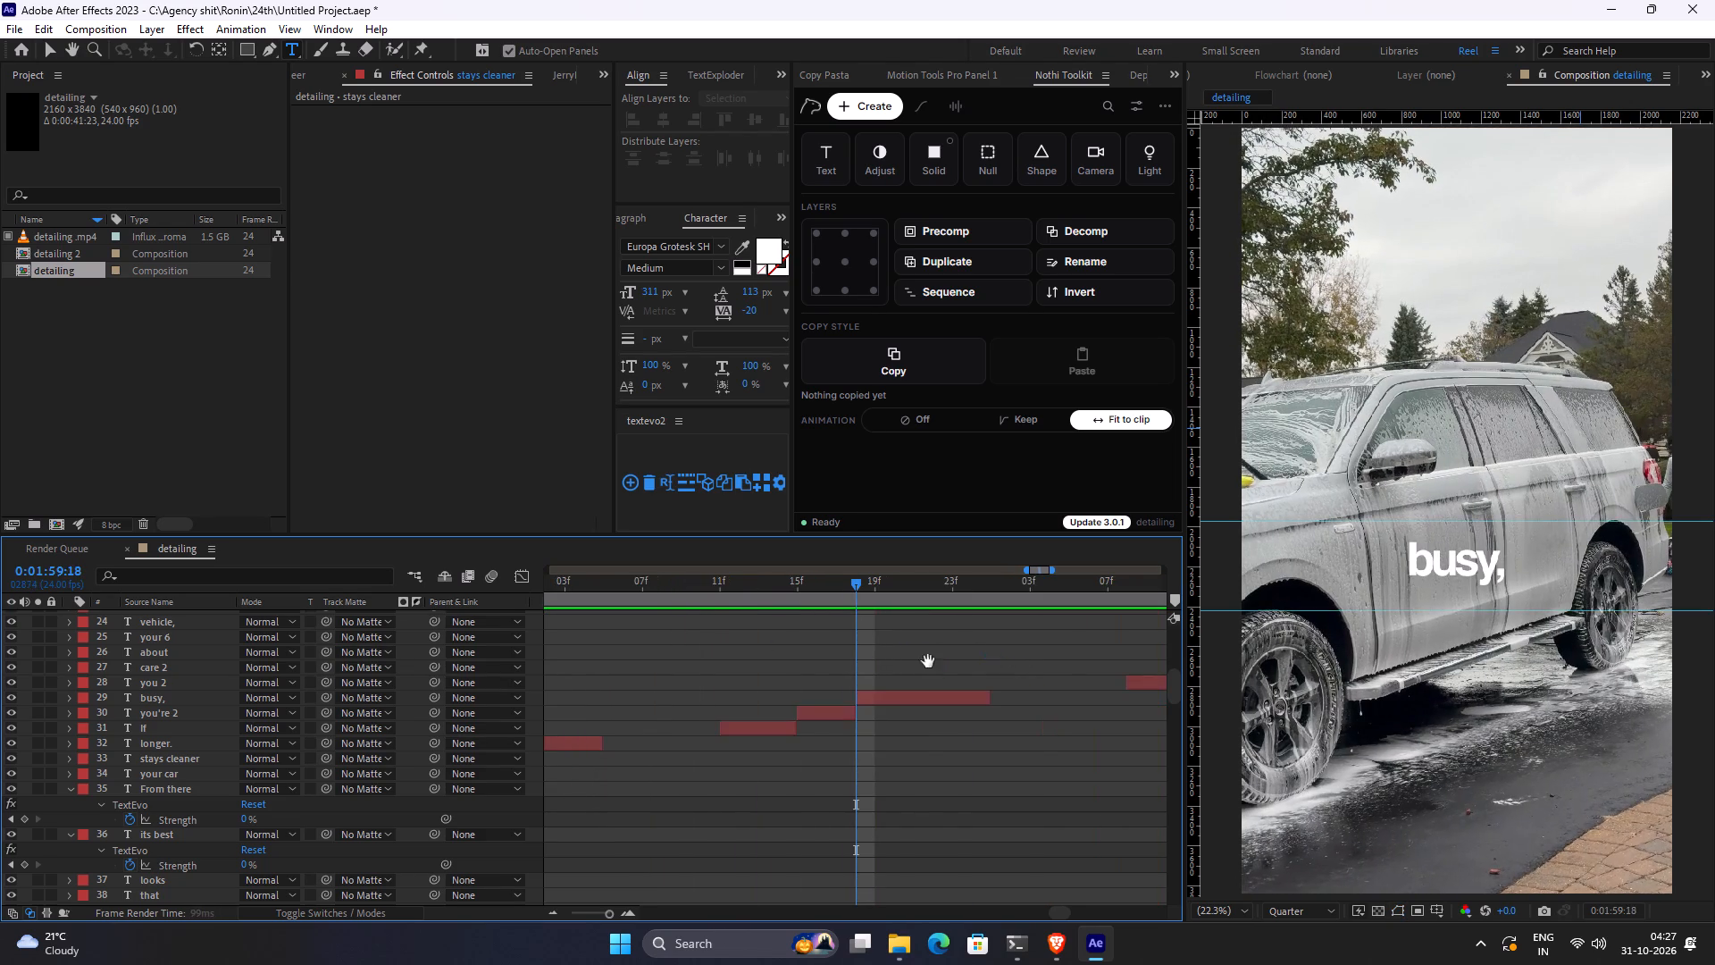
left_click_drag(928, 661, 855, 663)
left_click_drag(740, 580, 632, 596)
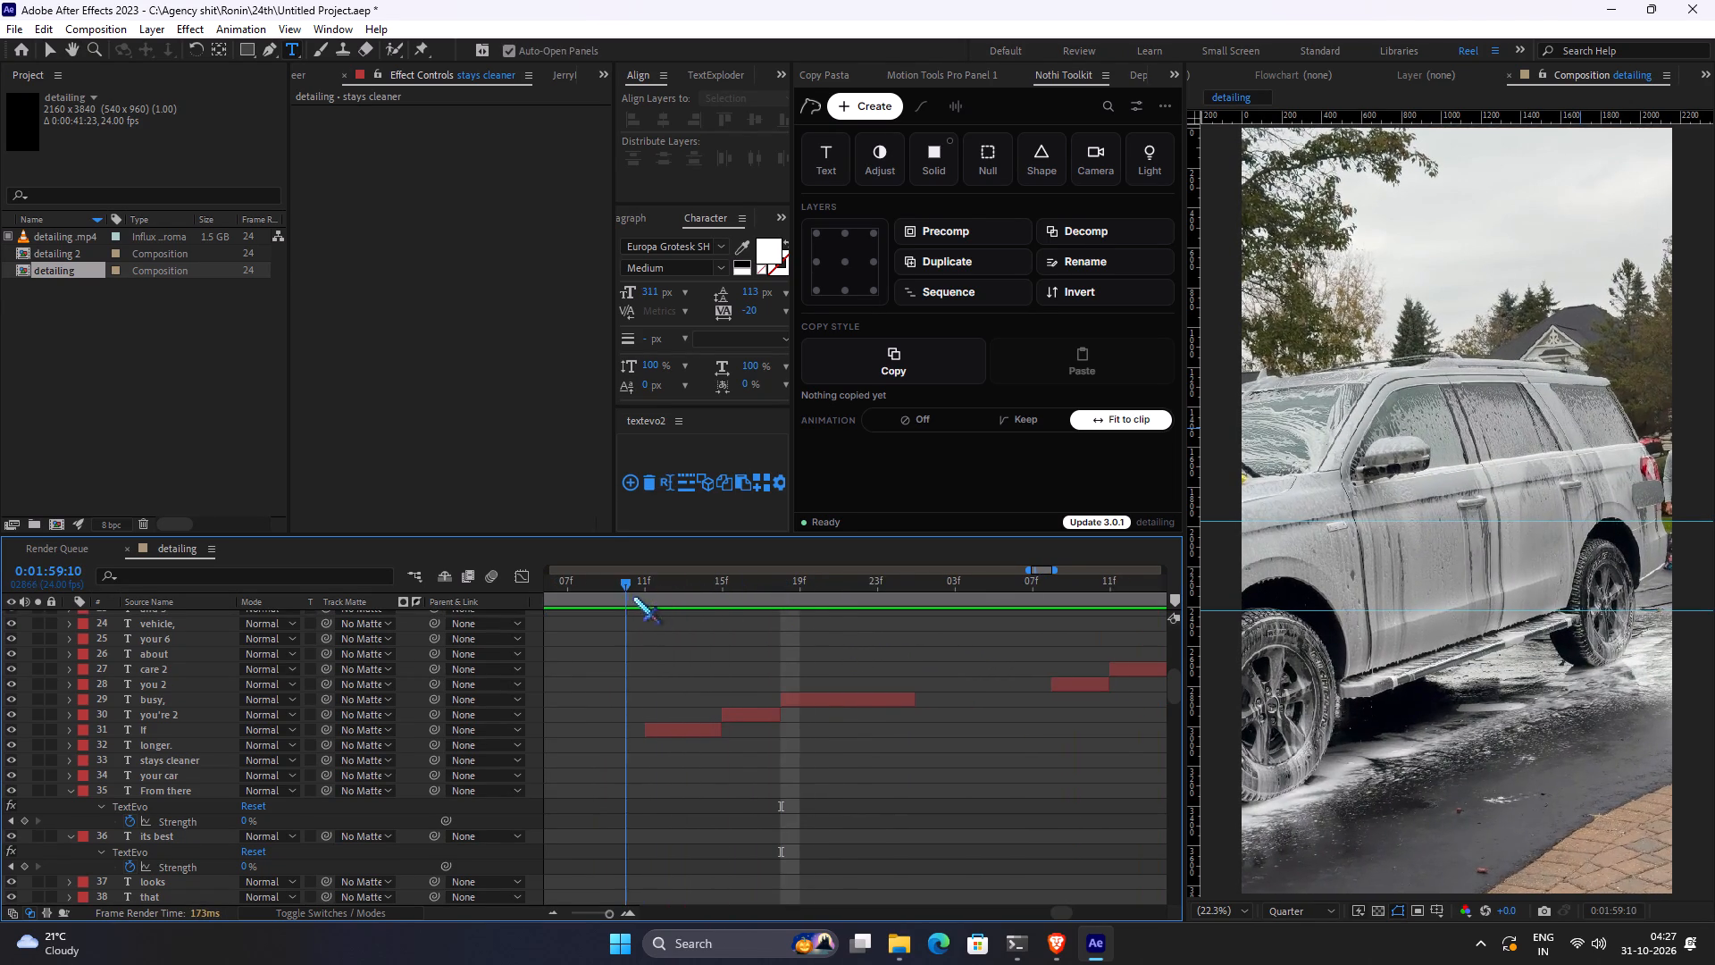
left_click_drag(632, 596, 754, 600)
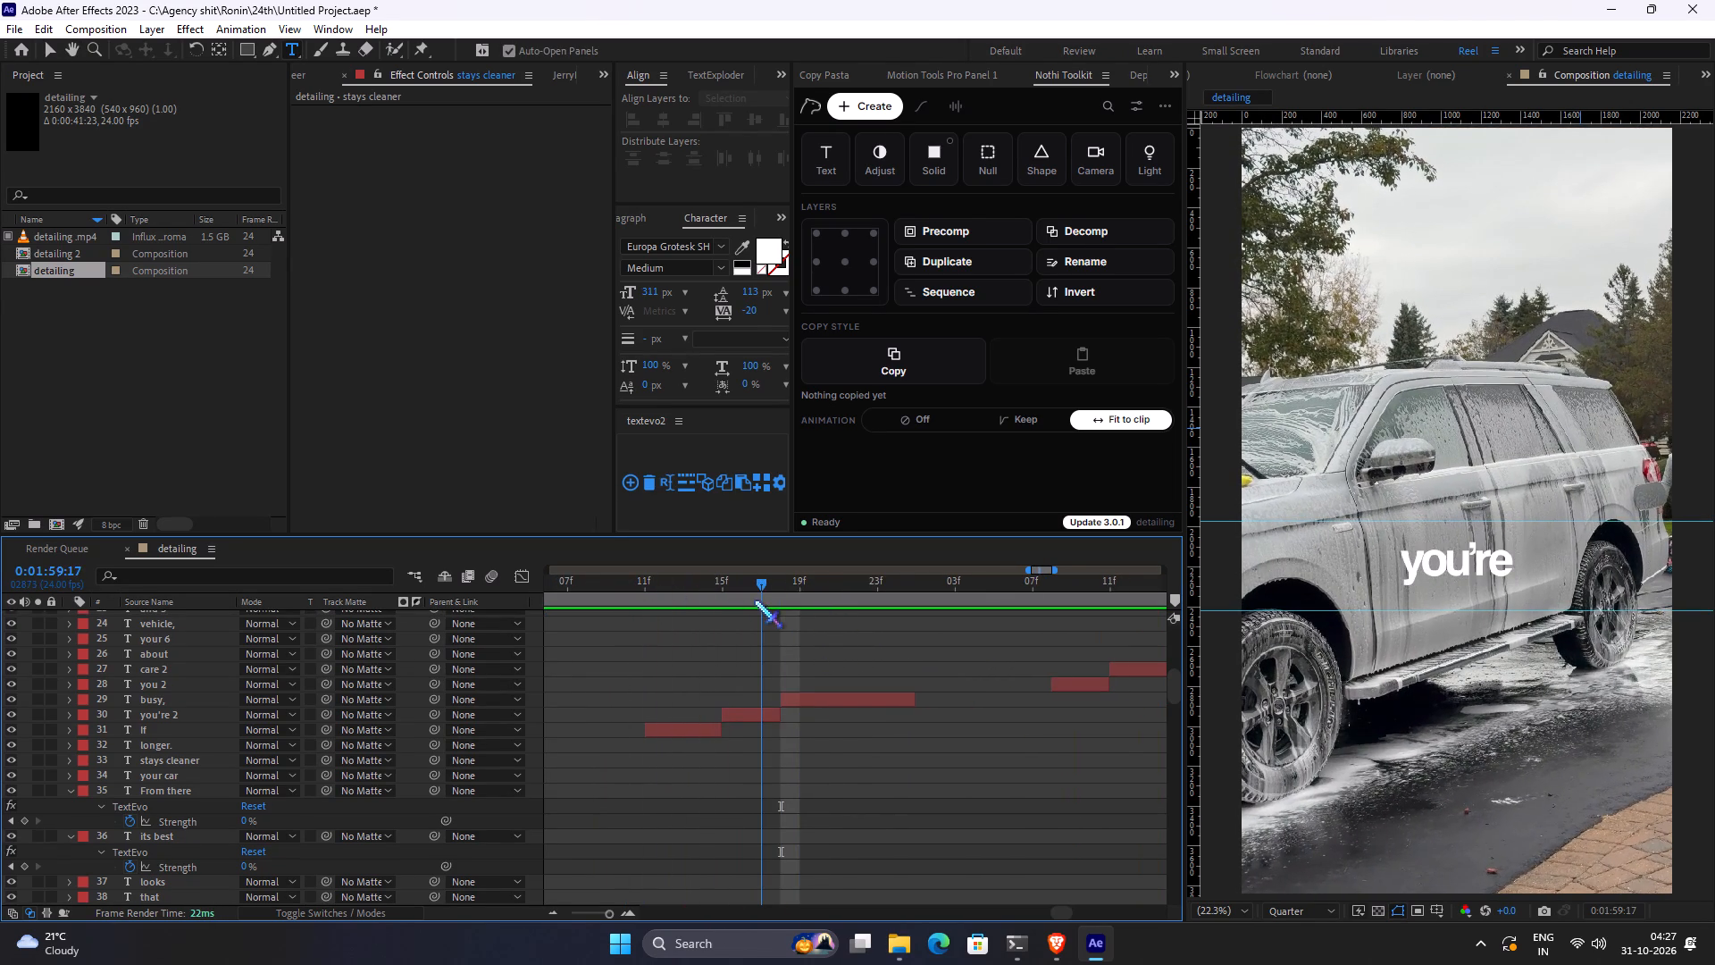
left_click_drag(754, 600, 1067, 627)
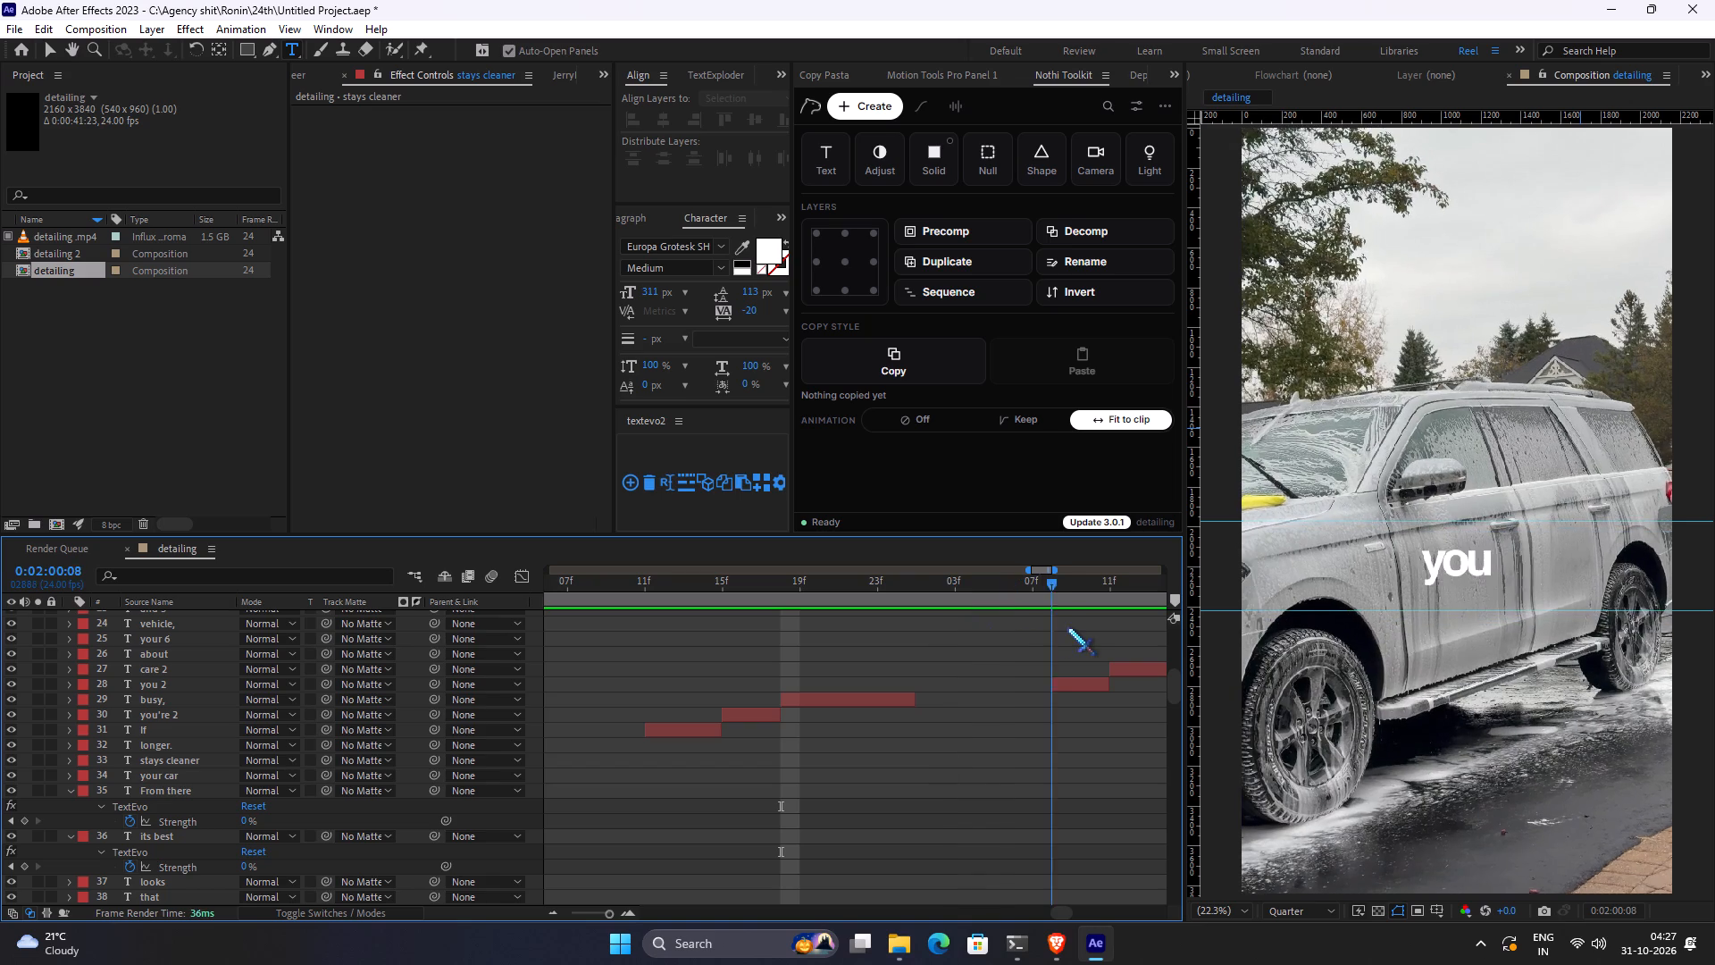
left_click_drag(1067, 627, 1059, 627)
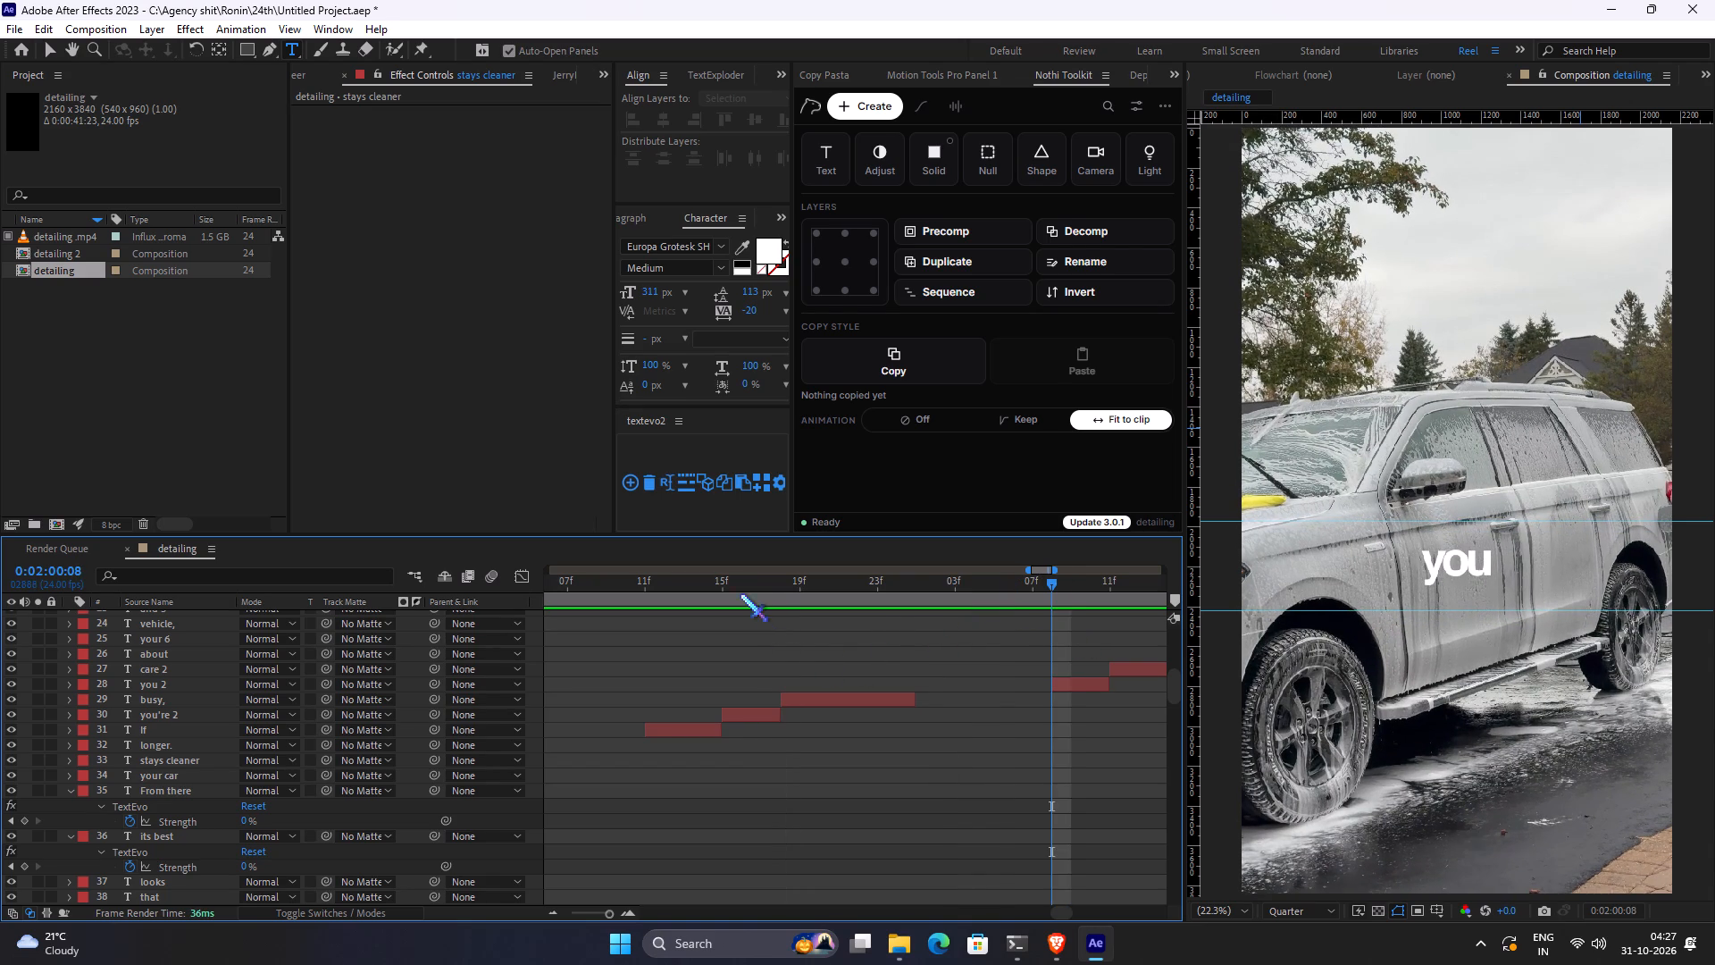
Extend the ends of the "you're 2" and "busy," layers to the start of the "you 2" layer.
left_click(735, 565)
left_click(747, 588)
left_click_drag(787, 717, 1023, 722)
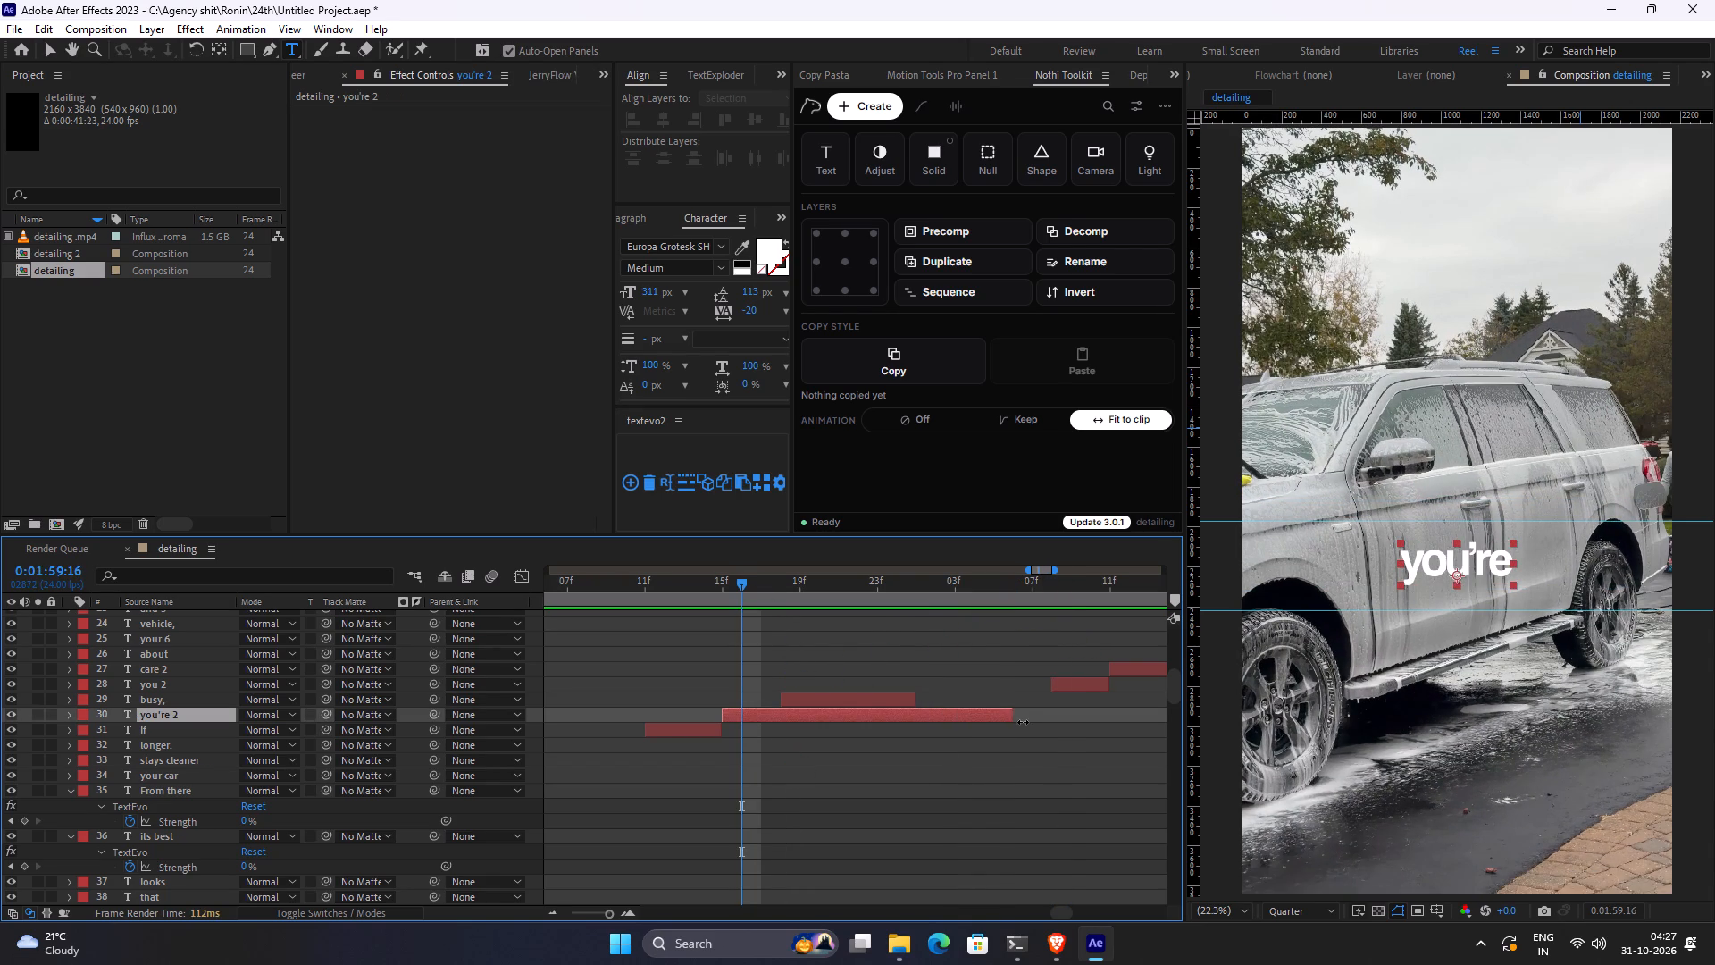
left_click_drag(1023, 722, 1061, 722)
left_click_drag(921, 702, 1063, 708)
Move the "busy," caption down in the frame so it sits on a line below "you're".
left_click(865, 580)
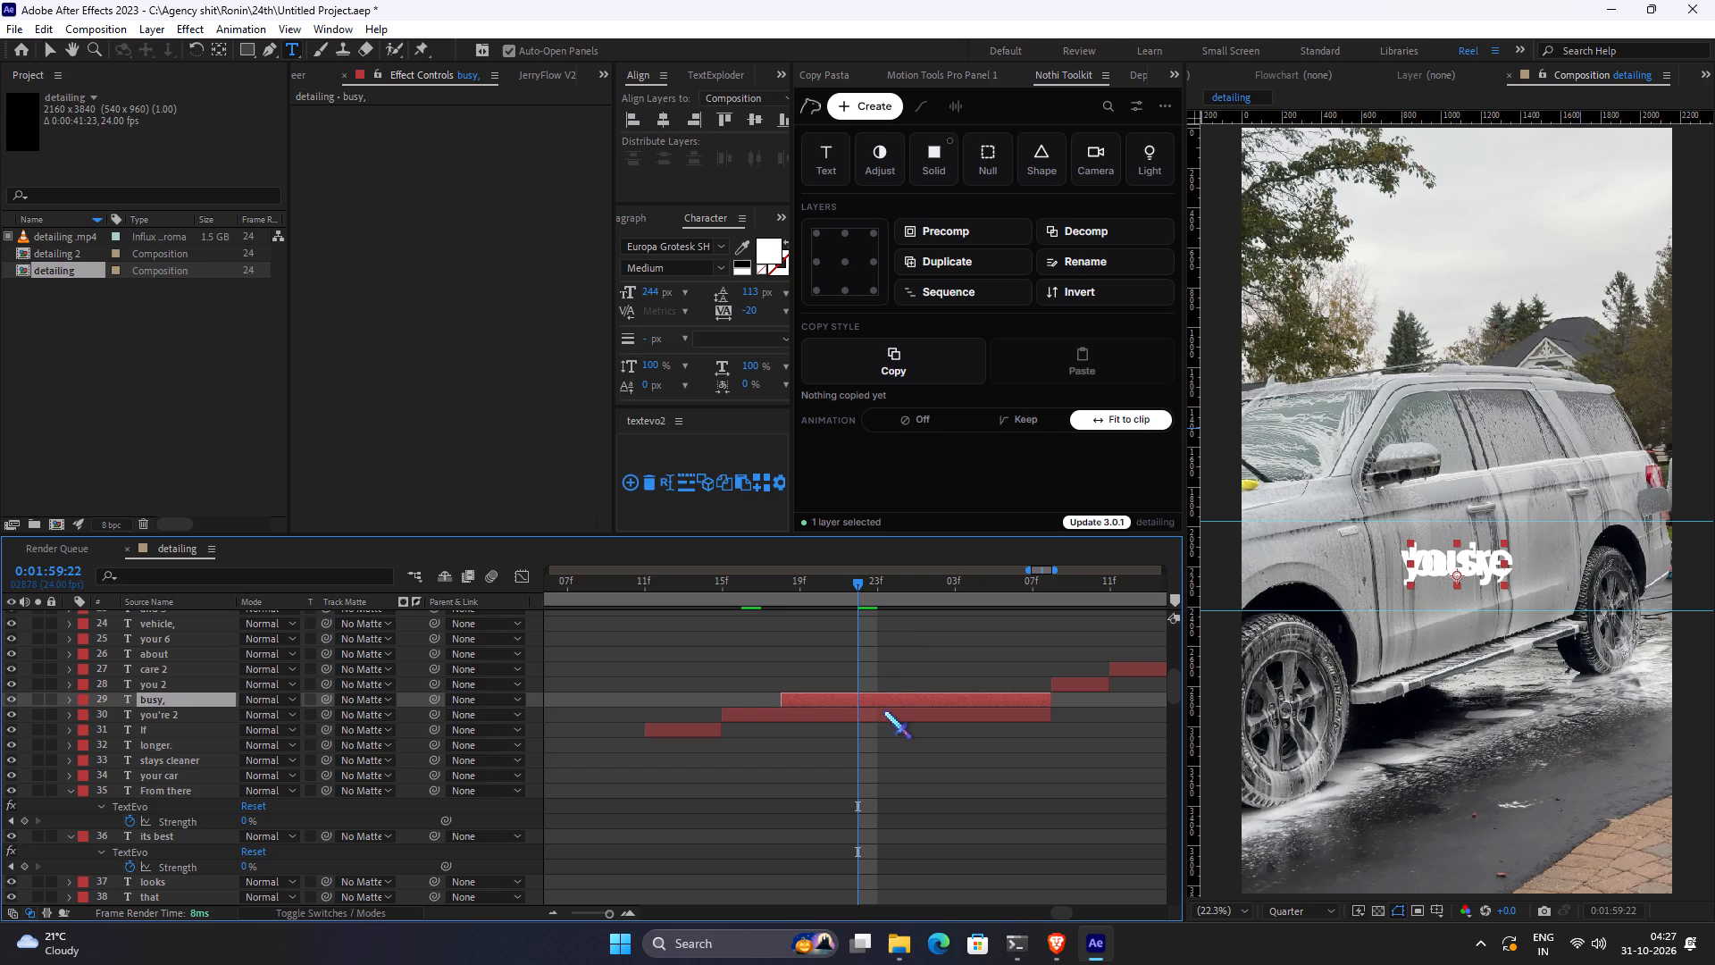
left_click(883, 661)
left_click(910, 699)
key("shift+Down")
key("shift+Down")
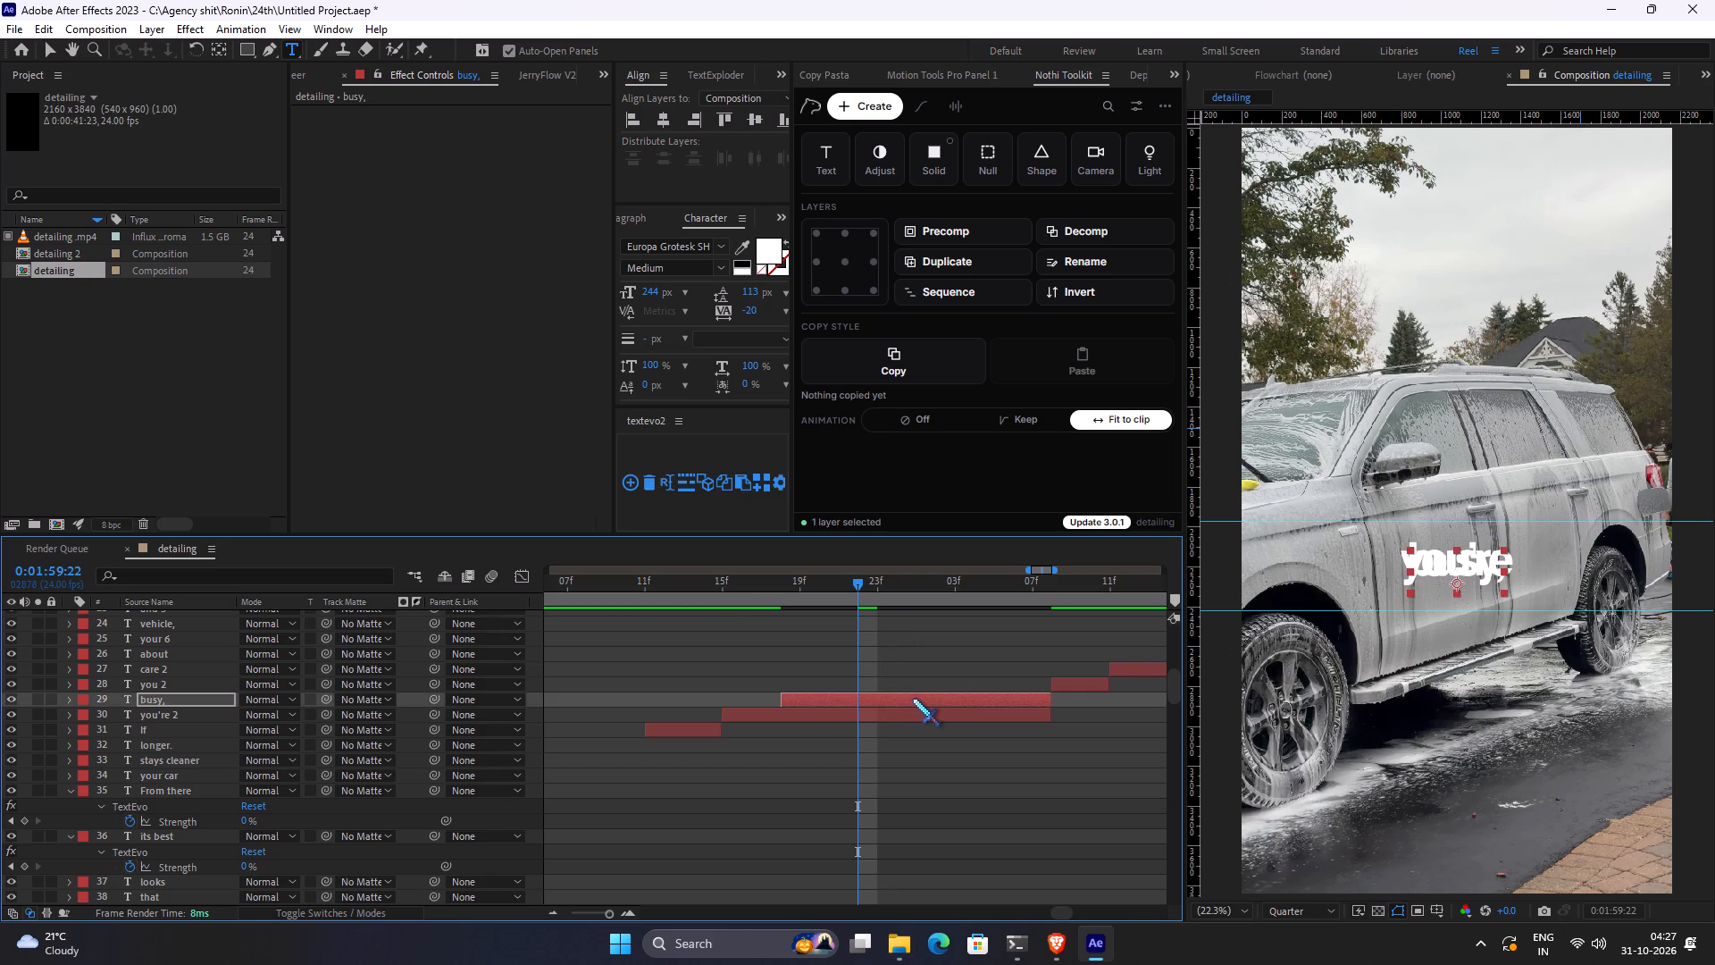
key("shift+Down")
key("shift+Down")
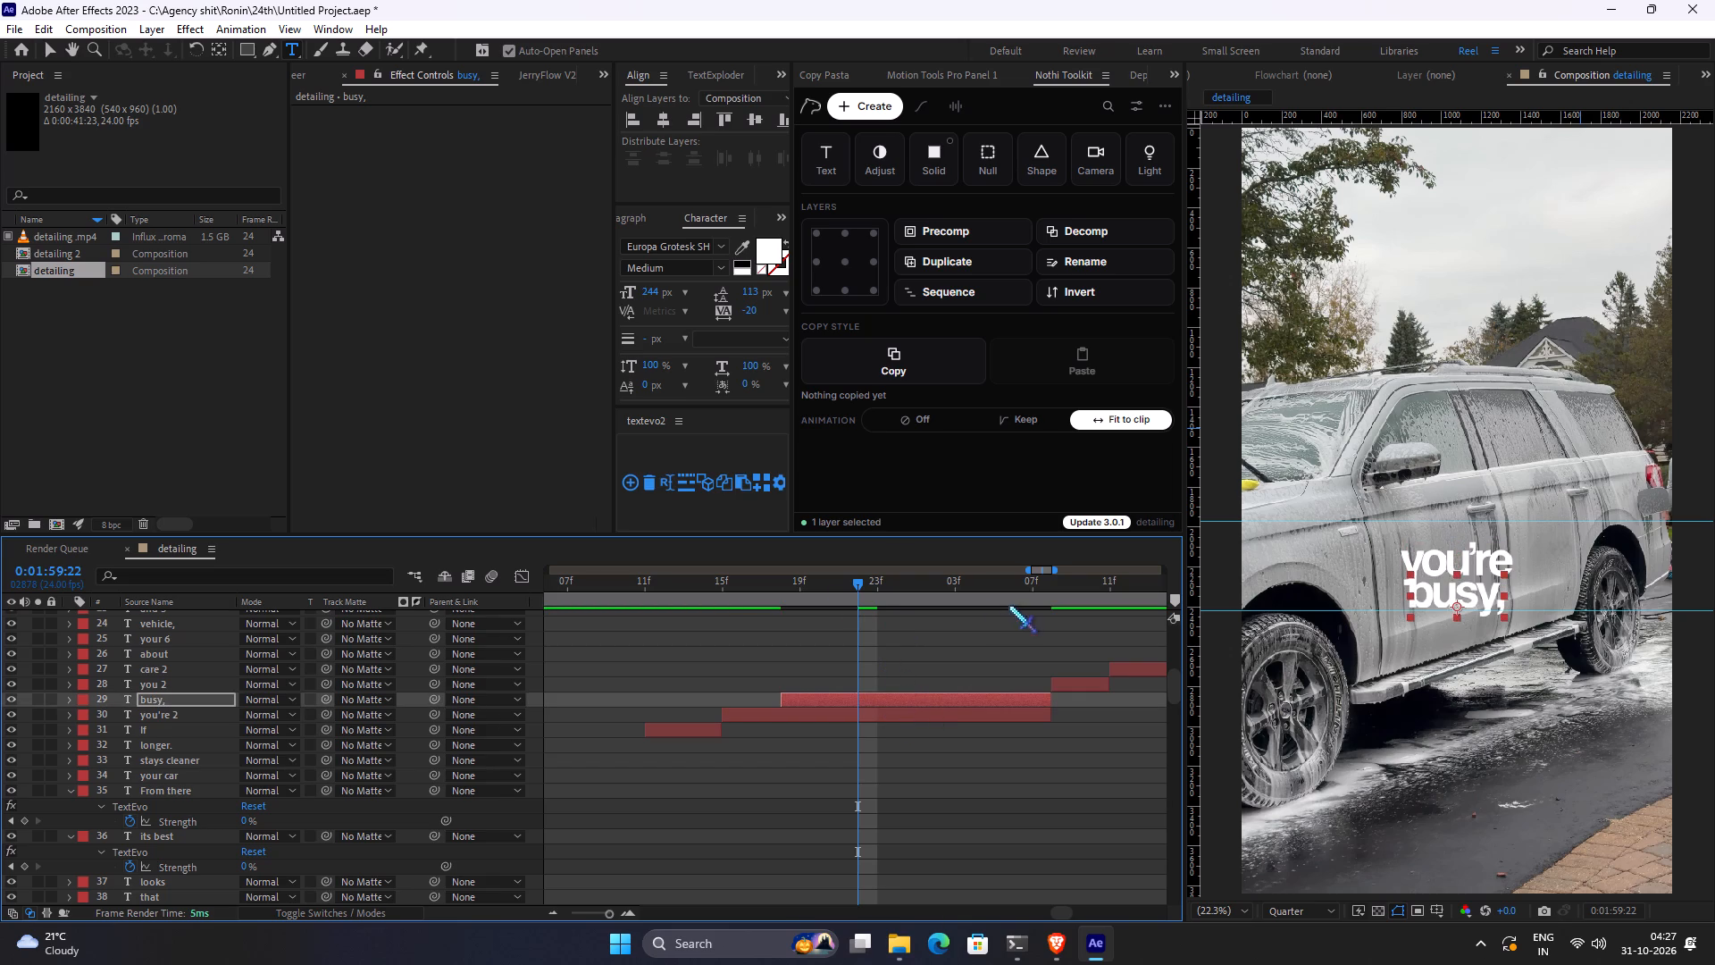
Set the font size of the "you're" caption to 328 px.
left_click(782, 717)
left_click_drag(648, 293, 690, 295)
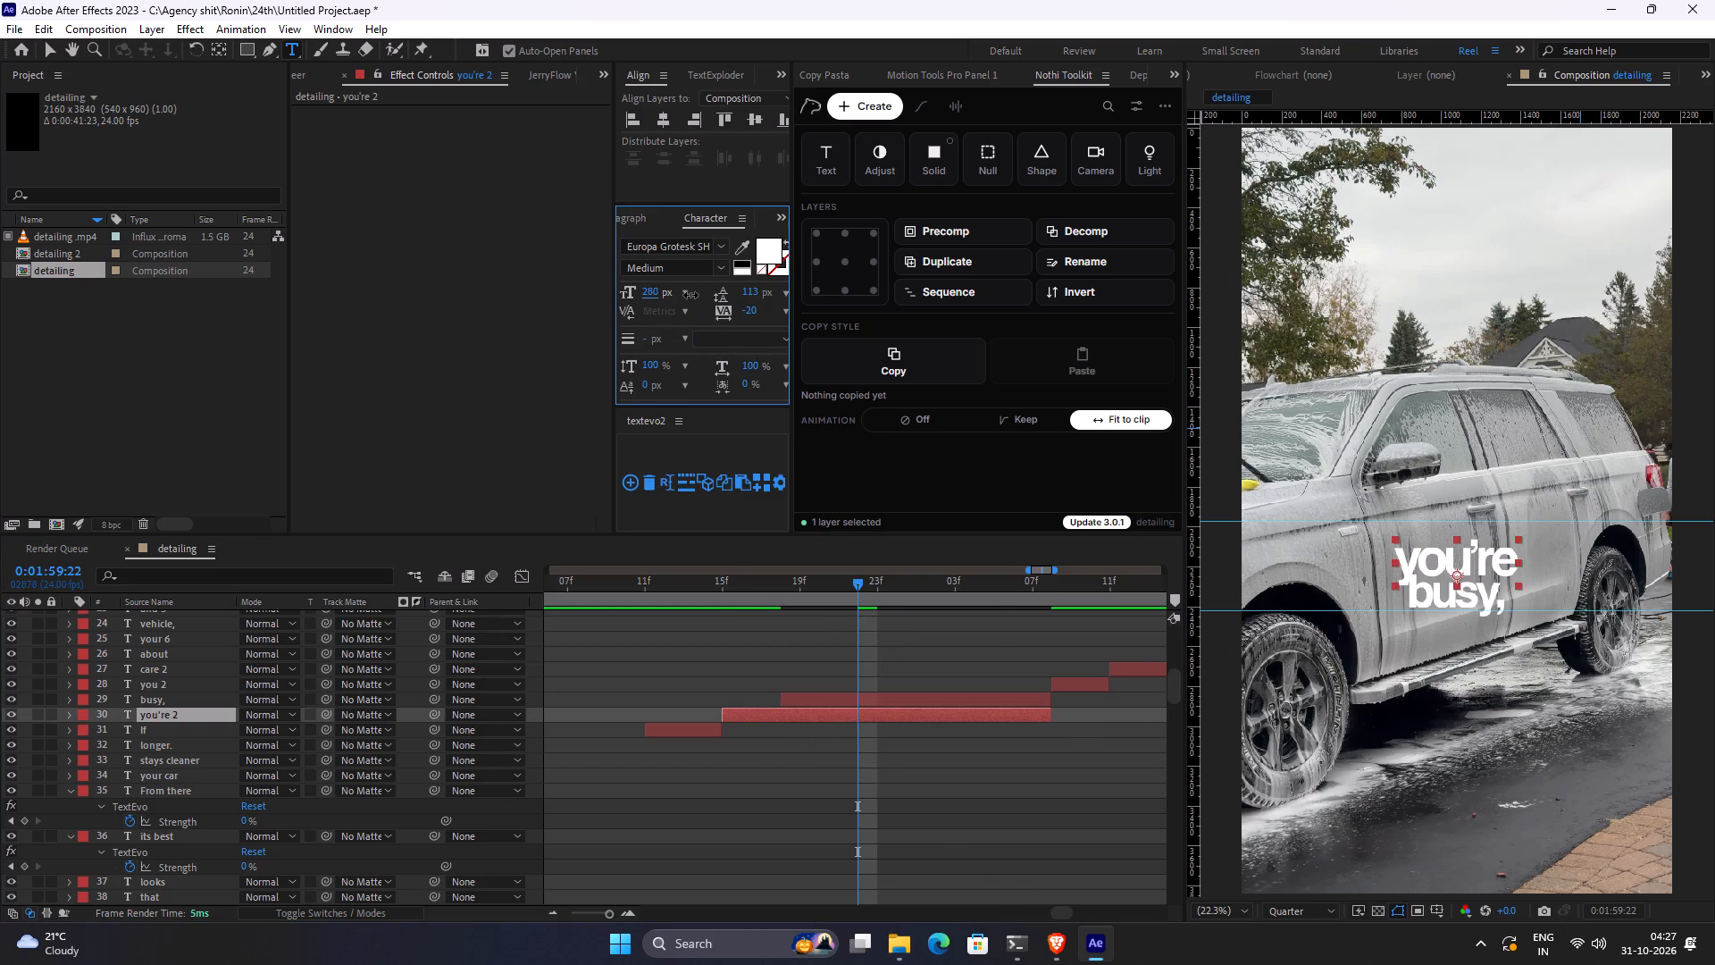
left_click_drag(690, 295, 727, 296)
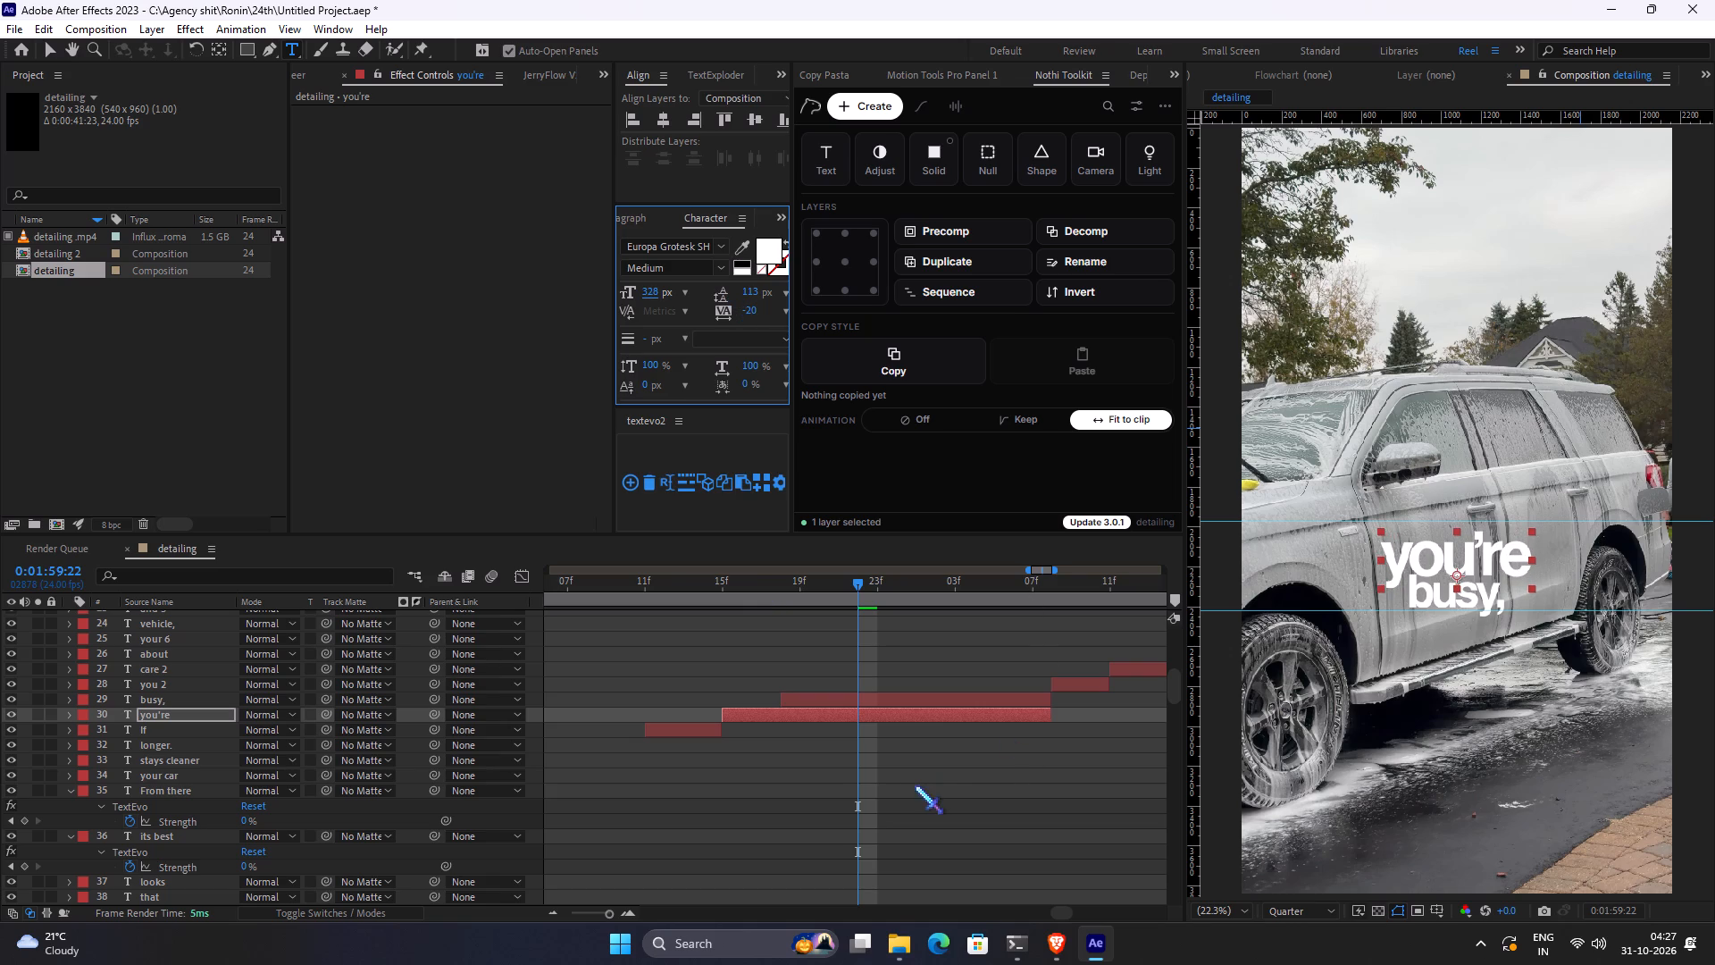
Nudge the "you're" and "busy," captions up together to centre the stack between the guides.
left_click(892, 768)
left_click(890, 717)
left_click(880, 697, "ctrl")
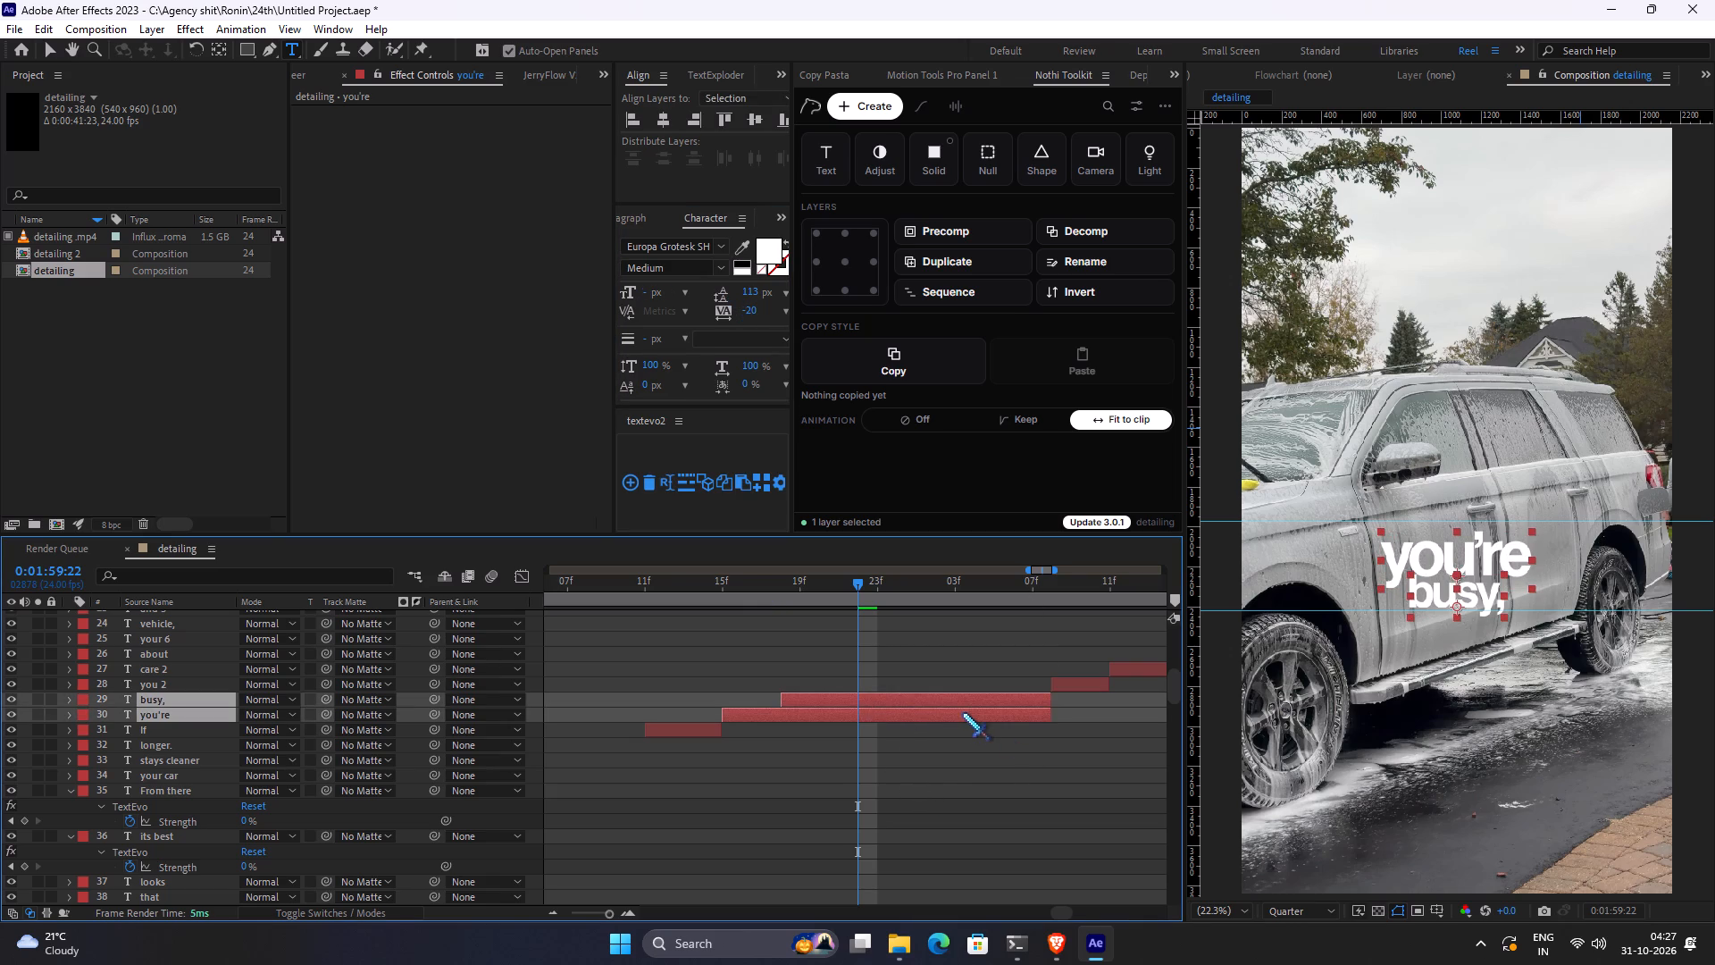
key("Up")
key("Up")
key("Up")
key("Up")
key("Up")
key("Up")
key("Up")
key("Up")
key("Up")
key("Up")
key("Up")
key("Up")
key("Up")
key("Up")
key("Up")
key("Up")
key("Up")
key("Up")
key("Up")
key("Up")
key("Up")
key("Up")
key("Up")
key("Up")
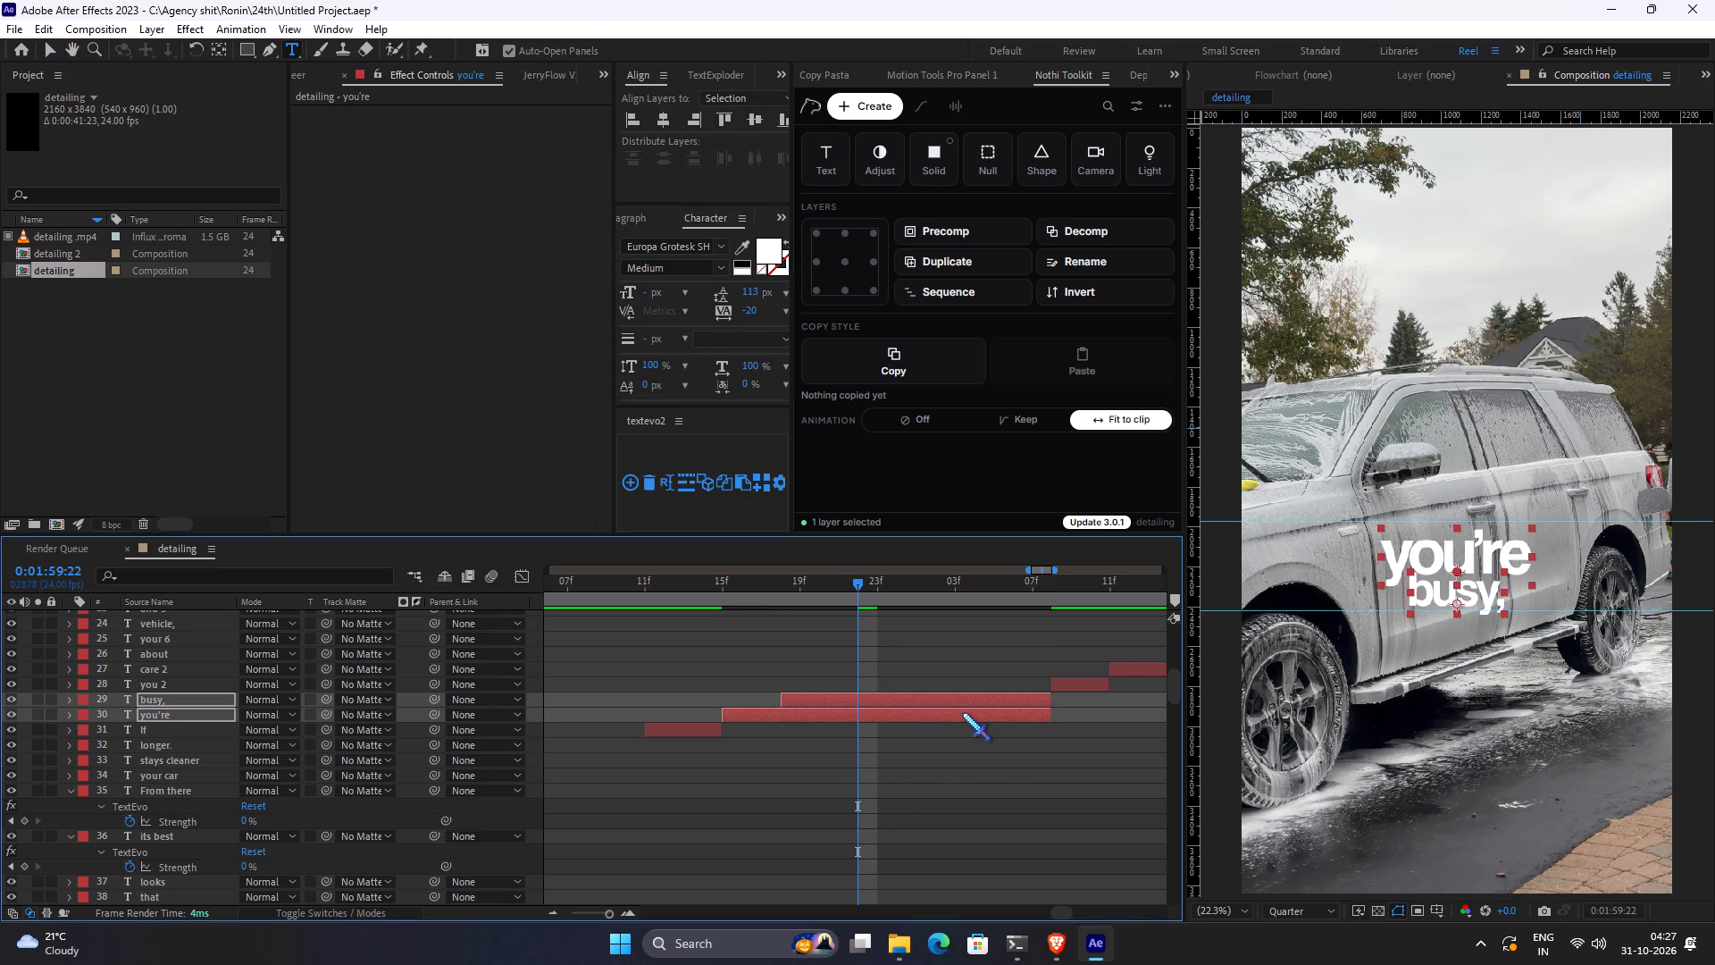
key("Up")
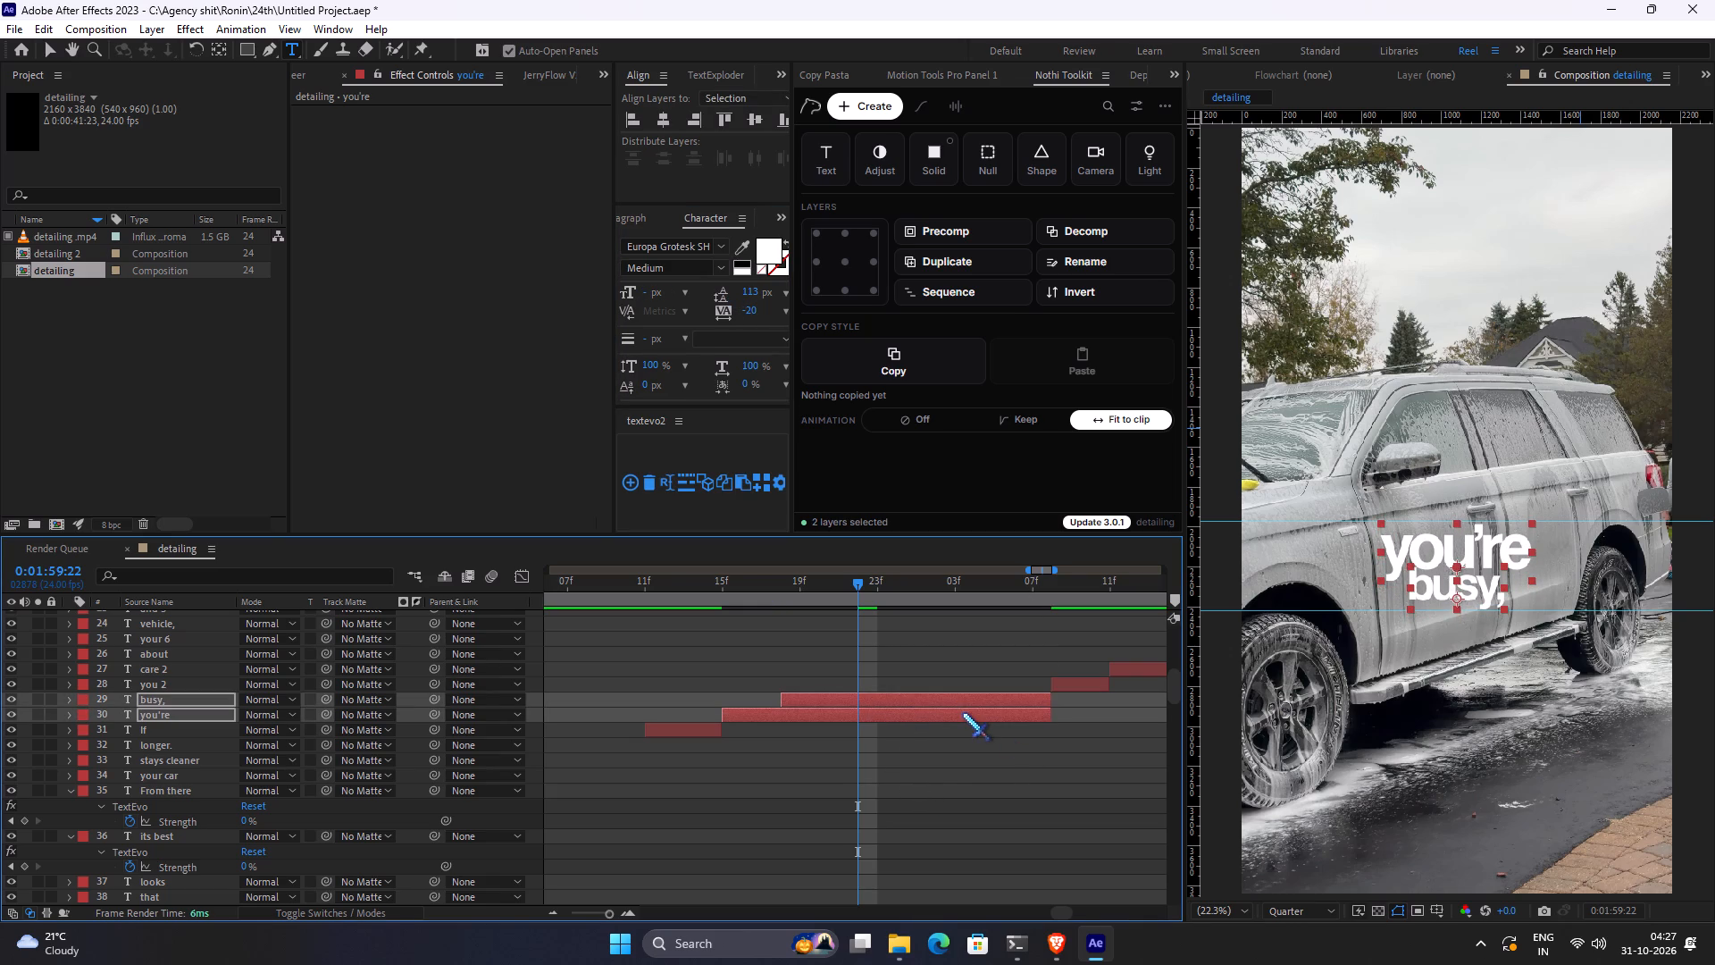
key("Up")
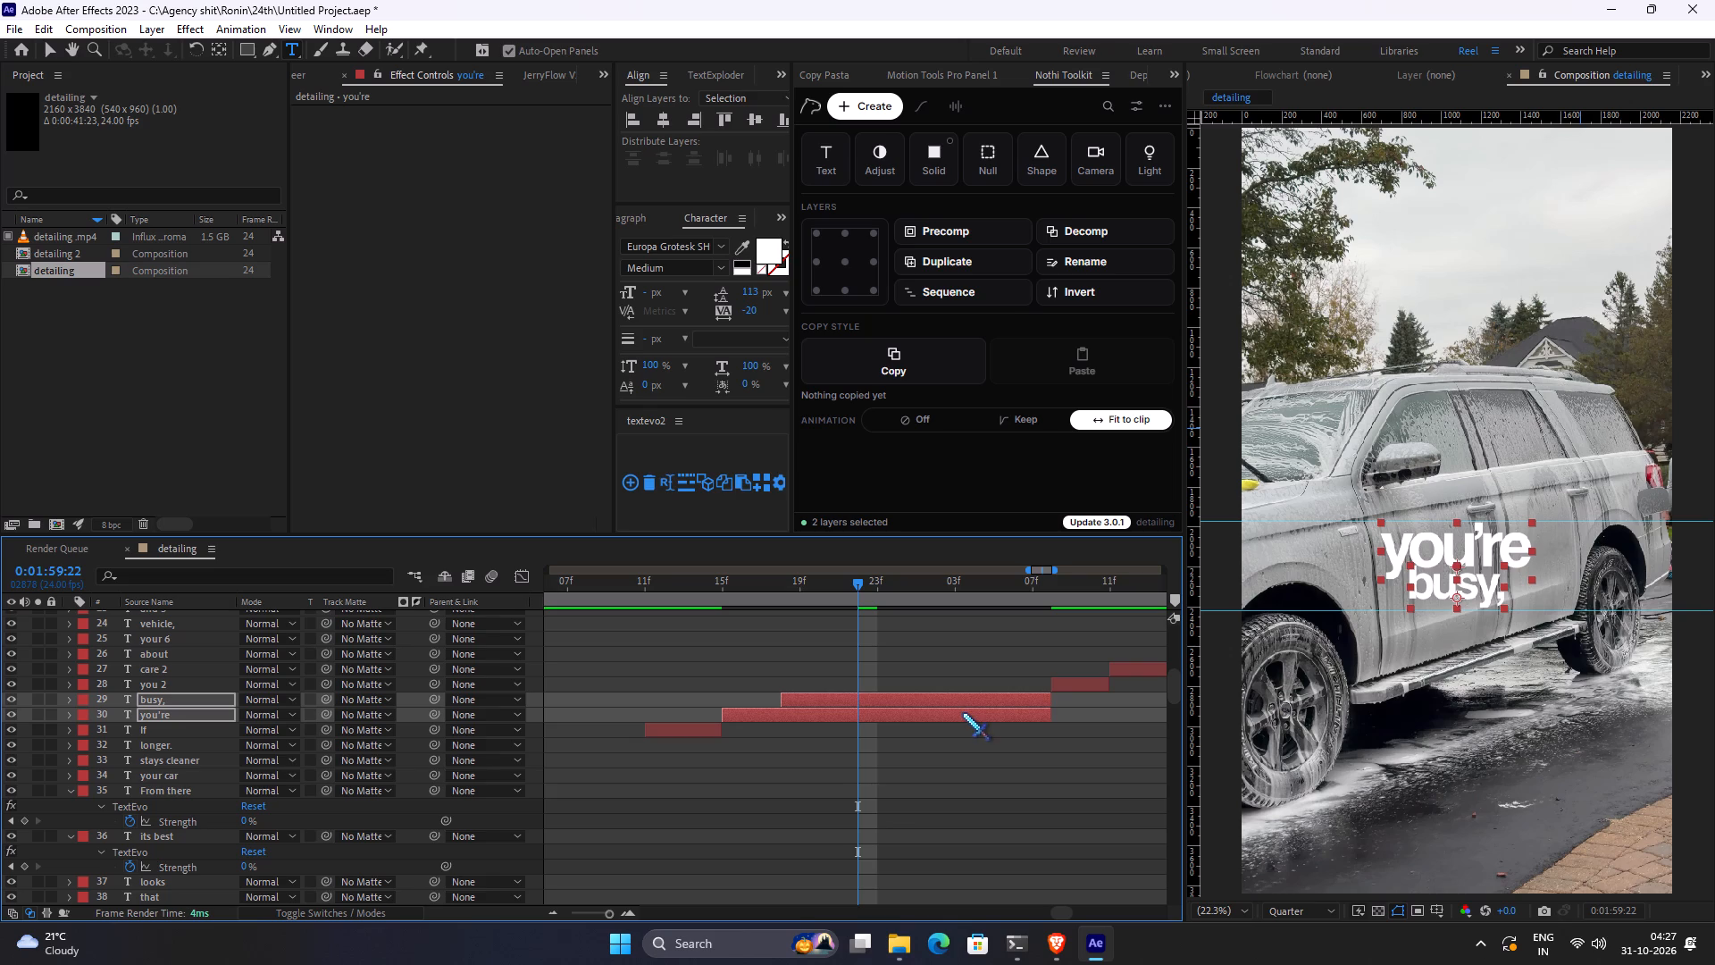
key("Up")
key("Up")
key("Up")
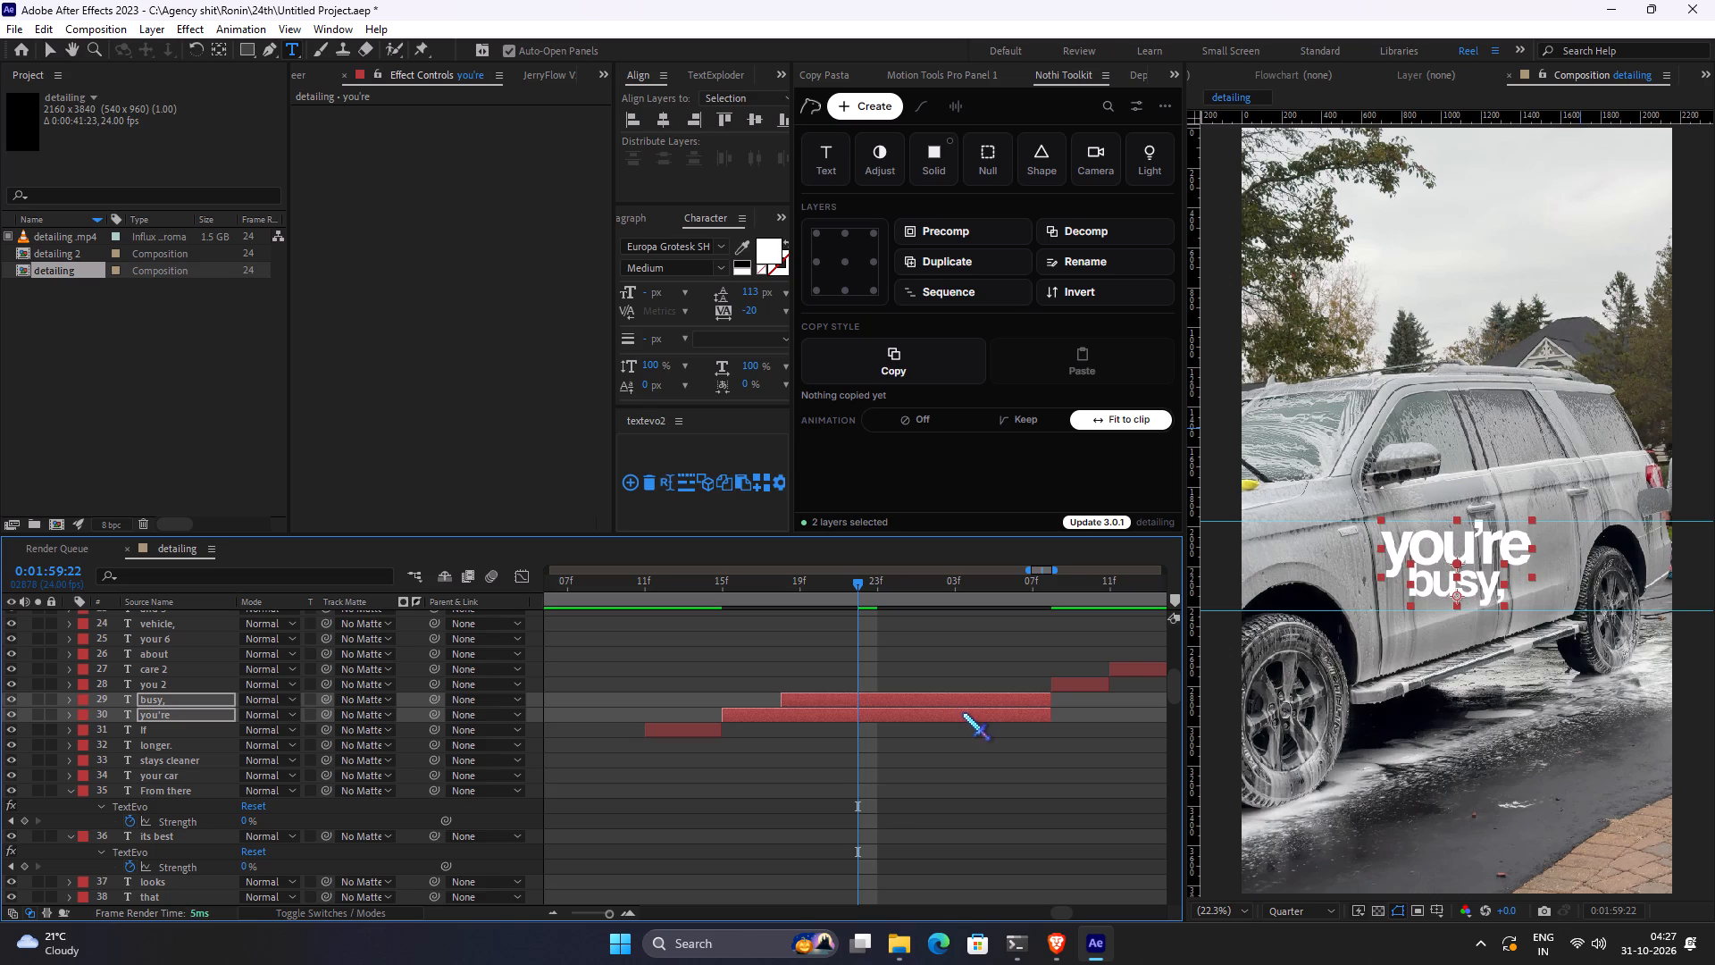
left_click(961, 778)
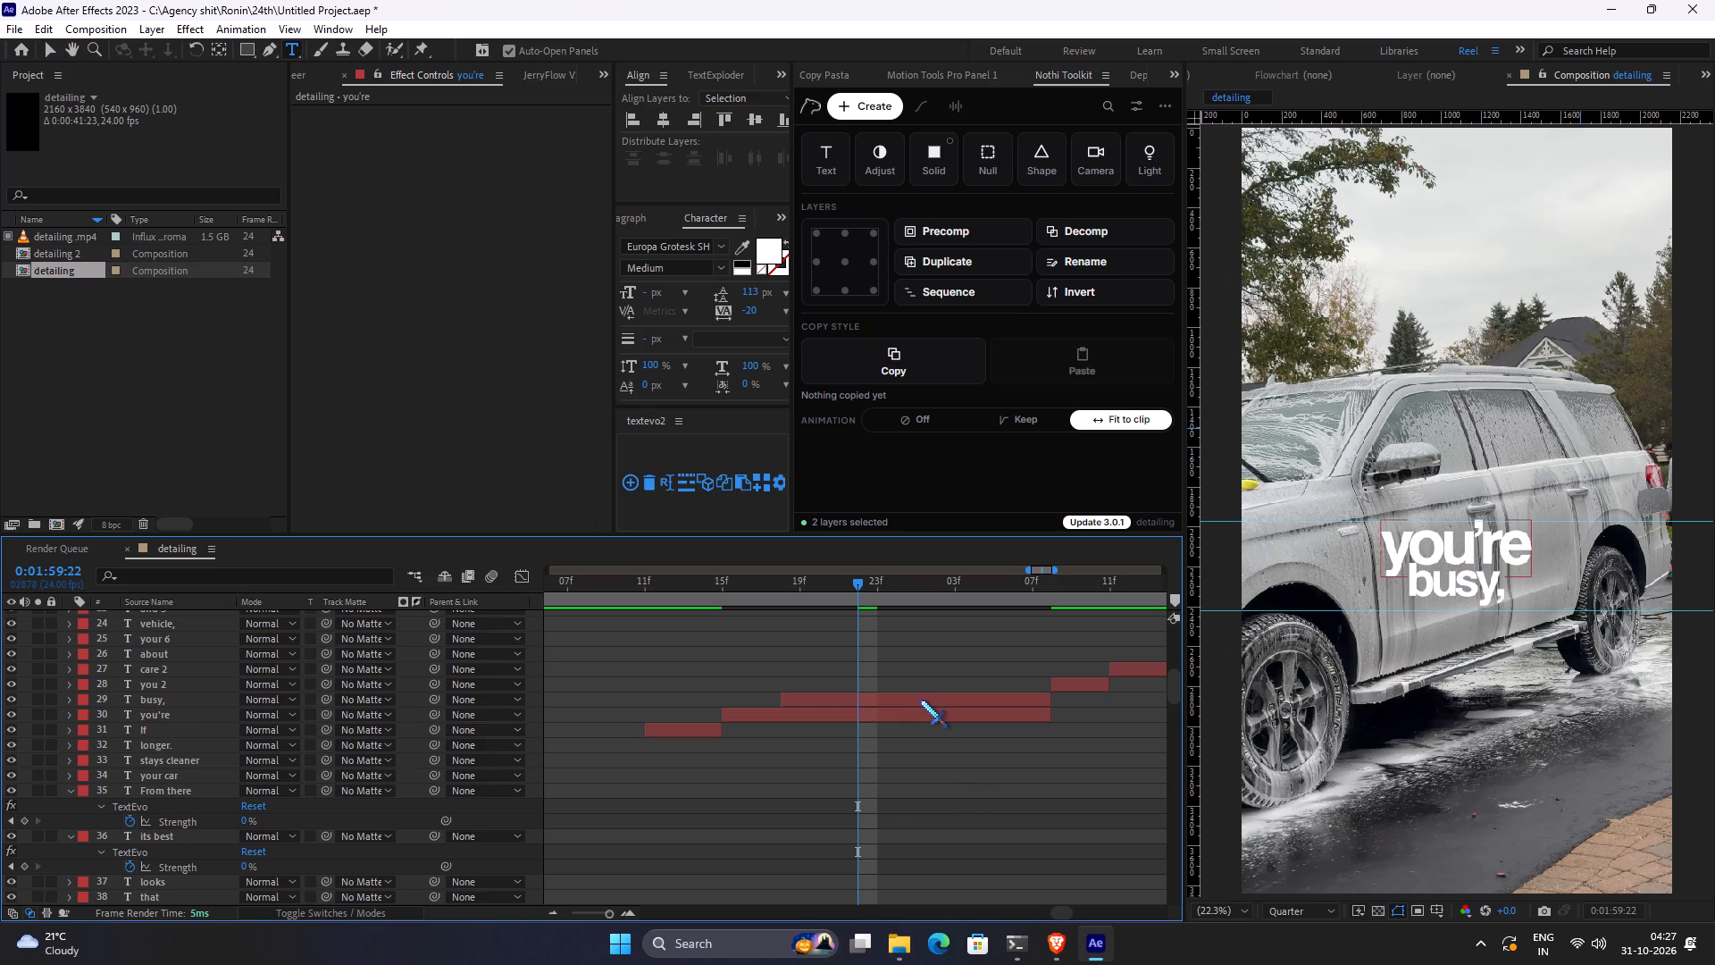
Nudge the "busy," caption slightly left and up to tuck it closer under "you're".
left_click(920, 700)
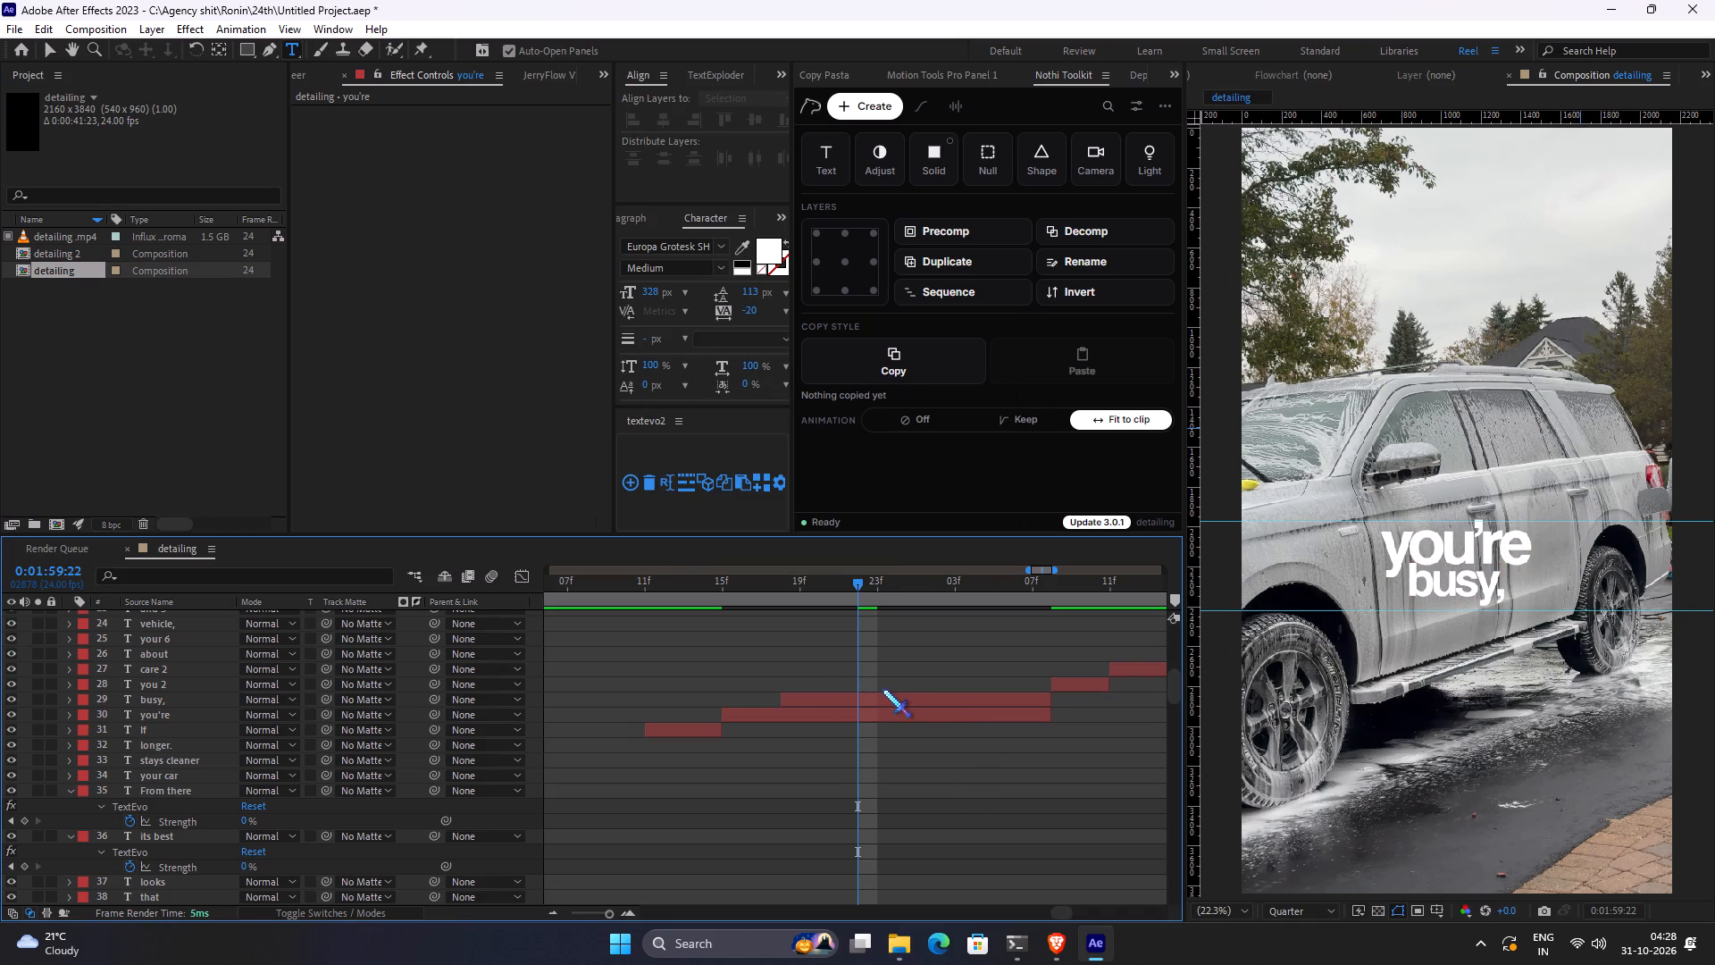
left_click(883, 689)
left_click(883, 689)
left_click(893, 692)
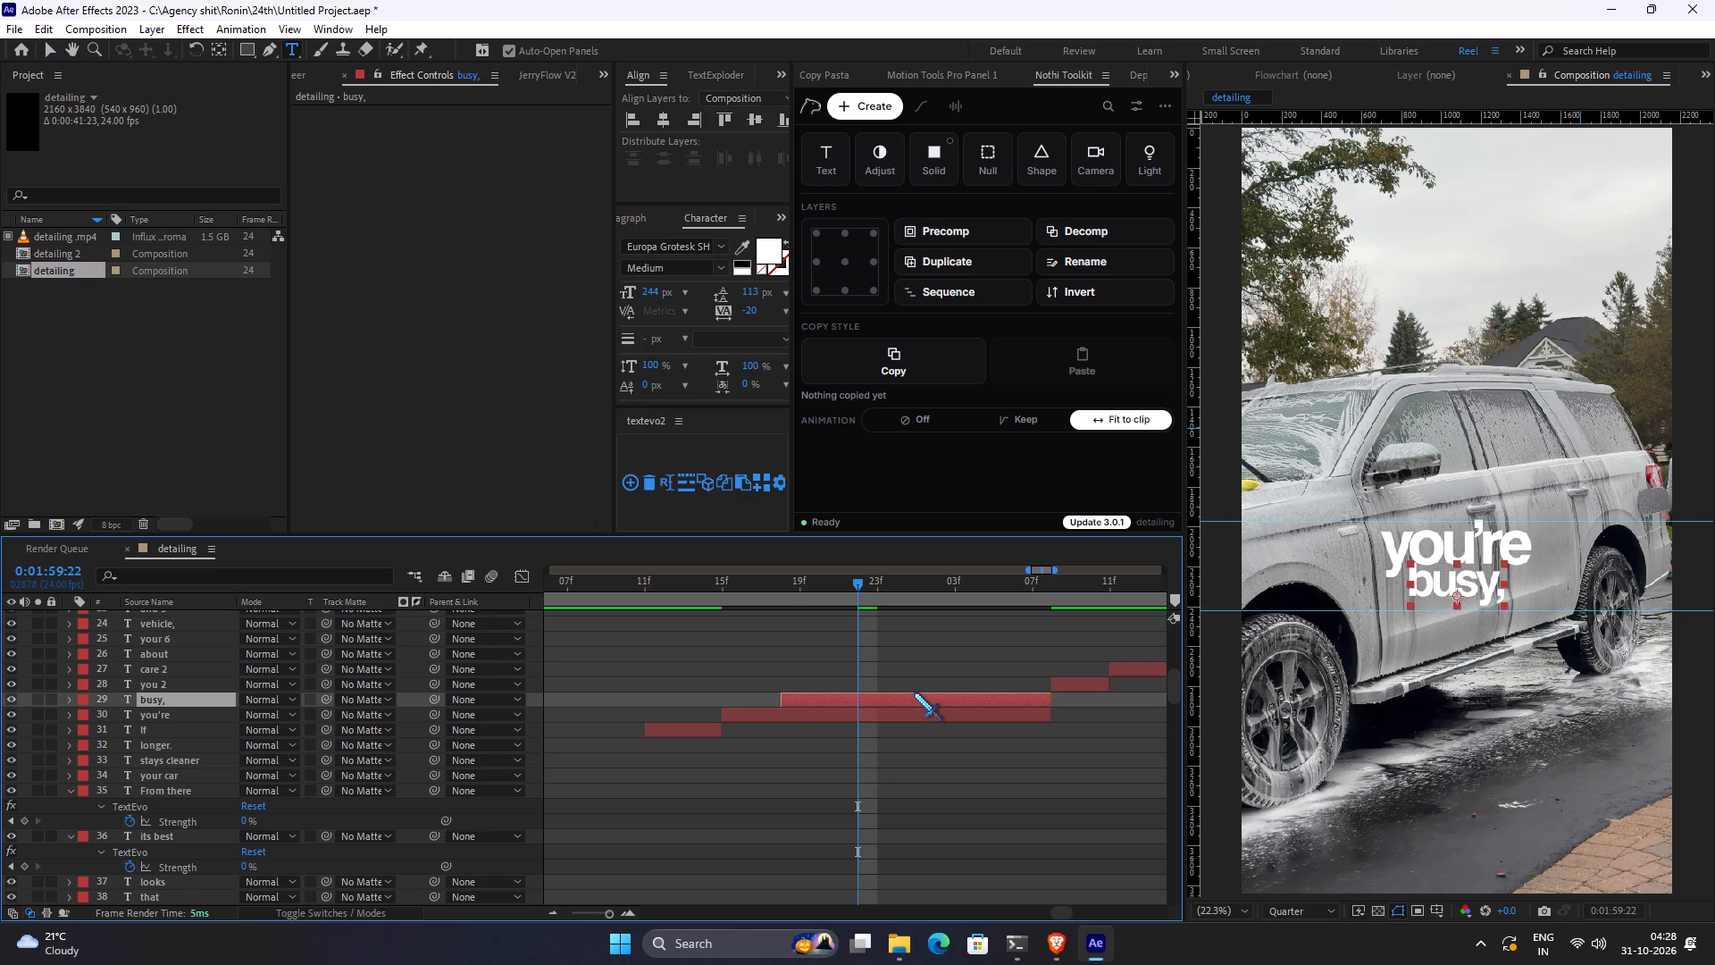
key("Left")
key("Left")
key("Left")
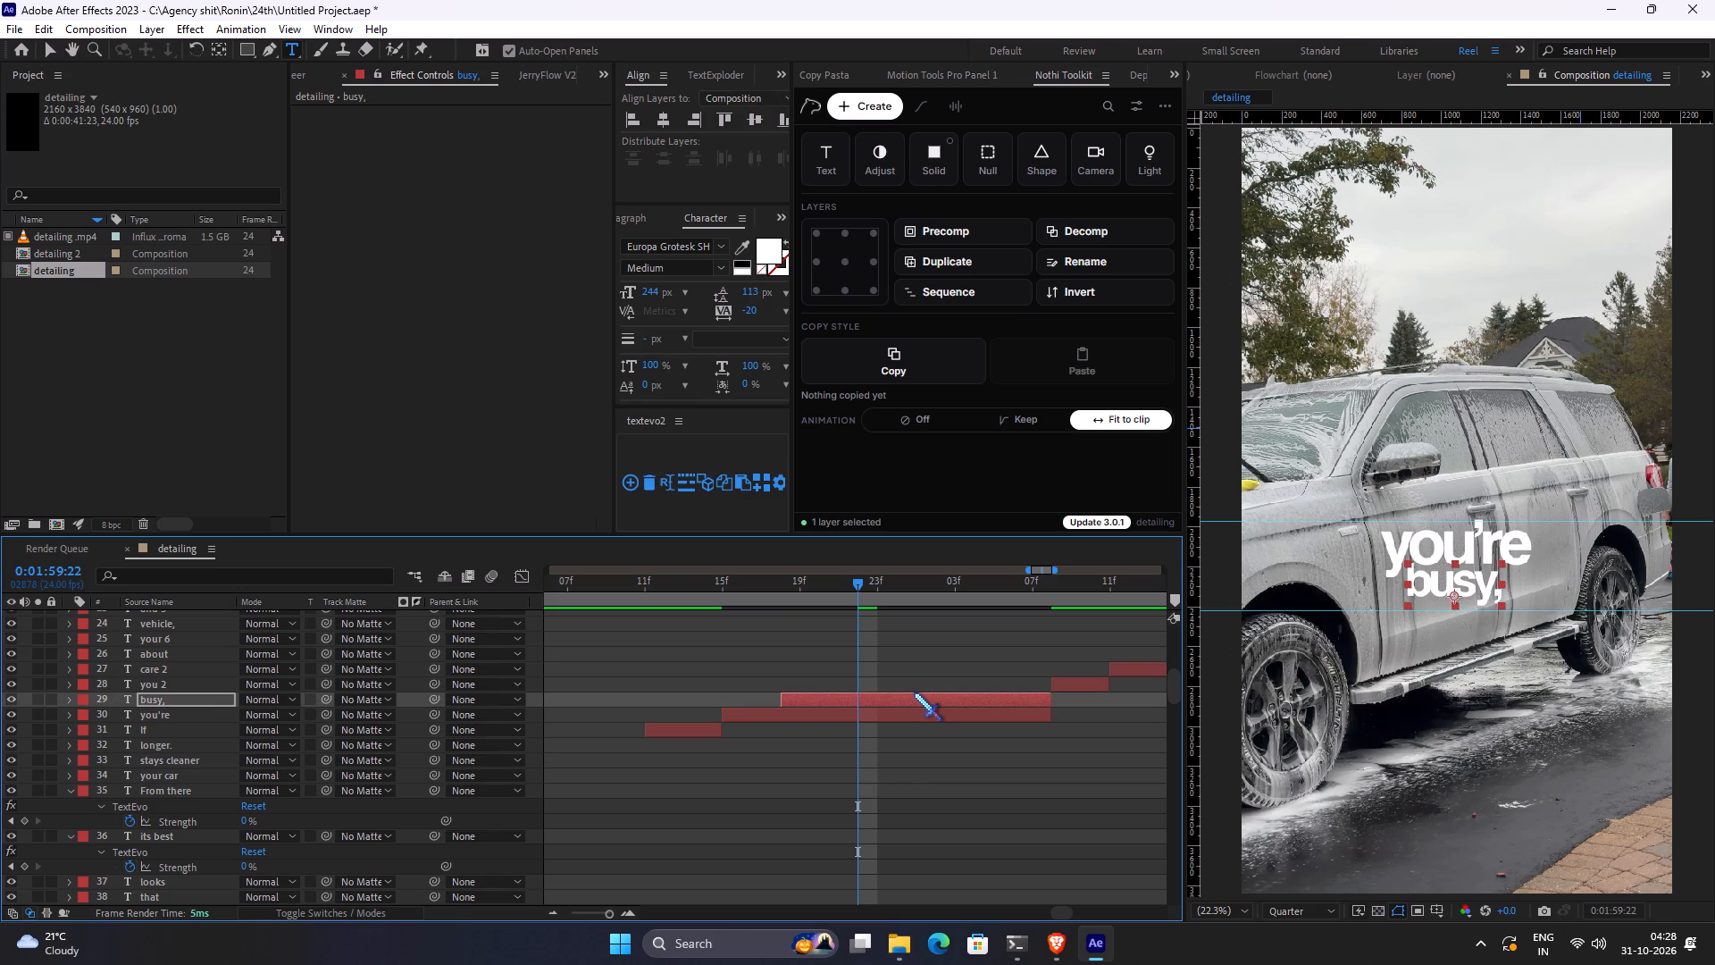
key("Up")
key("Up")
key("Left")
key("Up")
key("Left")
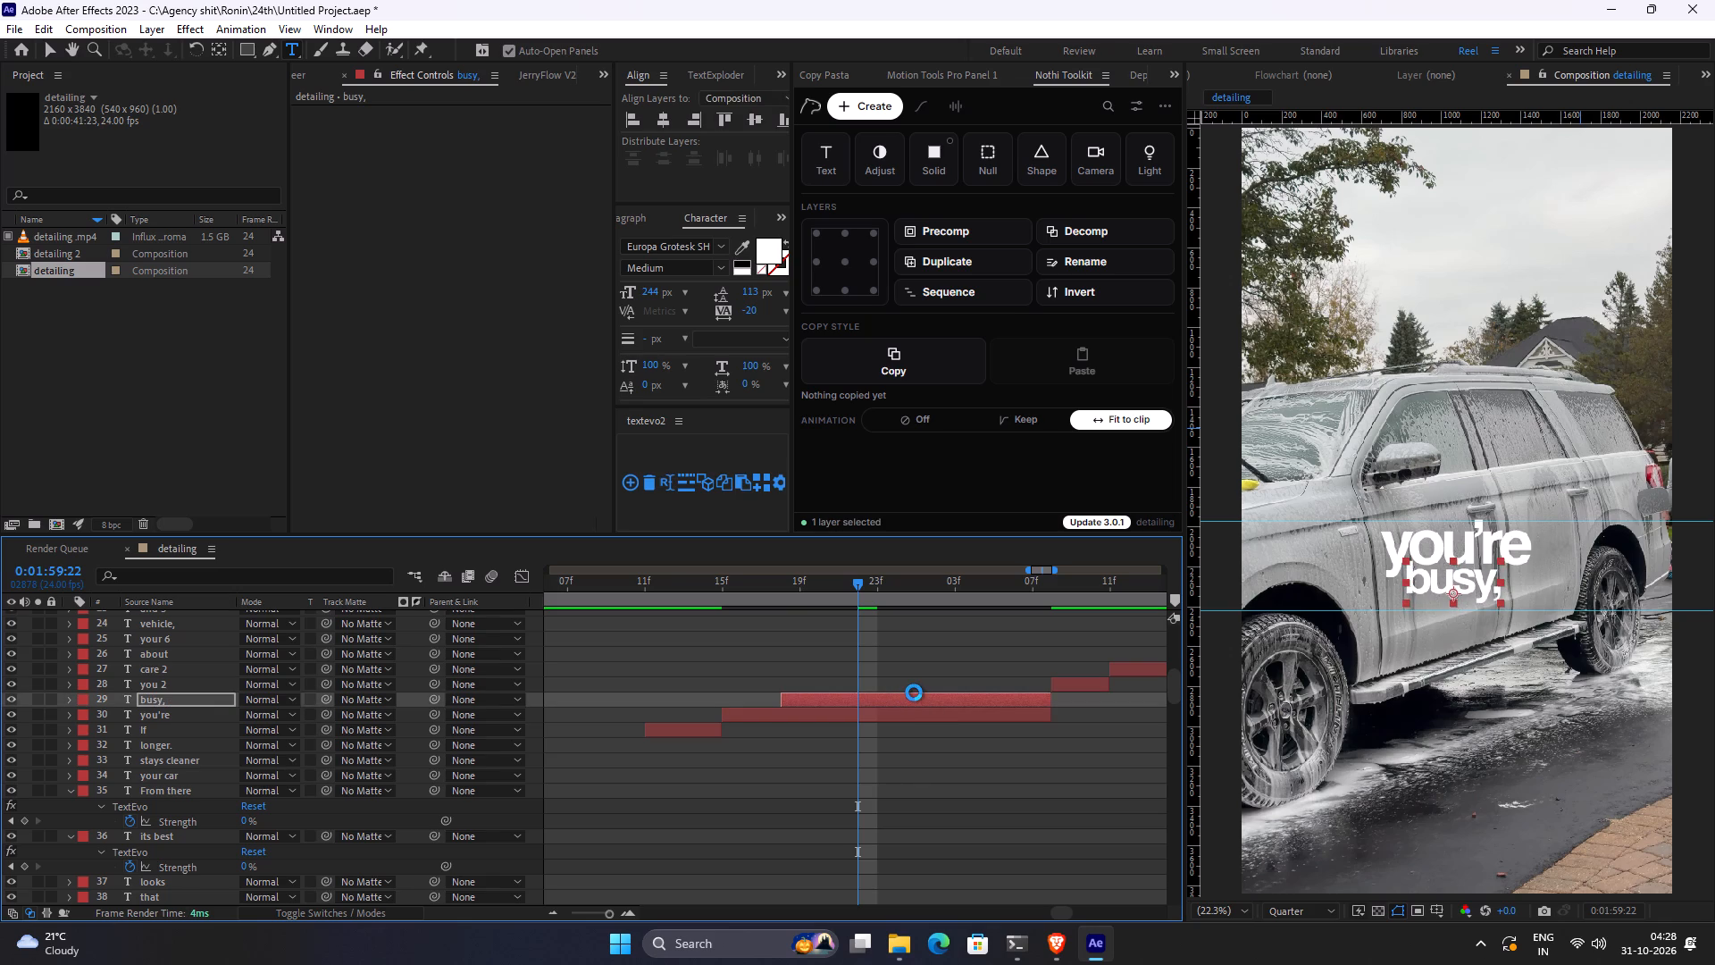
key("Up")
key("Up")
key("Left")
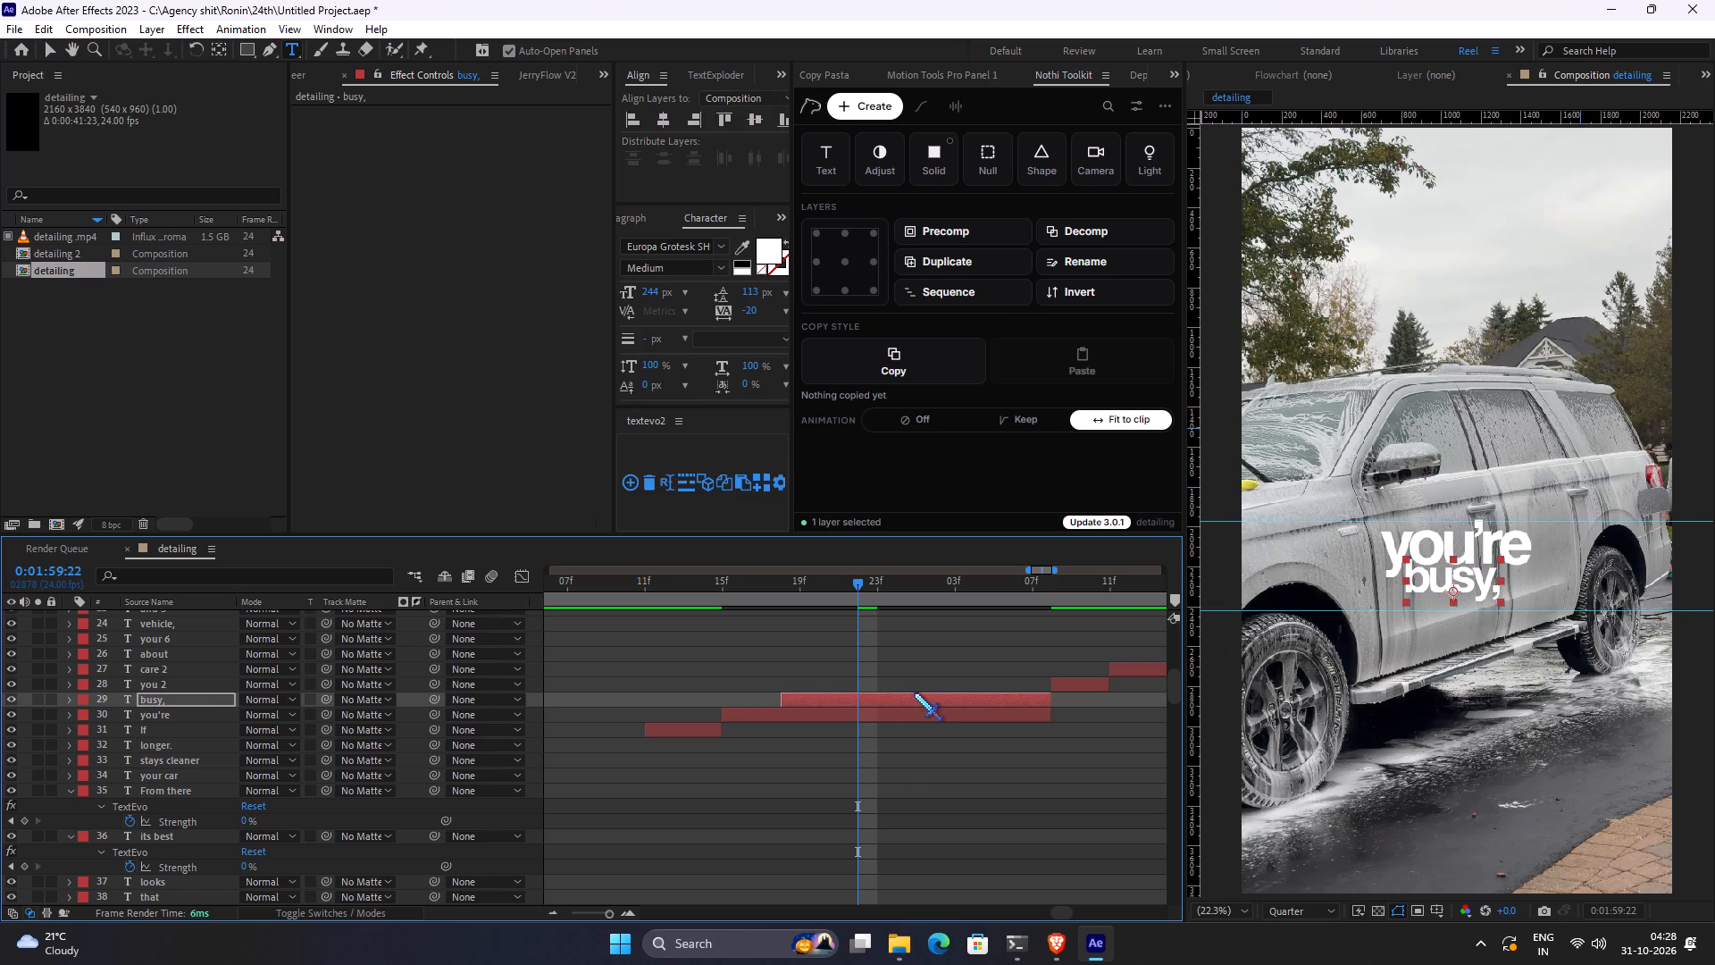
Nudge the "busy," caption up slightly beneath "you're" and deselect it.
key("Left")
key("Right")
key("Up")
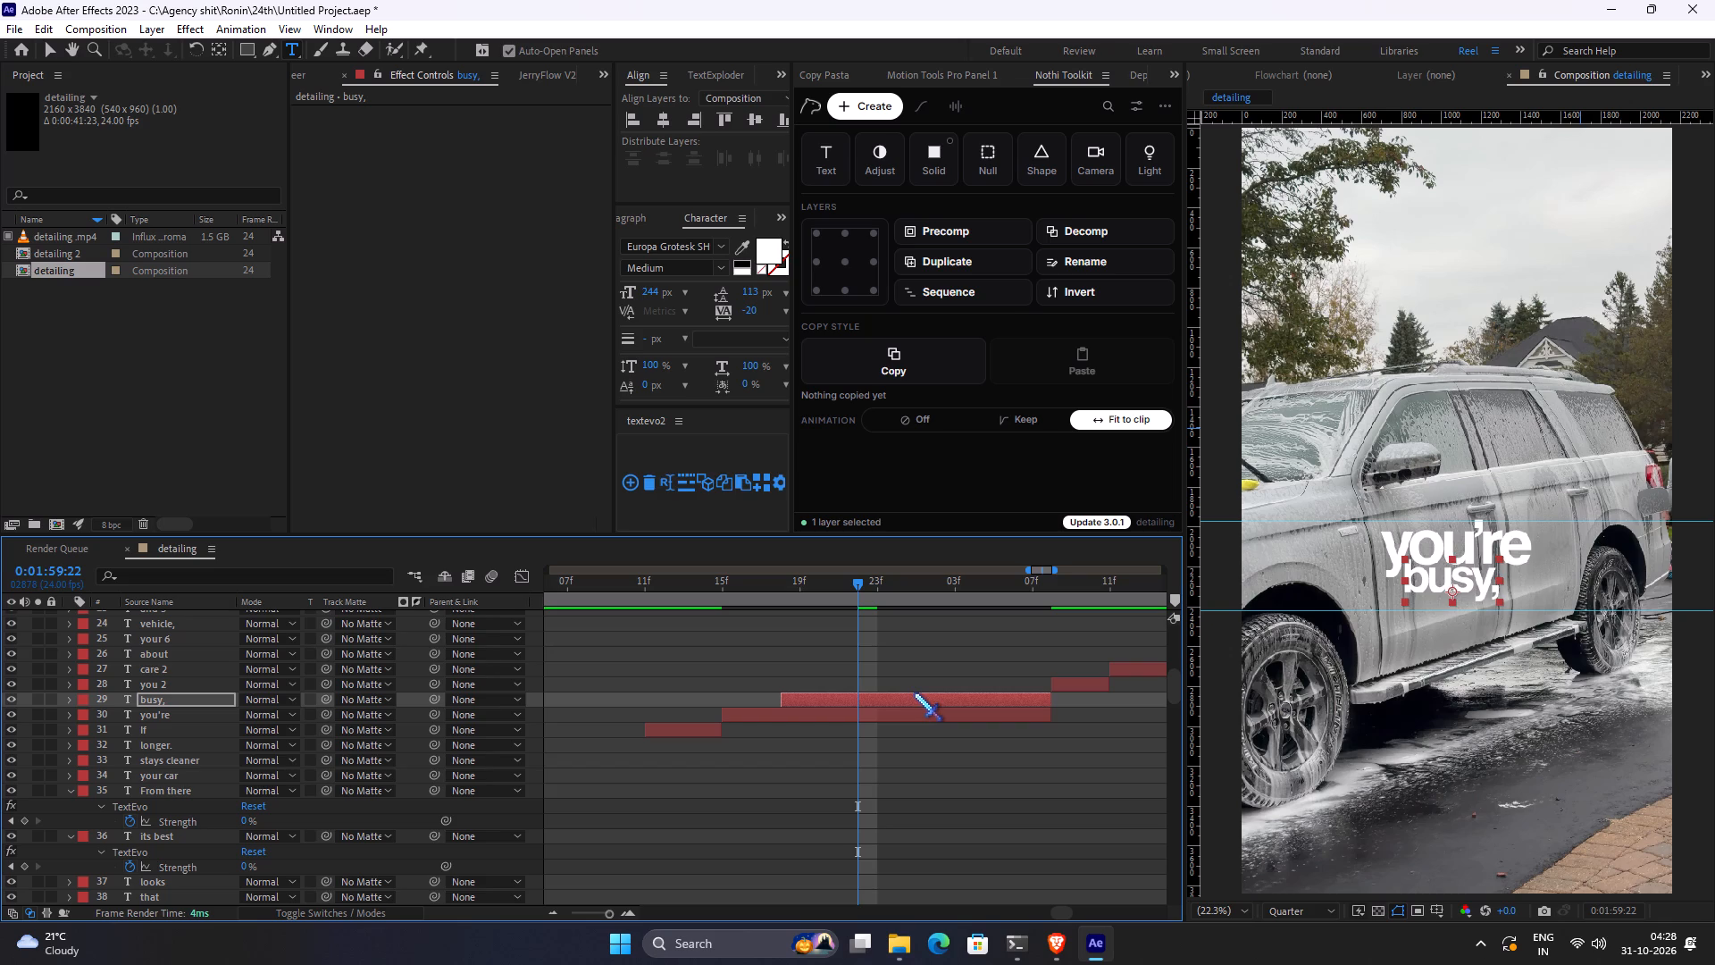
left_click(1012, 754)
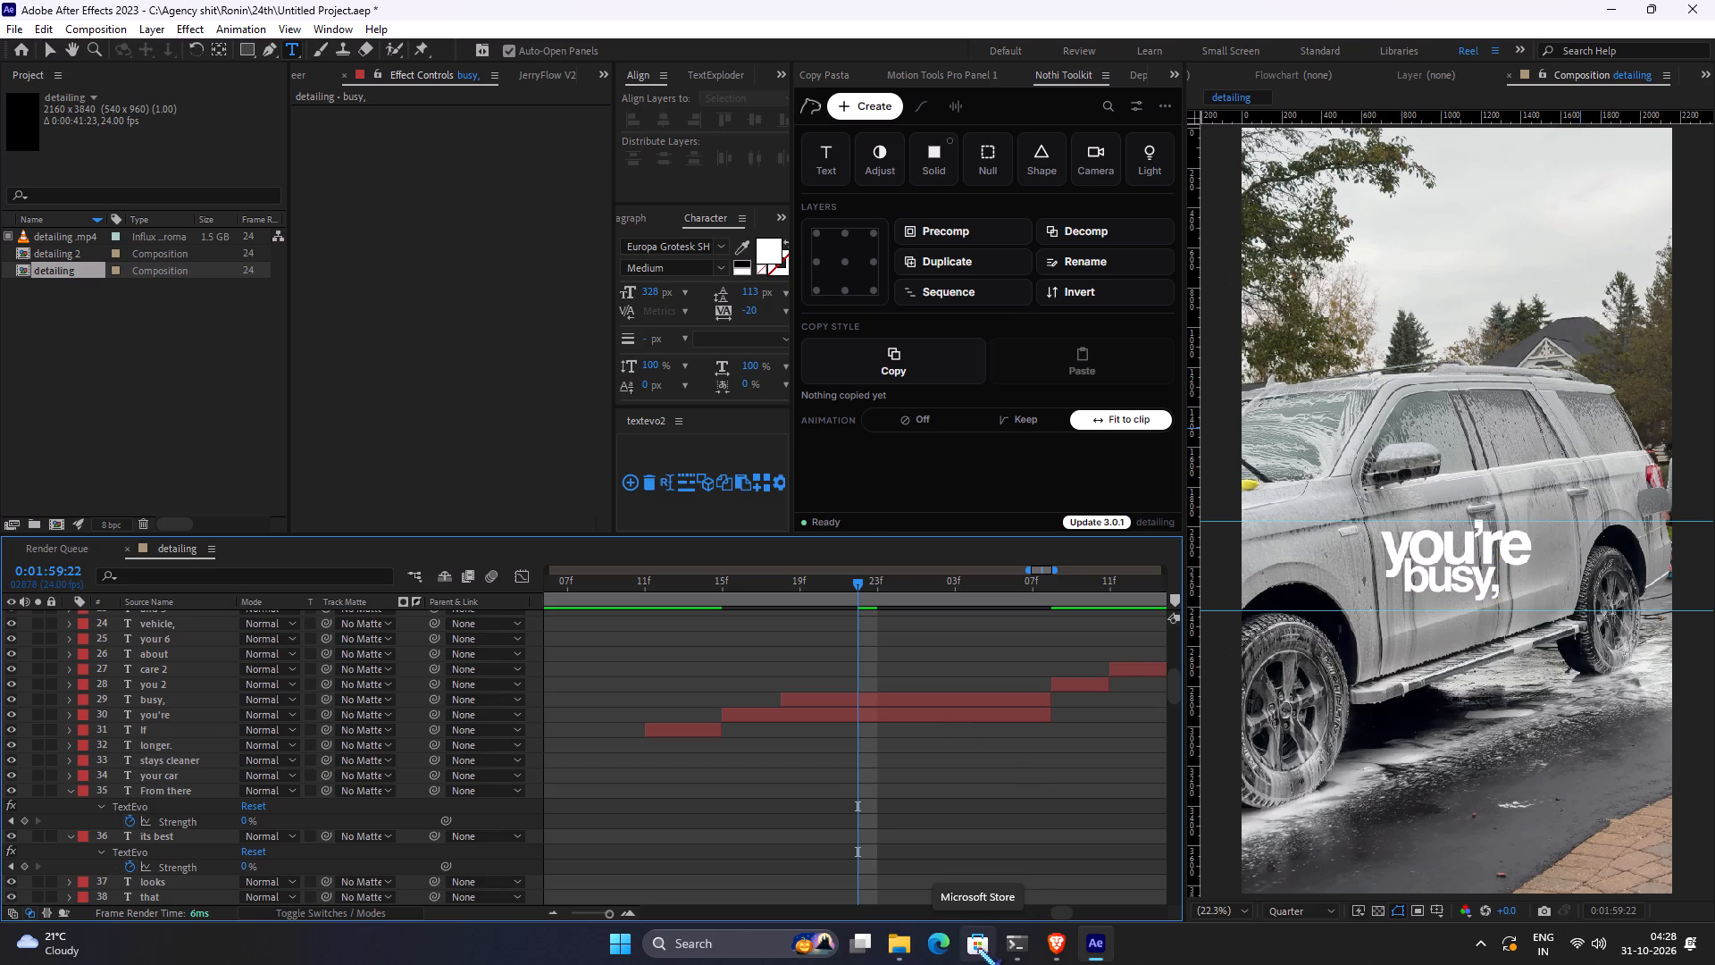
Review the captions following "busy,", from "you" through "vehicle,", to judge which words belong together.
key("space")
key("space")
key("space")
key("space")
key("space")
key("space")
key("space")
key("space")
key("space")
key("space")
key("space")
key("space")
key("space")
key("space")
key("space")
key("space")
key("space")
key("space")
key("space")
key("space")
left_click_drag(1079, 854, 851, 854)
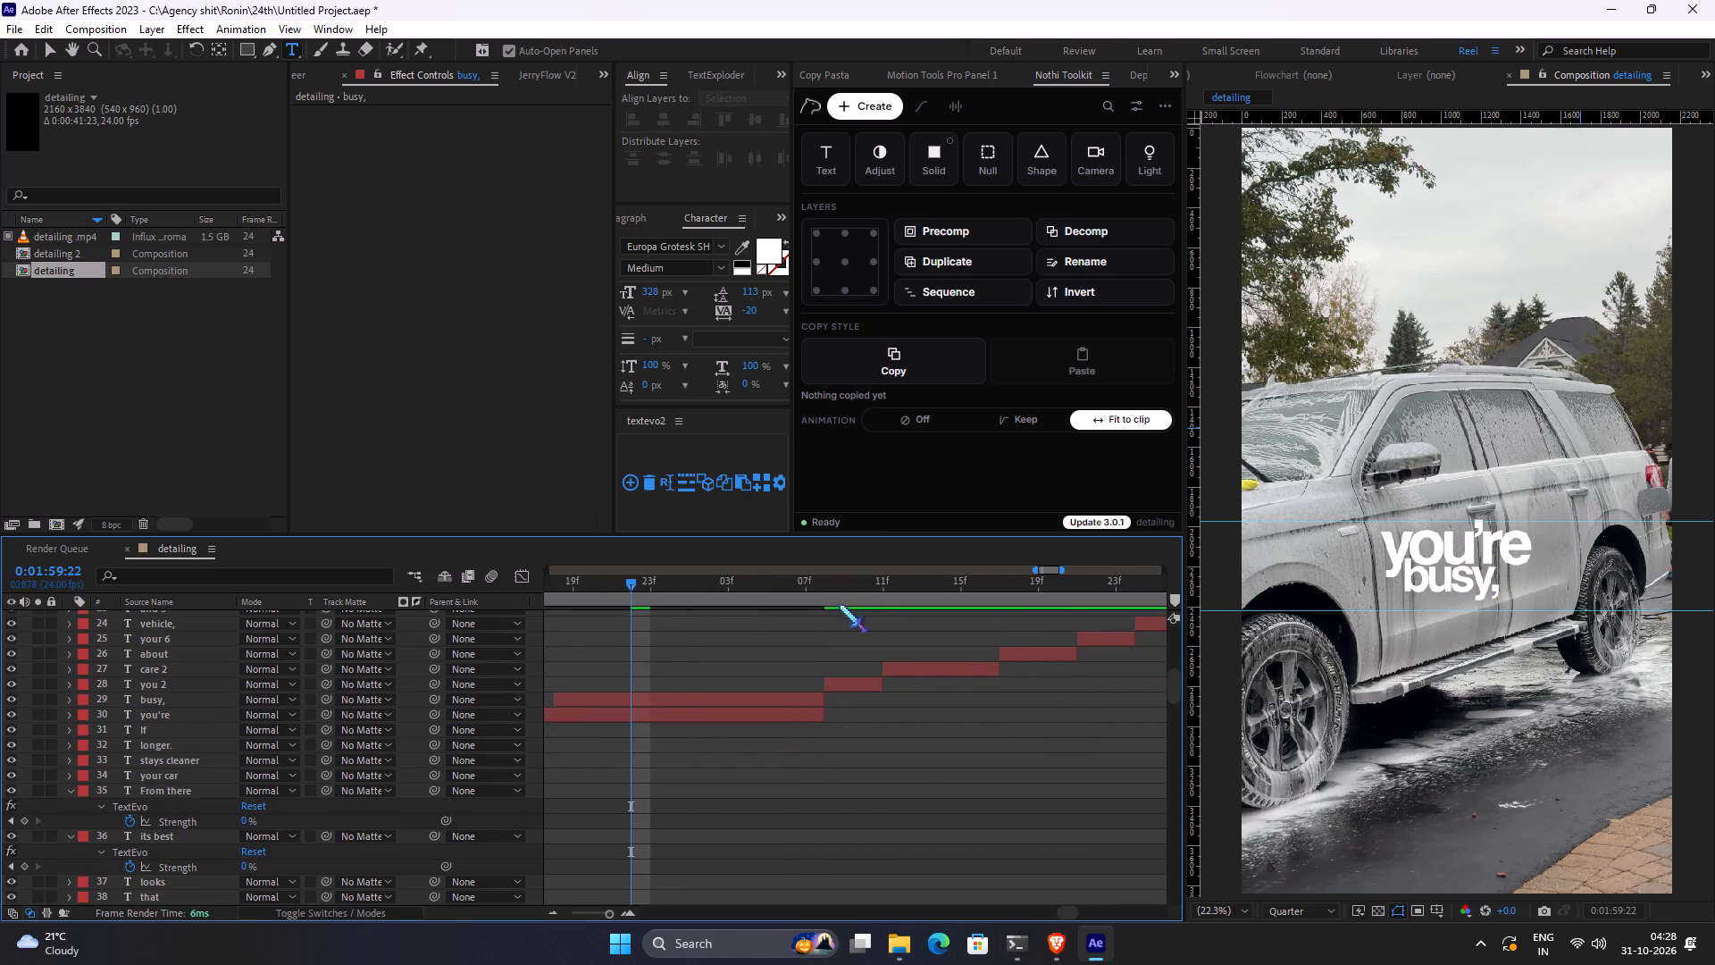
left_click(860, 599)
scroll(941, 678, "down", 9, "alt")
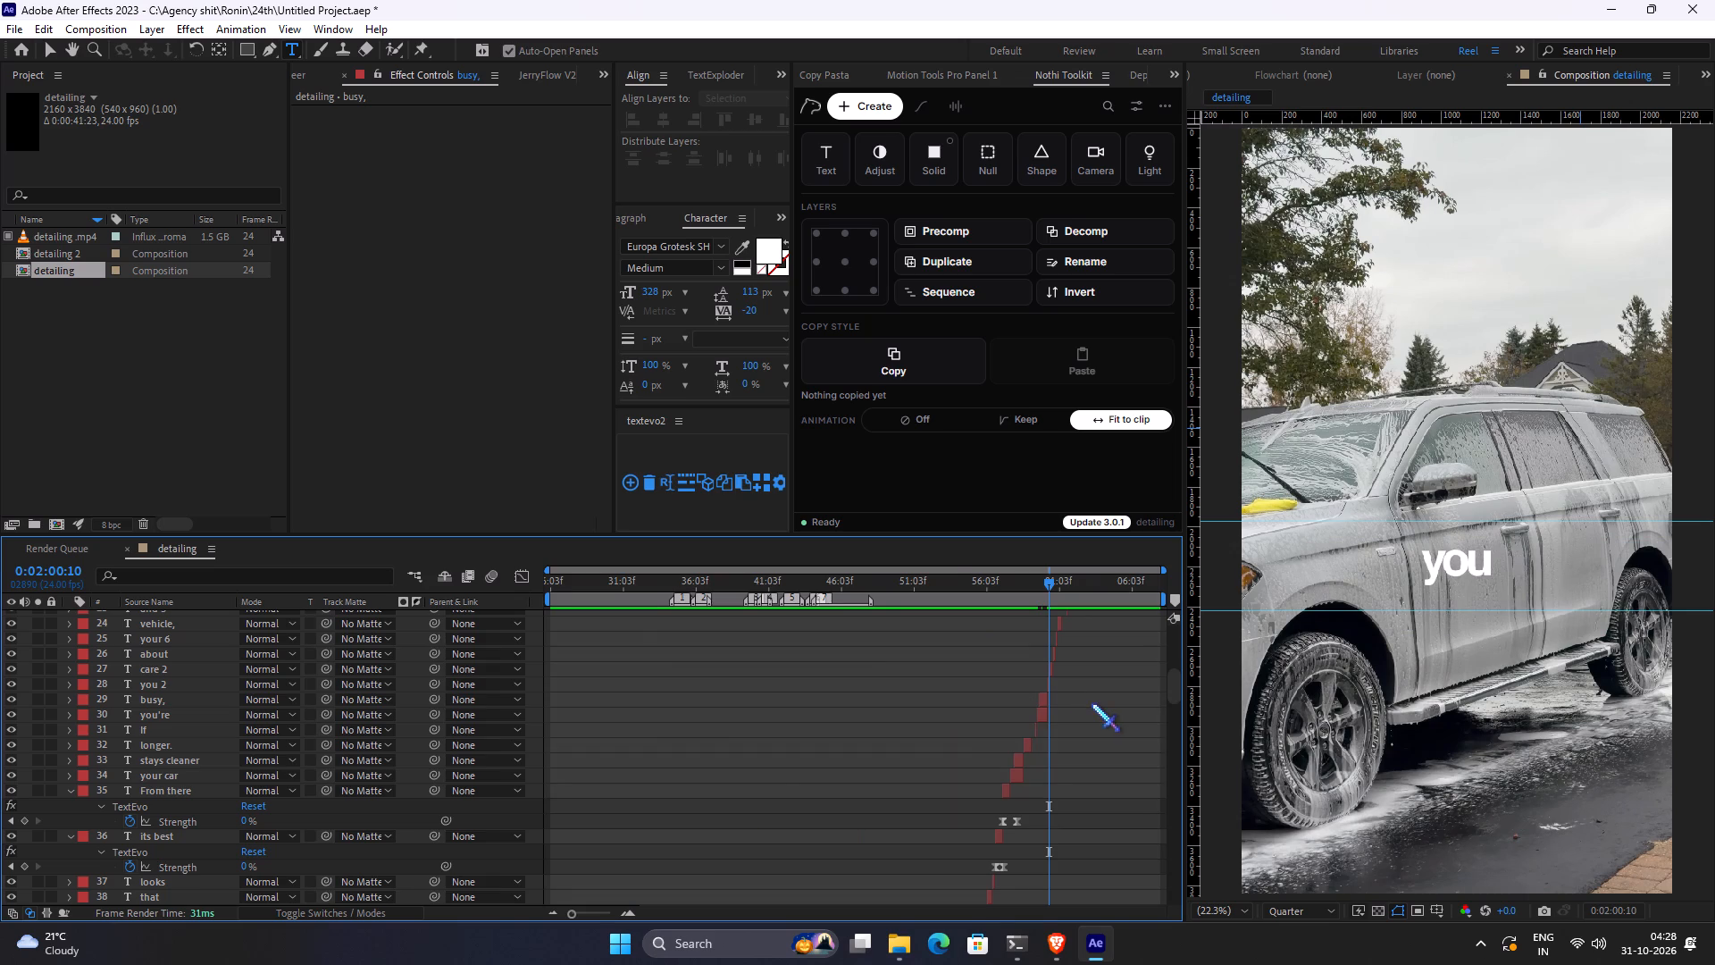
scroll(1101, 703, "up", 2, "alt")
scroll(983, 725, "up", 3, "alt")
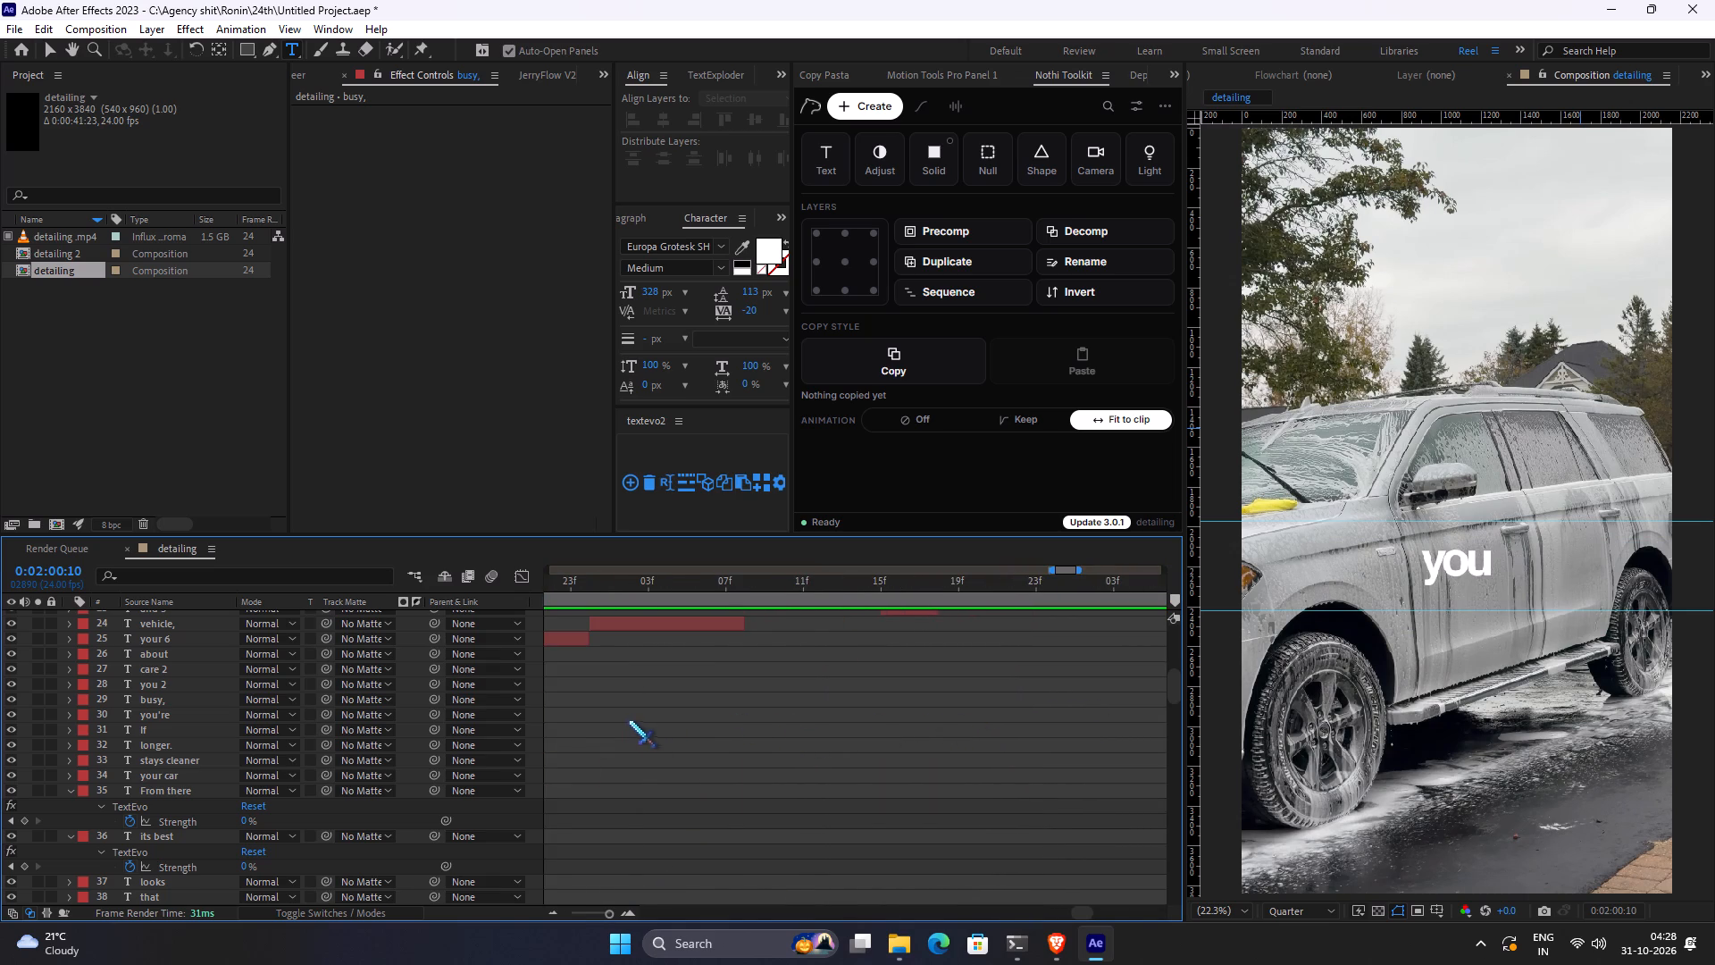
key("space")
key("space")
key("space")
key("space")
key("space")
key("space")
key("space")
key("space")
key("space")
key("space")
key("space")
key("space")
key("space")
left_click_drag(628, 719, 1208, 752)
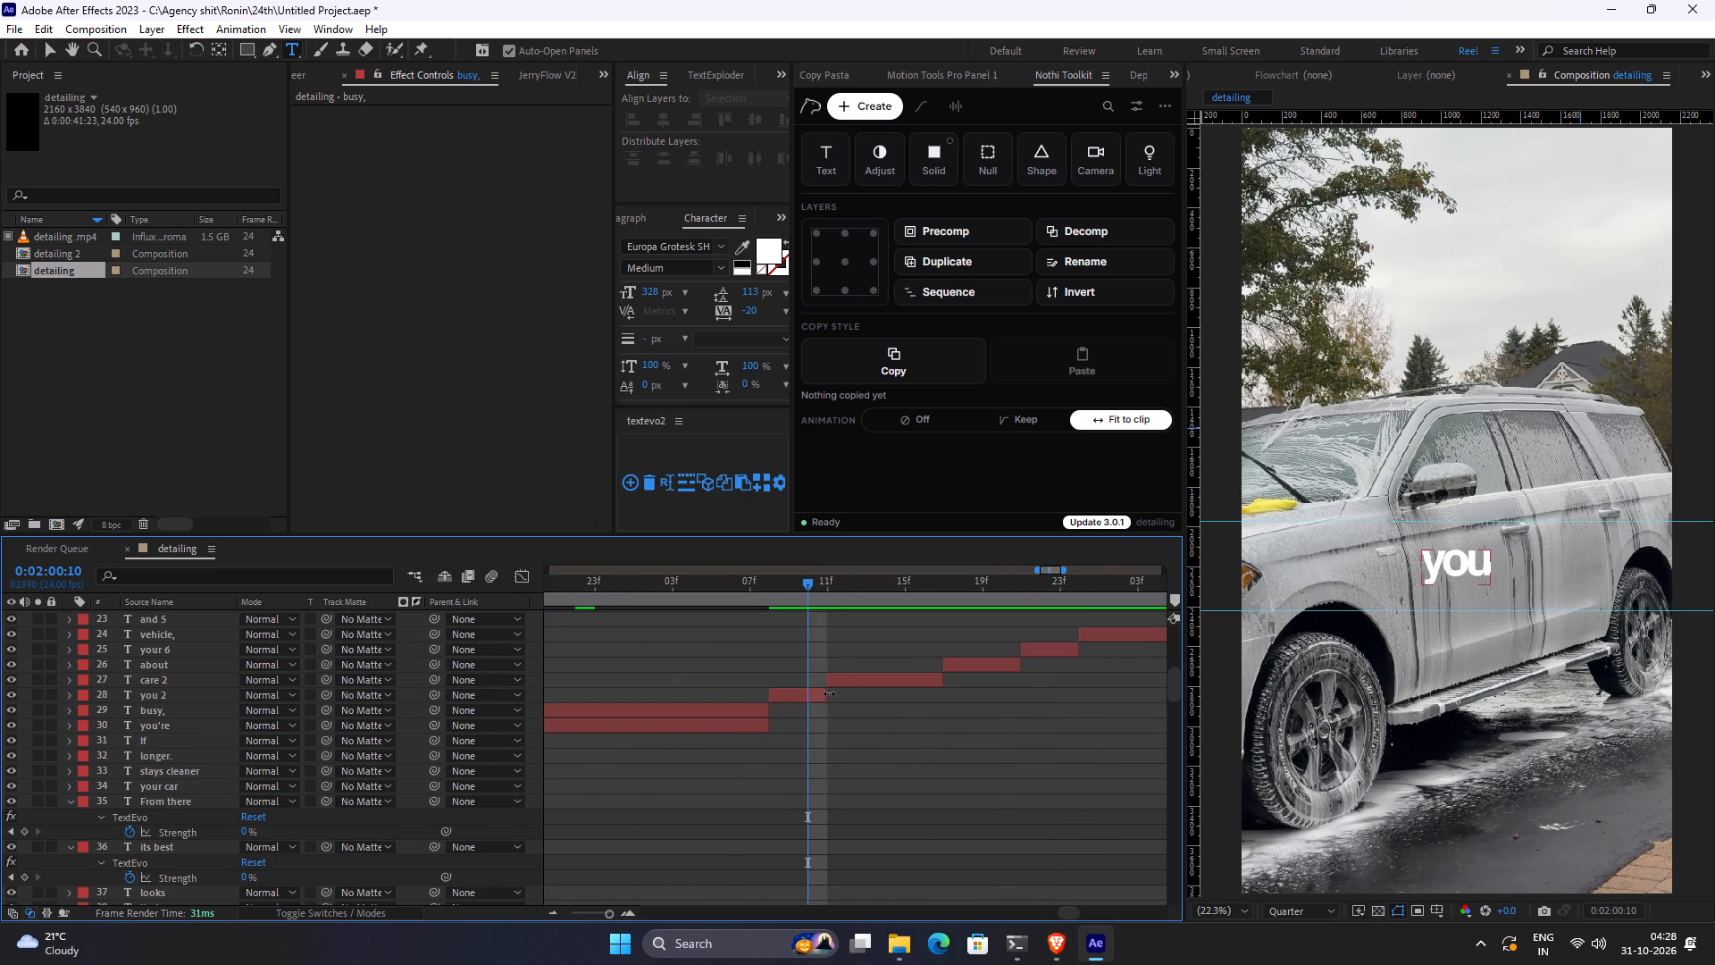
scroll(829, 693, "up", 1, "alt")
left_click_drag(736, 575, 669, 585)
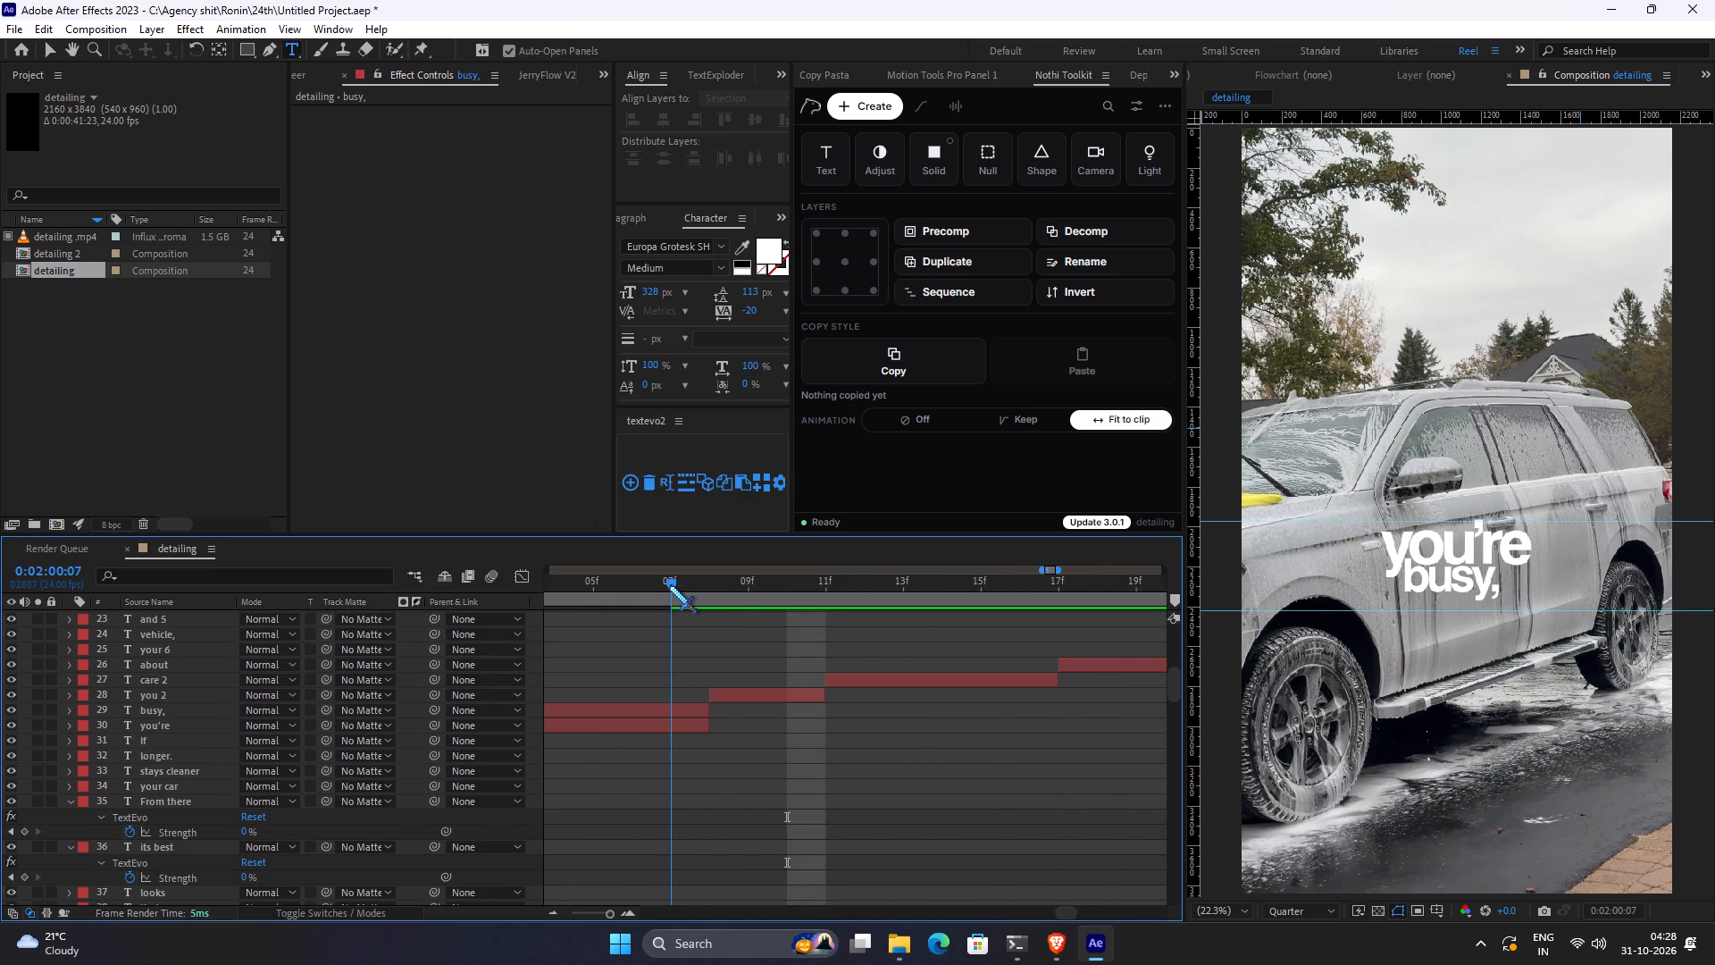
left_click_drag(669, 585, 967, 608)
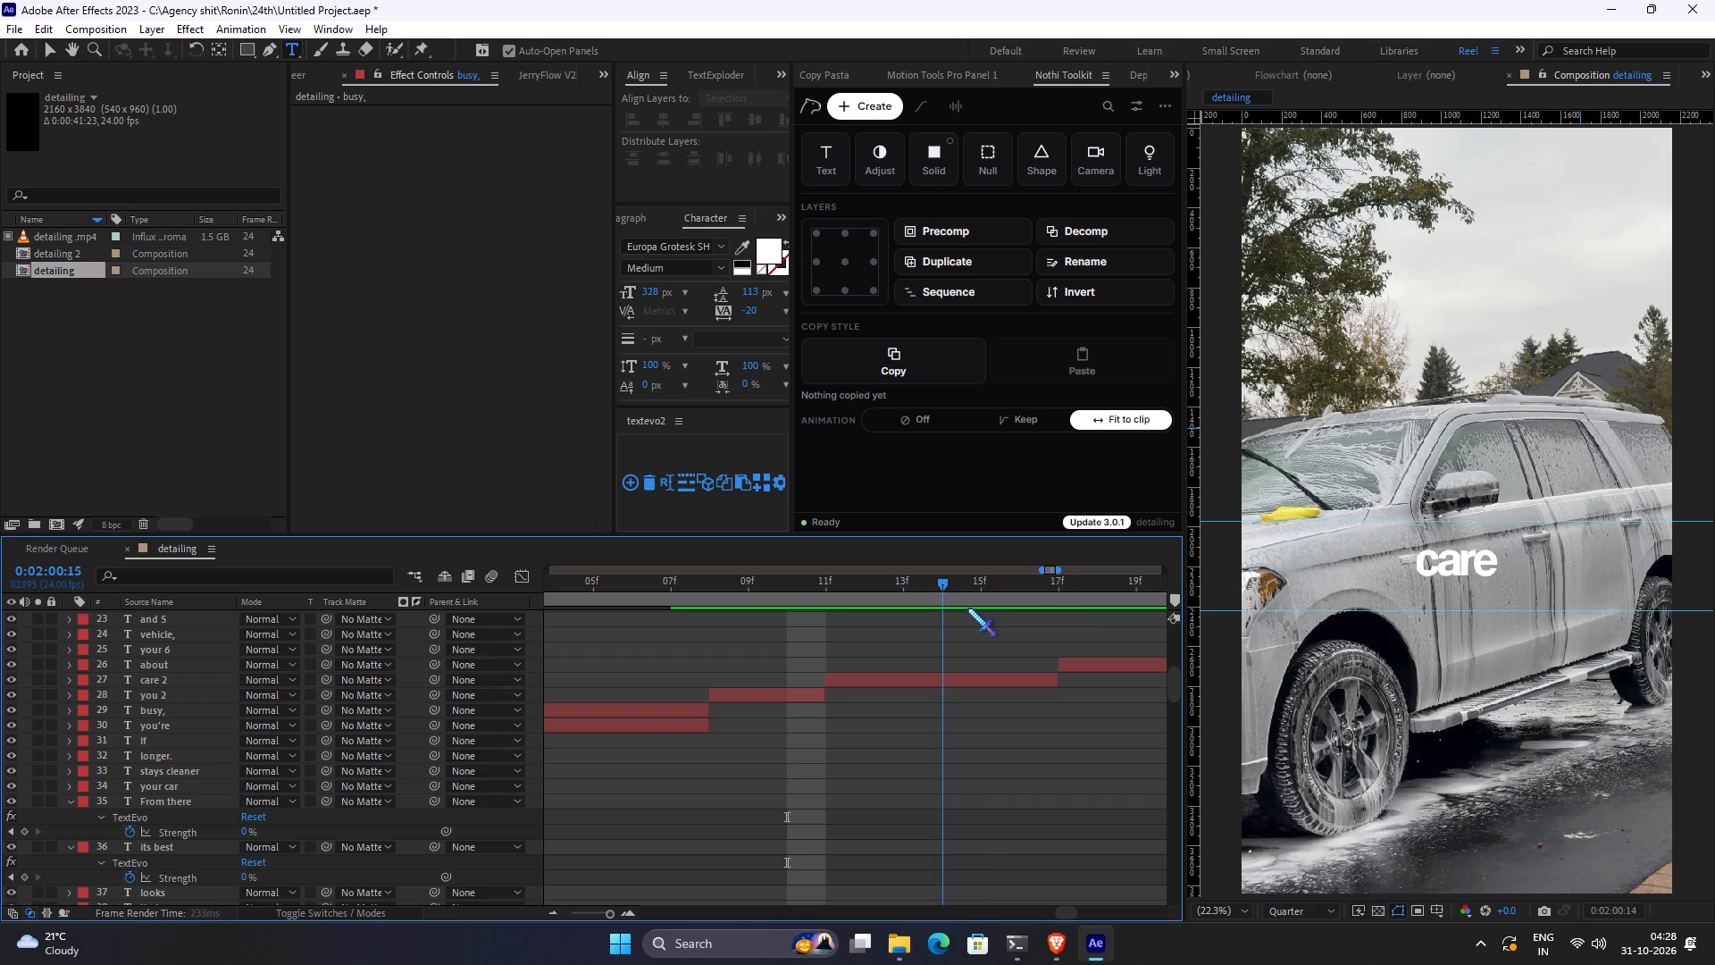
left_click_drag(967, 608, 1078, 608)
scroll(1055, 614, "down", 1, "alt")
key("space")
key("space")
key("space")
key("space")
key("space")
key("space")
key("space")
key("space")
key("space")
key("space")
key("space")
key("space")
key("space")
key("space")
key("space")
key("space")
left_click_drag(1057, 613, 1053, 613)
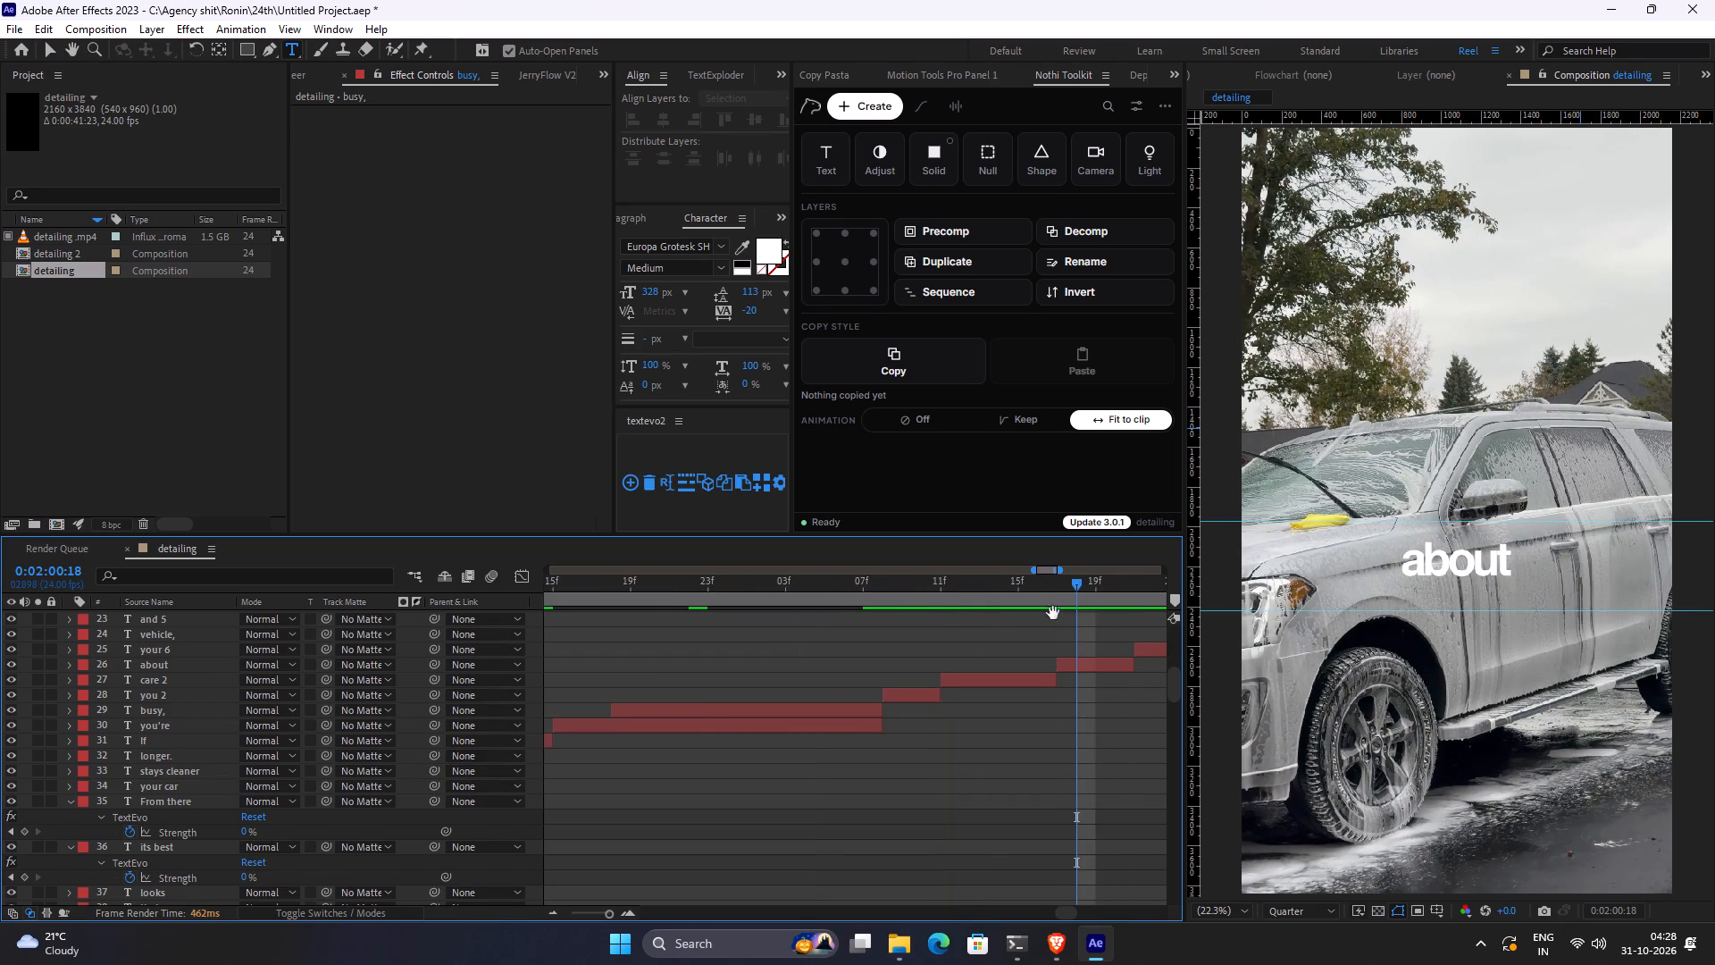
left_click_drag(1053, 613, 857, 619)
left_click_drag(972, 579, 940, 583)
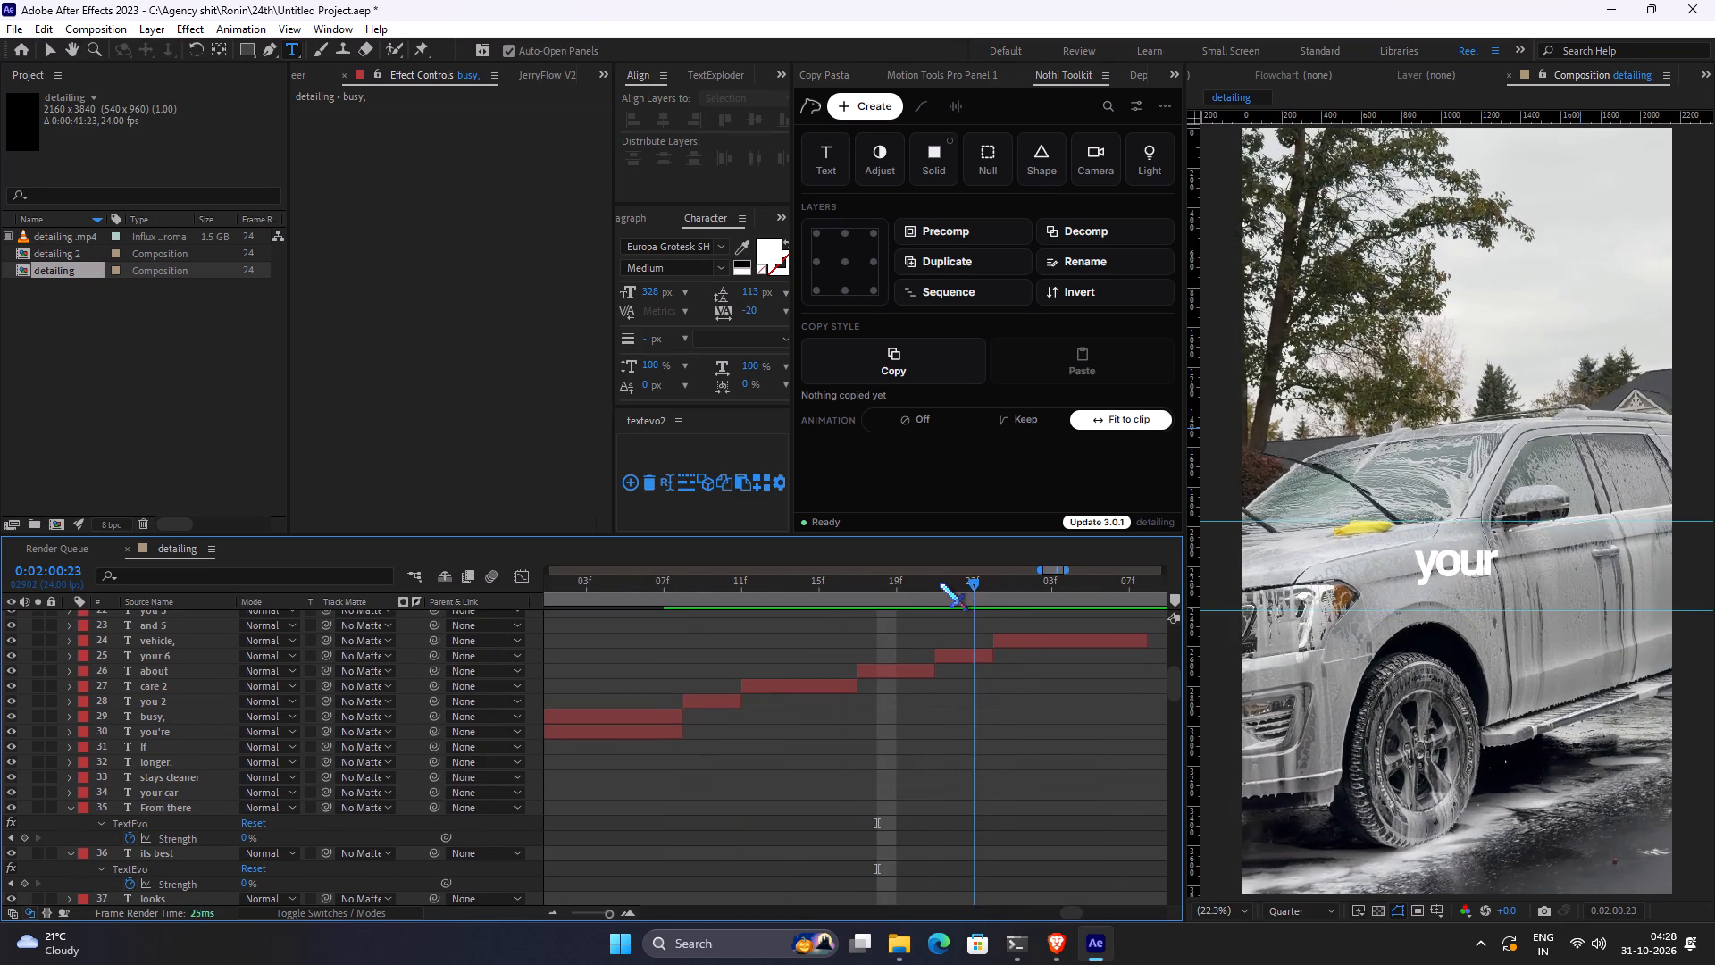
left_click_drag(940, 583, 1107, 597)
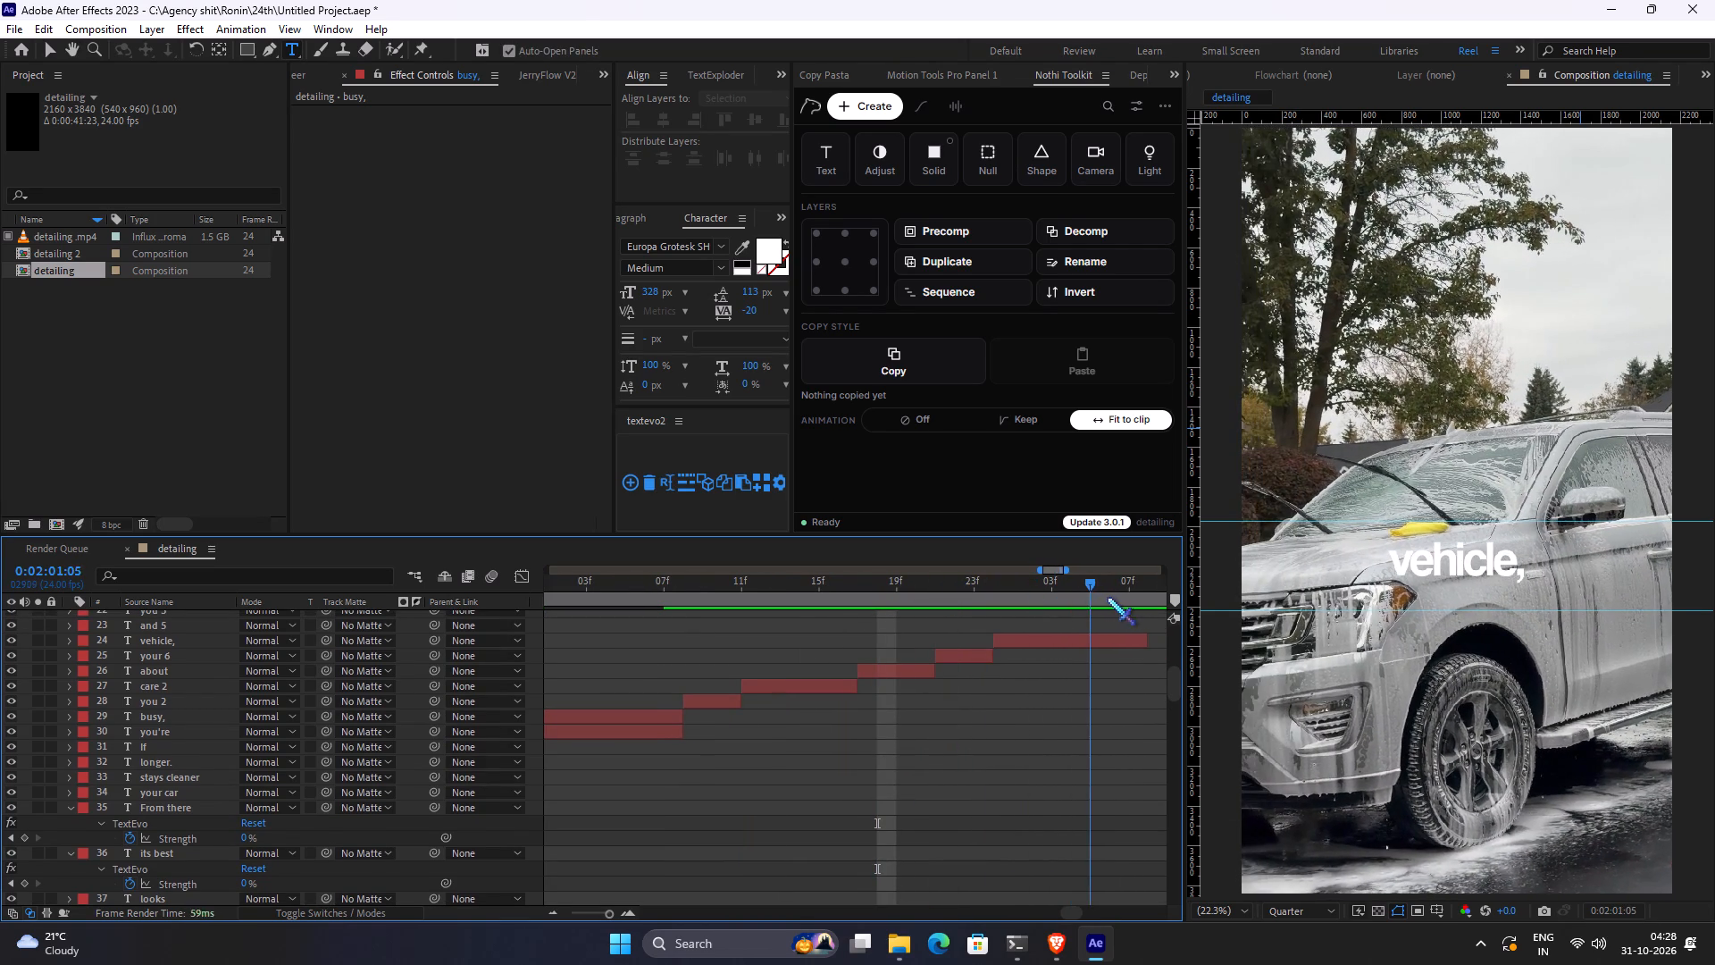
left_click_drag(1107, 597, 644, 652)
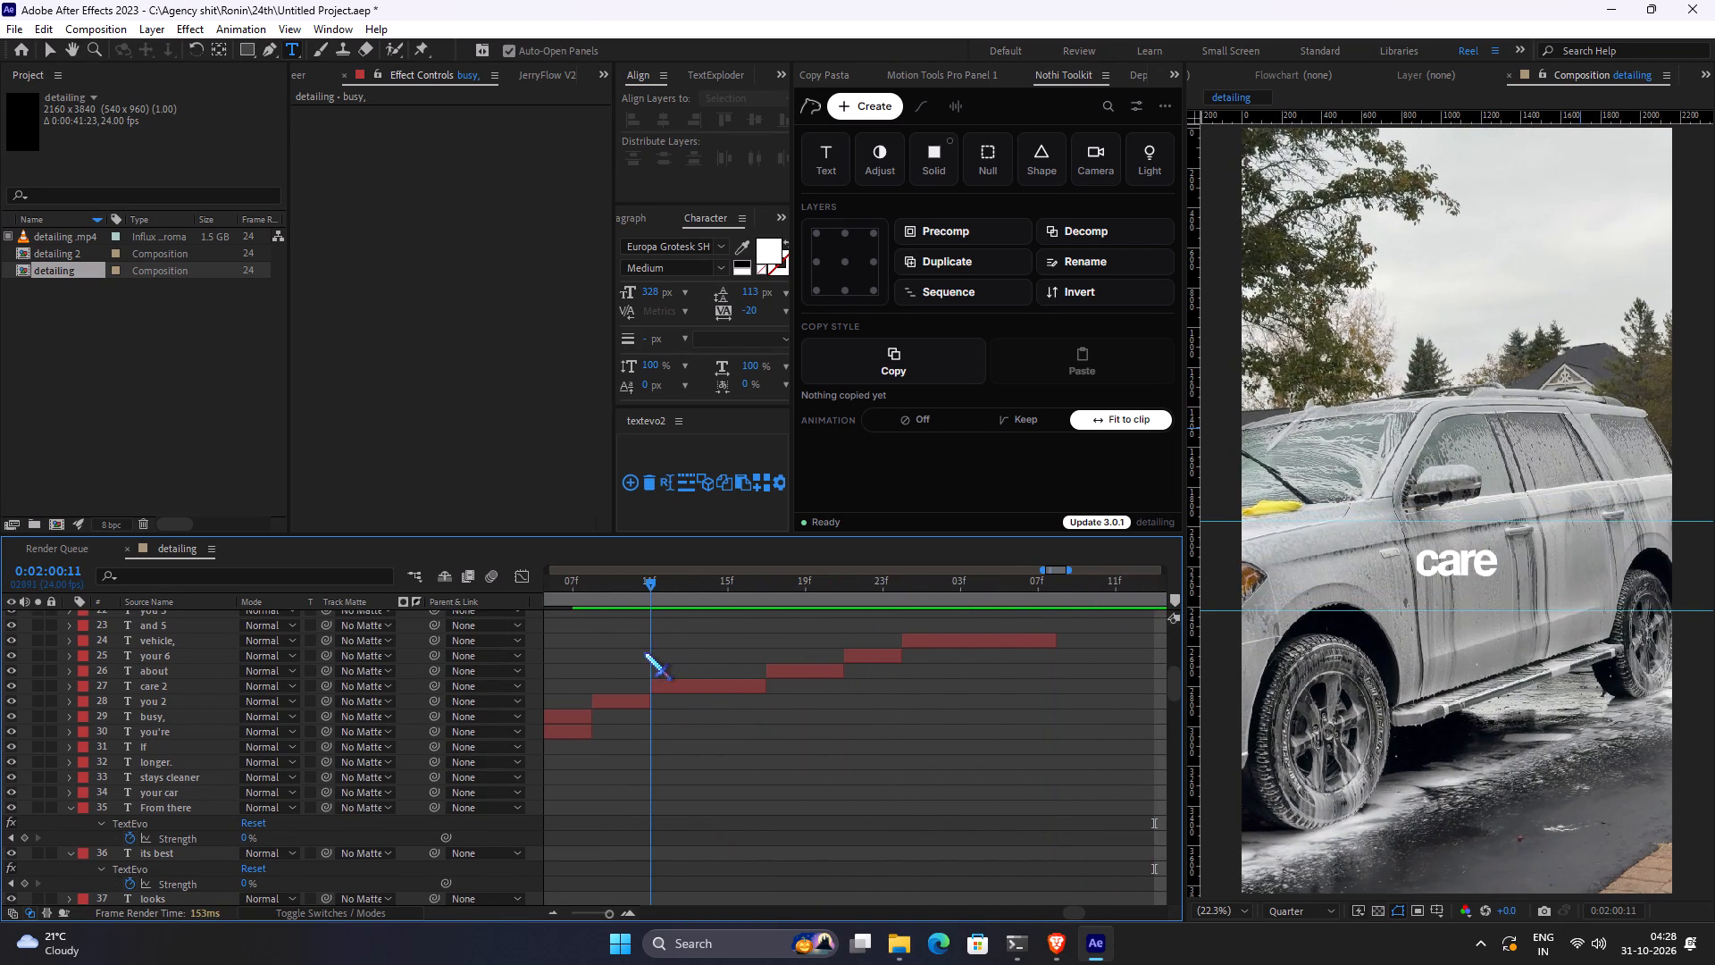
left_click_drag(644, 652, 640, 655)
Append "care" to the "you" caption that follows "busy," so it reads "you care".
scroll(640, 662, "up", 1, "alt")
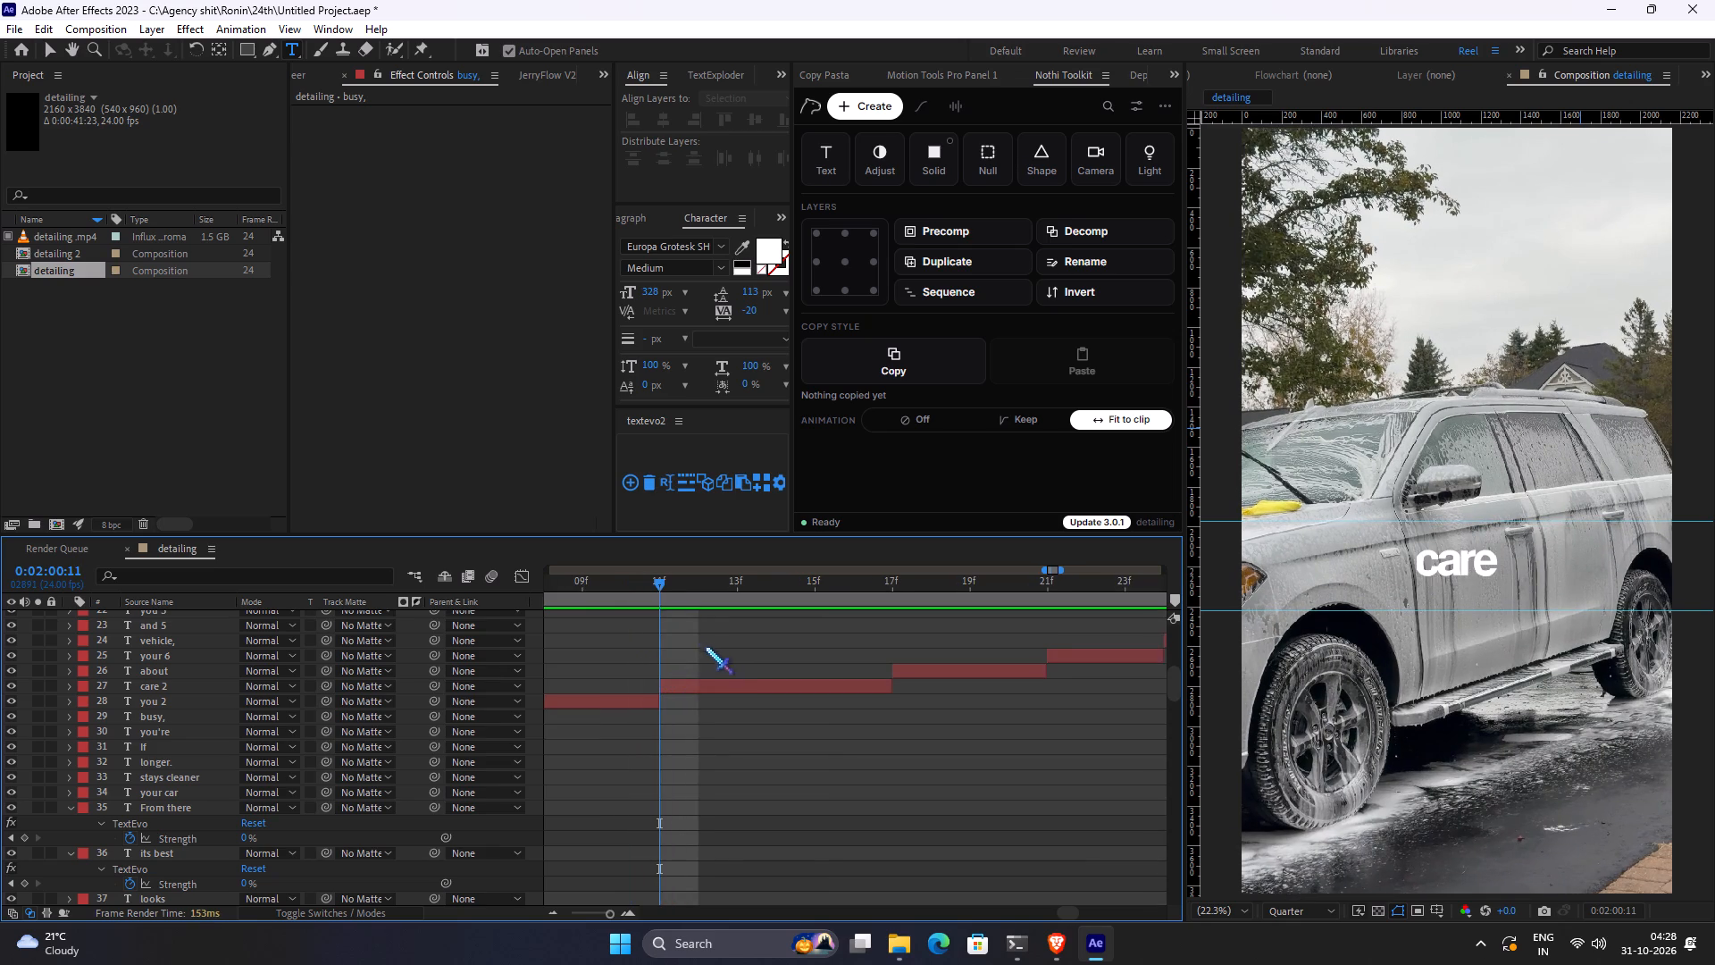
scroll(713, 652, "down", 1, "alt")
key("space")
left_click_drag(659, 669, 751, 657)
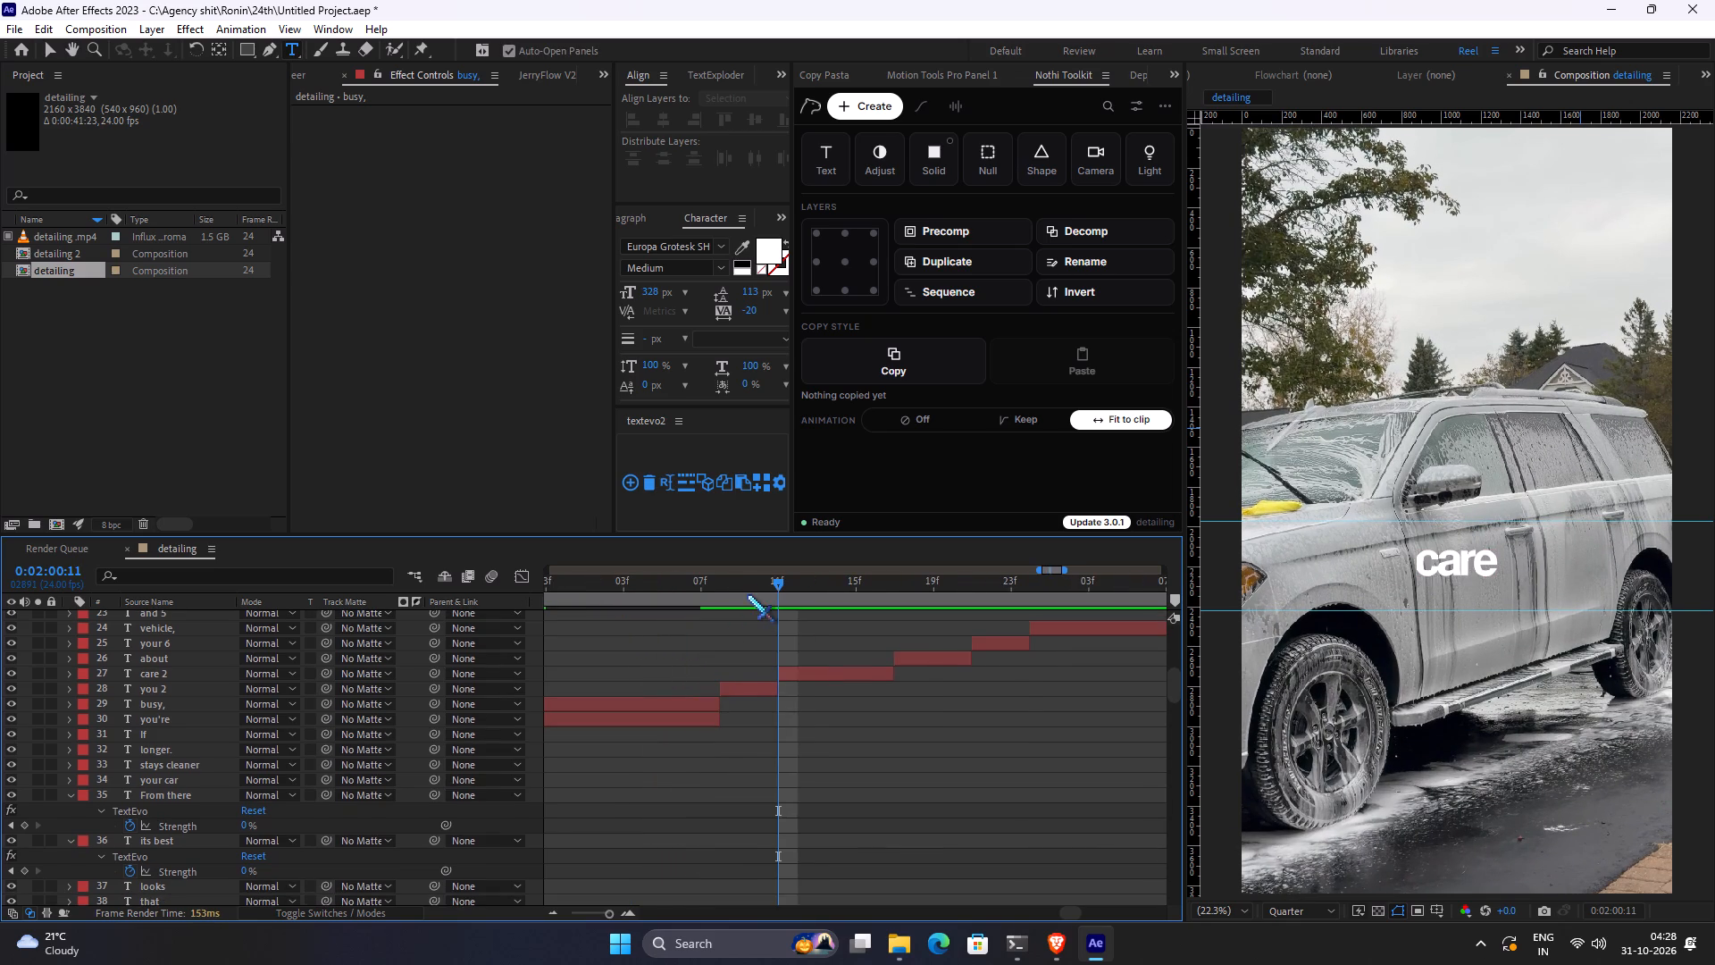
left_click(747, 594)
left_click(1489, 562)
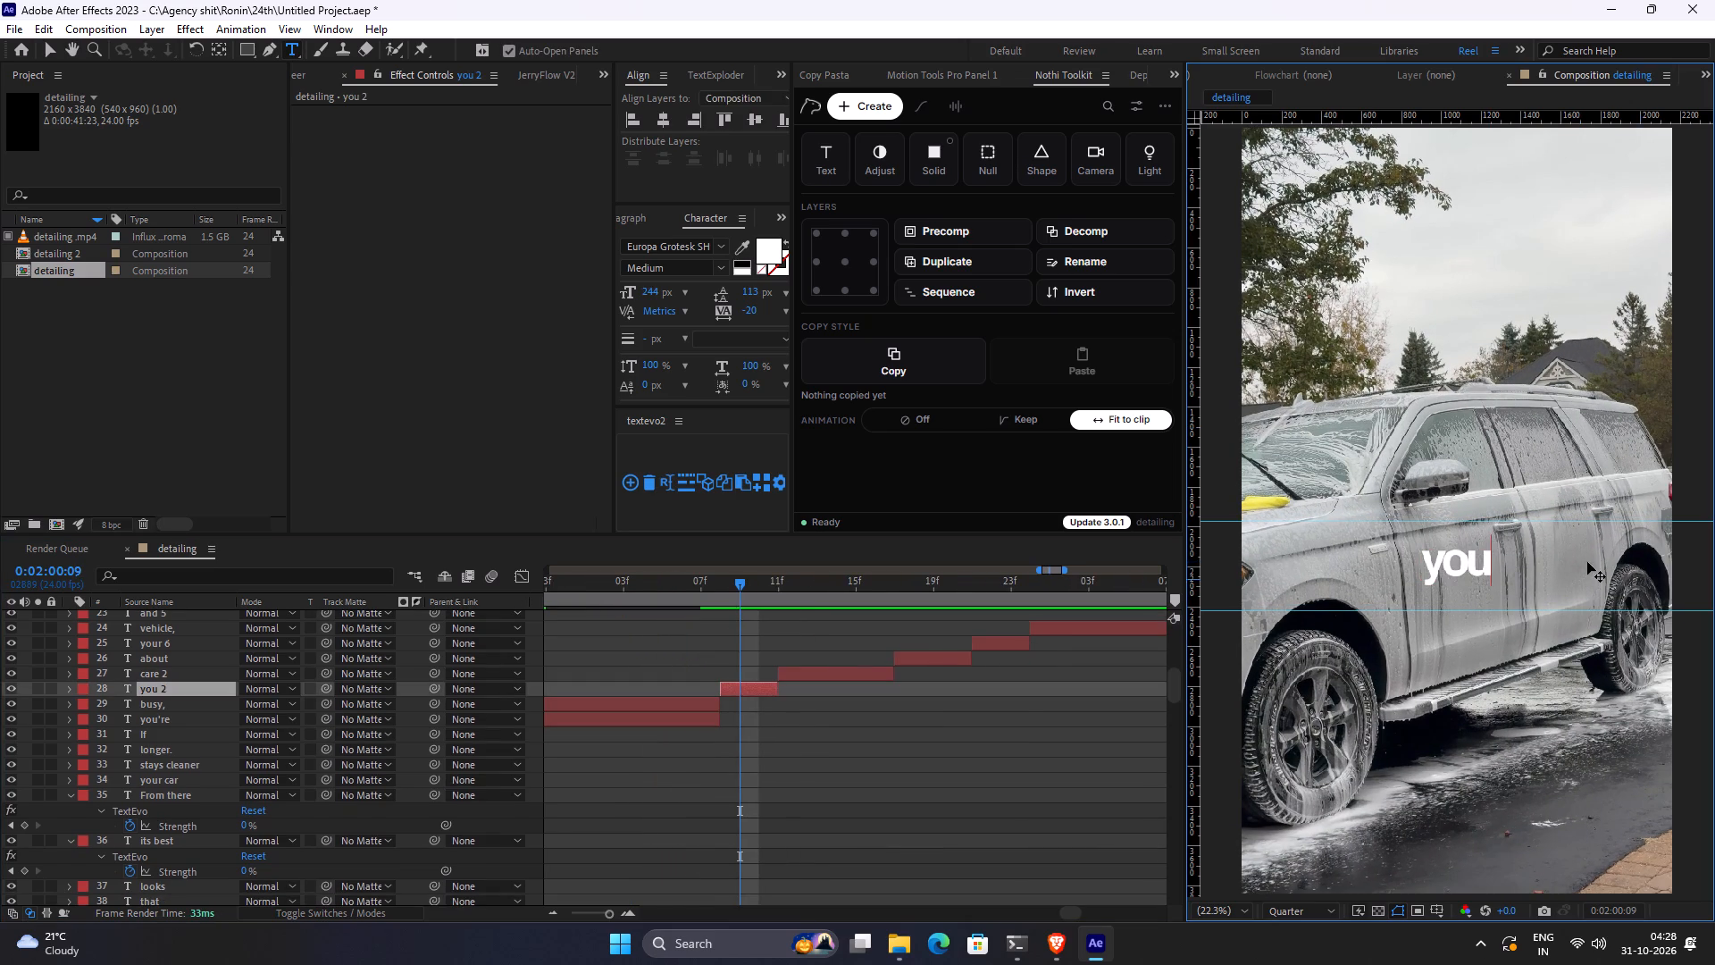
key("space")
type("ca")
type("re")
key("space")
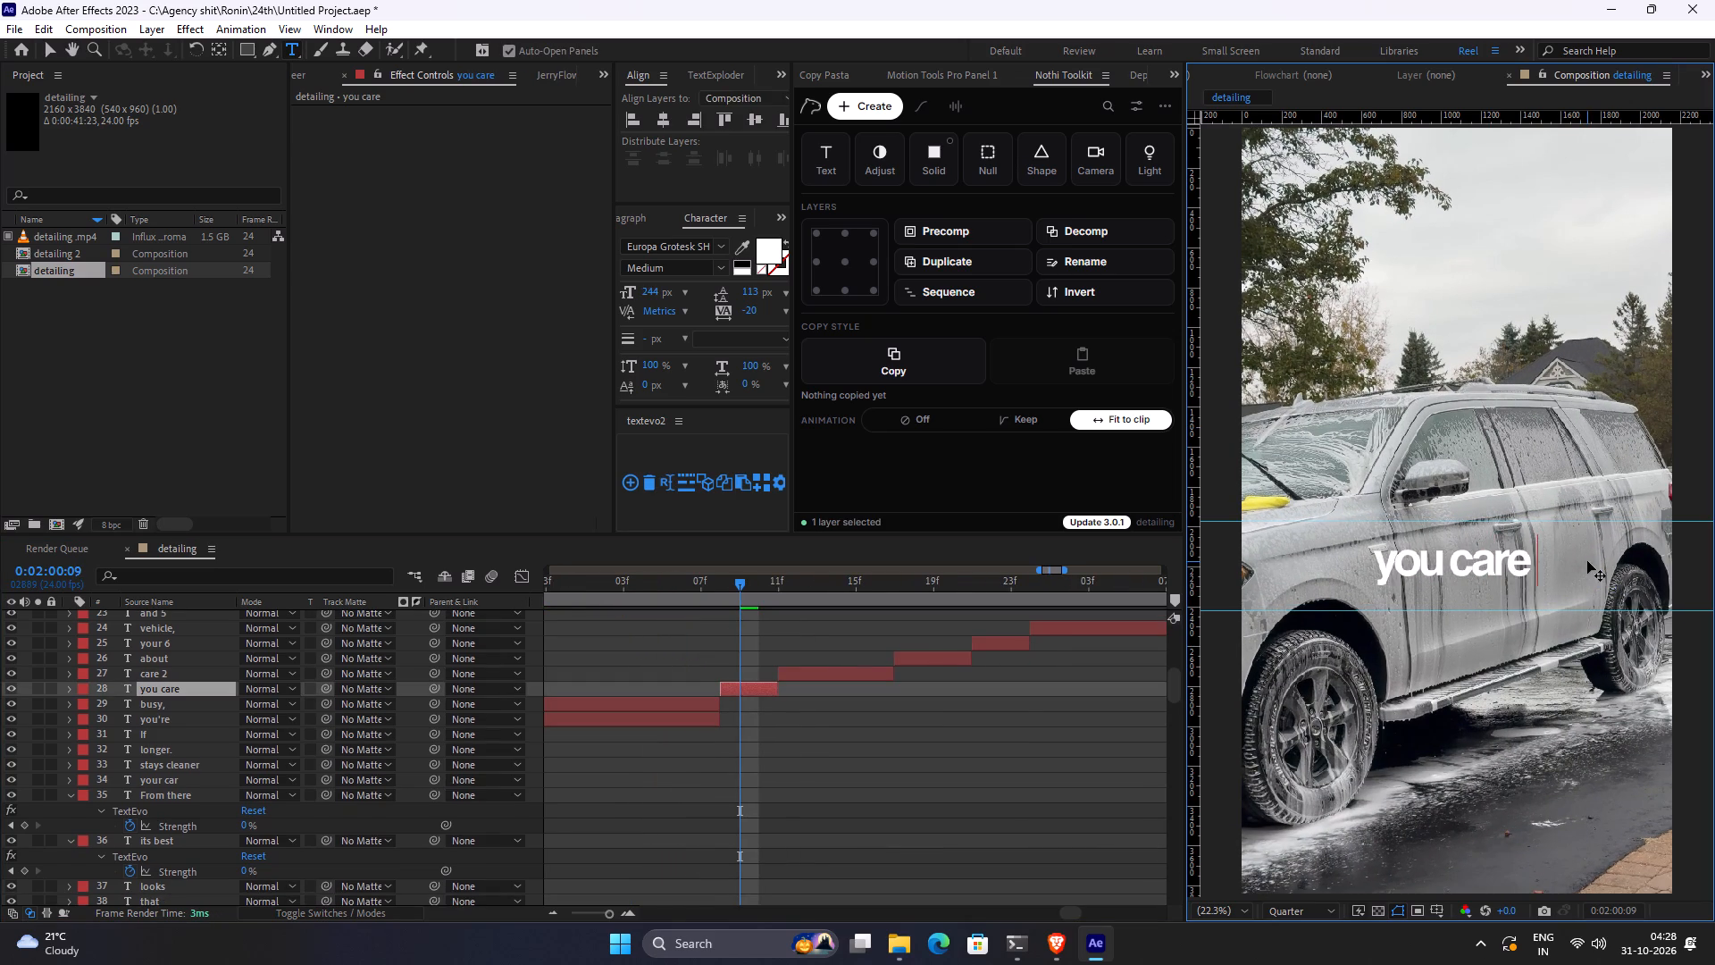
key("BackSpace")
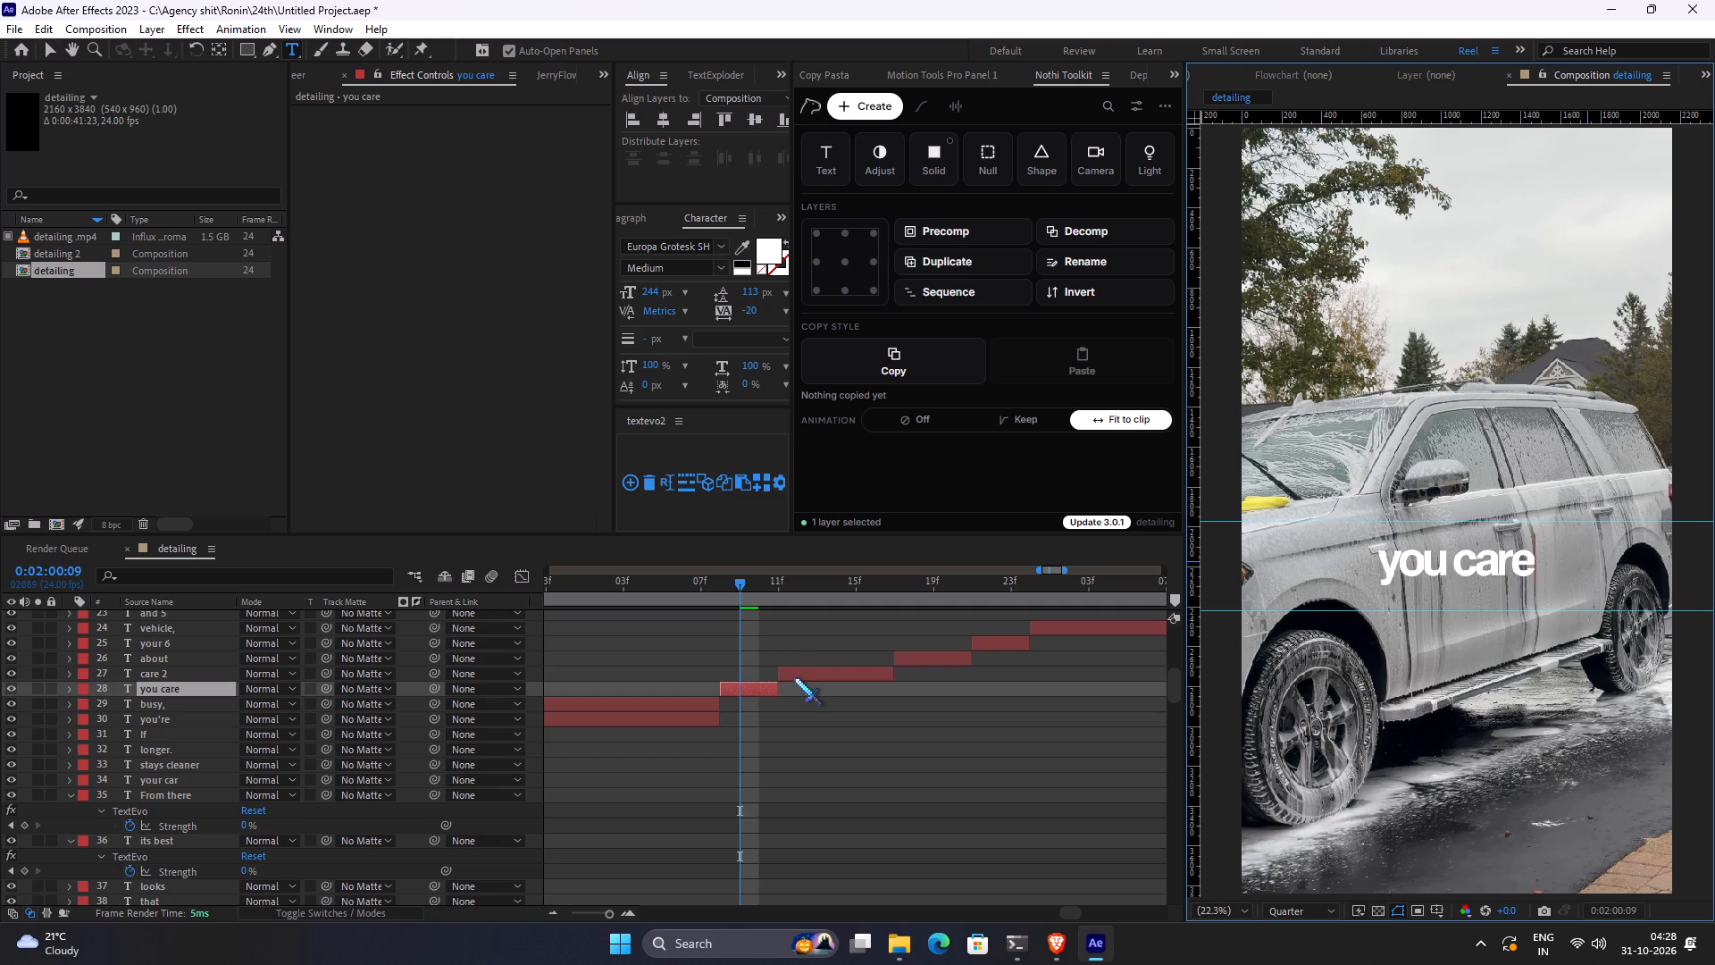
Extend the "you care" layer to the end of the "care 2" layer and delete "care 2".
left_click_drag(786, 688, 902, 686)
left_click(860, 679)
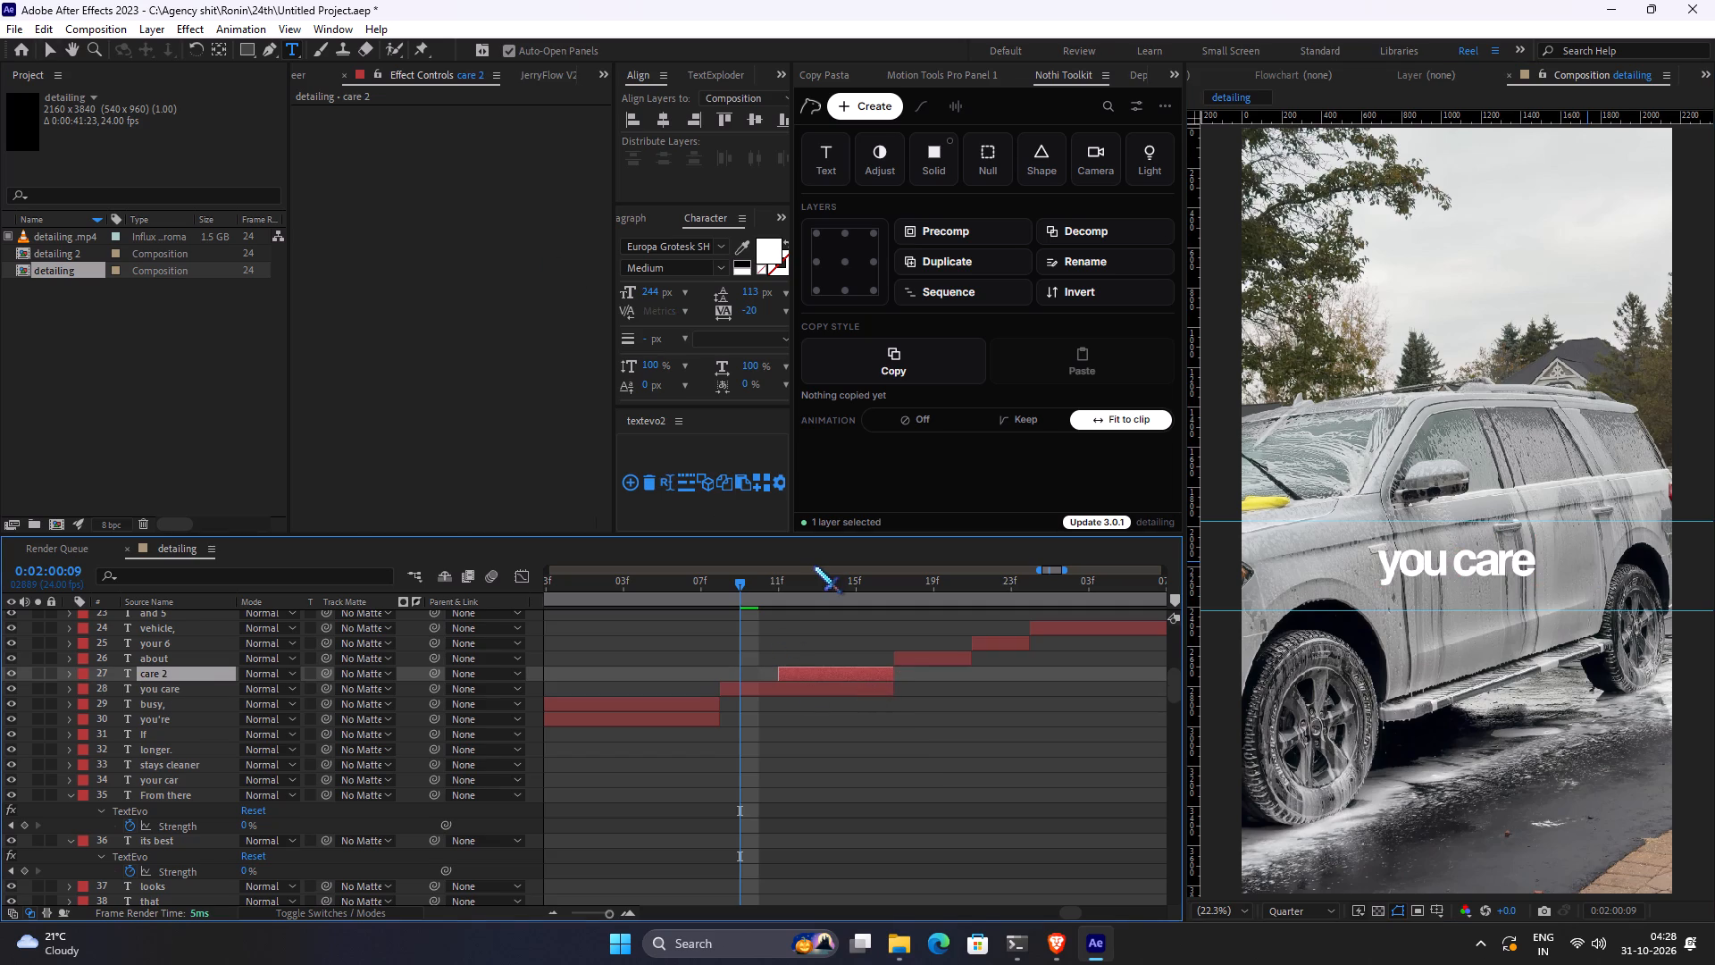
key("Delete")
Add a TextEvo animation at the start of the "you care" layer and adjust its delay to 5.40.
left_click(717, 584)
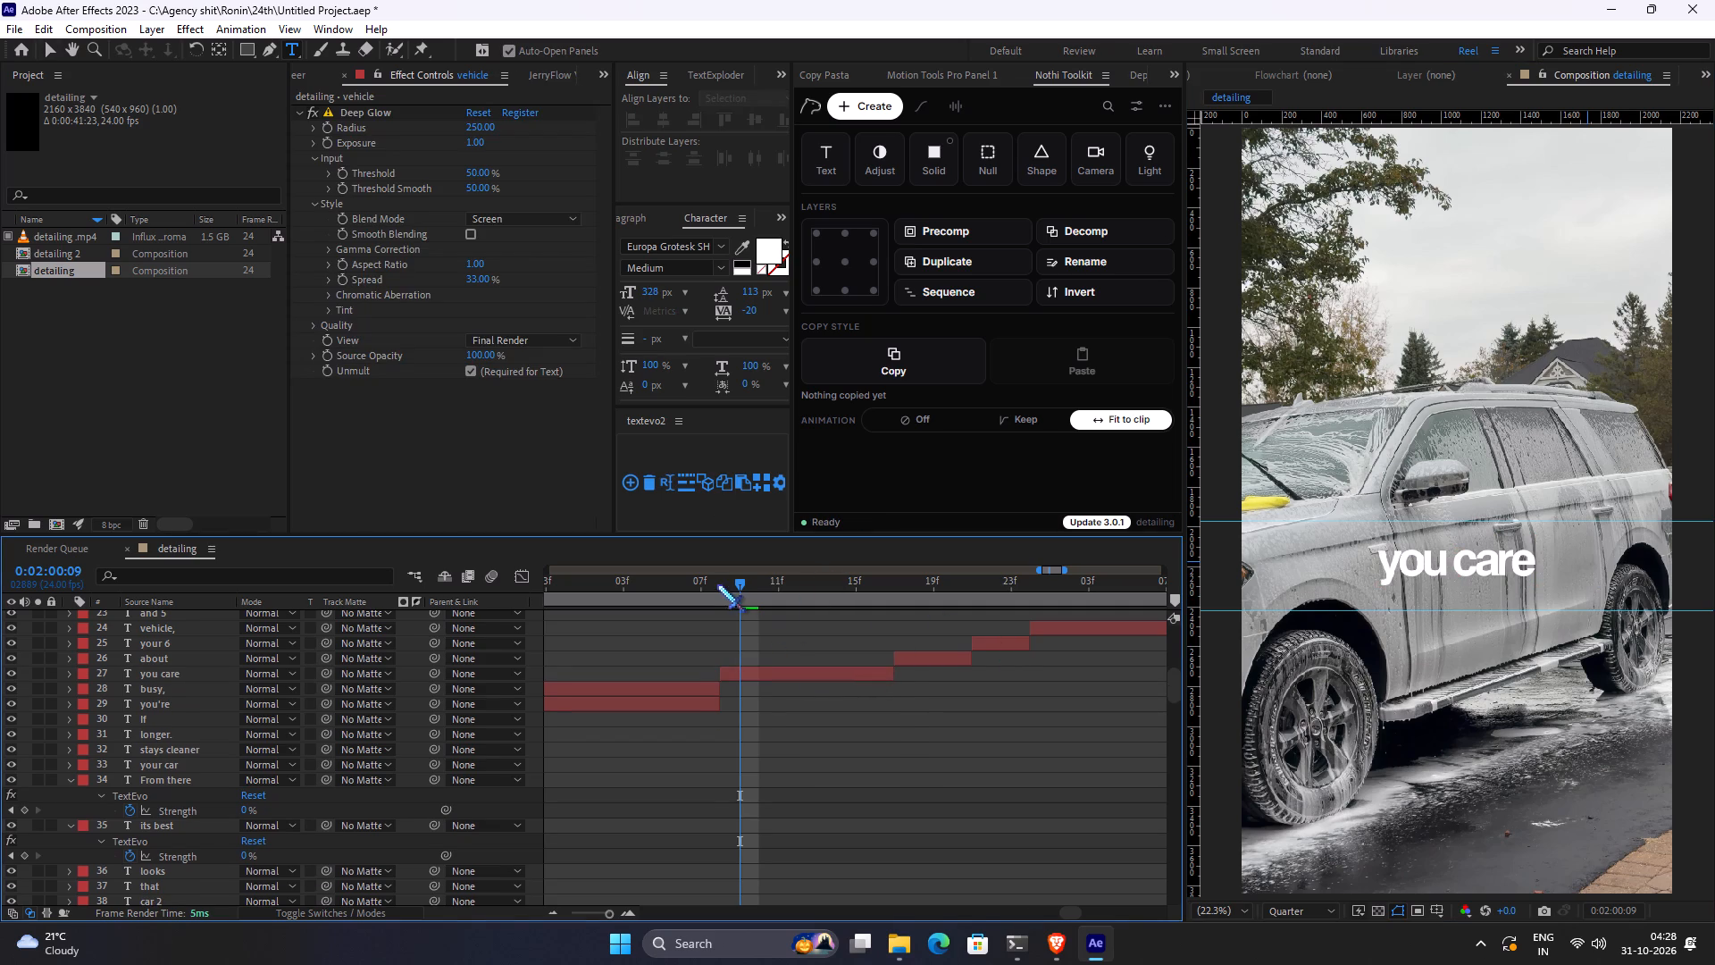
left_click(732, 677)
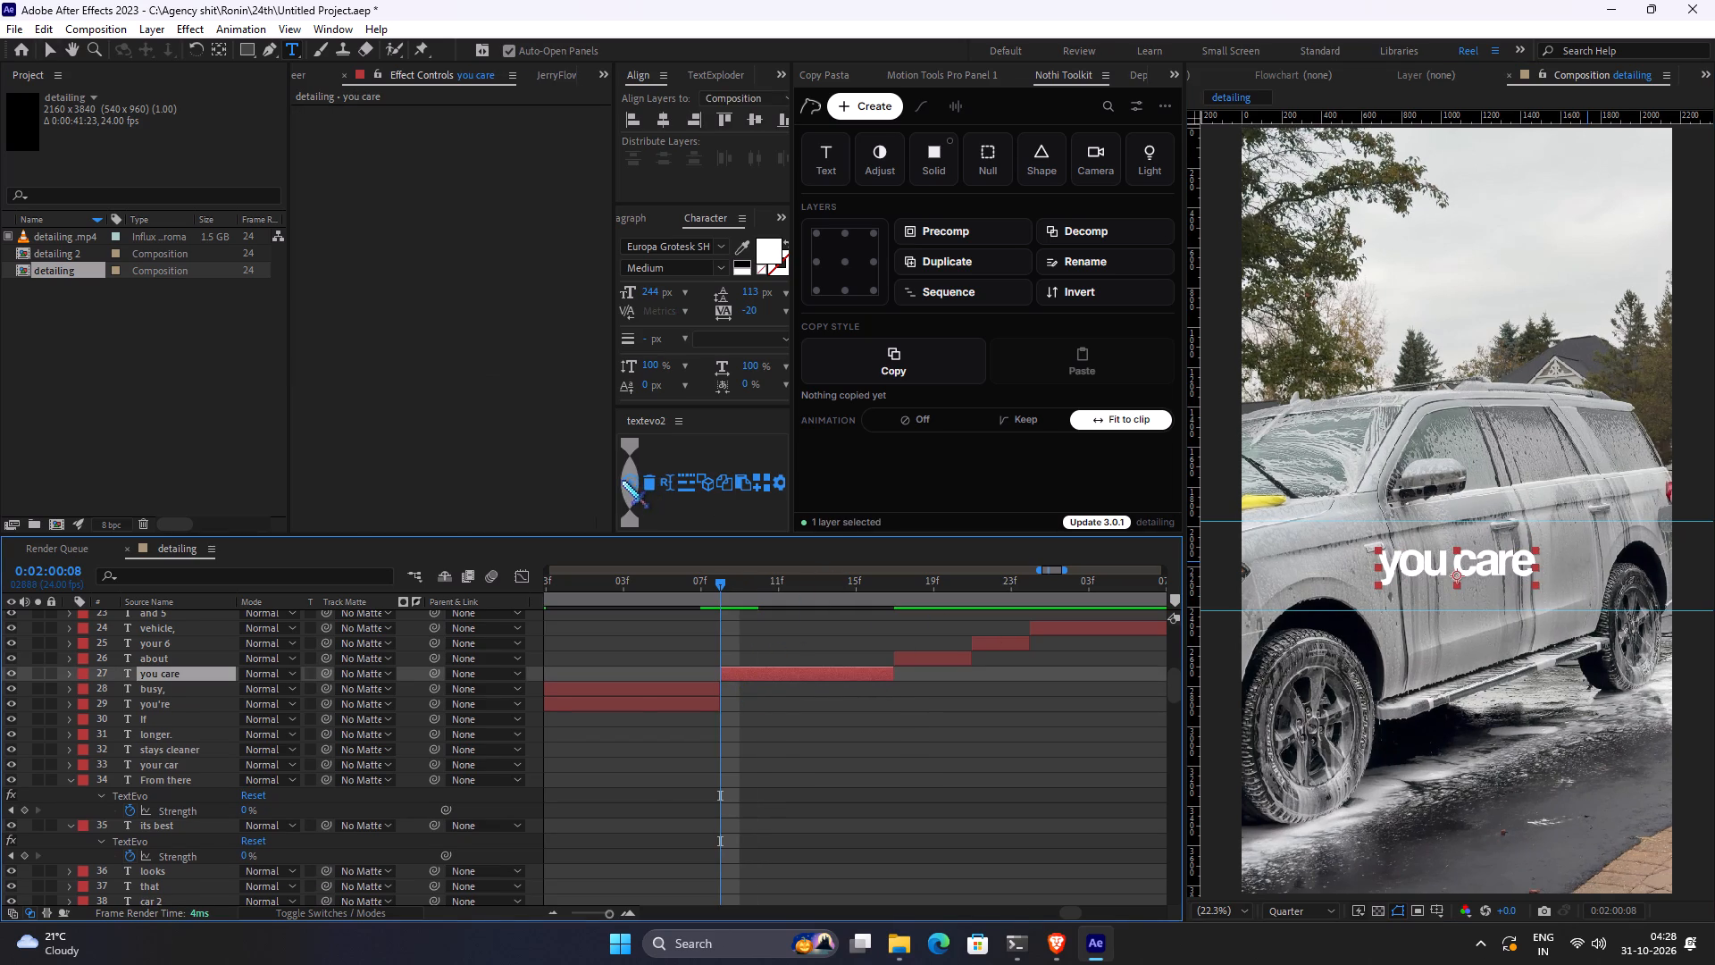
left_click(621, 480)
left_click(685, 478)
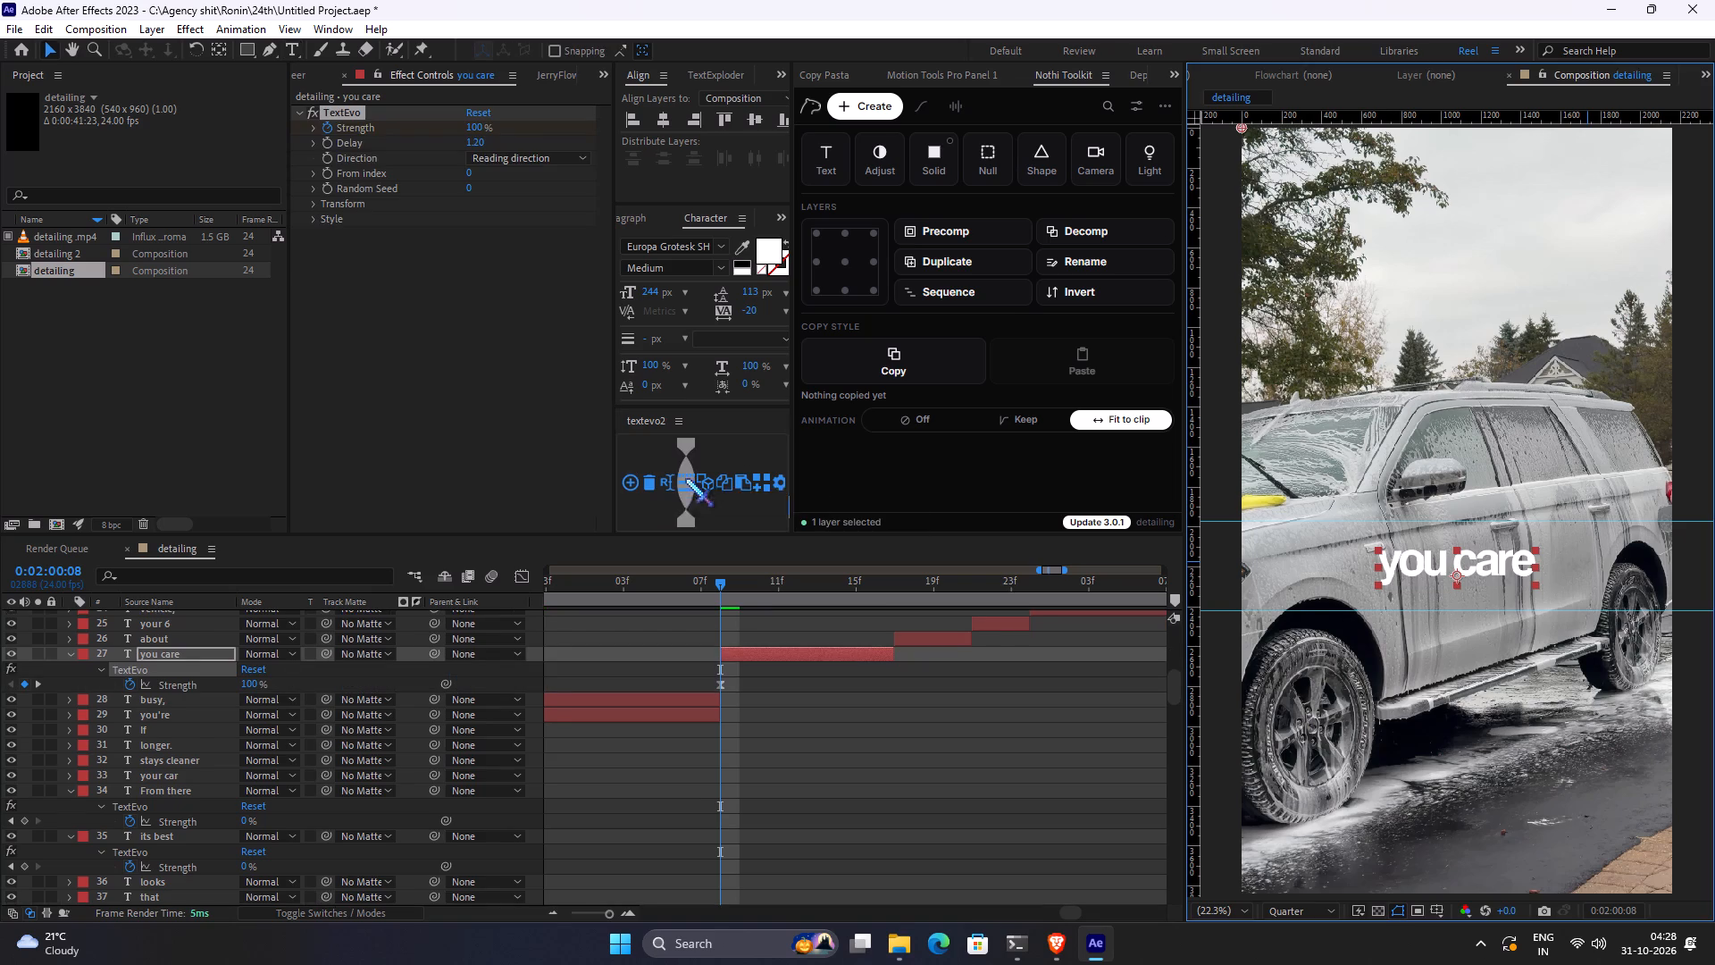
left_click(828, 466)
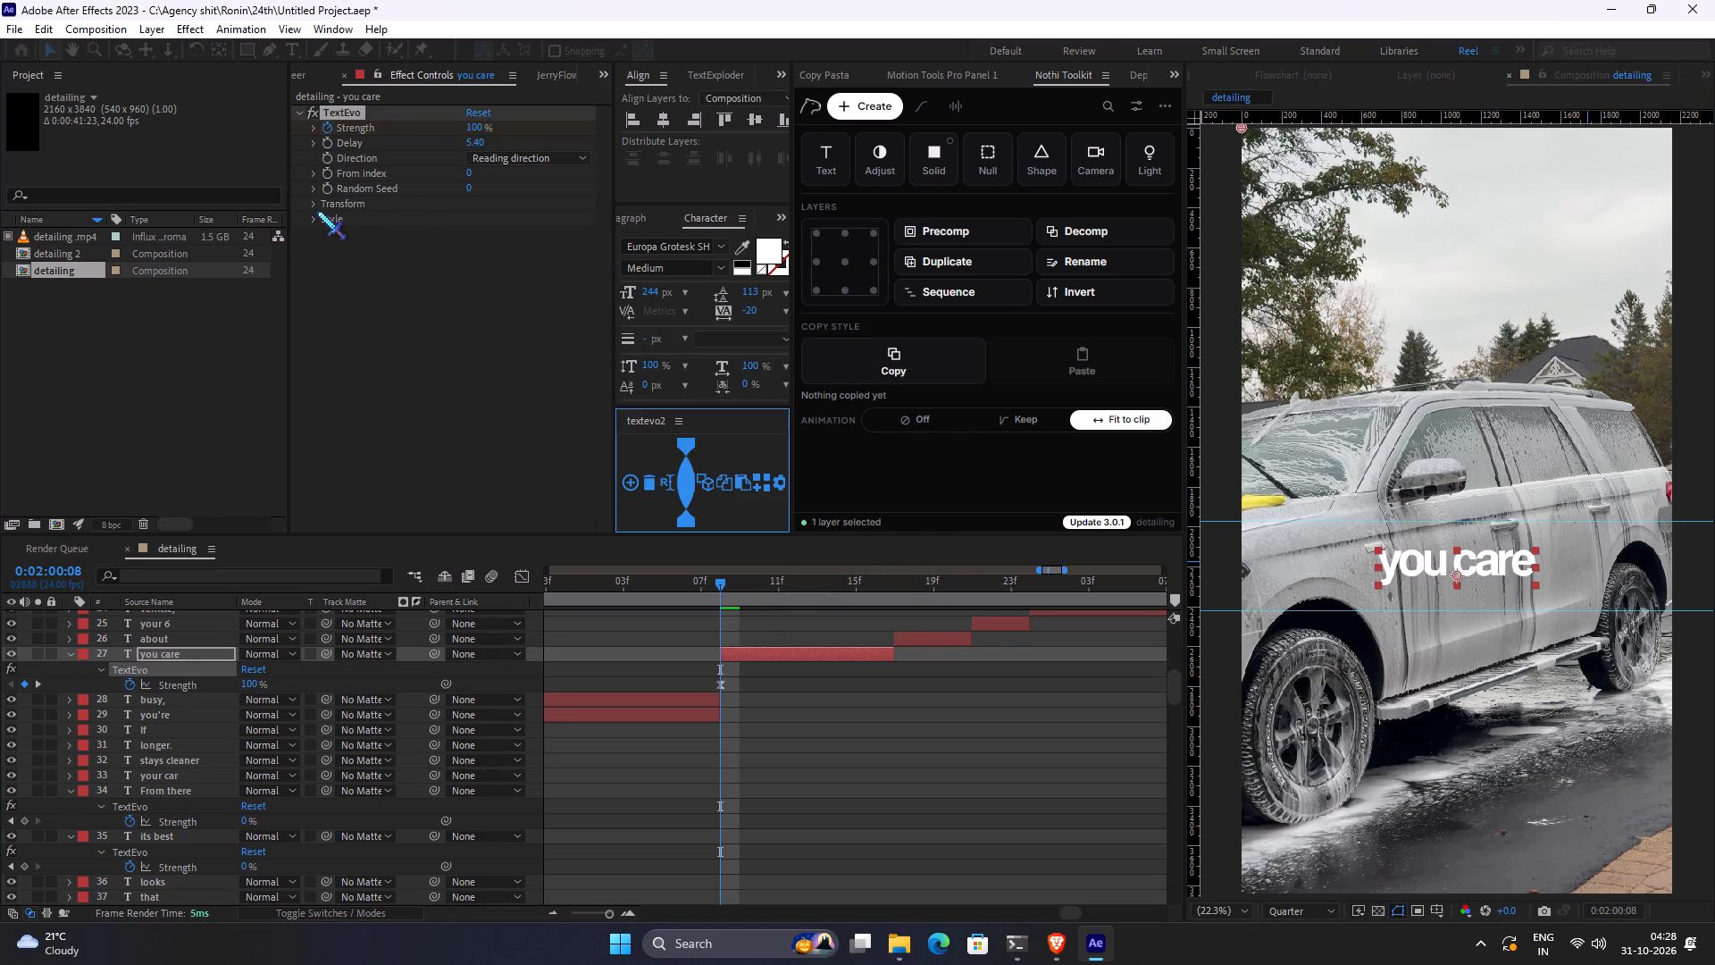
Set the "you care" TextEvo transform to position X 78 and opacity 0%.
left_click(311, 204)
left_click(330, 234)
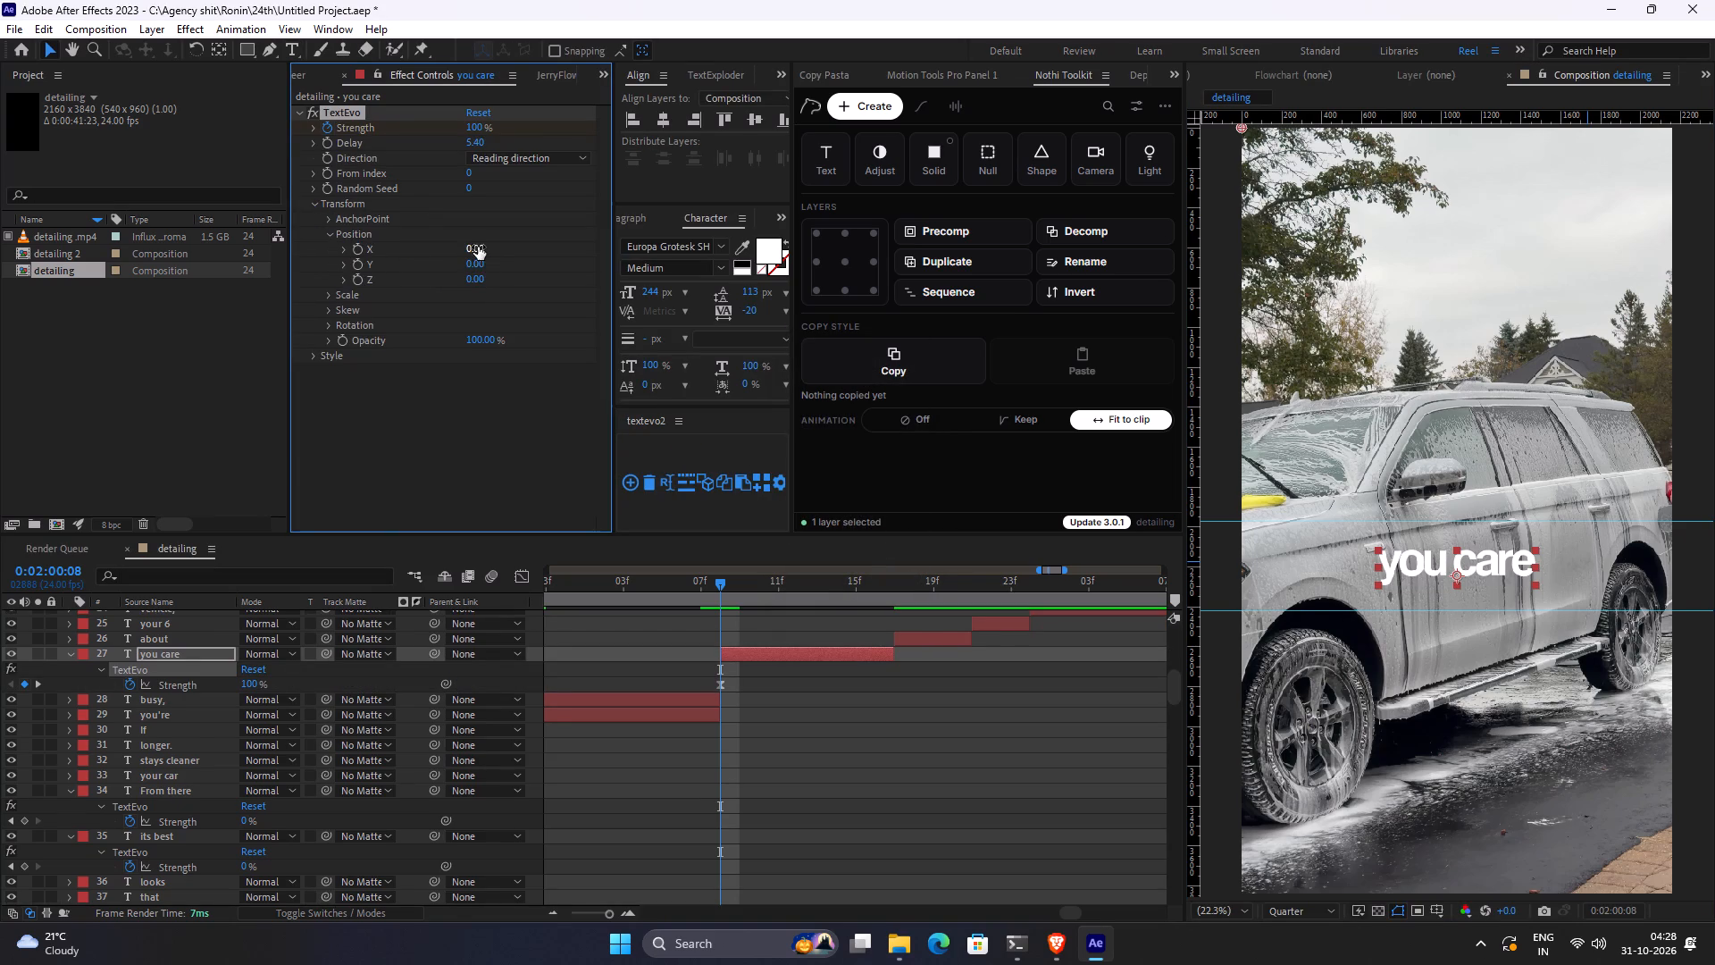
left_click_drag(478, 247, 545, 242)
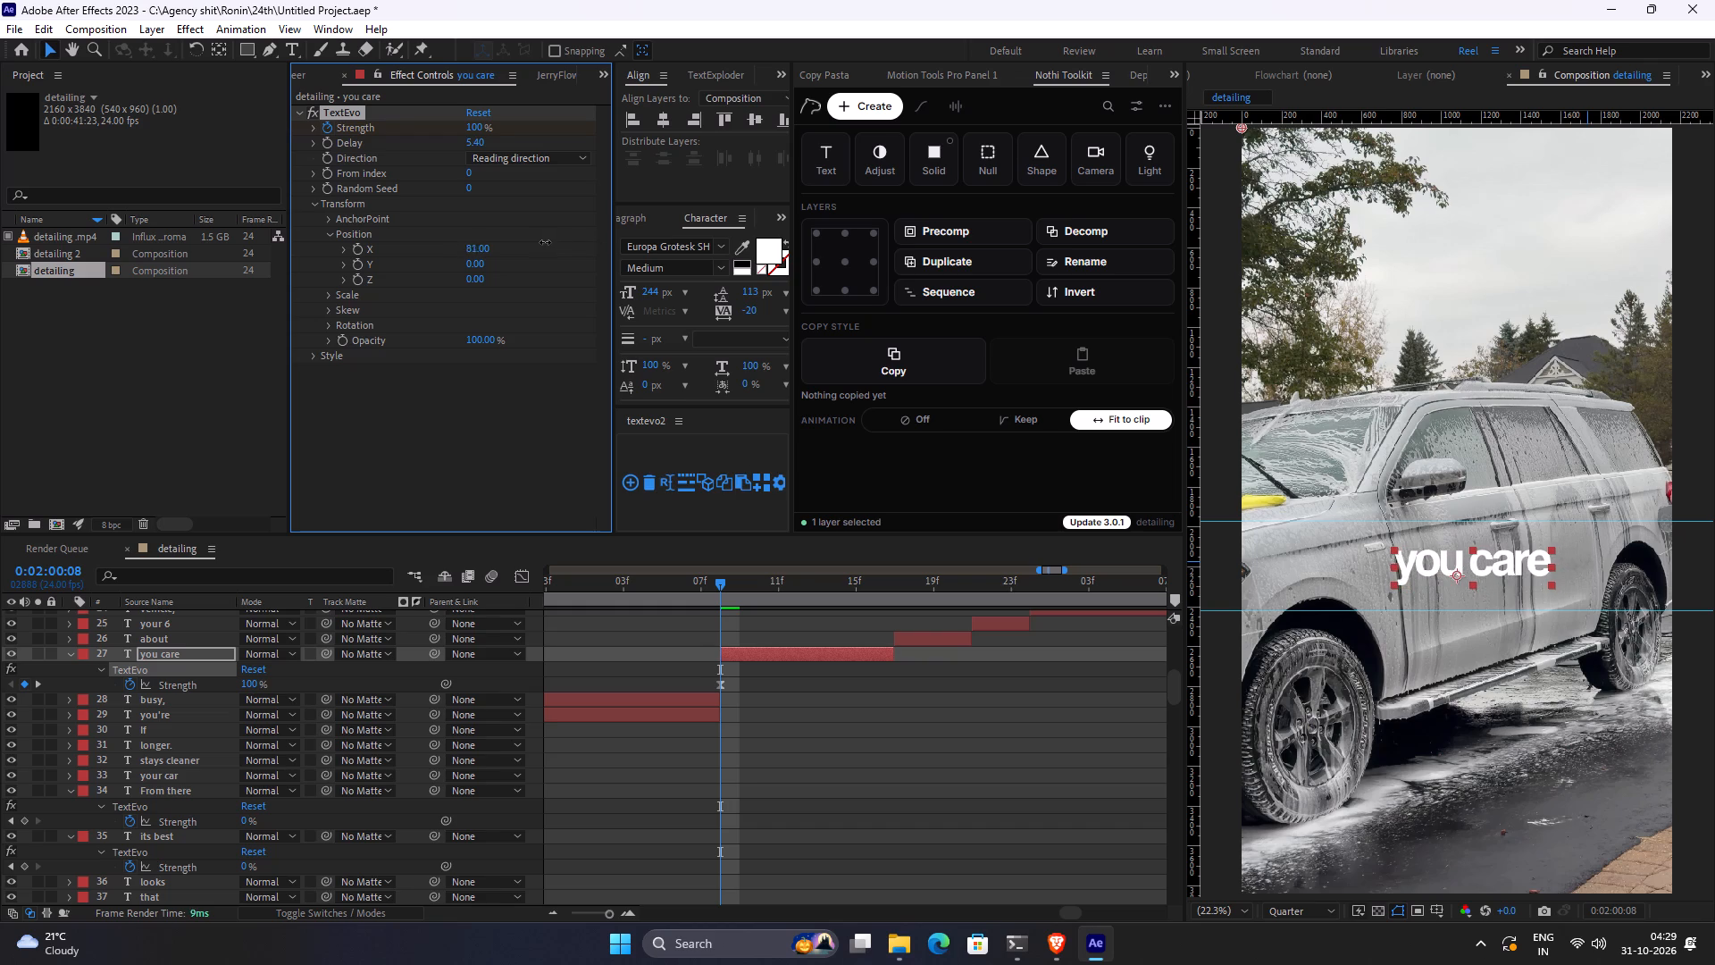
left_click_drag(545, 242, 545, 244)
left_click_drag(494, 341, 0, 392)
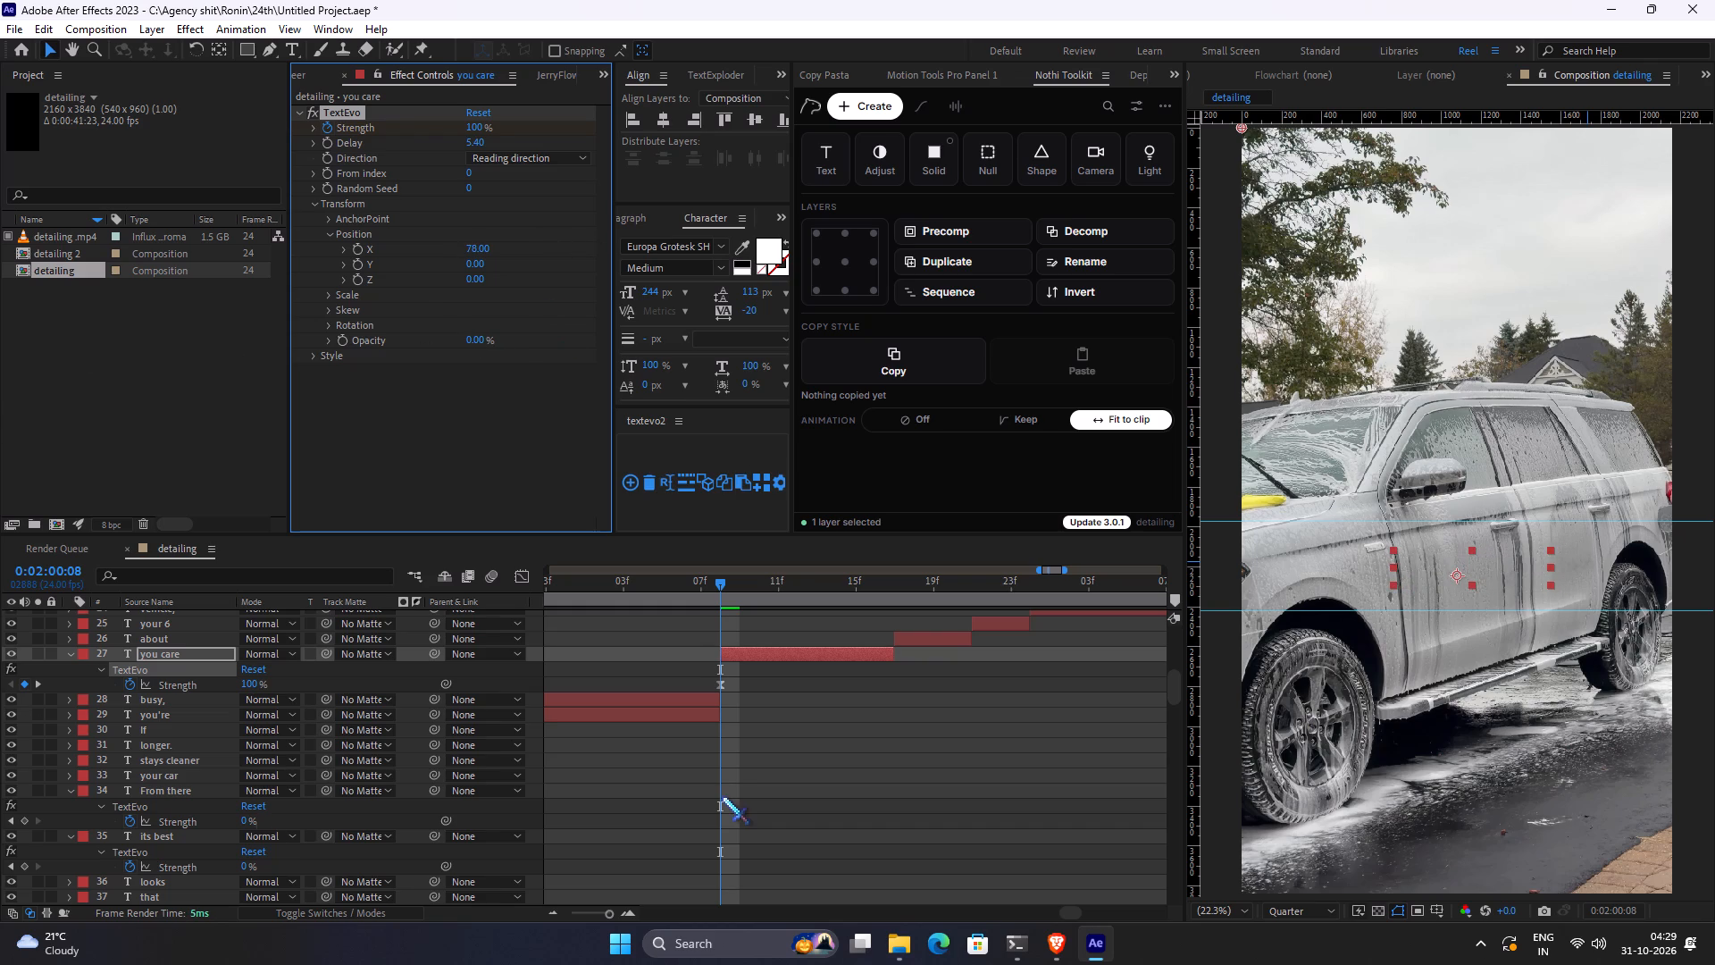
left_click(722, 796)
key("space")
key("space")
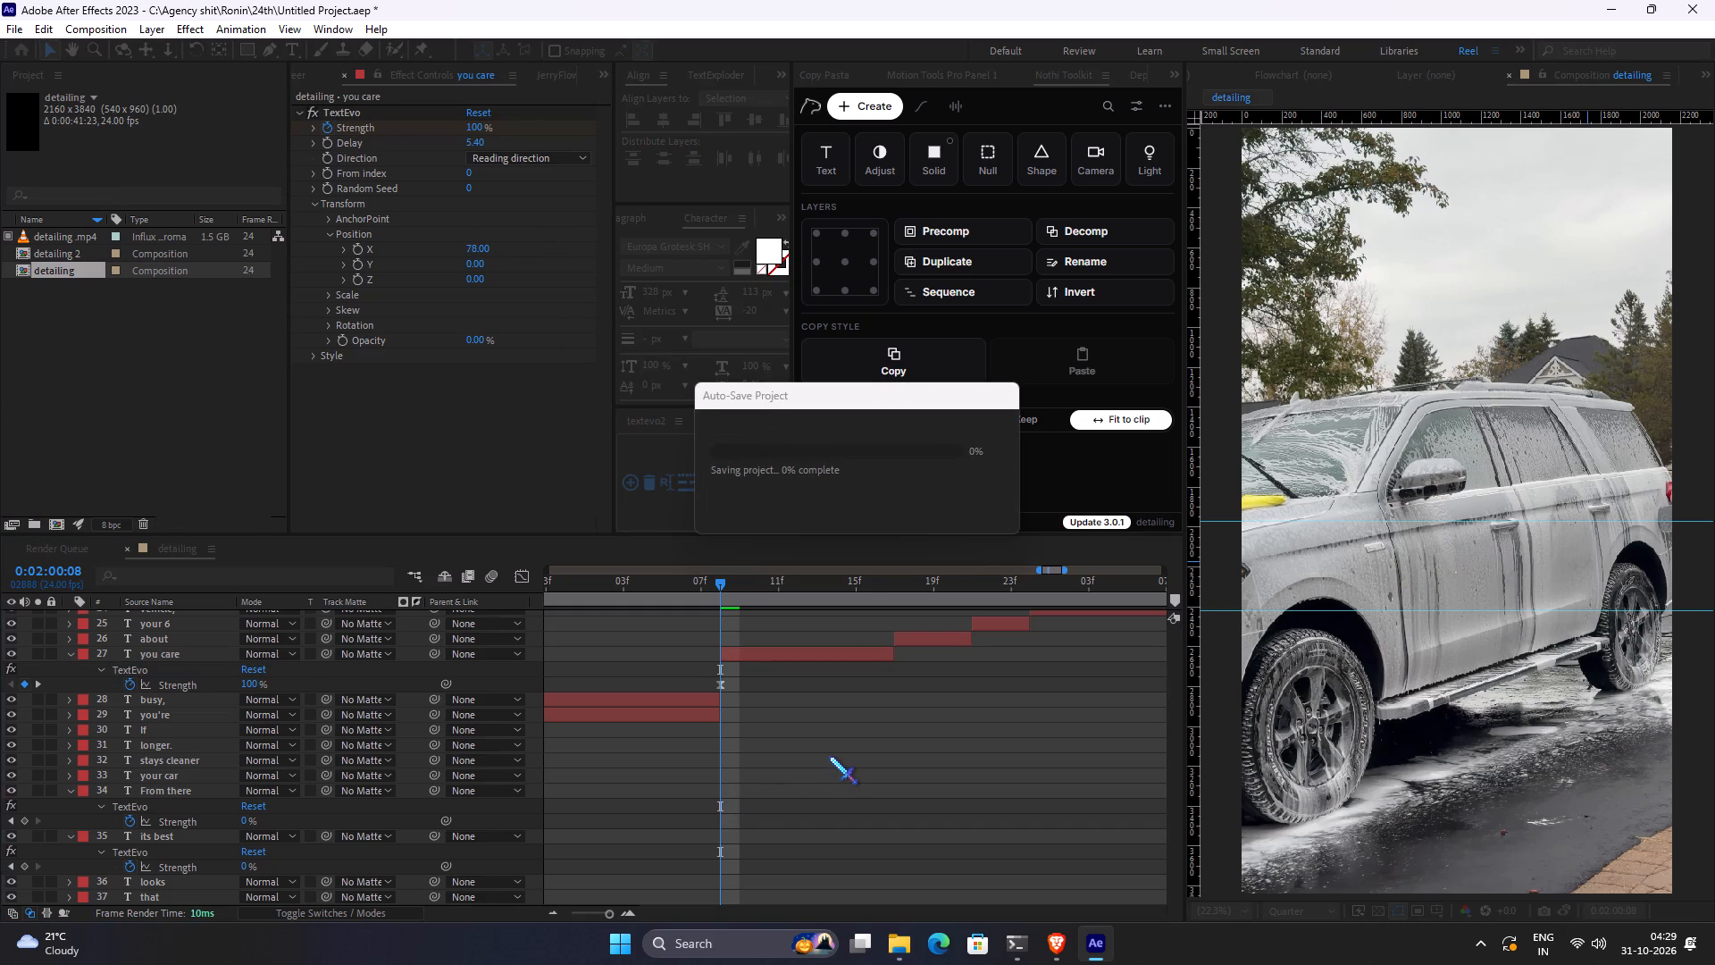
Move the ending TextEvo Strength keyframe of "you care" back to the end of its layer.
scroll(829, 756, "down", 1, "alt")
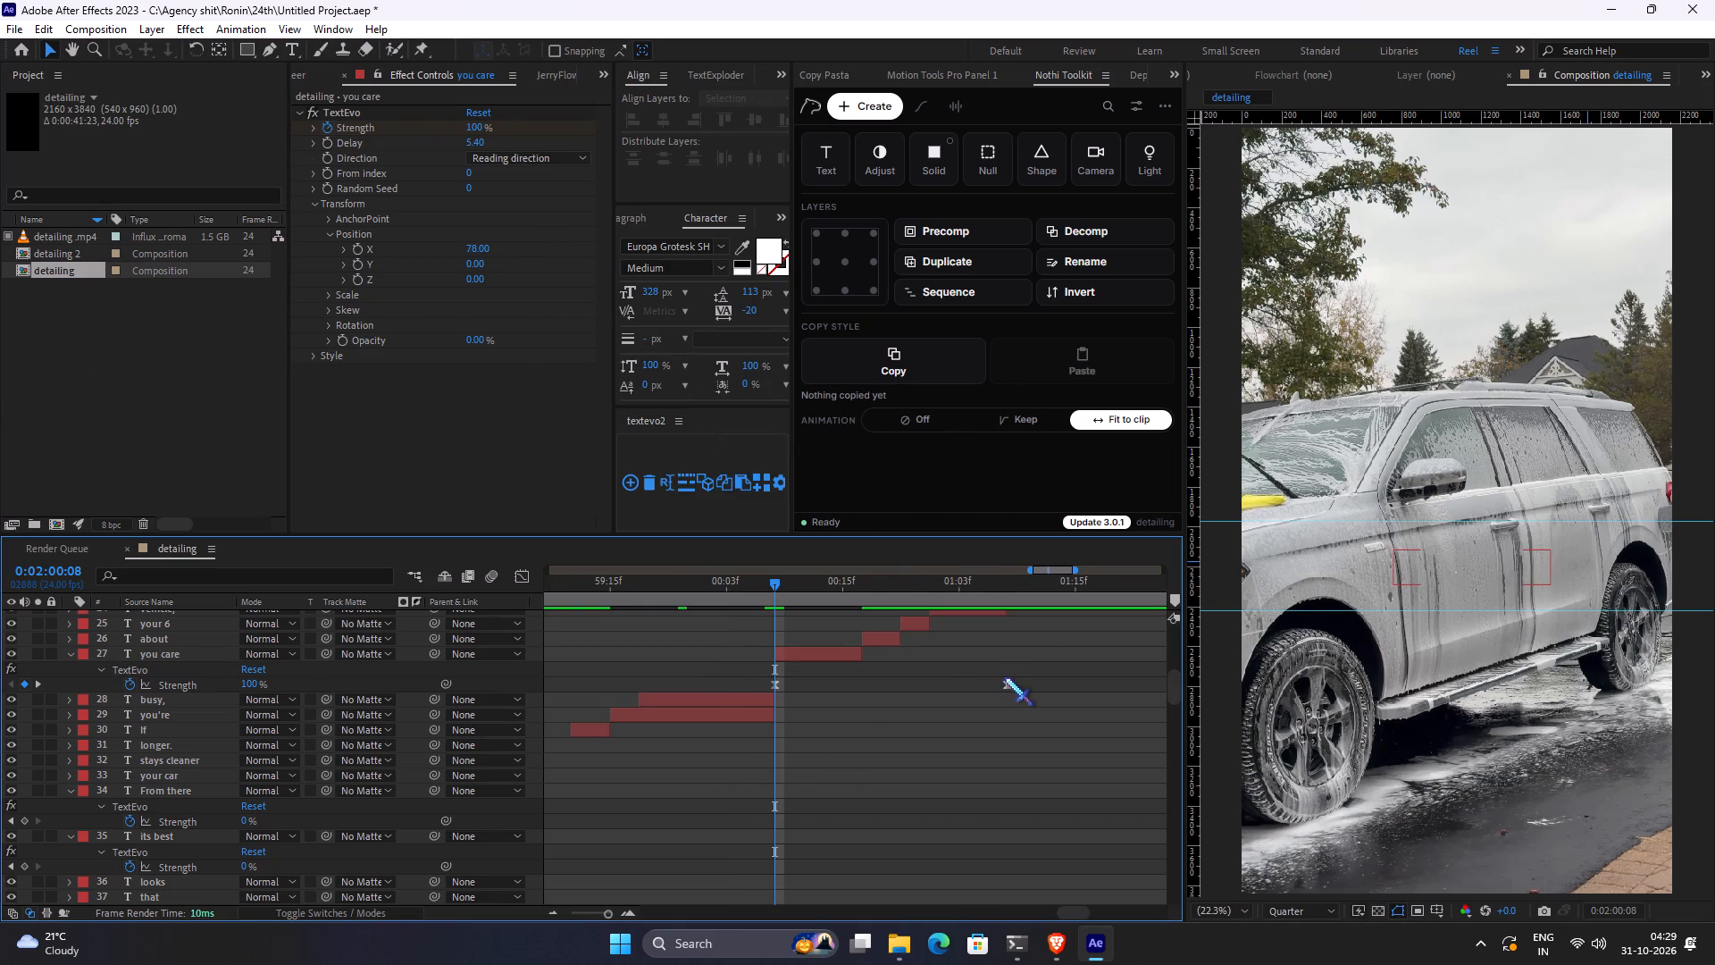
left_click_drag(1005, 677, 862, 674)
left_click(900, 692)
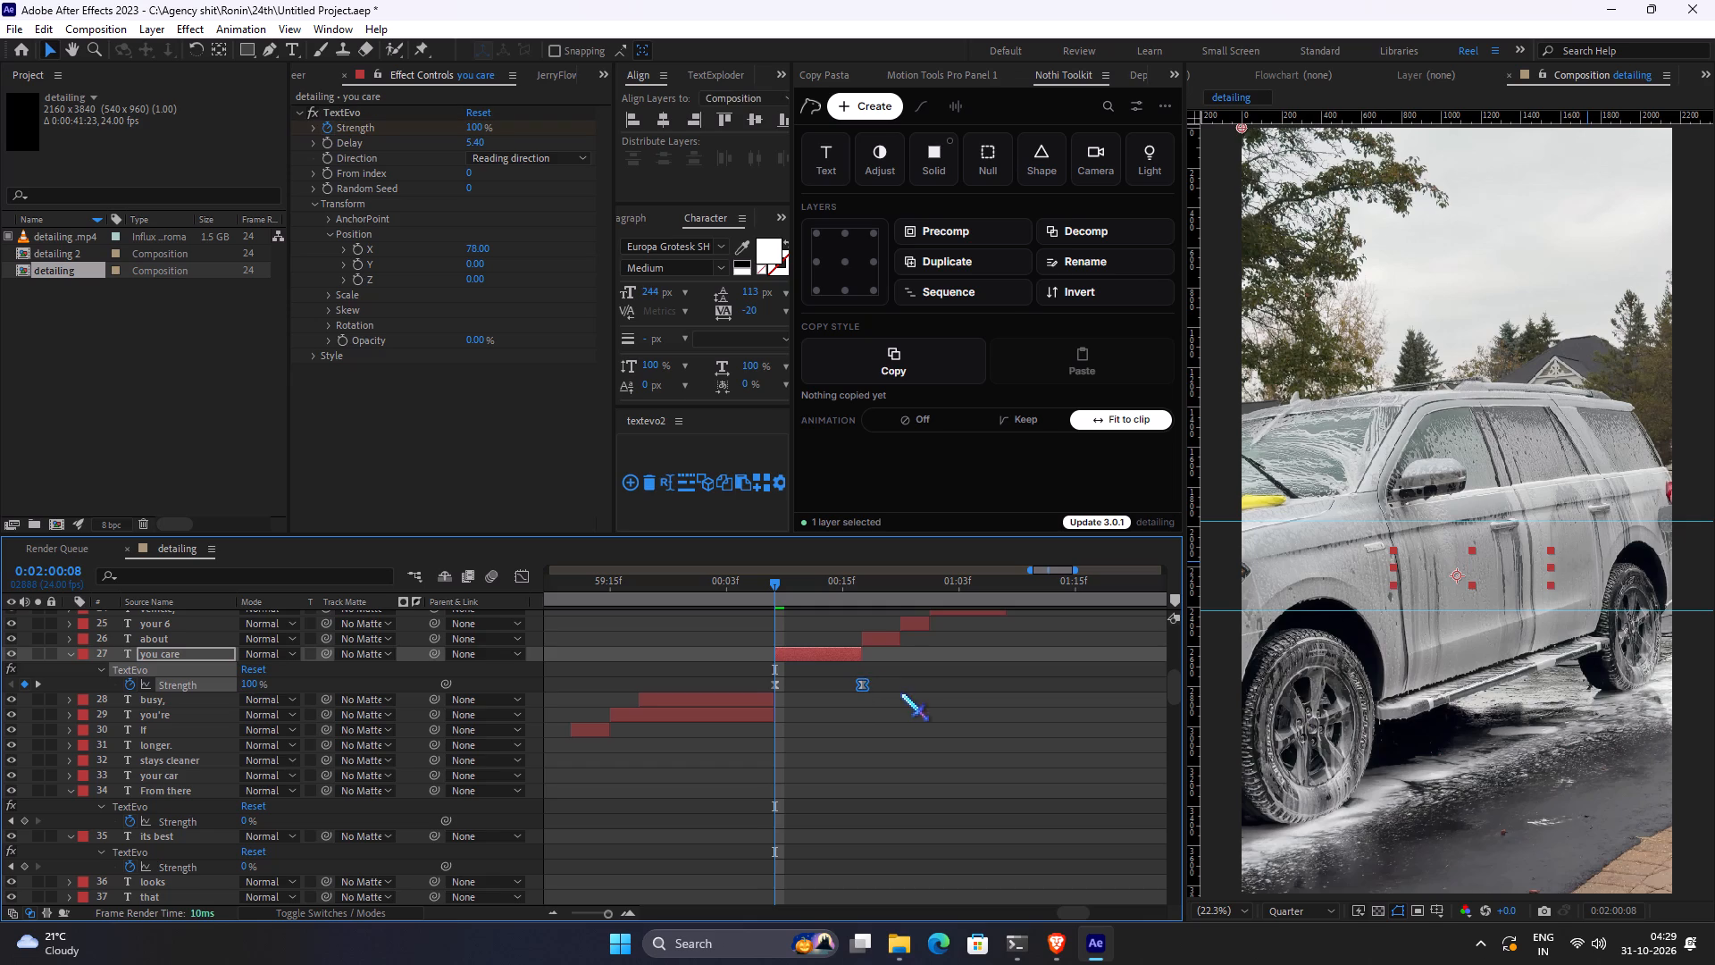
Play and scrub through the "you care" caption to check its word reveal timing.
key("space")
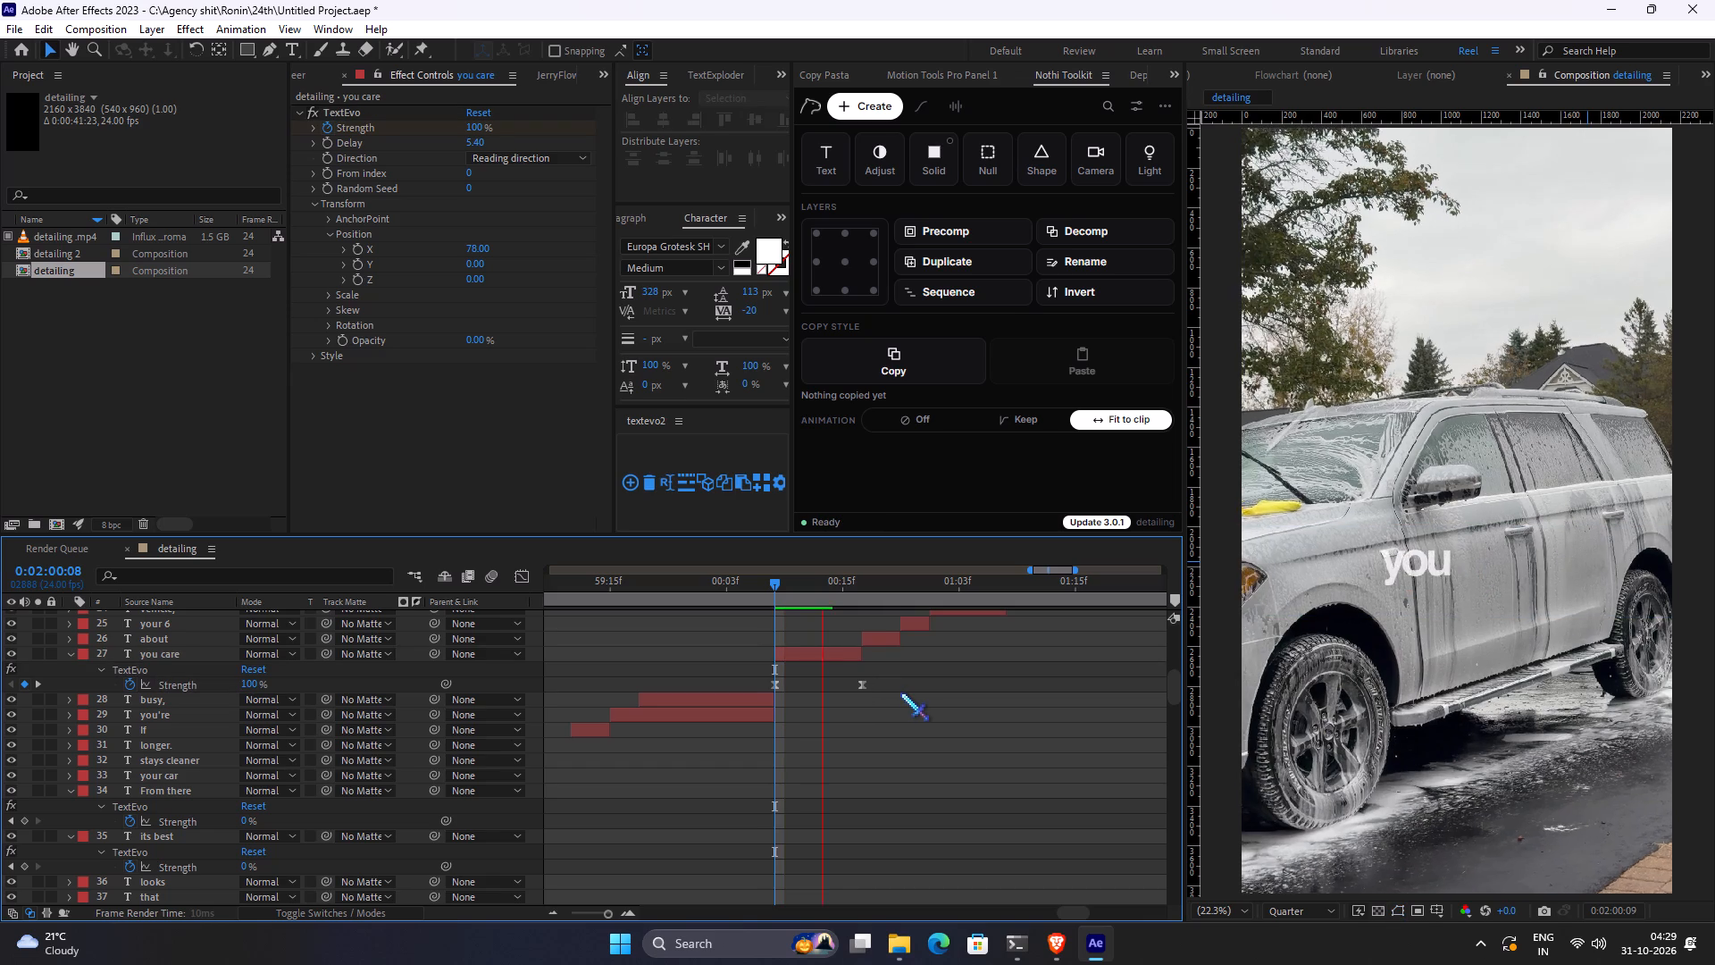
key("space")
left_click_drag(844, 596, 777, 589)
key("space")
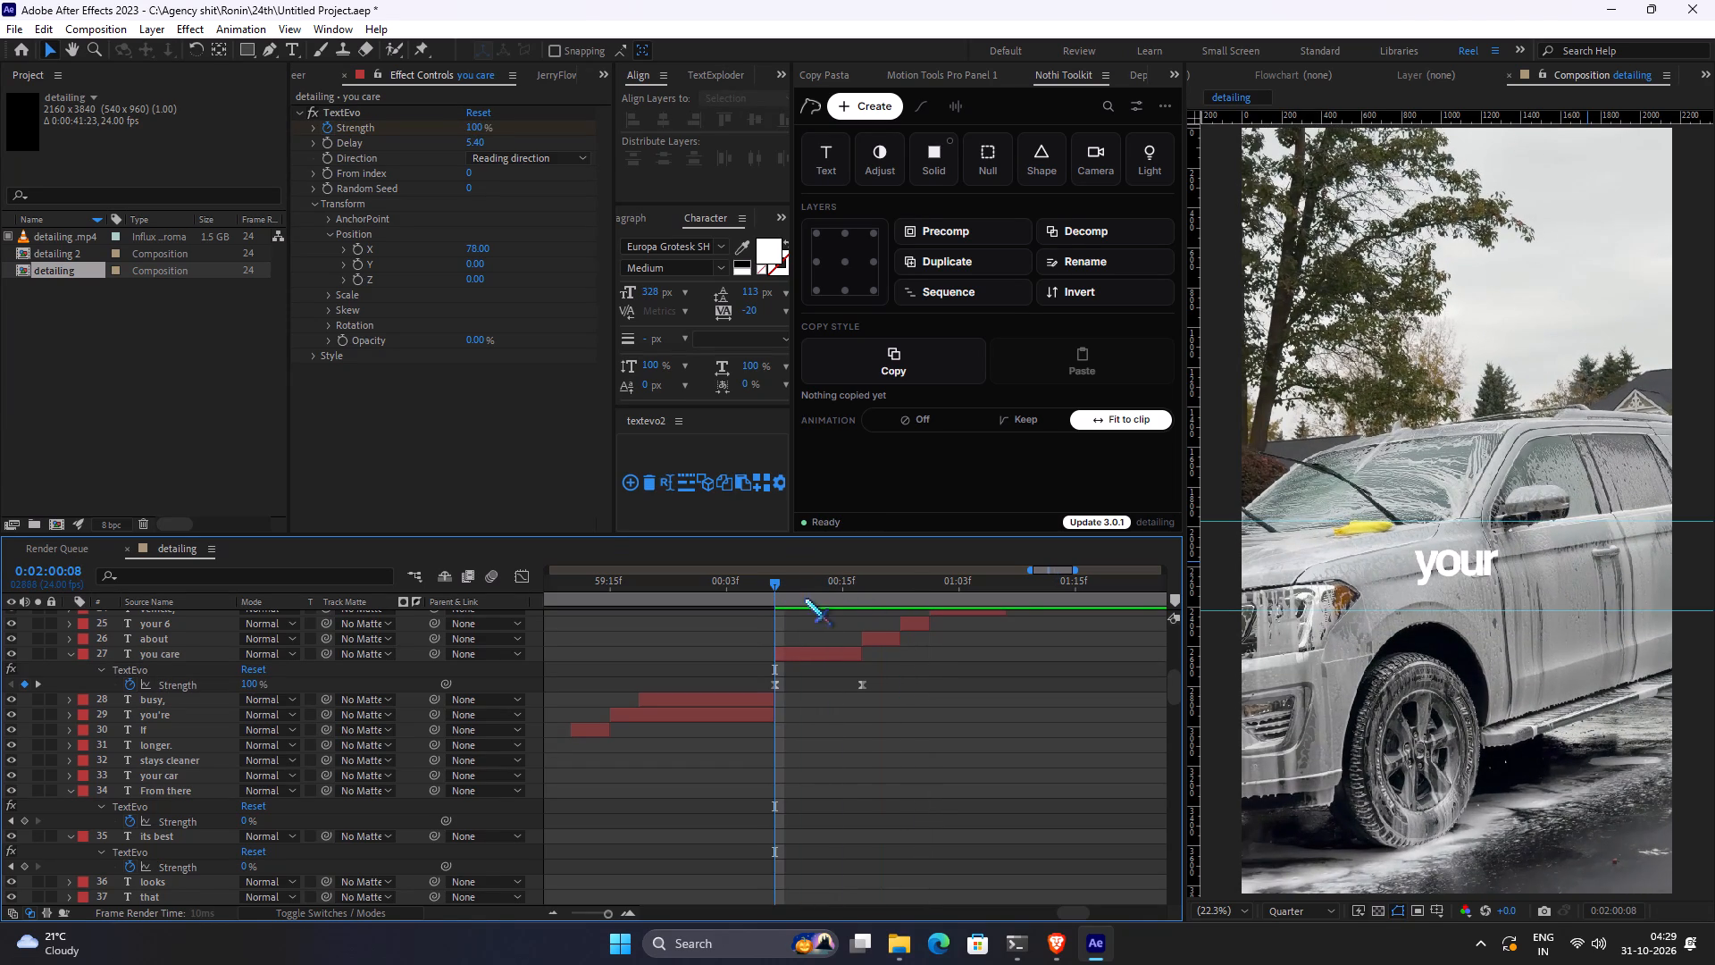
key("space")
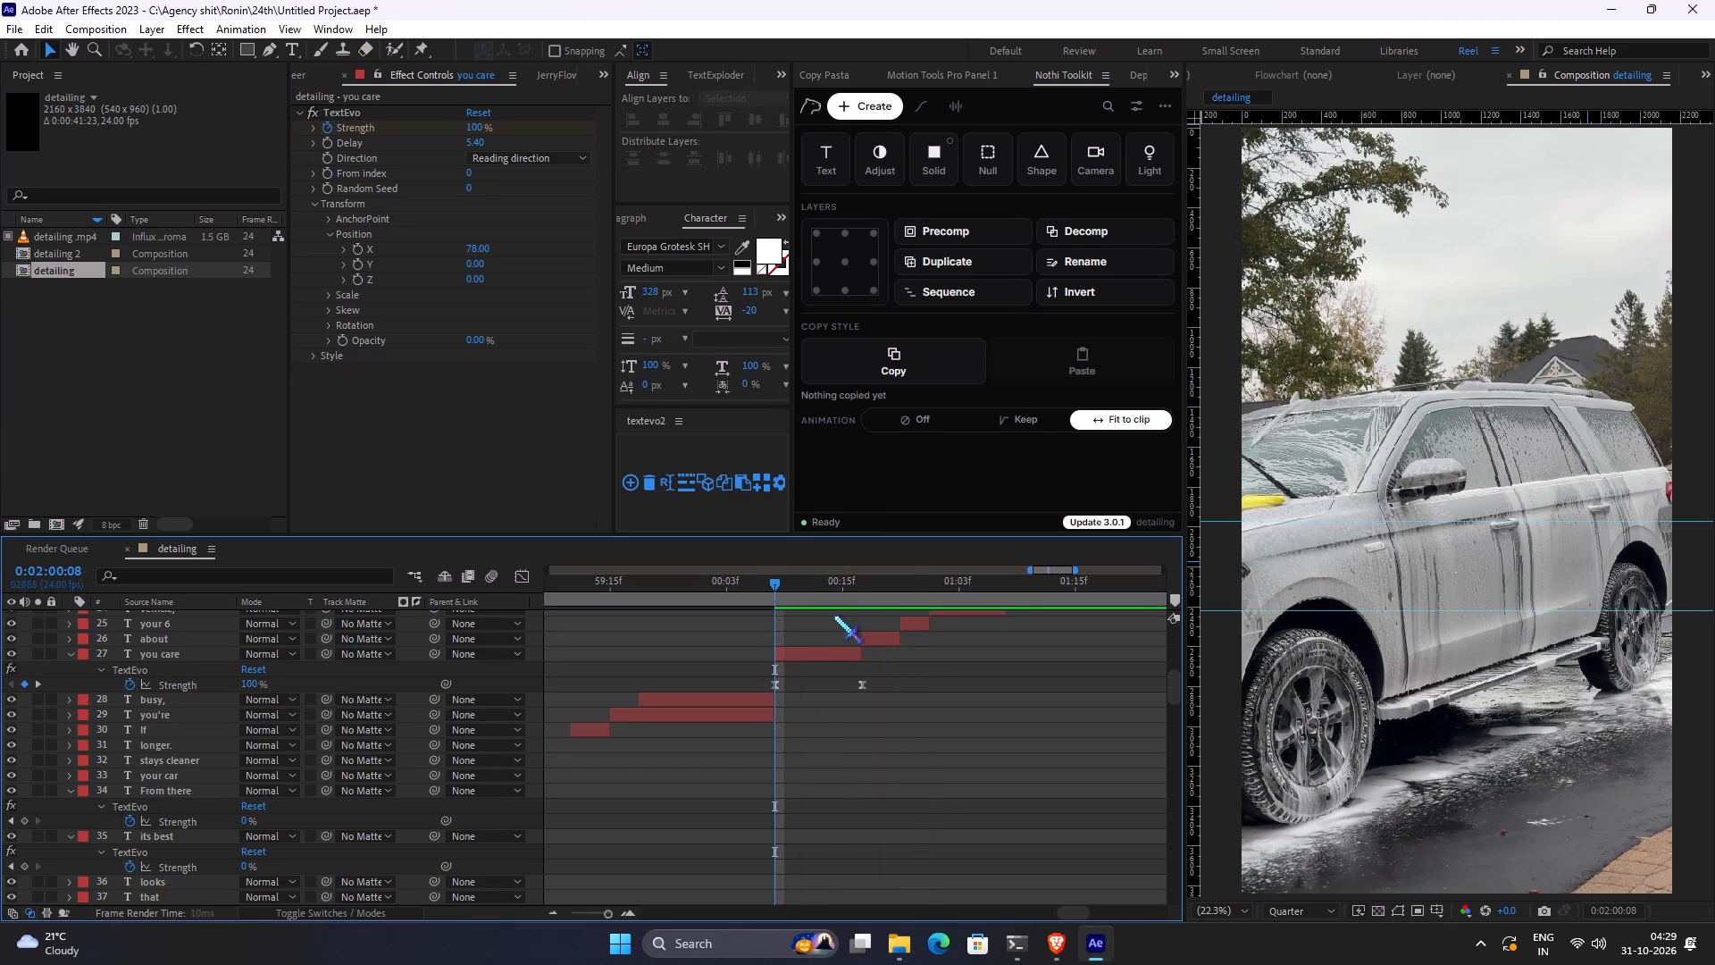
left_click_drag(831, 596, 855, 592)
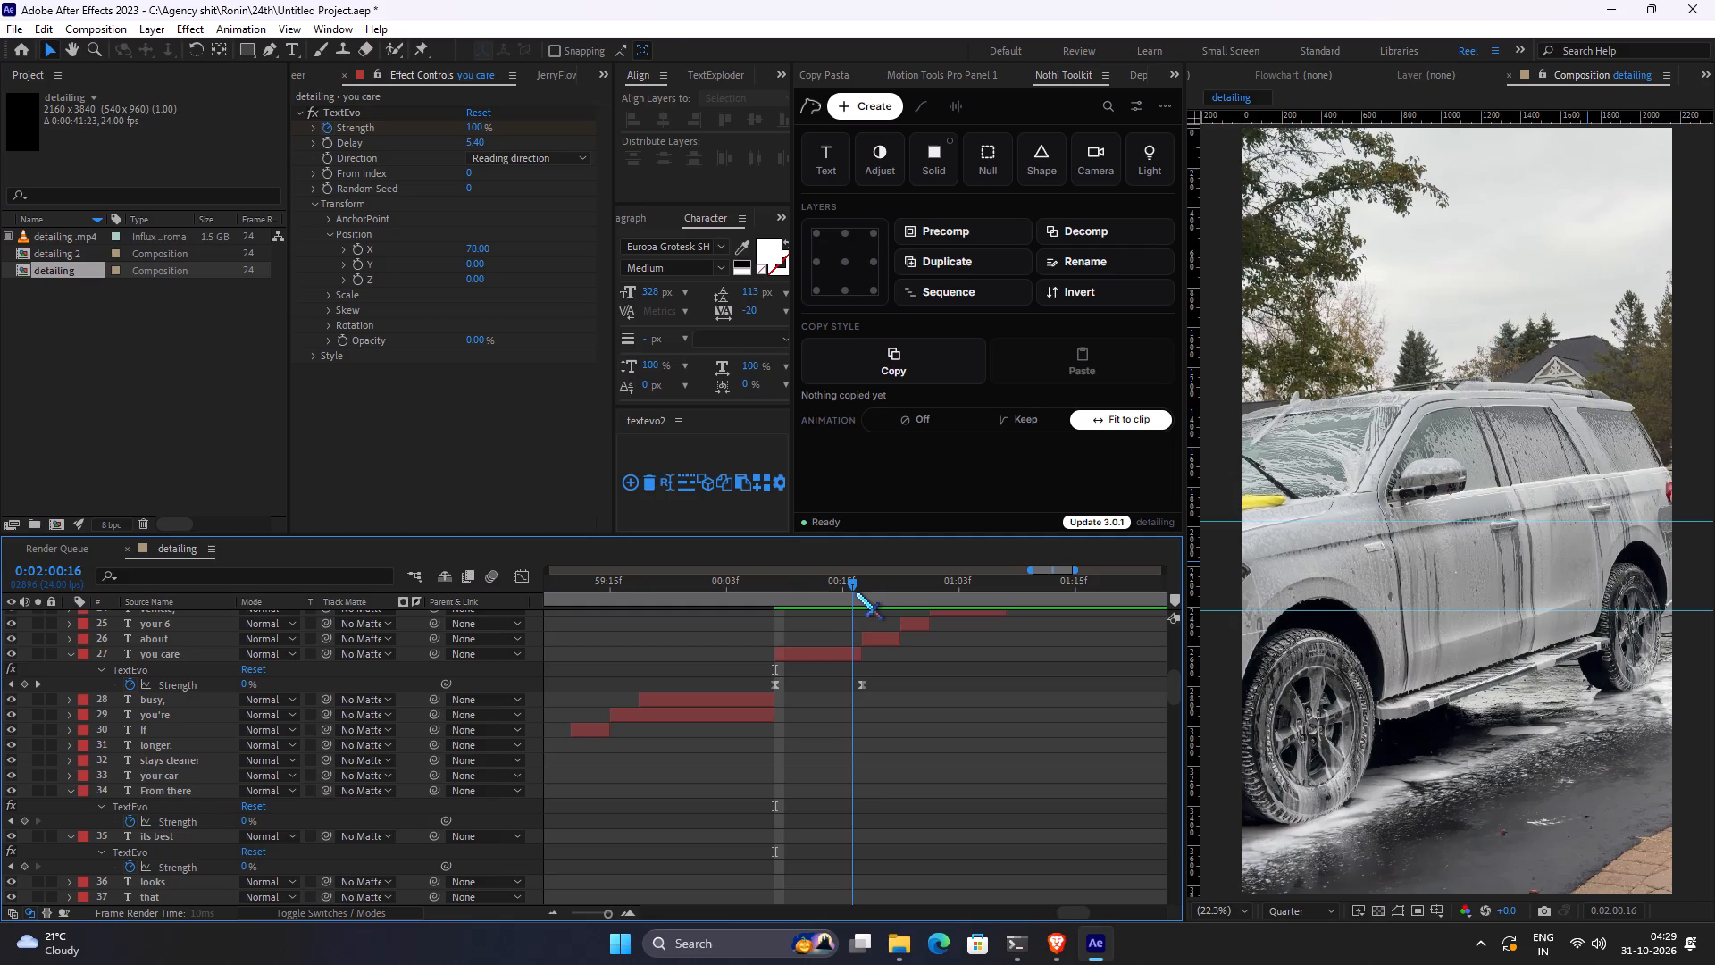
left_click_drag(855, 592, 858, 592)
left_click(858, 592)
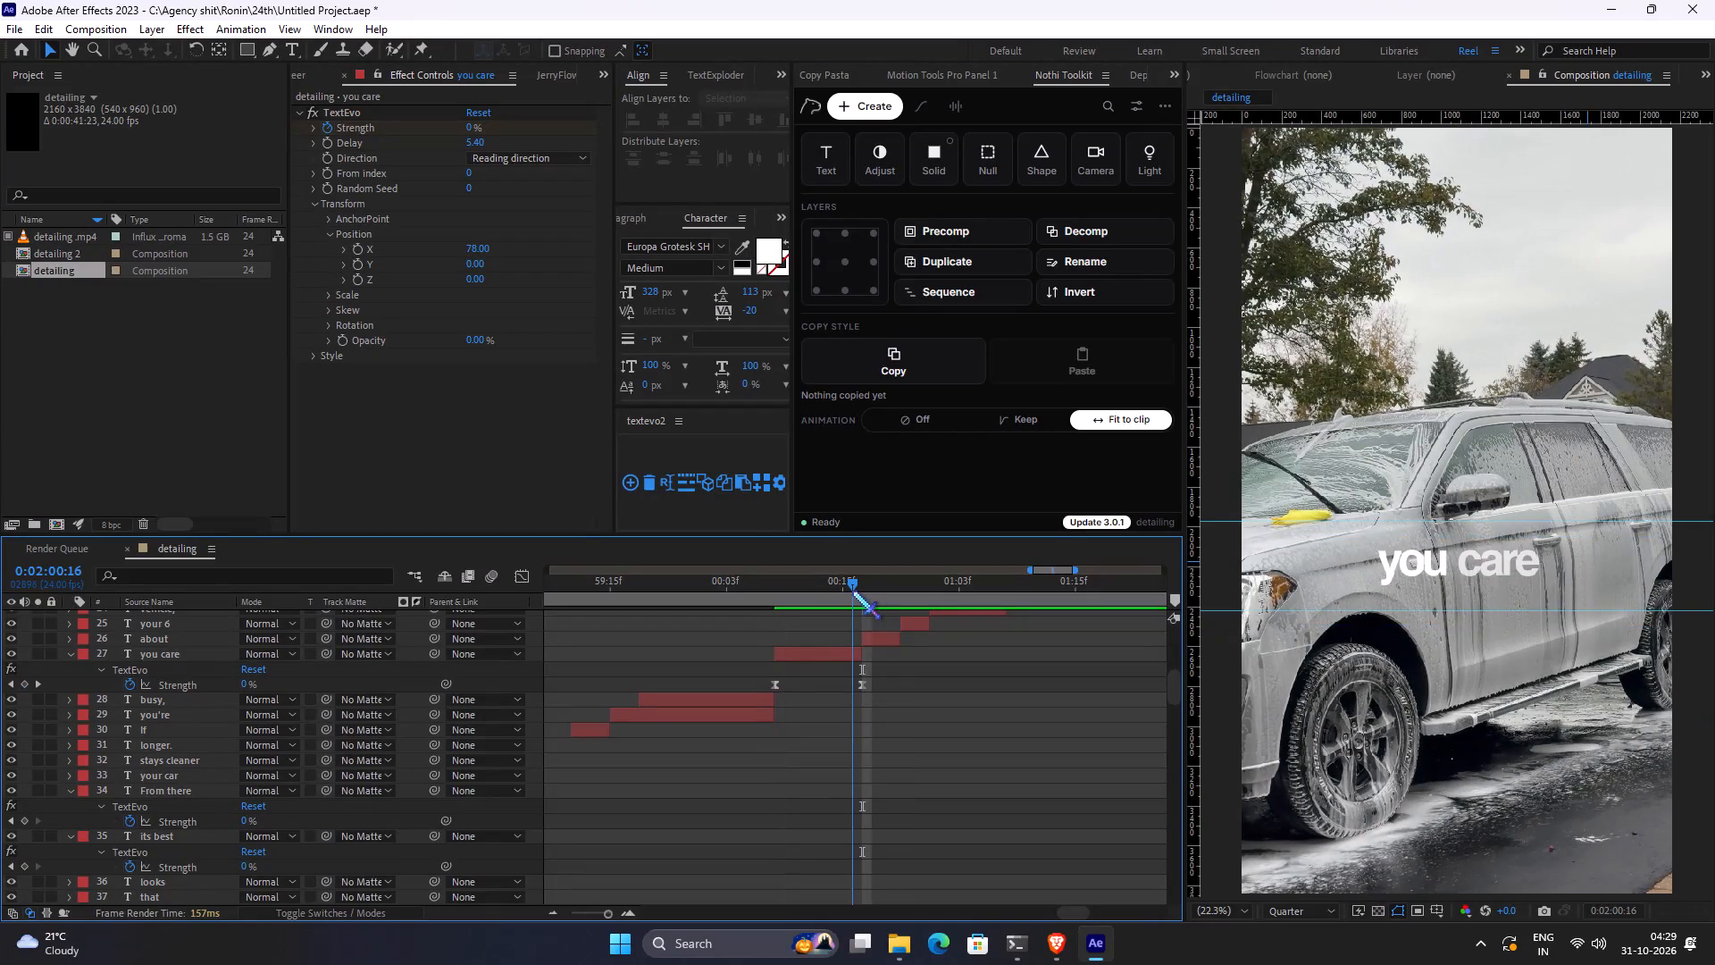
Set the TextEvo delay of the "you care" layer to 3.
left_click(850, 648)
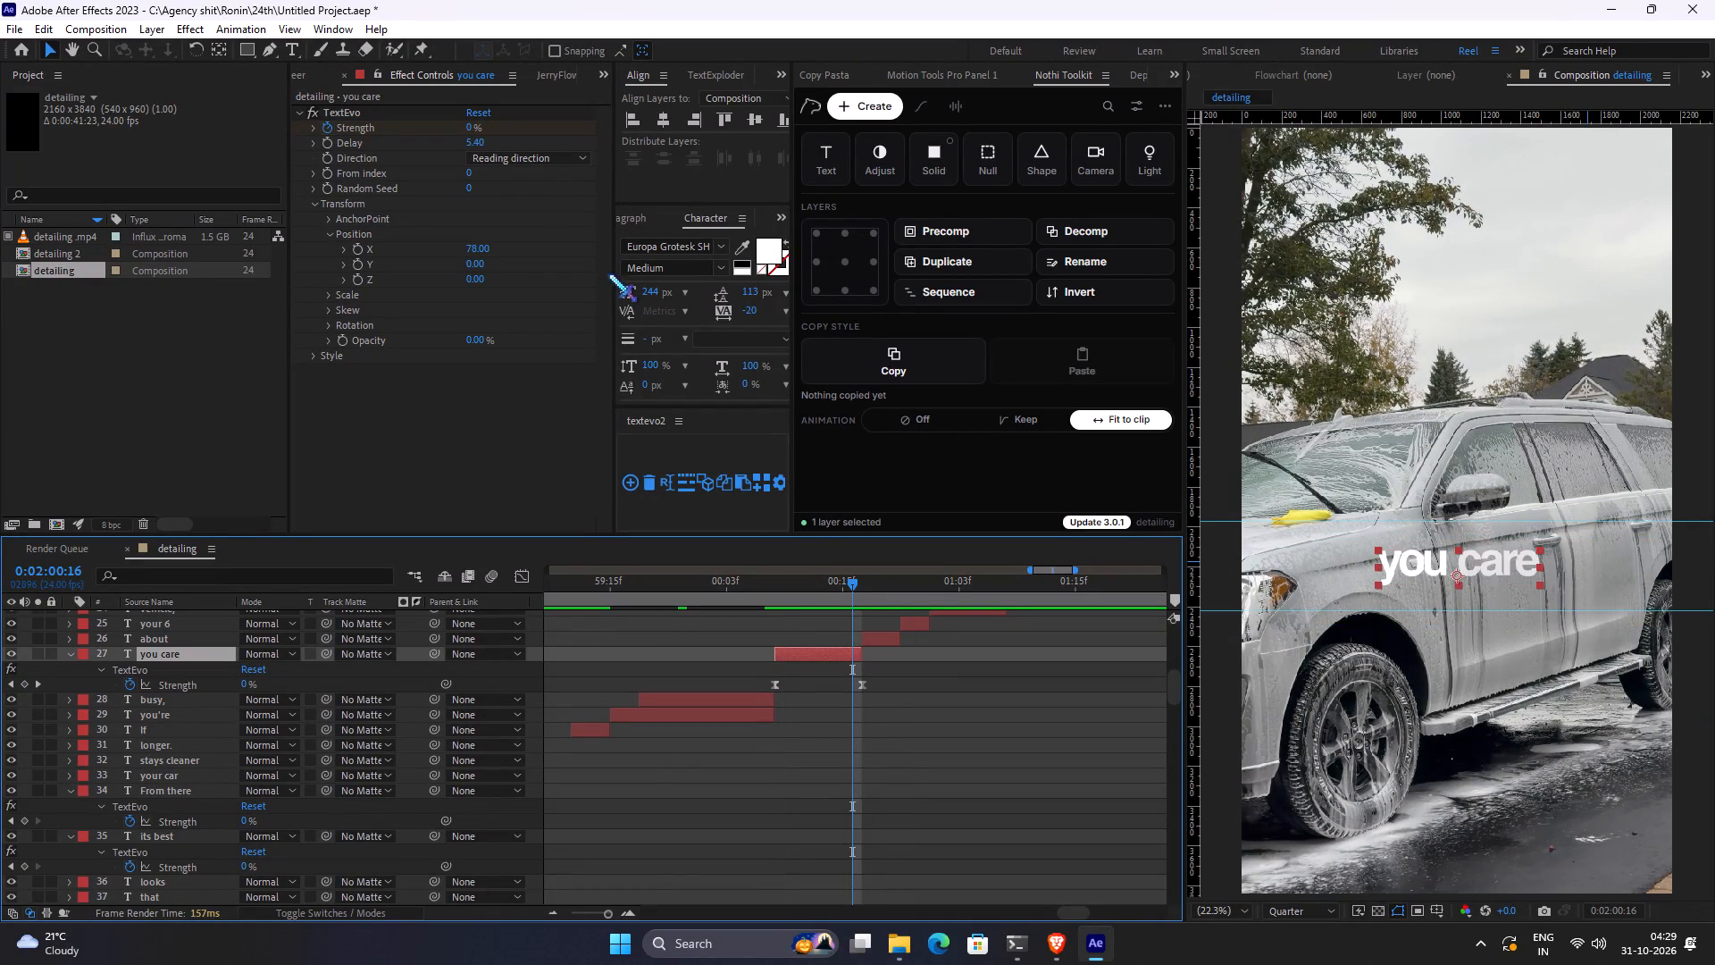
left_click(471, 137)
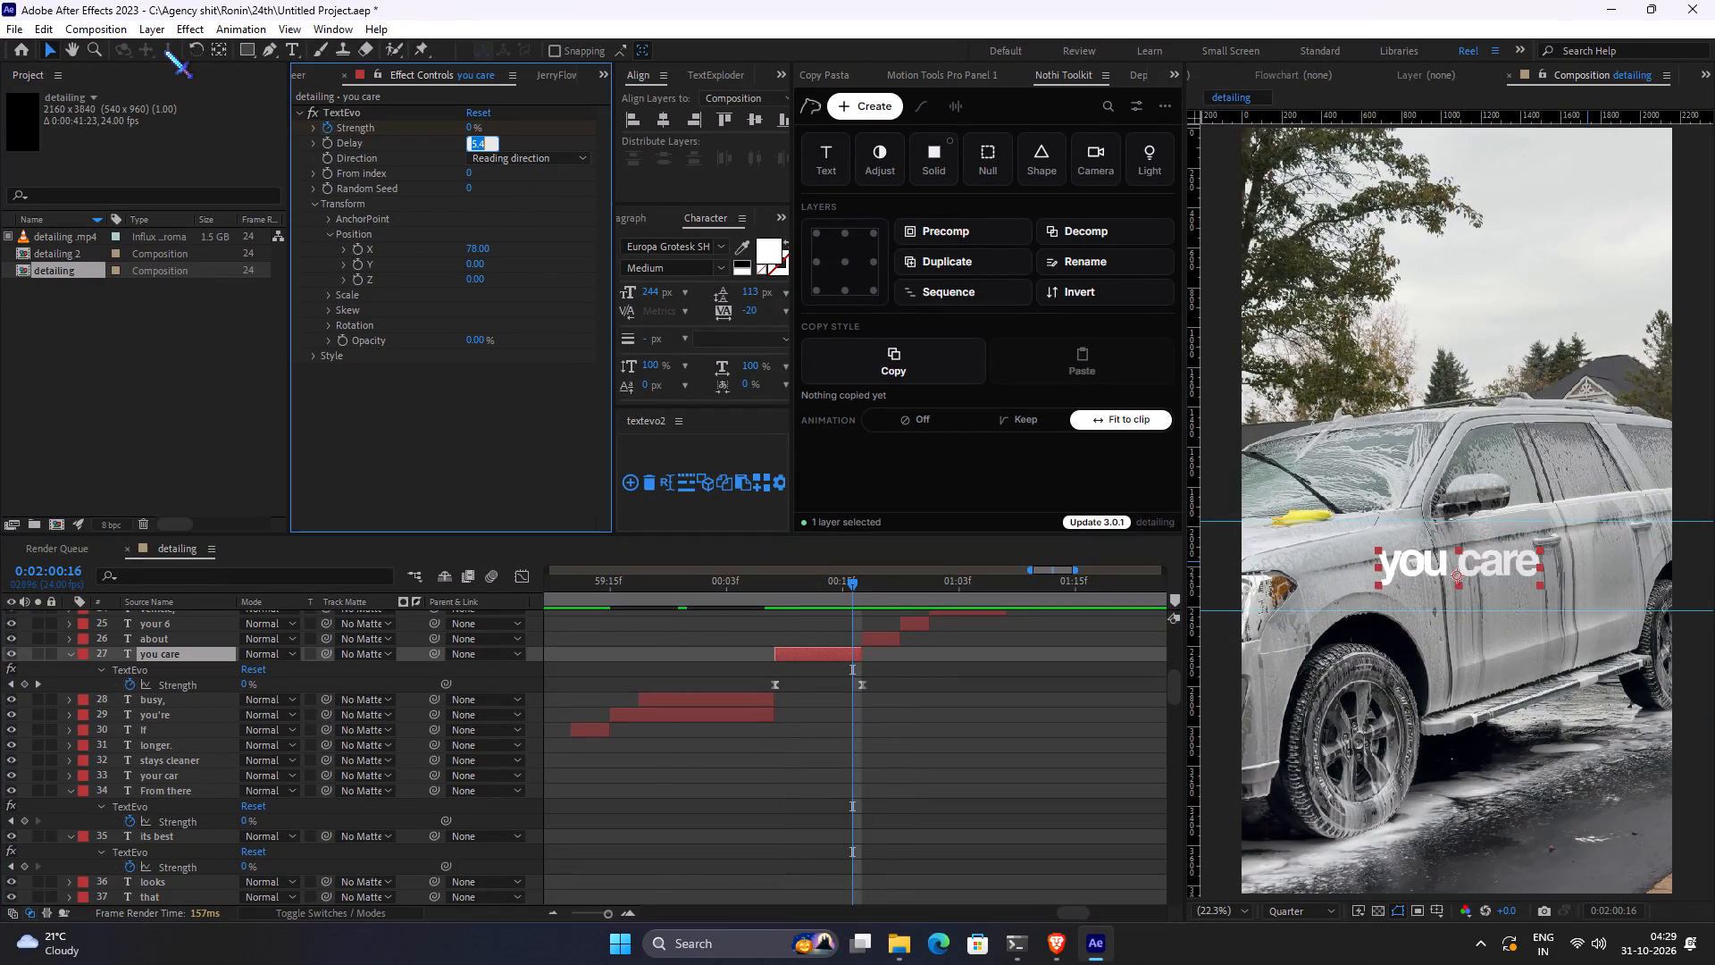
key("3")
key("Return")
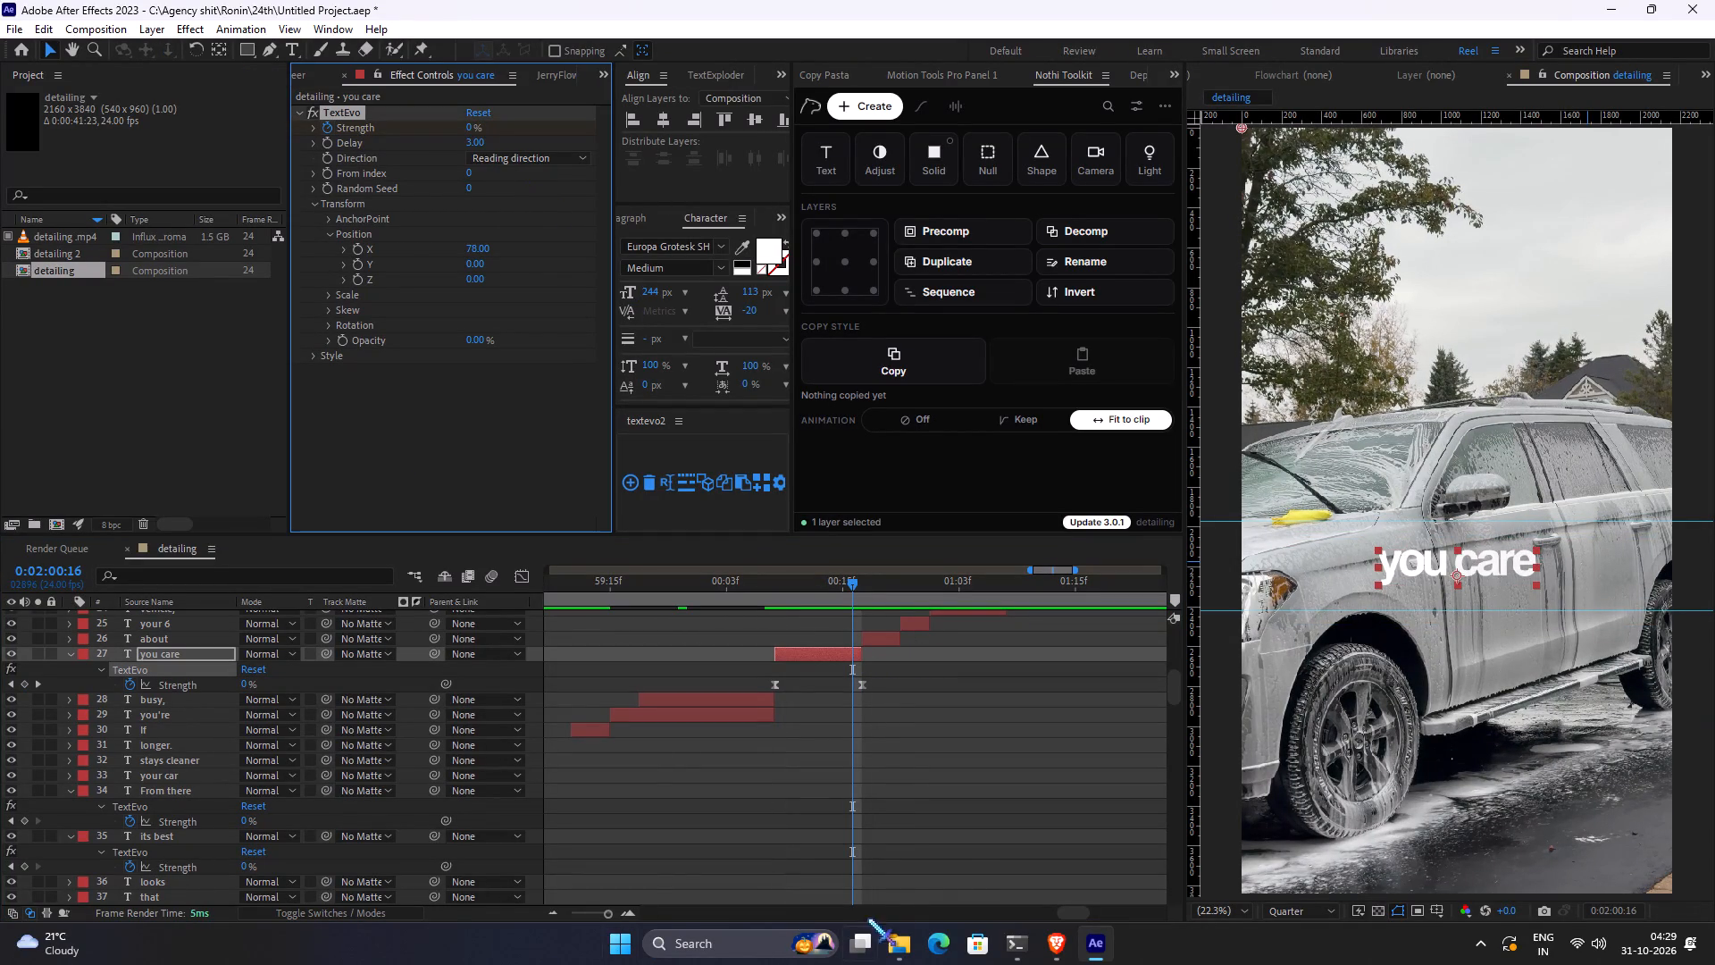
Extend the start of the "about" layer back to 0:02:00:16, overlapping the end of "you care".
scroll(886, 741, "up", 1, "alt")
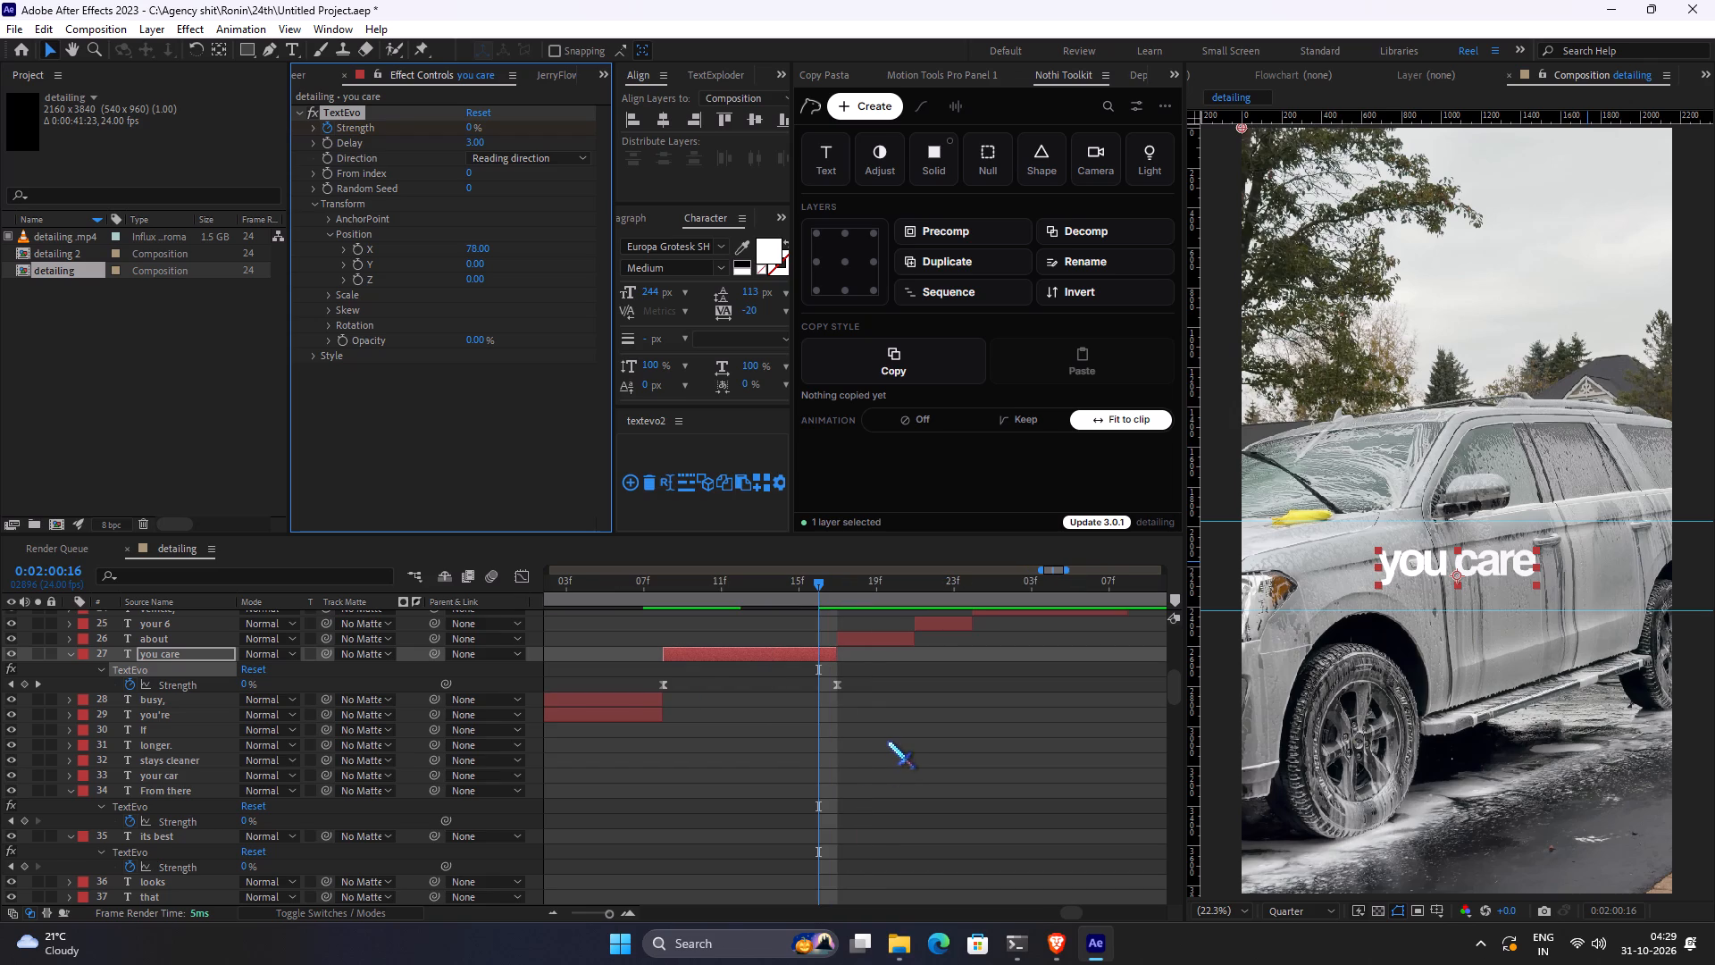
key("space")
left_click_drag(887, 741, 791, 855)
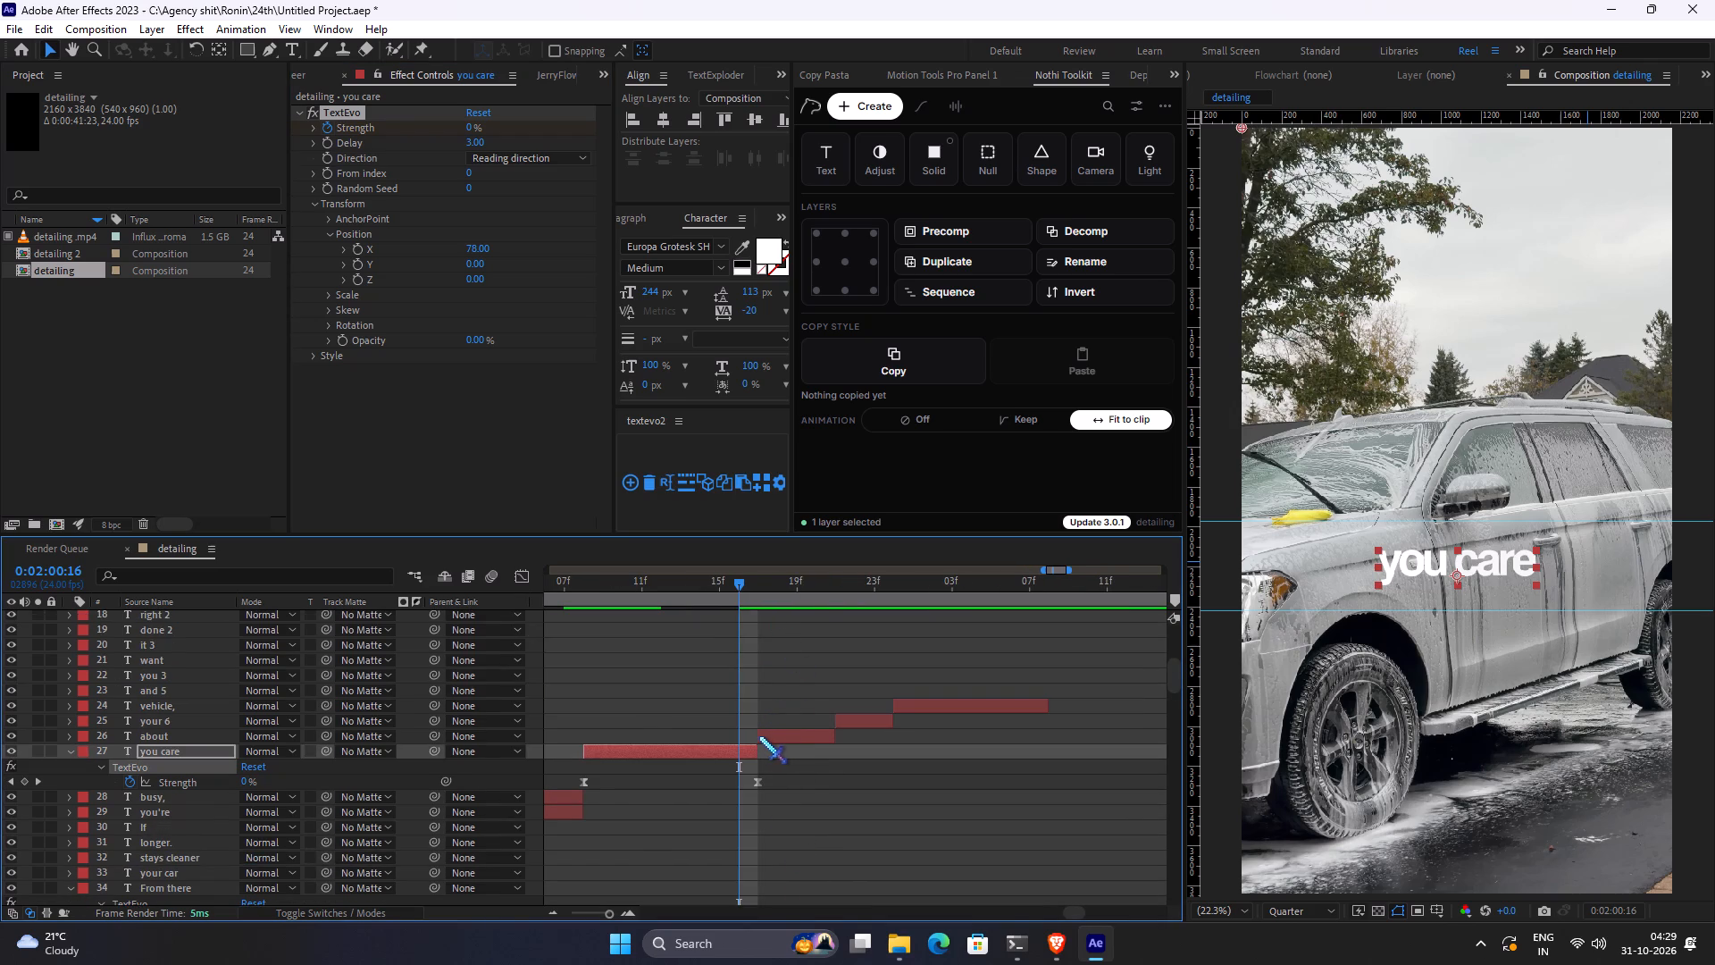
left_click_drag(752, 734, 729, 731)
Append "your" to the "about" caption so its text reads "about your".
double_click(799, 739)
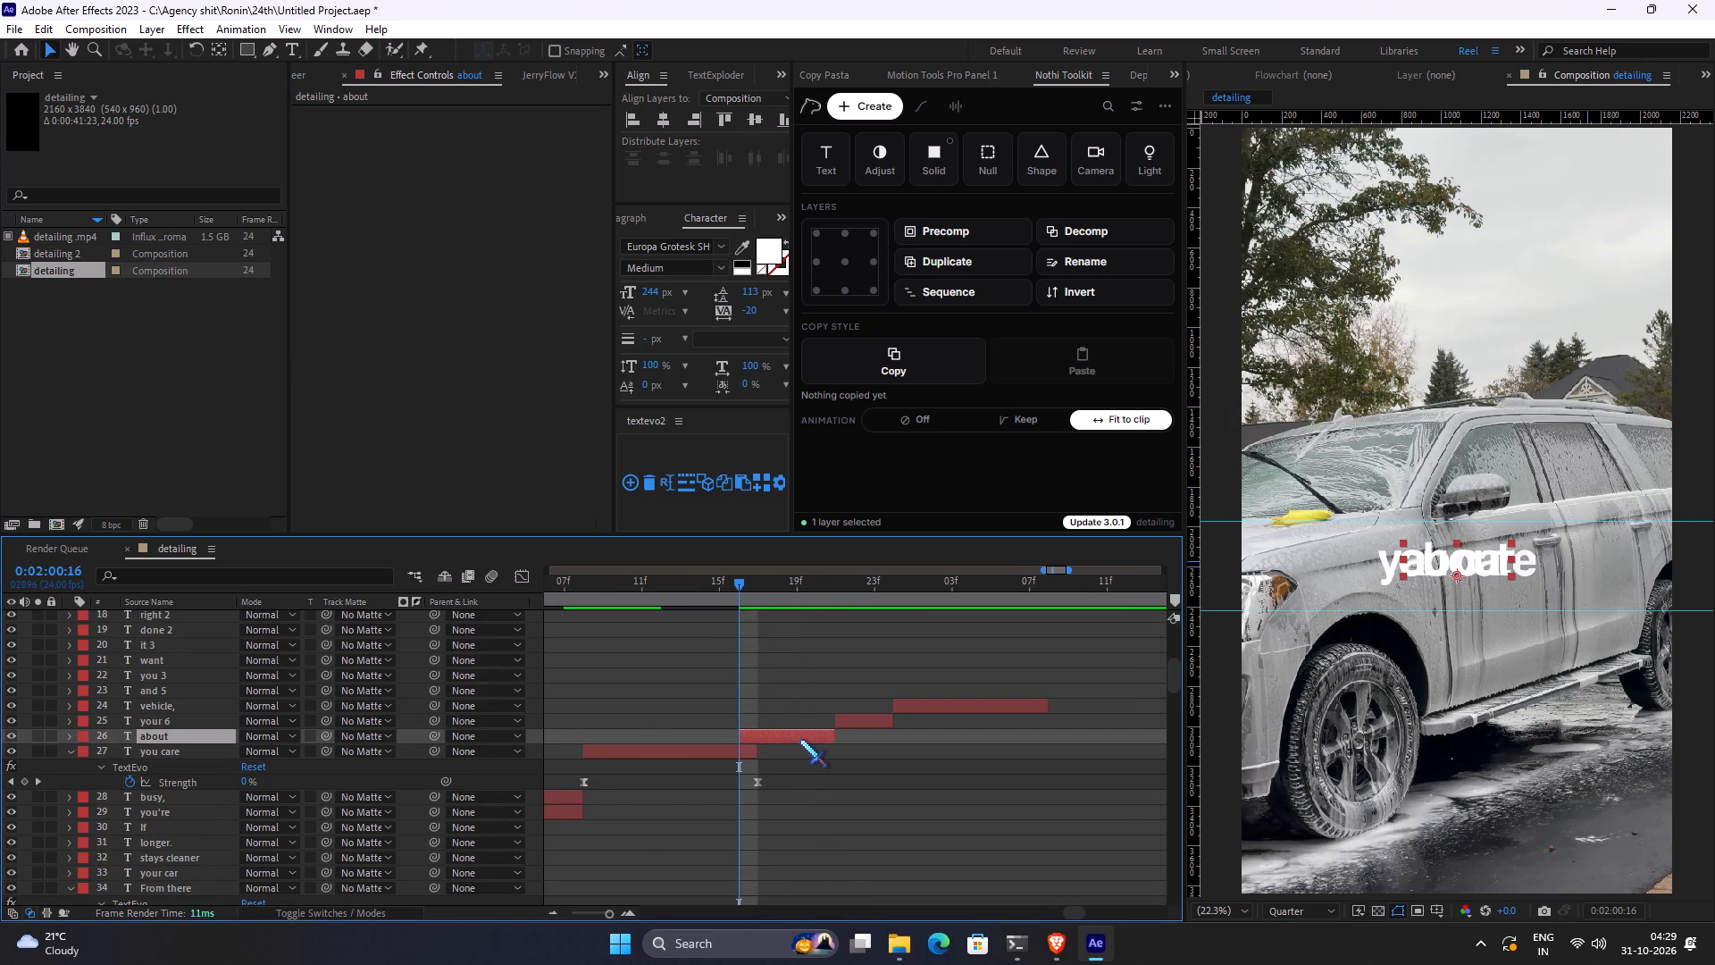
left_click(1514, 562)
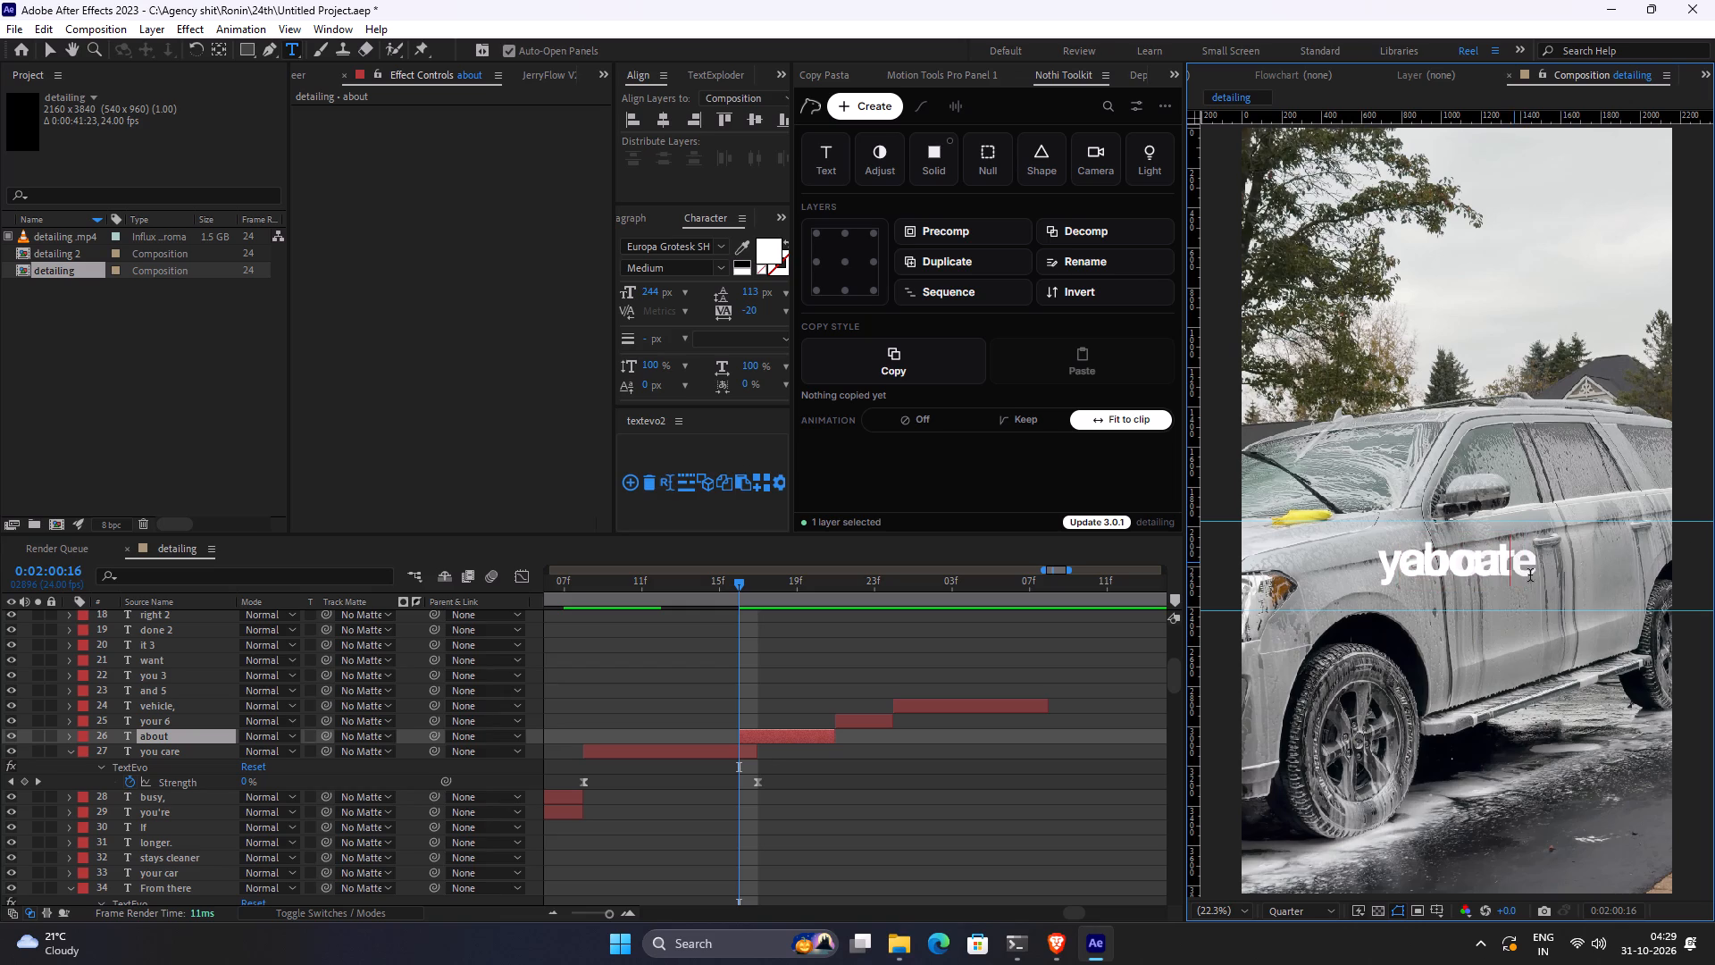
key("space")
type("your")
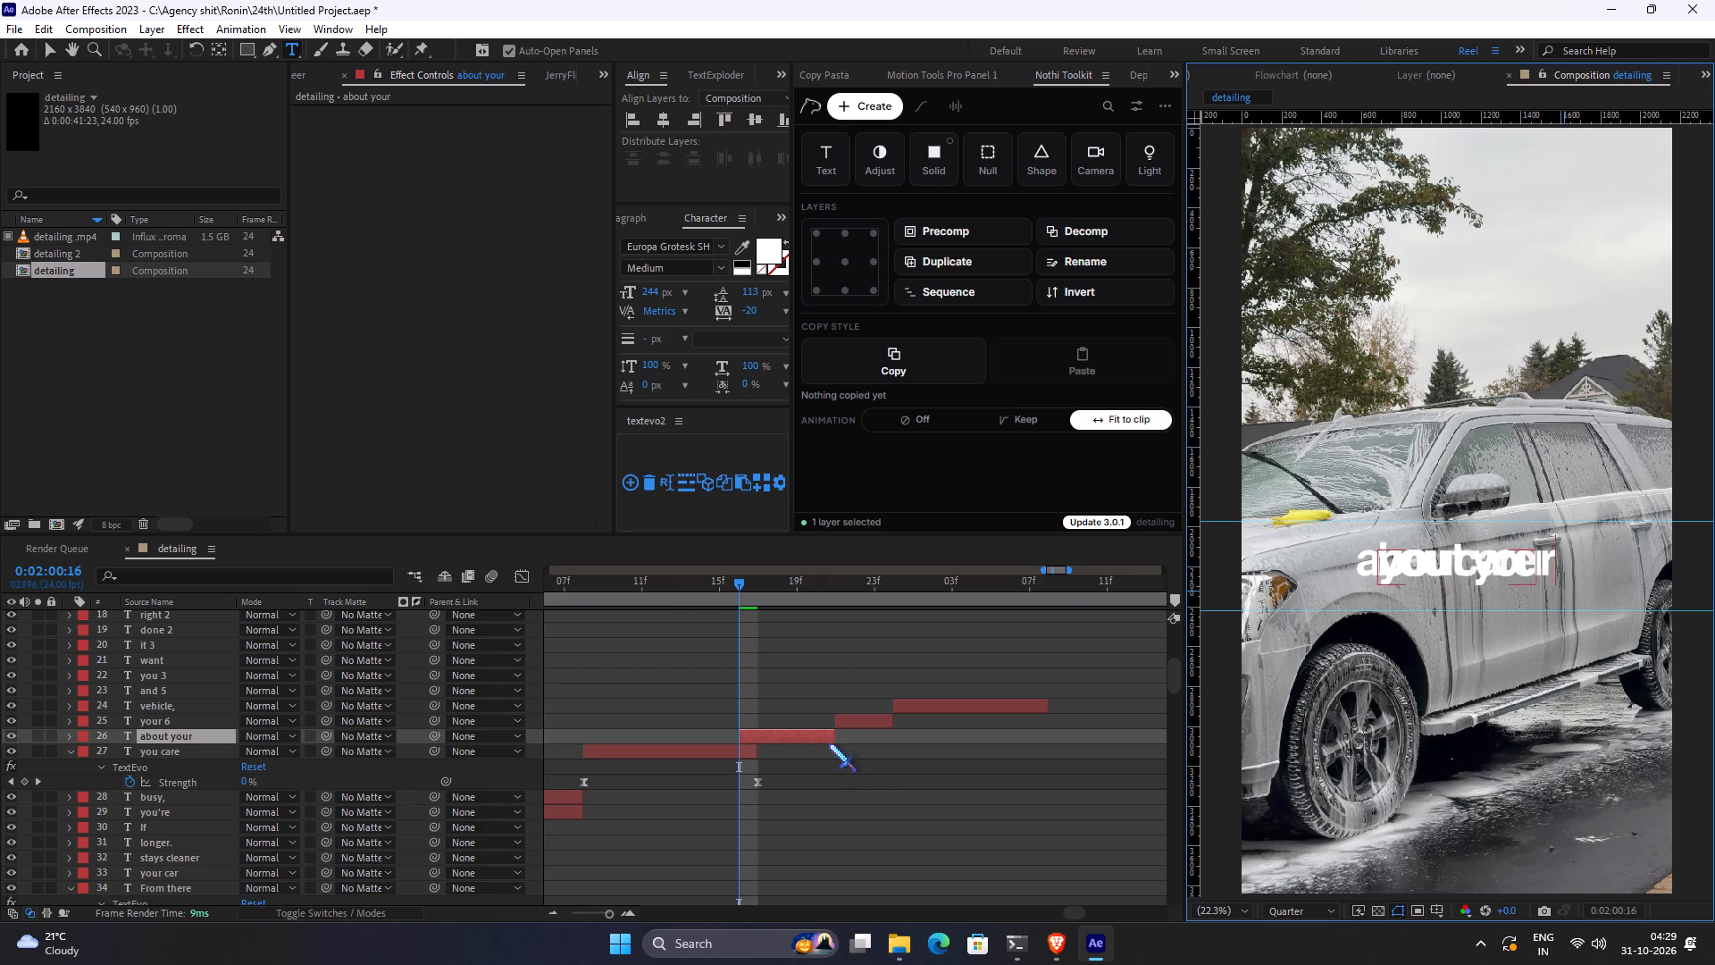
Extend the "about your" layer to the start of "vehicle," and delete the separate "your 6" layer.
left_click_drag(836, 733, 896, 720)
left_click(868, 720)
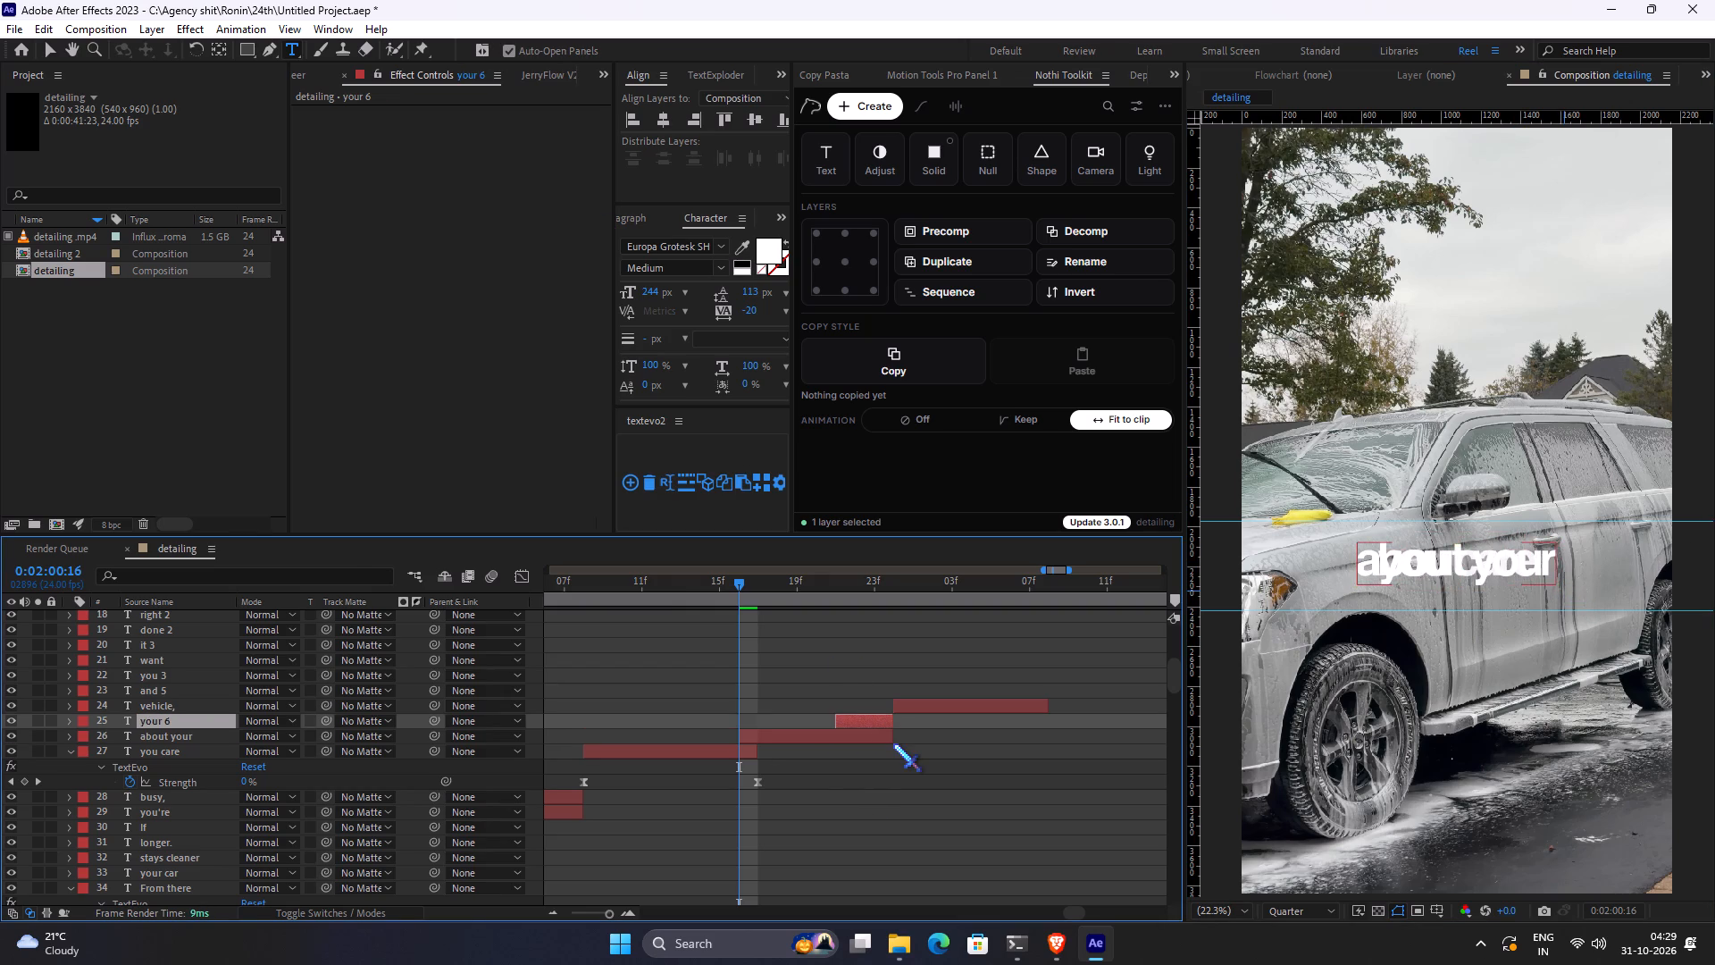
key("Delete")
Add a TextEvo animation at the start of the "about your" layer and adjust its delay to 6.60.
left_click(807, 714)
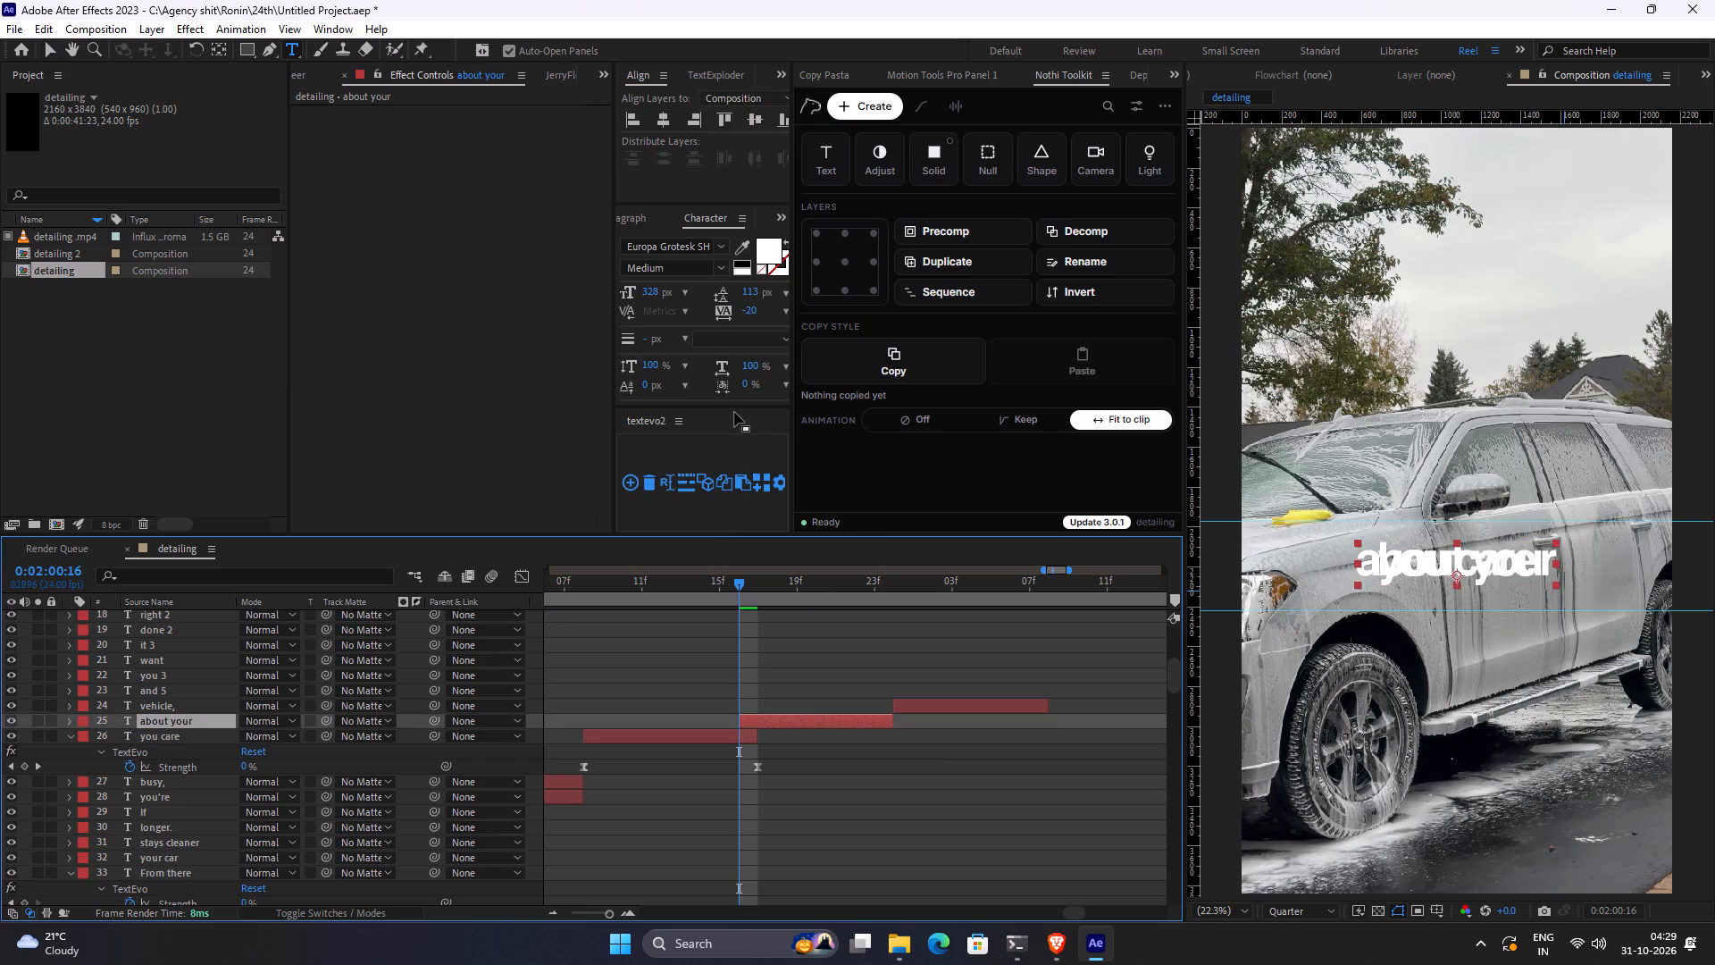
left_click(629, 468)
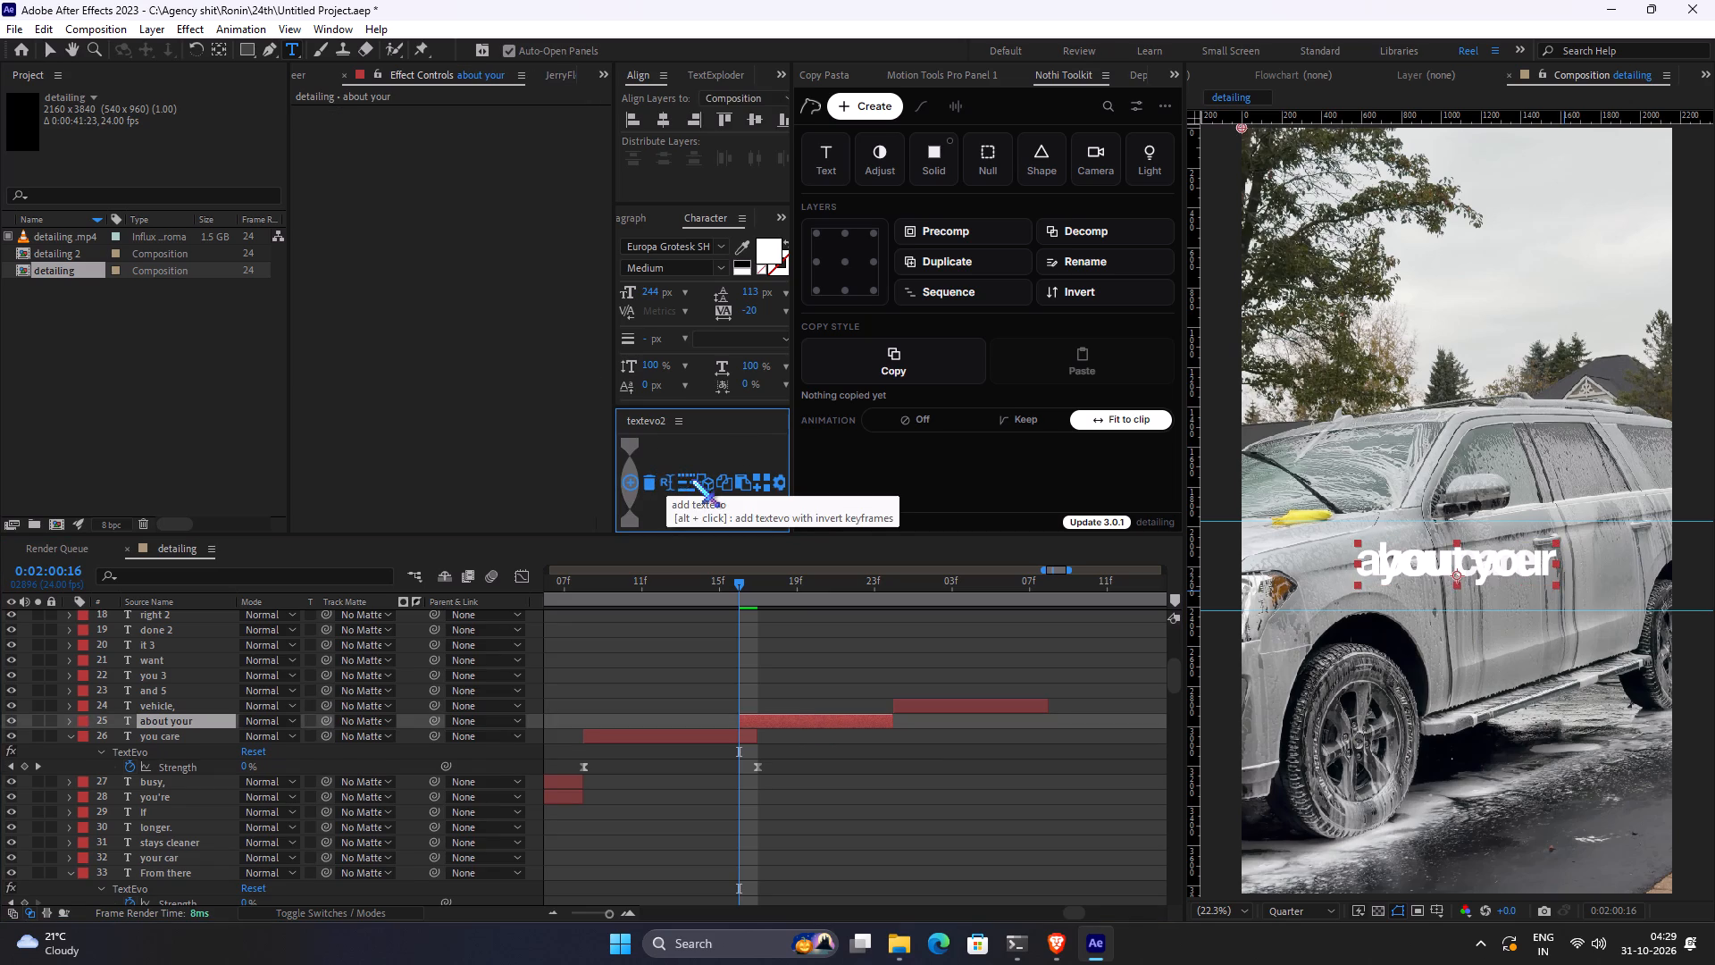
left_click(691, 479)
left_click(857, 446)
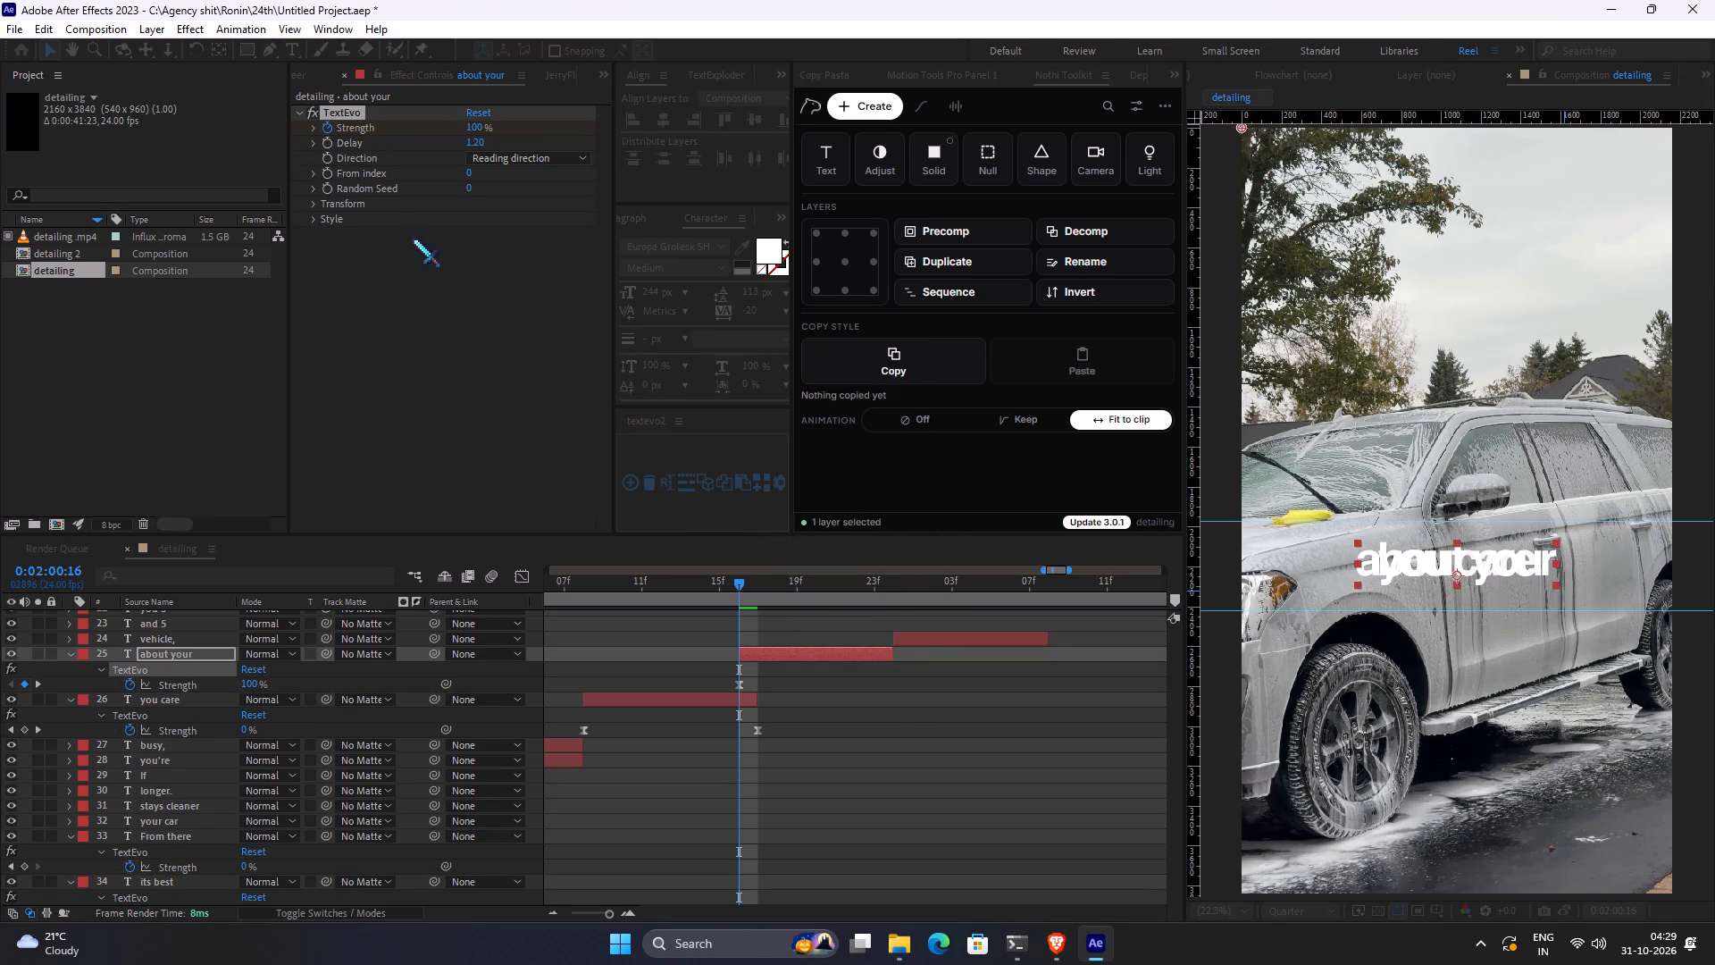
Set the "about your" TextEvo transform to position X 60 and opacity 0%.
left_click(314, 204)
left_click(326, 236)
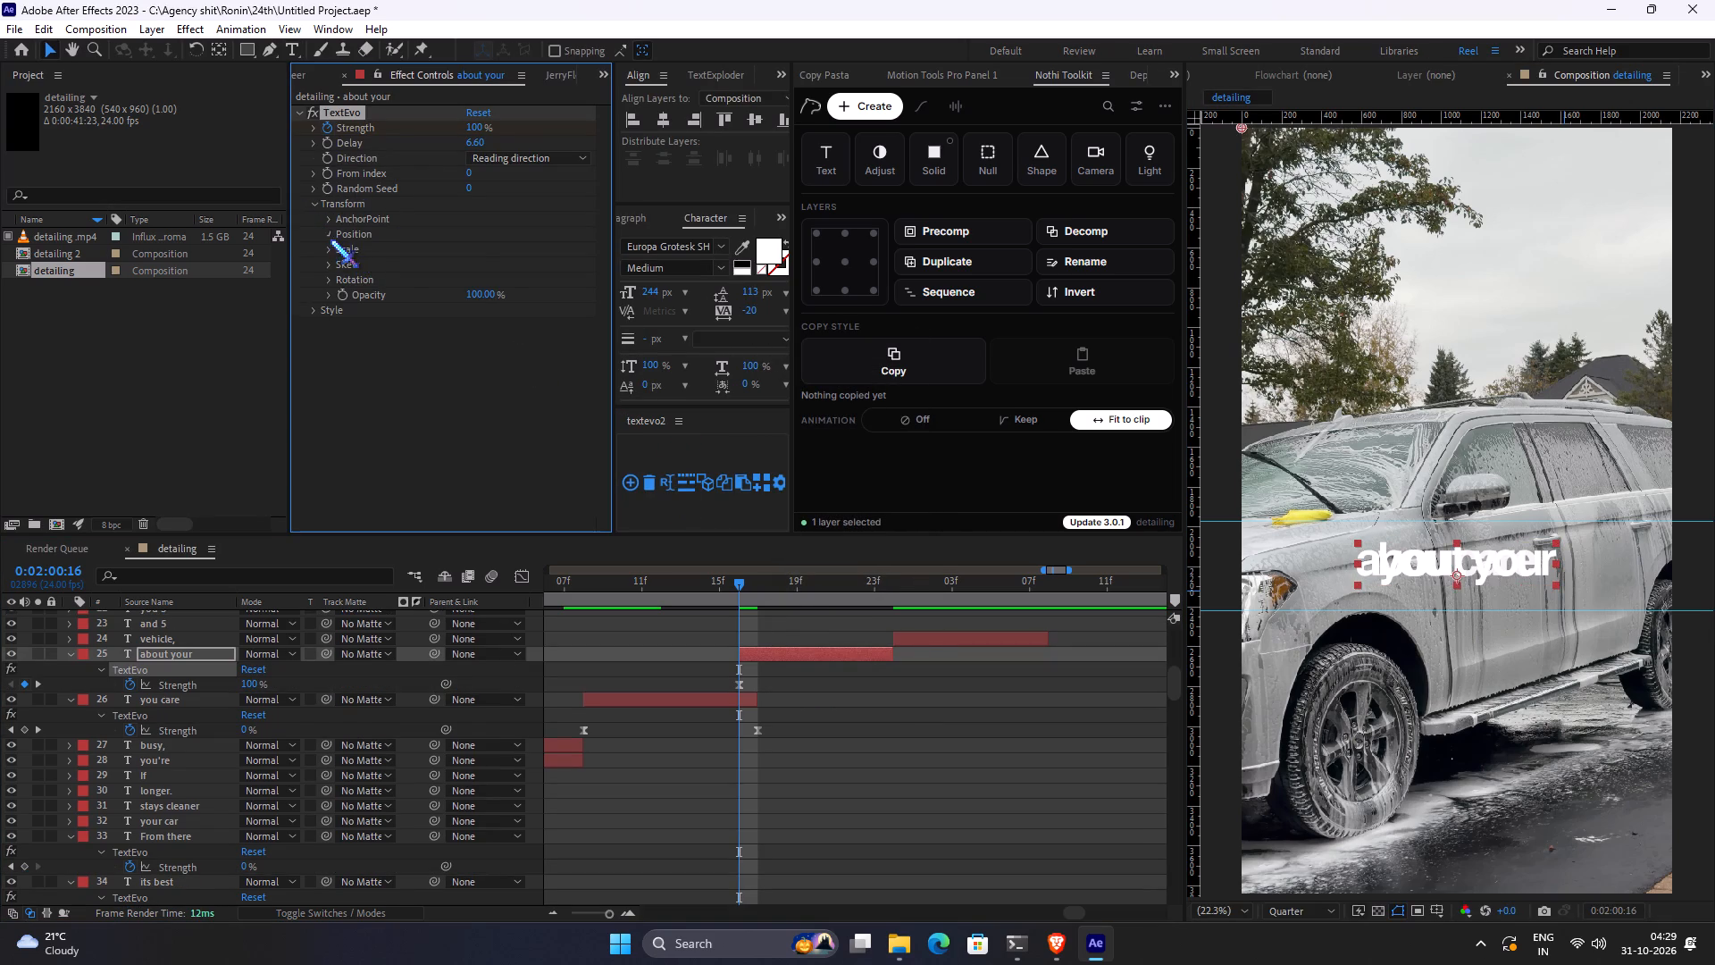
left_click_drag(481, 244, 540, 248)
left_click_drag(479, 340, 0, 404)
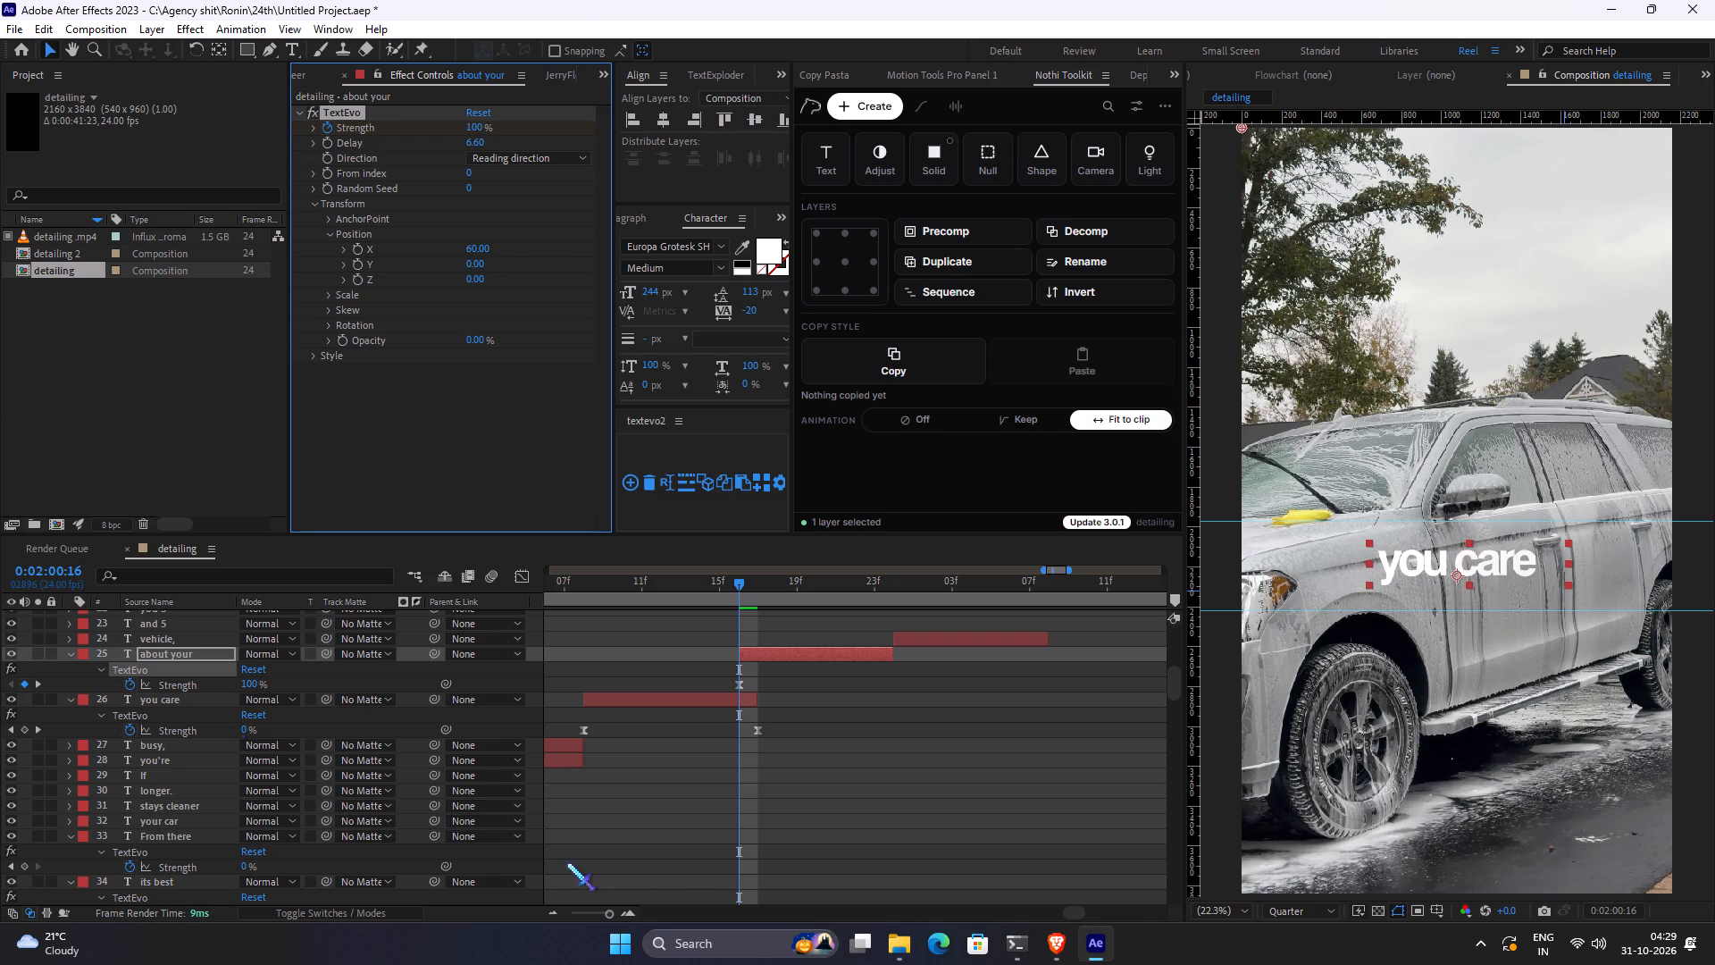
Preview the "about your" caption and move its ending TextEvo Strength keyframe to 0:02:00:23, just before the layer ends.
left_click(929, 824)
left_click_drag(696, 580, 551, 599)
key("space")
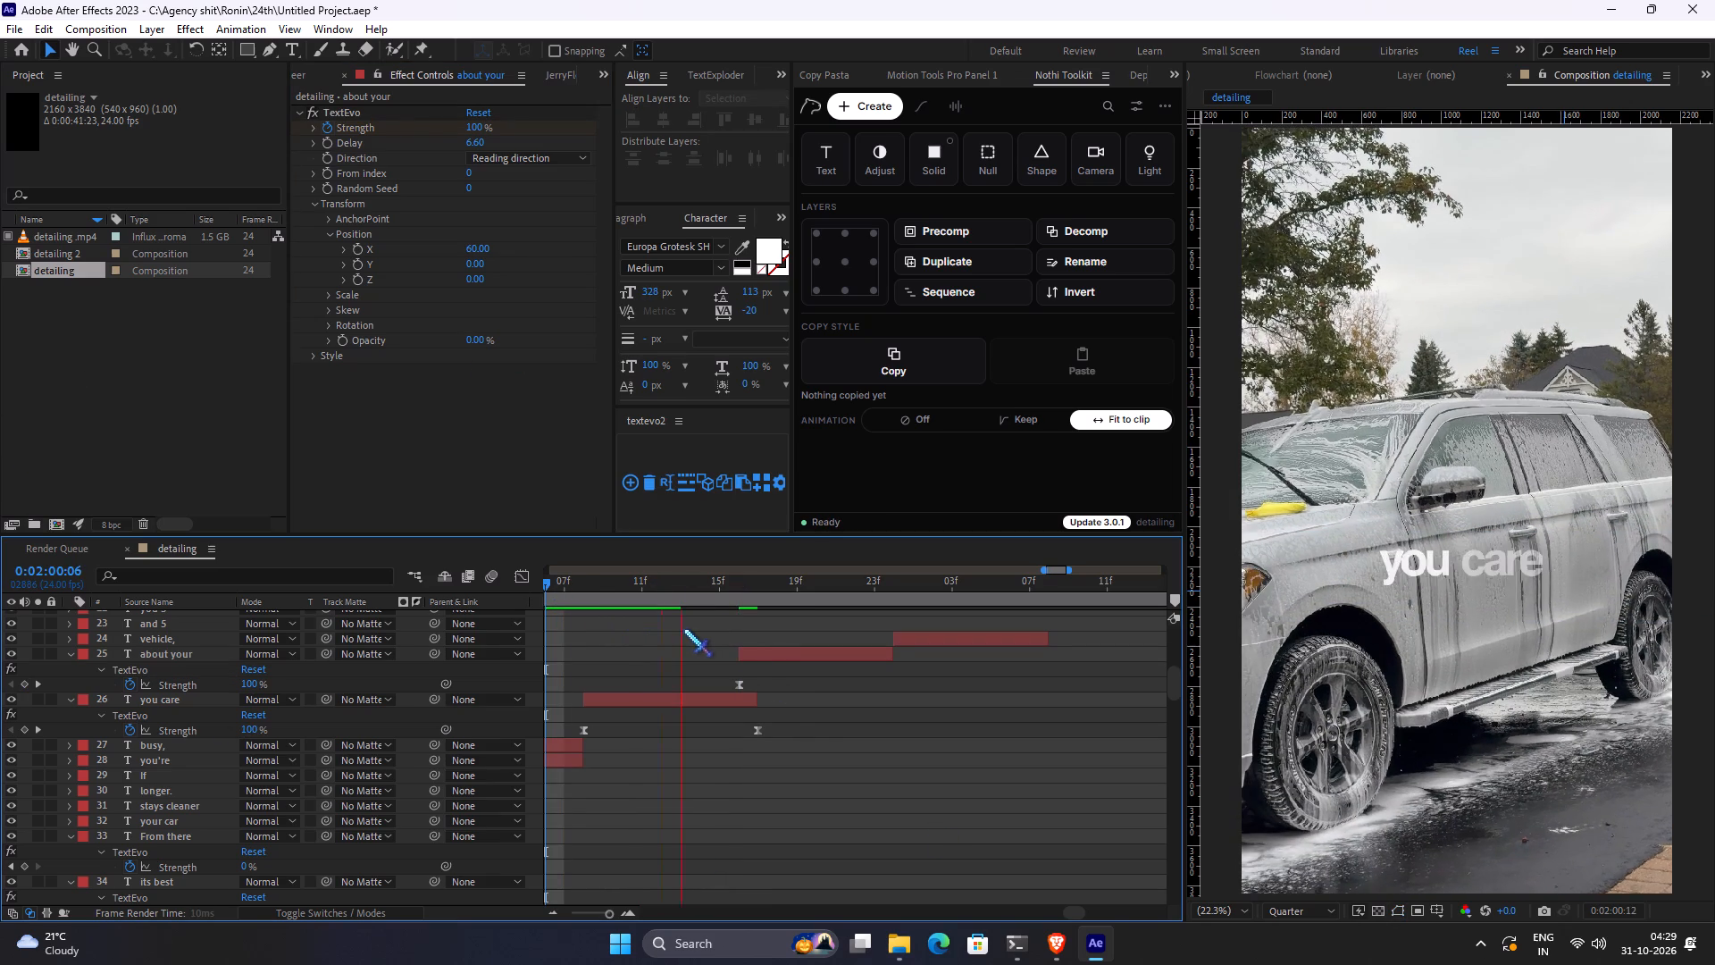
key("space")
left_click(814, 591)
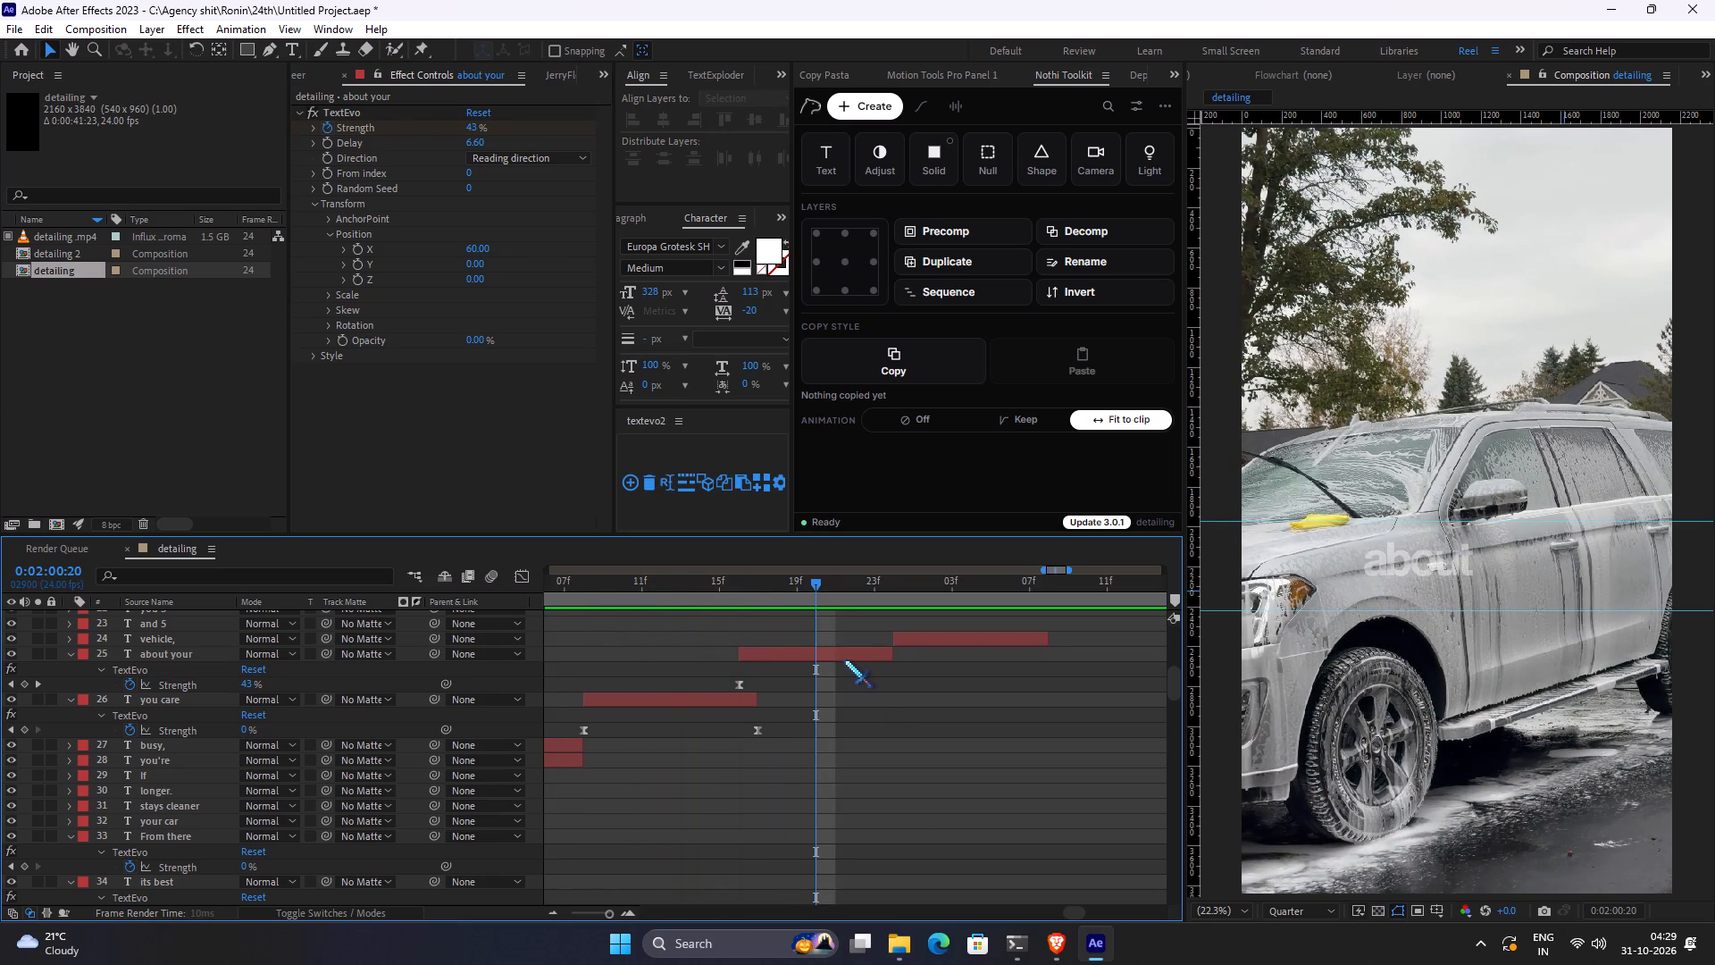
left_click(844, 659)
scroll(941, 682, "down", 1, "alt")
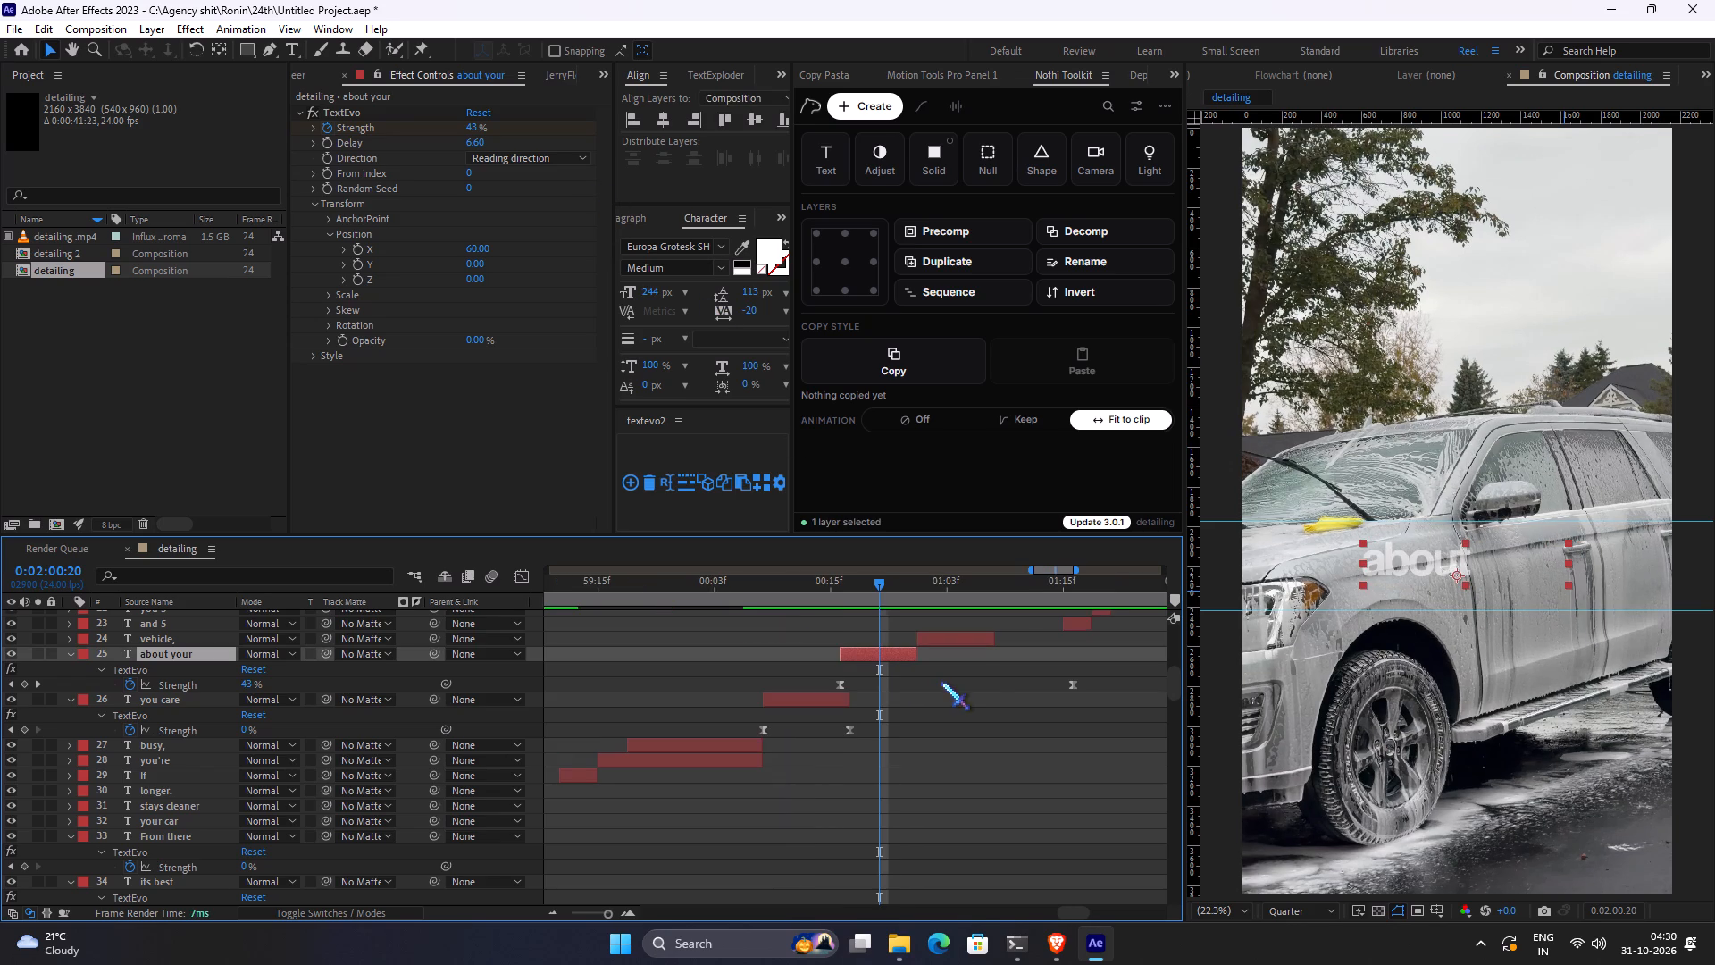
left_click_drag(1073, 686, 940, 675)
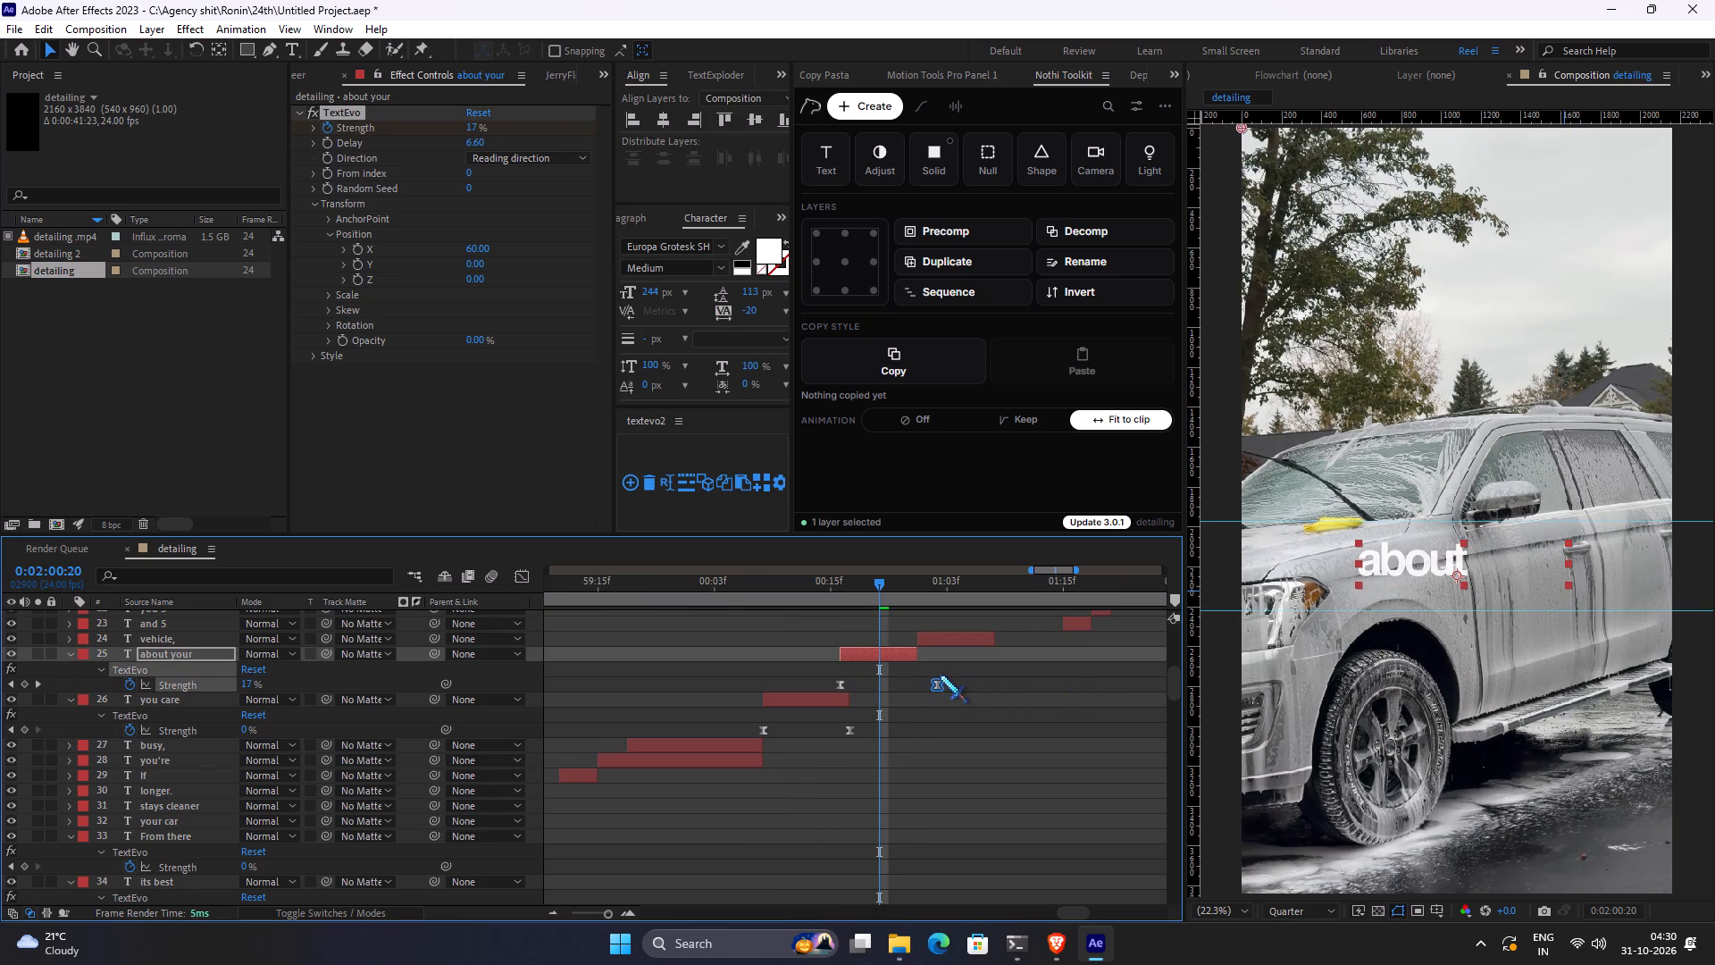
left_click_drag(940, 675, 911, 675)
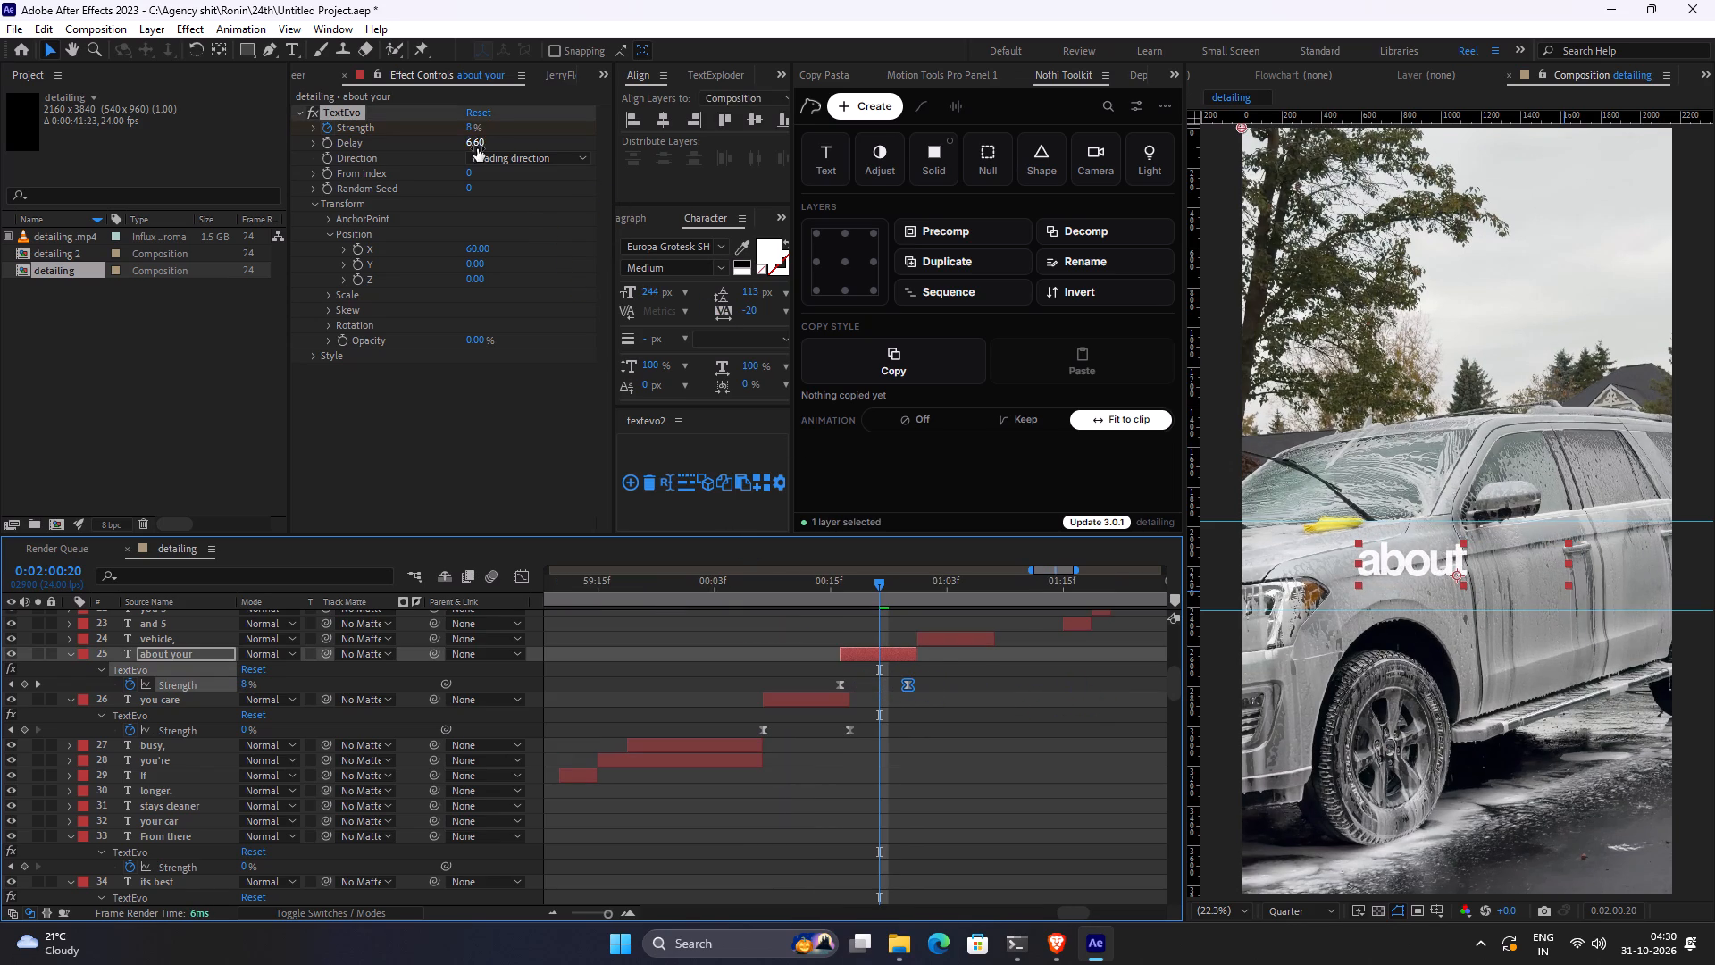
Set the "about your" TextEvo delay to 3 and play the caption from 0:02:00:05 to check it.
left_click(477, 149)
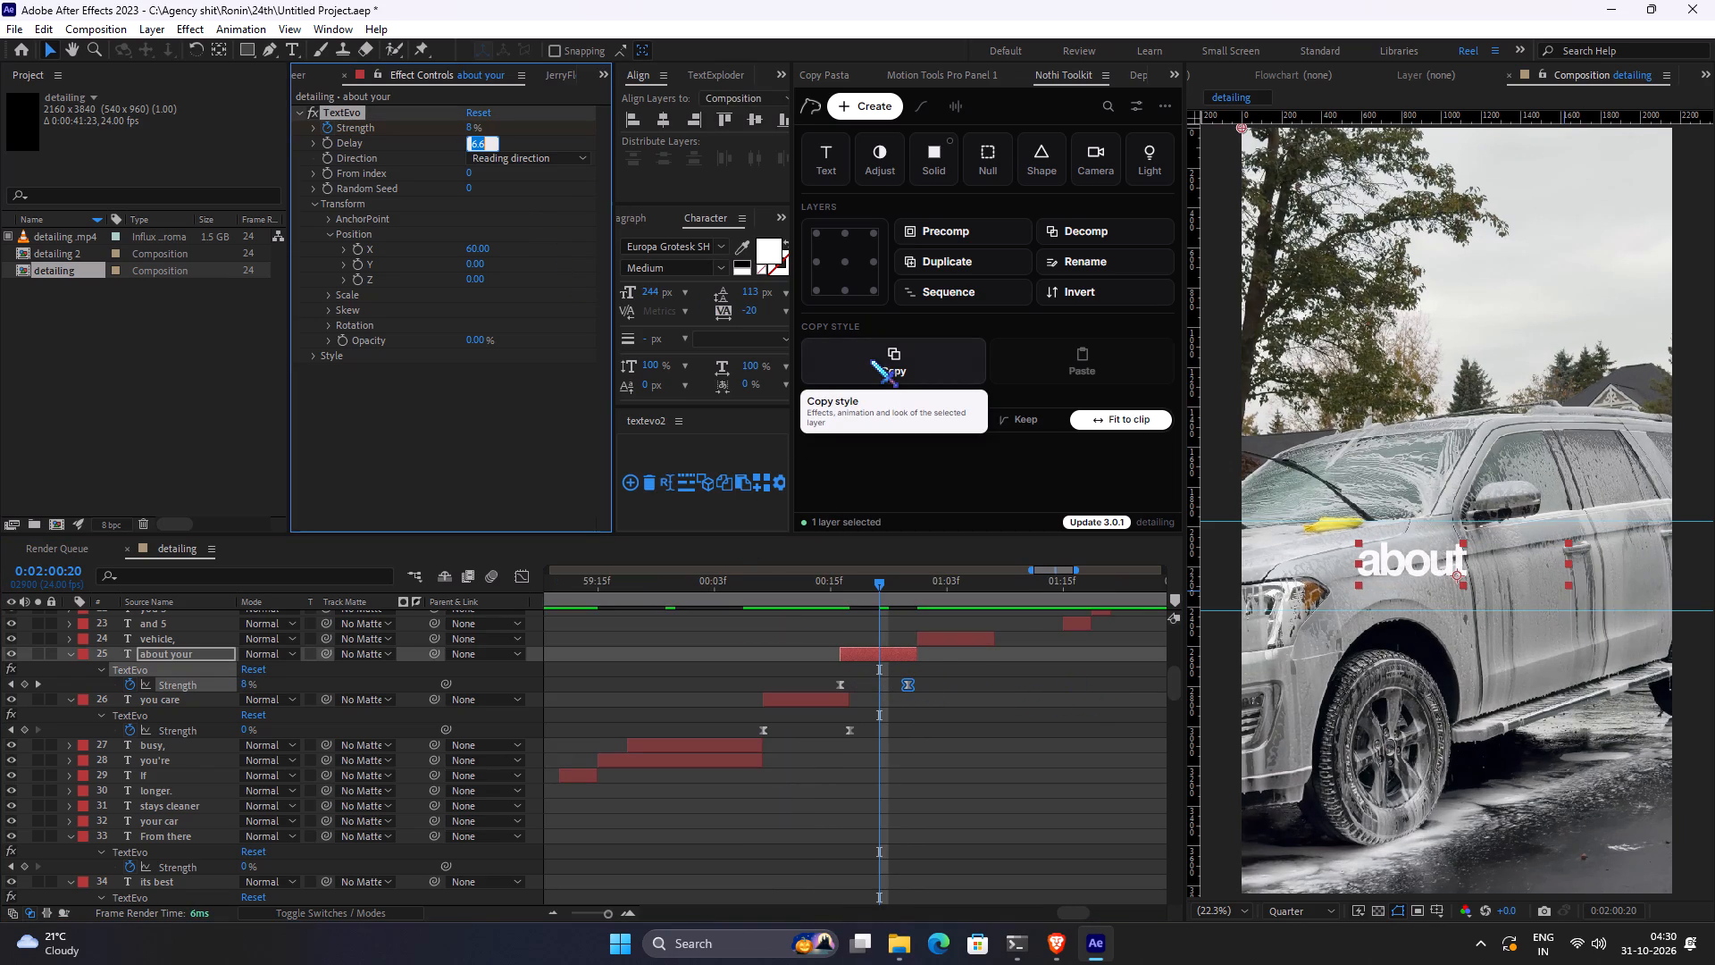
key("3")
key("Return")
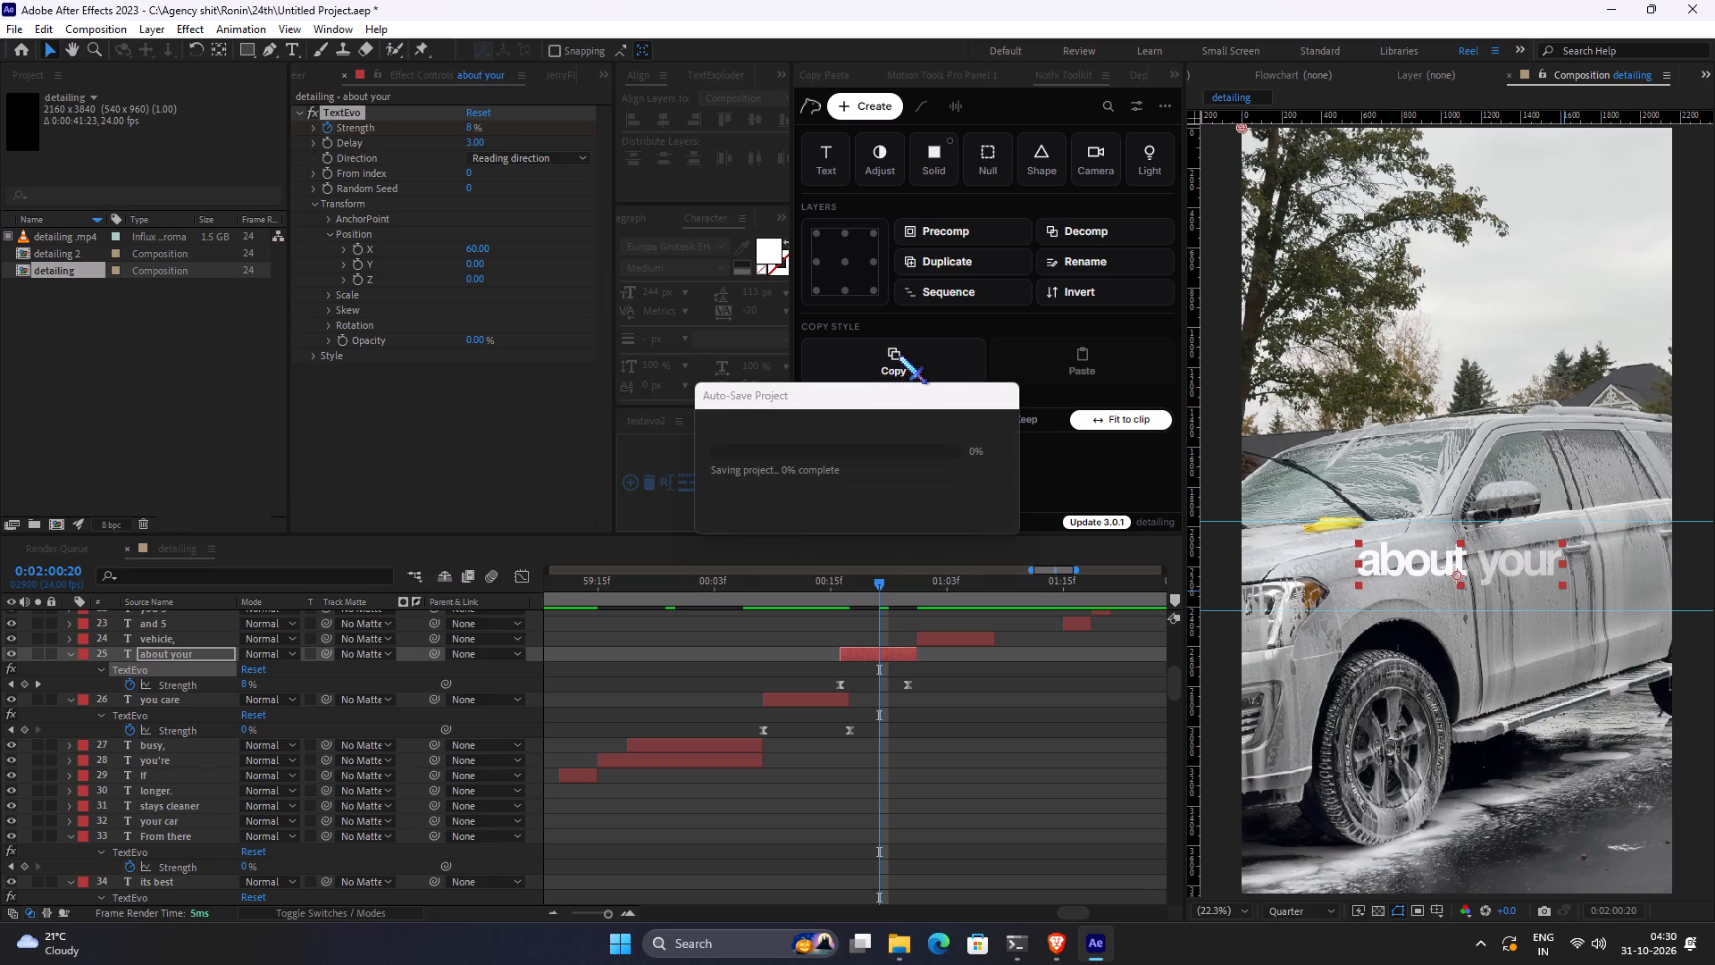
left_click(912, 592)
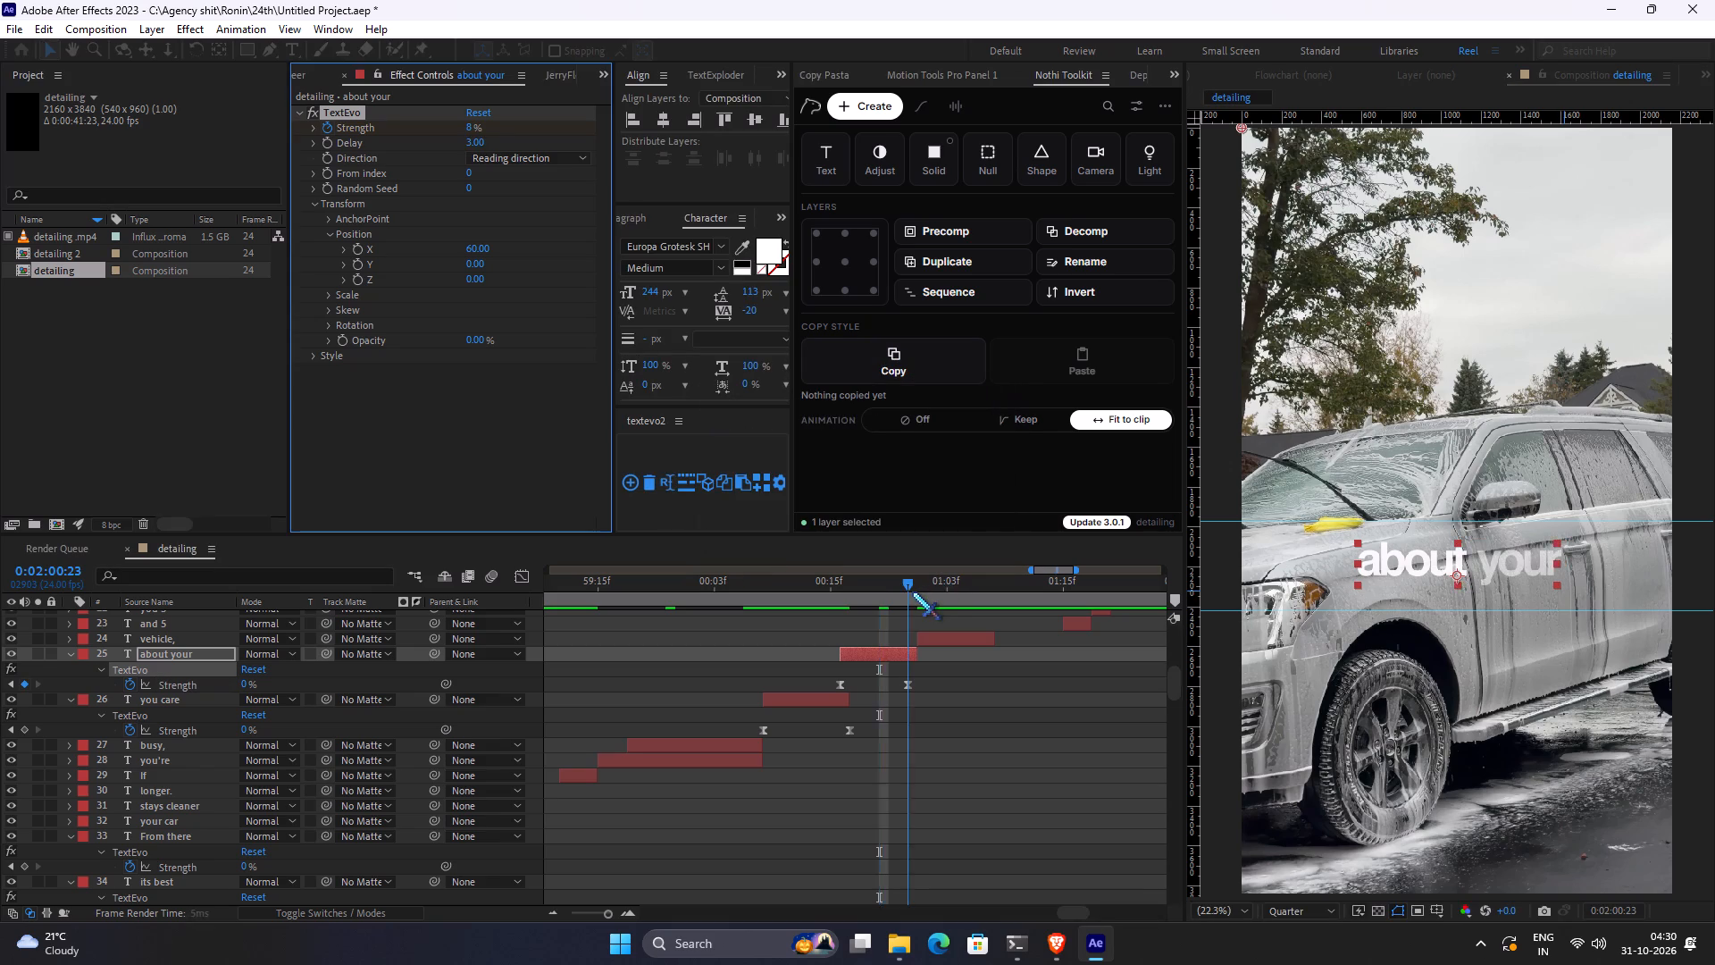
left_click_drag(909, 592, 730, 618)
key("space")
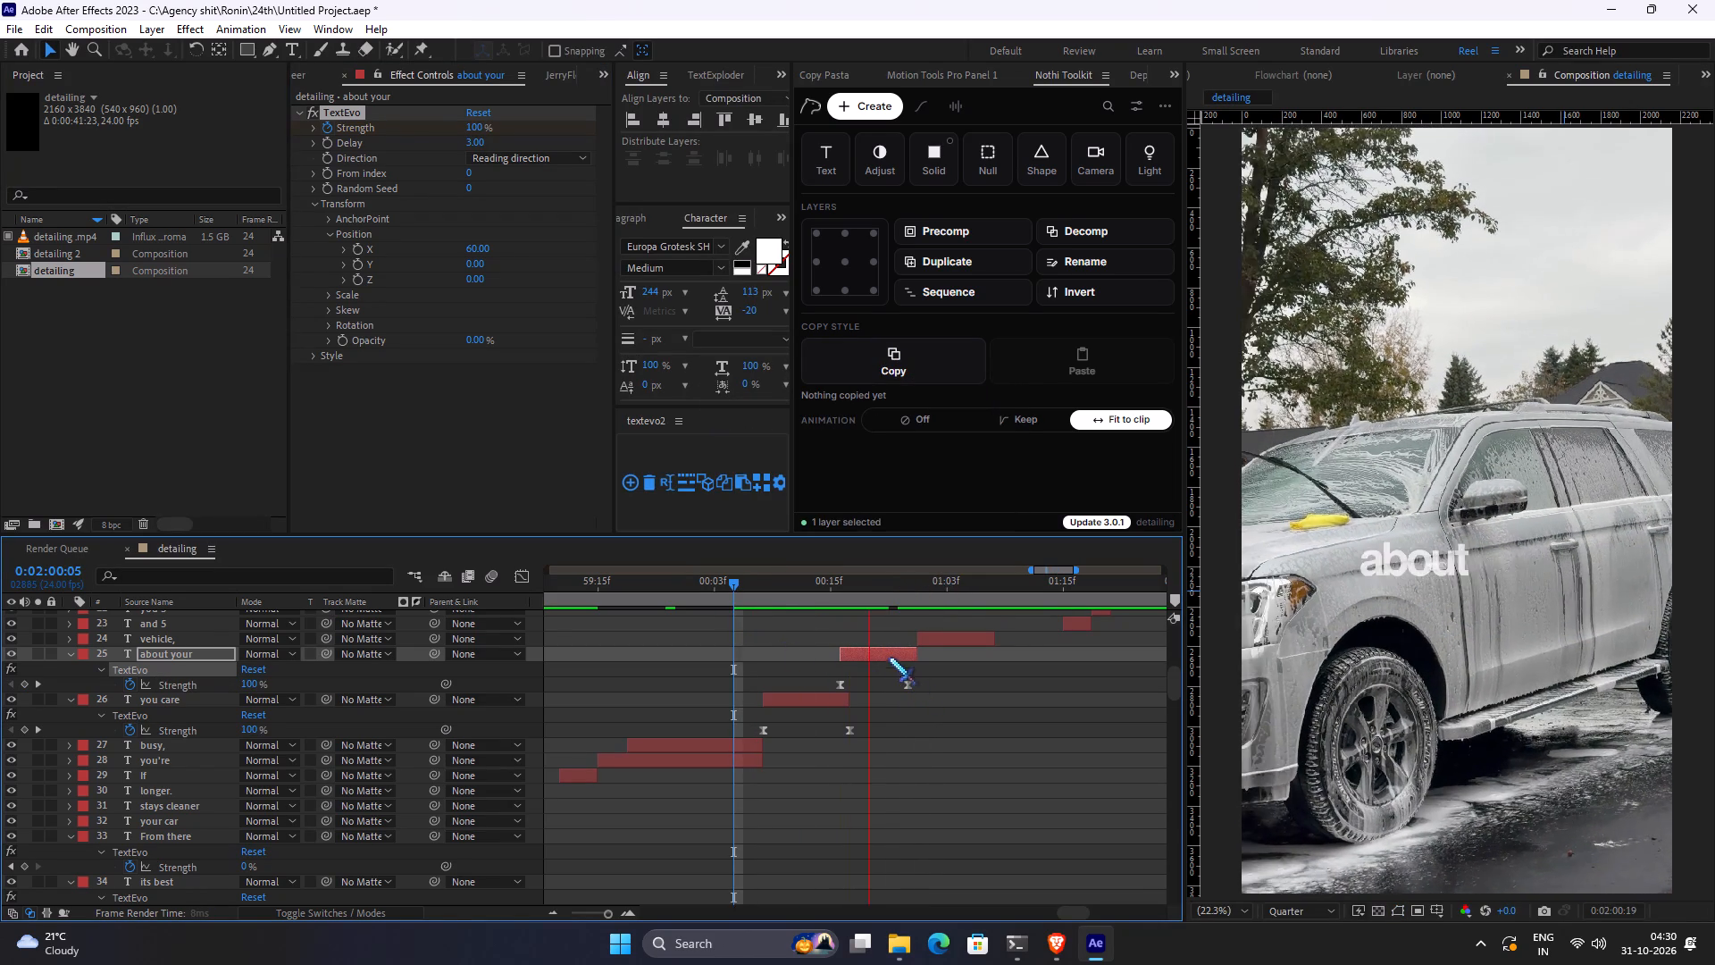
key("space")
Extend the "vehicle," layer to start at 0:02:00:23 and end where the "and 5" layer begins.
left_click(960, 642)
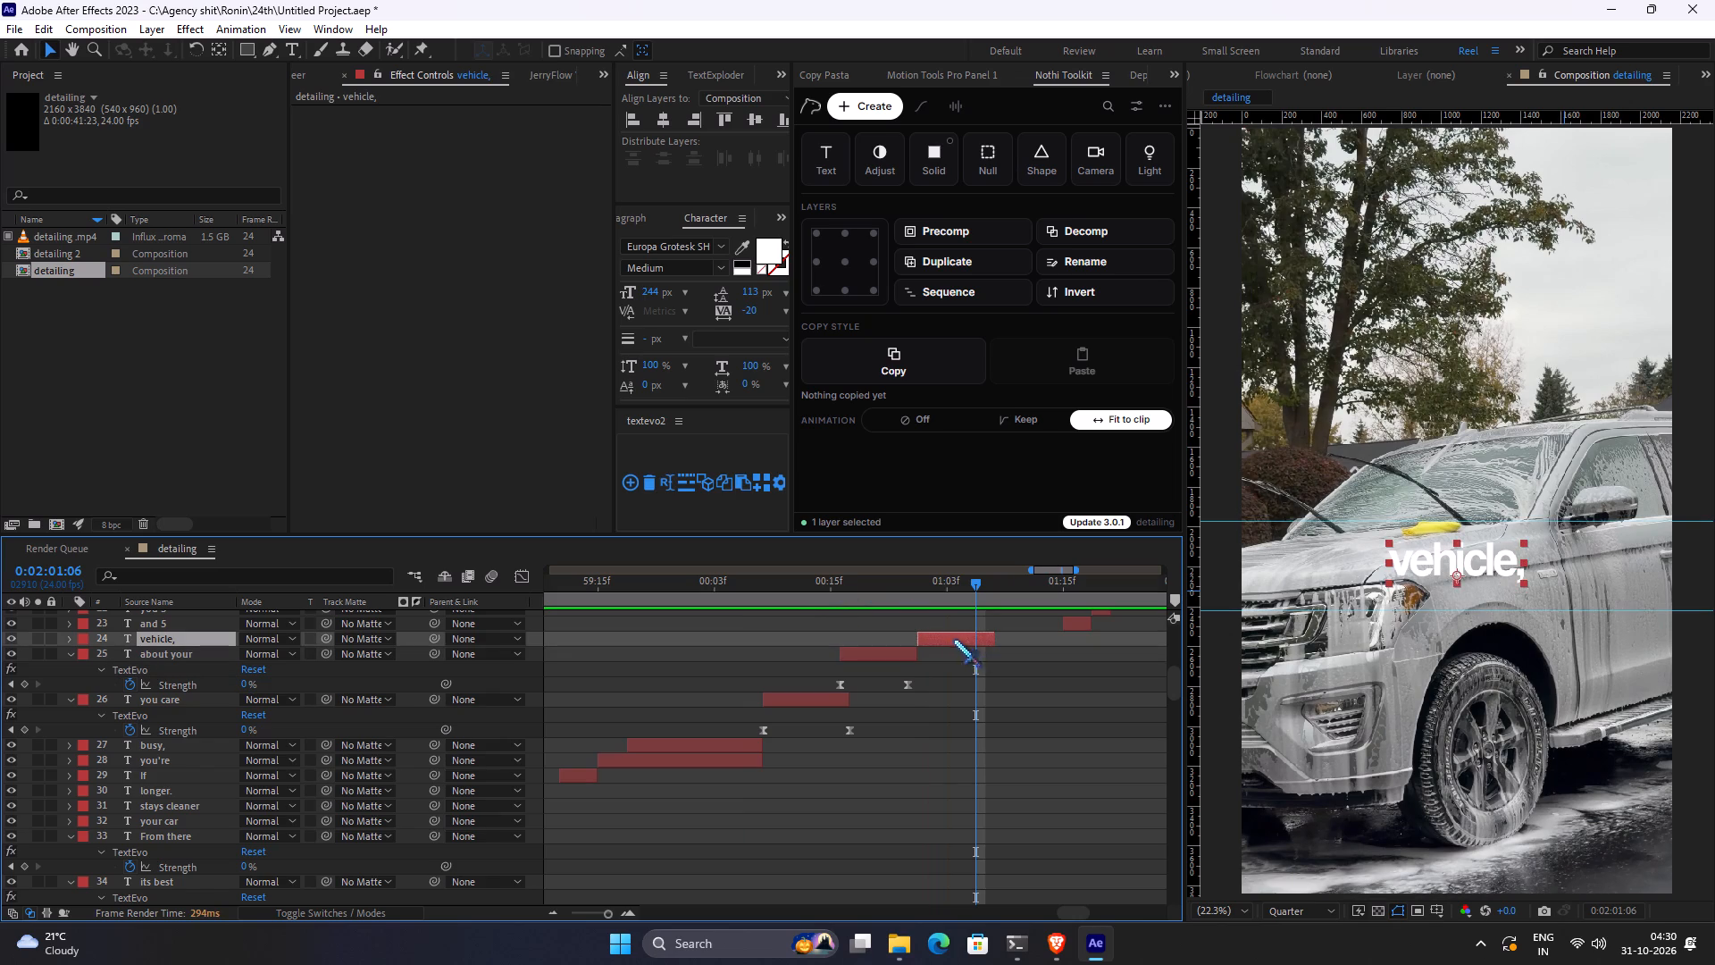
left_click_drag(926, 582, 911, 583)
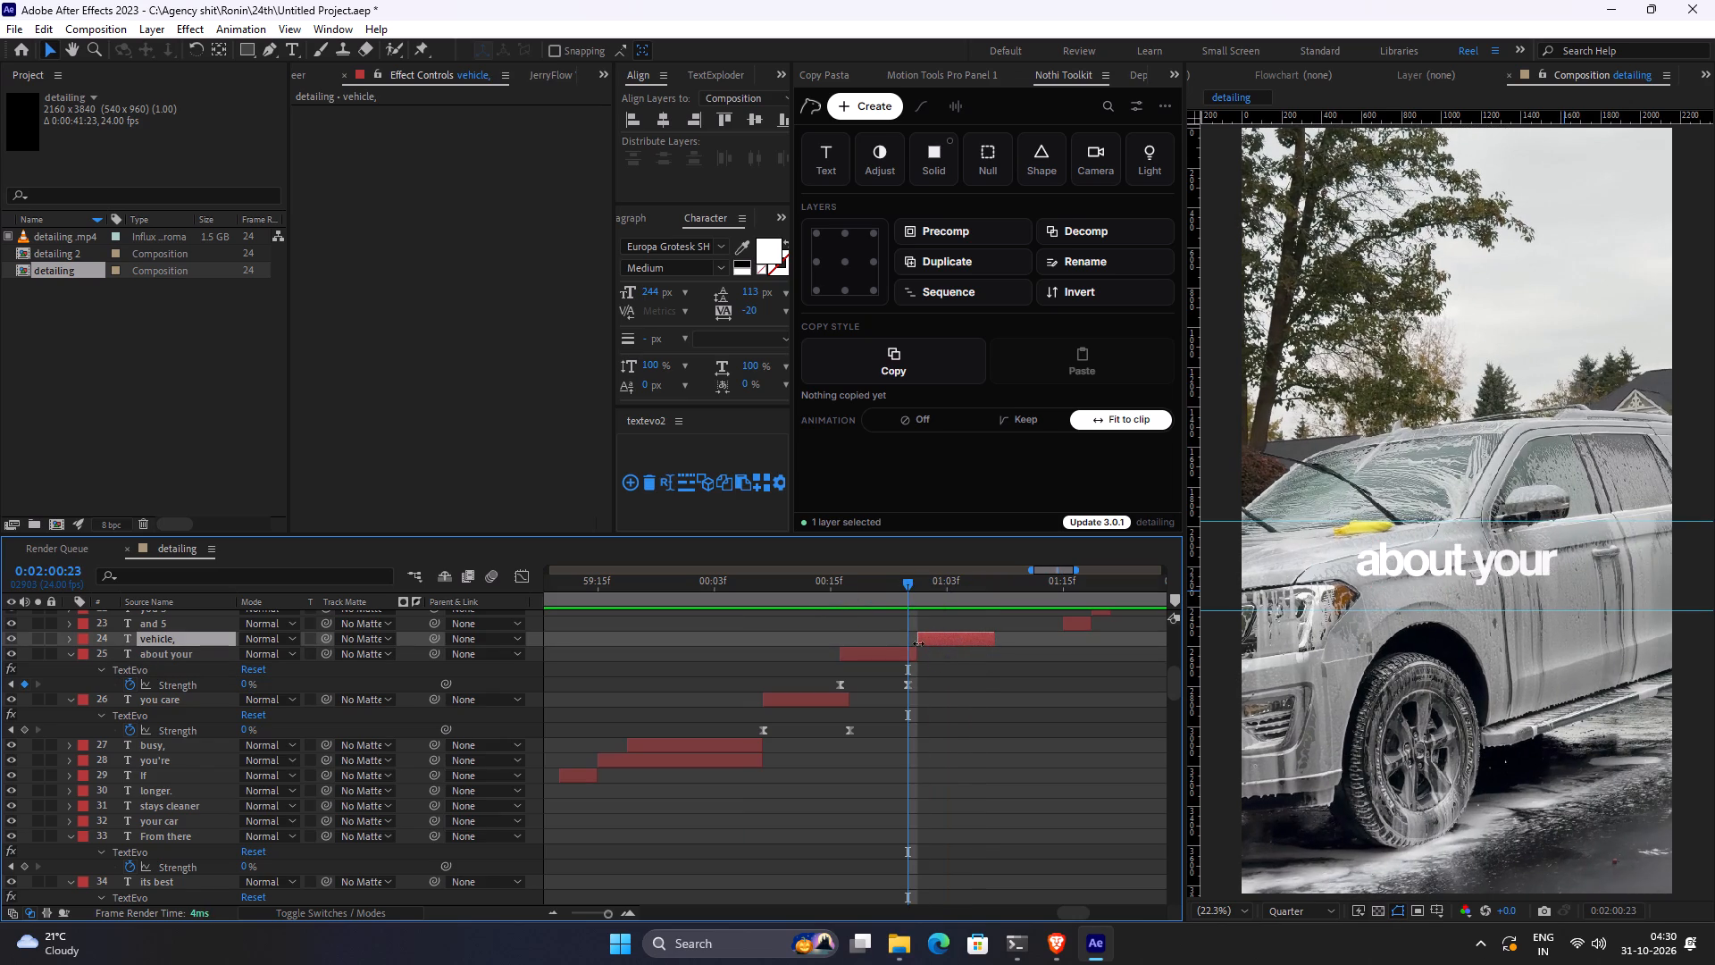
left_click(916, 641)
left_click_drag(1000, 642, 1052, 642)
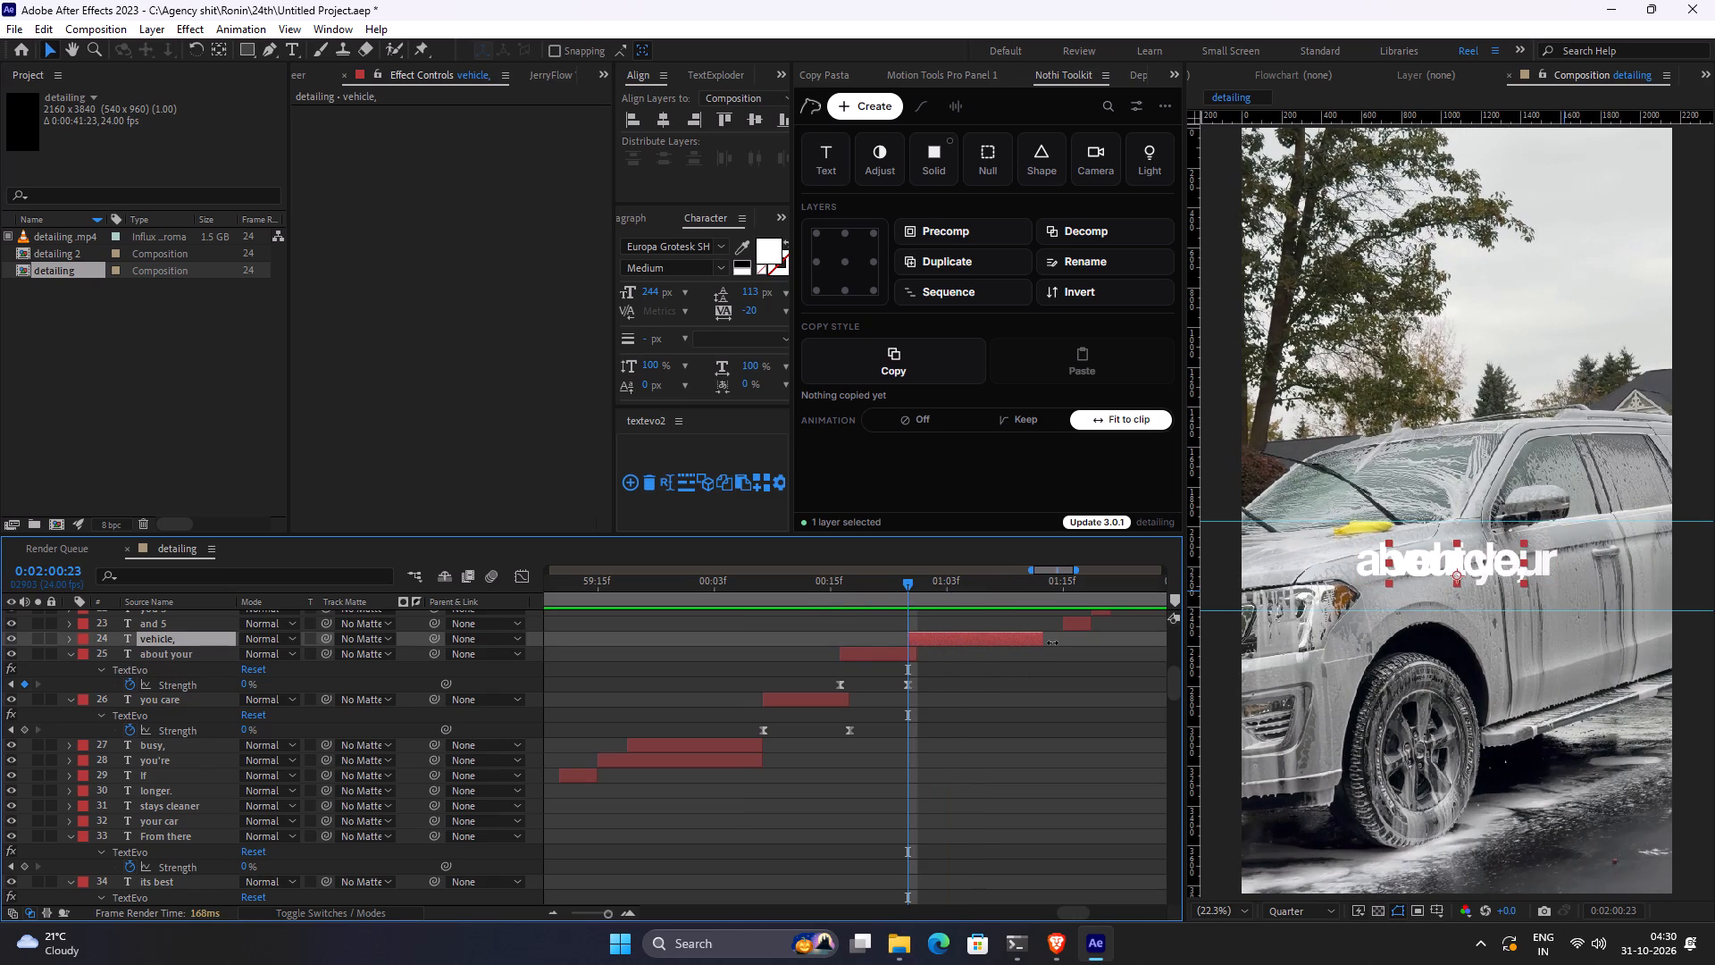
left_click_drag(1052, 642, 1067, 641)
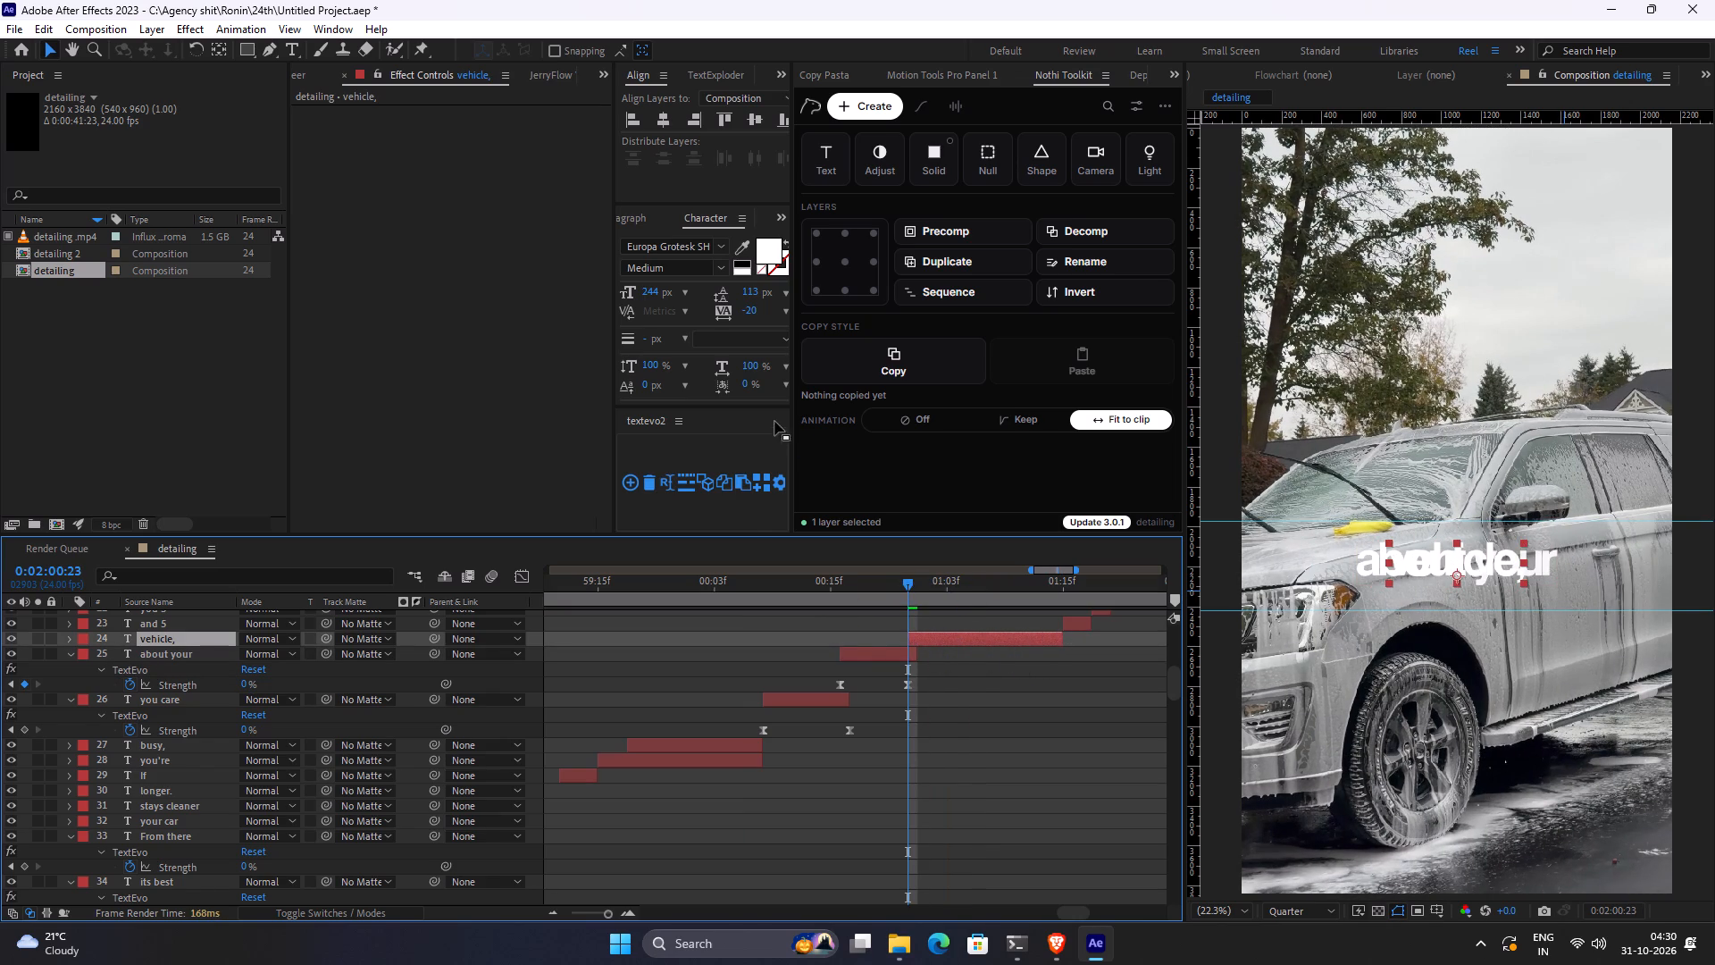
Add a TextEvo animation at the start of the "vehicle," layer and adjust its delay to 10.80.
left_click(636, 484)
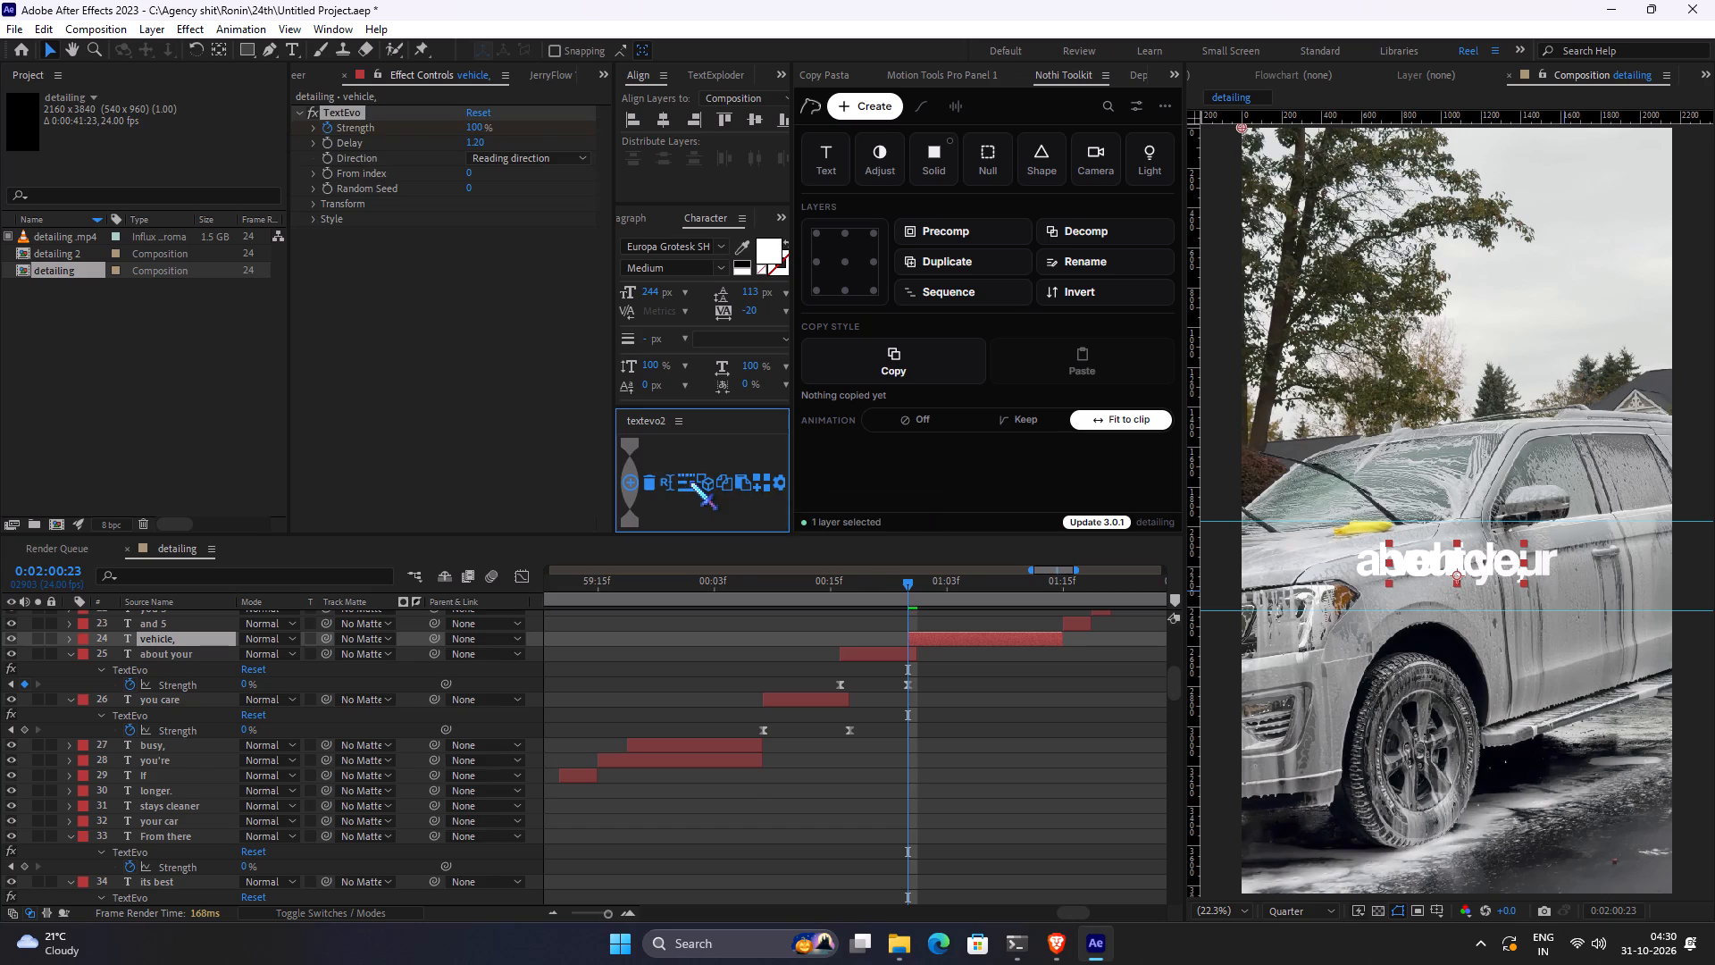
left_click(690, 482)
left_click(866, 458)
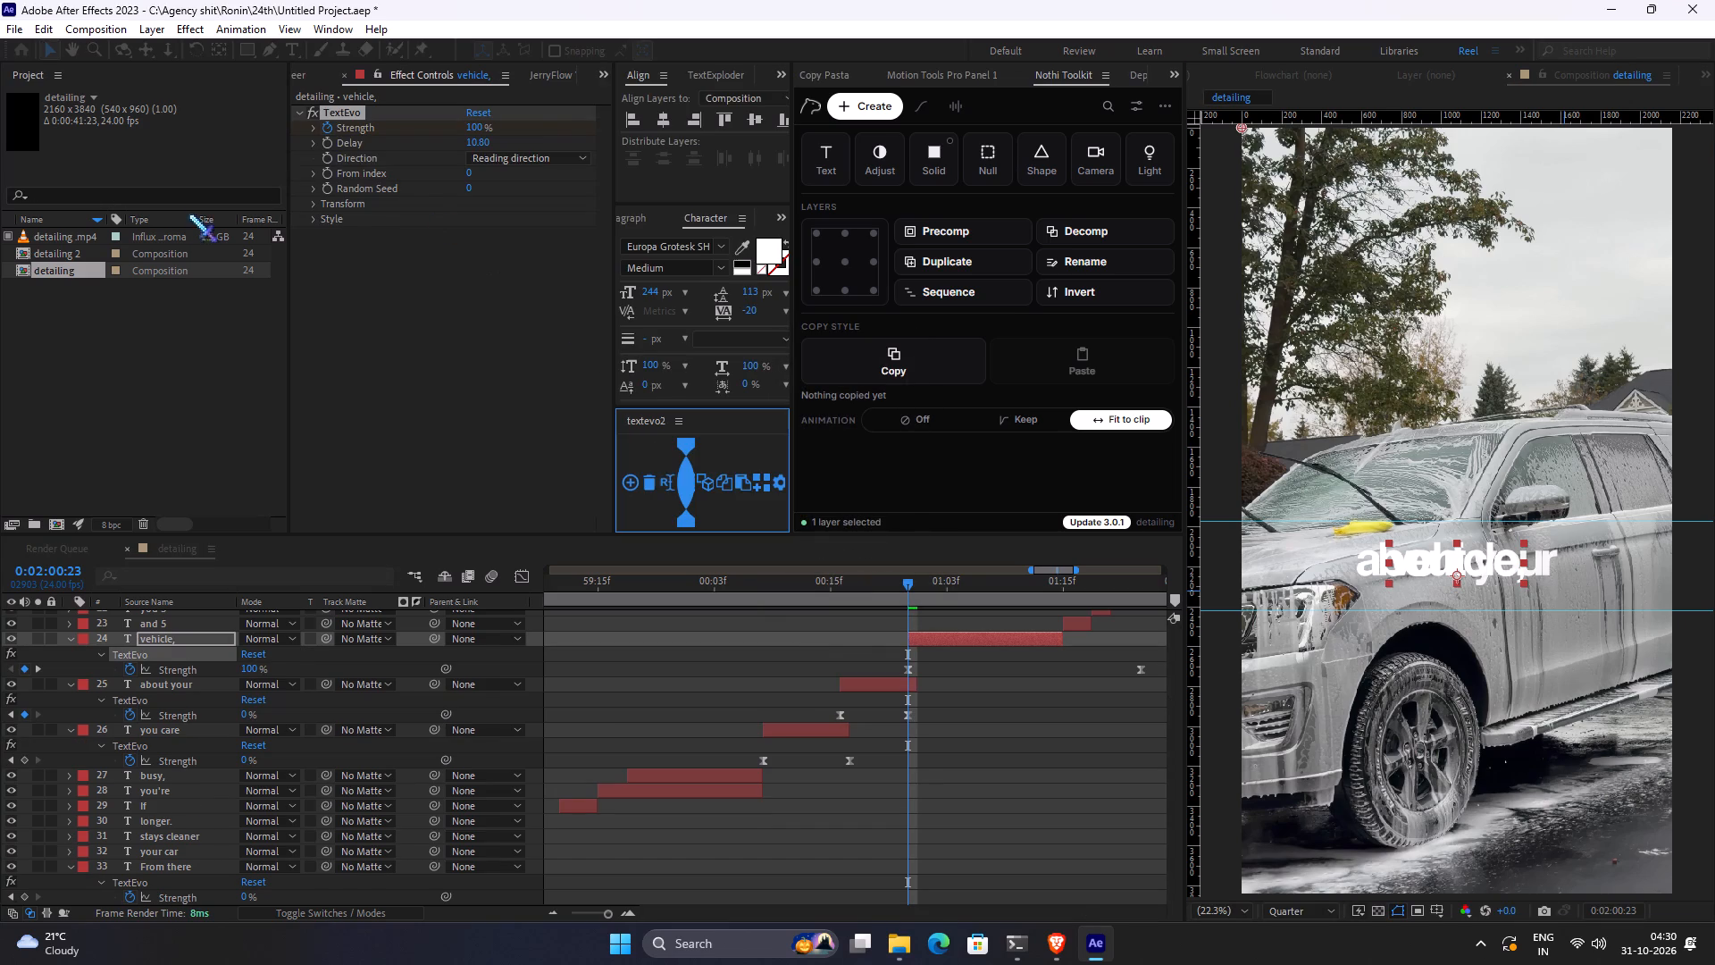
Set the "vehicle," TextEvo transform to position X 117 and opacity 0%, and play the caption to check it.
left_click(310, 197)
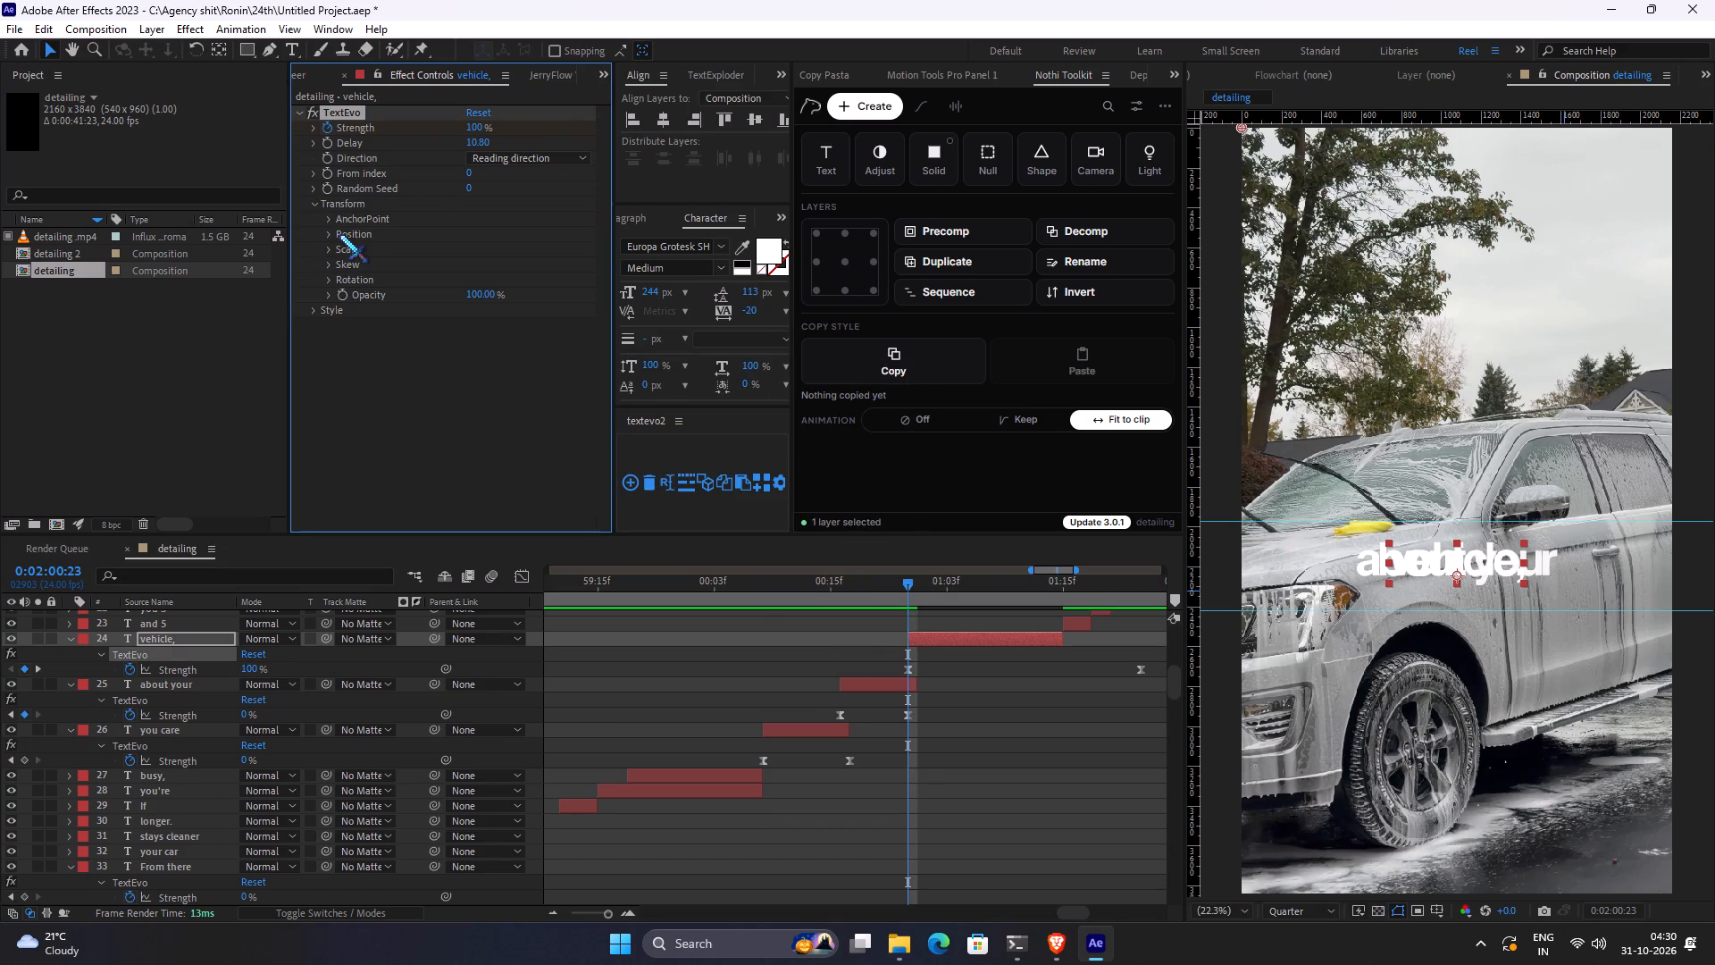
left_click(334, 232)
left_click(333, 232)
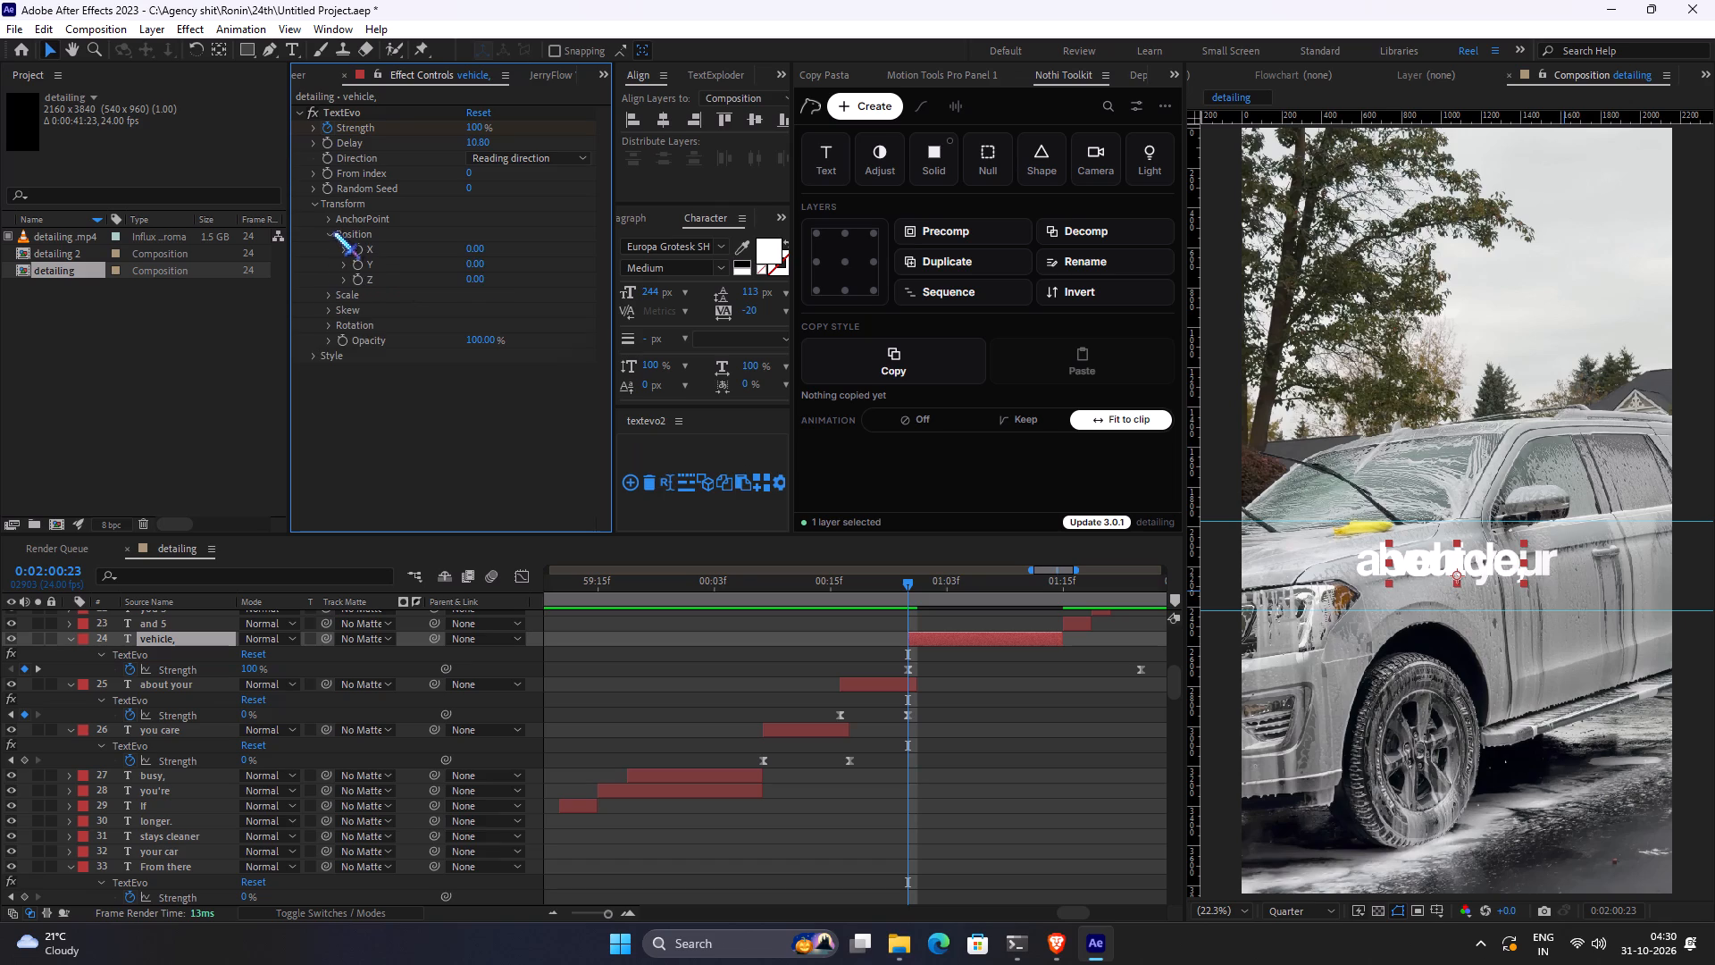
left_click_drag(479, 256, 581, 253)
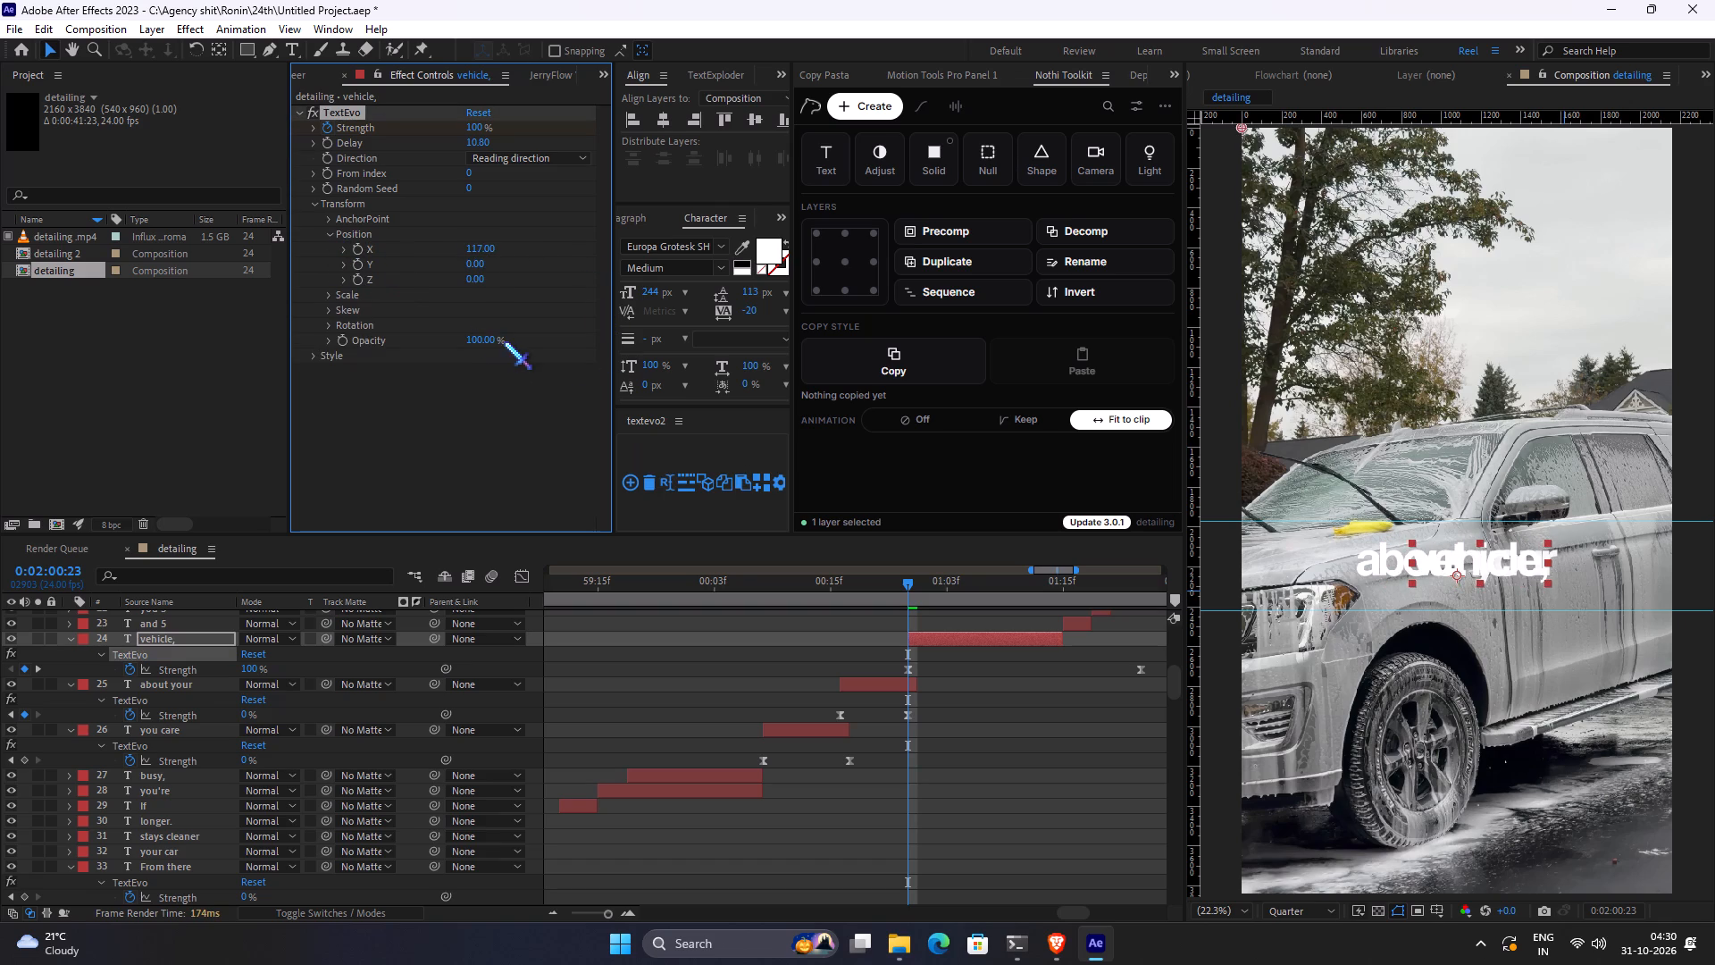
left_click_drag(489, 341, 0, 478)
left_click_drag(1015, 772, 923, 771)
key("space")
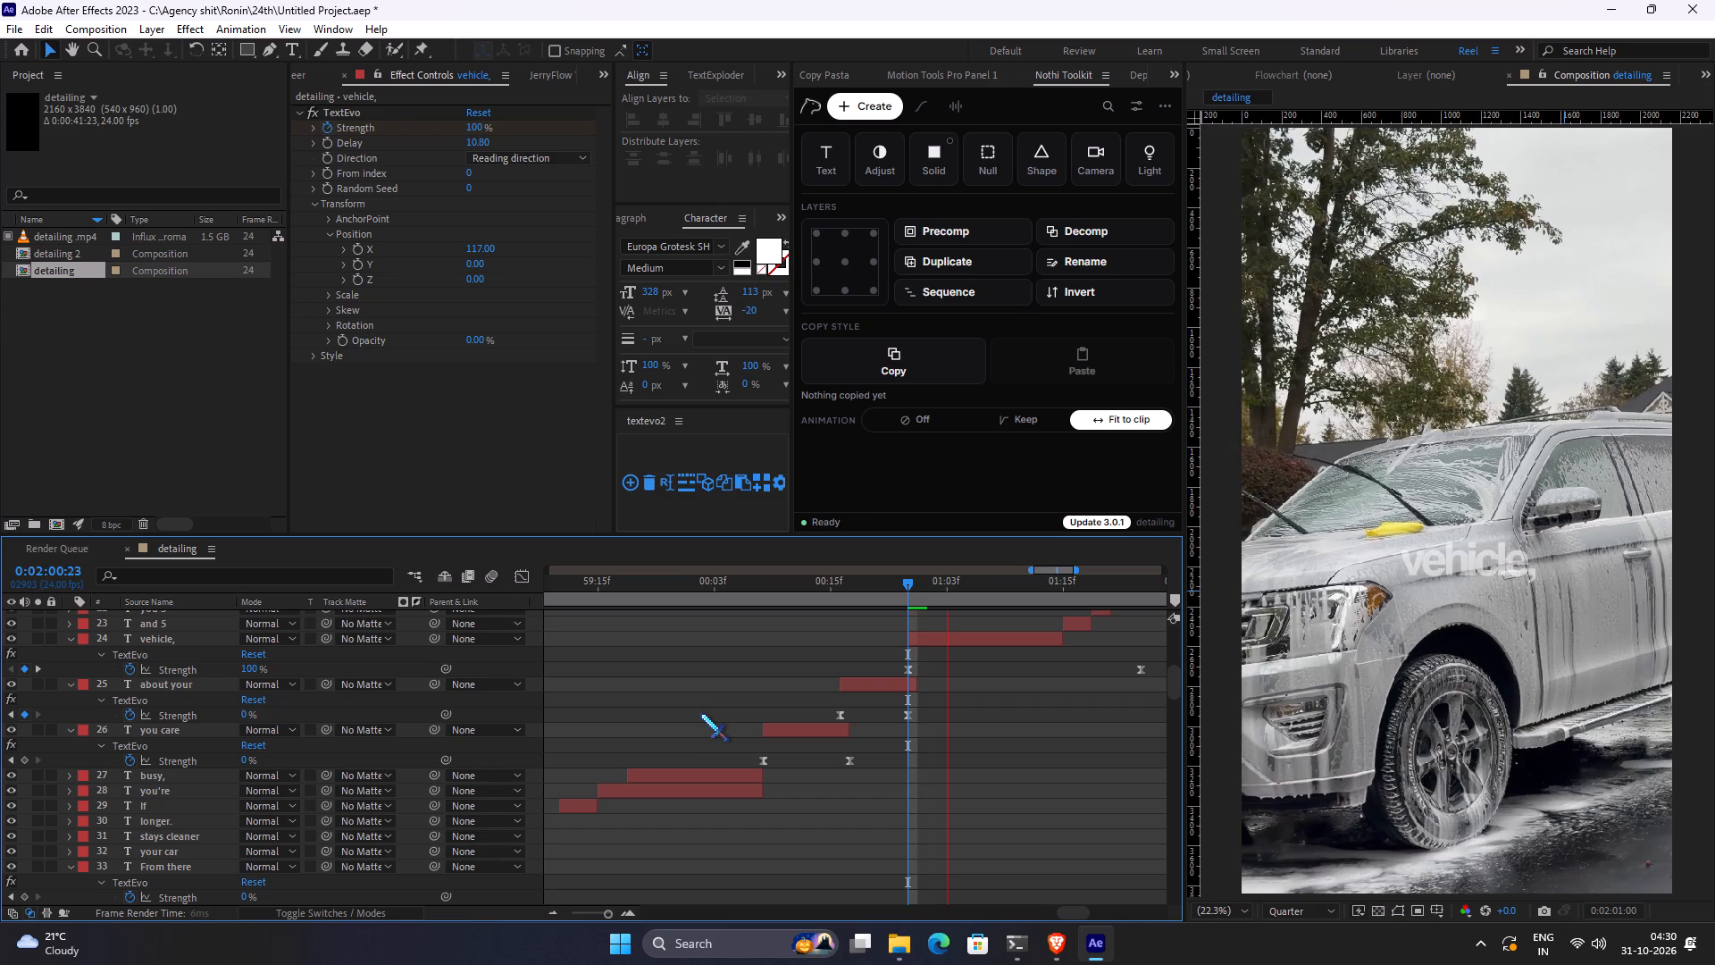
key("space")
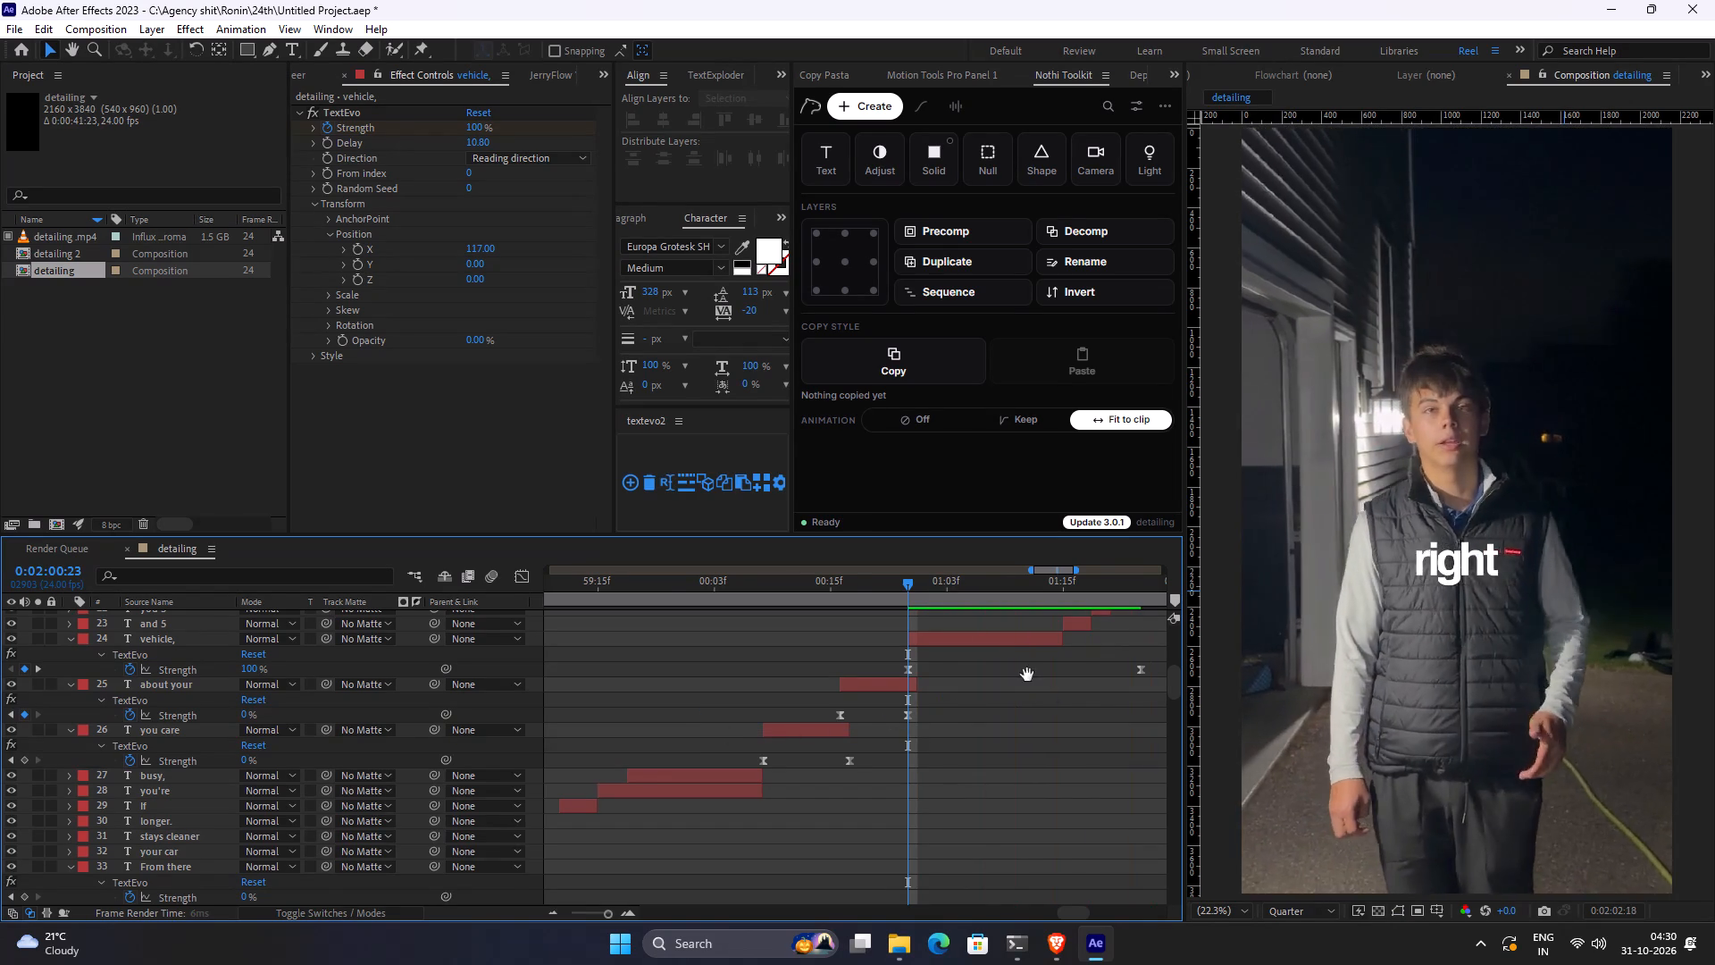
scroll(835, 702, "up", 1)
scroll(816, 700, "down", 1, "alt")
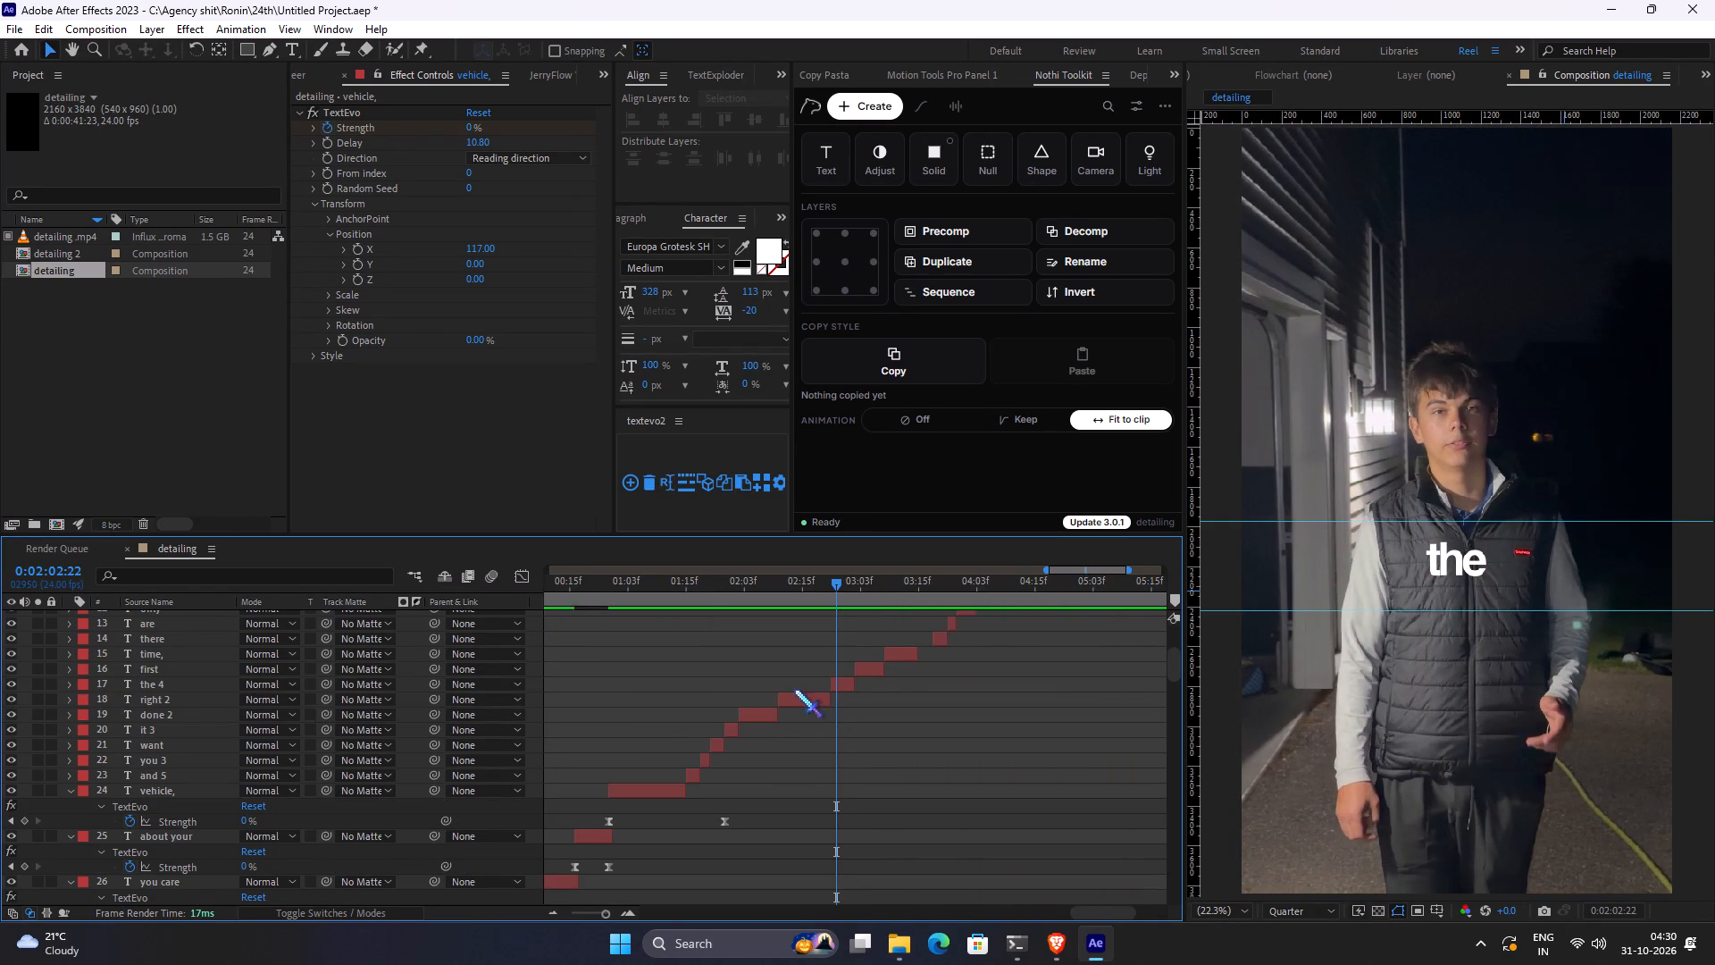
Play and scrub the captions from 0:02:01:15 through "done", "right", "the" and "first" to check their wording against the speech.
left_click(688, 592)
key("space")
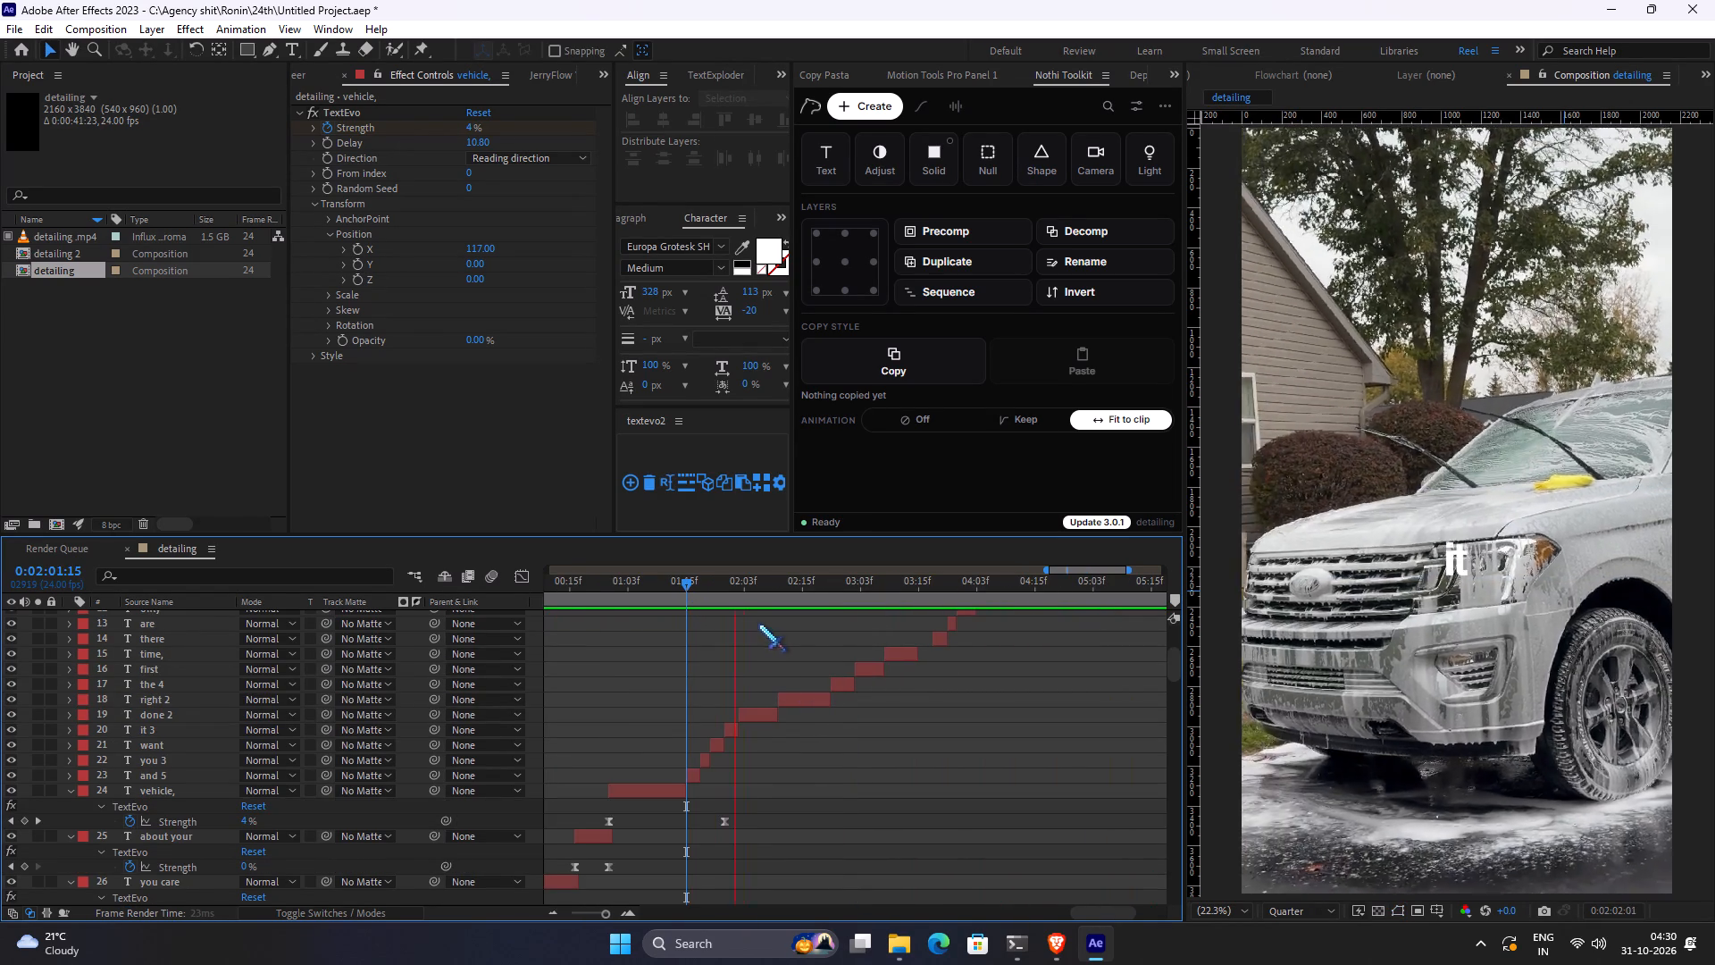
key("space")
key("space")
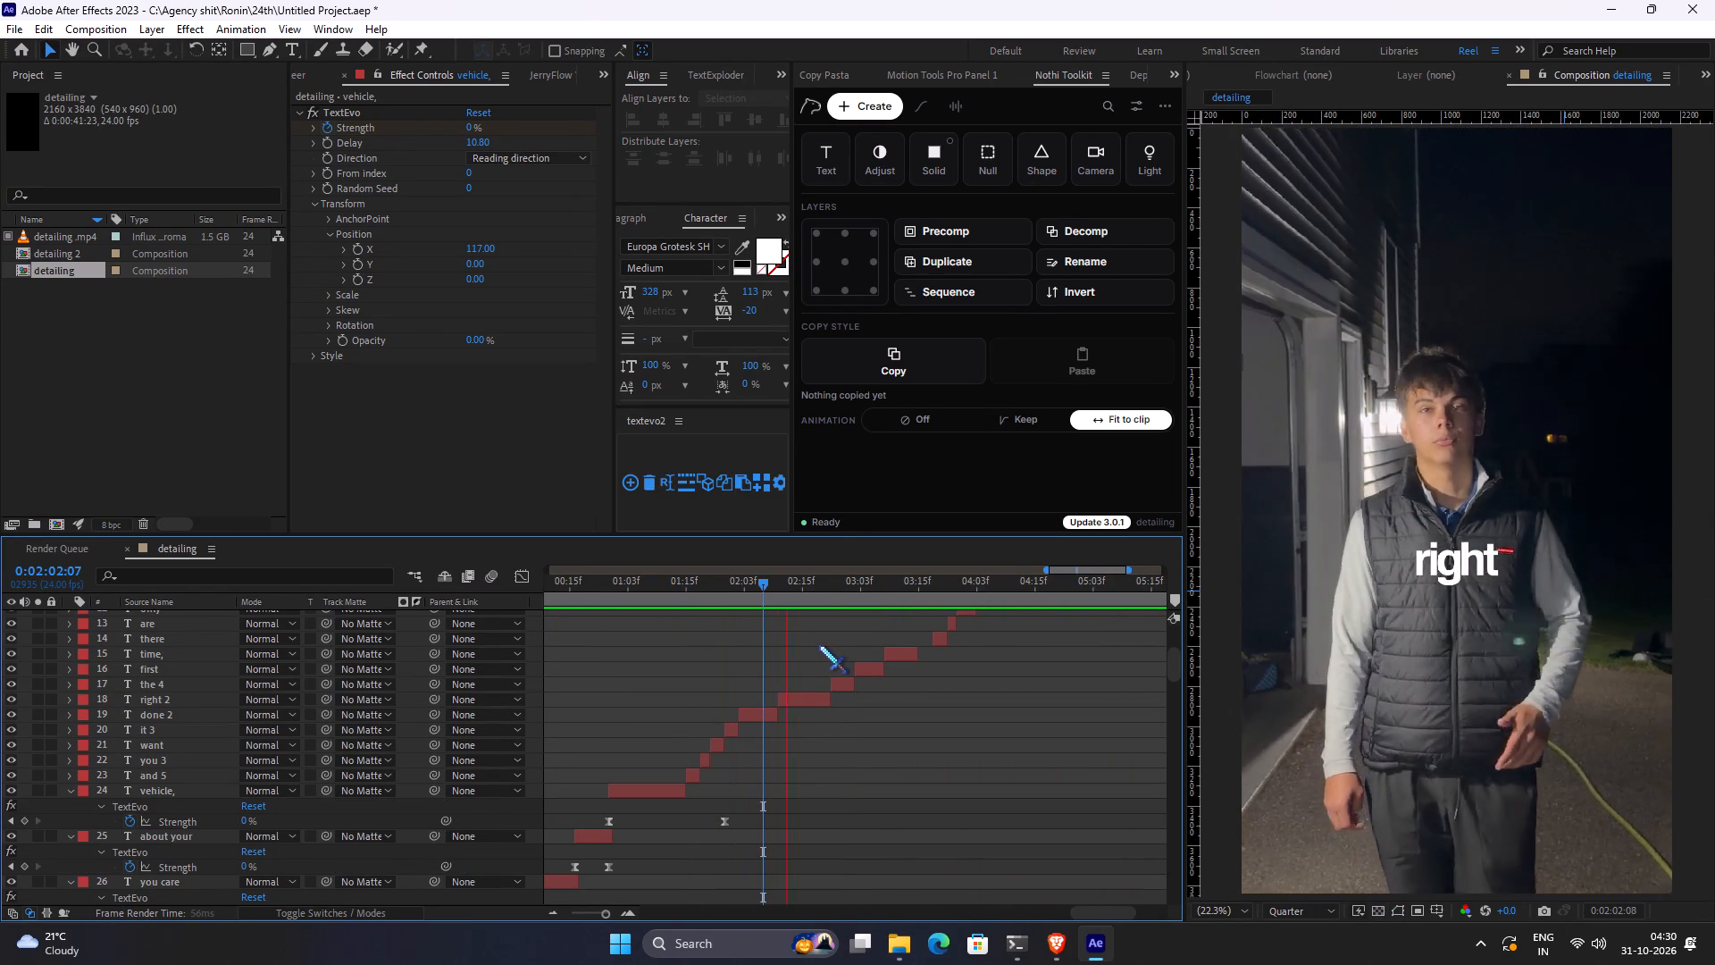
key("space")
scroll(876, 660, "up", 1, "alt")
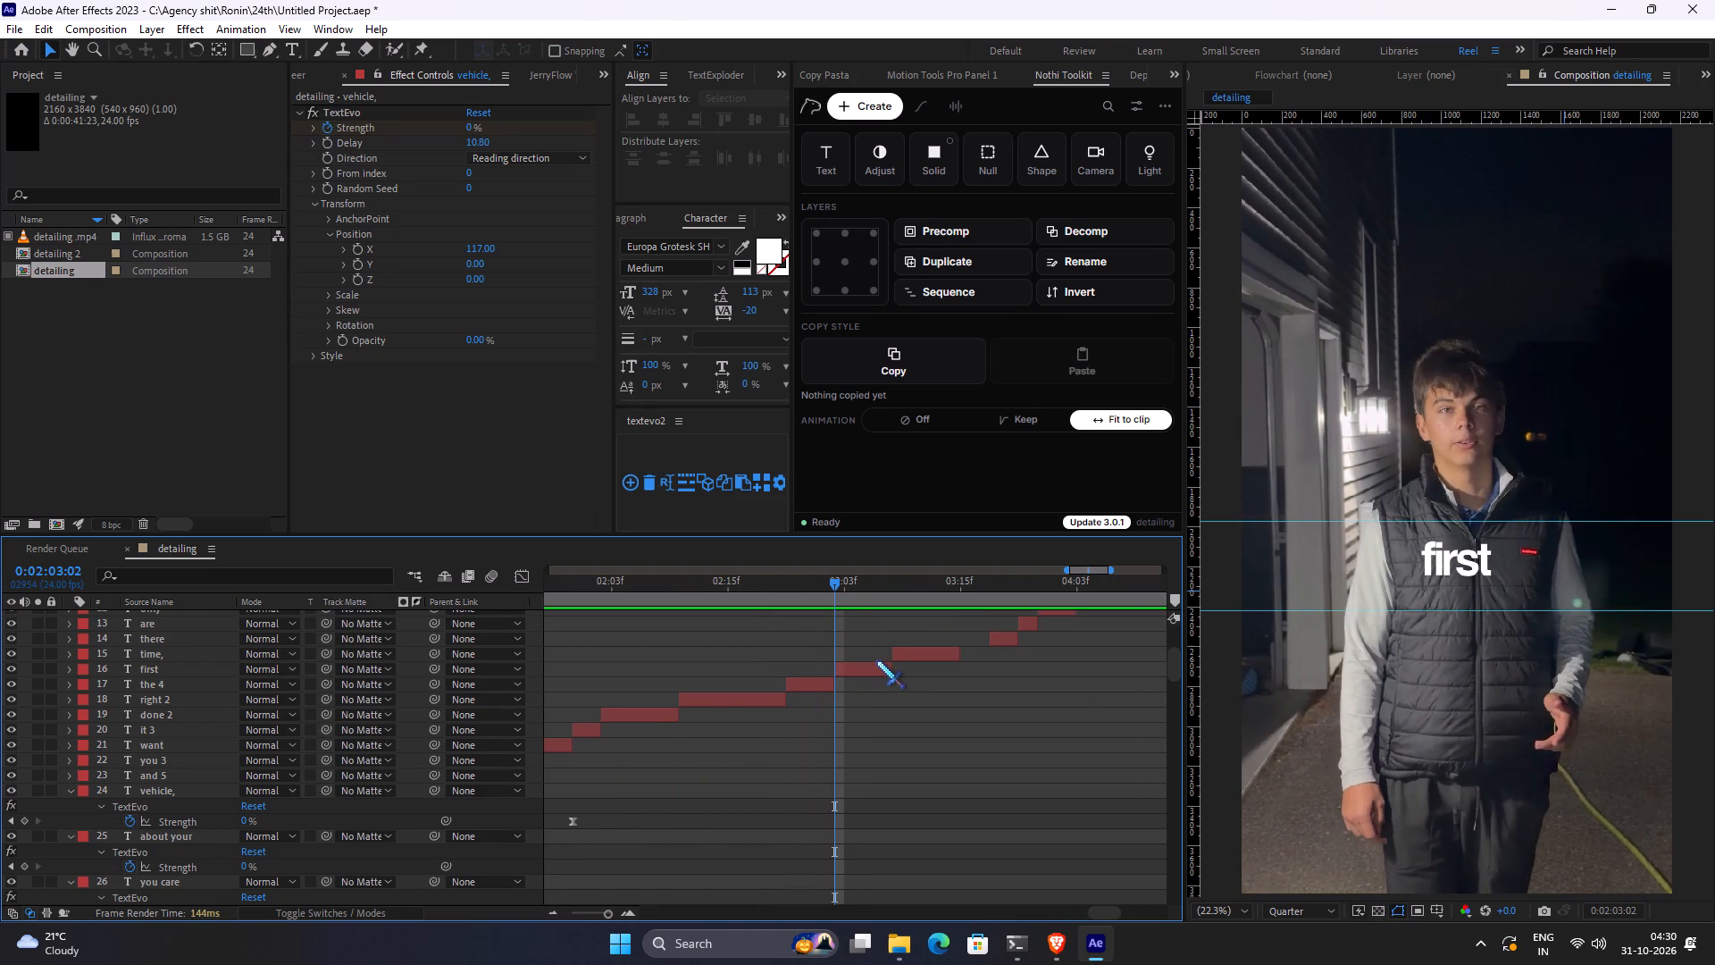
key("space")
key("space")
left_click(886, 585)
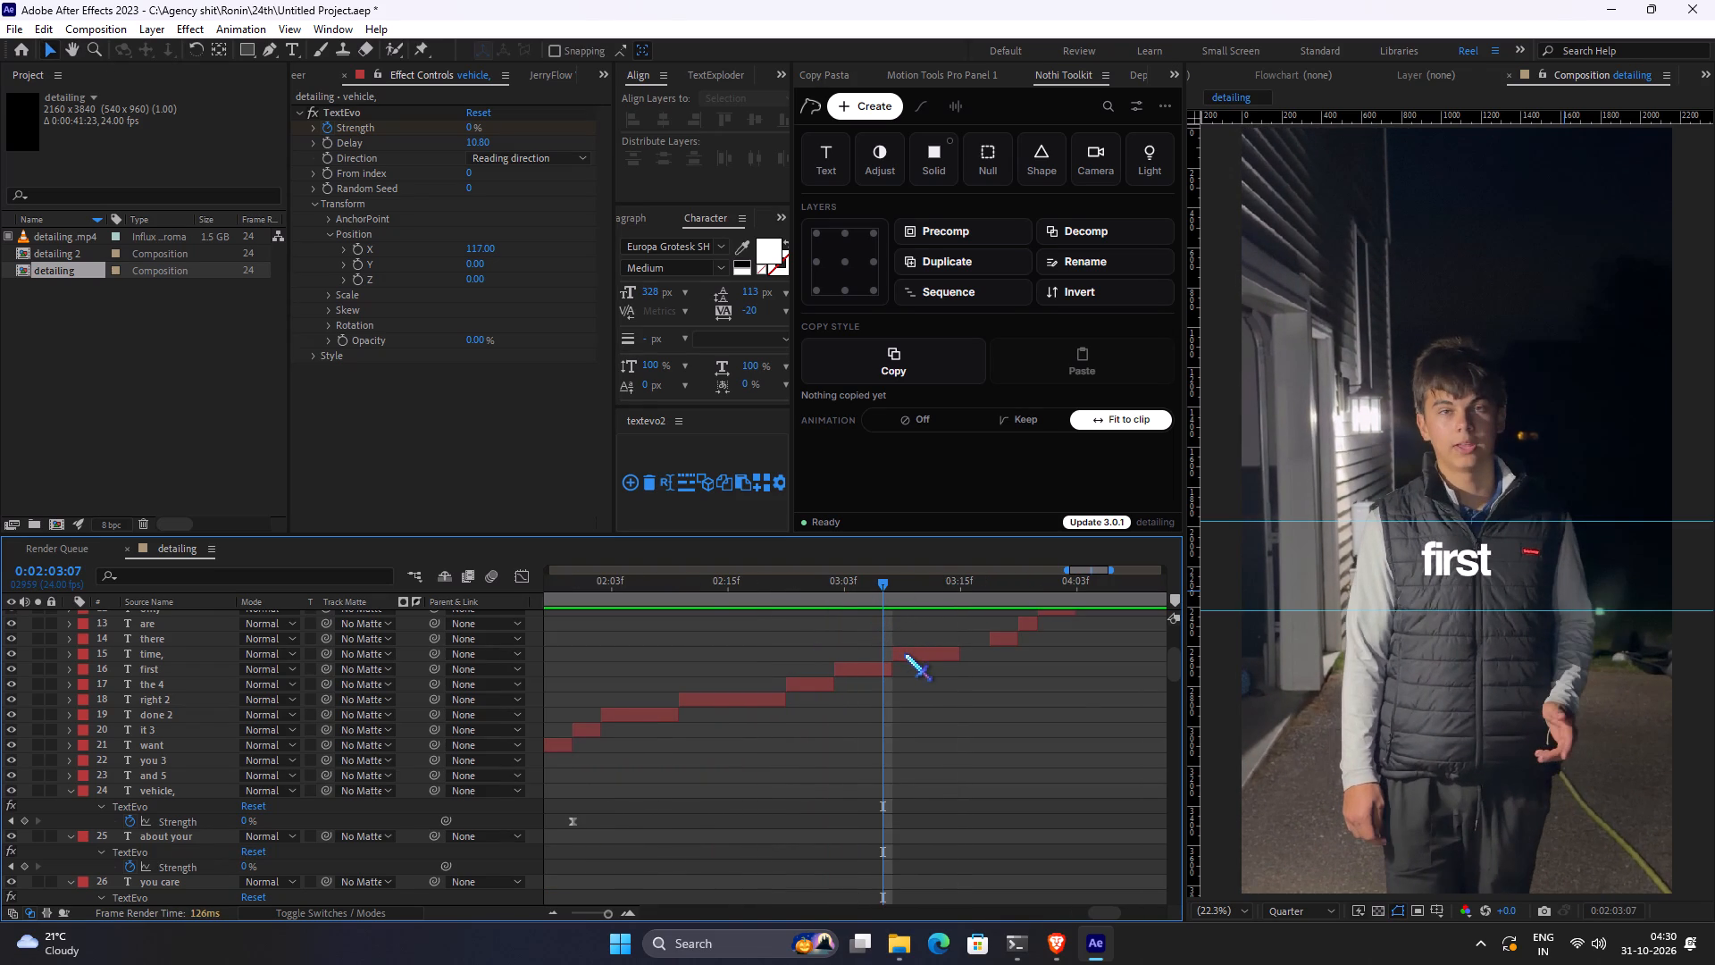
left_click_drag(810, 591, 805, 608)
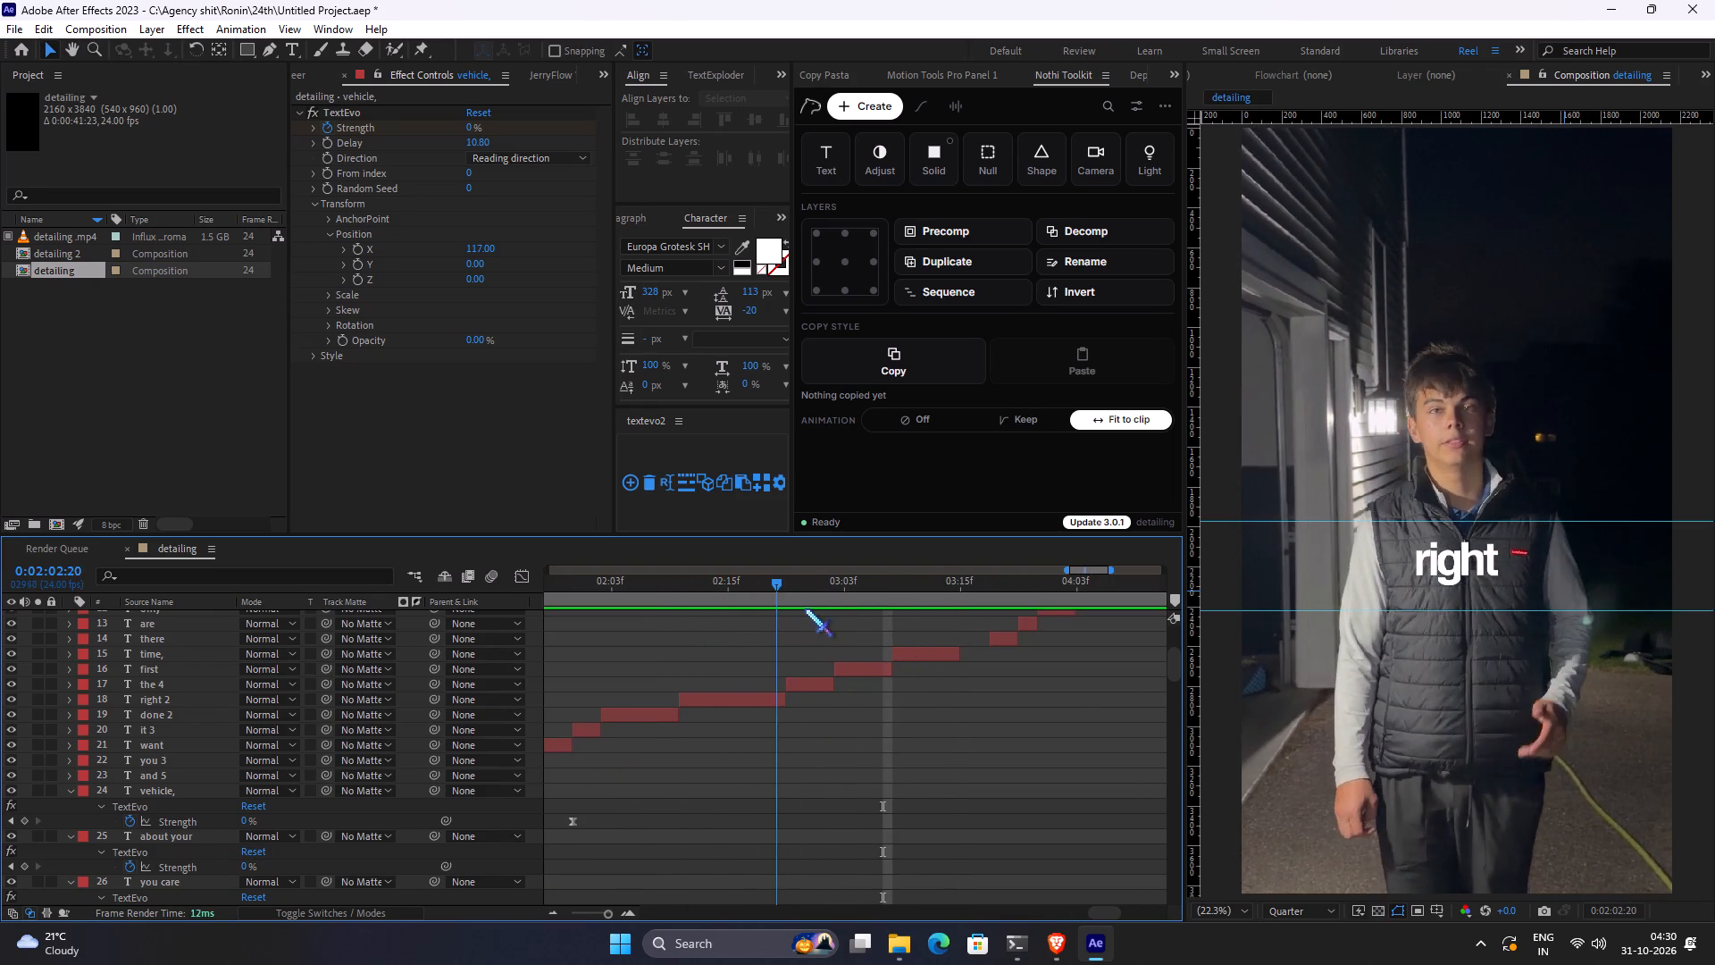
left_click_drag(805, 608, 750, 624)
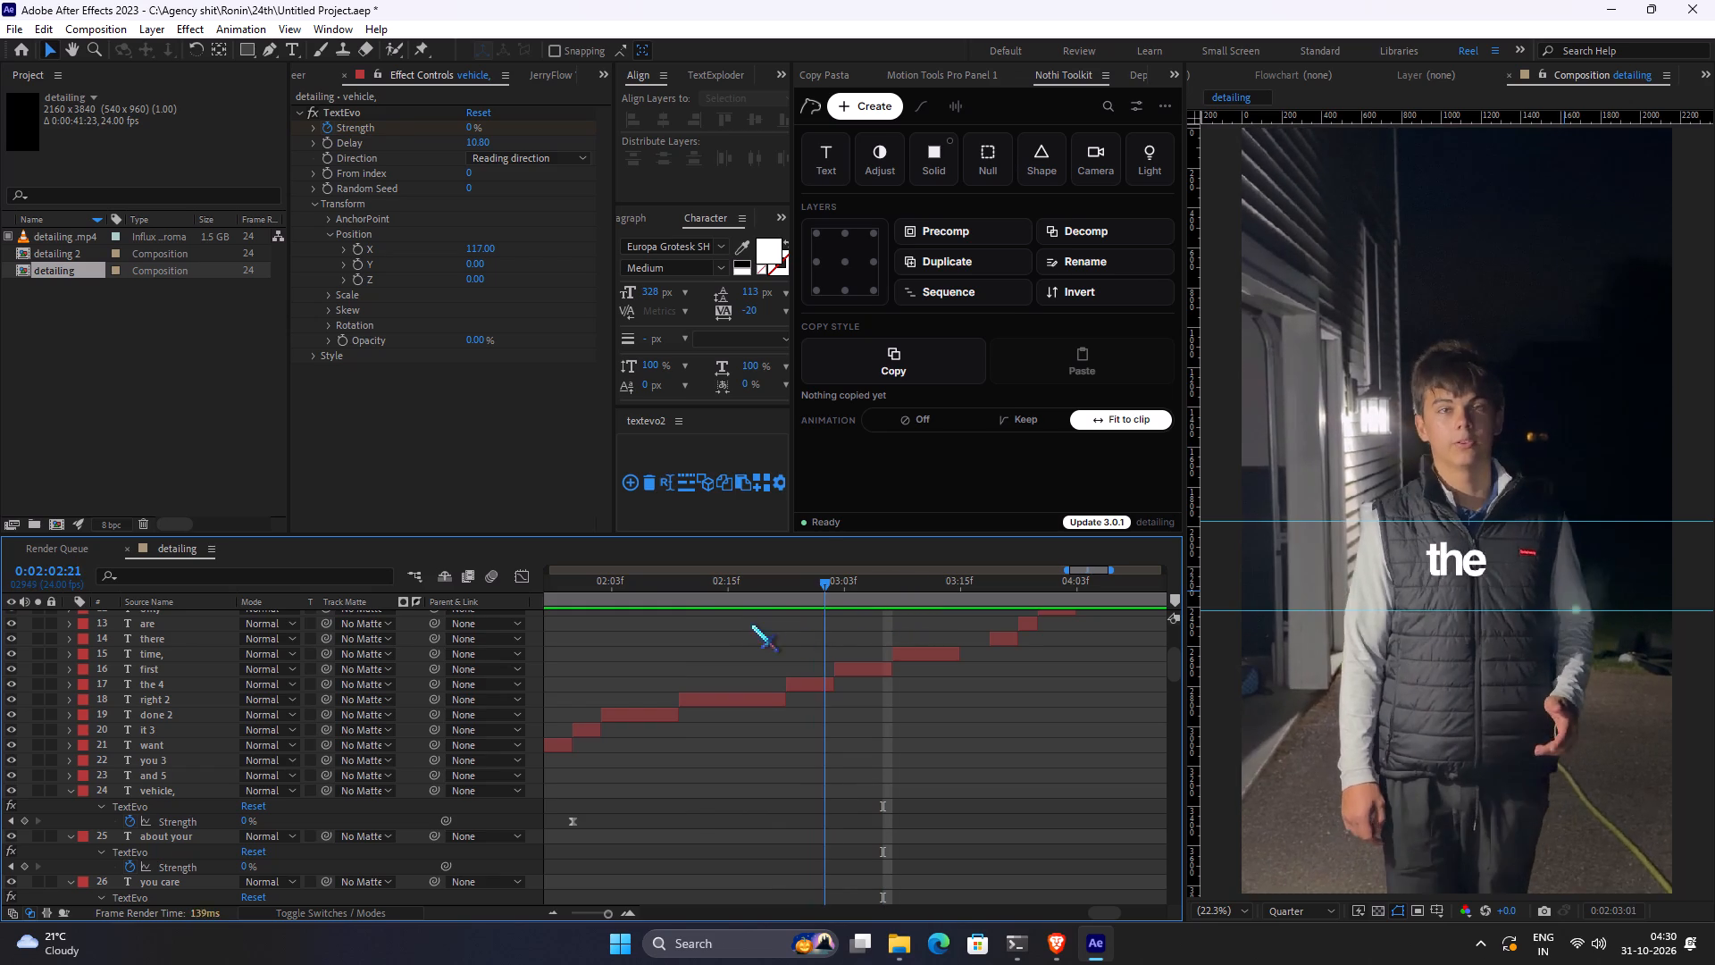
left_click_drag(750, 624, 714, 638)
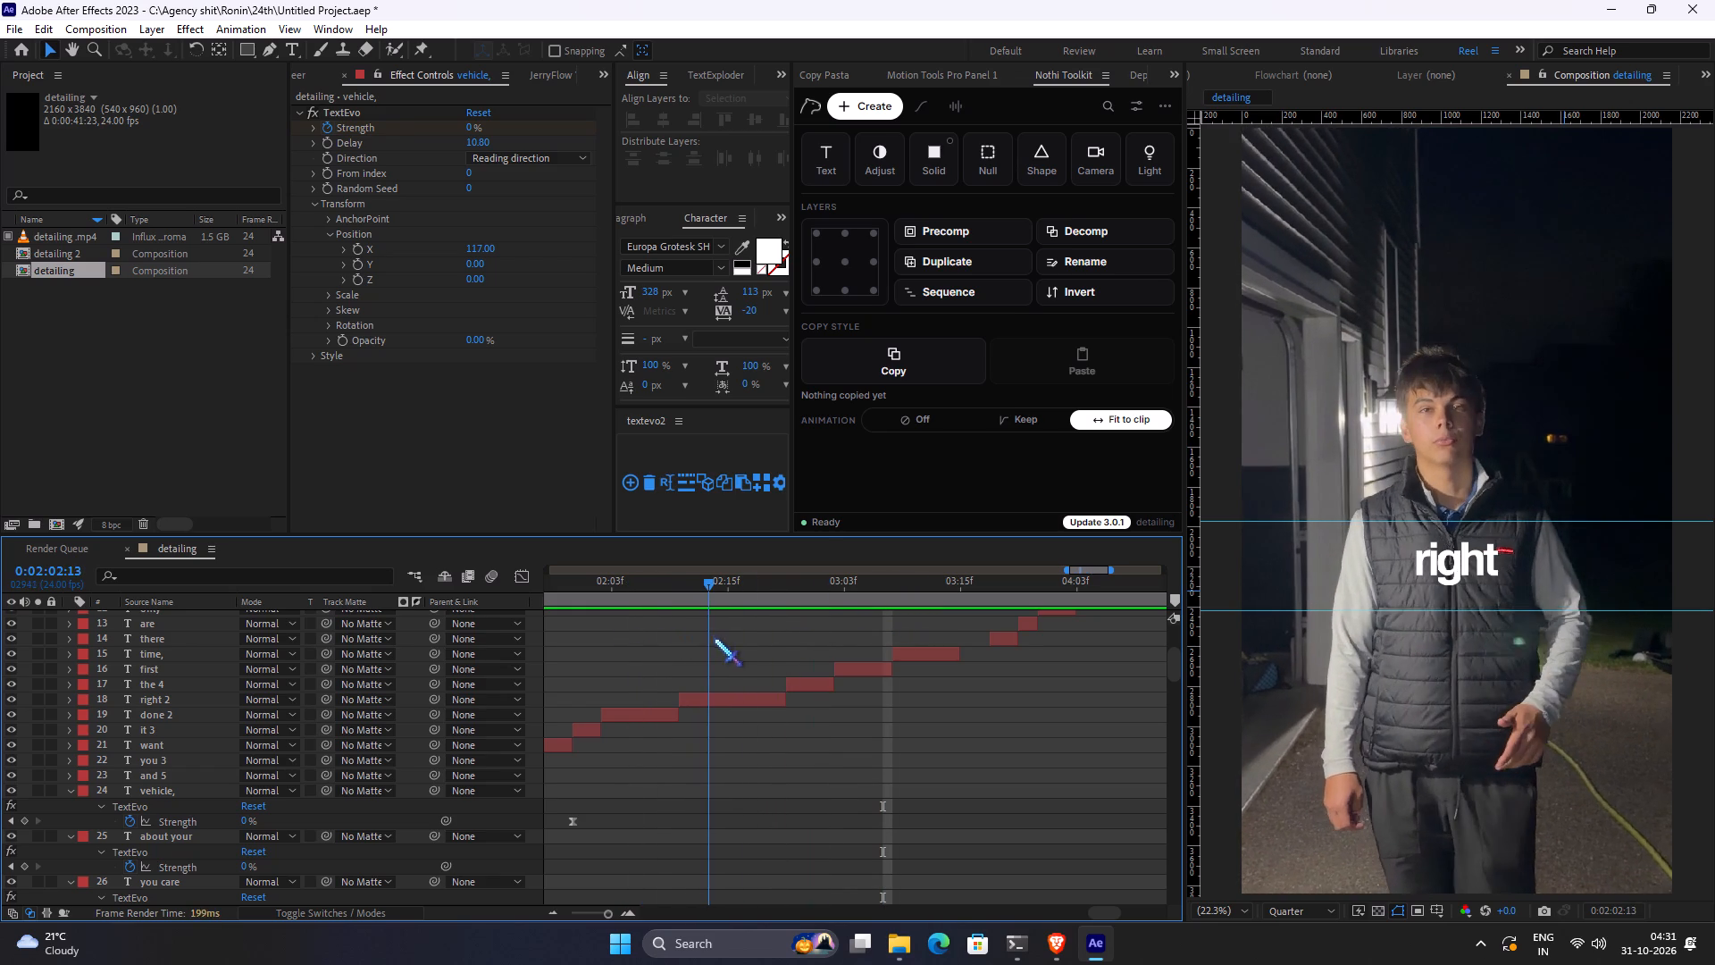
left_click_drag(714, 638, 841, 642)
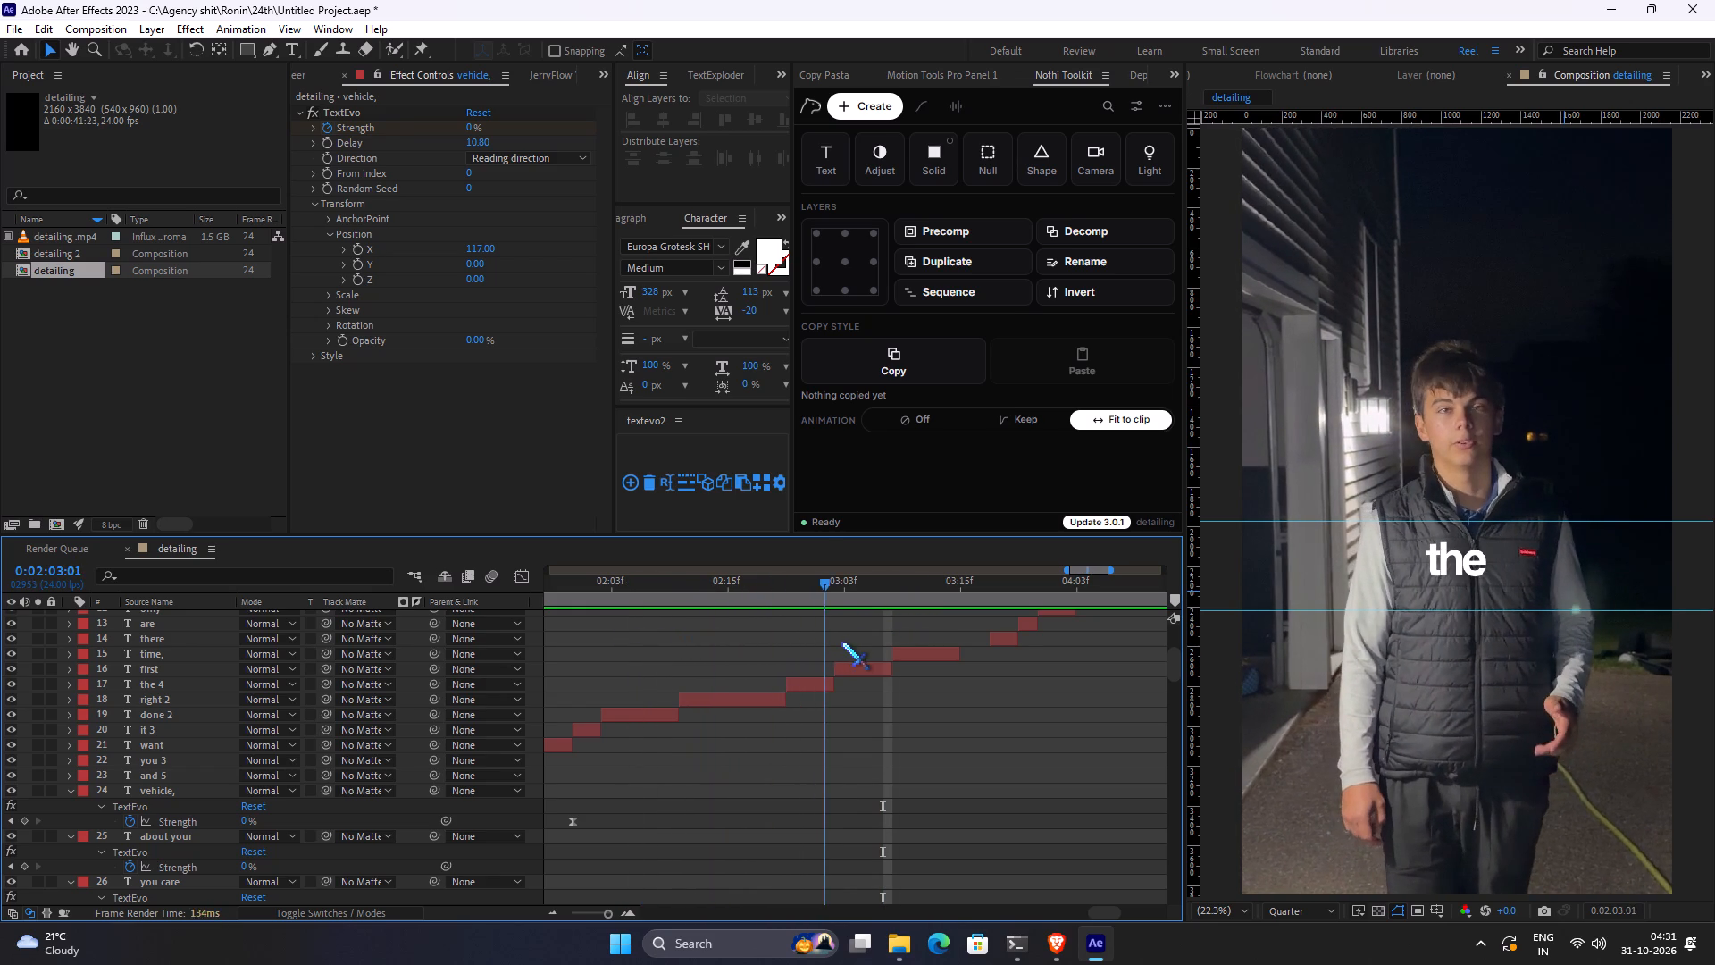
left_click_drag(841, 642, 650, 642)
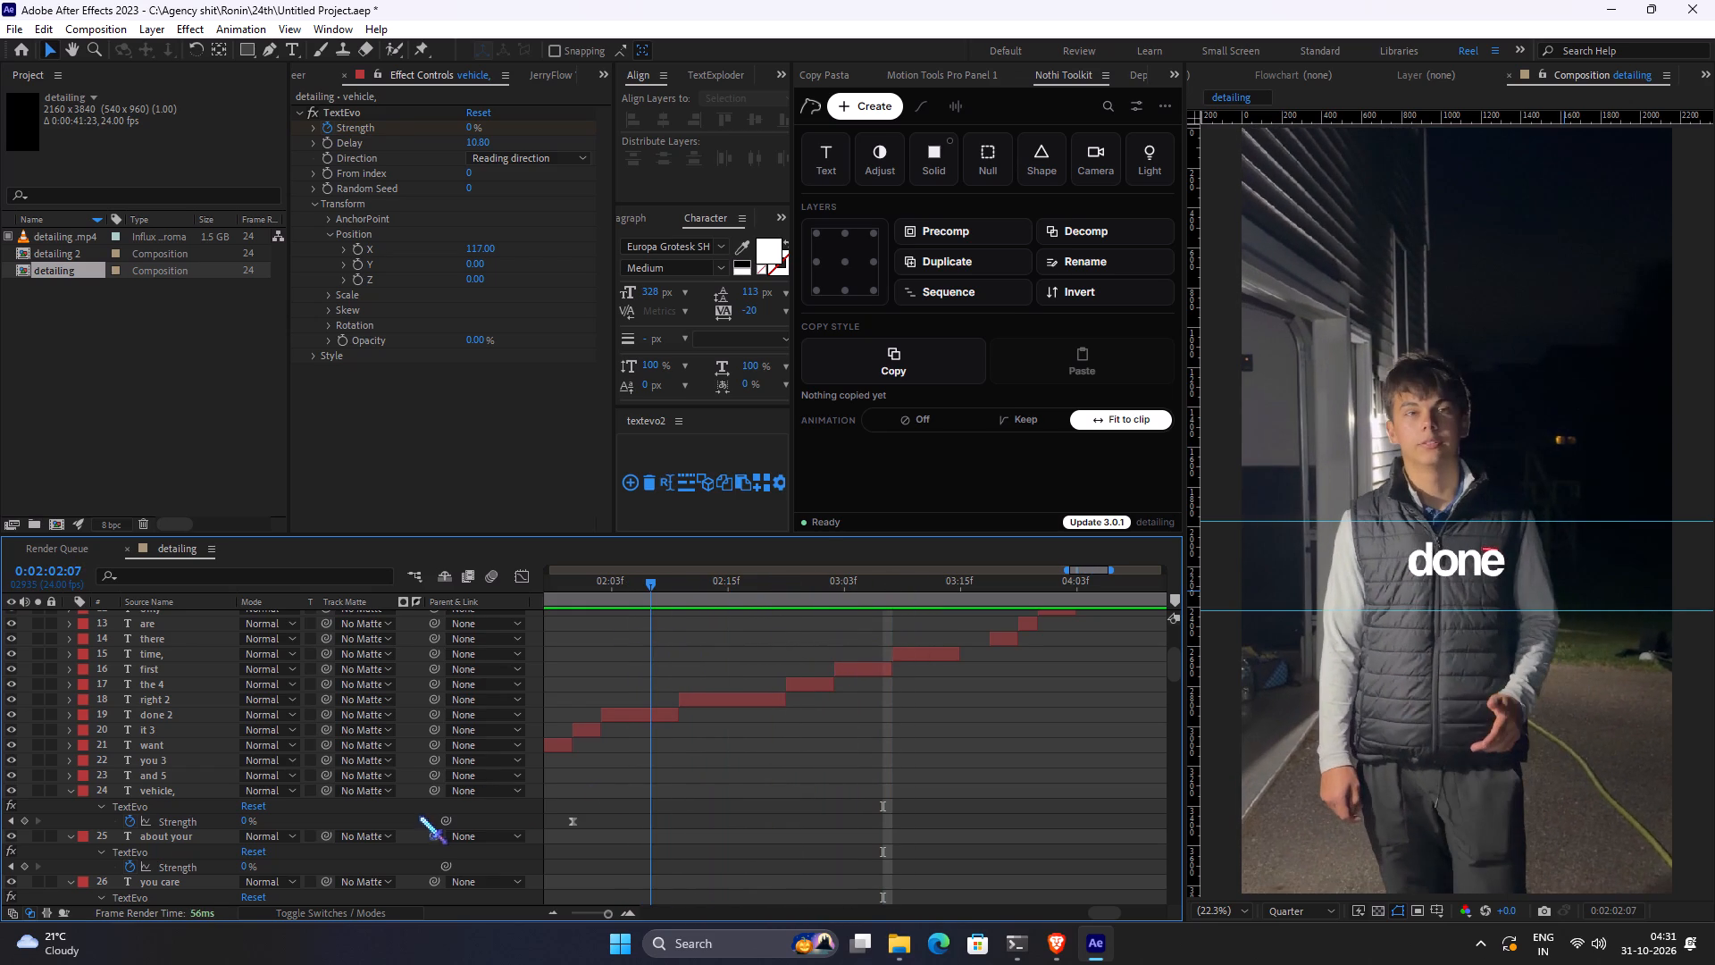
Change the "done 2" caption to "done right", extend its layer to the end of "right 2", and delete the "right 2" layer.
double_click(653, 717)
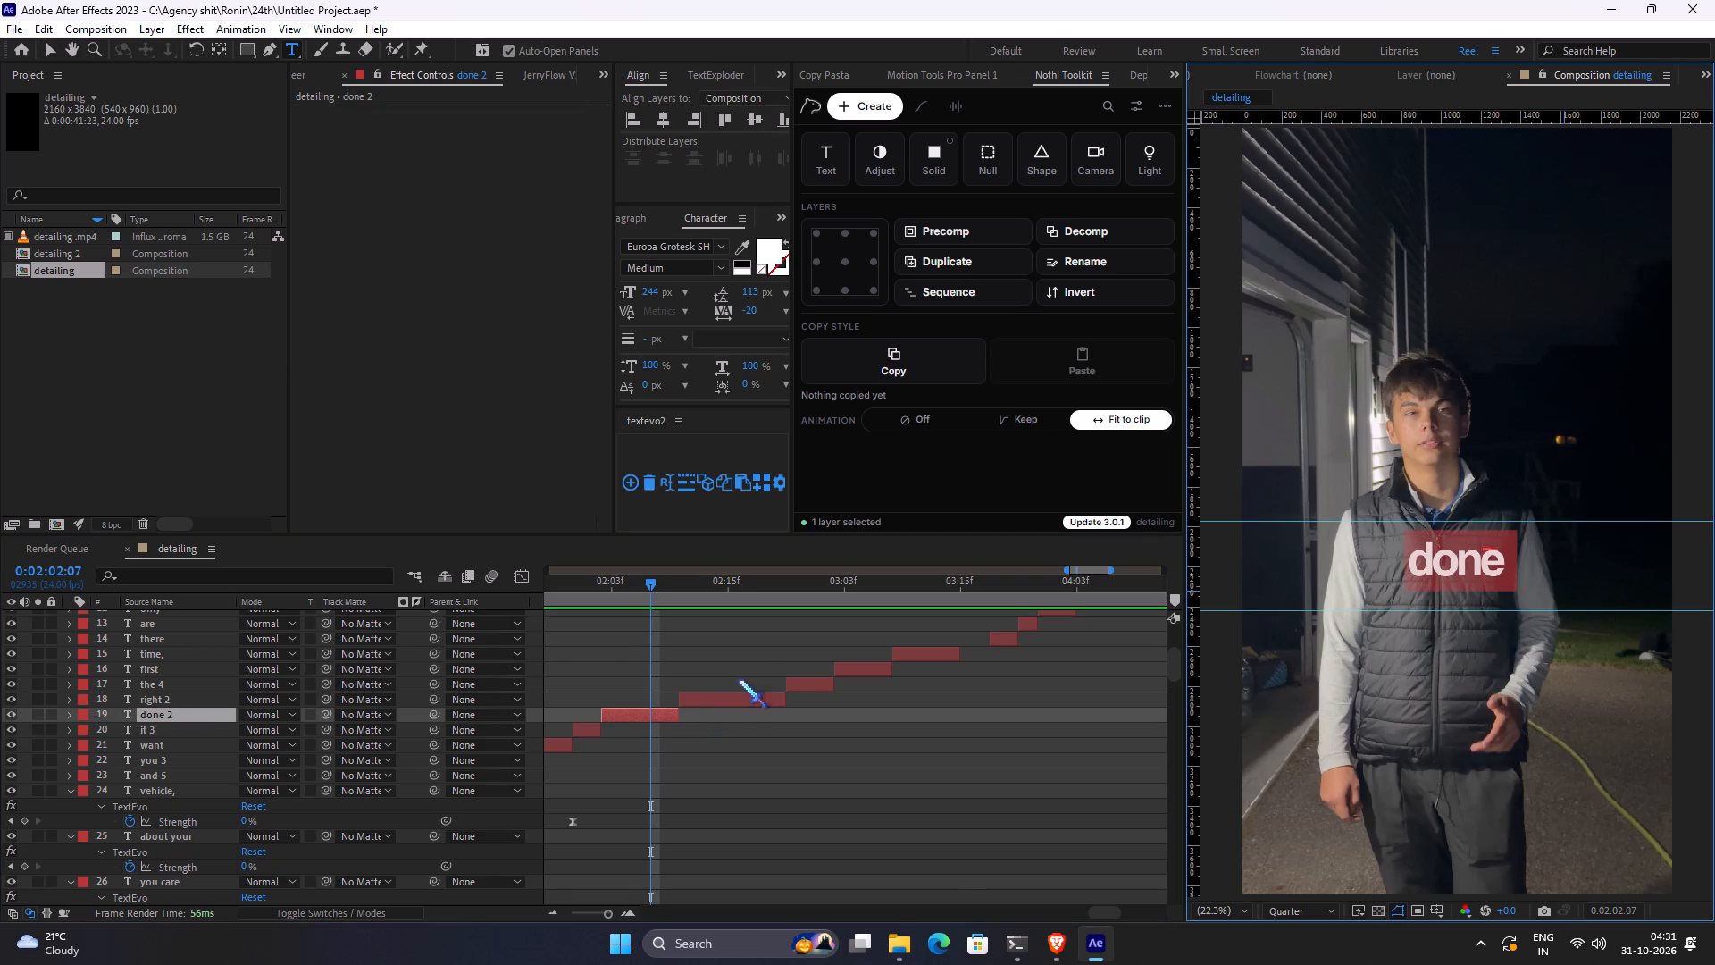
left_click(1522, 563)
key("space")
type("right")
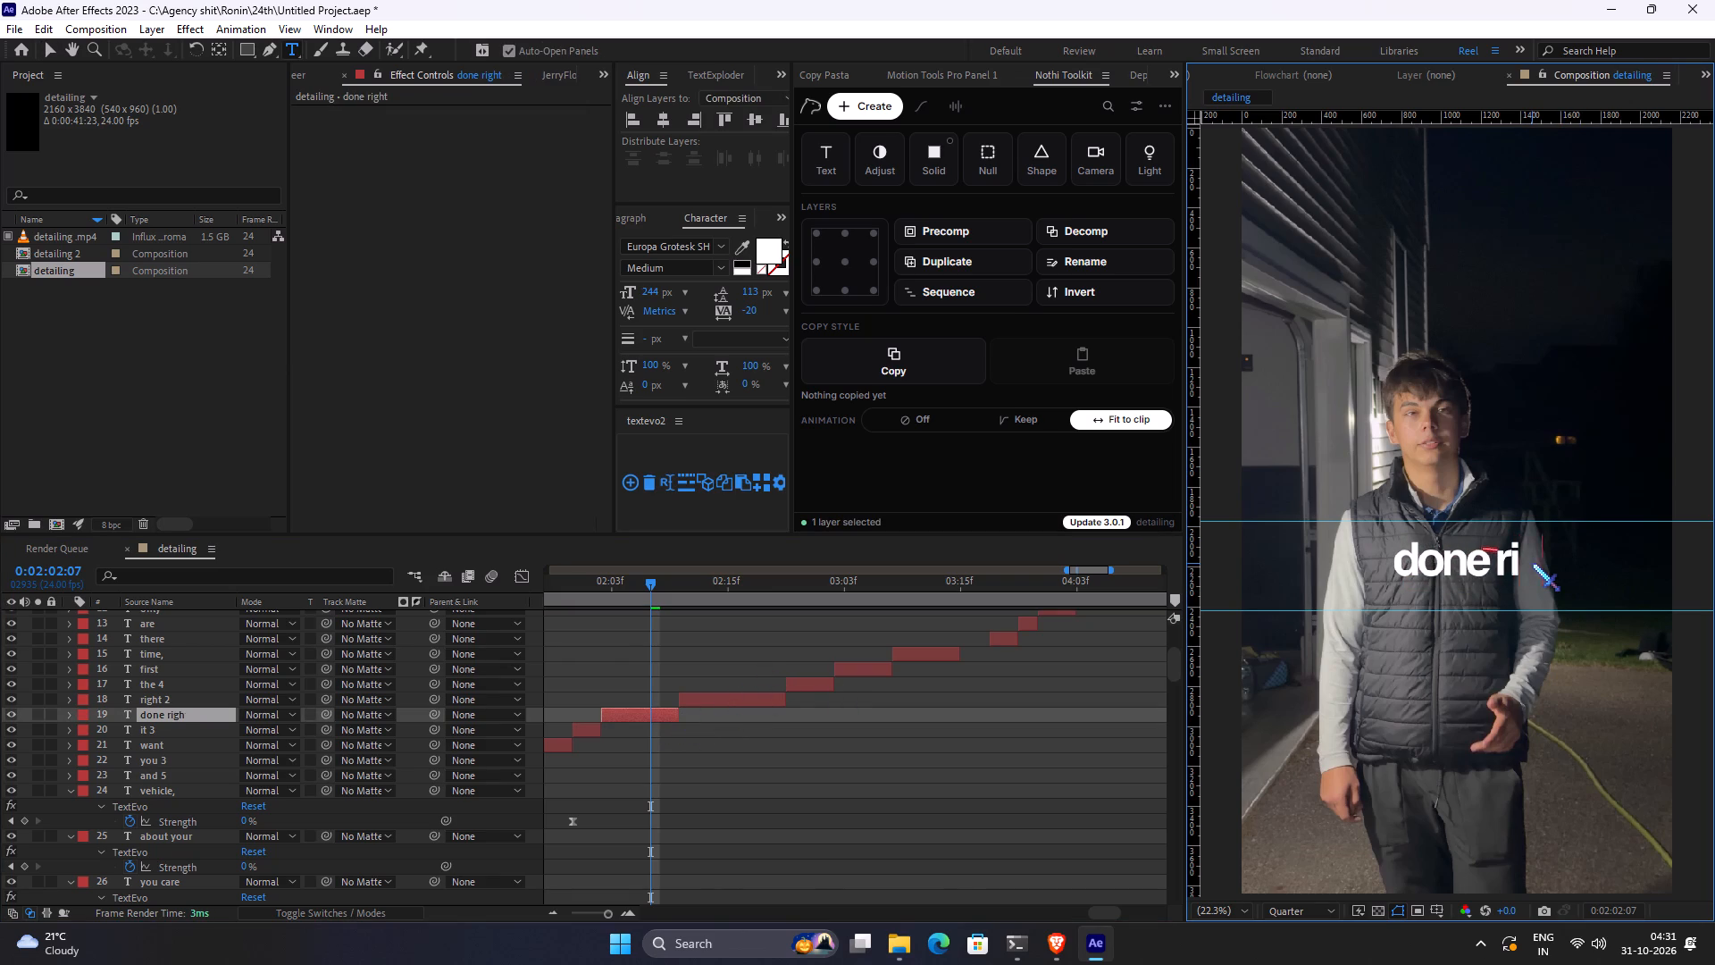
left_click(613, 665)
left_click_drag(682, 709, 830, 706)
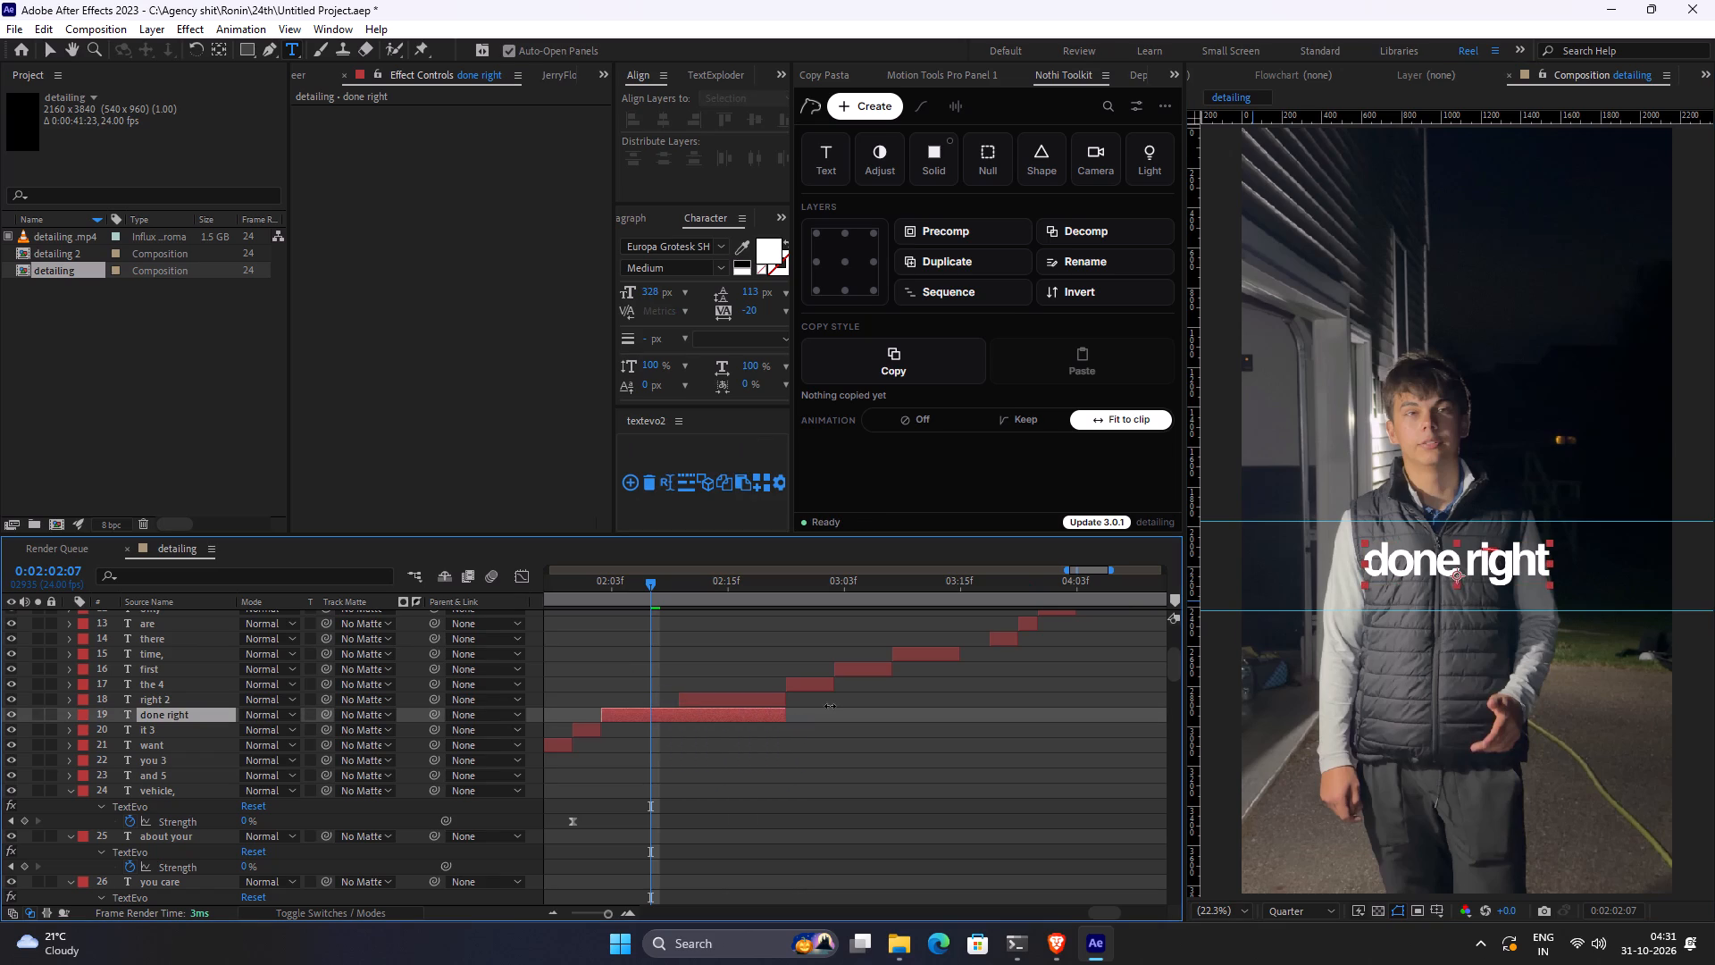
left_click_drag(830, 706, 791, 703)
left_click(752, 698)
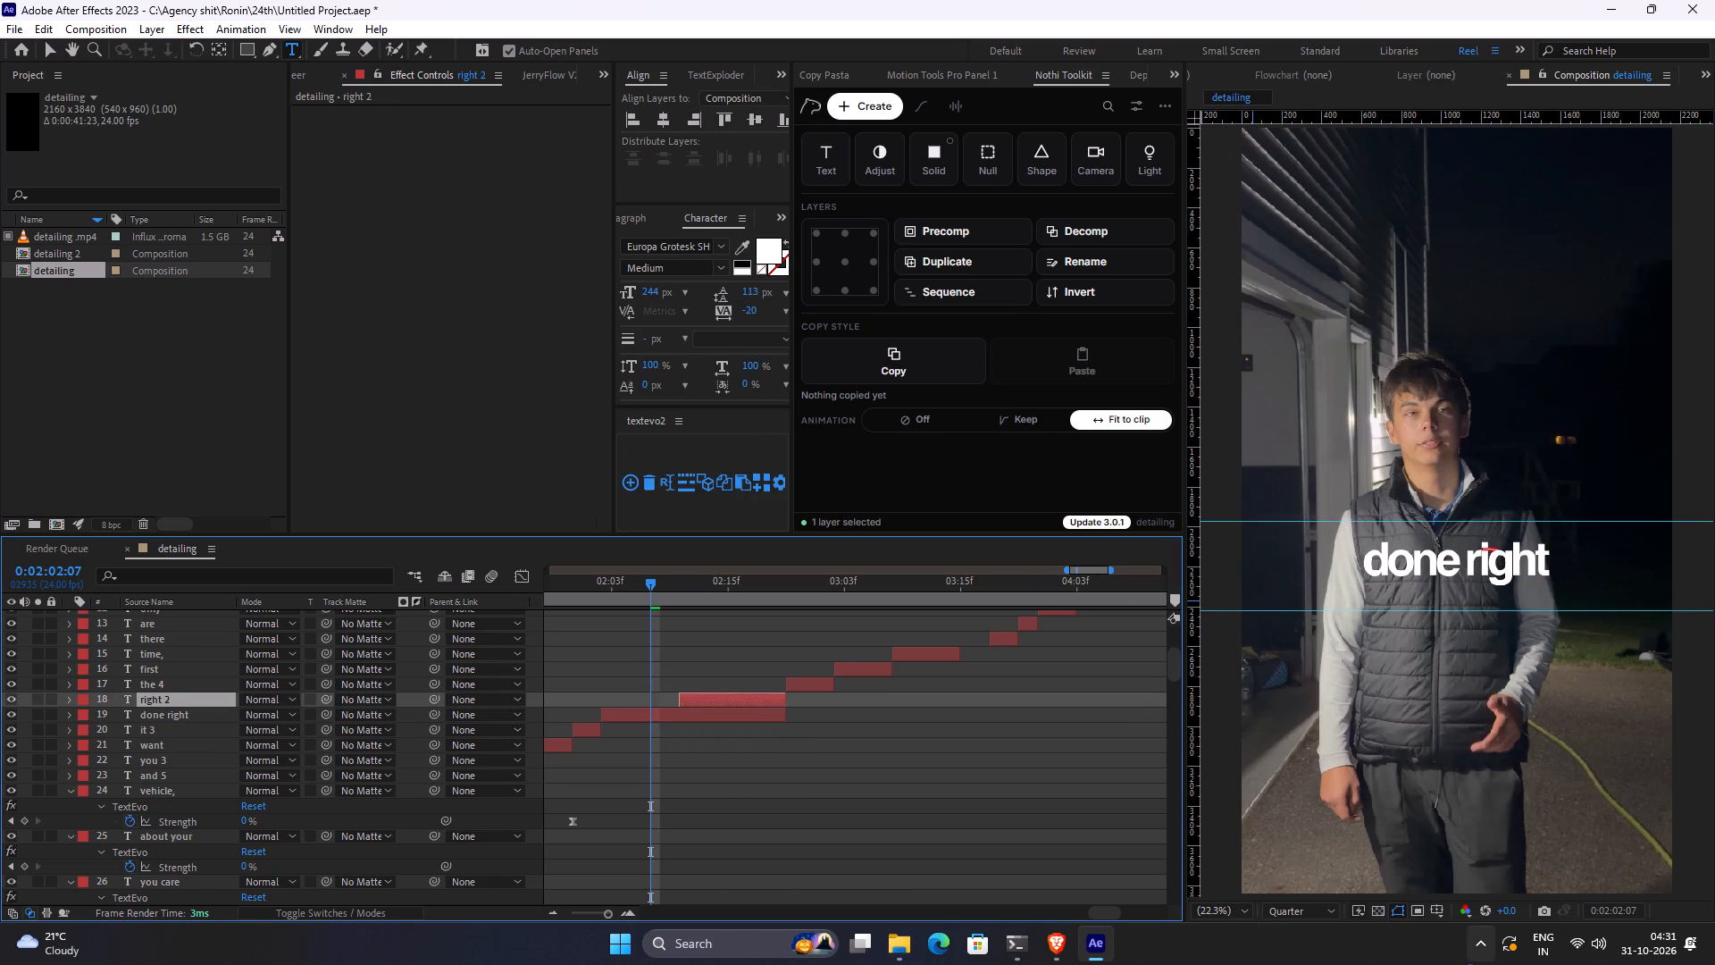
key("Delete")
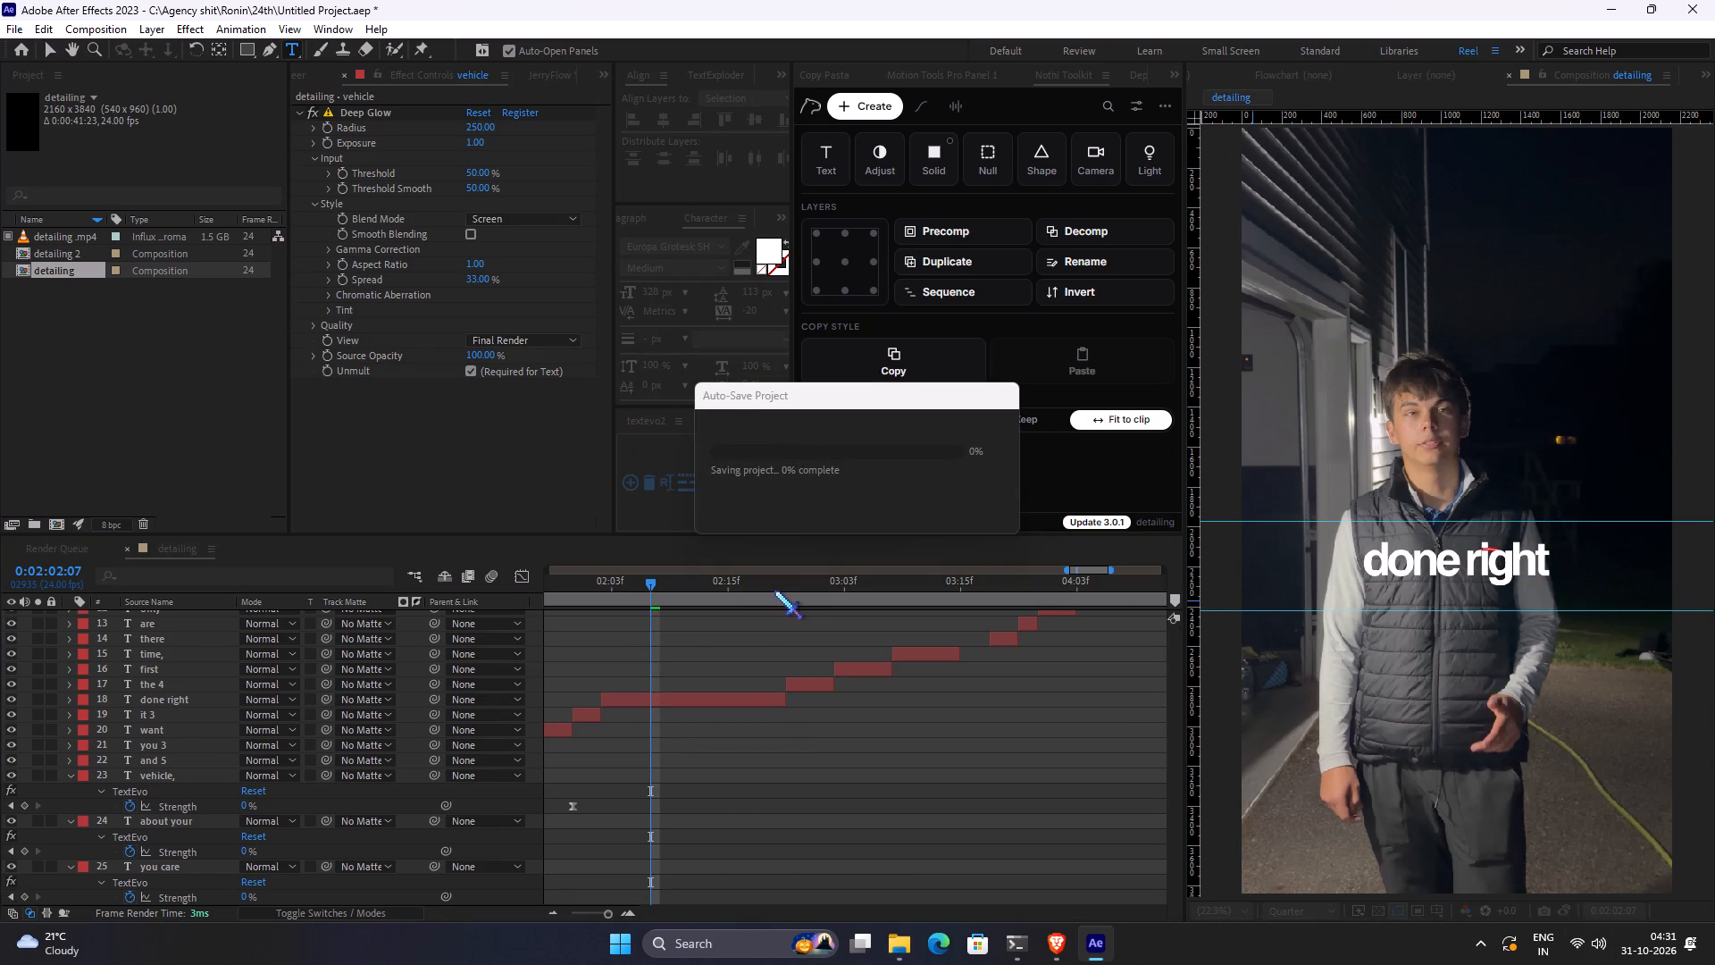
Change the text of the "the 4" caption to "the first time".
left_click(786, 591)
left_click(786, 591)
left_click_drag(786, 591, 817, 590)
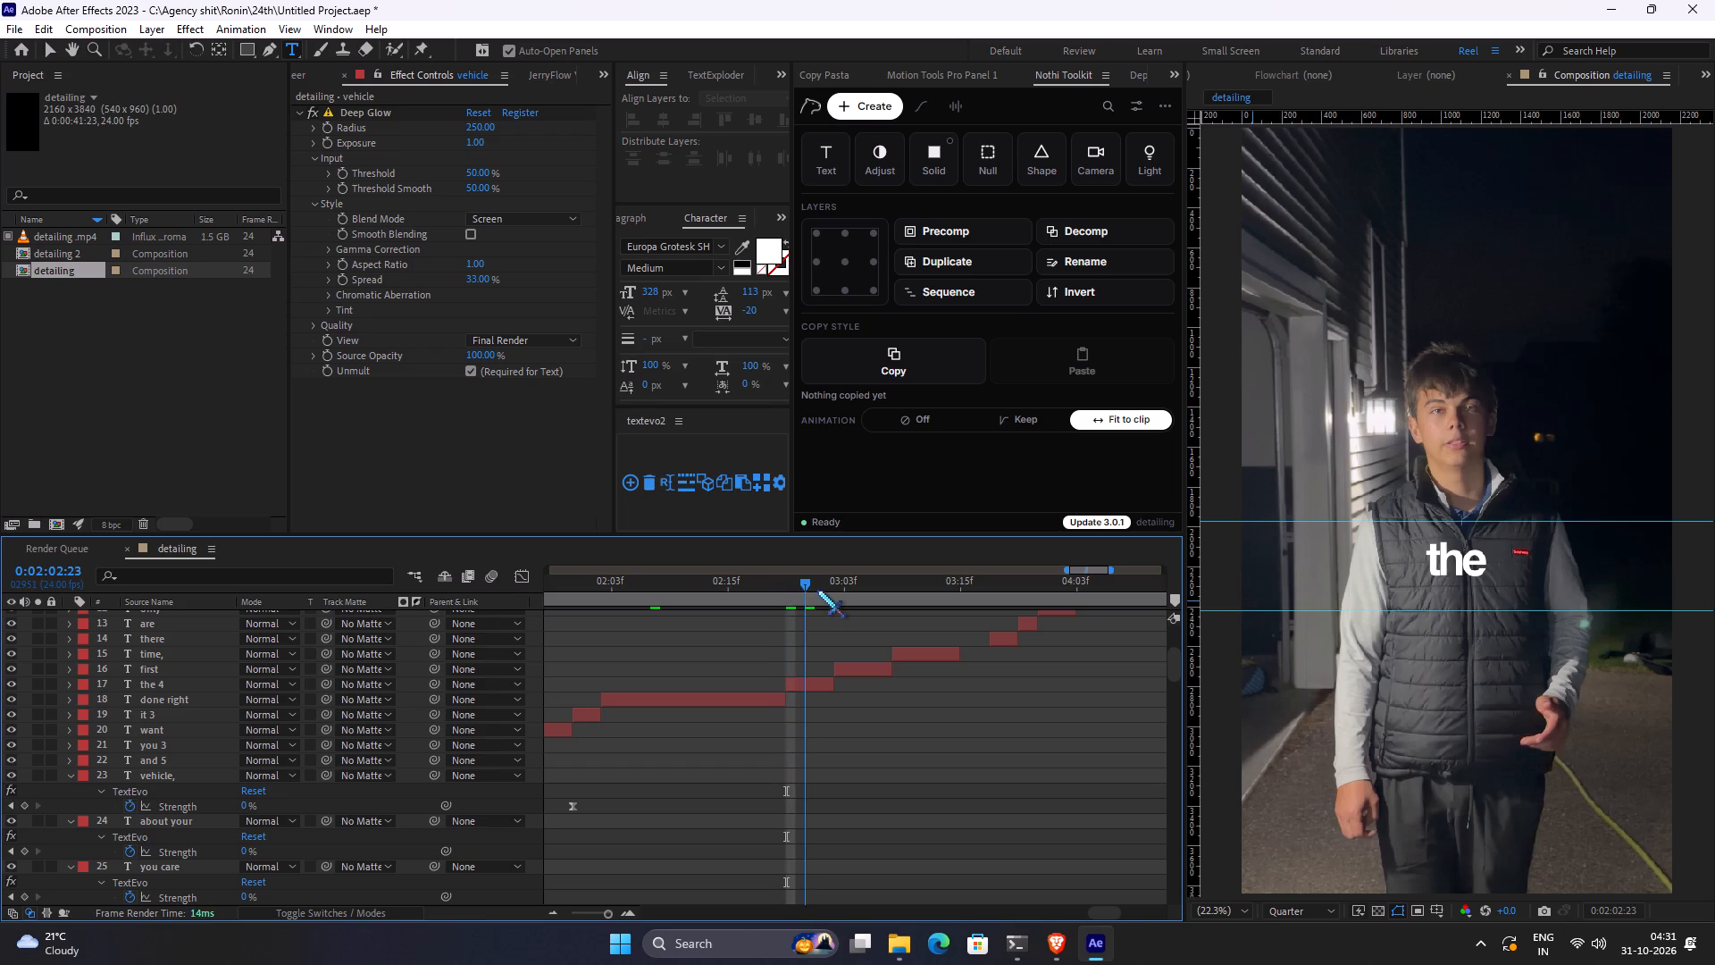
left_click_drag(817, 590, 906, 582)
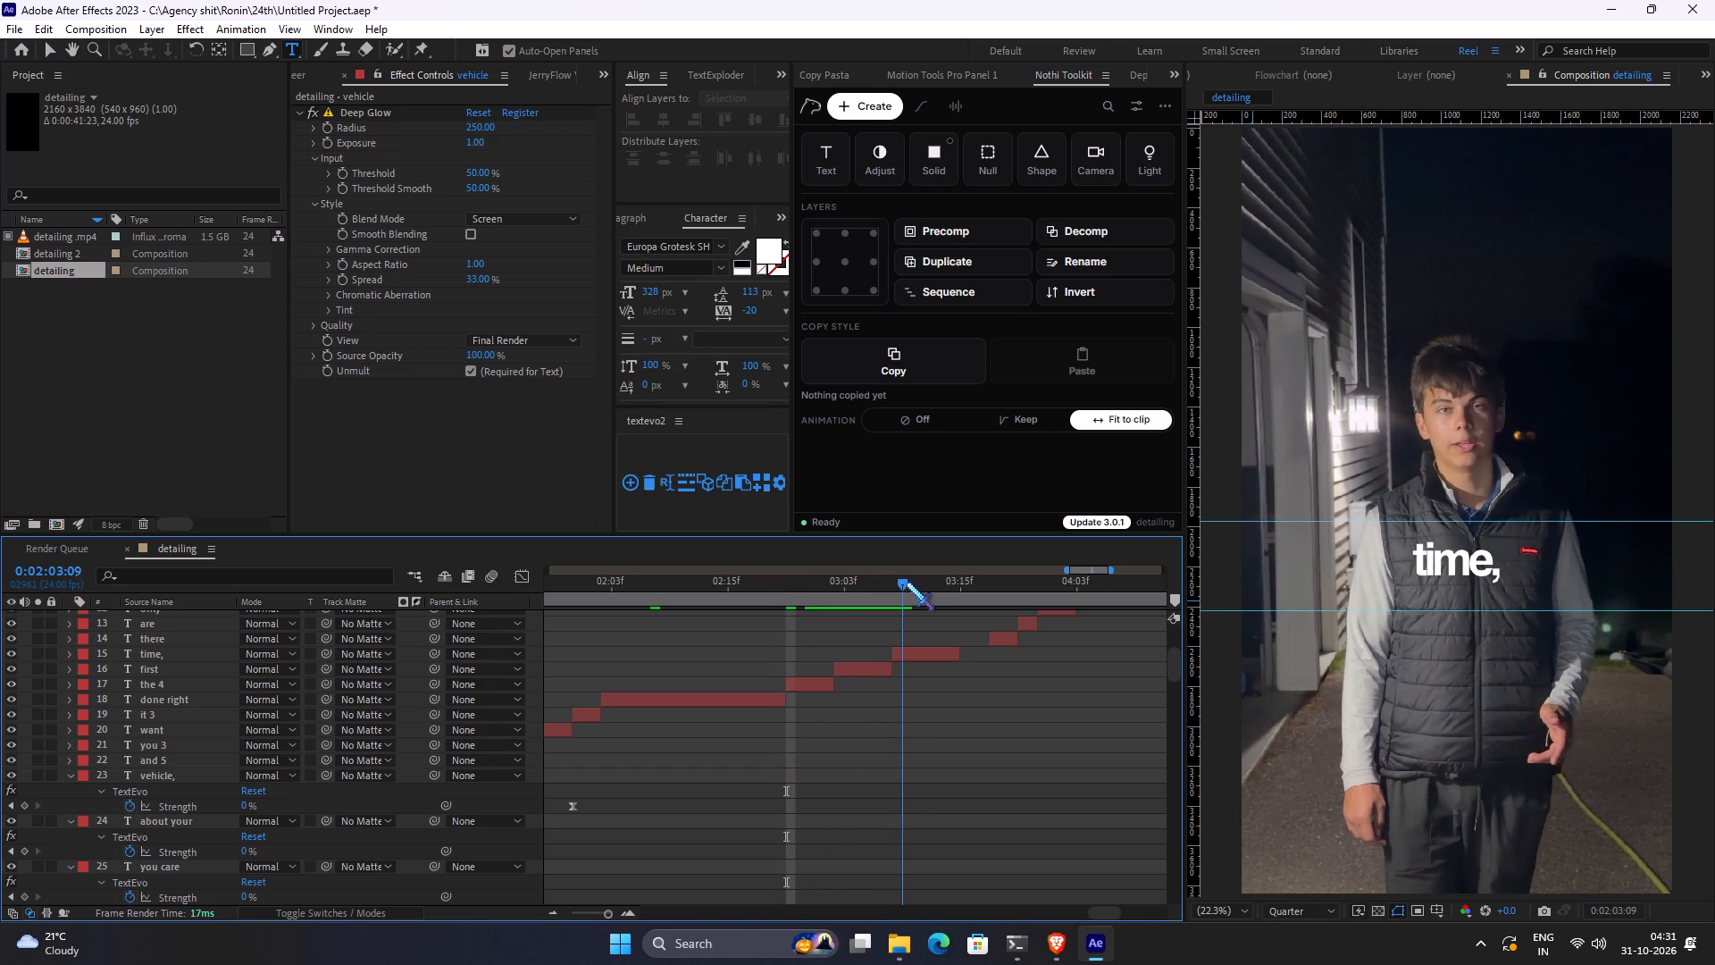
left_click_drag(906, 582, 813, 575)
left_click(808, 687)
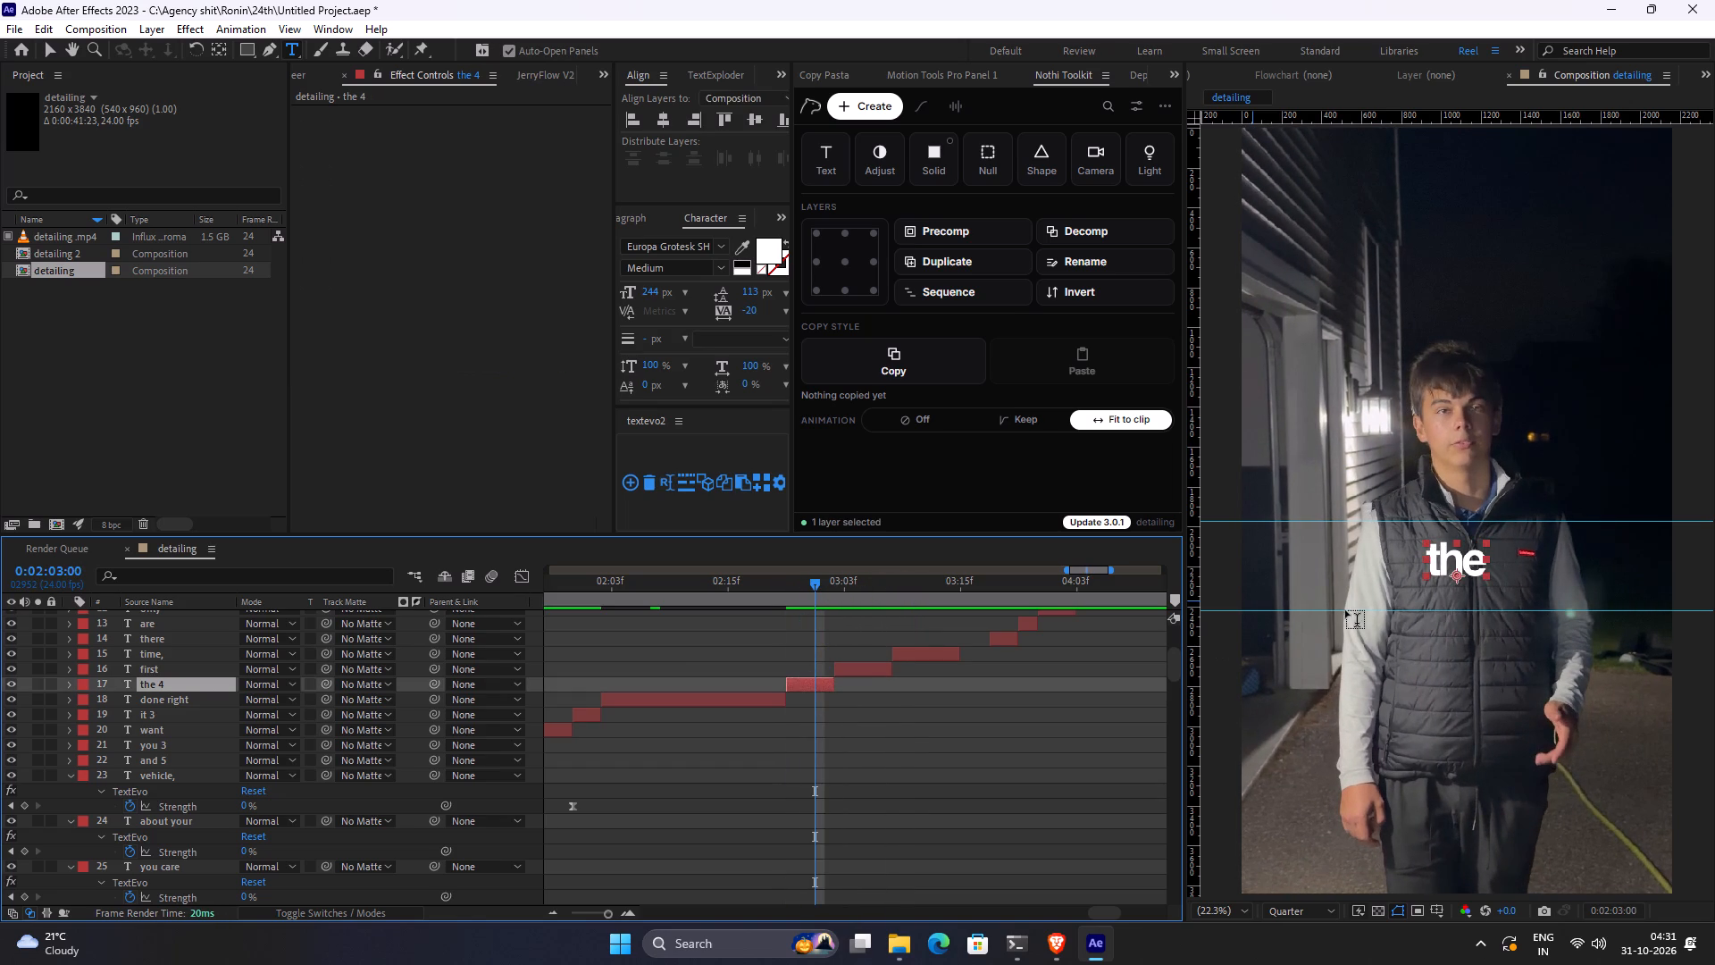
left_click(1487, 565)
key("space")
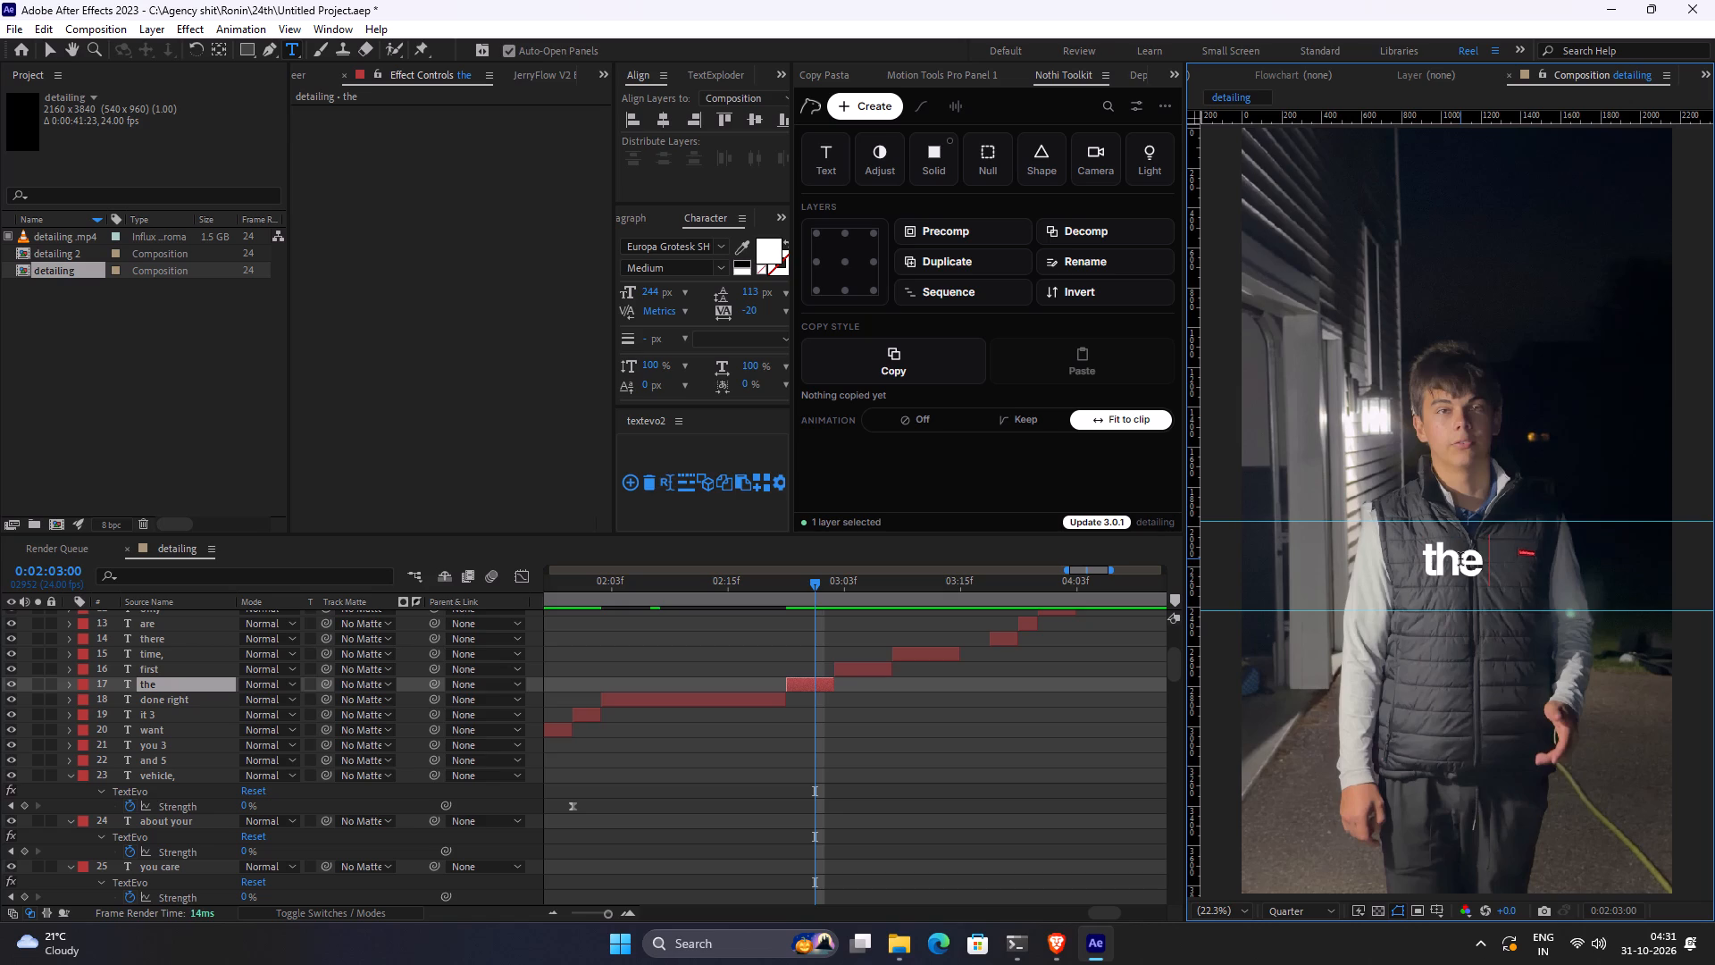
type("first time")
left_click_drag(929, 864, 924, 845)
Extend the "the first time" layer to the start of "there" and delete the separate "first" and "time," layers.
left_click_drag(842, 682, 964, 682)
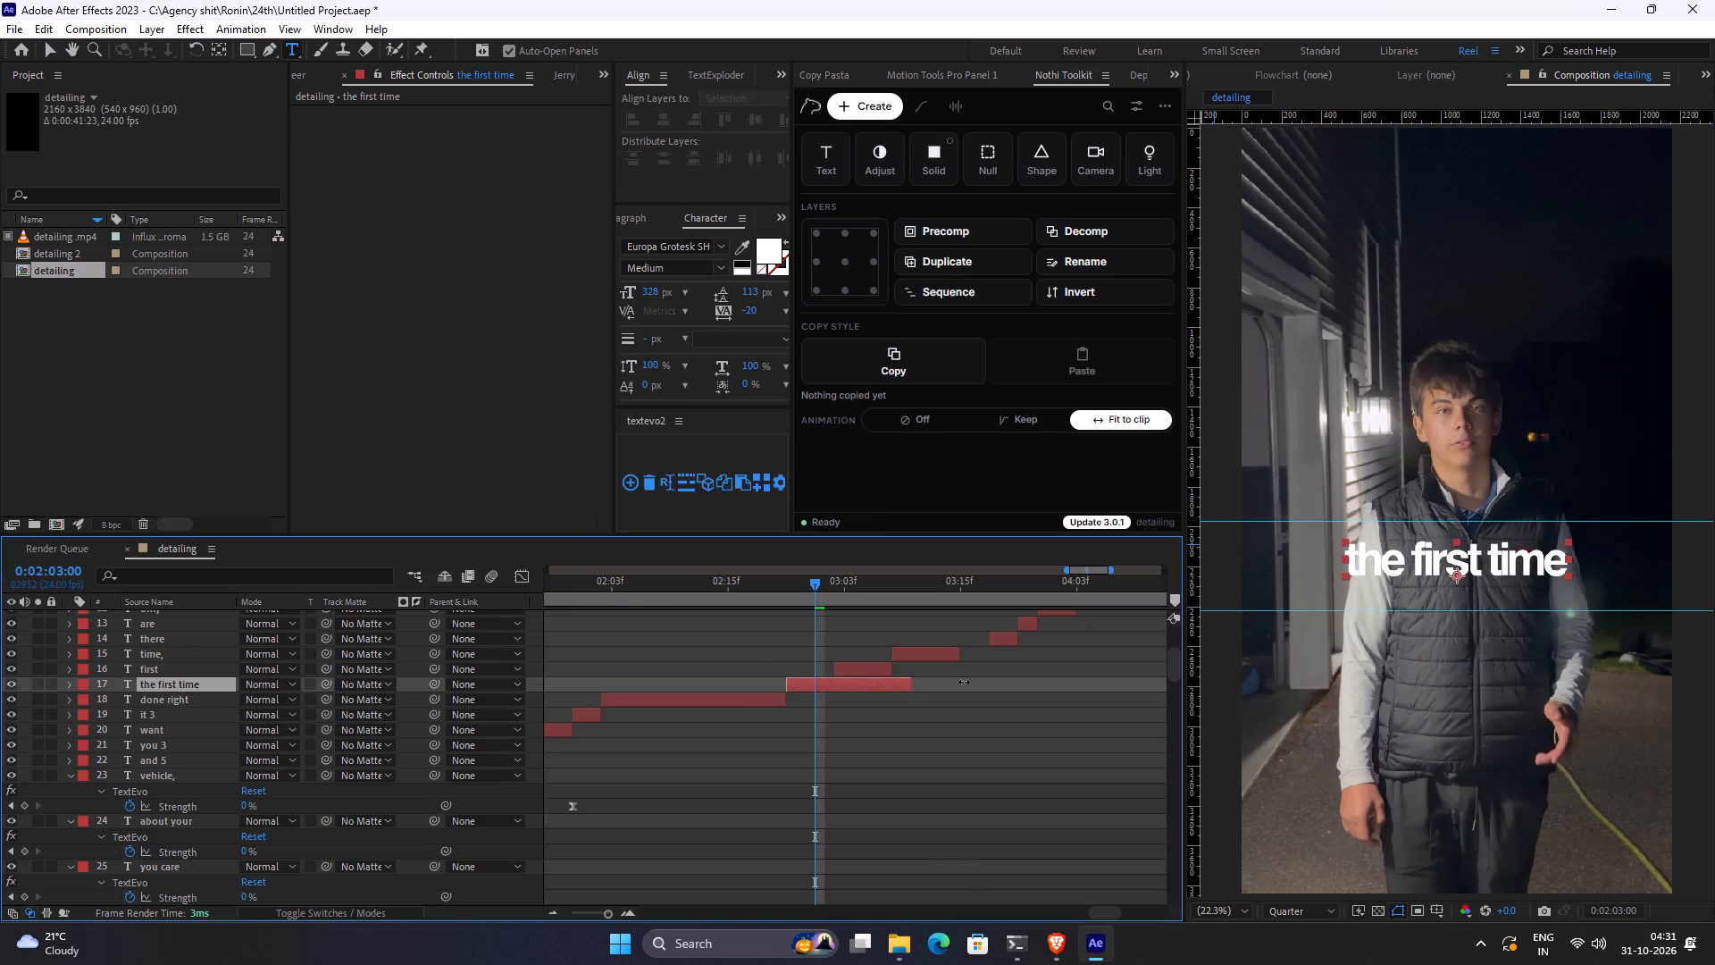
left_click_drag(964, 682, 999, 675)
left_click(929, 648)
left_click(847, 675, "shift")
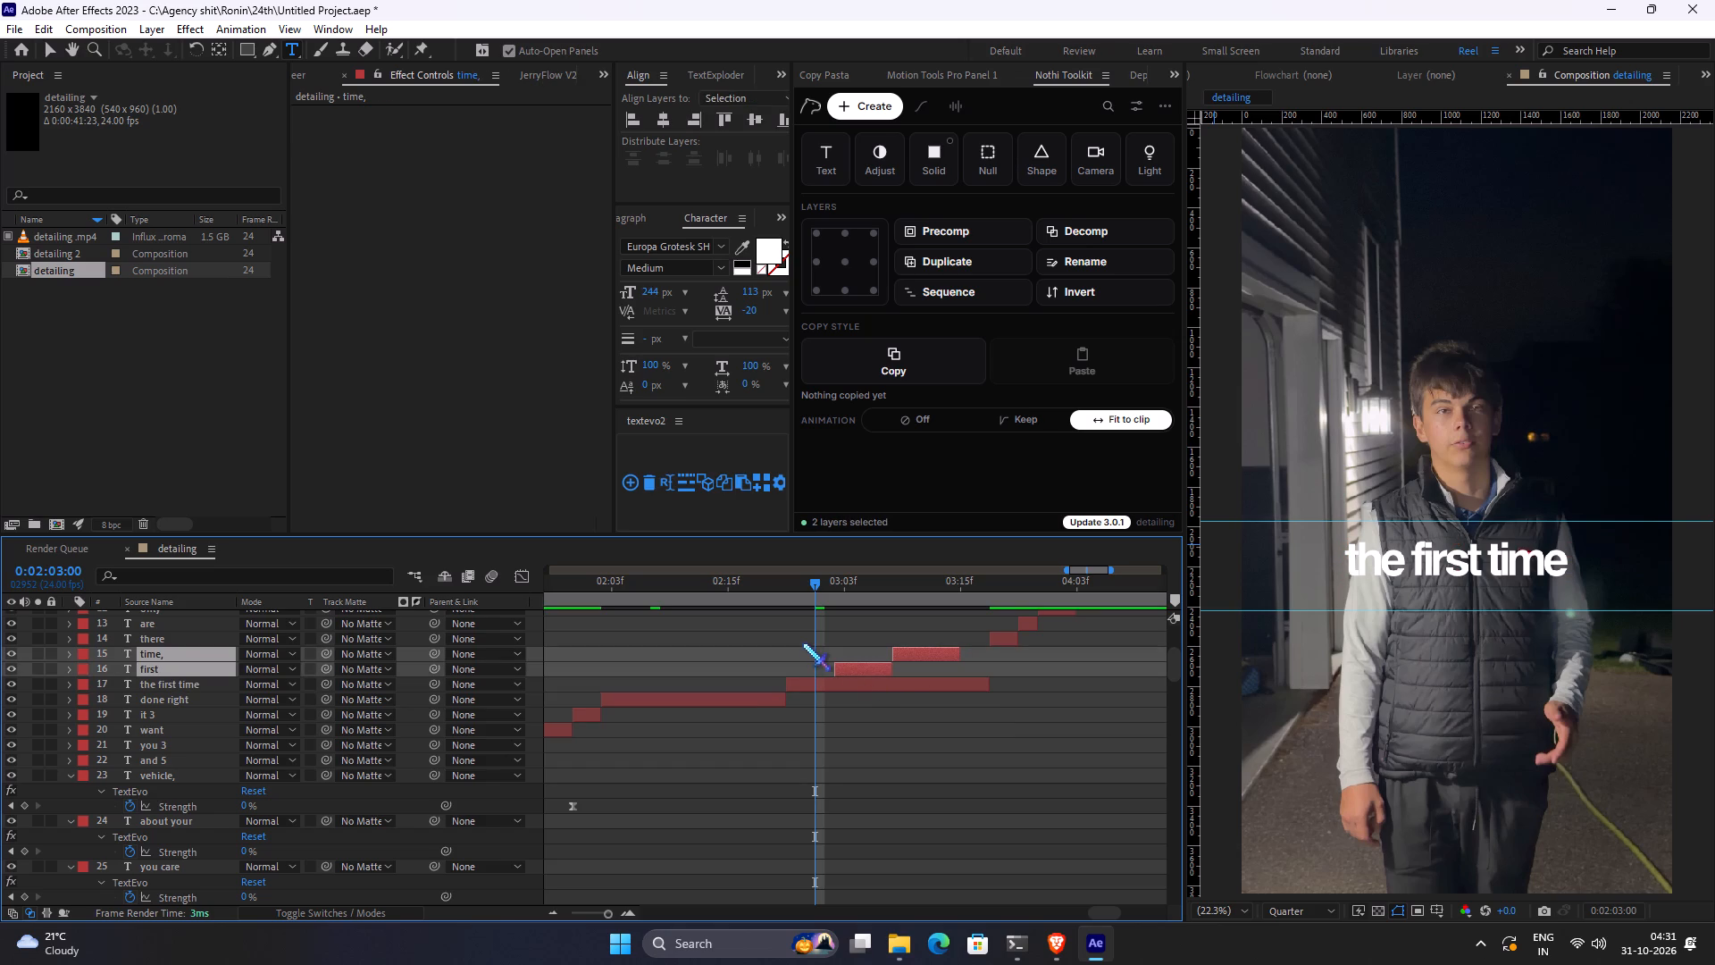
key("Delete")
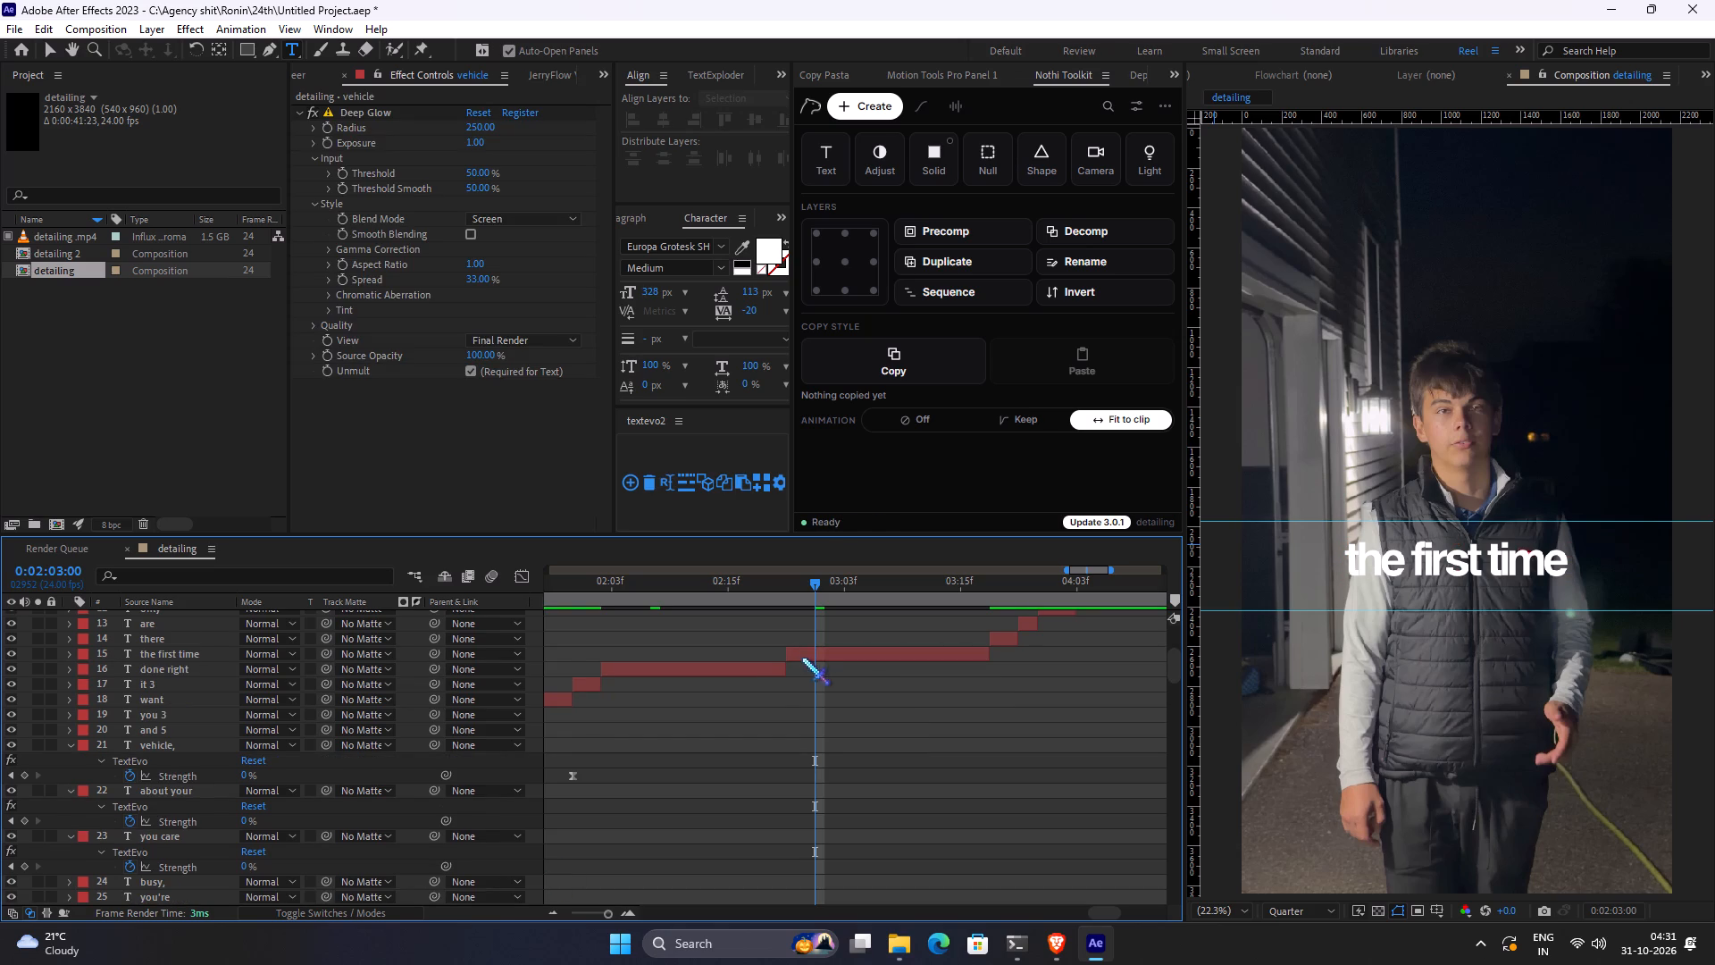
Extend the "done right" layer to end together with the "the first time" layer.
left_click_drag(787, 673, 906, 672)
left_click_drag(906, 672, 991, 664)
left_click(840, 632)
Stack the two captions by moving "done right" slightly up and "the first time" down beneath it.
left_click(865, 668)
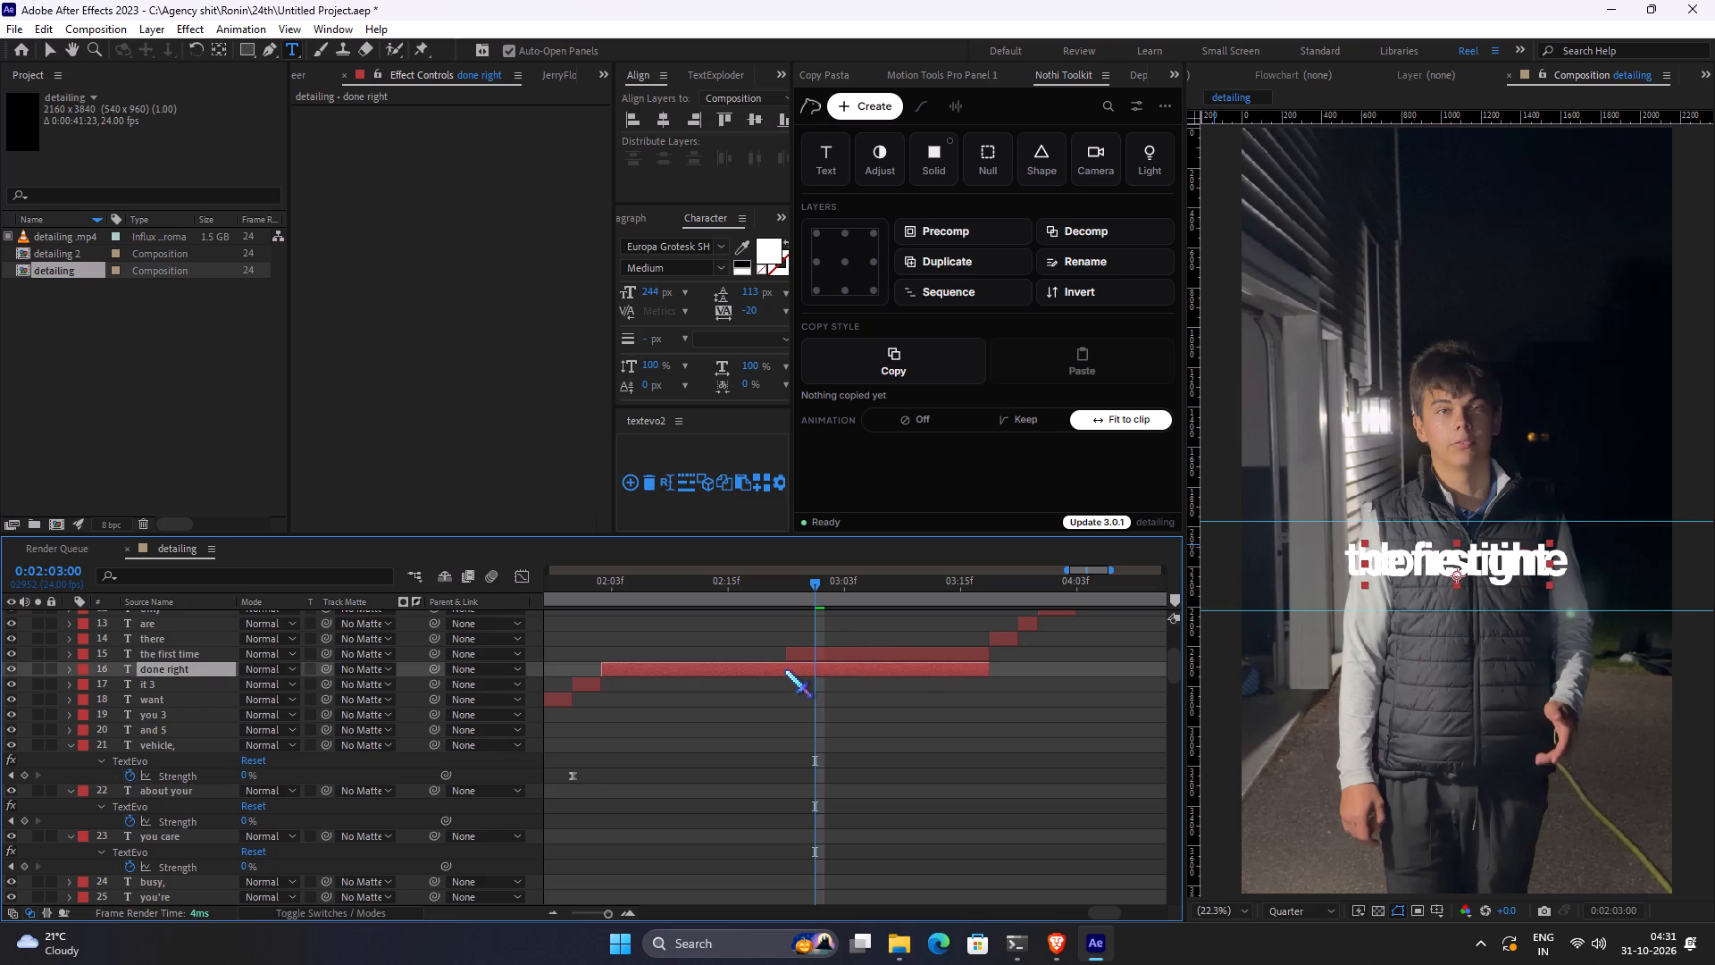
key("shift+Up")
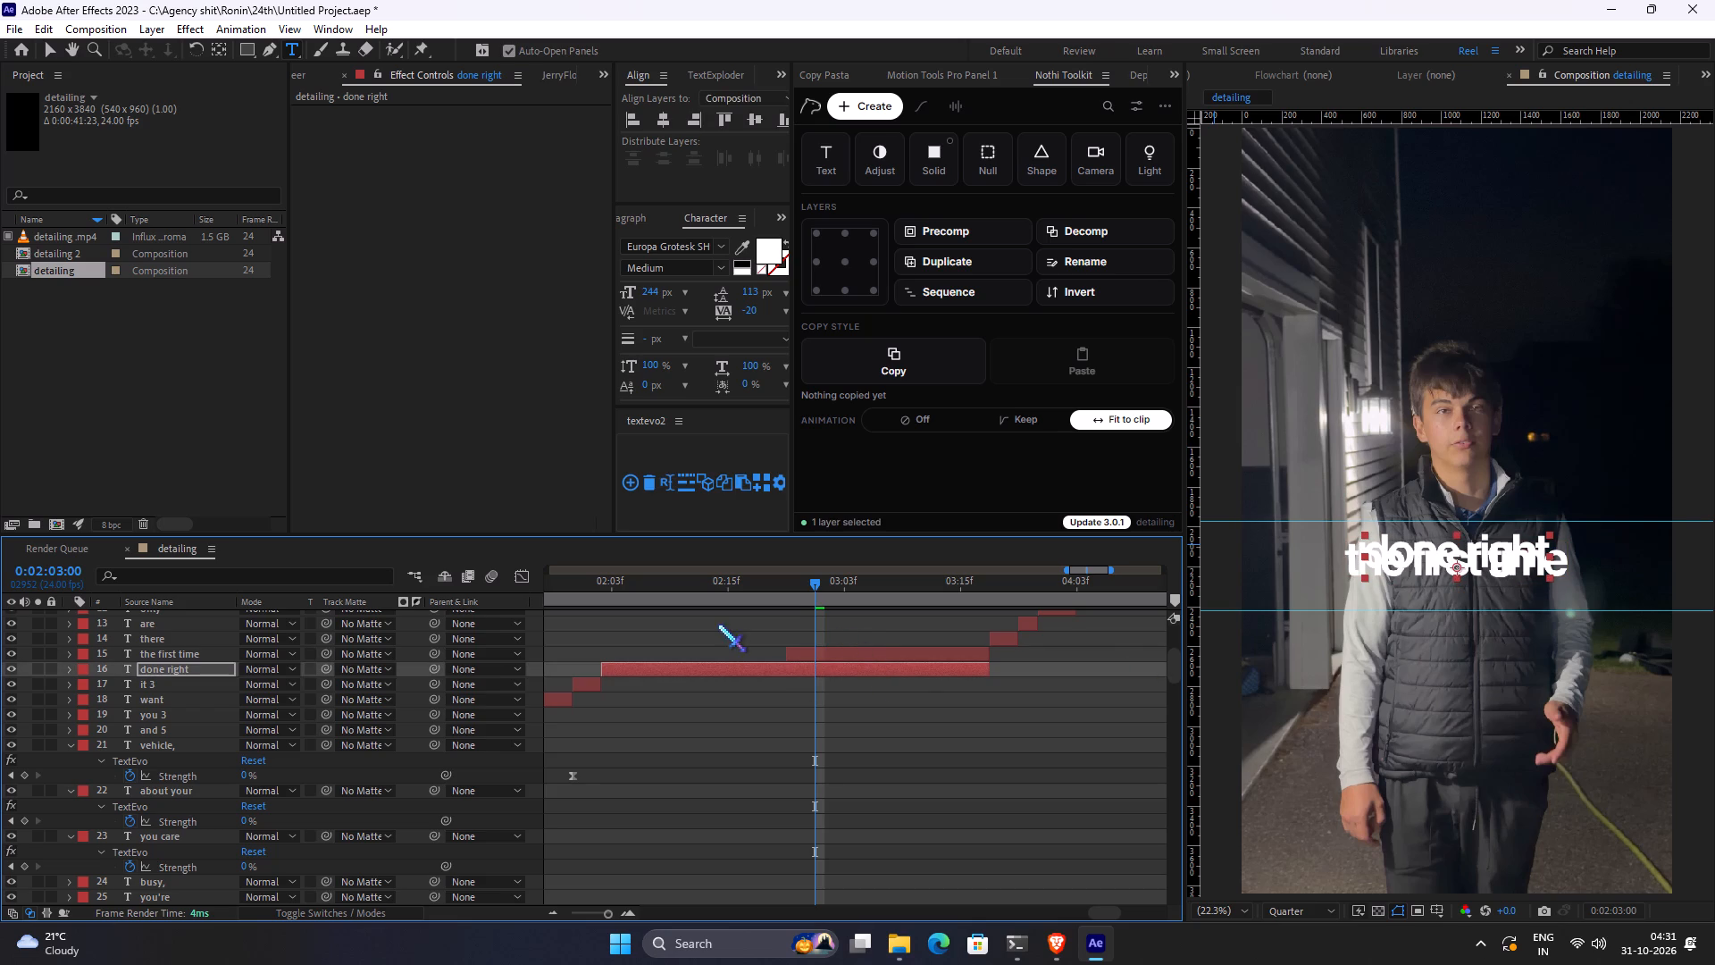
left_click(805, 660)
key("shift+Down")
key("shift+Down")
key("shift+Down")
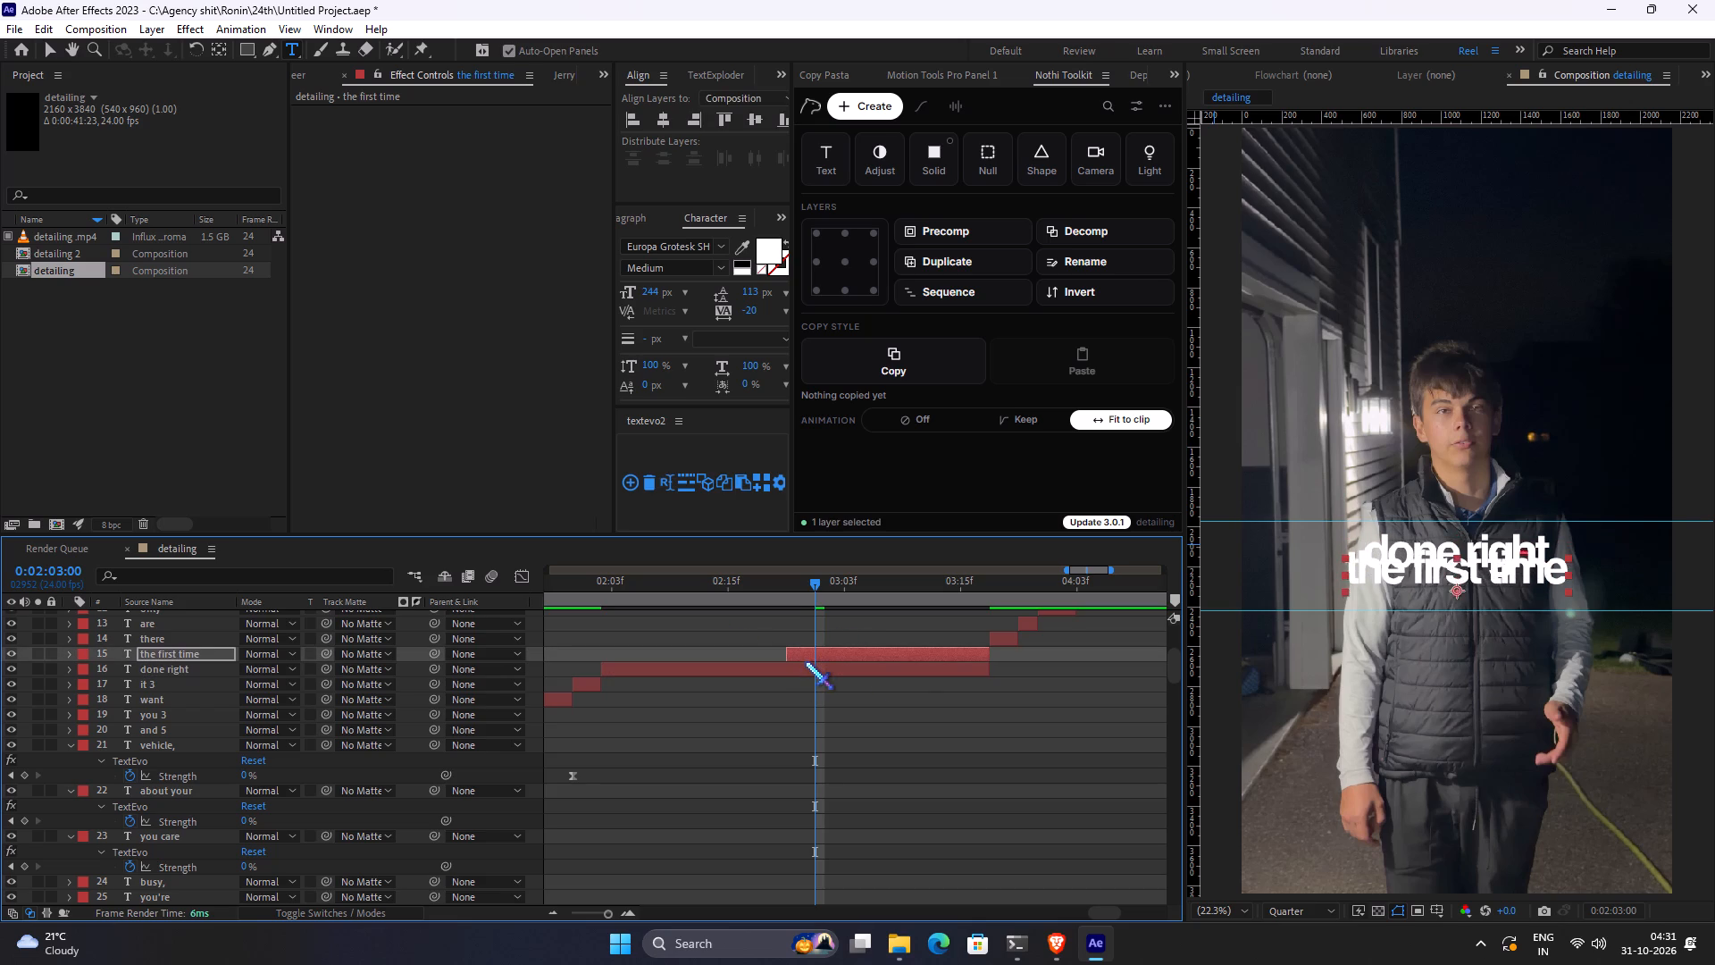
key("shift+Down")
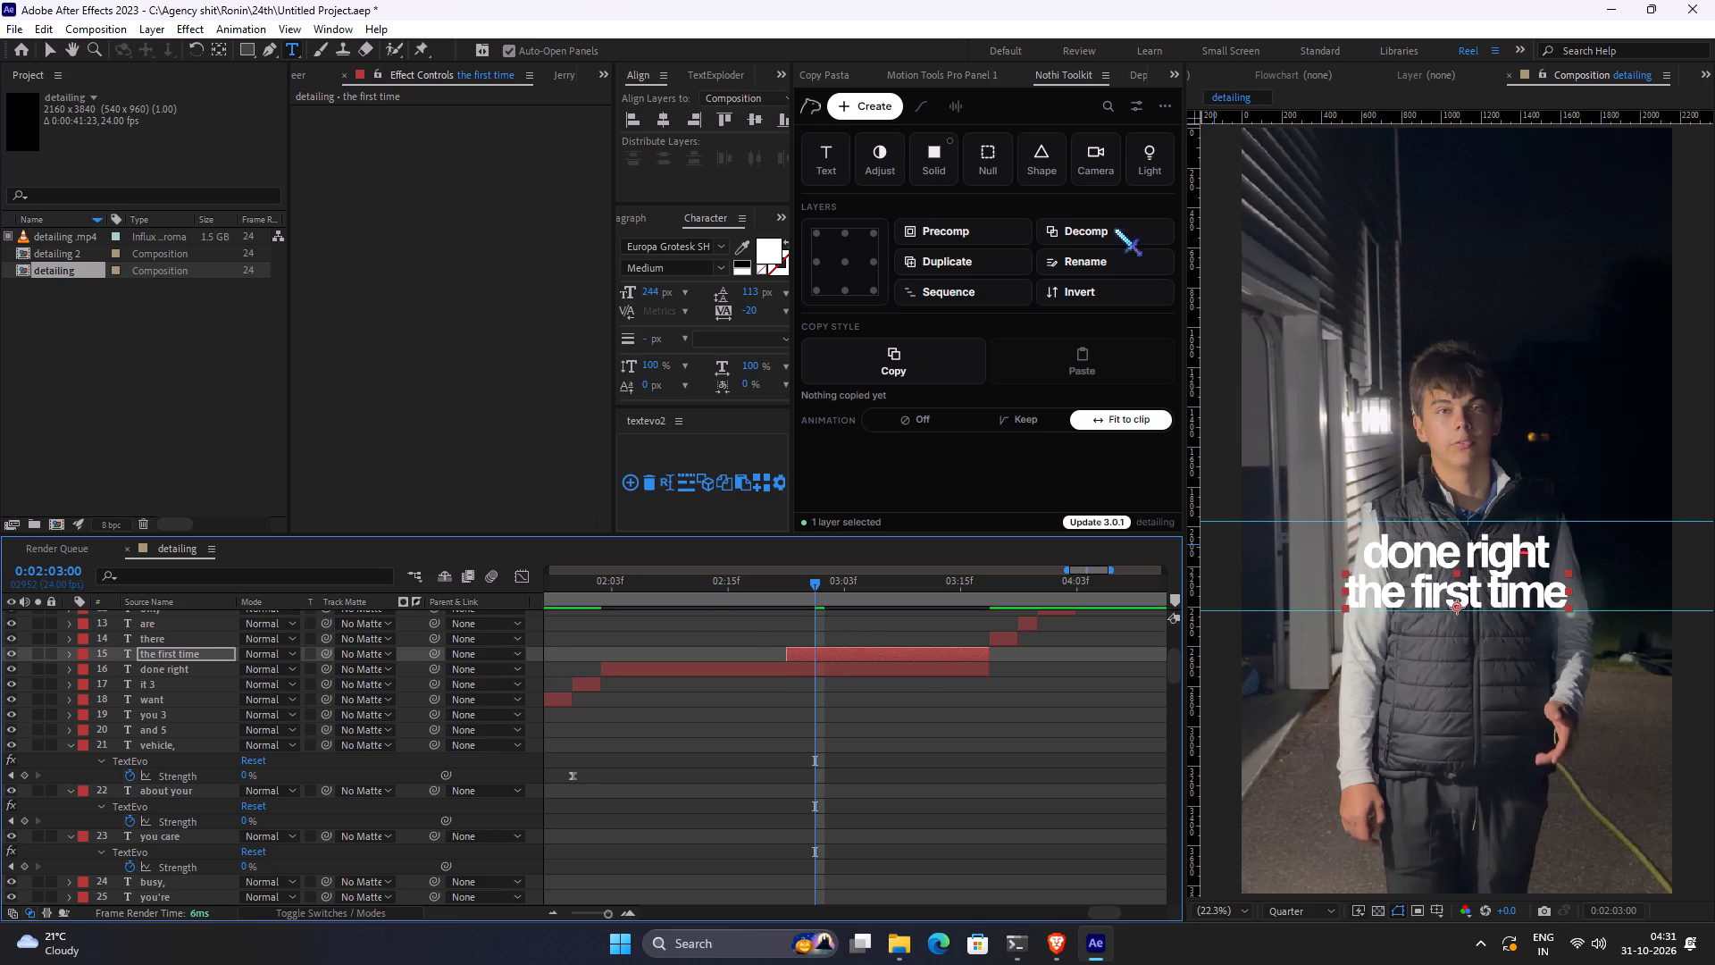
Enlarge the "the first time" text to a font size of 294 px.
left_click_drag(658, 292, 698, 292)
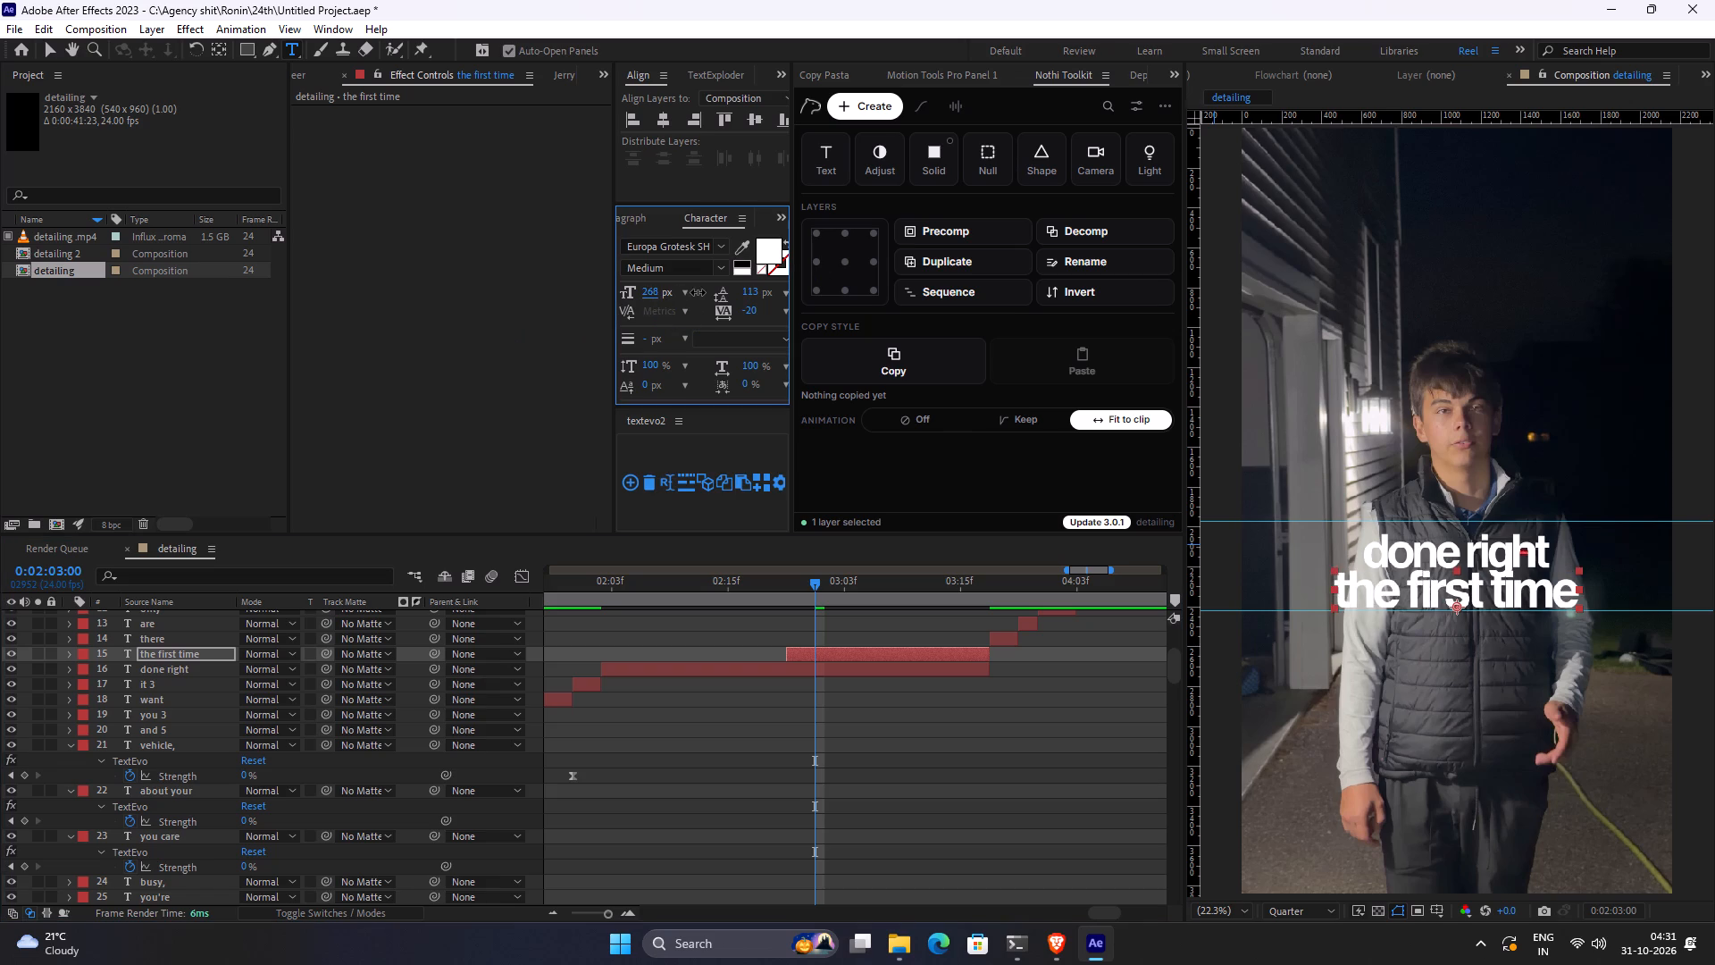
left_click_drag(698, 292, 706, 292)
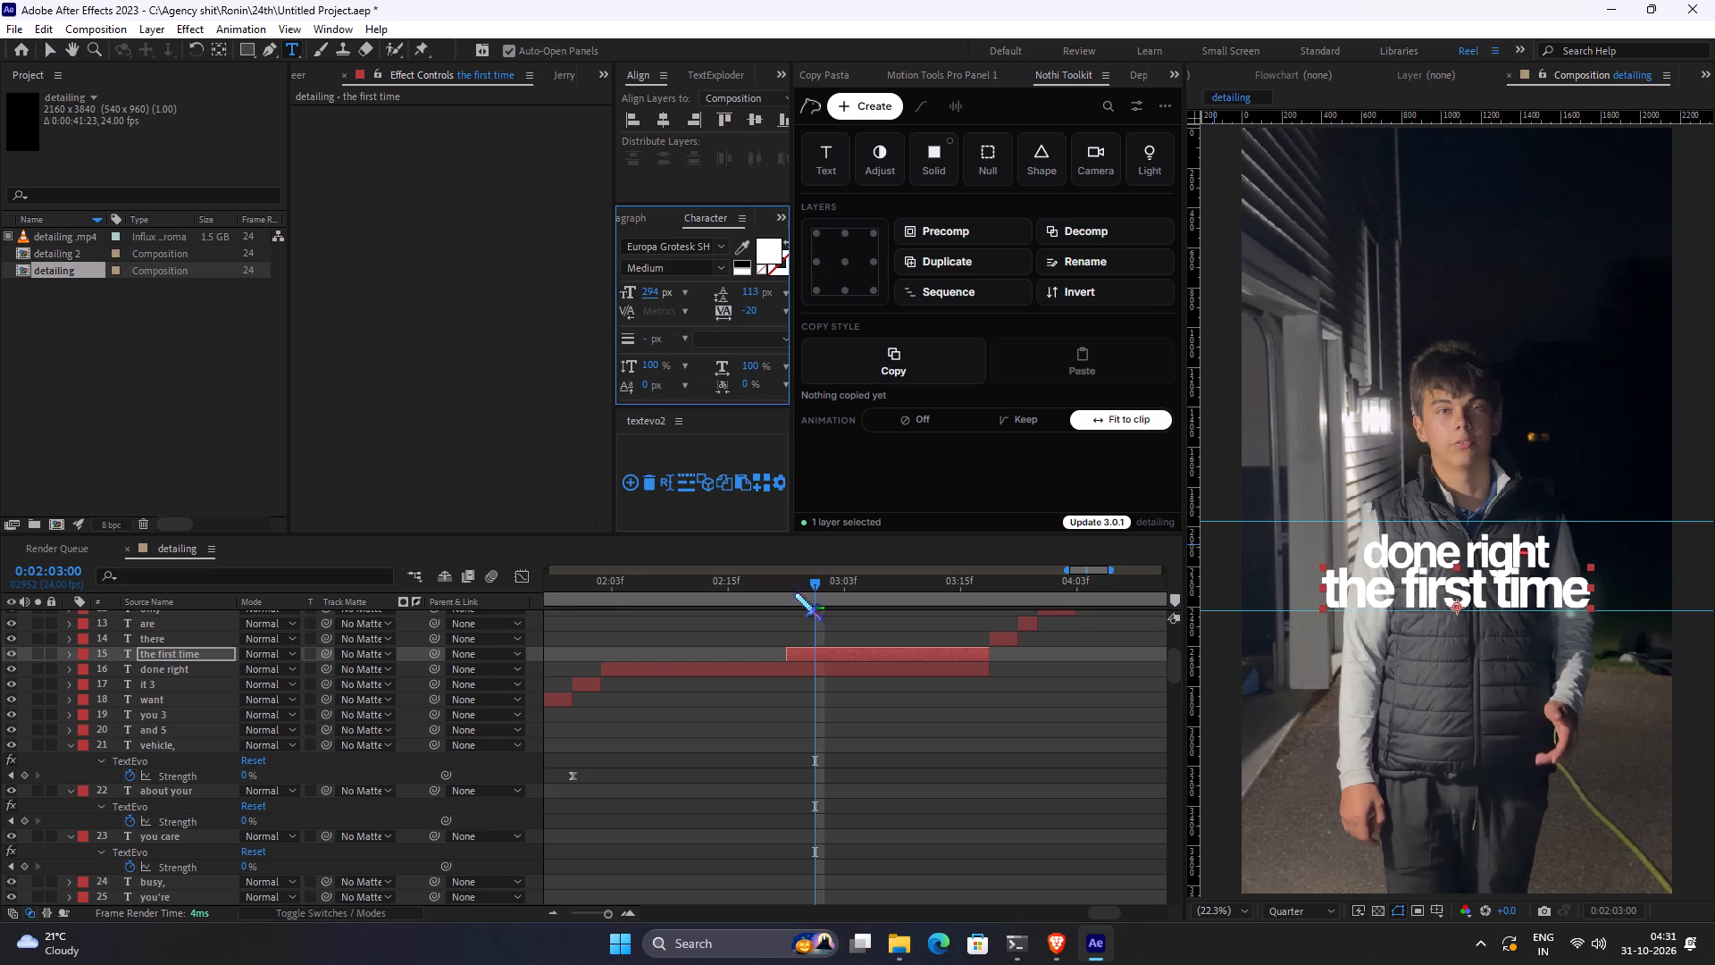
left_click(878, 712)
Nudge the "done right" and "the first time" captions up together to centre the stack between the horizontal guides.
left_click(828, 667, "shift")
left_click(820, 658, "shift")
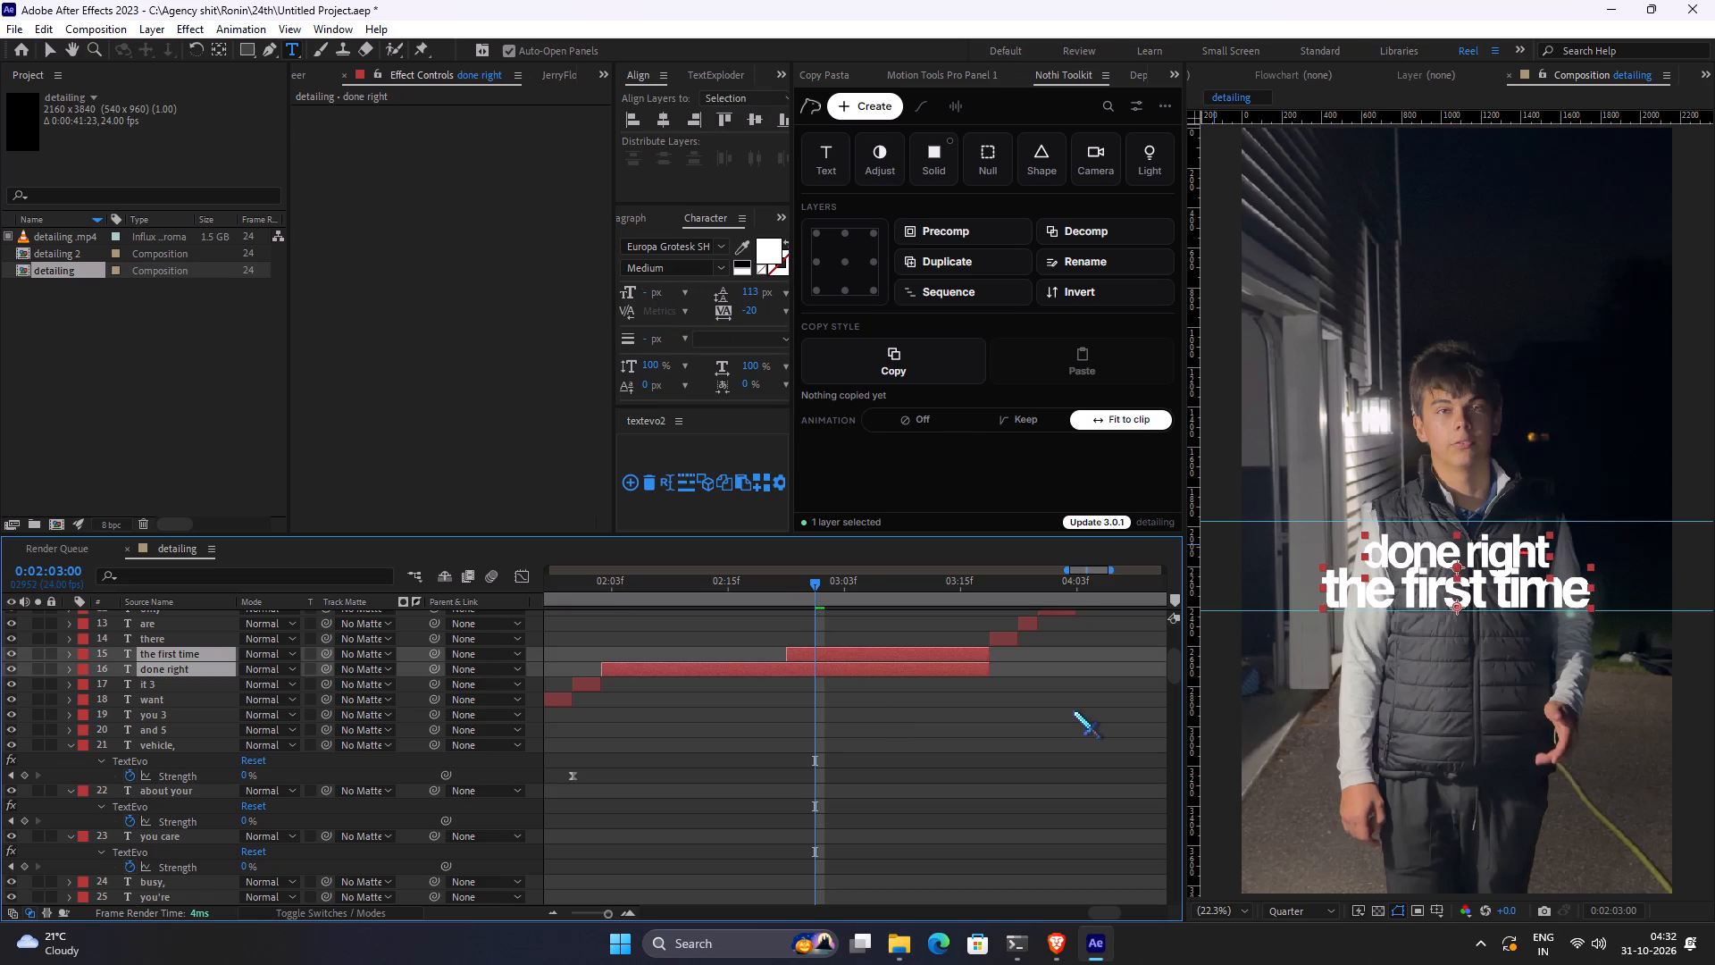
key("Up")
key("Up")
key("Up")
key("Up")
key("Up")
key("Up")
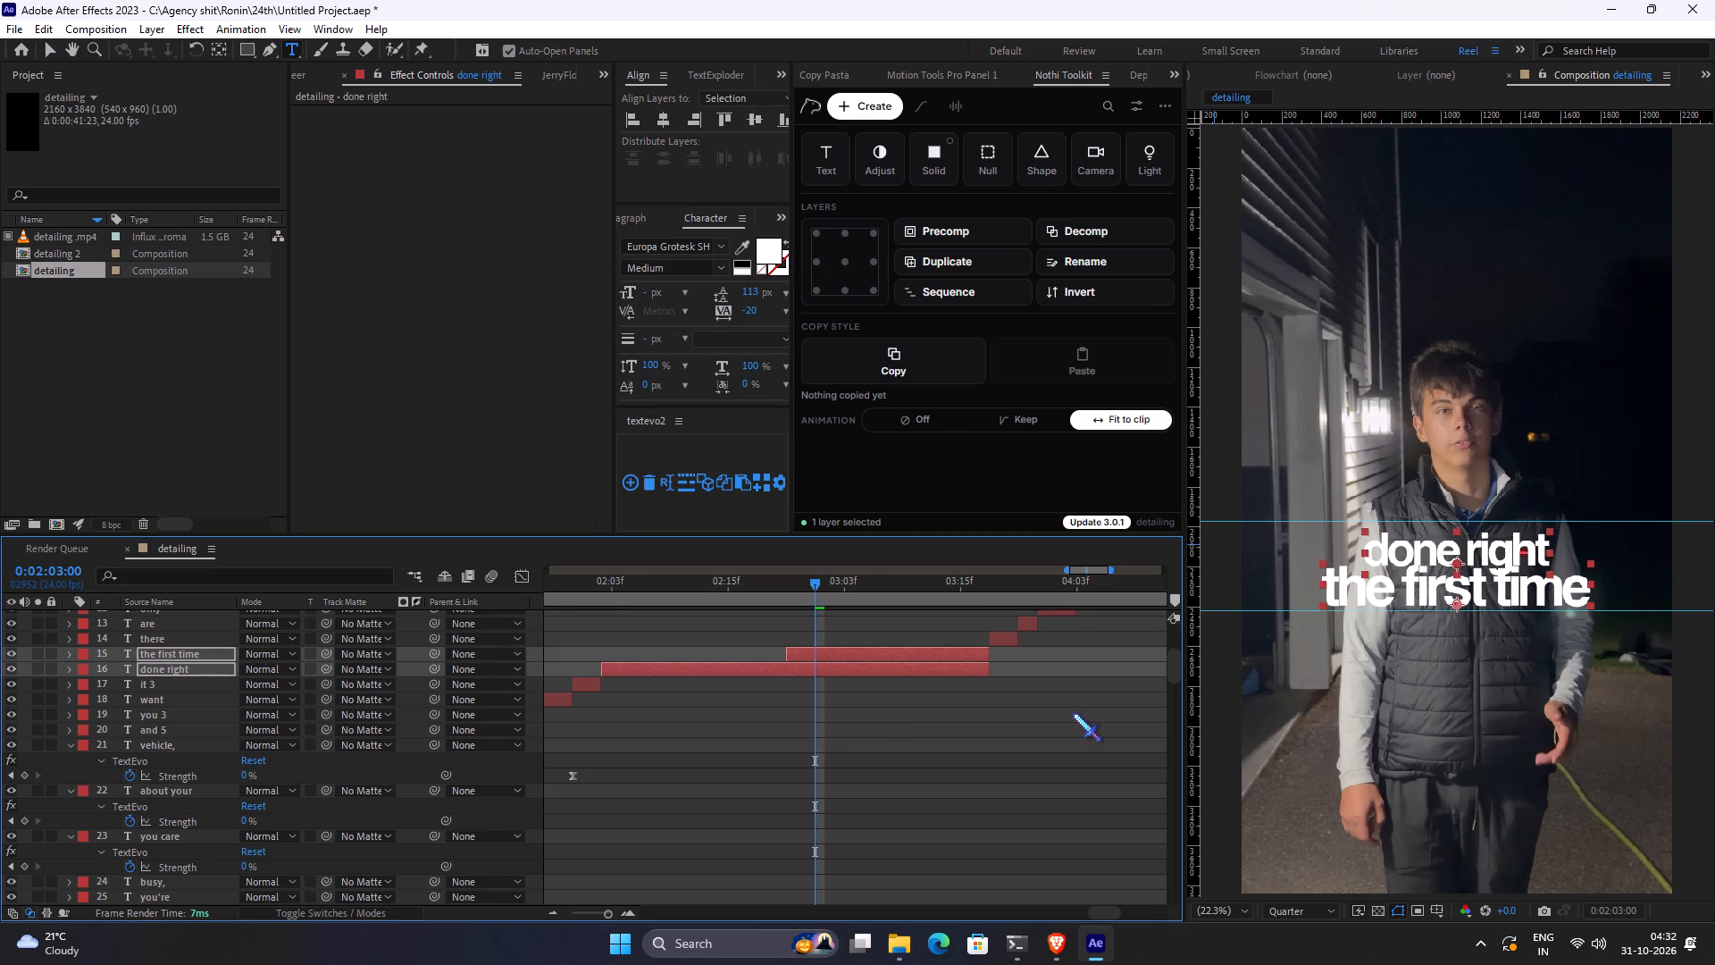
key("Up")
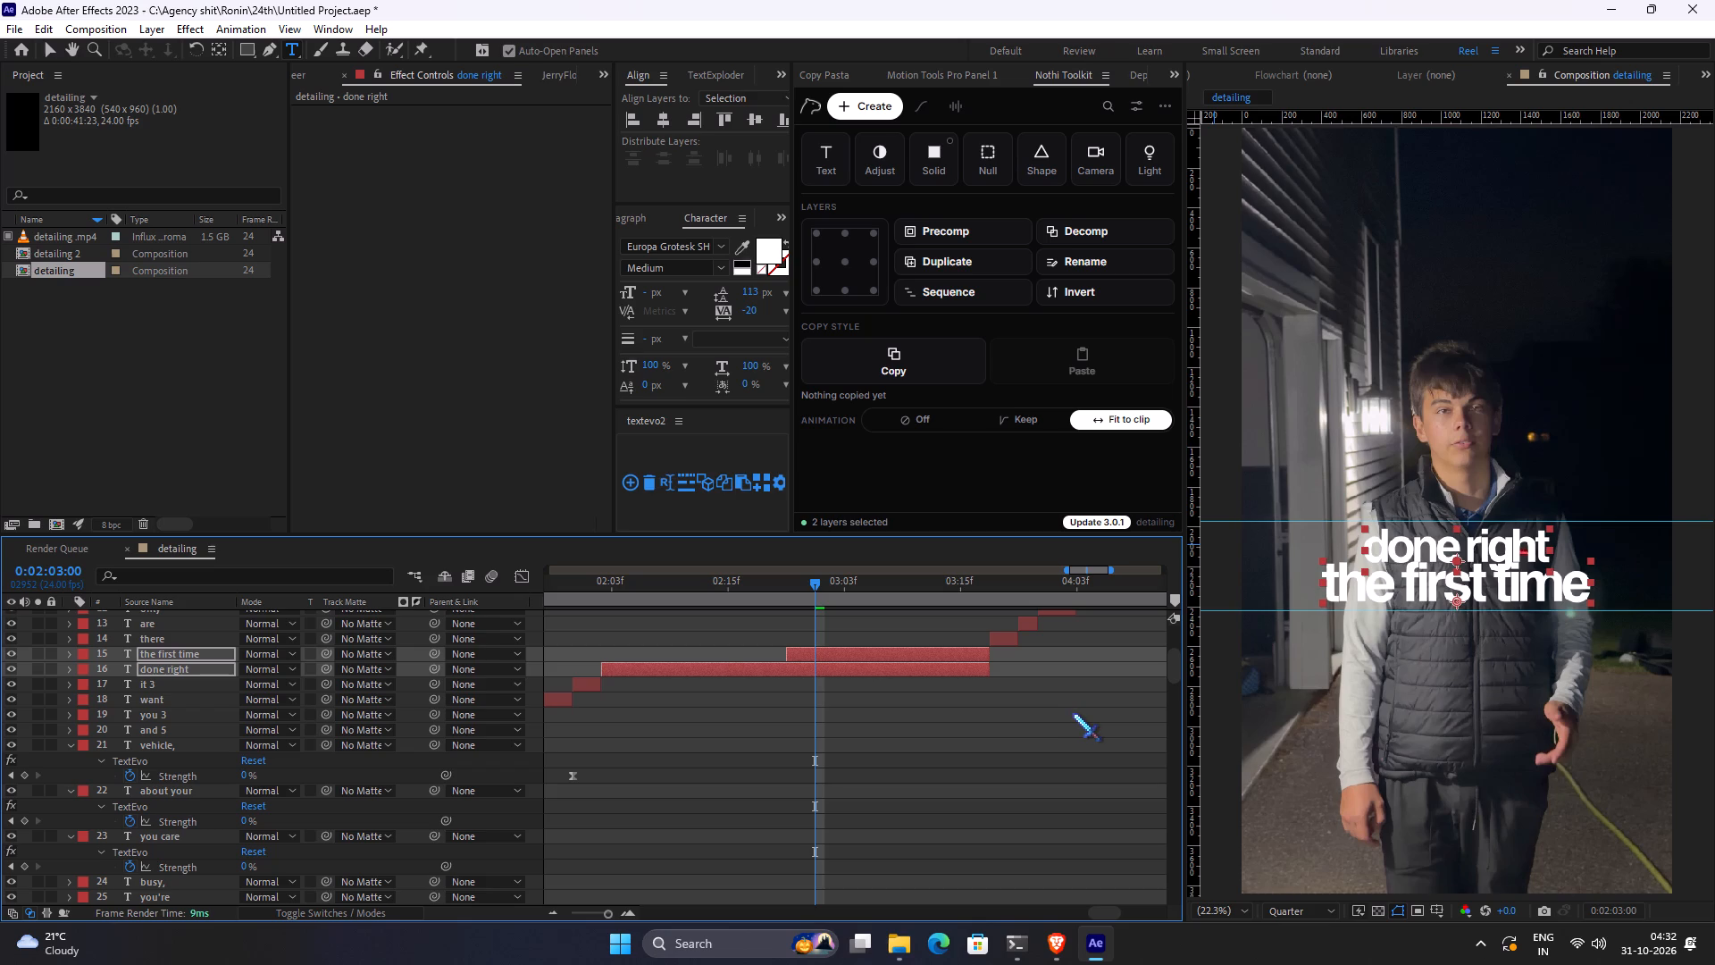
left_click(1073, 713)
Play the composition from the start of the "vehicle," caption through the stacked "done right" and "the first time" captions.
scroll(1073, 713, "down", 1, "alt")
left_click_drag(853, 592, 727, 597)
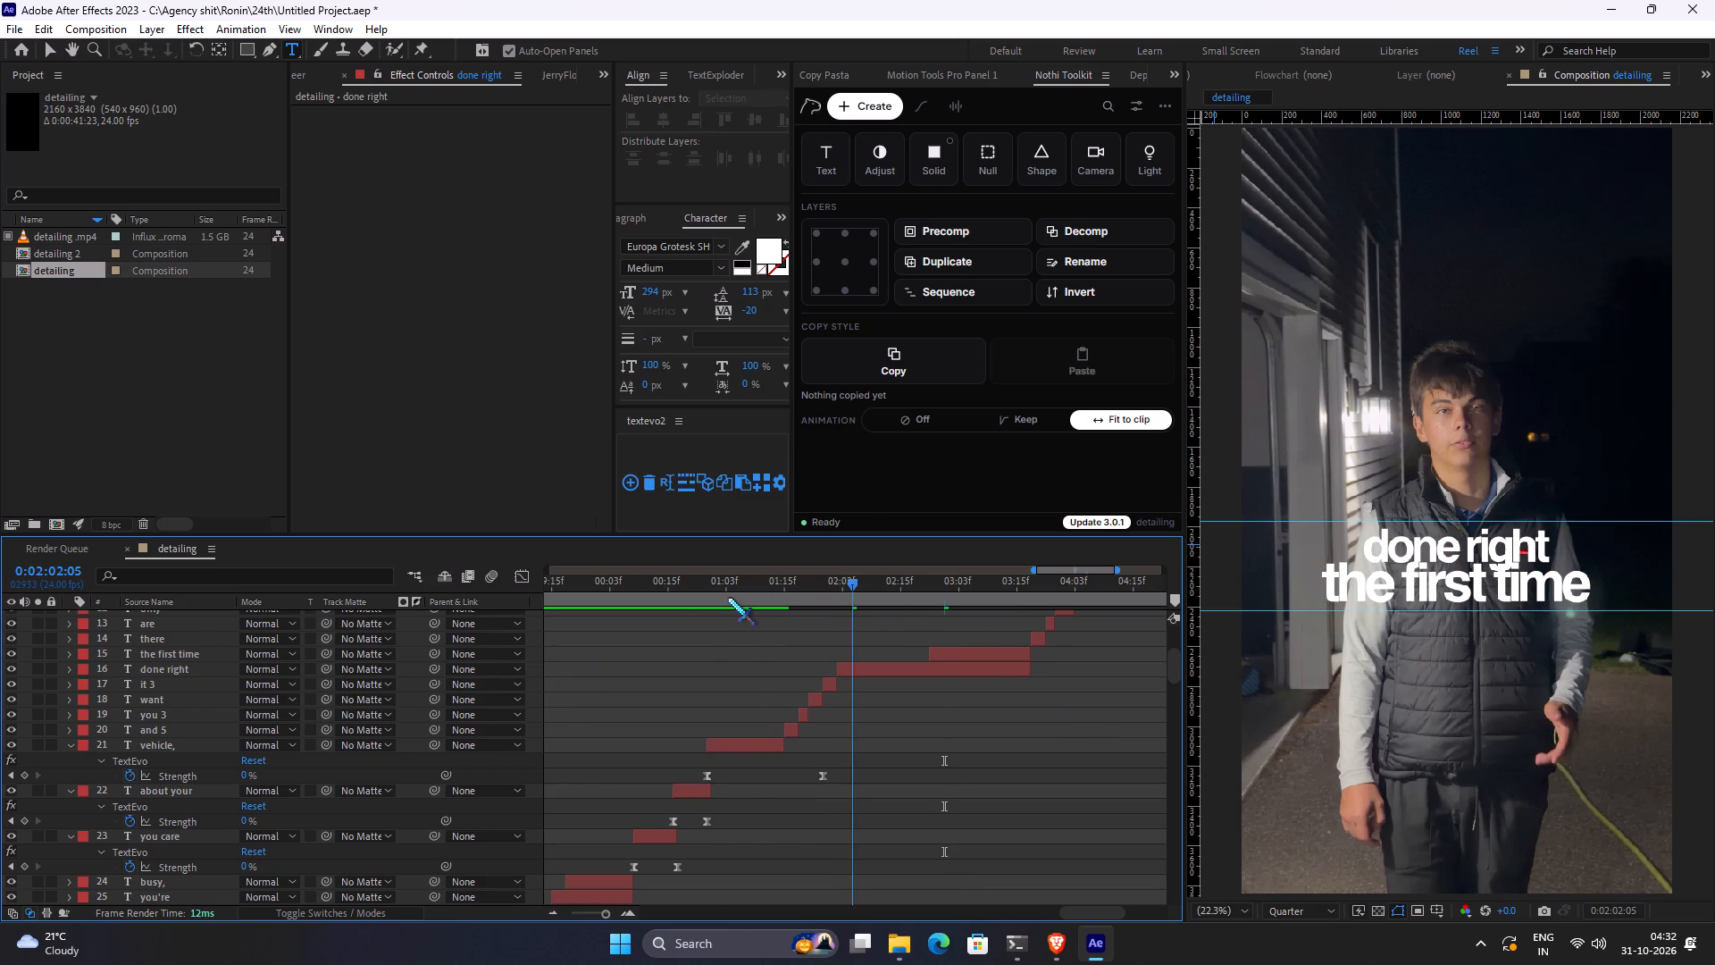
left_click_drag(727, 597, 708, 597)
key("space")
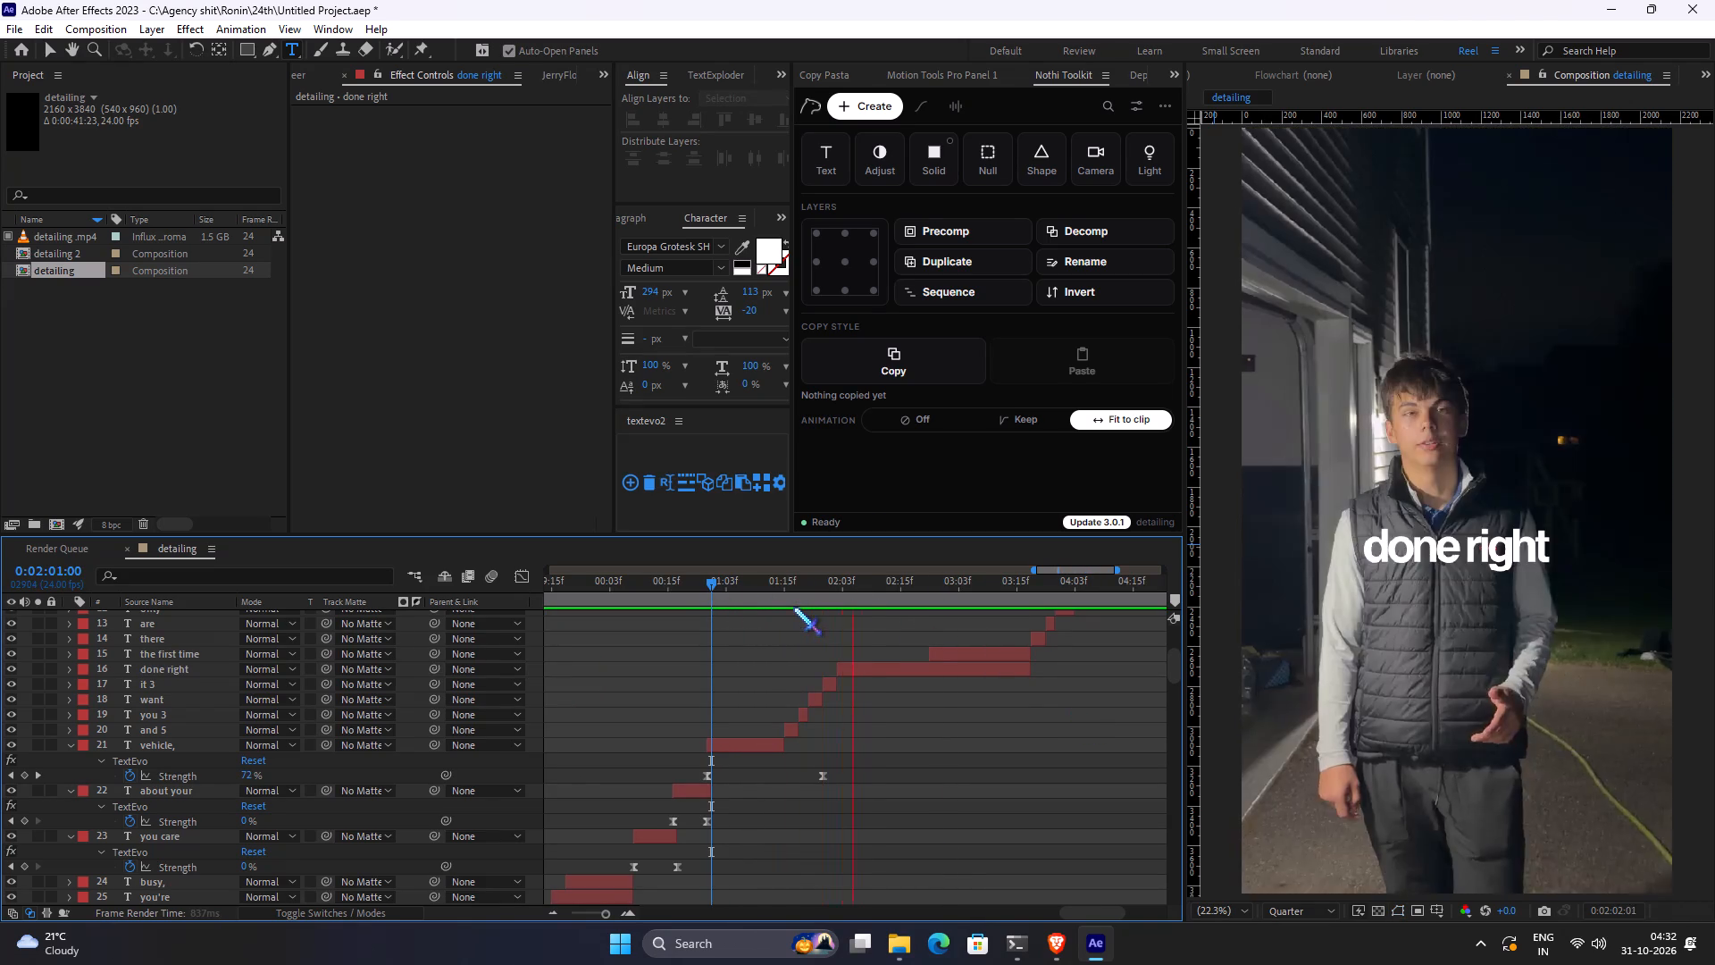
key("space")
key("space")
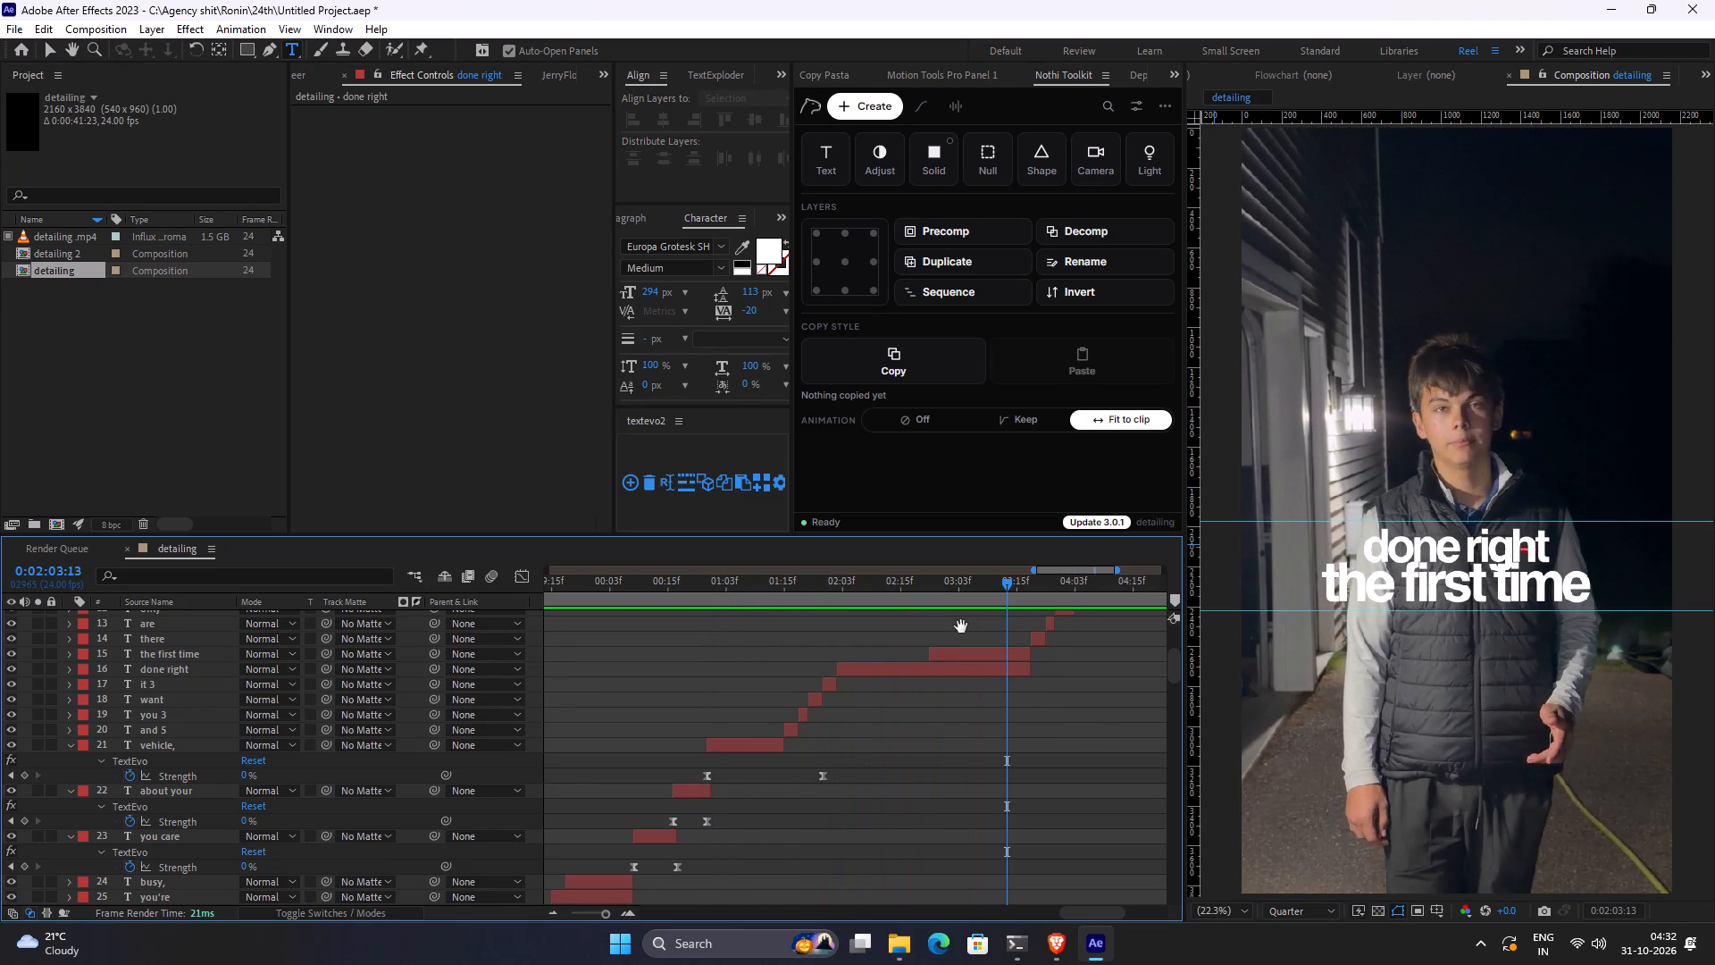
Play the composition in short bursts from the stacked "done right" and "the first time" captions through the "spots" caption.
key("space")
key("space")
key("space")
key("space")
key("space")
key("space")
key("space")
key("space")
key("space")
key("space")
key("space")
key("space")
left_click_drag(1069, 657, 804, 730)
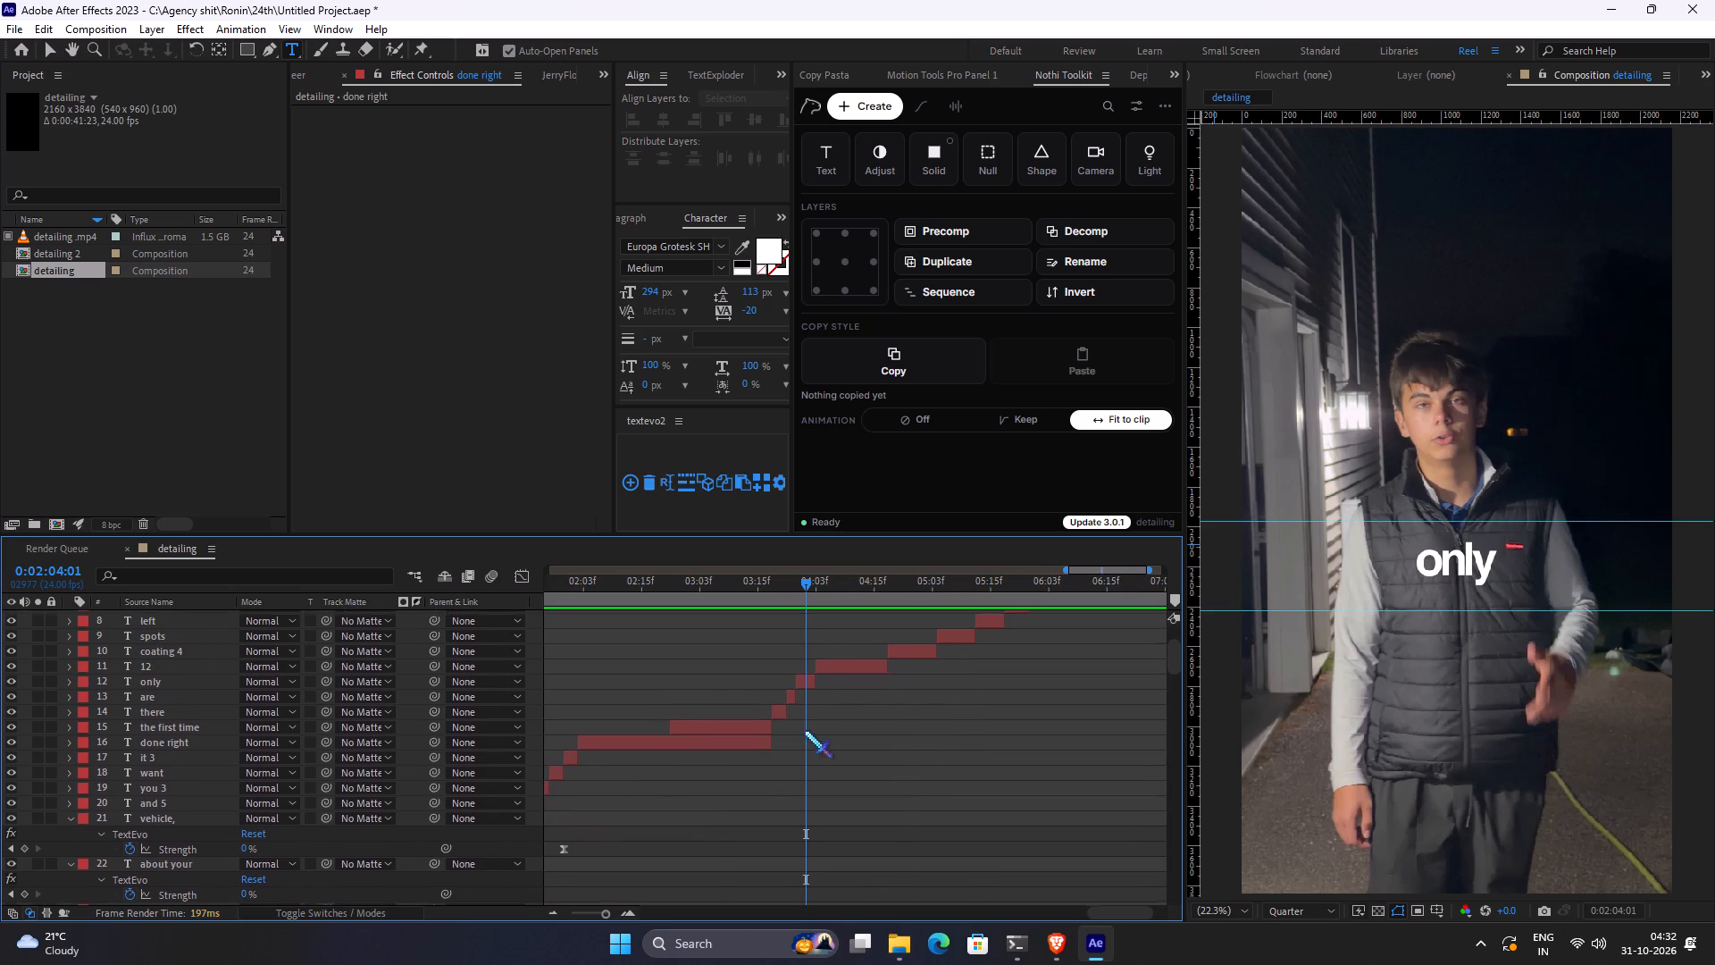
key("space")
key("space")
scroll(833, 680, "up", 1, "alt")
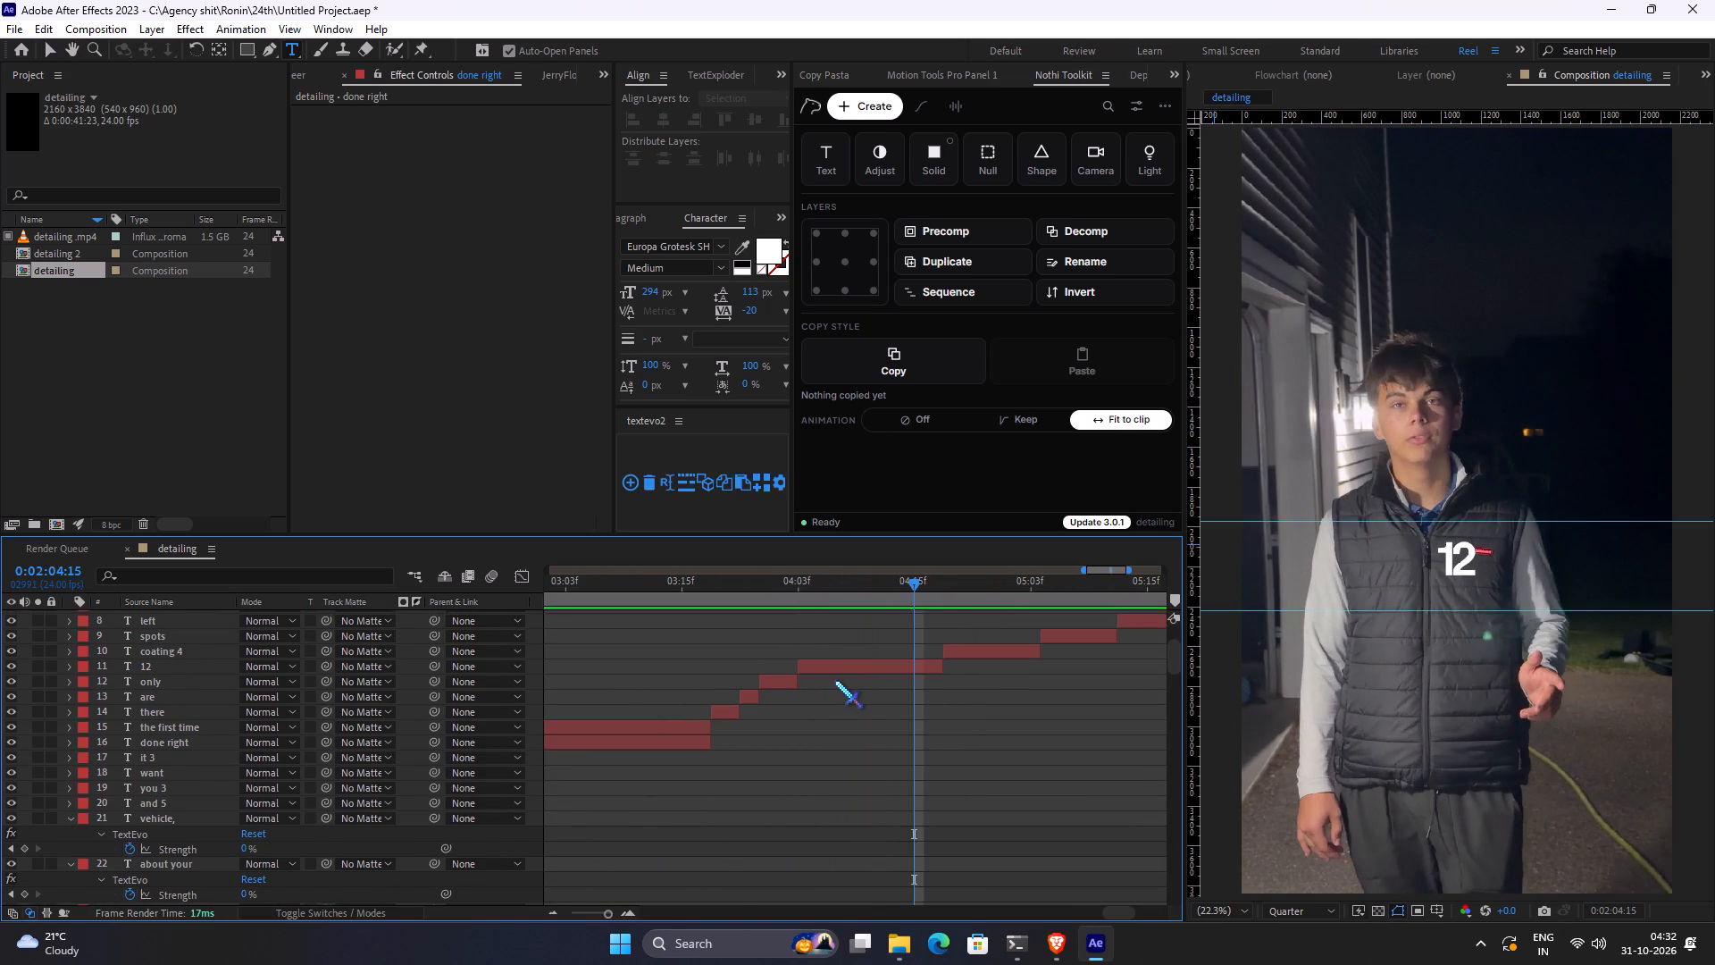
key("space")
key("space")
key("space")
key("space")
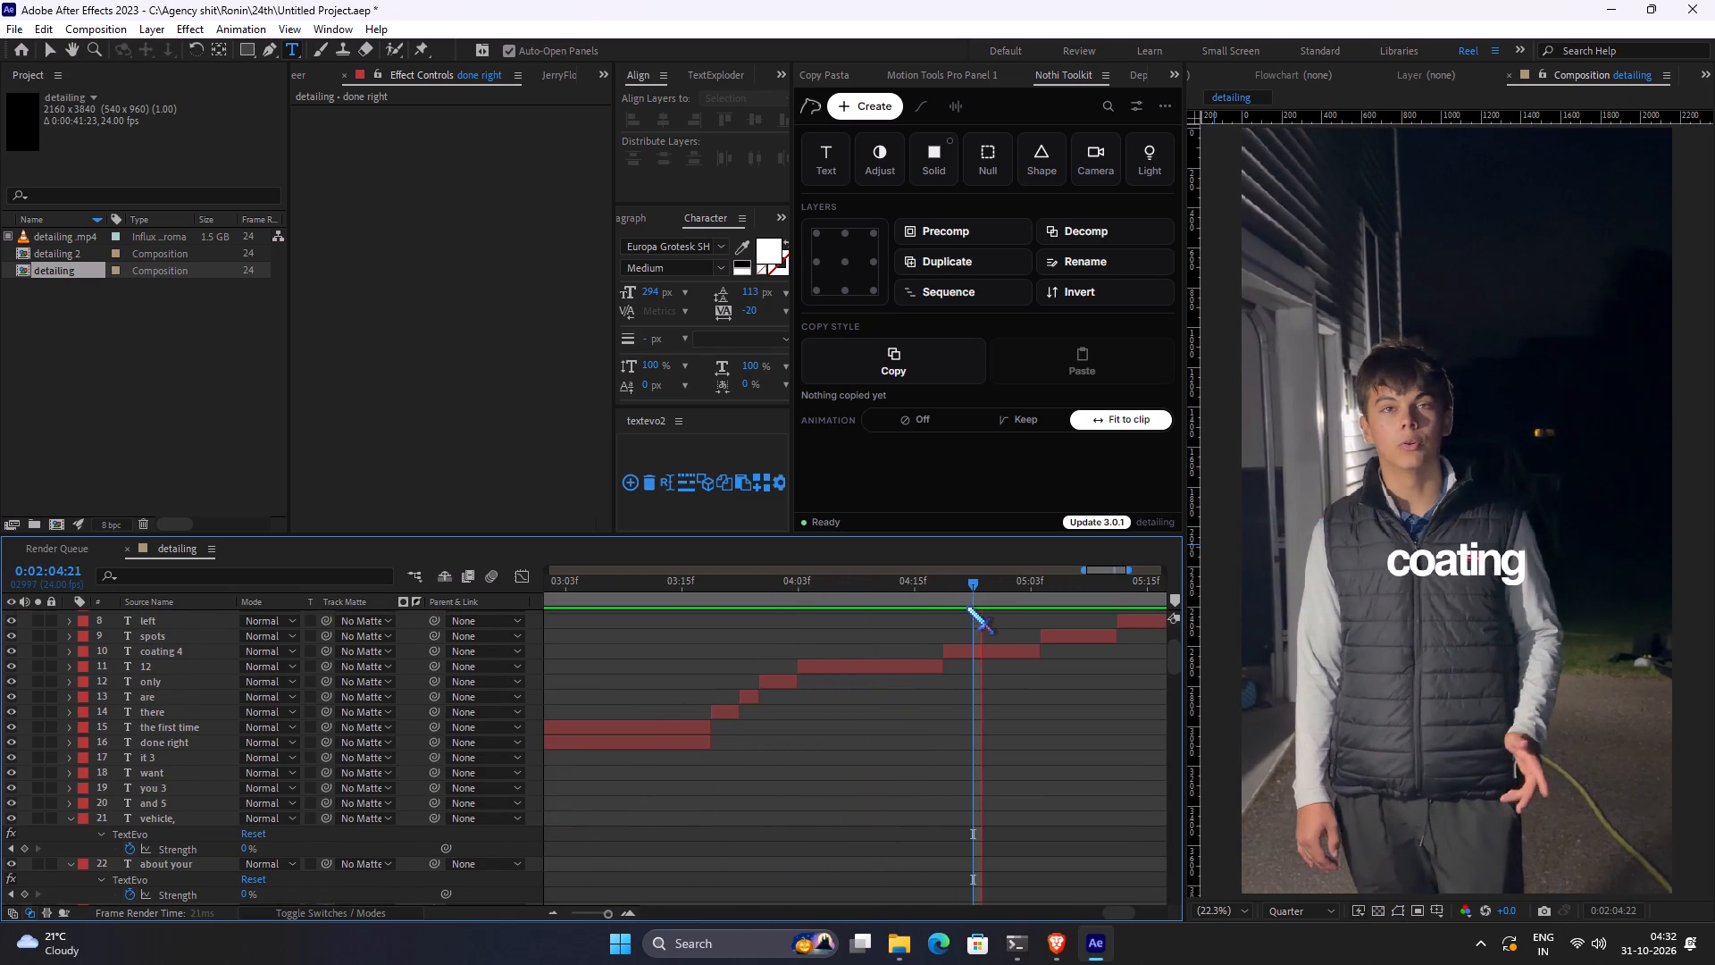
key("space")
key("space")
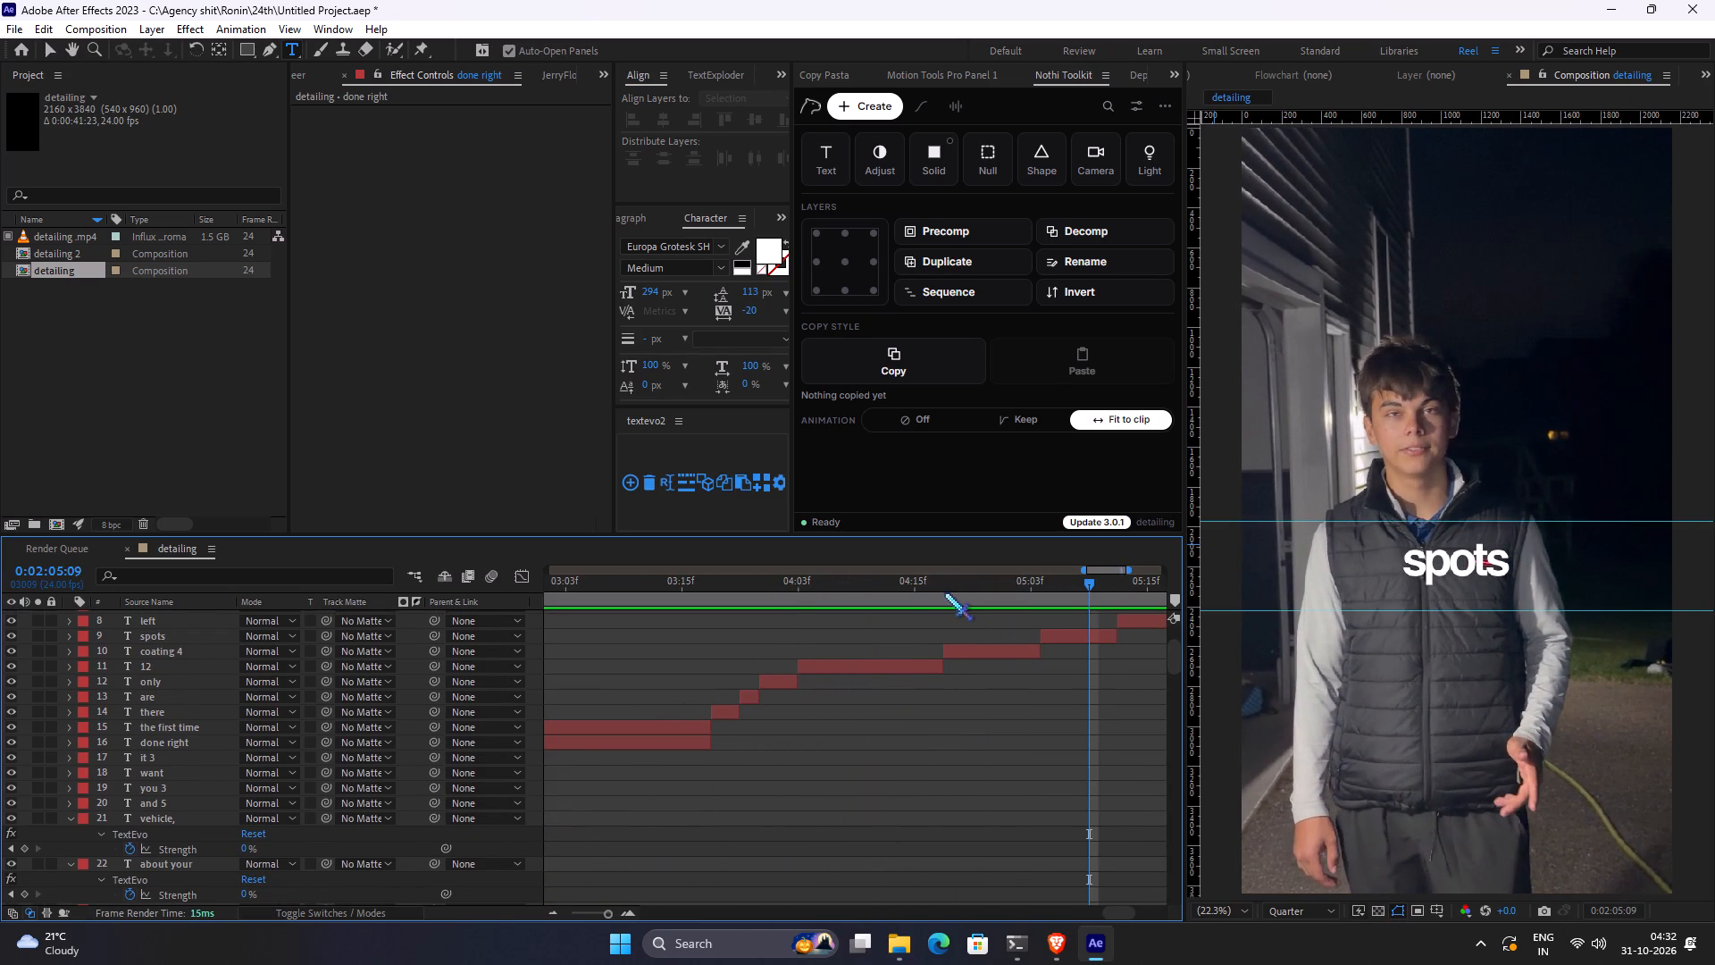
Extend the text of the "12" caption so it reads "12 coating".
left_click_drag(896, 573, 869, 578)
left_click(855, 579)
left_click(906, 581)
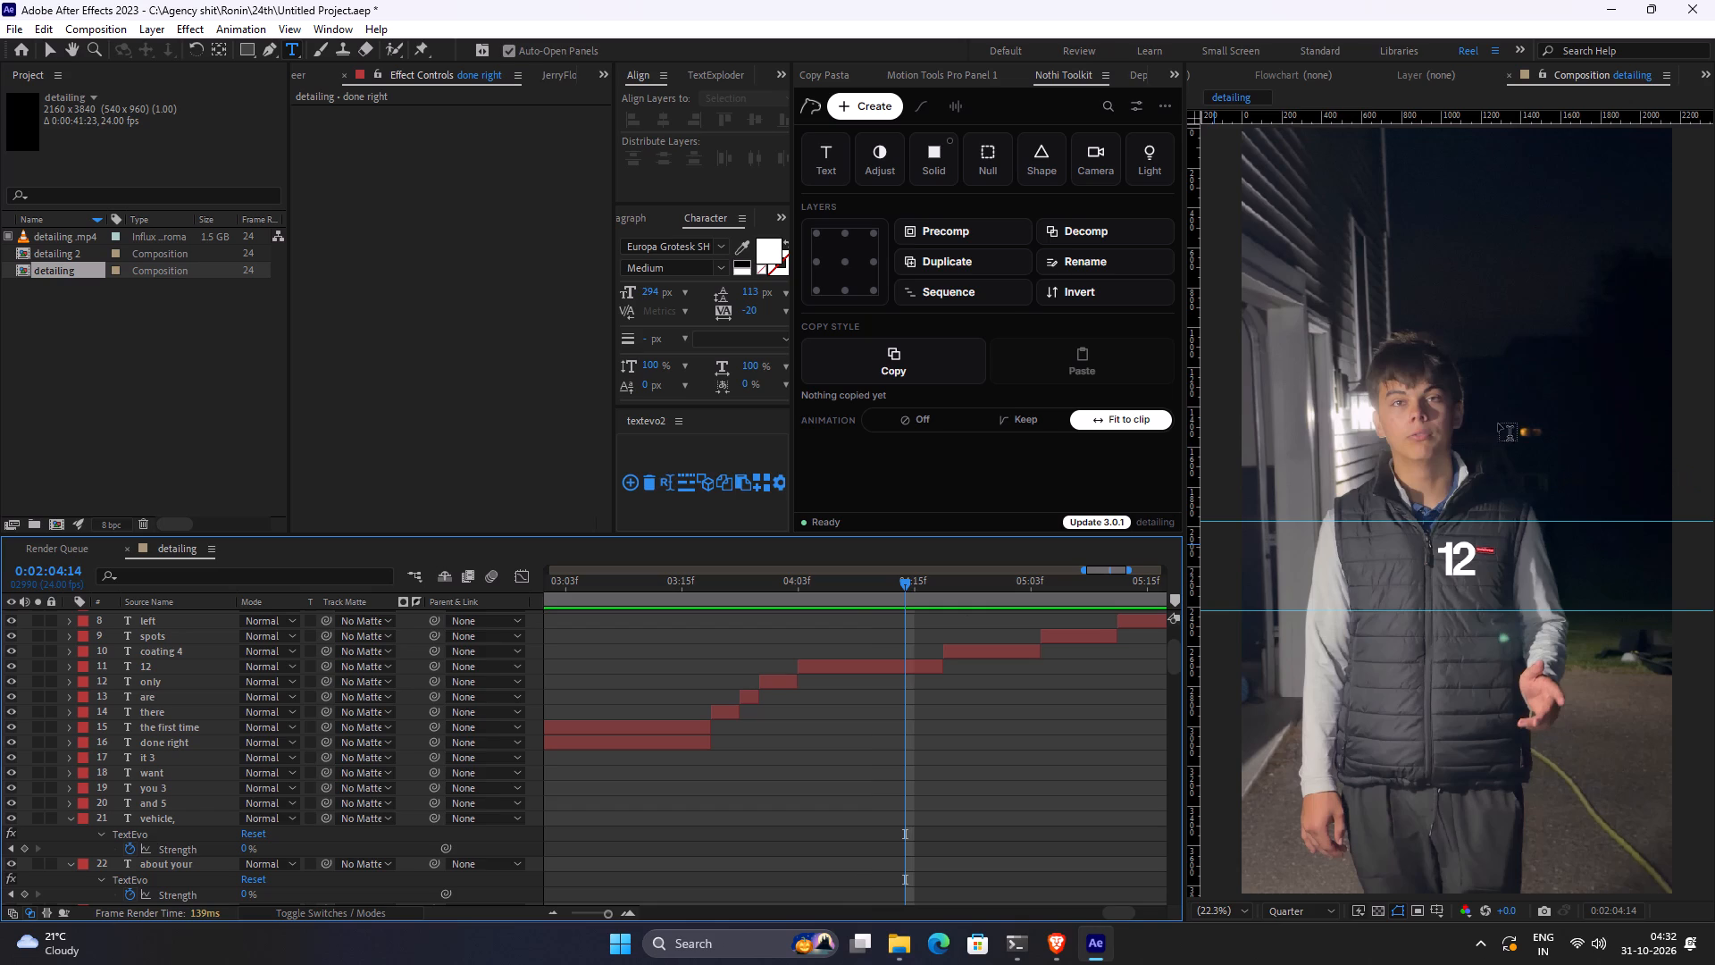
left_click(1475, 554)
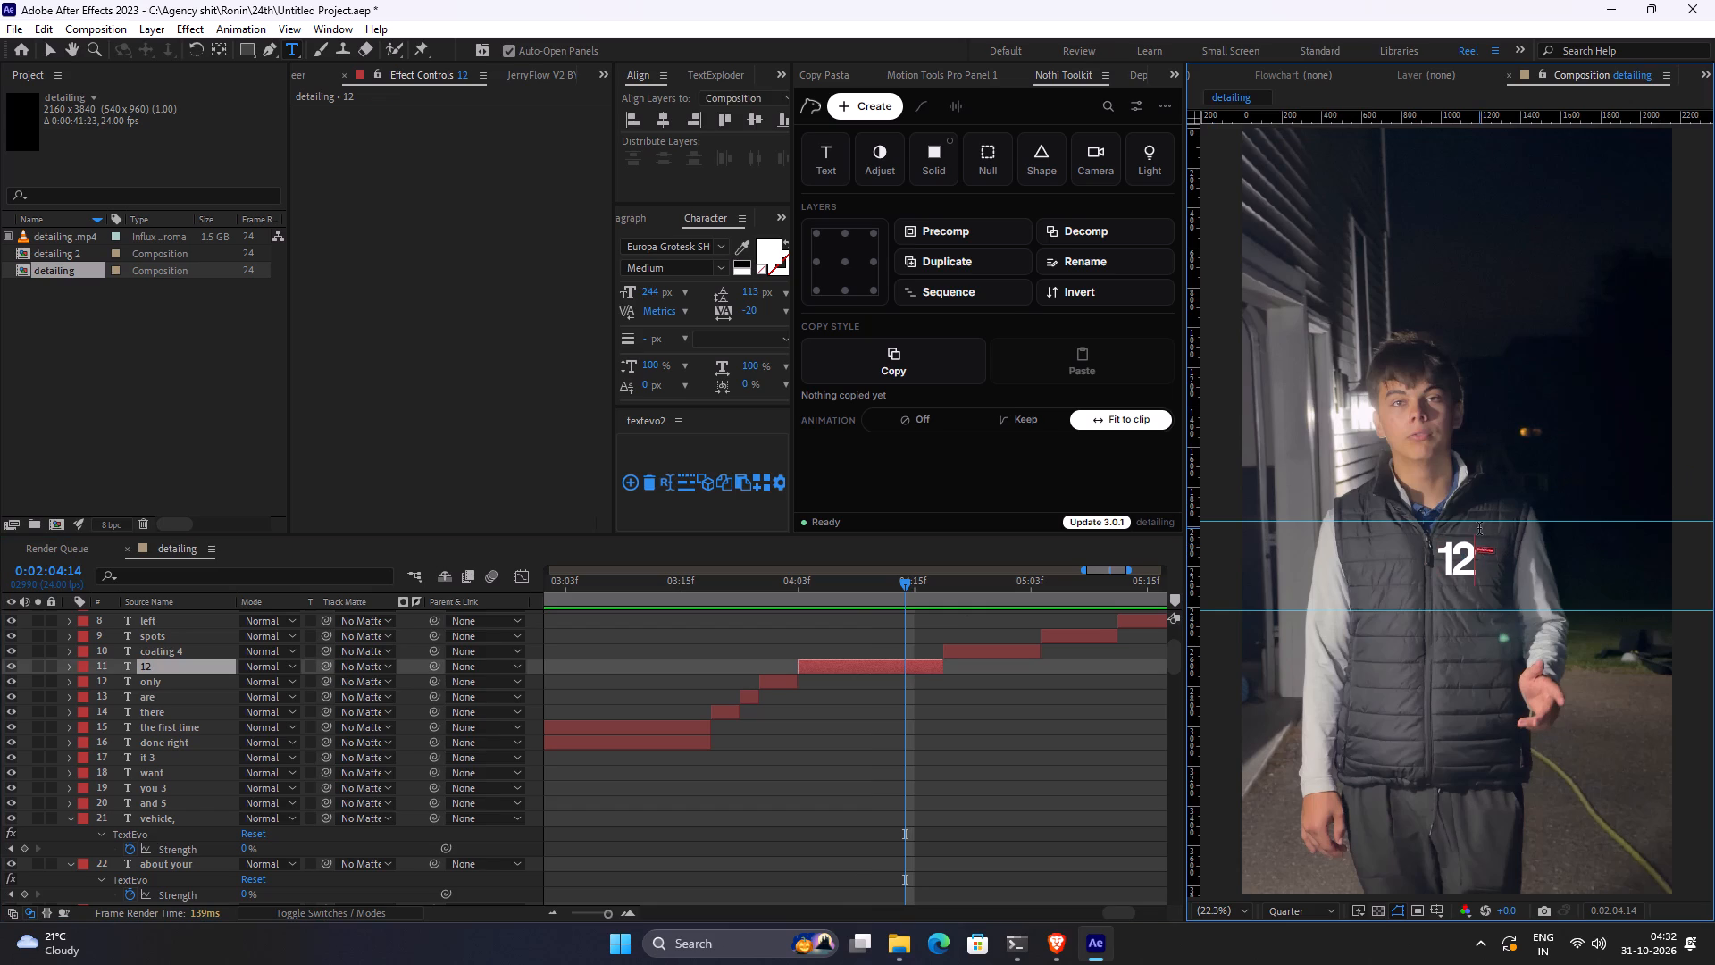
key("space")
type("coating spots")
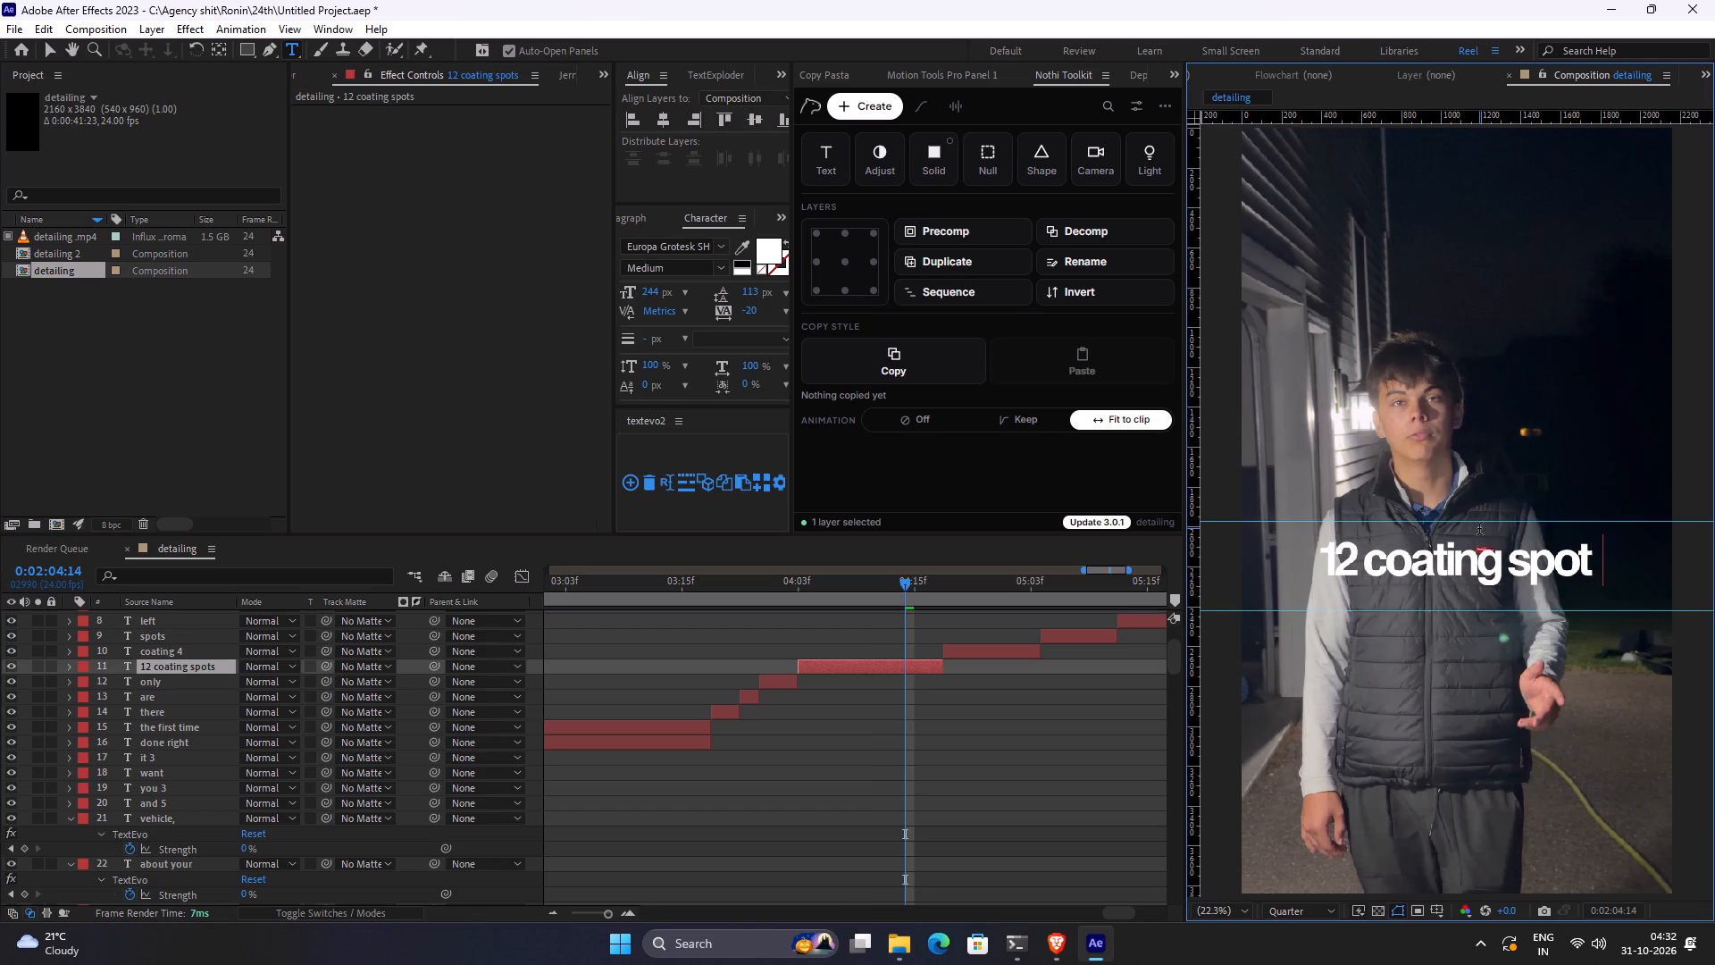
key("BackSpace")
key("BackSpace")
key("BackSpace")
key("BackSpace")
key("BackSpace")
key("BackSpace")
key("BackSpace")
key("BackSpace")
key("BackSpace")
key("BackSpace")
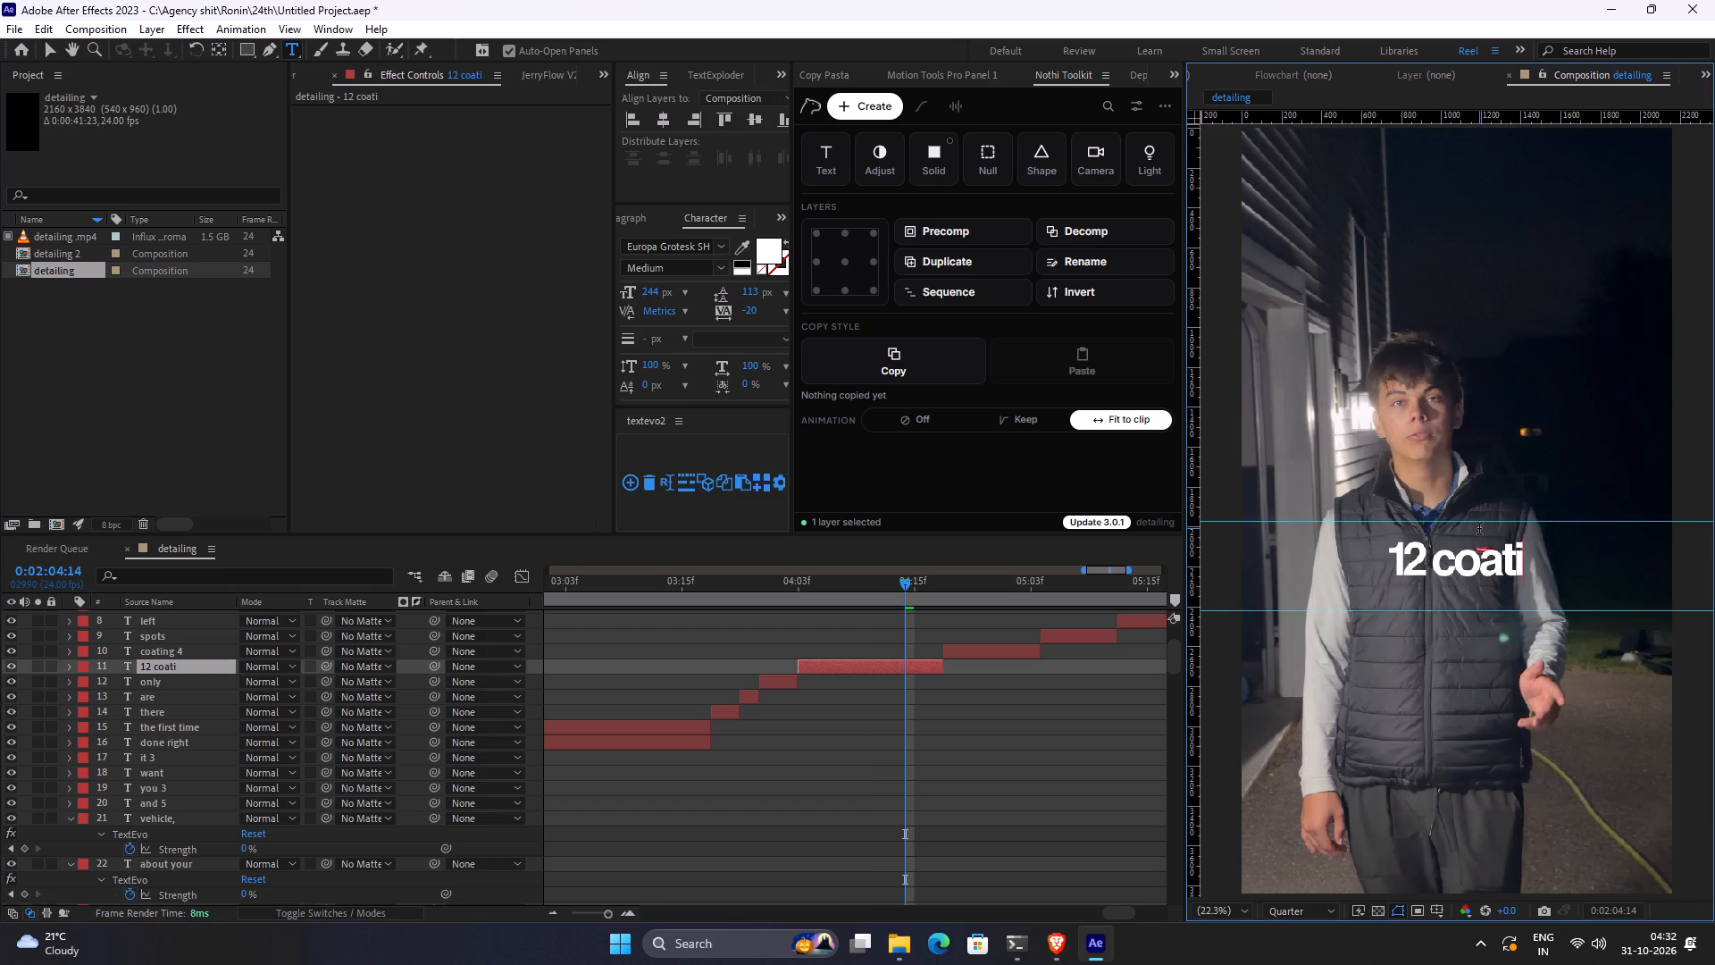
type("ng")
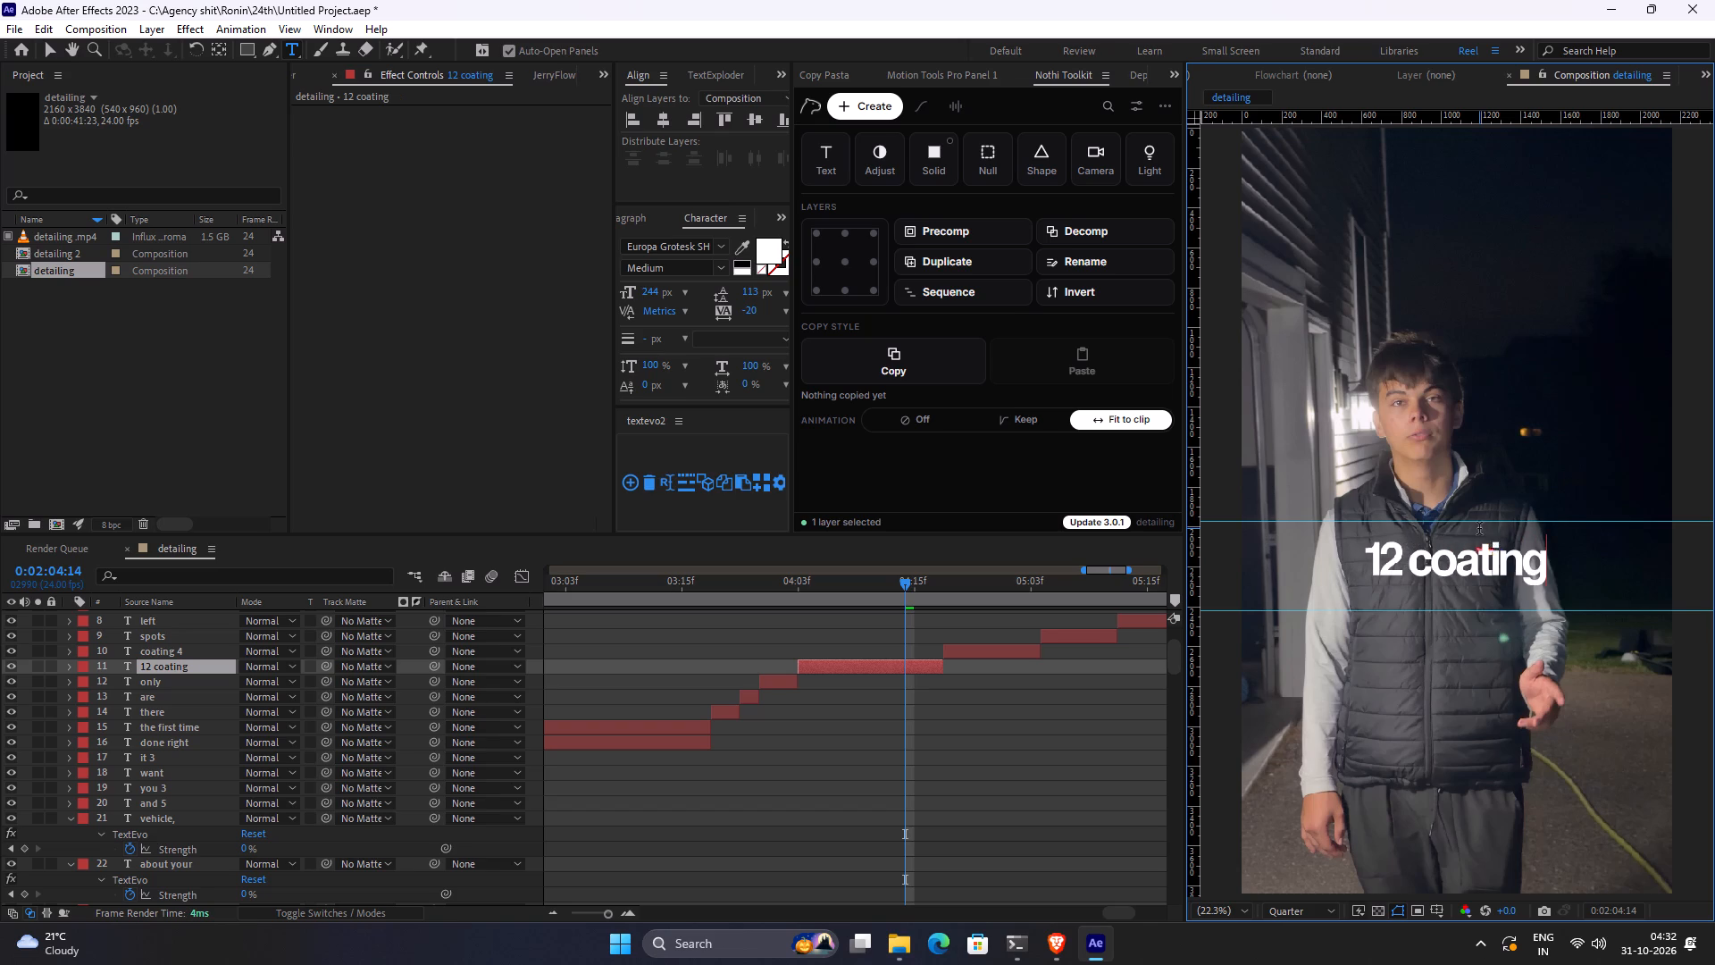
Lengthen the "12 coating" layer so it ends together with the "spots" layer.
left_click(993, 691)
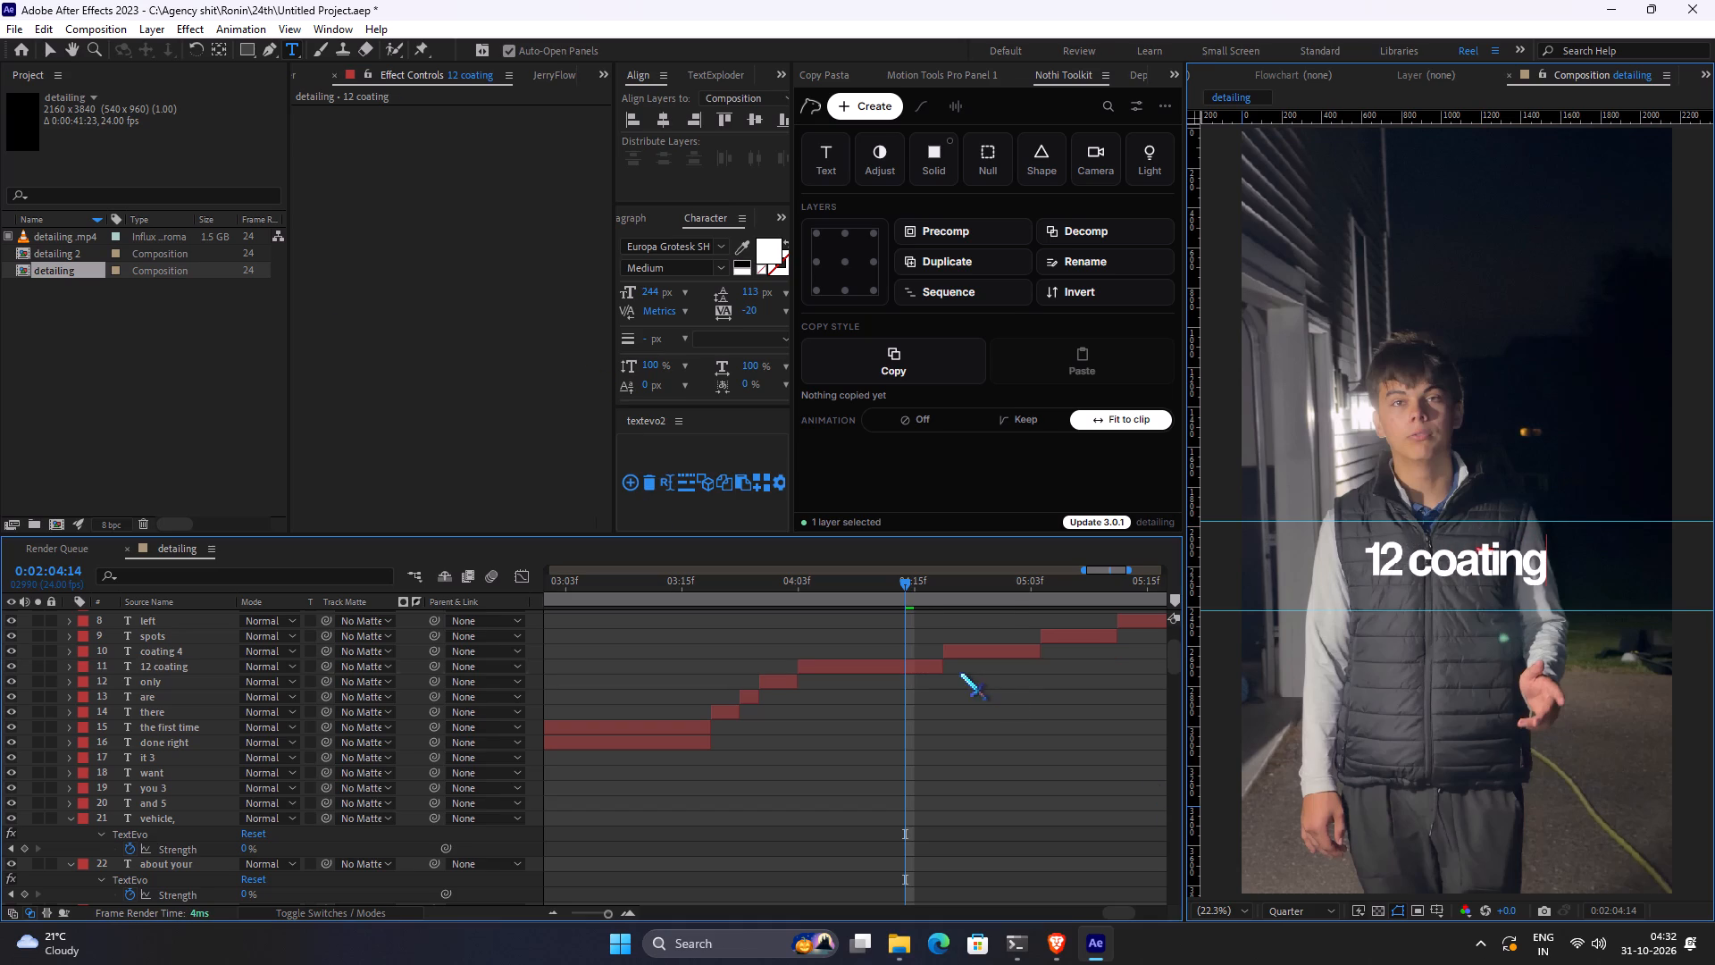
left_click_drag(950, 669, 1069, 660)
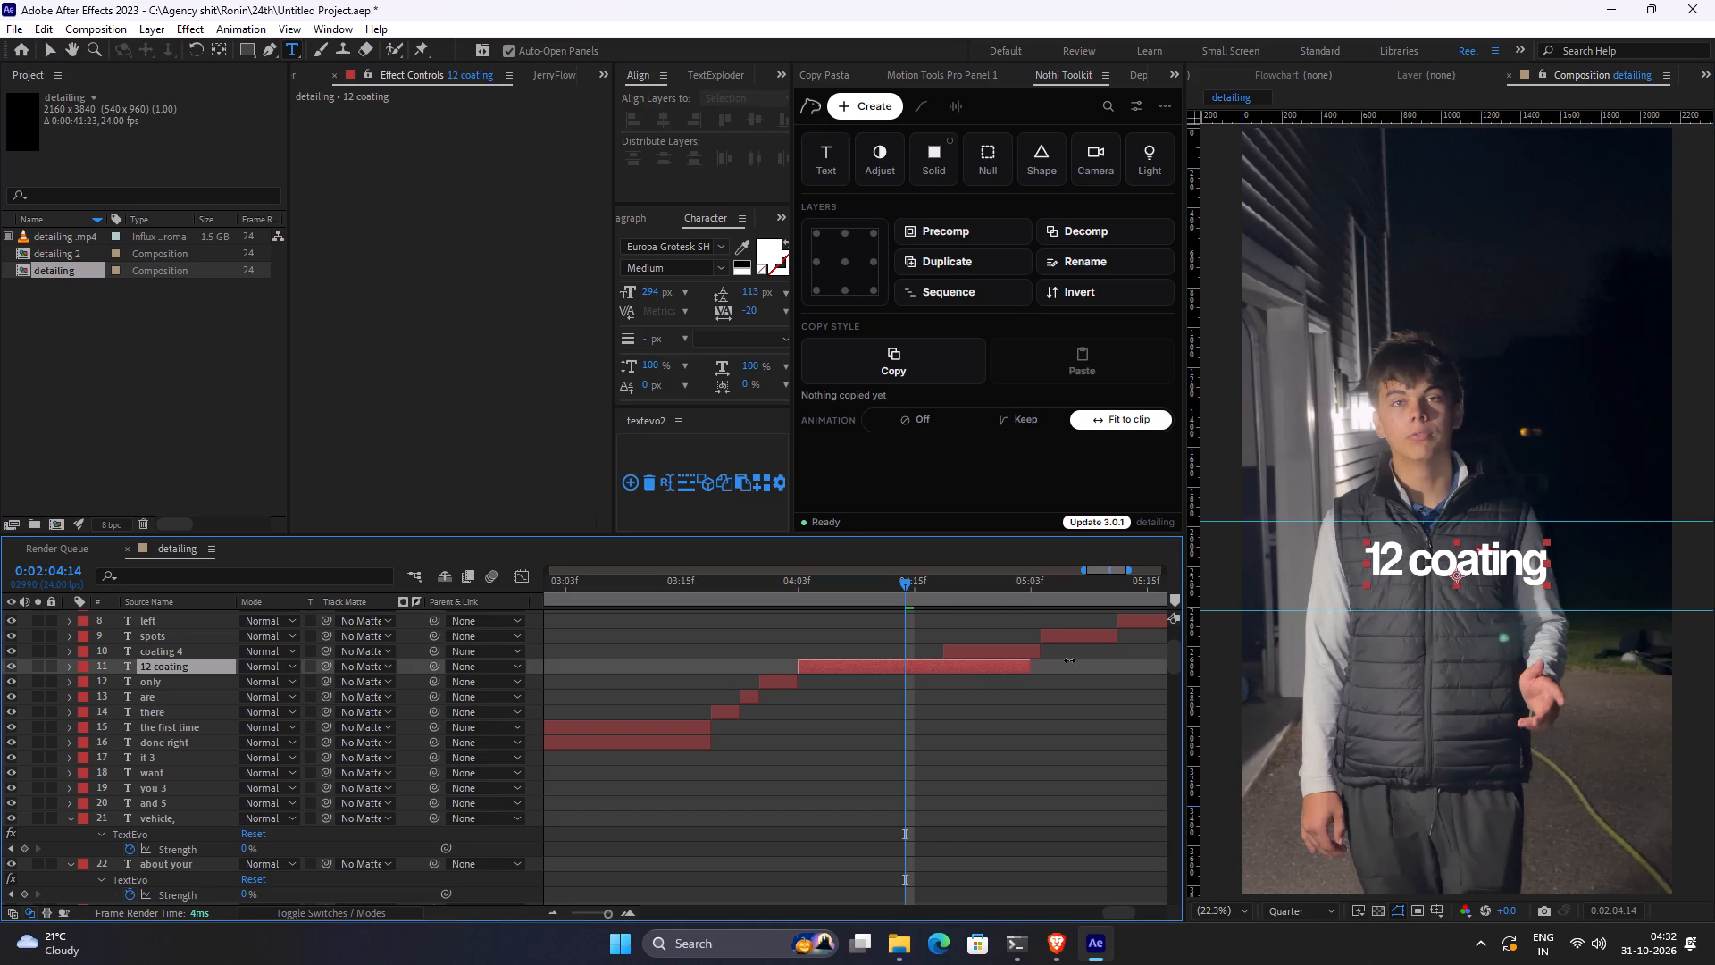
left_click_drag(1069, 660, 1125, 660)
Delete the redundant "coating 4" text layer.
left_click(1004, 651)
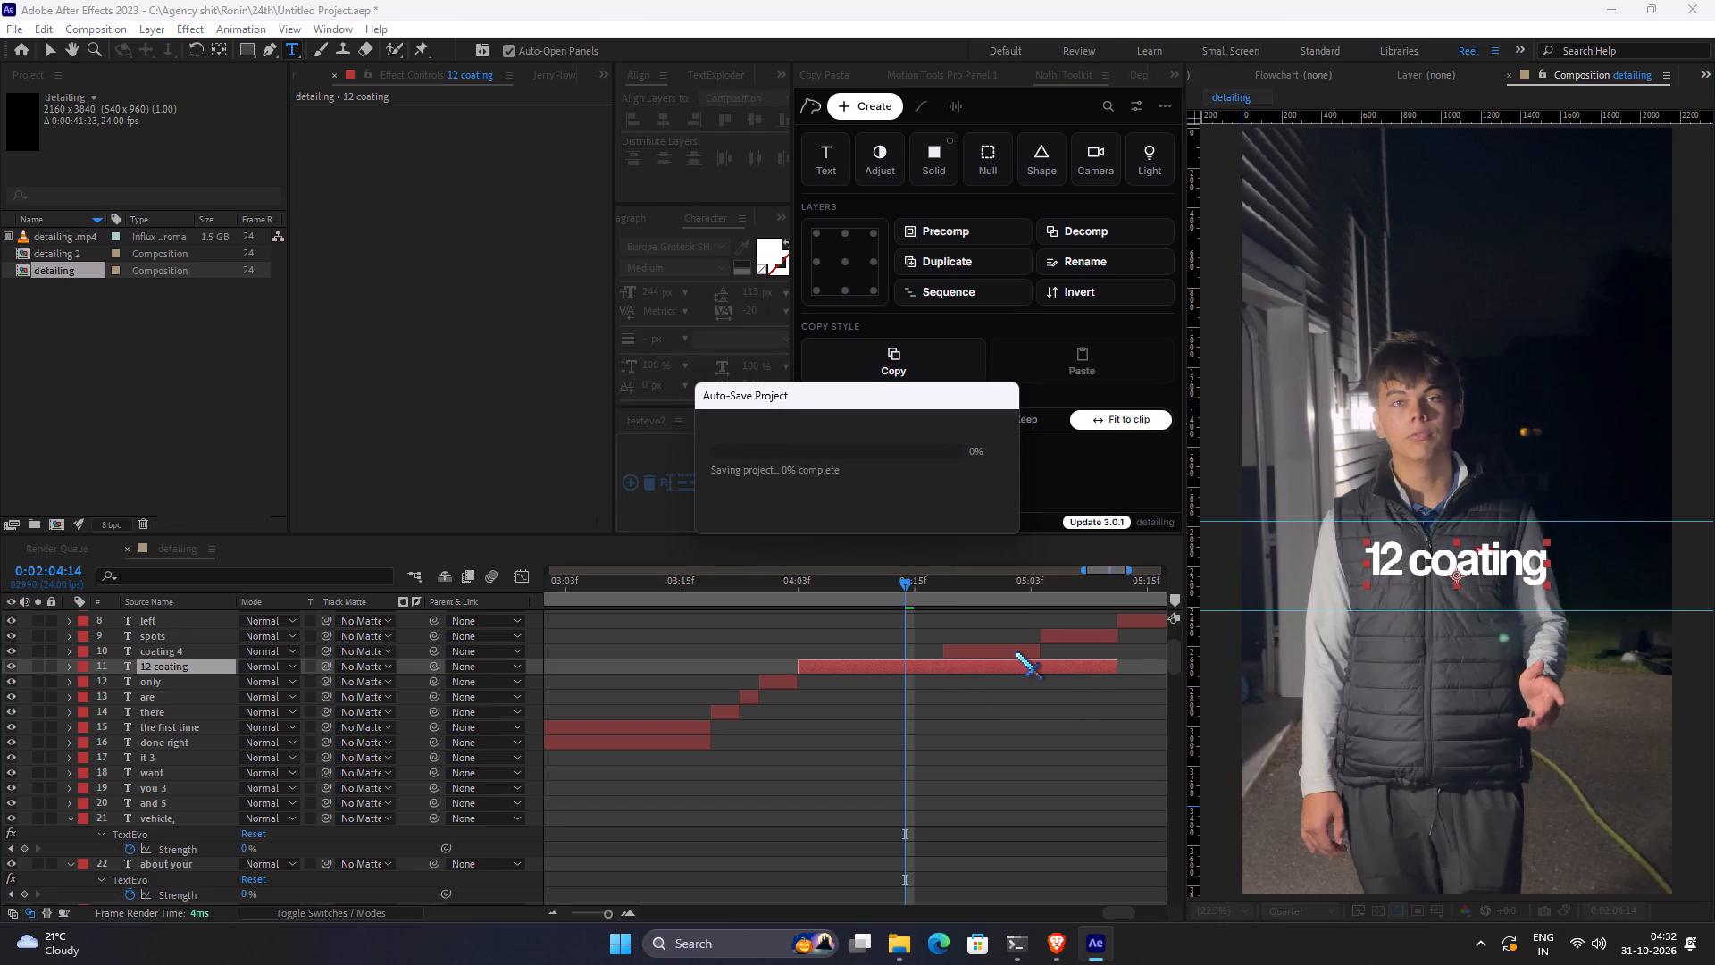
left_click(1015, 651)
left_click(1015, 651)
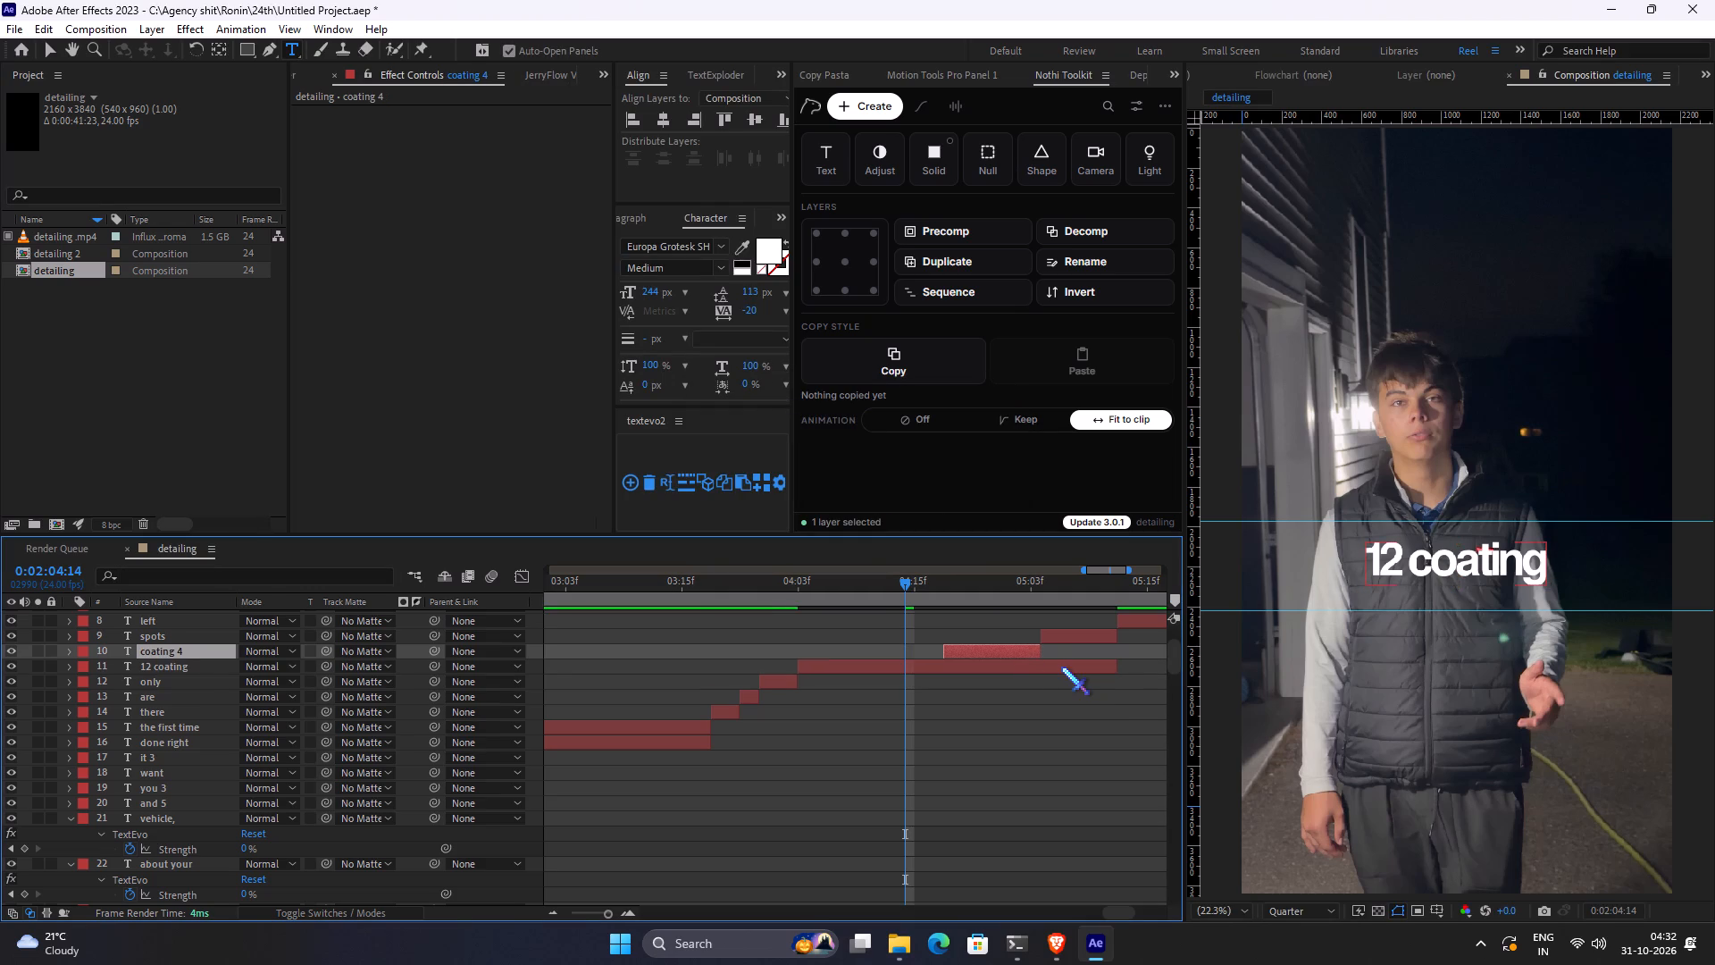
key("Delete")
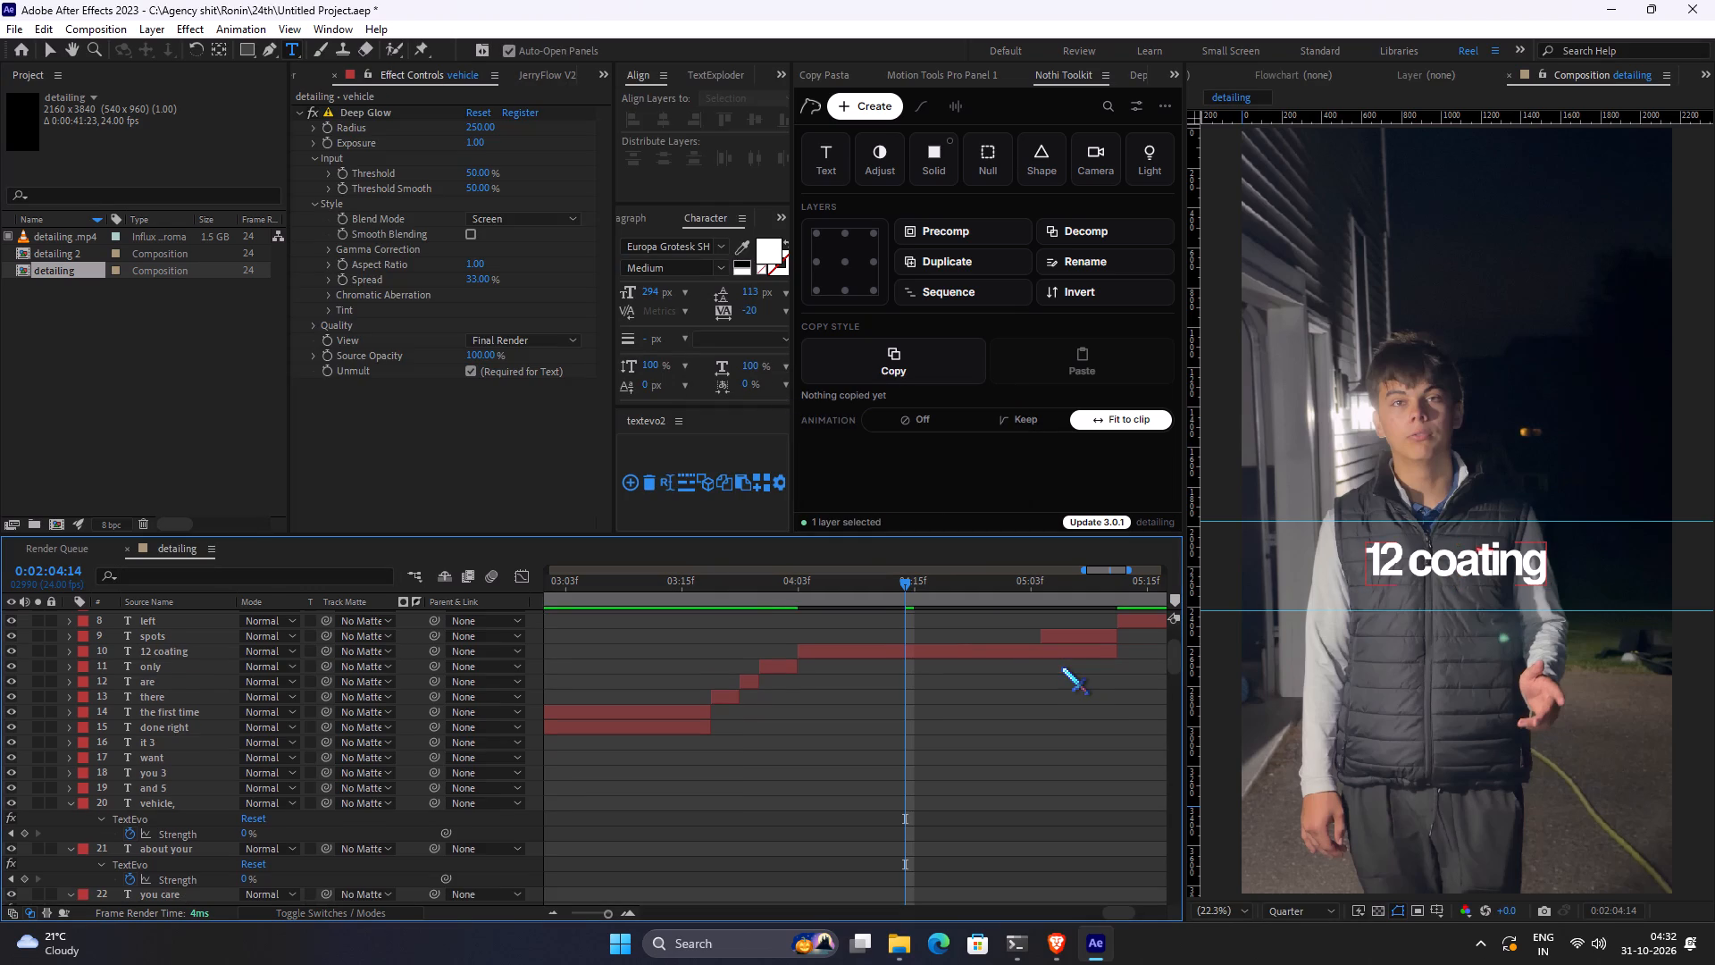
Extend the start of the "spots" layer earlier so it overlaps the second half of "12 coating".
left_click_drag(1042, 638, 981, 641)
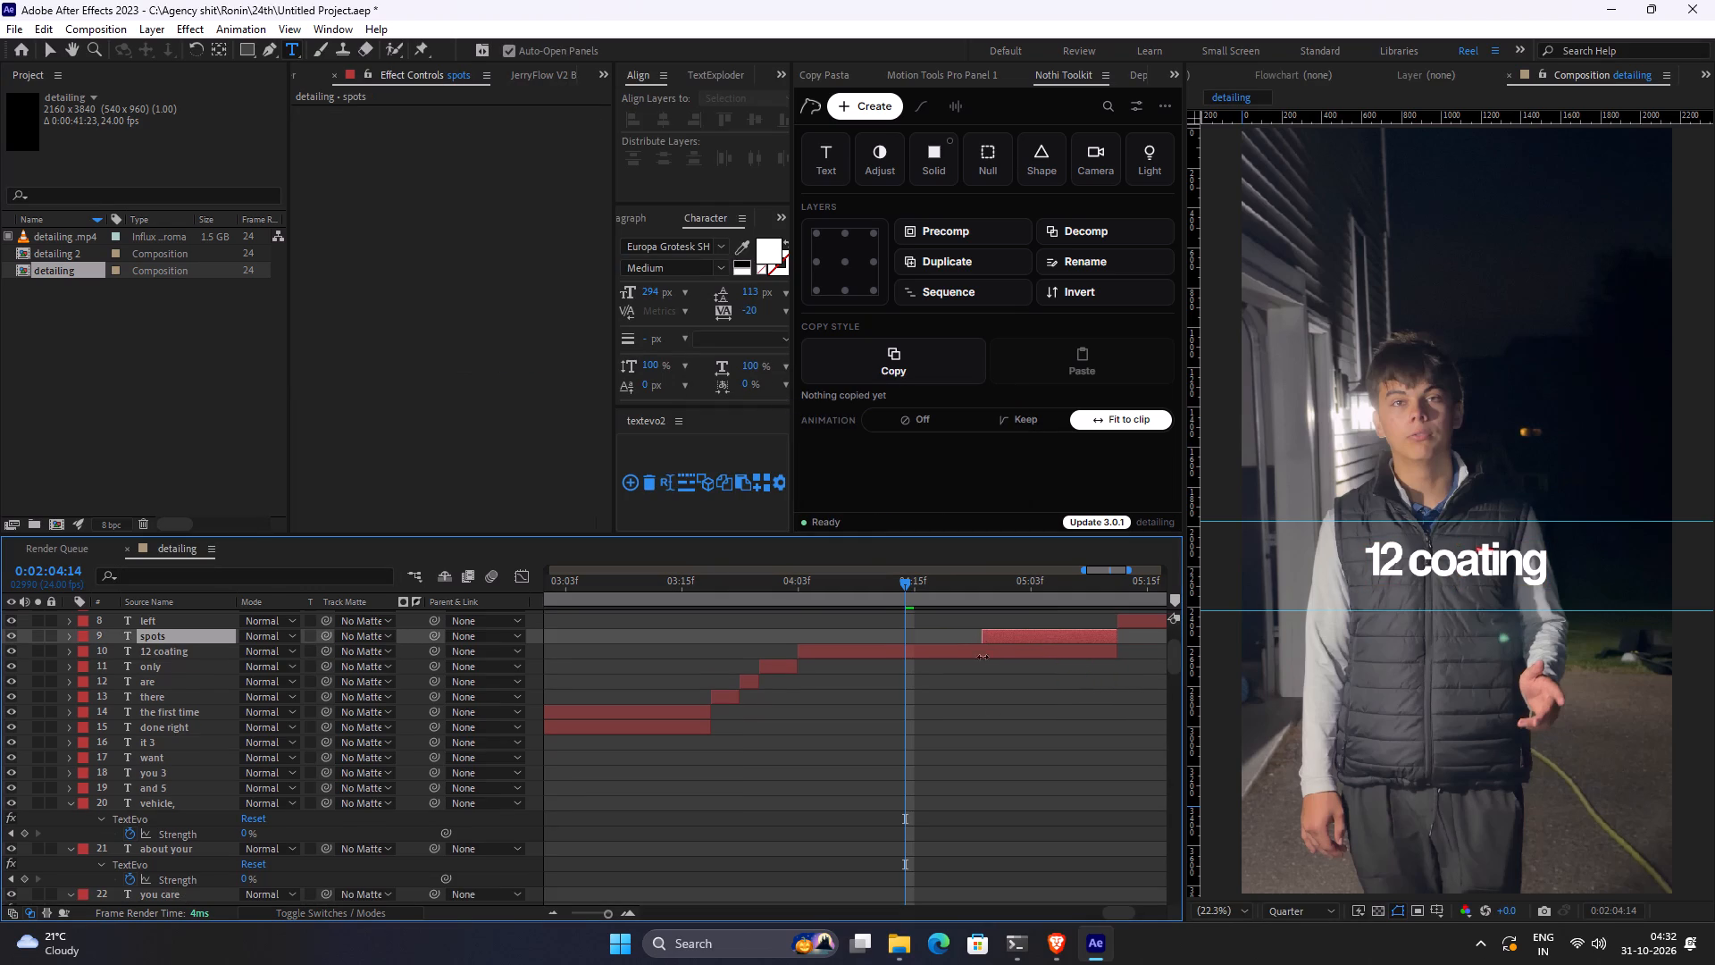
Switch to Spotify in the browser, look through the play queue, slightly raise the volume and return to After Effects.
left_click(1058, 927)
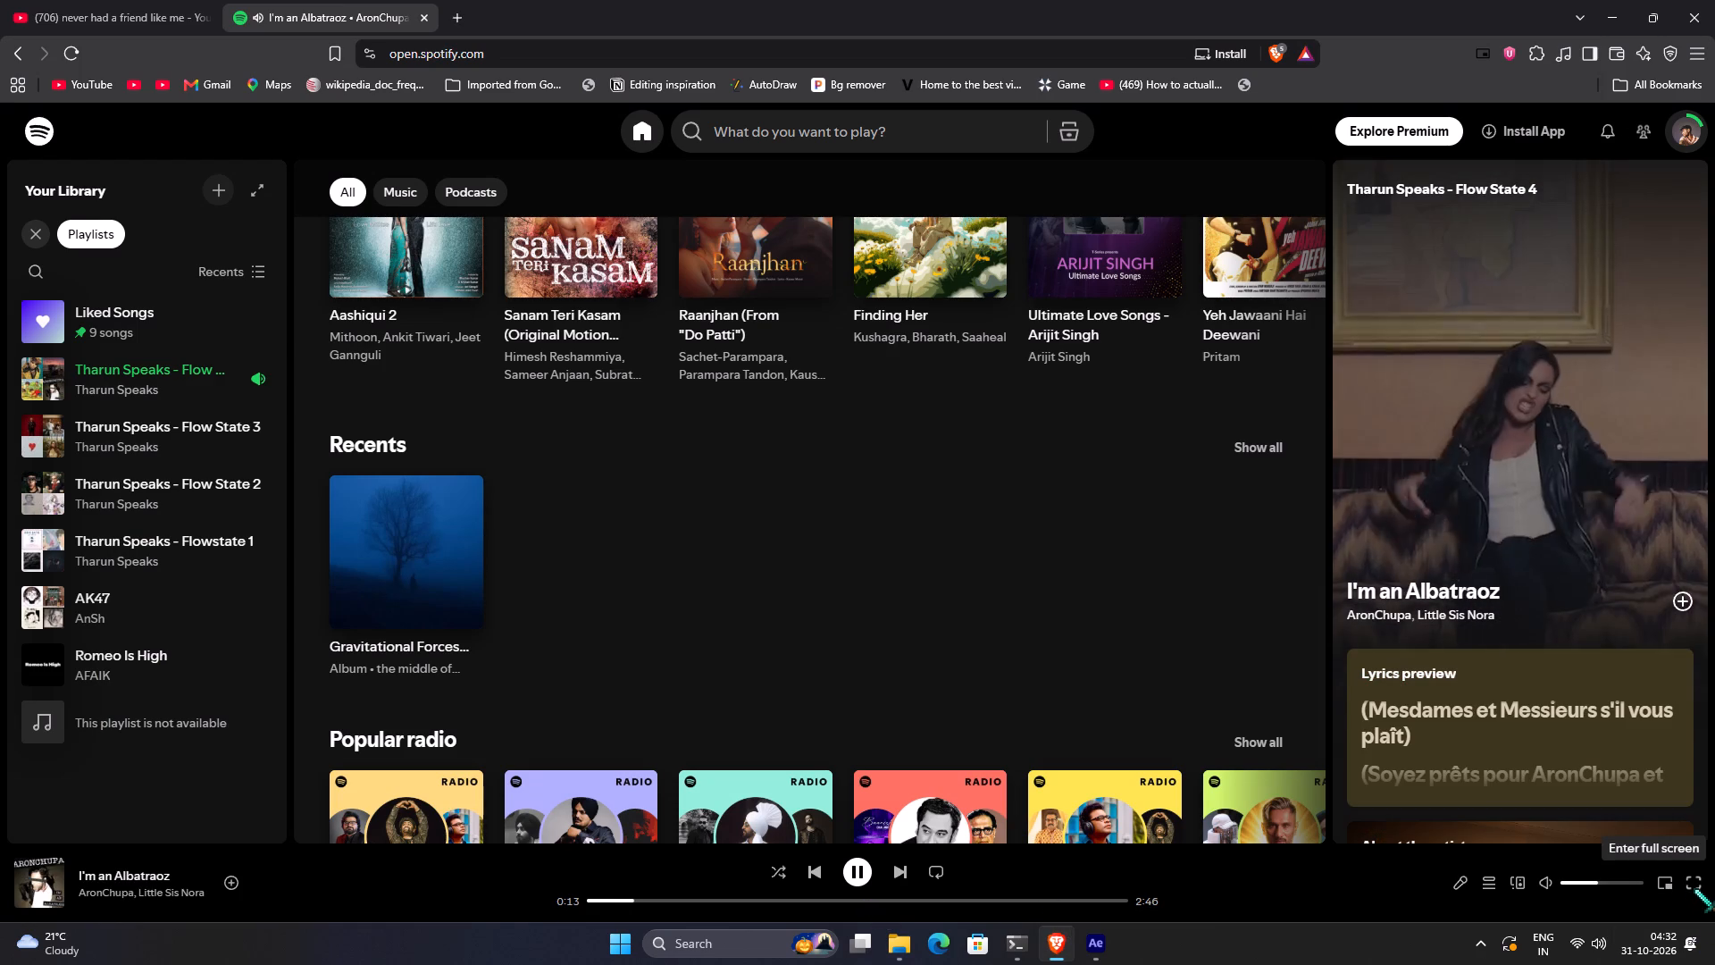
left_click(1483, 874)
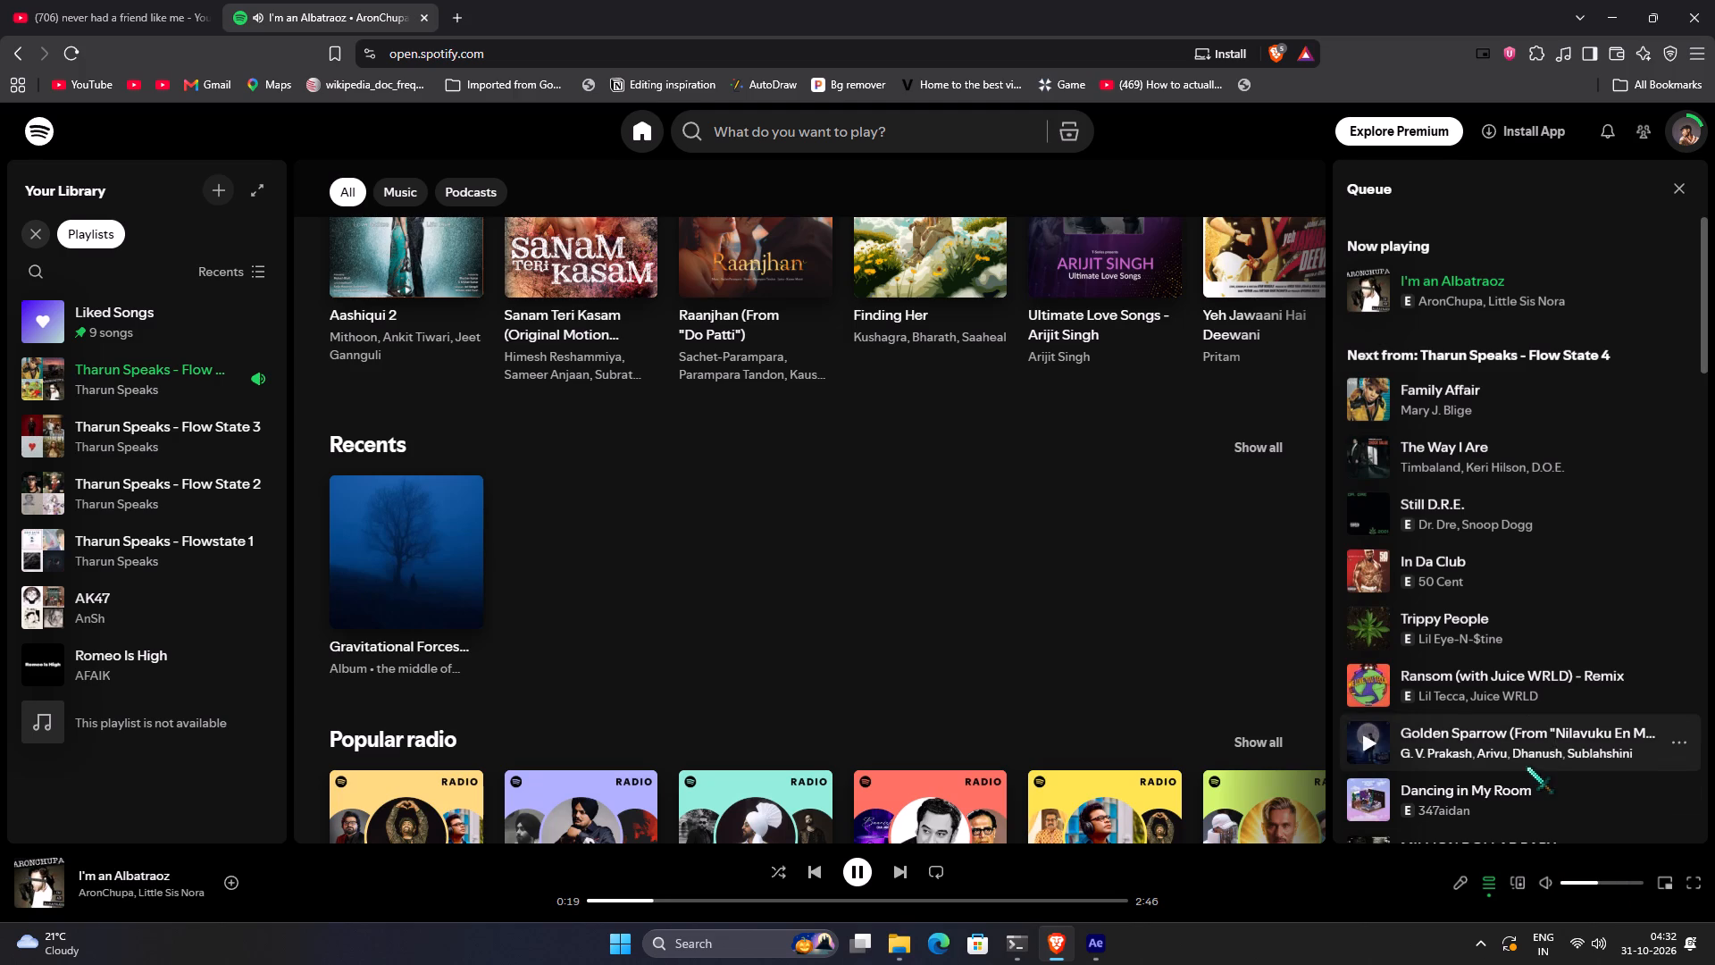
scroll(1527, 766, "down", 2)
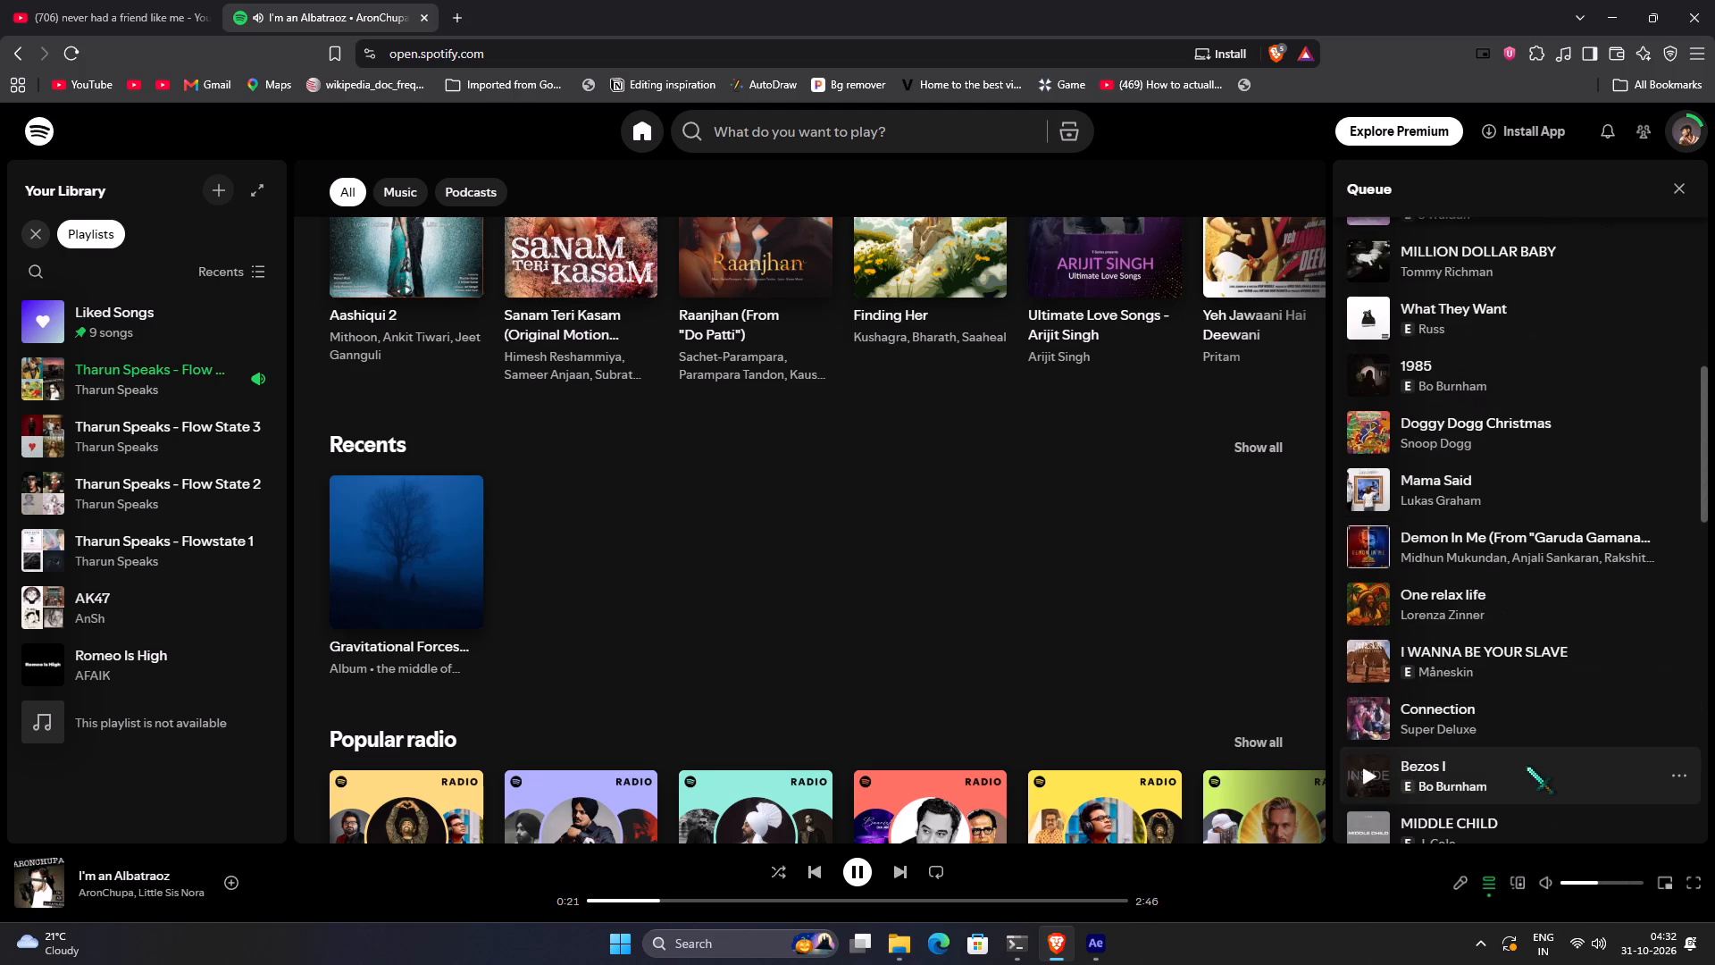
scroll(1527, 766, "down", 1)
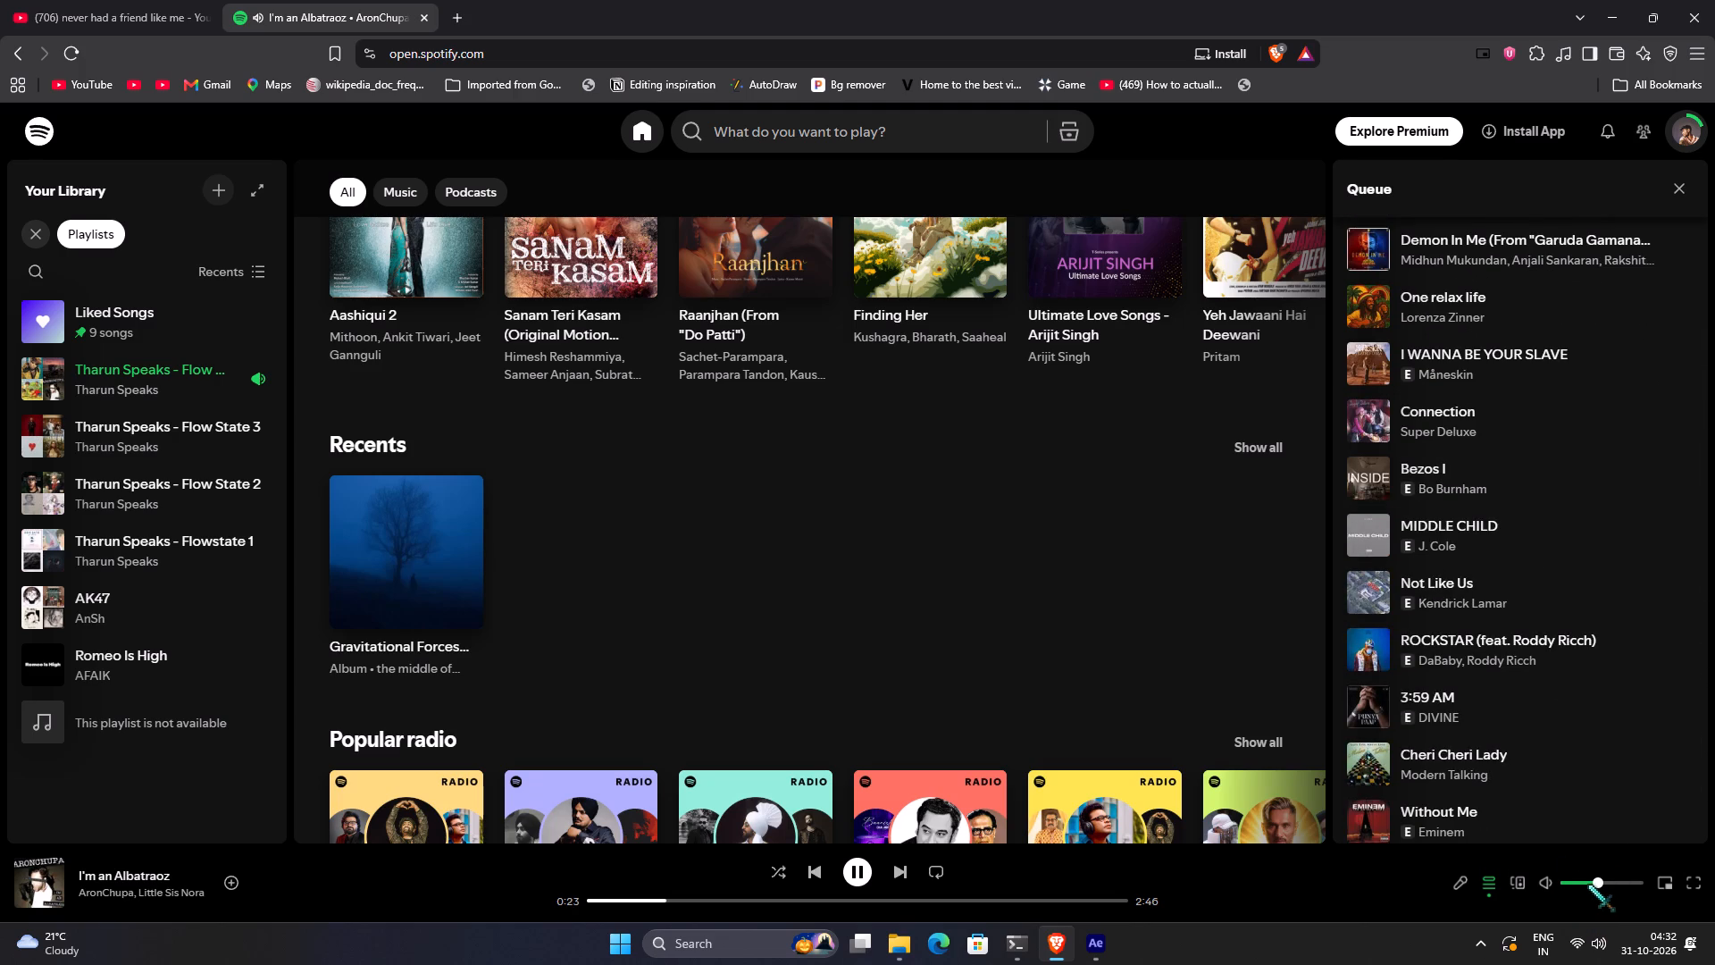
left_click_drag(1605, 884, 1617, 884)
key("alt+Tab")
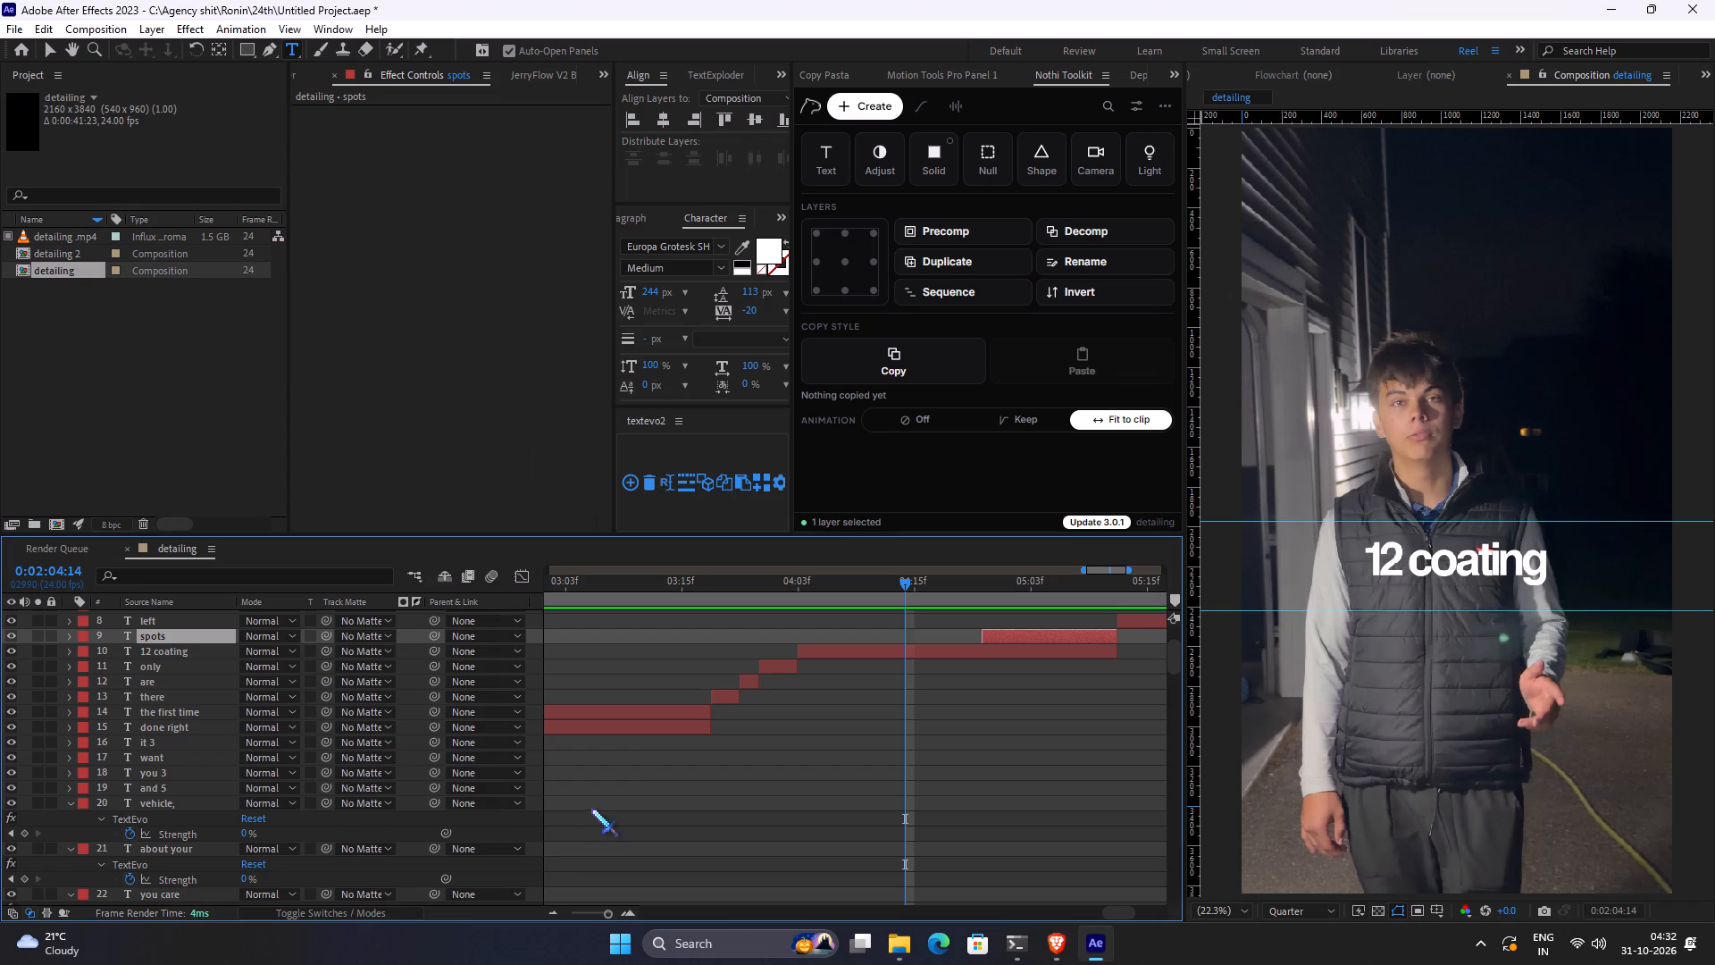
Change the font of the "spots" caption to Brush Script MT.
left_click(966, 709)
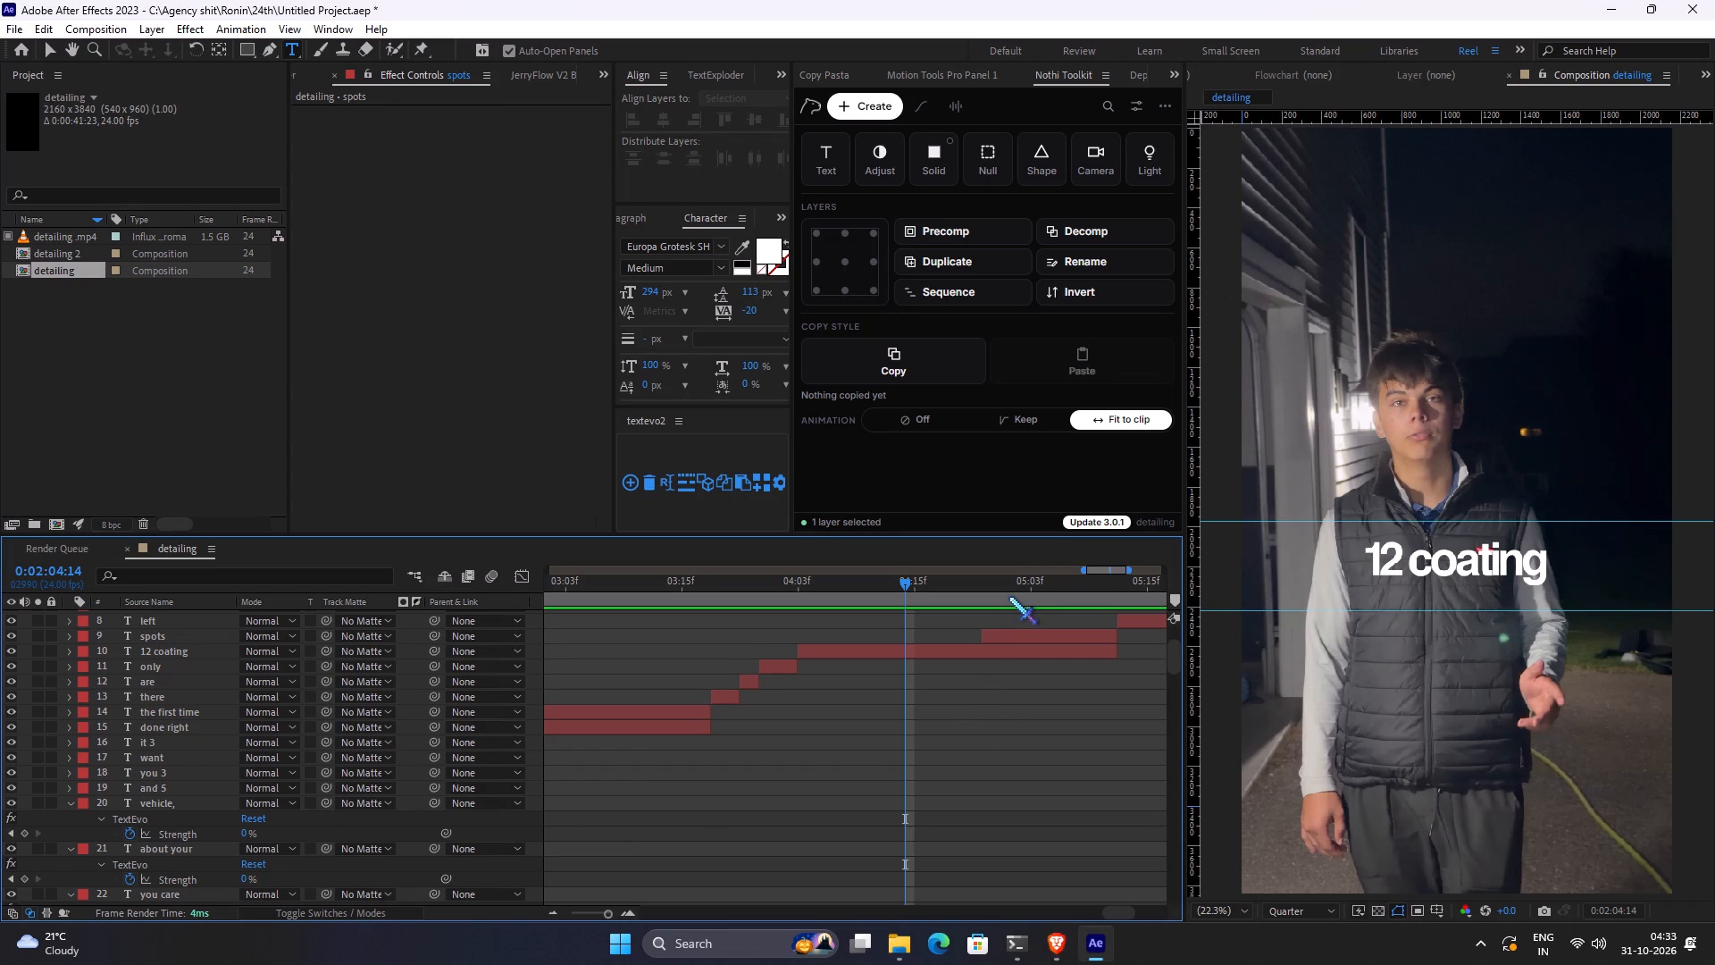
left_click(1044, 631)
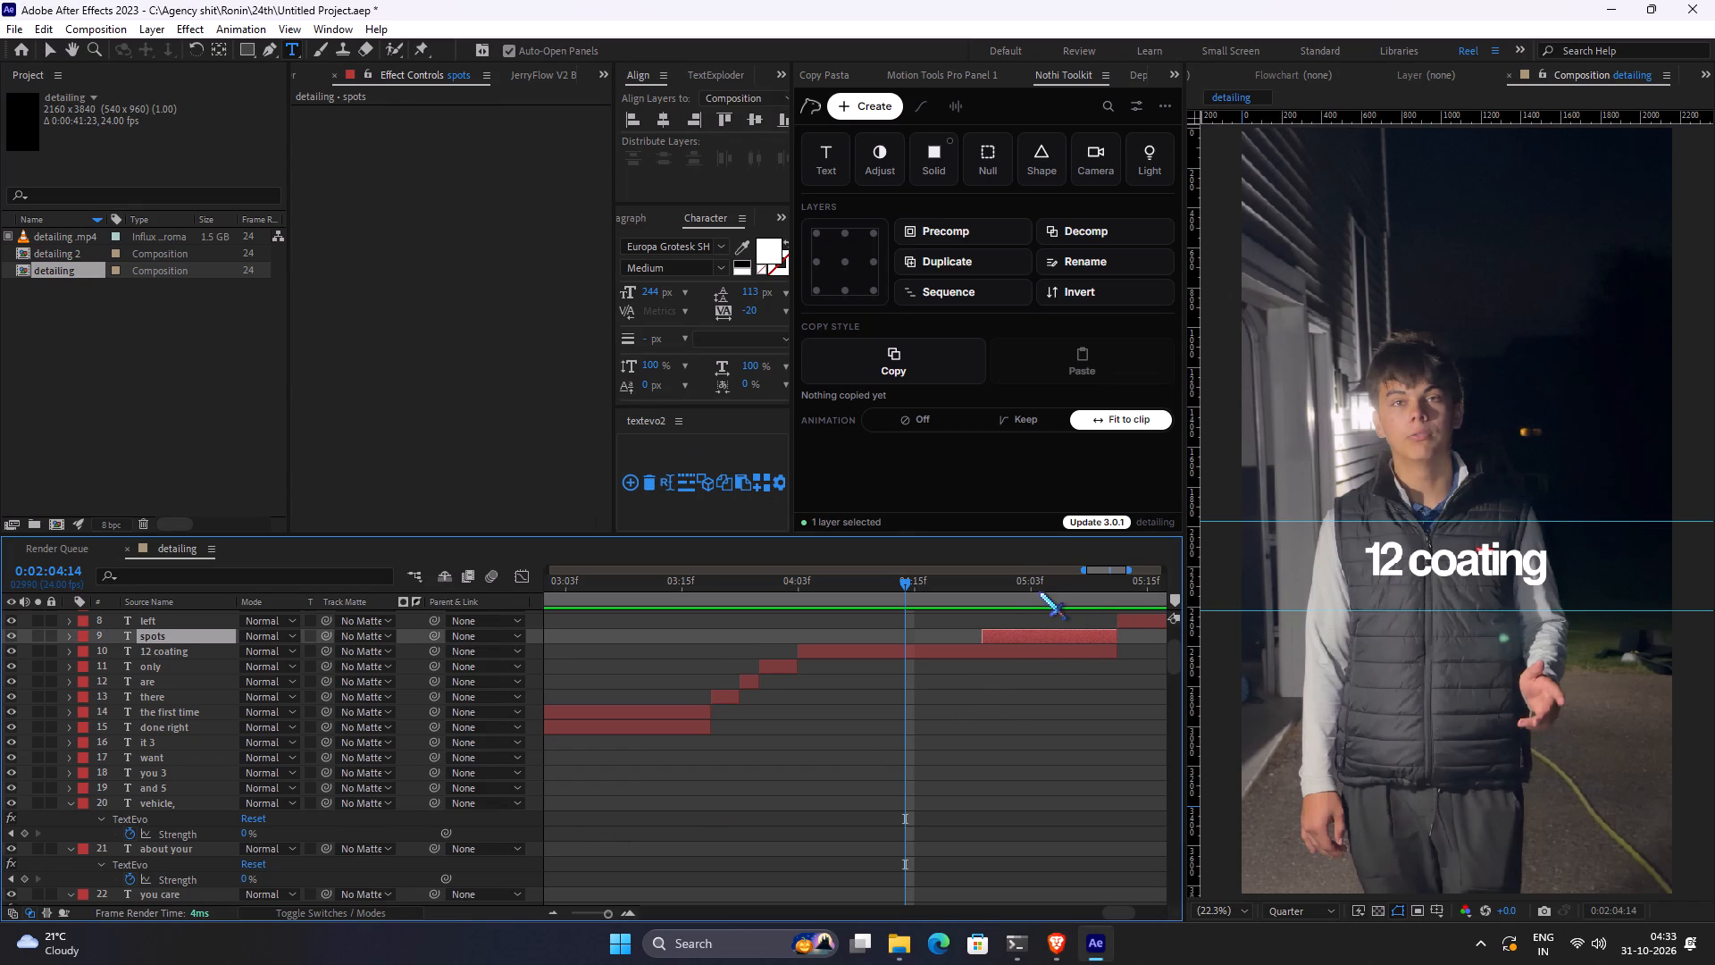
left_click(1039, 592)
left_click(672, 241)
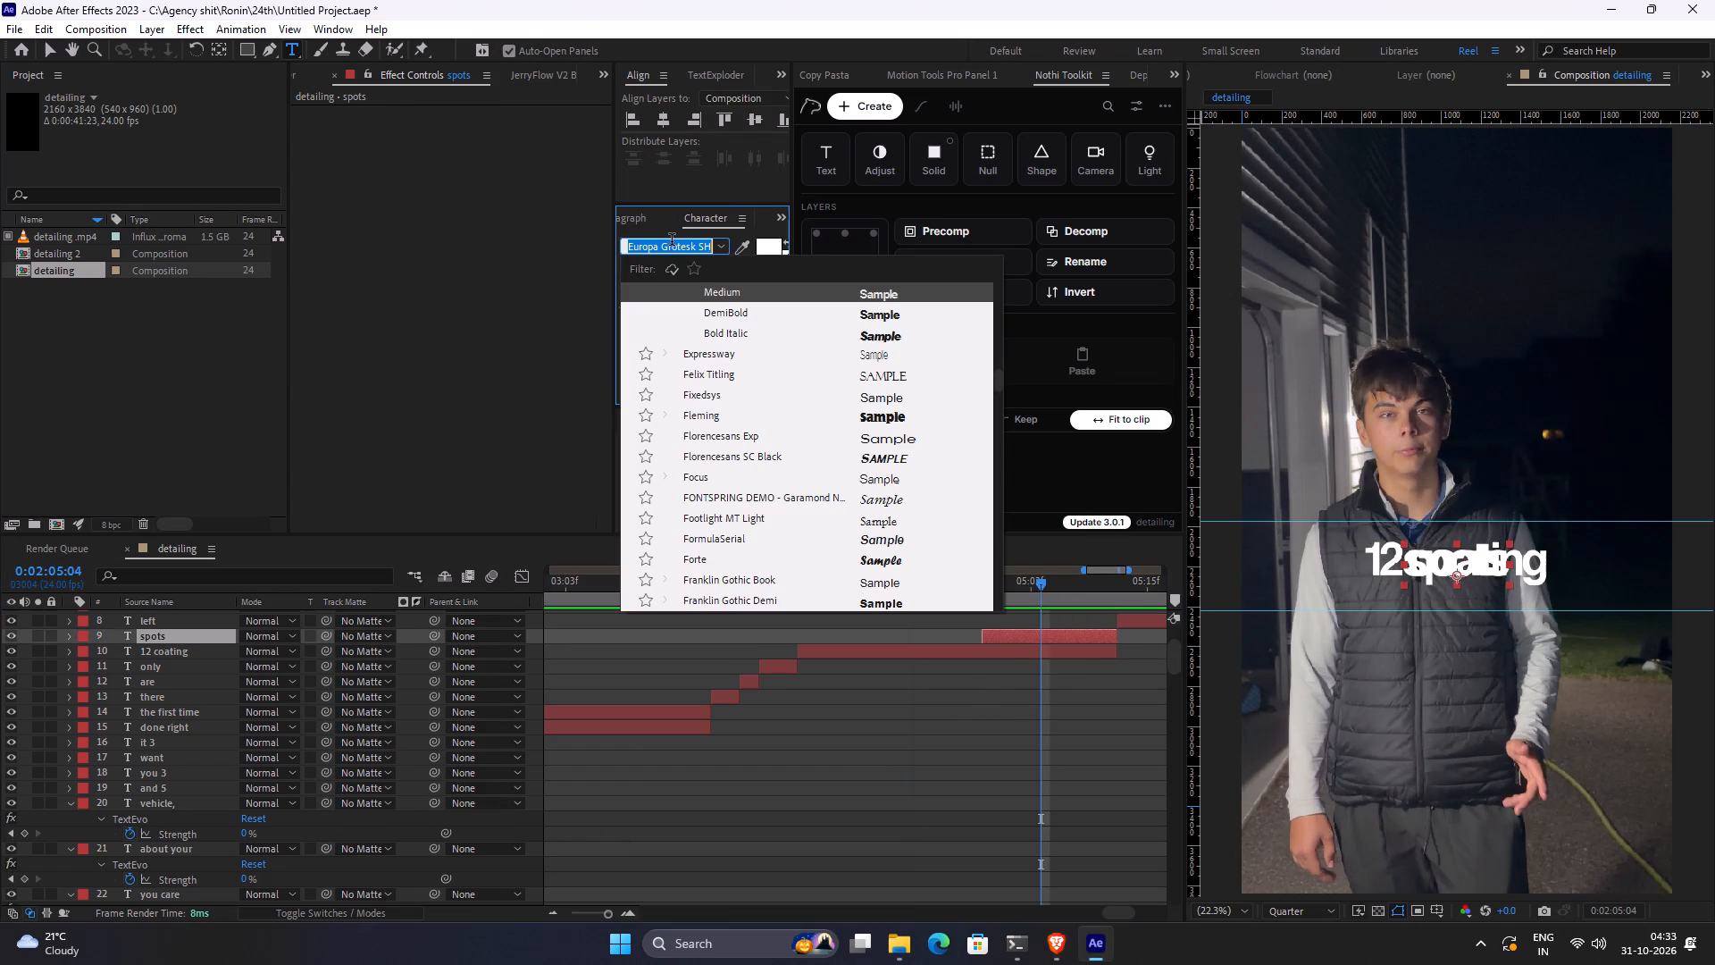
type("script")
key("Down")
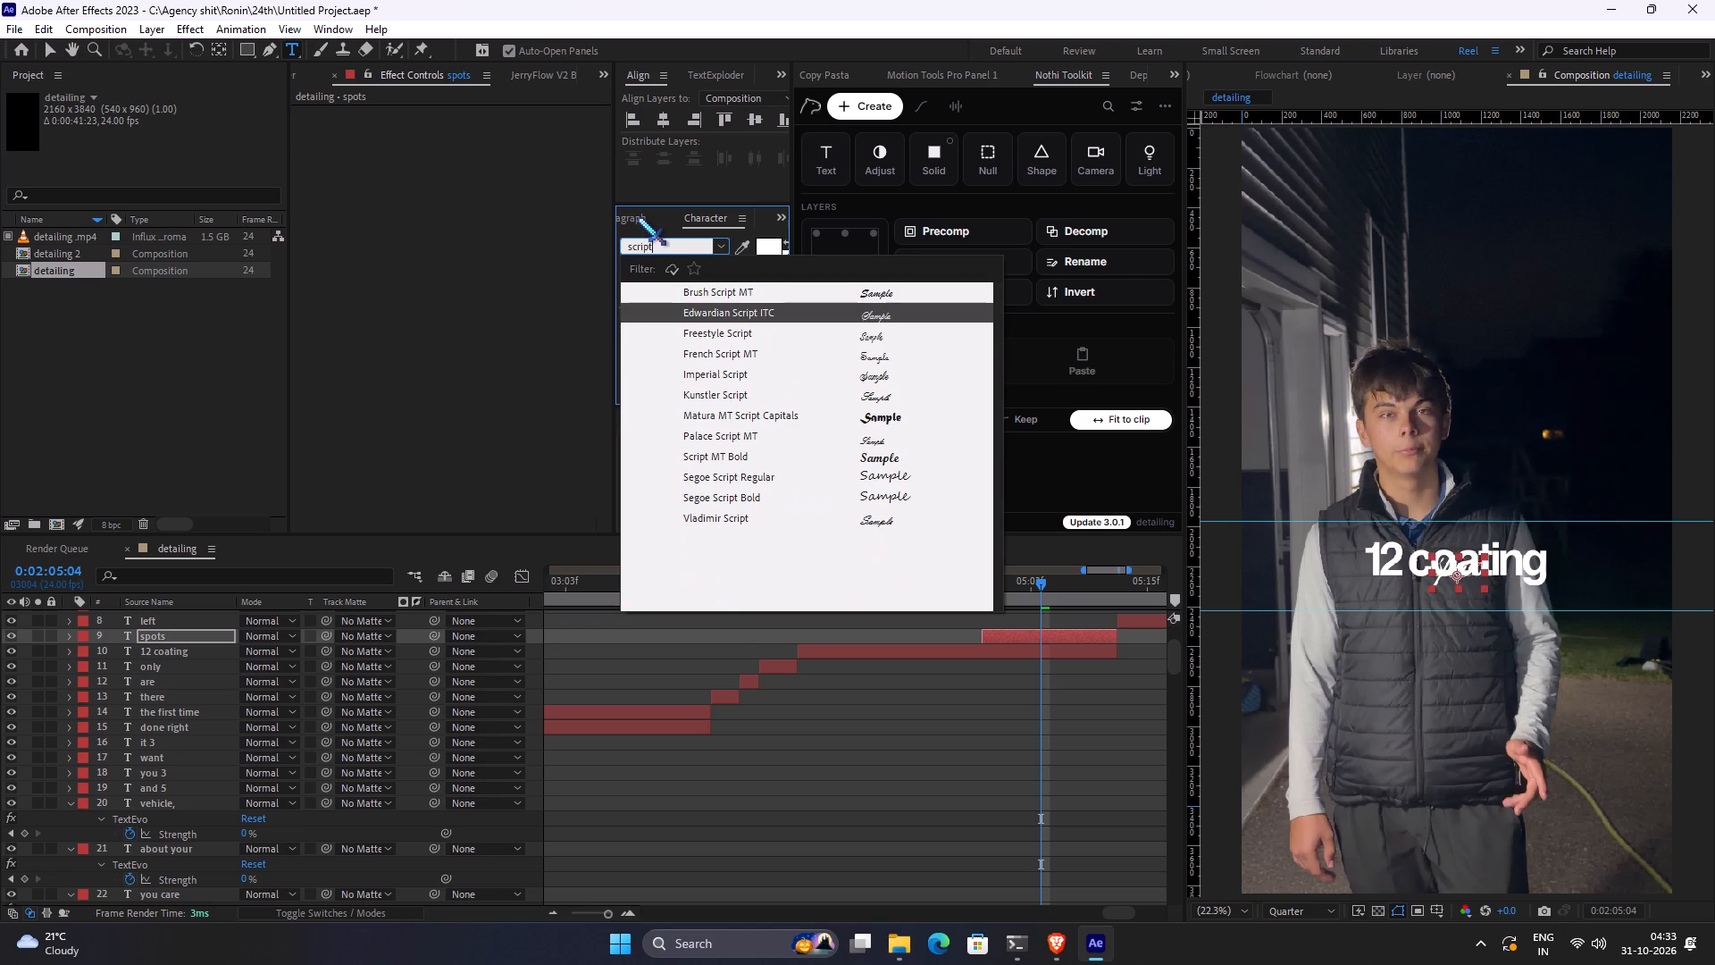
key("Down")
key("Up")
key("Up")
key("Return")
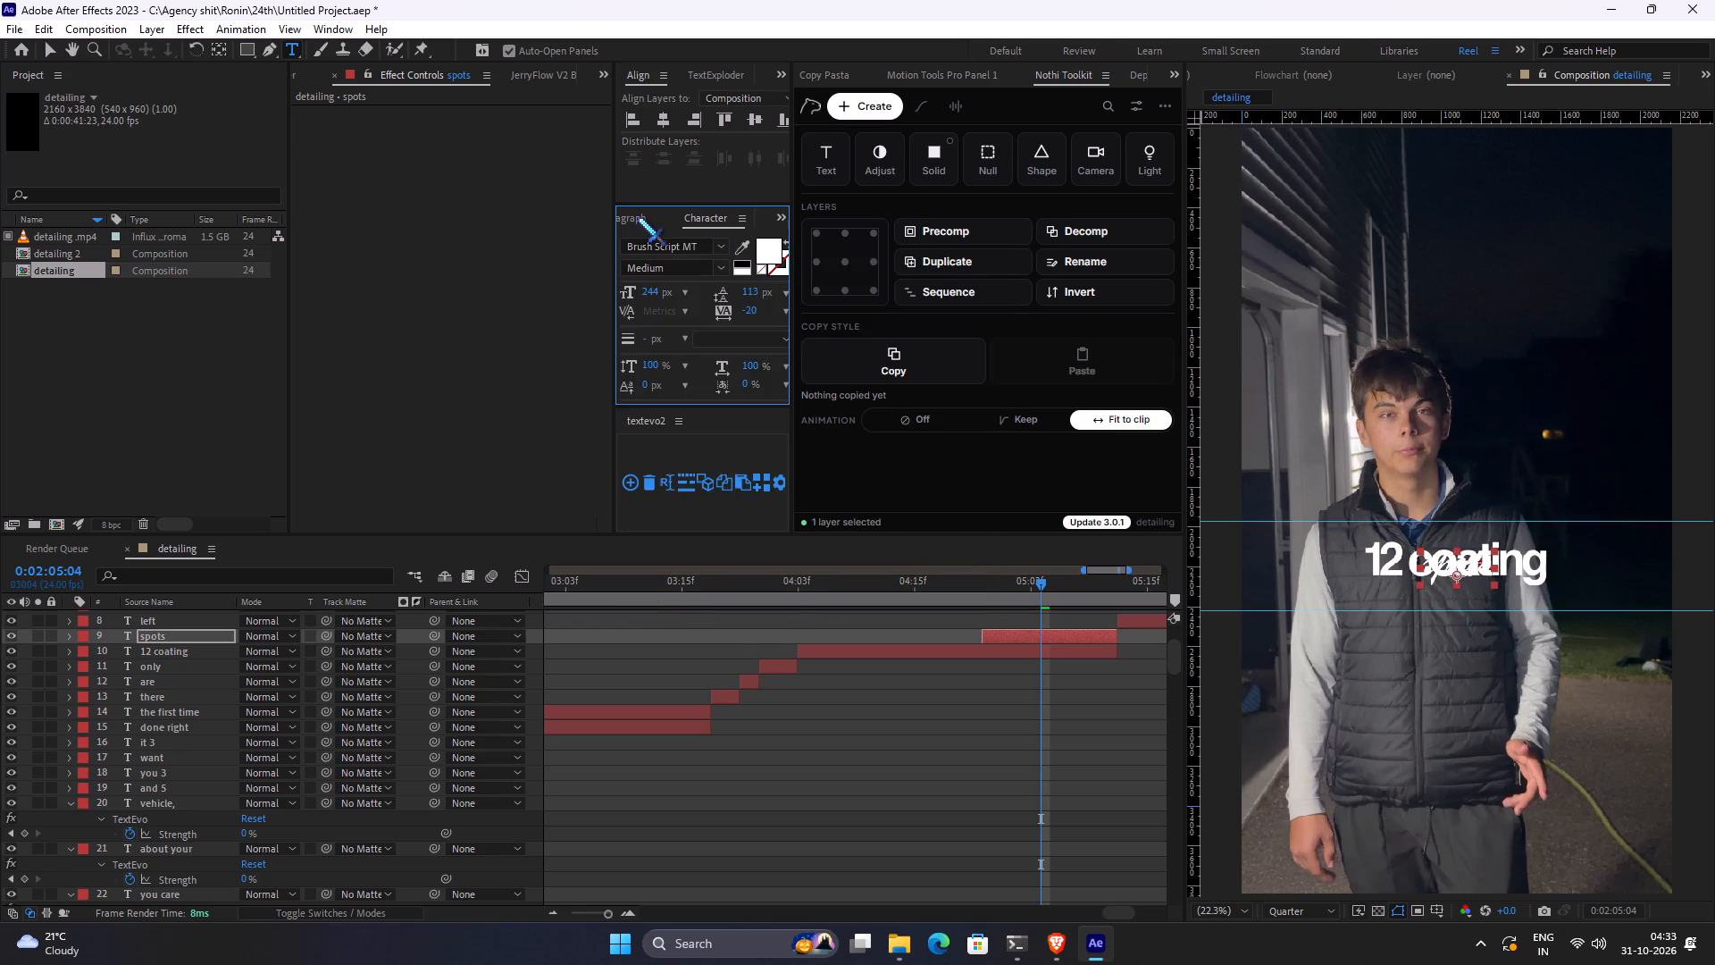
left_click(1057, 751)
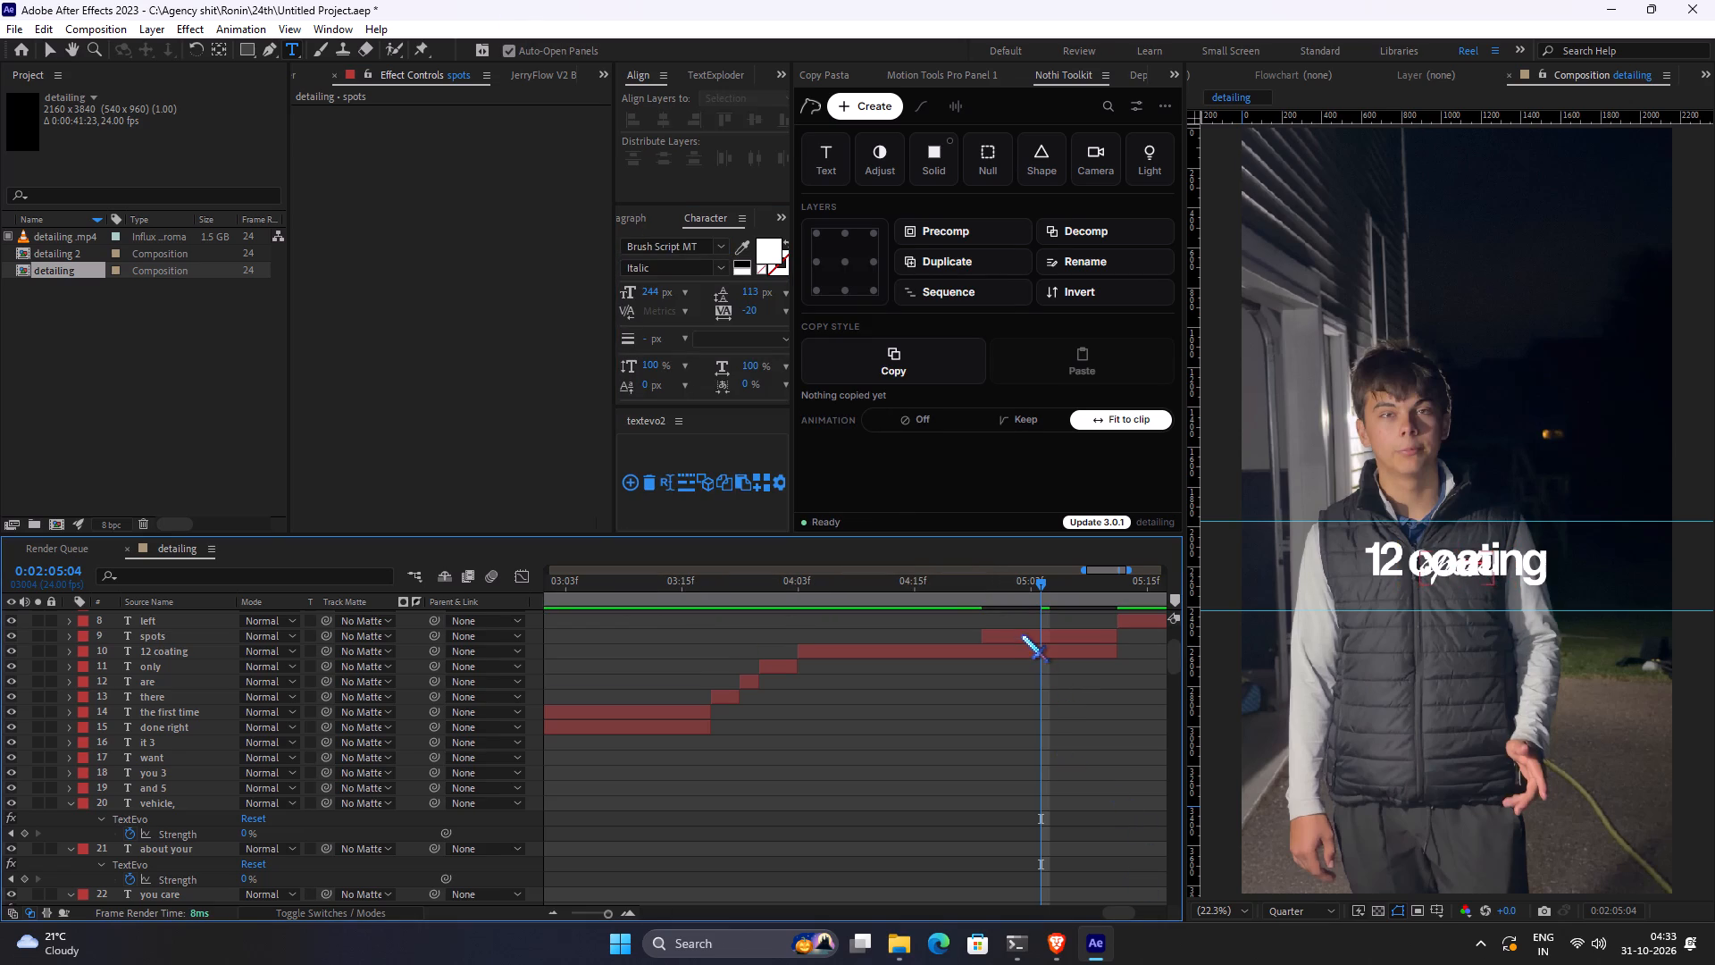
Set the text colour of the "spots" caption to a bright magenta-purple.
left_click(1021, 634)
left_click(768, 240)
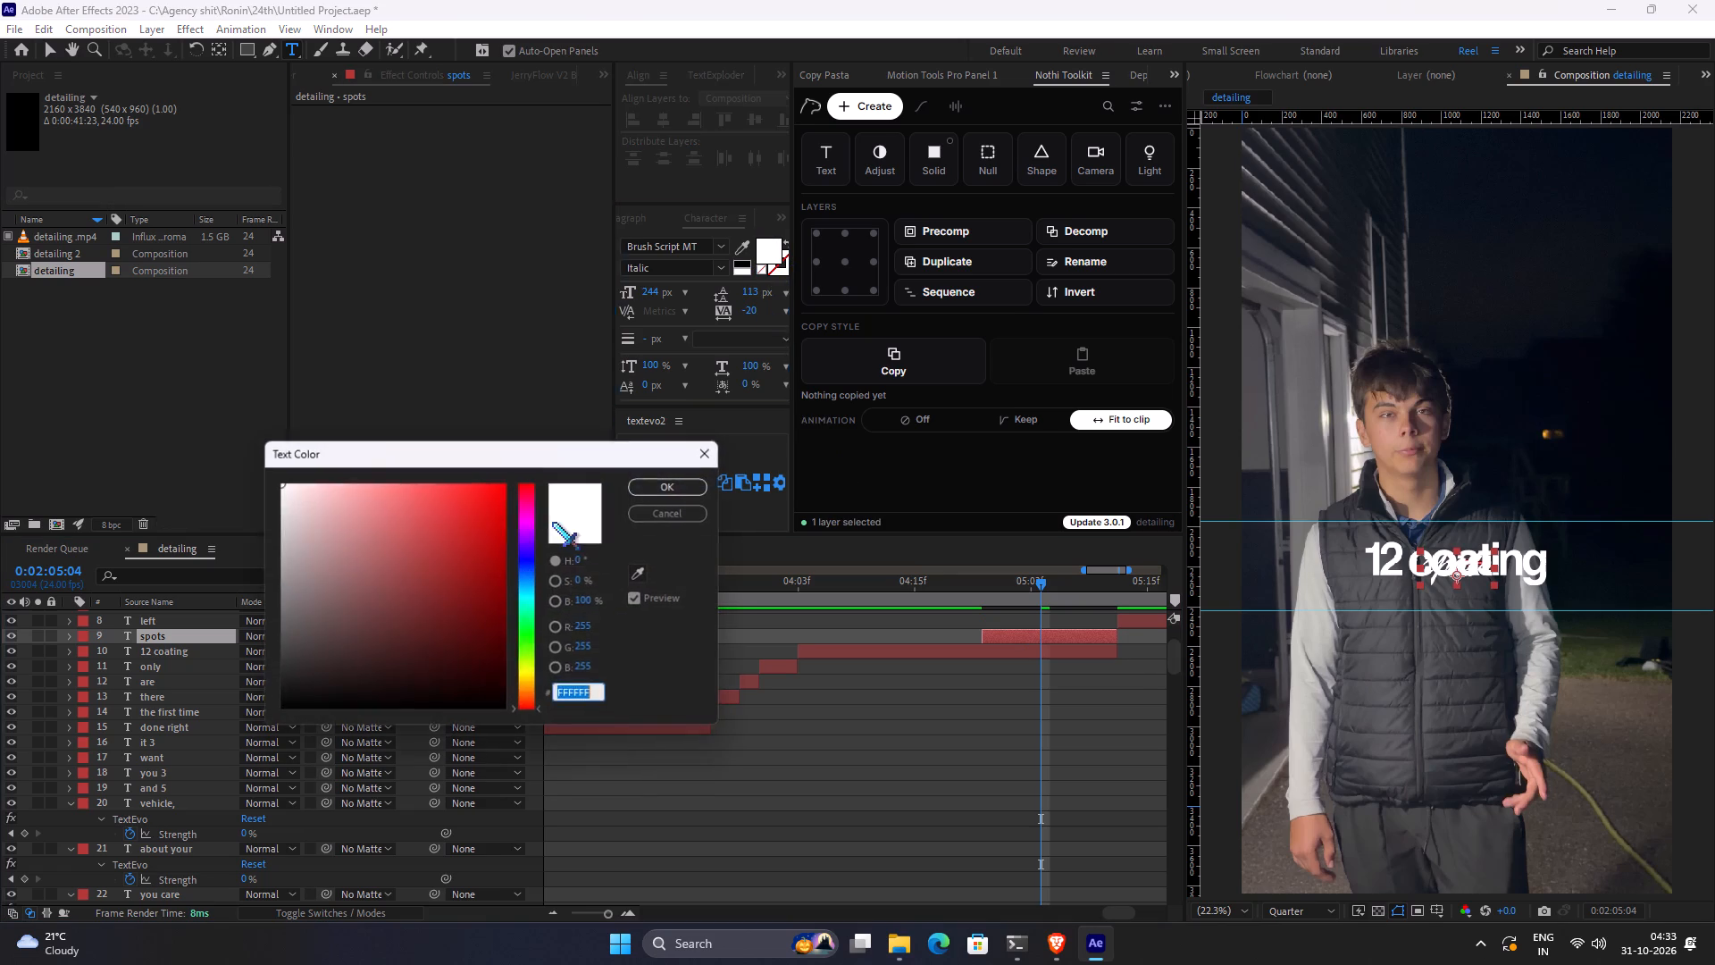
left_click(531, 526)
left_click_drag(471, 529, 439, 425)
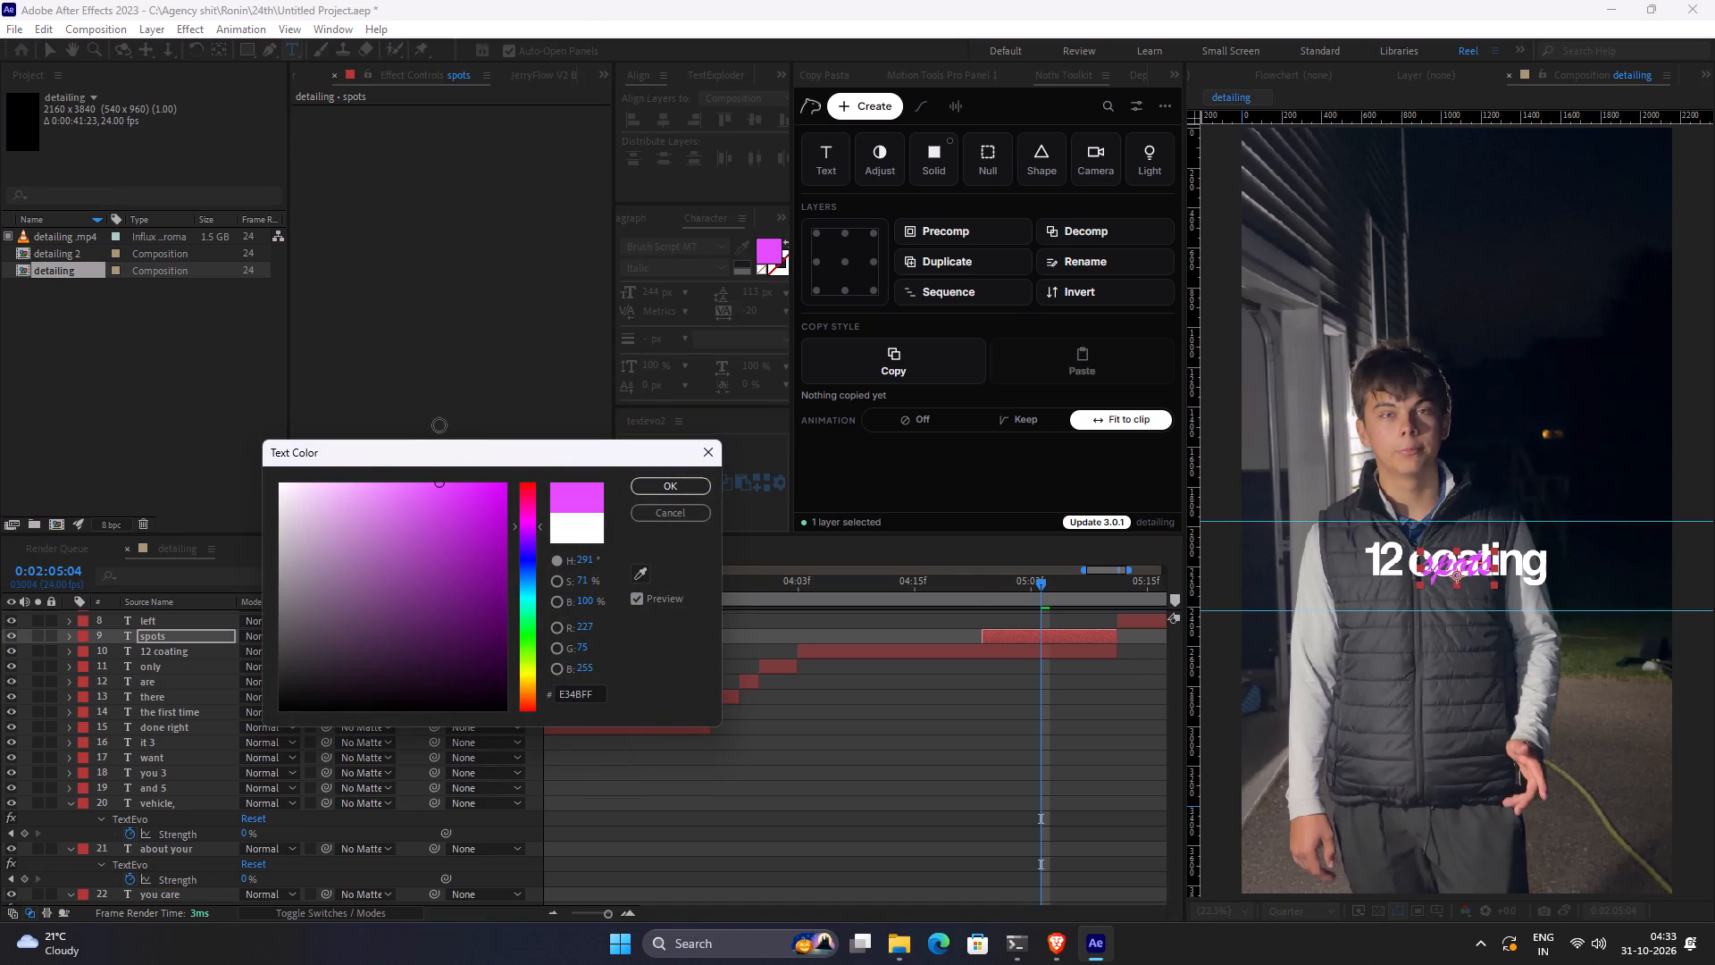
left_click_drag(439, 425, 447, 421)
left_click(642, 486)
left_click(1095, 684)
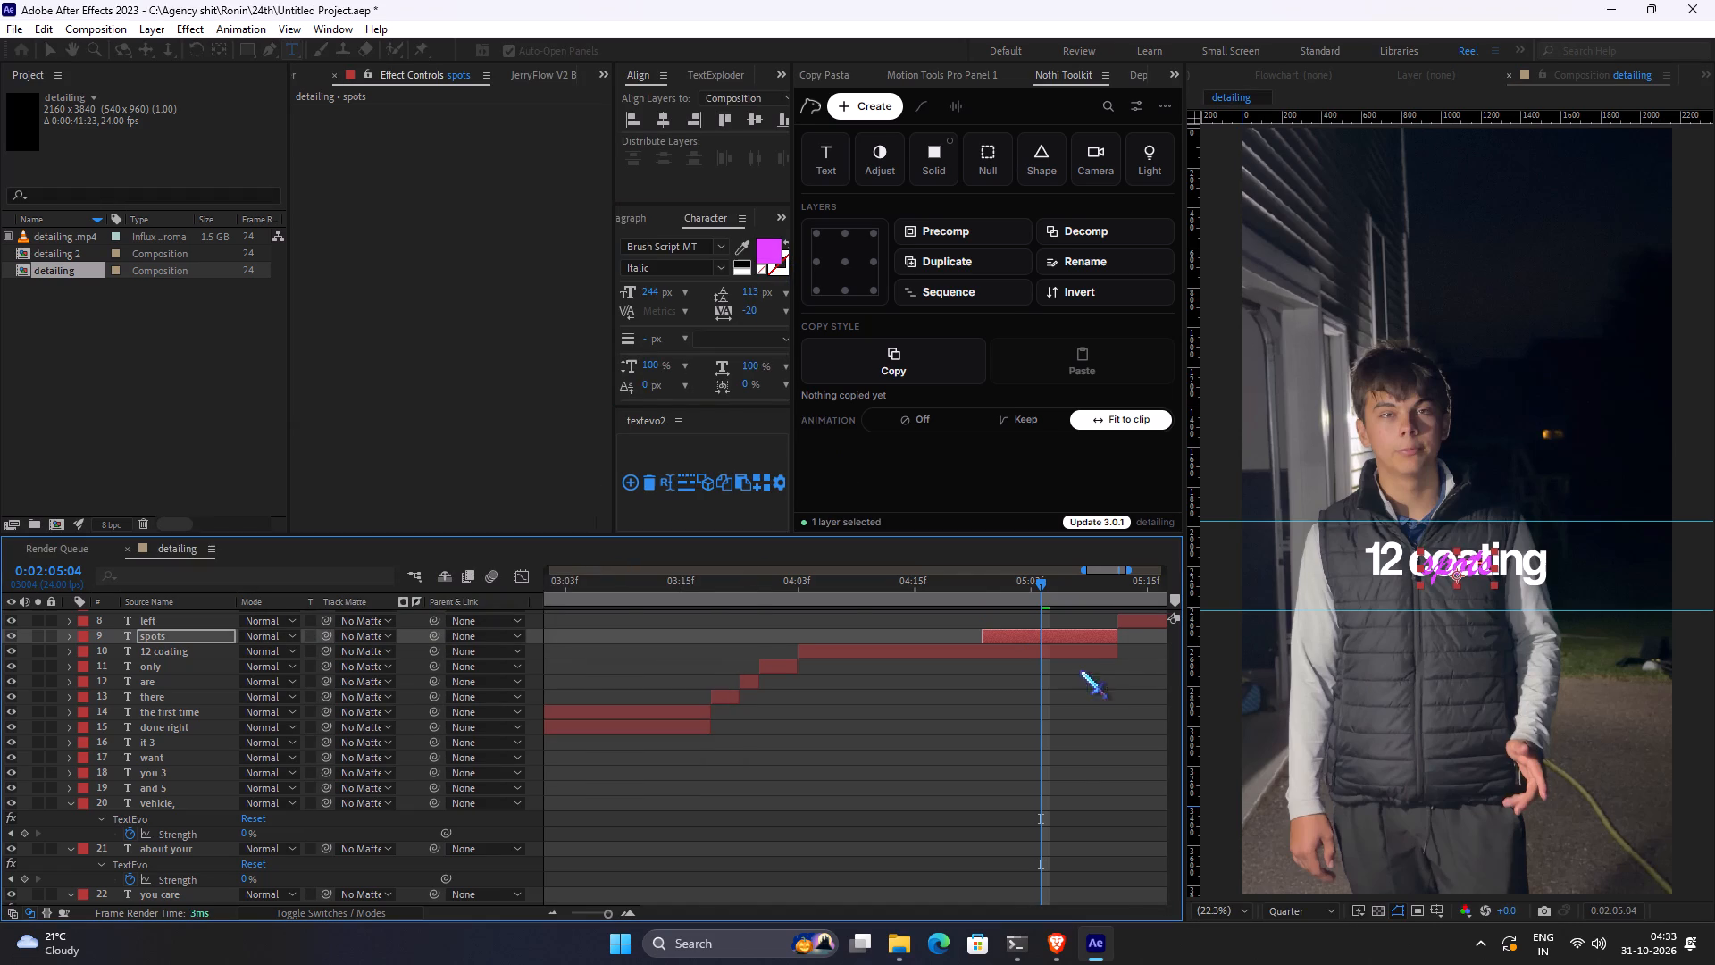
Apply the Deep Glow effect to the "spots" layer with Unmult enabled.
left_click(1058, 635)
key("ctrl+space")
key("d")
key("e")
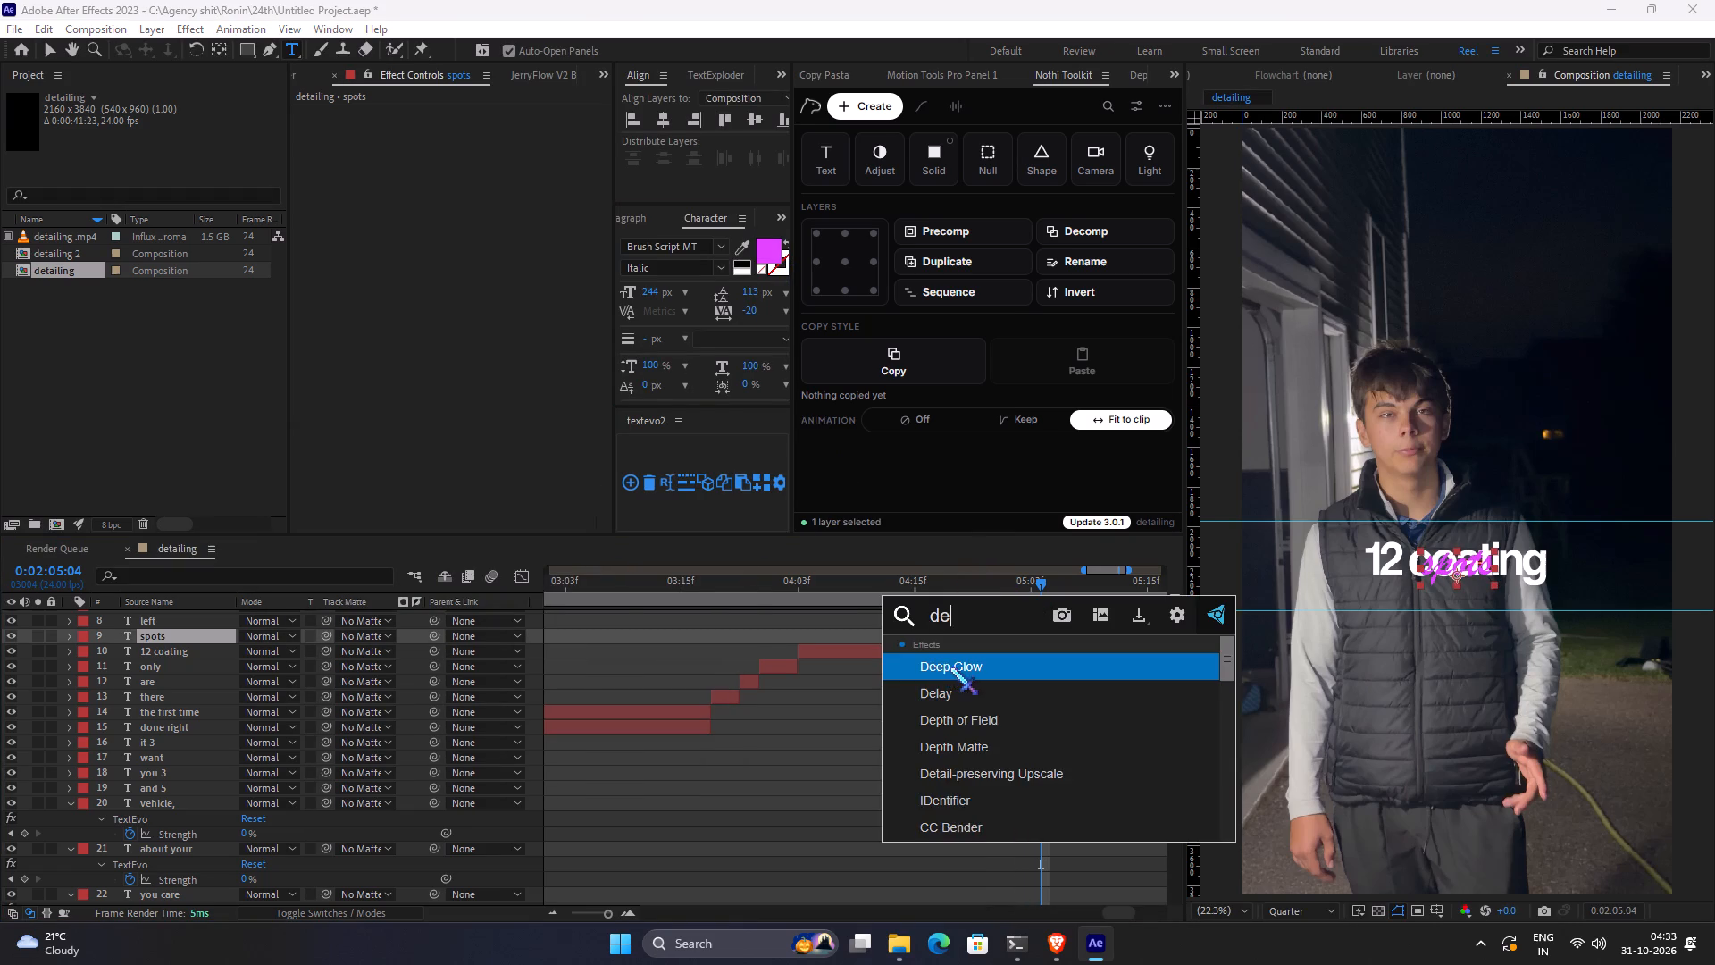
left_click(954, 664)
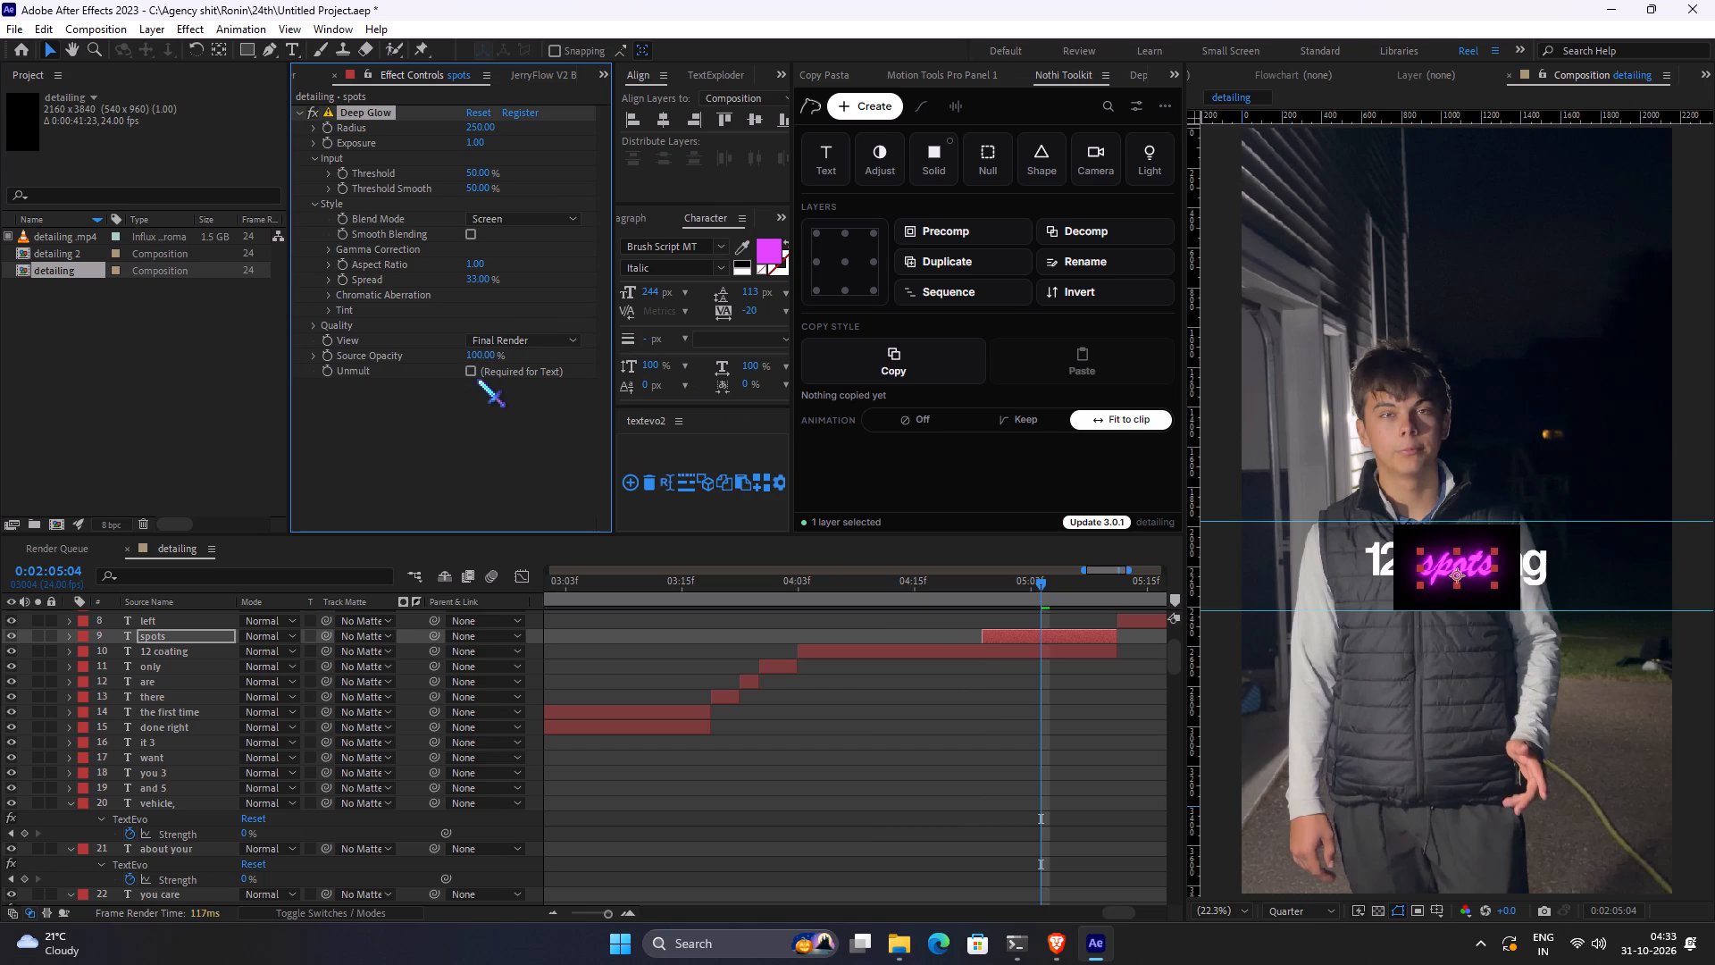
left_click(466, 371)
left_click(1016, 728)
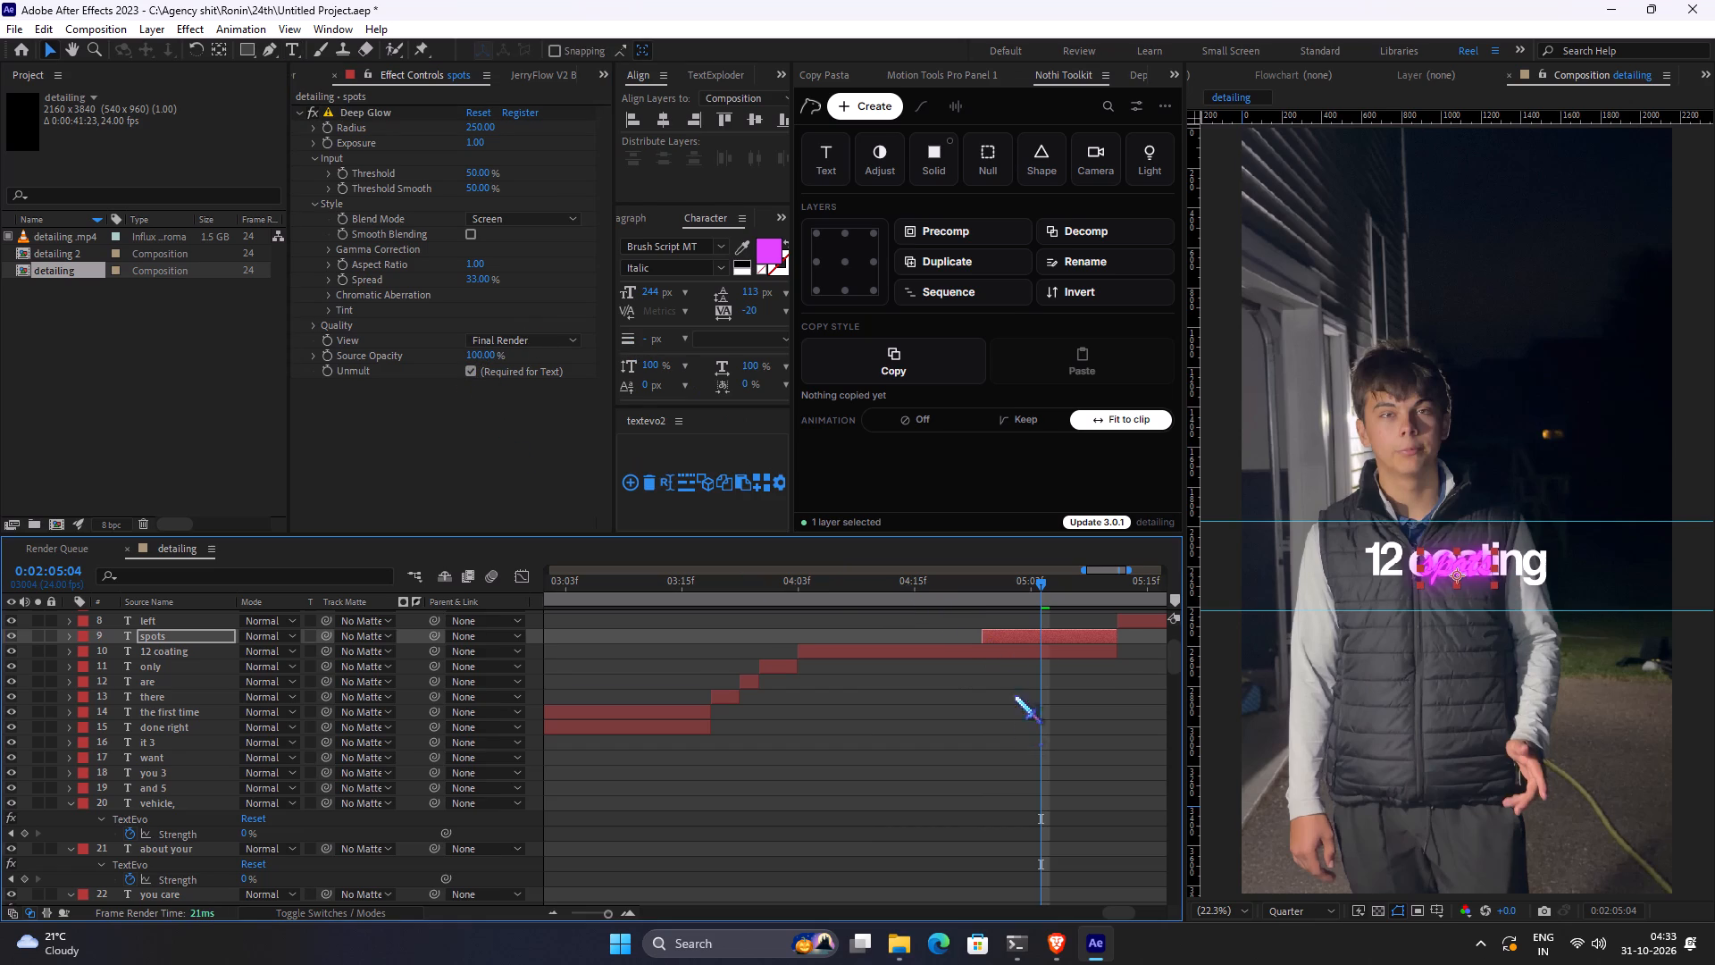
Move the "spots" caption down and to the right so it sits under the end of "12 coating".
left_click(1014, 637)
key("shift+Down")
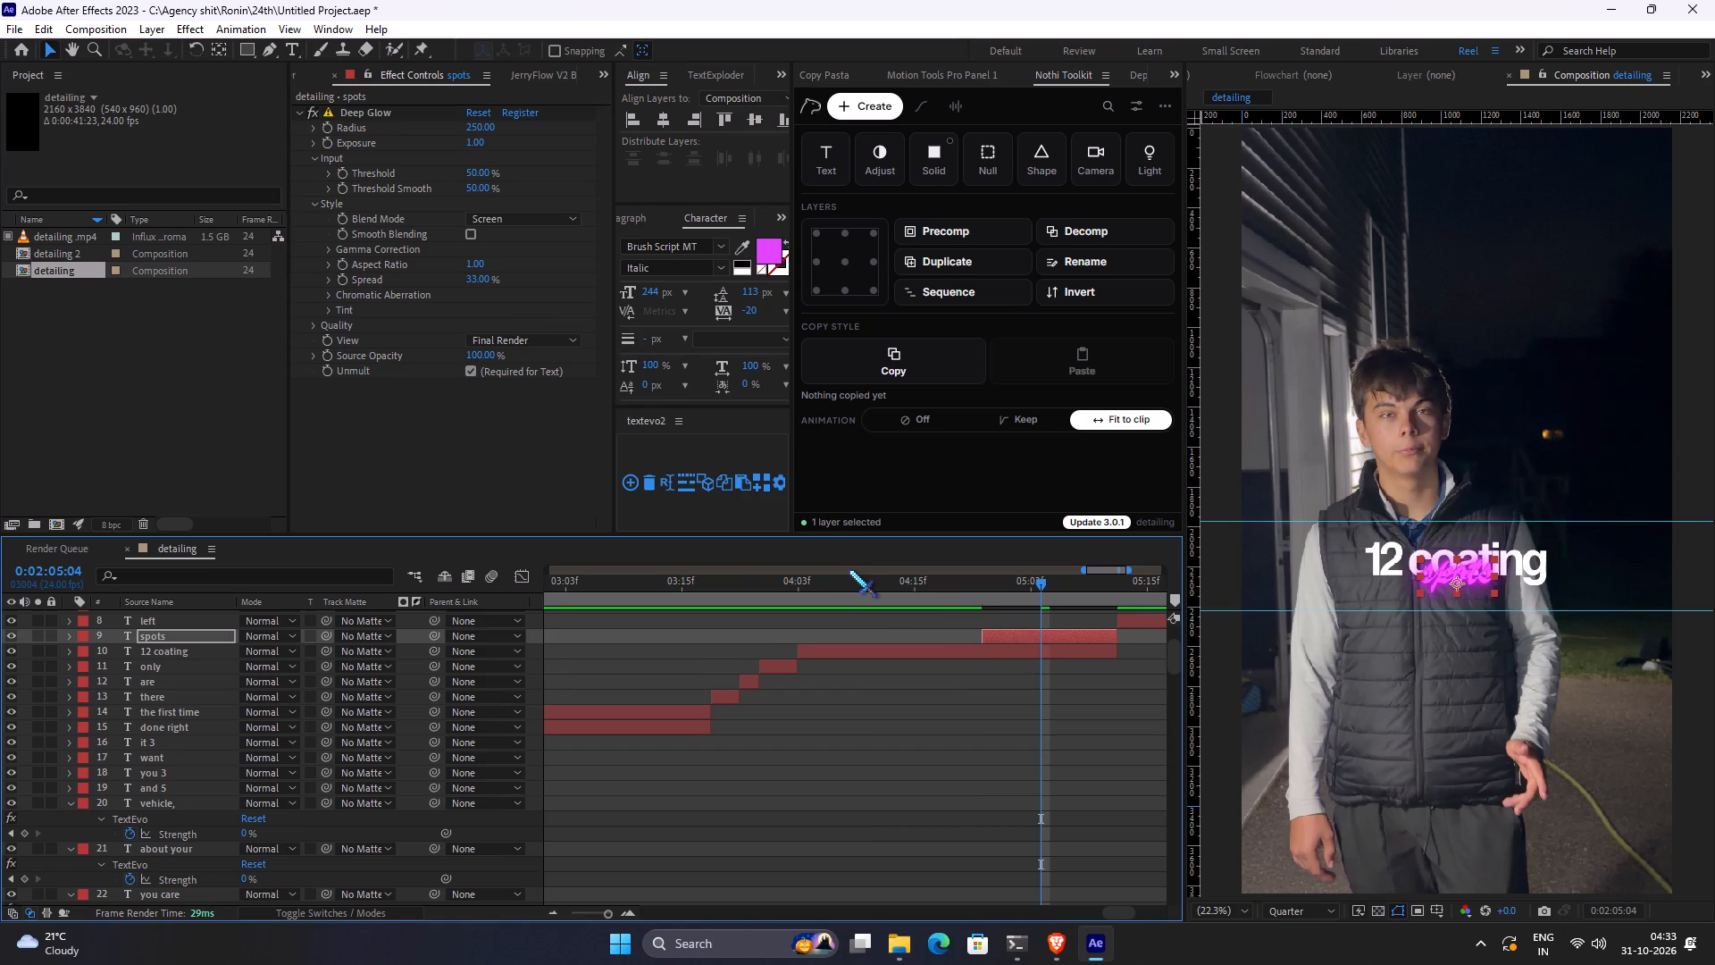
key("shift+Right")
key("shift+Right")
key("shift+Right")
key("shift+Right")
key("shift+Right")
key("shift+Right")
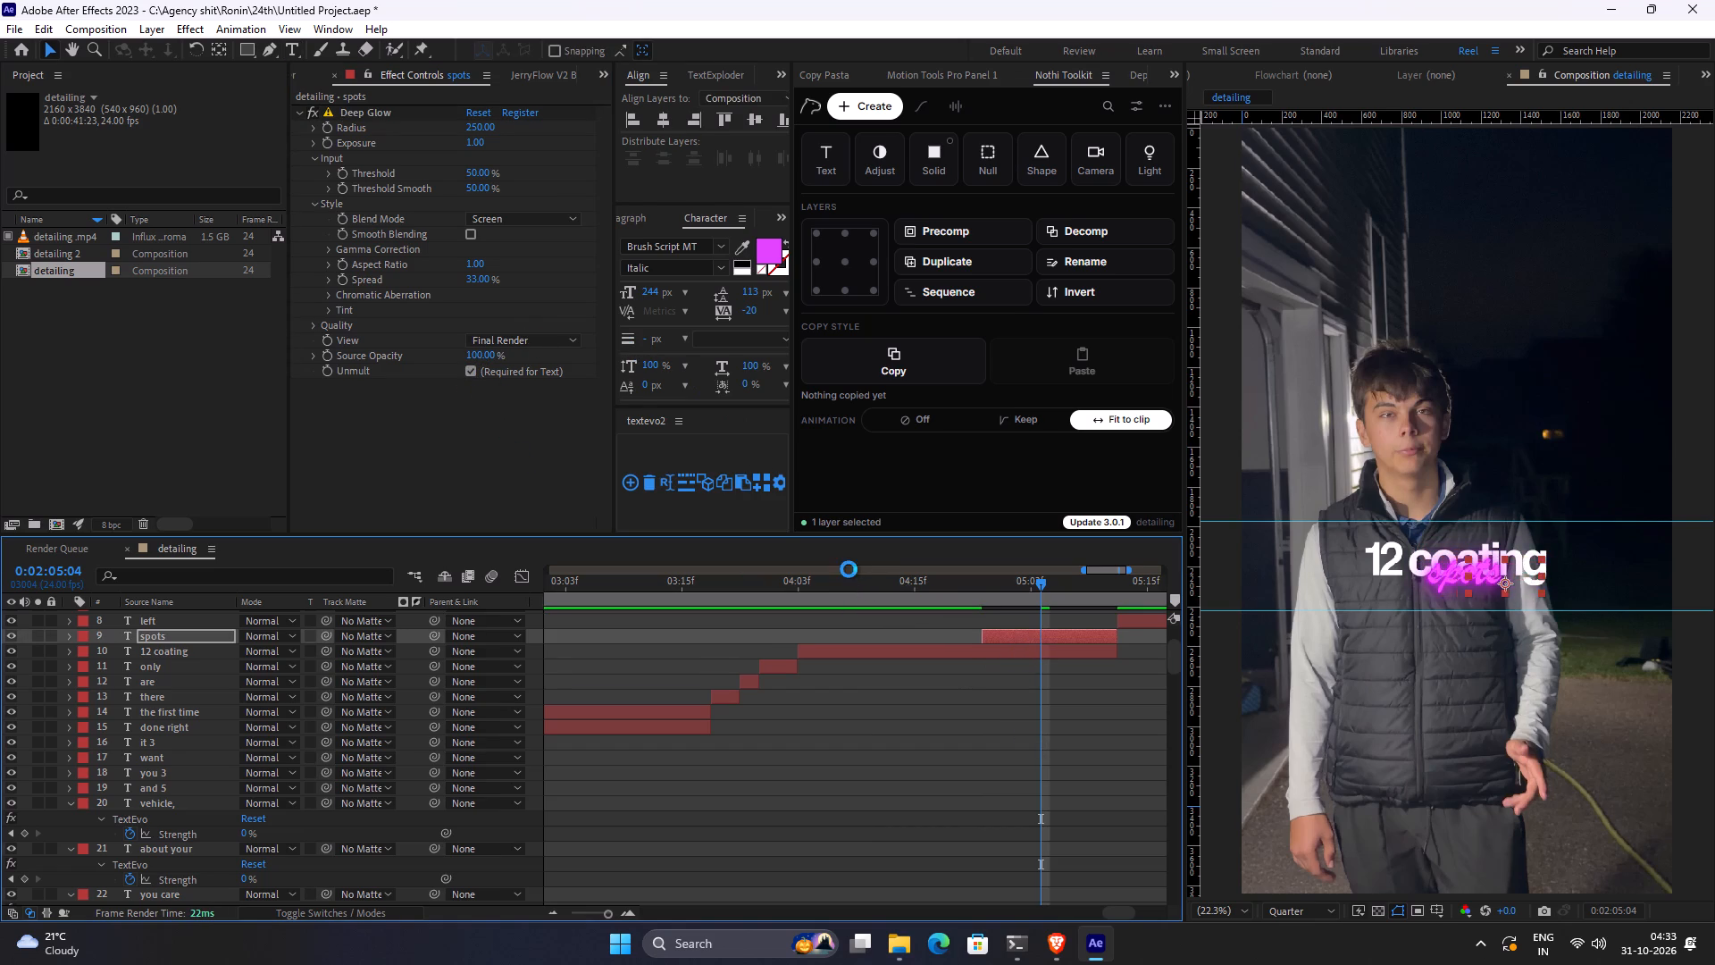
key("shift+Down")
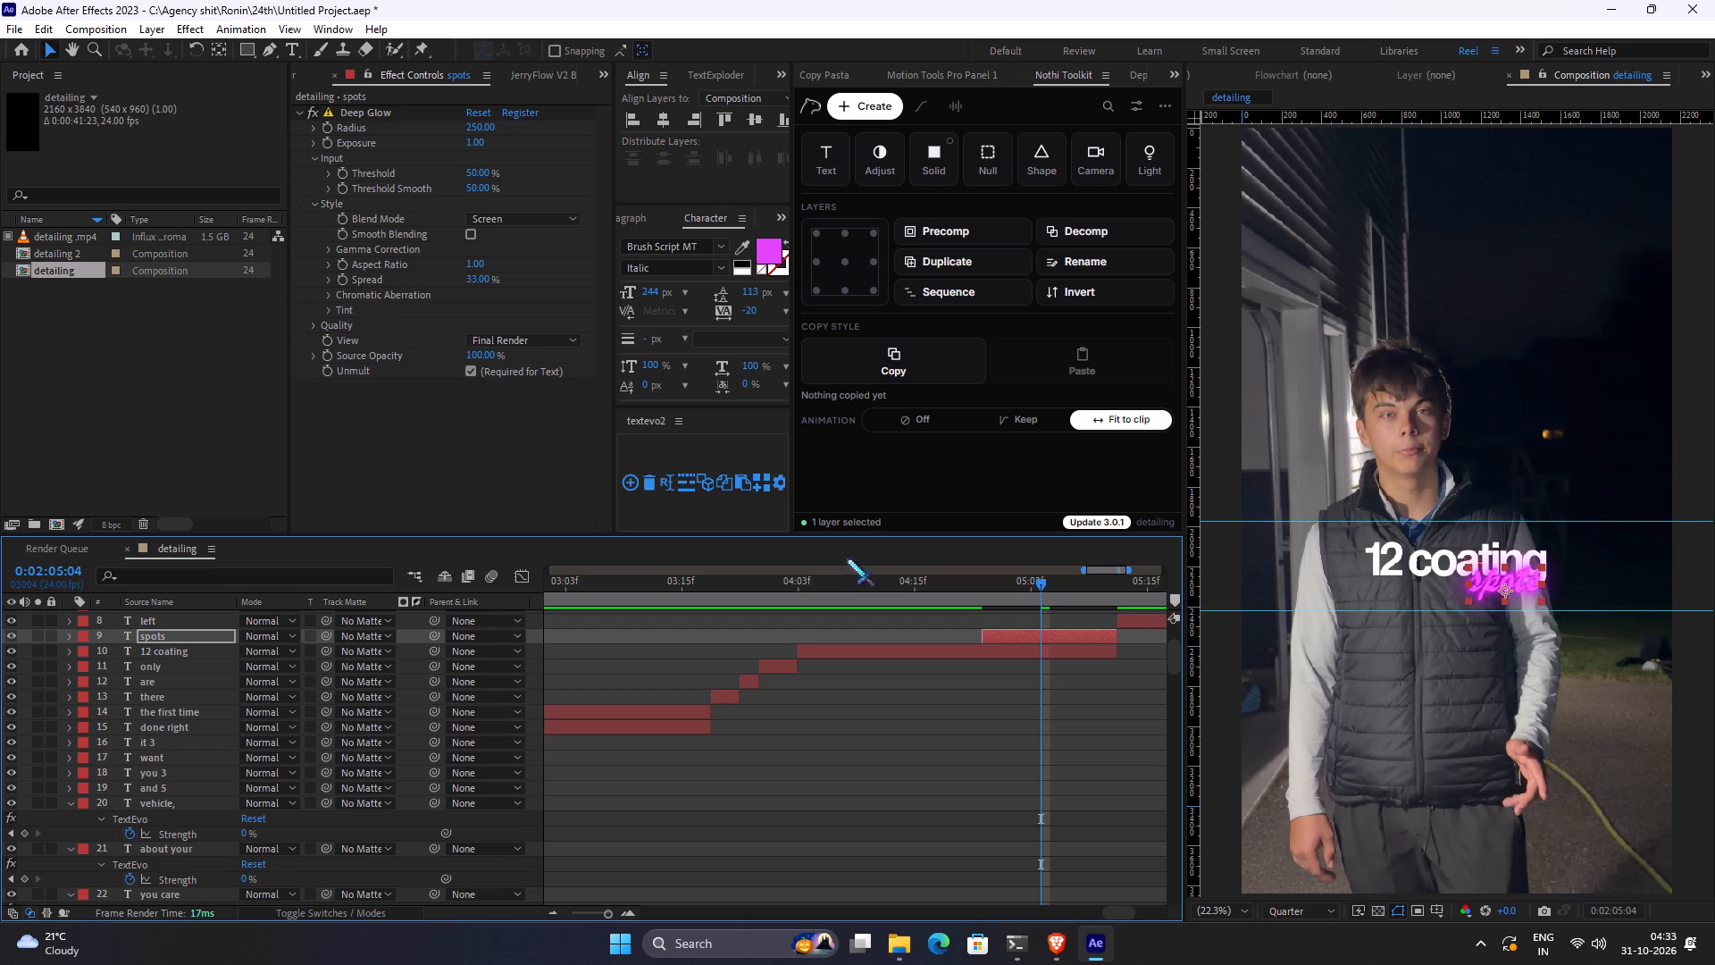
Set the font size of the "12 coating" caption to 296 px and nudge the caption slightly down.
left_click(1000, 650)
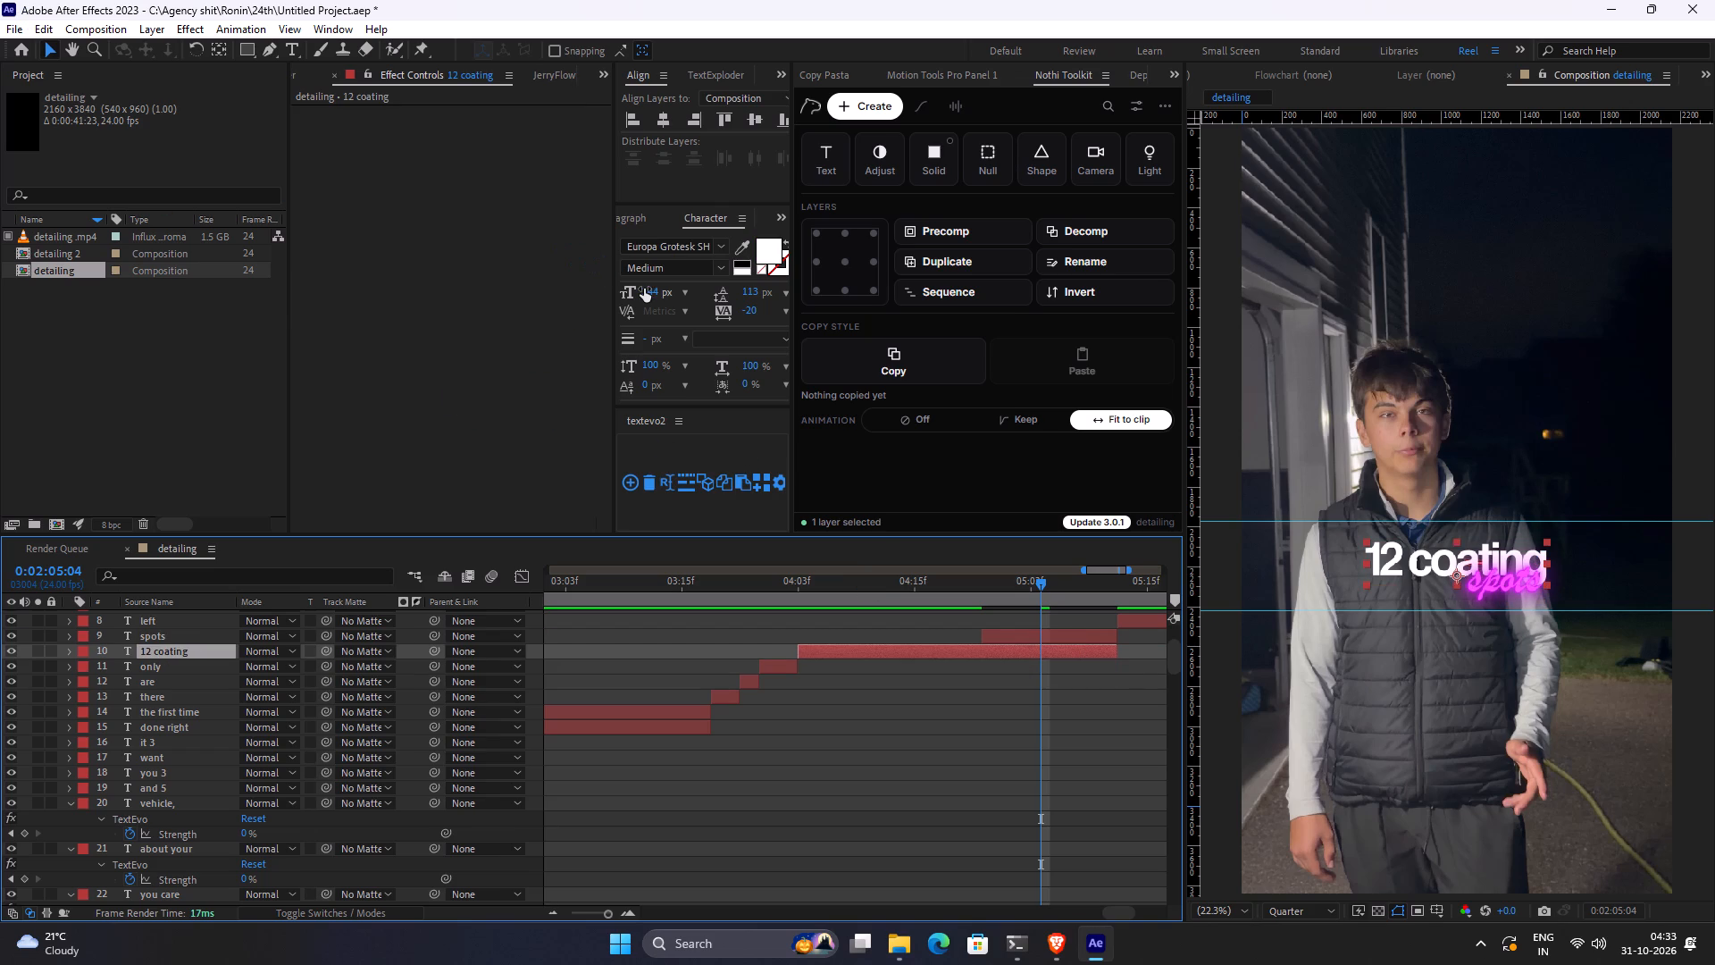
left_click_drag(644, 289, 699, 294)
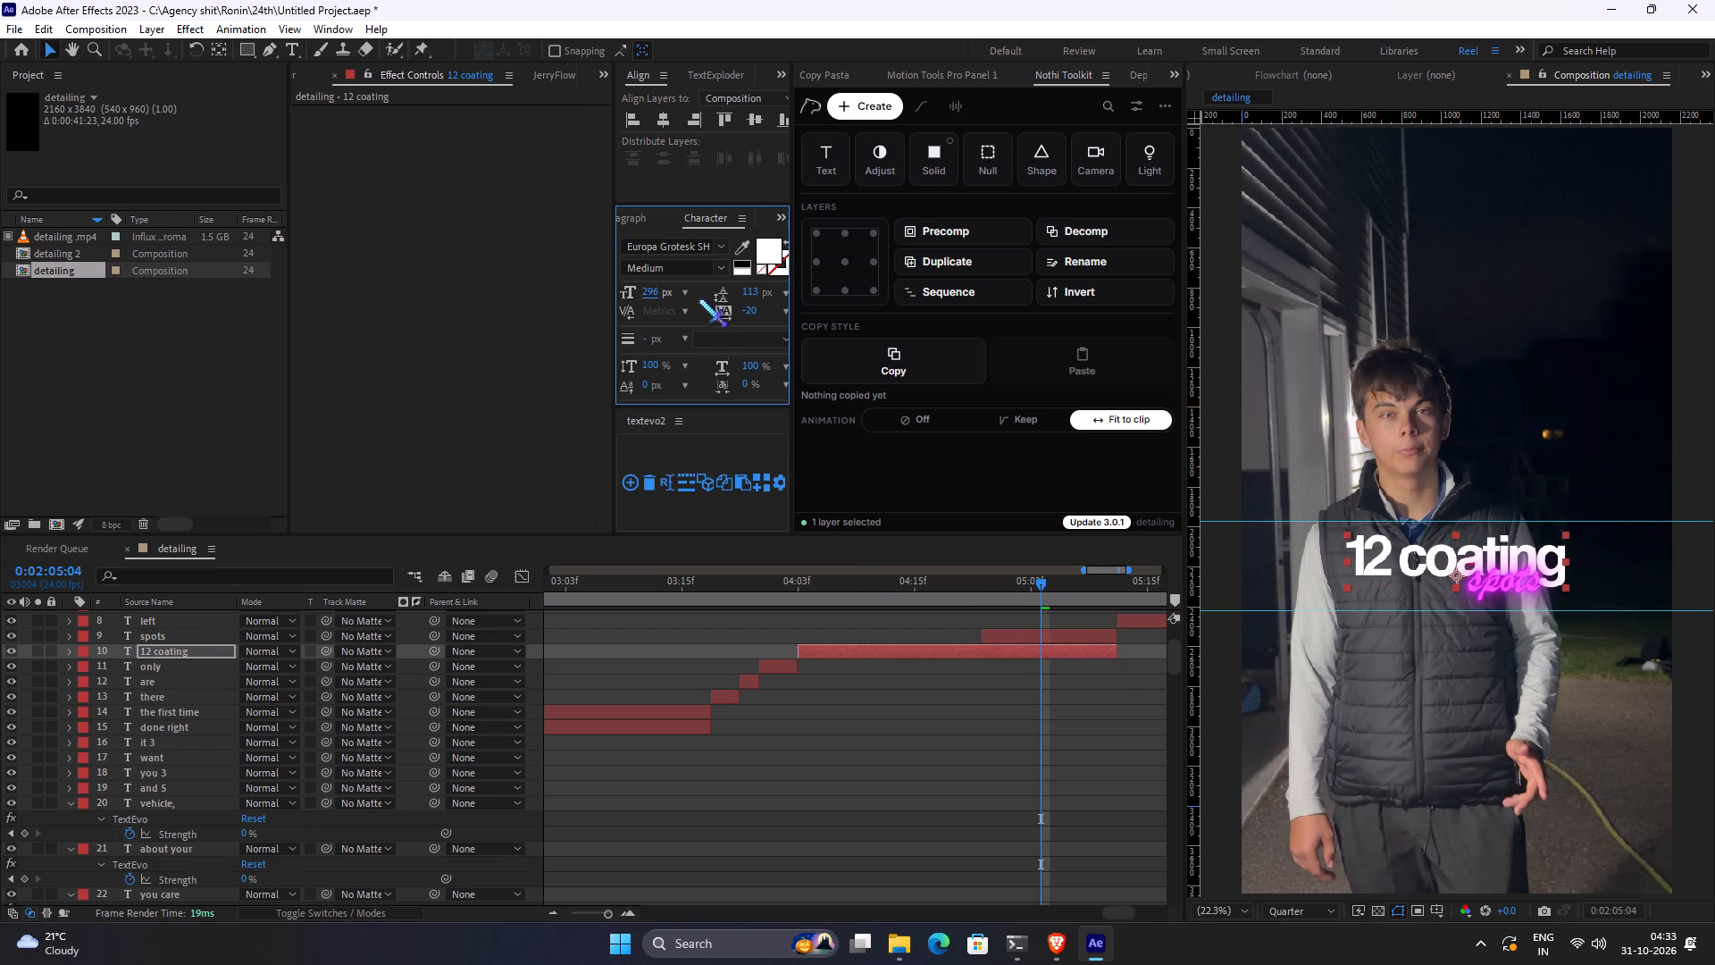
left_click(846, 688)
left_click(833, 636)
left_click(849, 650)
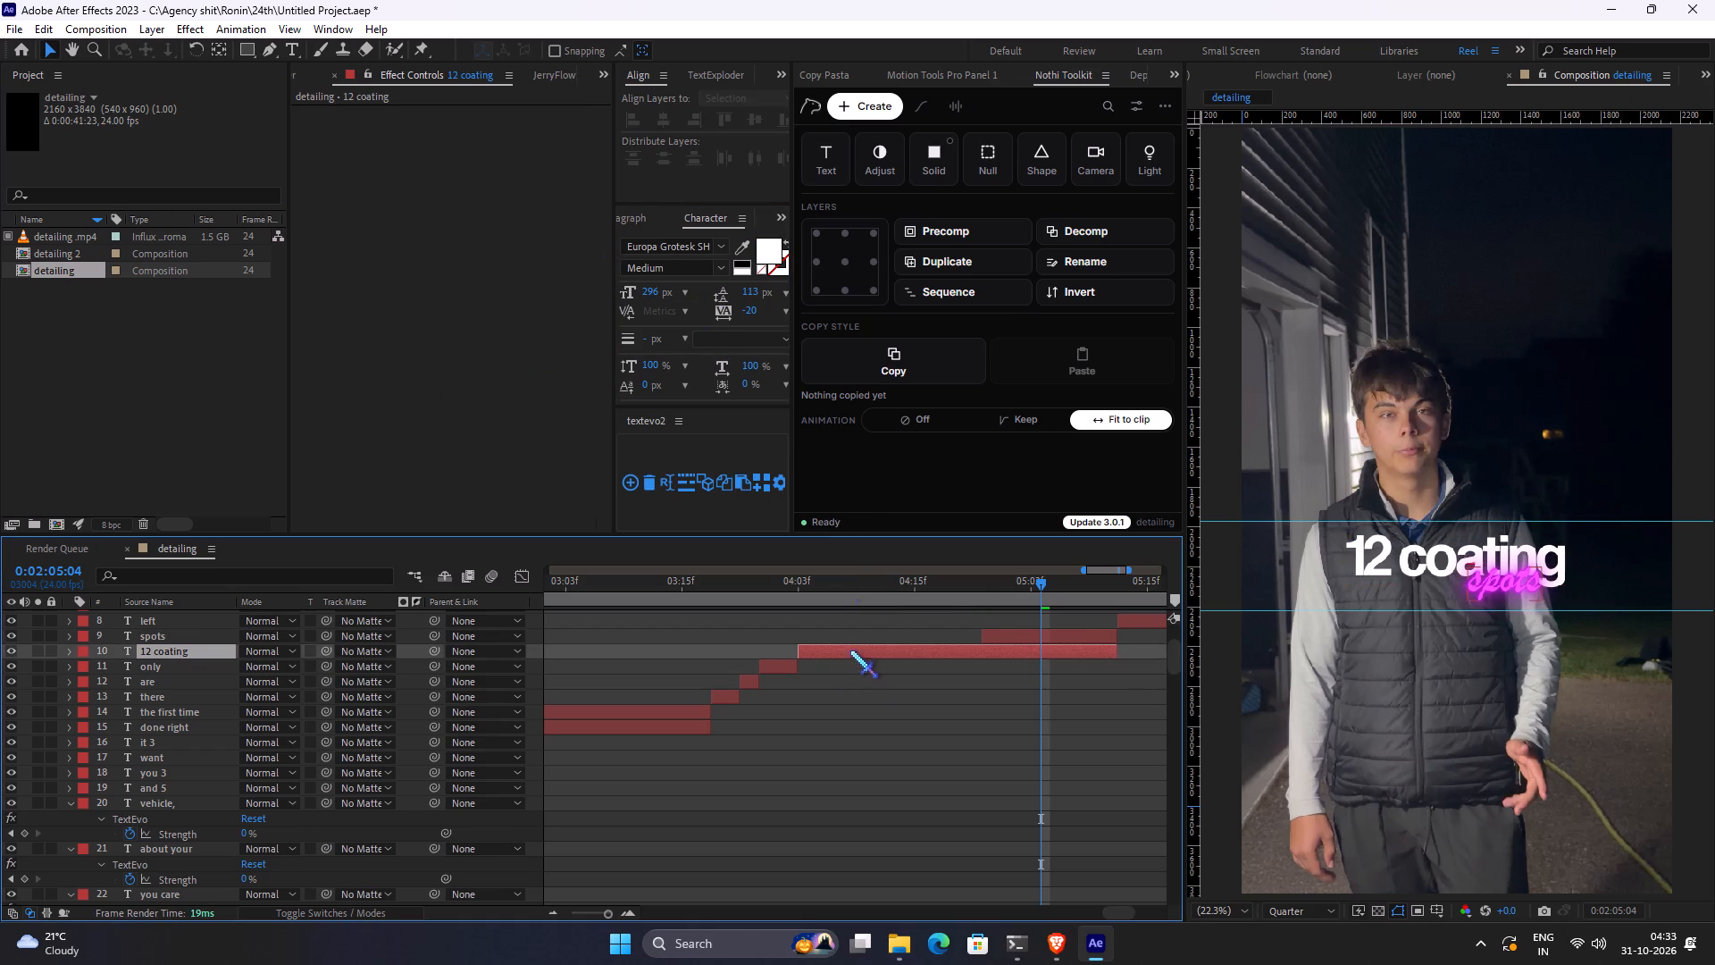
key("shift+Down")
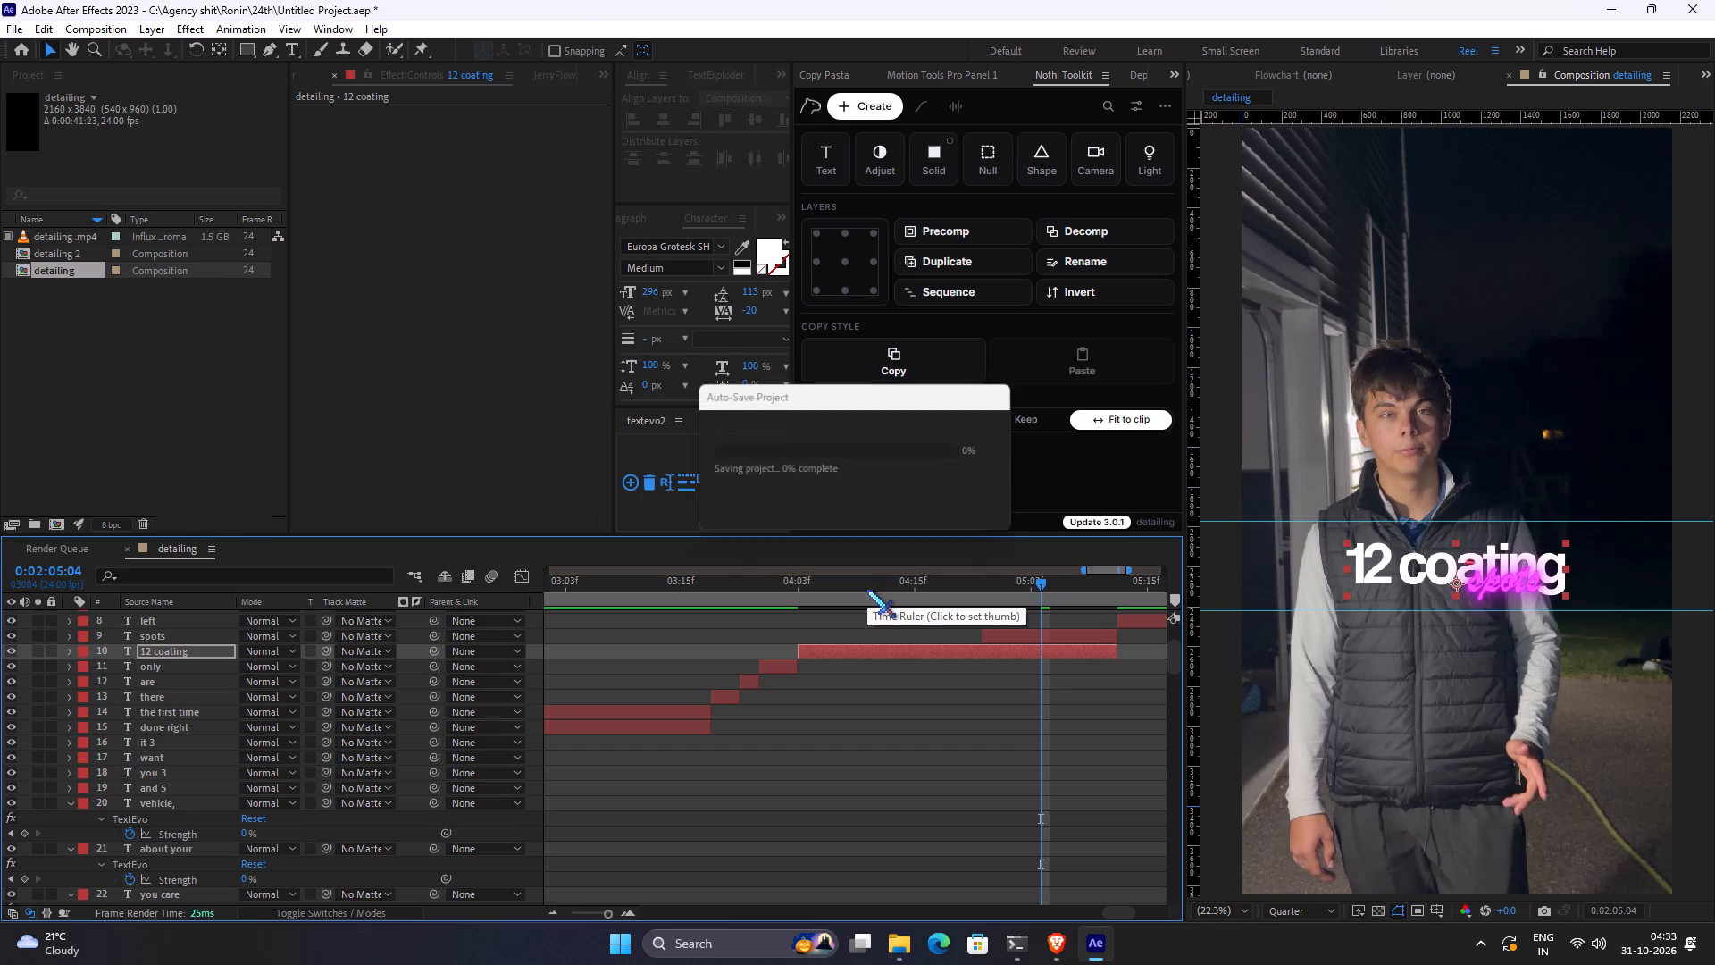
key("Up")
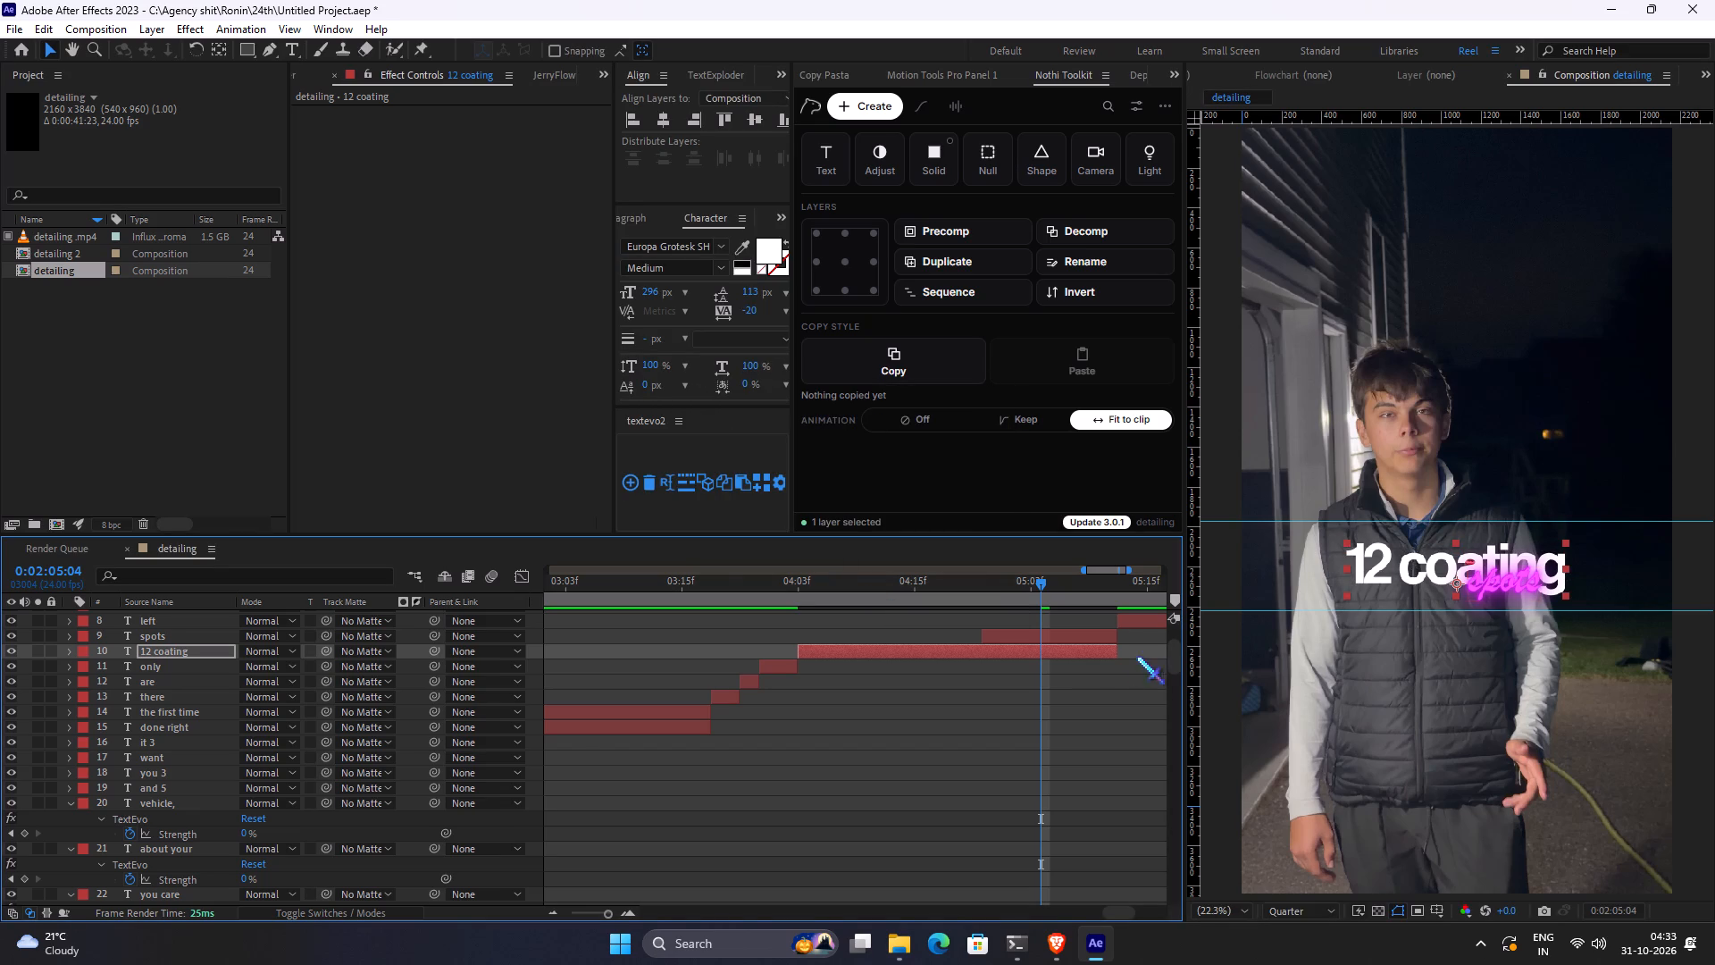
Play back the stretch from "12 coating" and "spots" through "left", "this" and "month." to check caption timing.
left_click(1108, 678)
key("space")
key("space")
key("space")
key("space")
key("space")
key("space")
key("space")
key("space")
key("space")
key("space")
key("space")
key("space")
key("space")
key("space")
key("space")
key("space")
key("space")
key("space")
key("space")
key("space")
left_click_drag(1090, 676, 729, 788)
key("space")
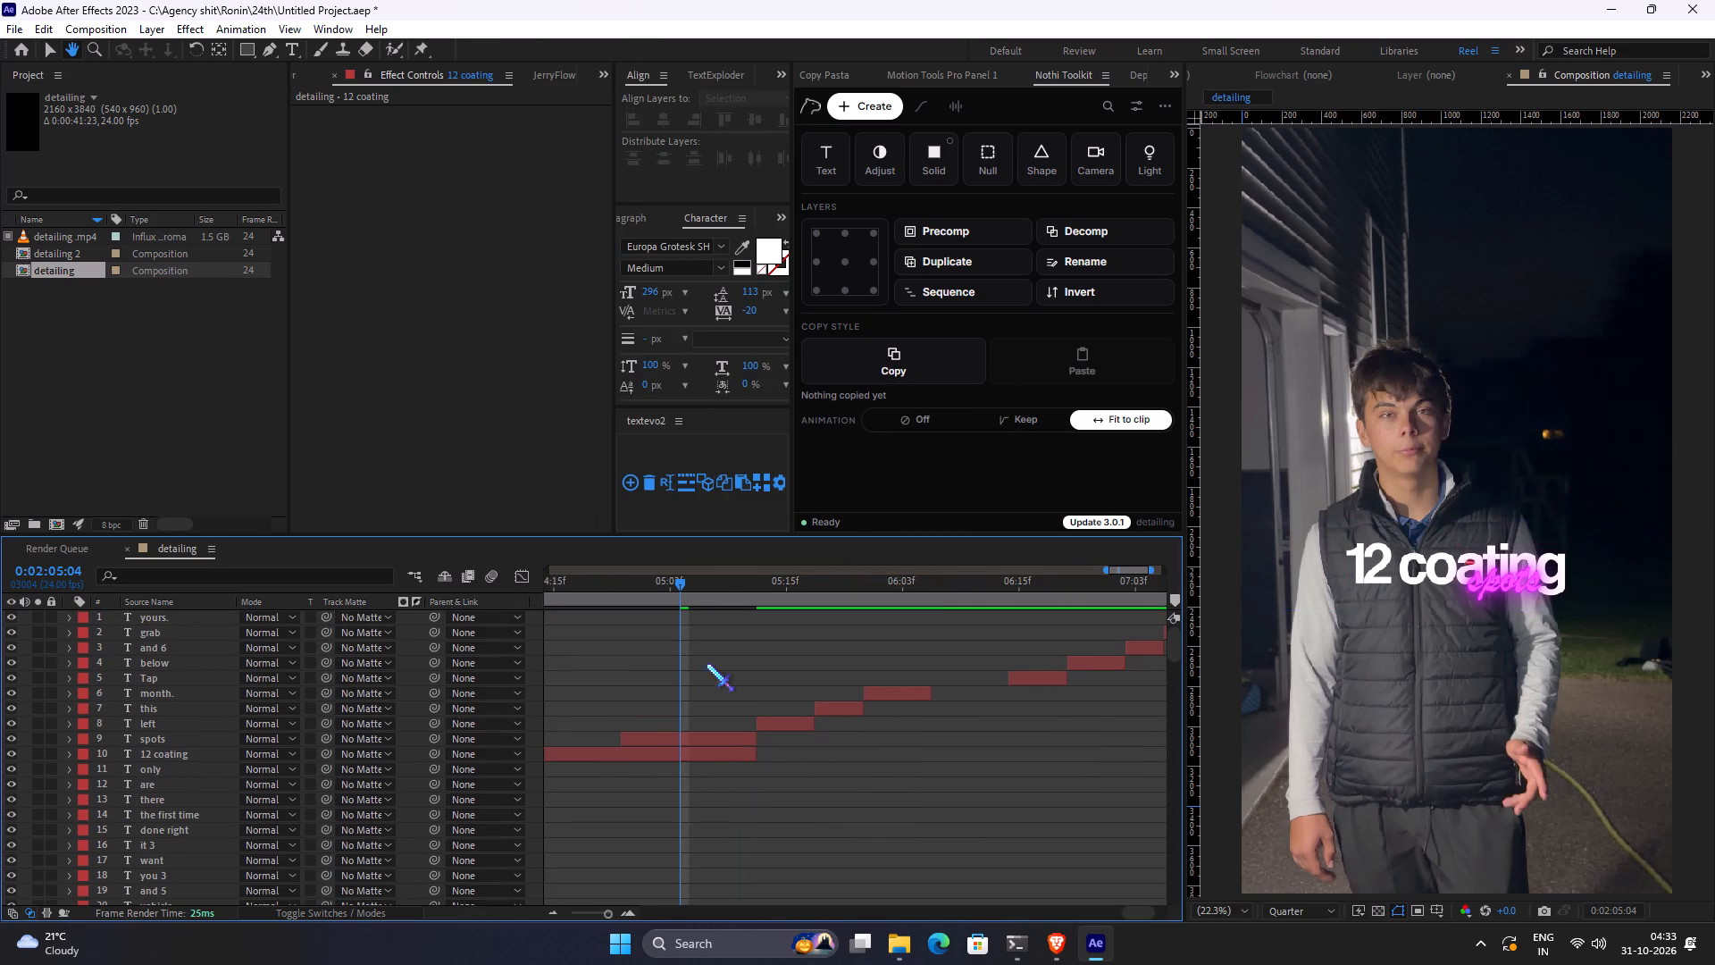
key("space")
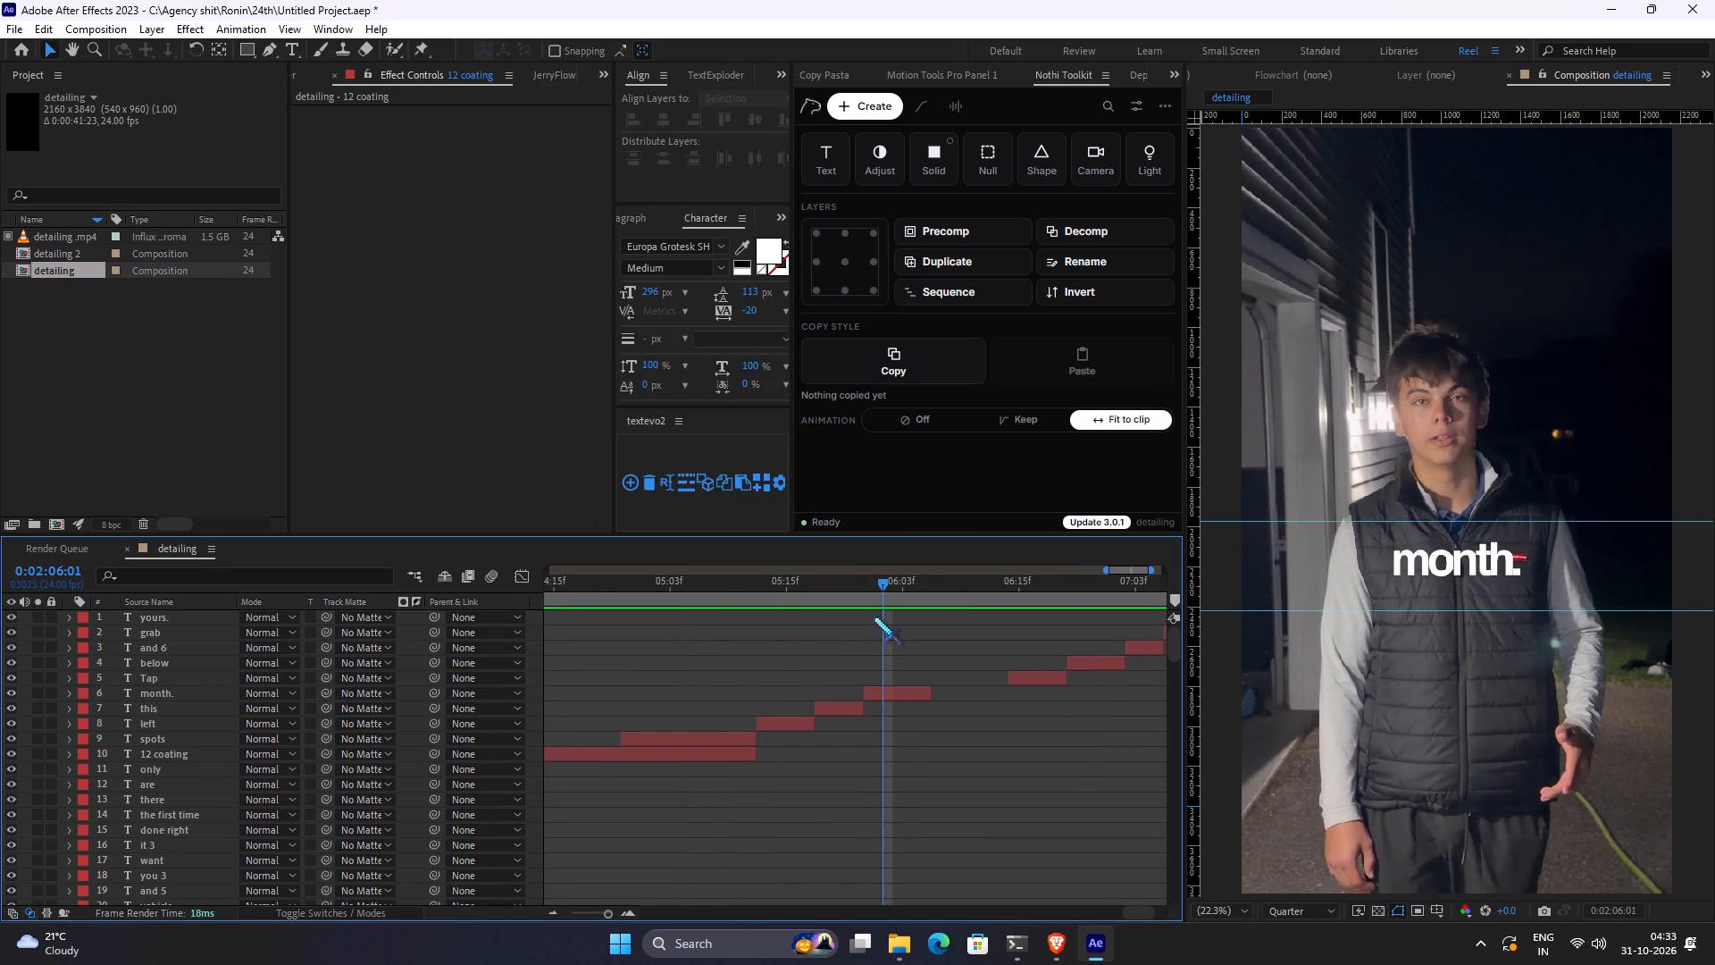
left_click(786, 589)
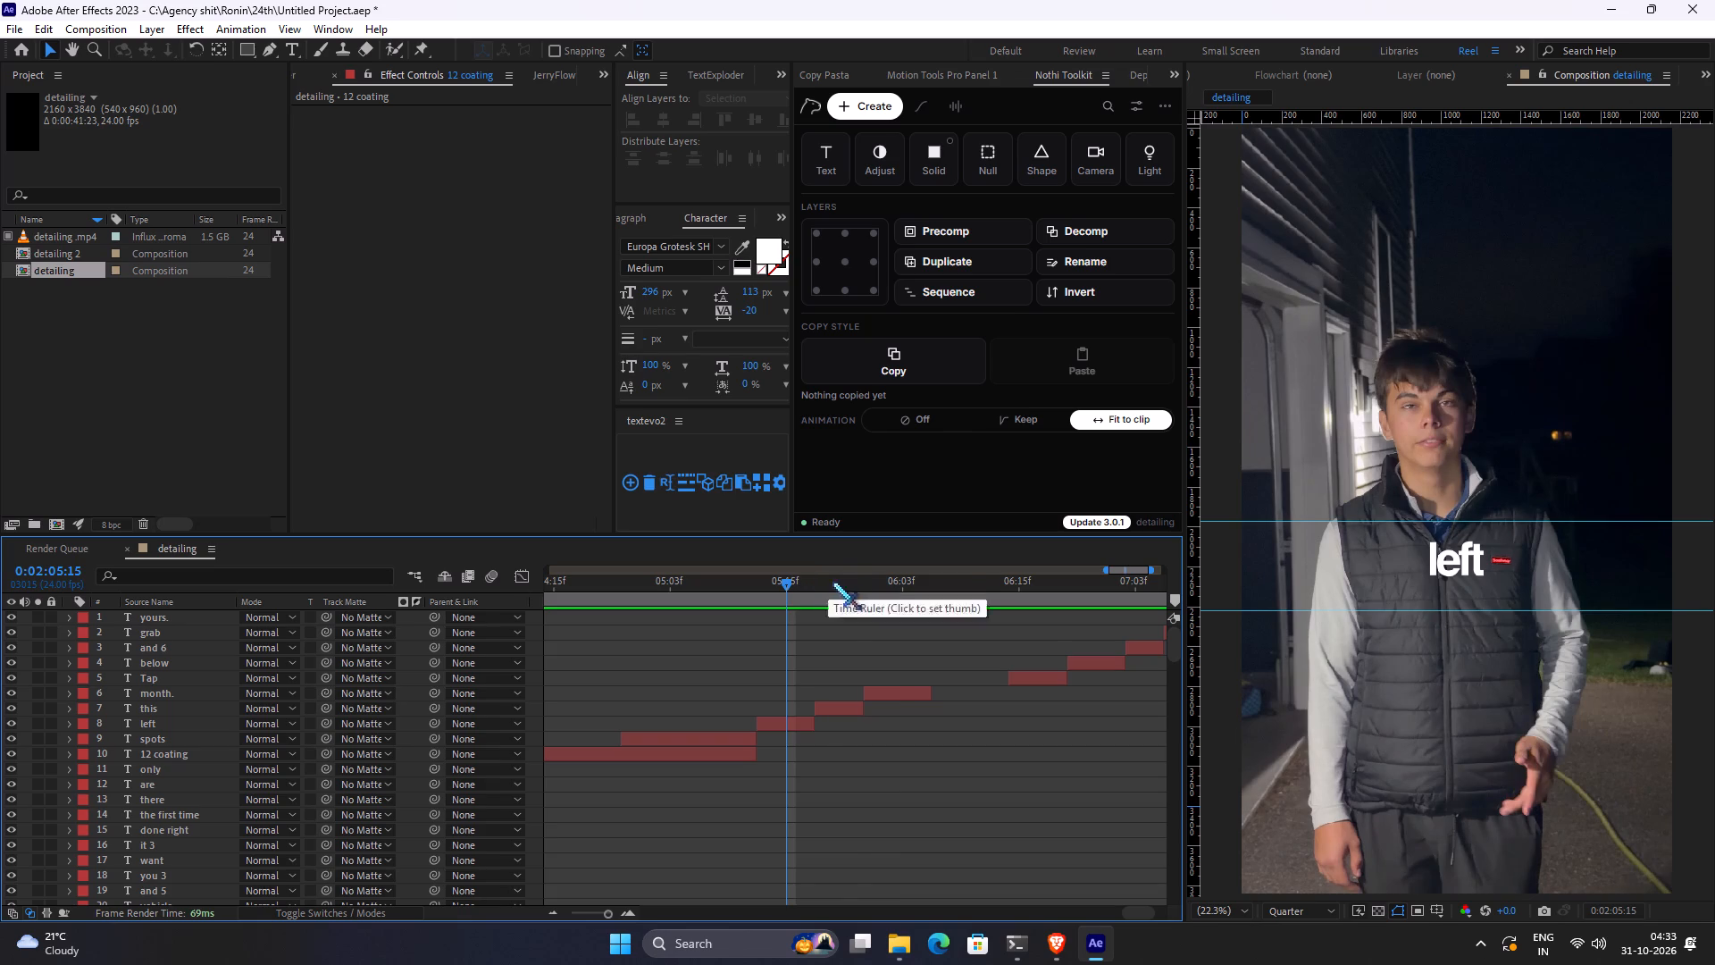
left_click_drag(835, 582, 741, 619)
key("space")
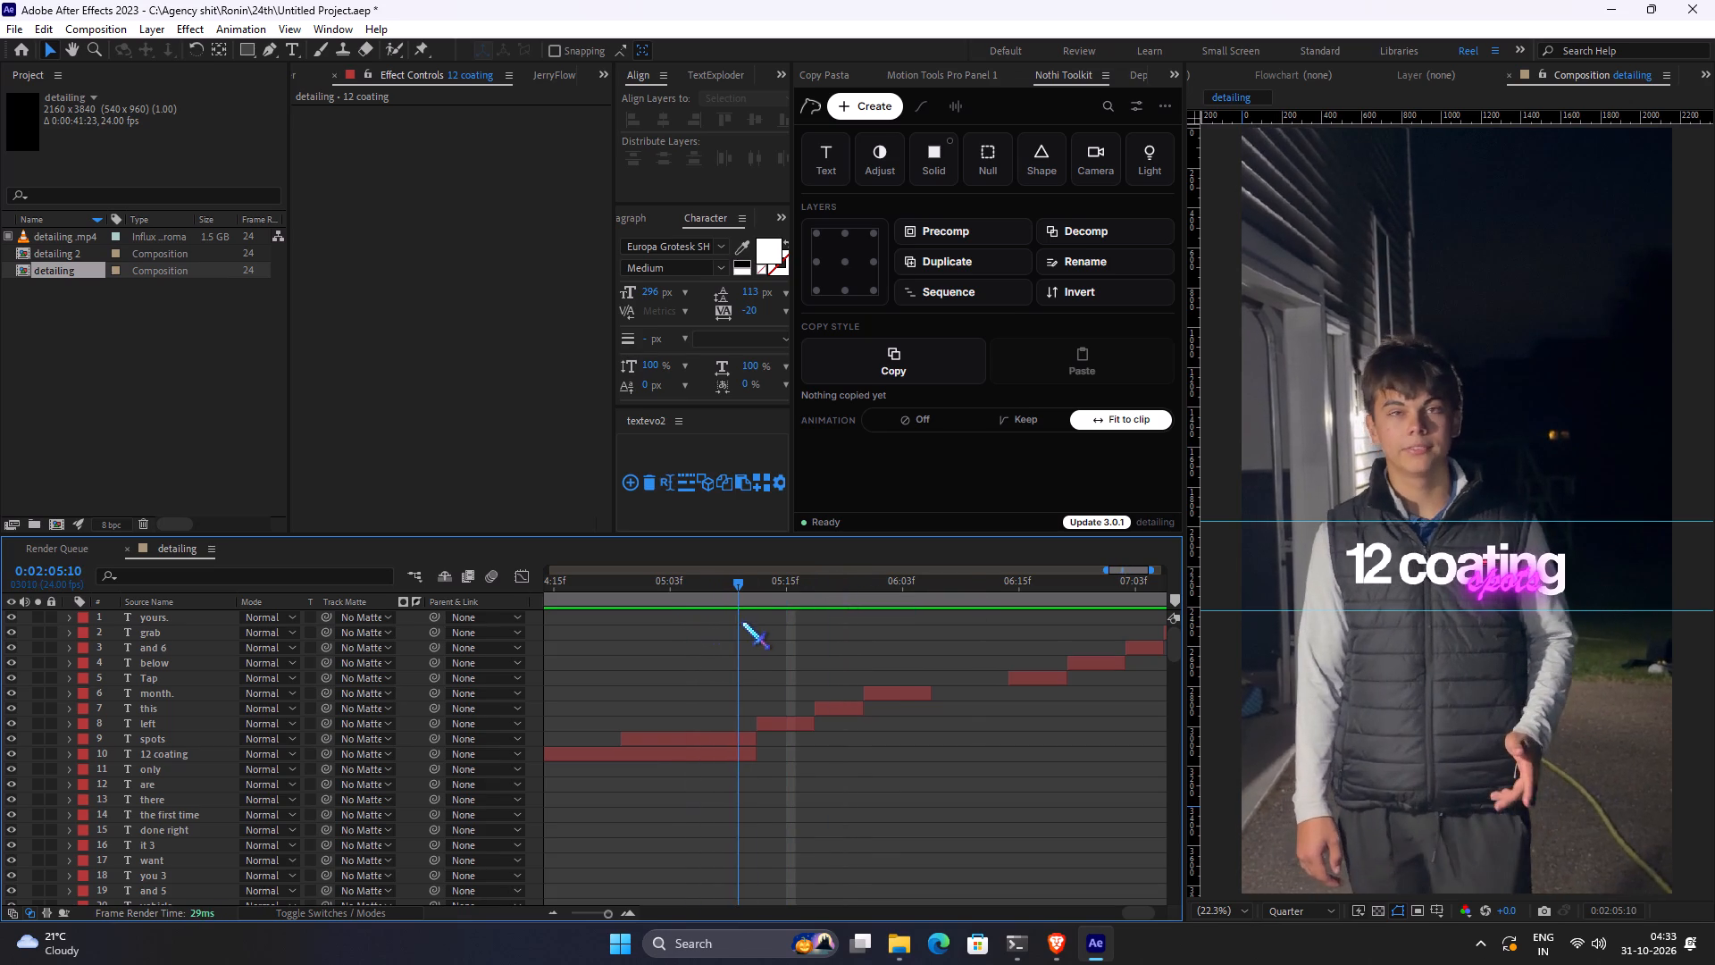
key("space")
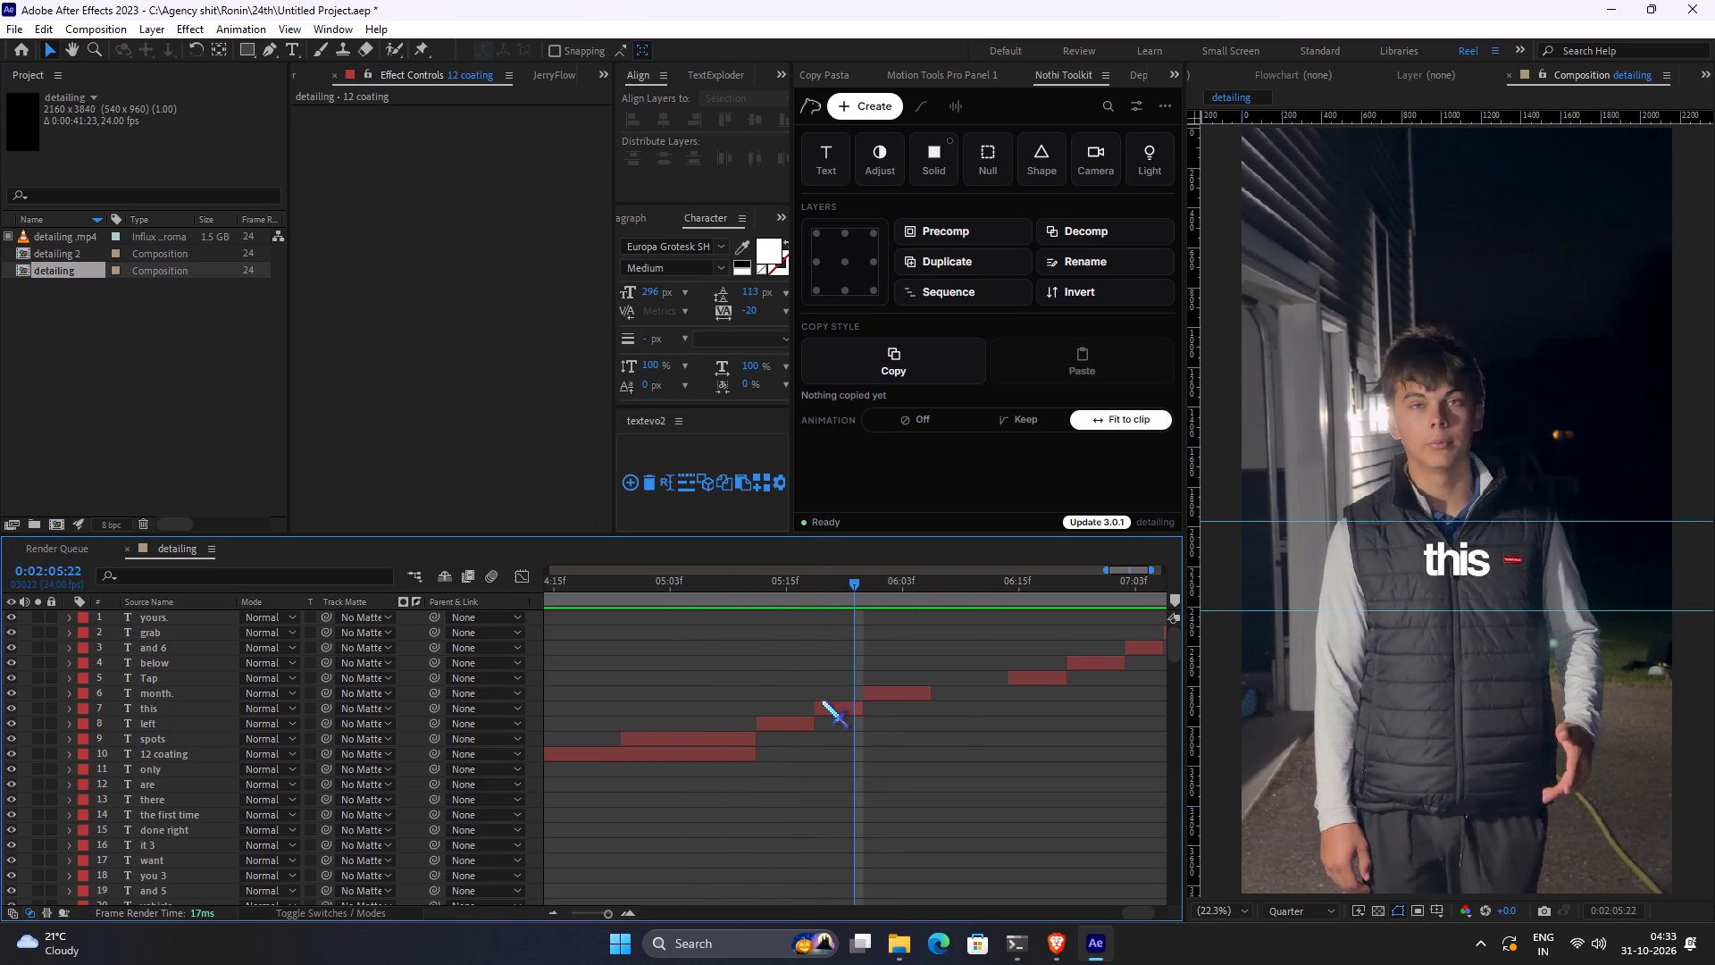
Change the text of the "this" caption to "this month".
left_click(857, 705)
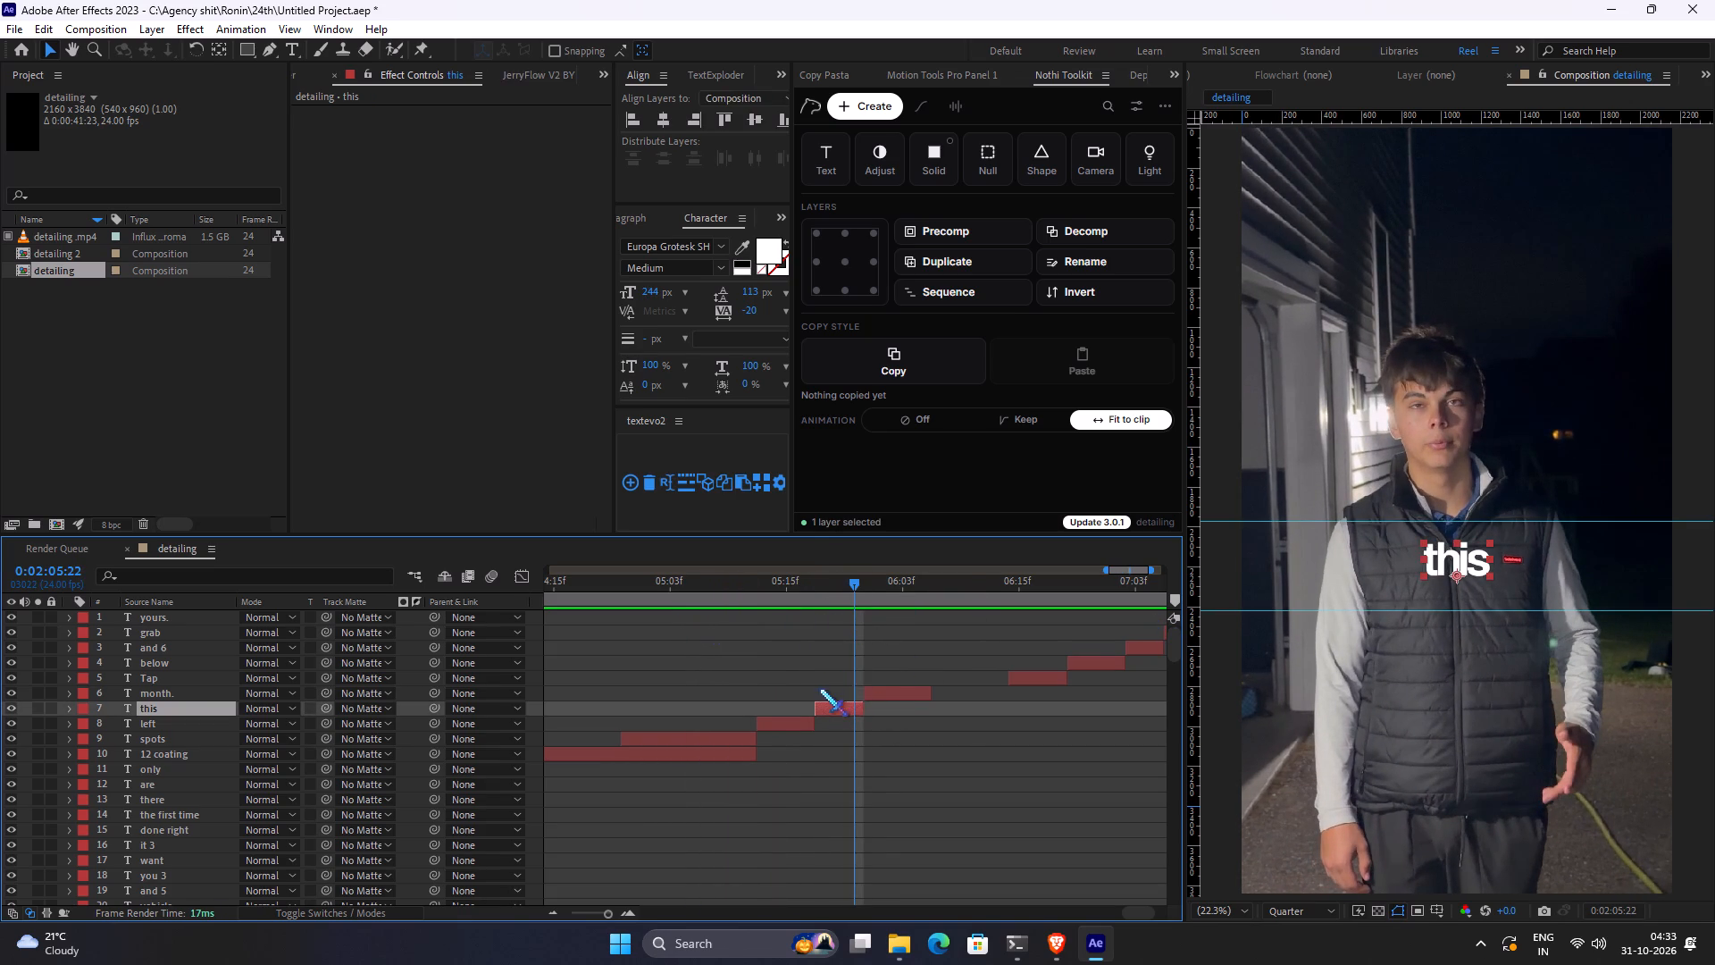
double_click(841, 701)
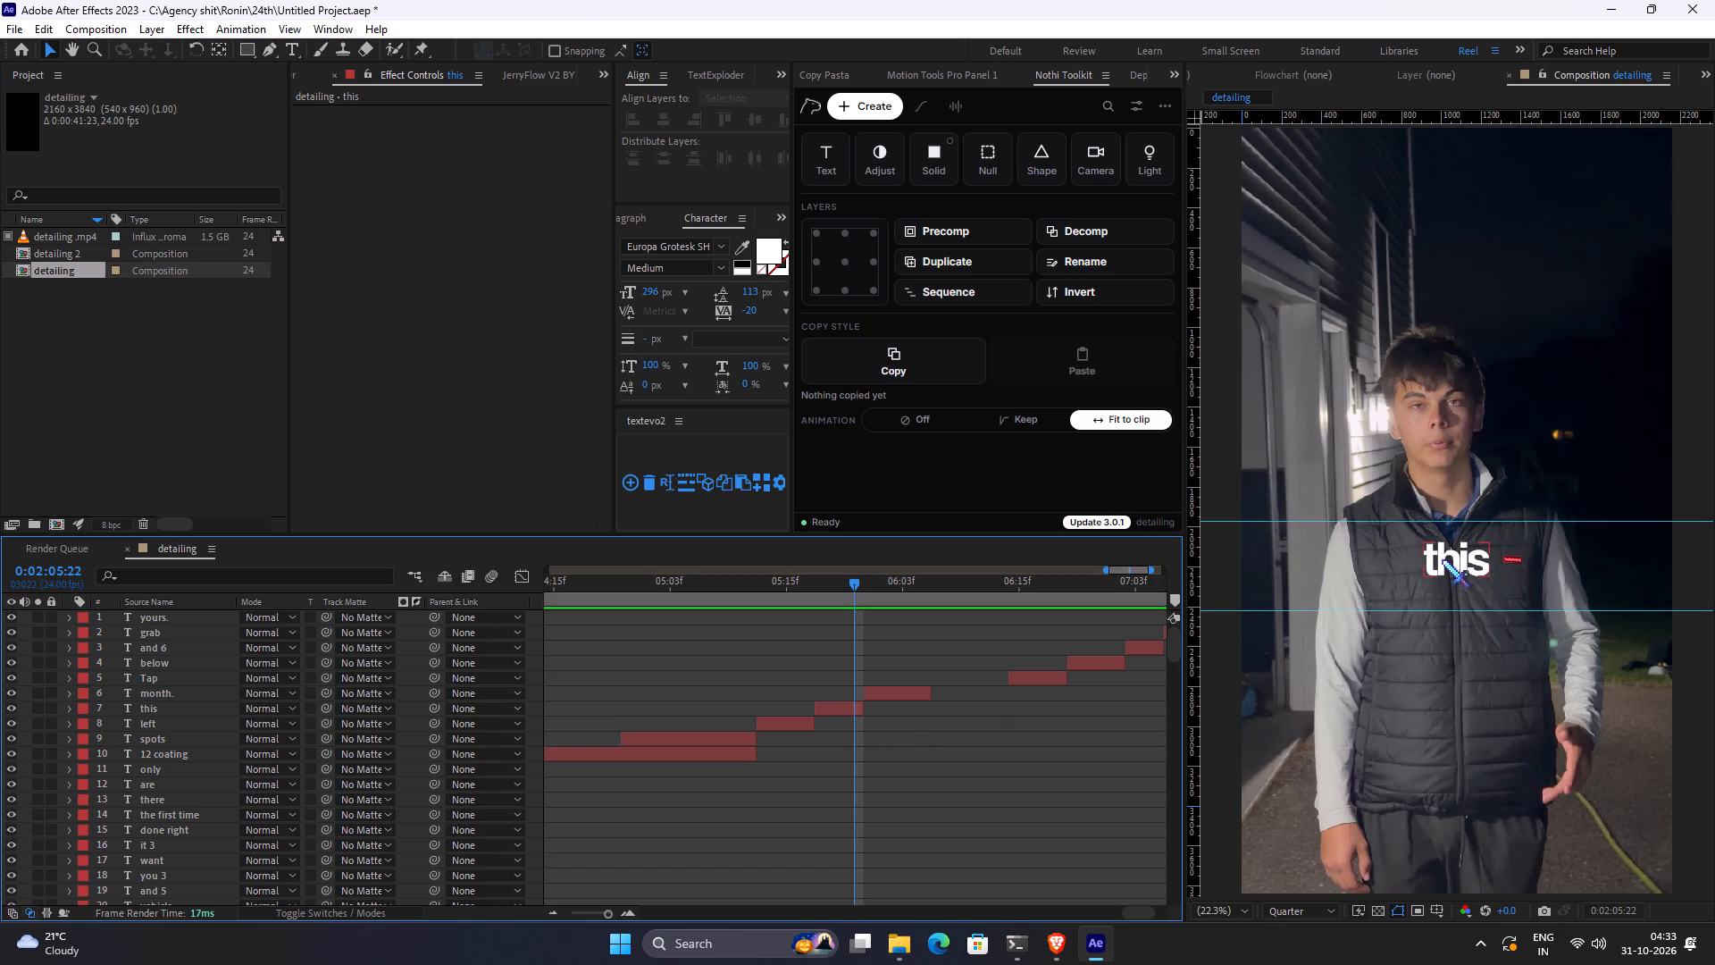
double_click(1476, 560)
left_click(1484, 561)
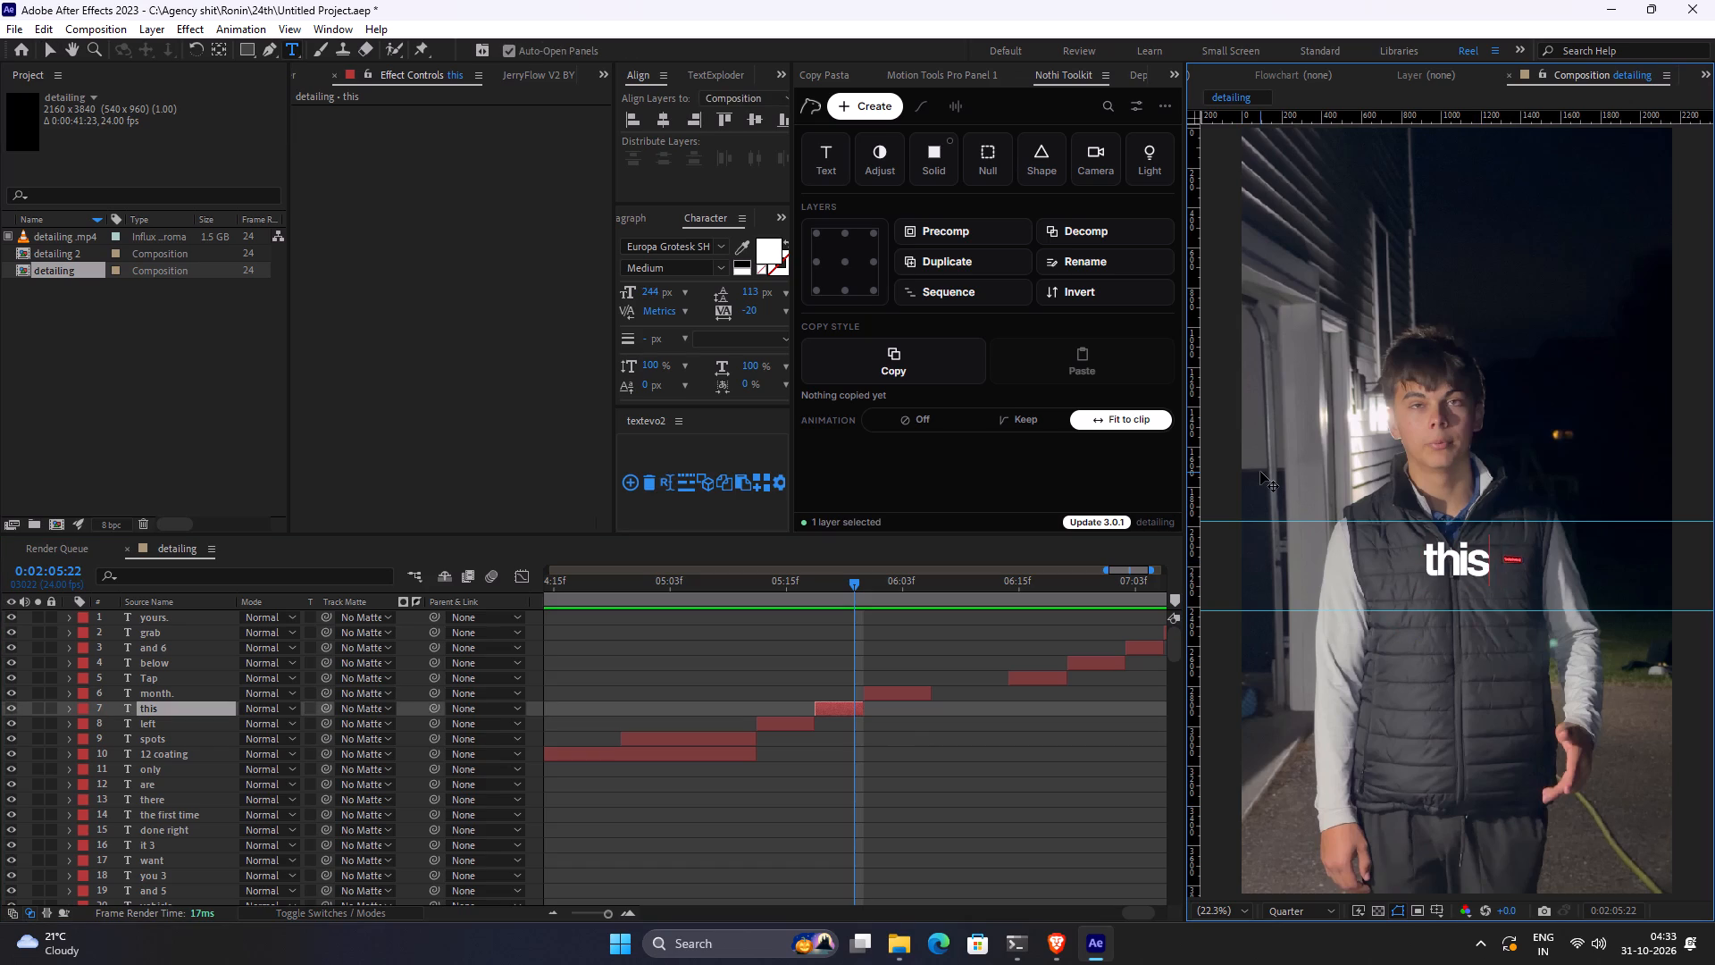
key("space")
type("month")
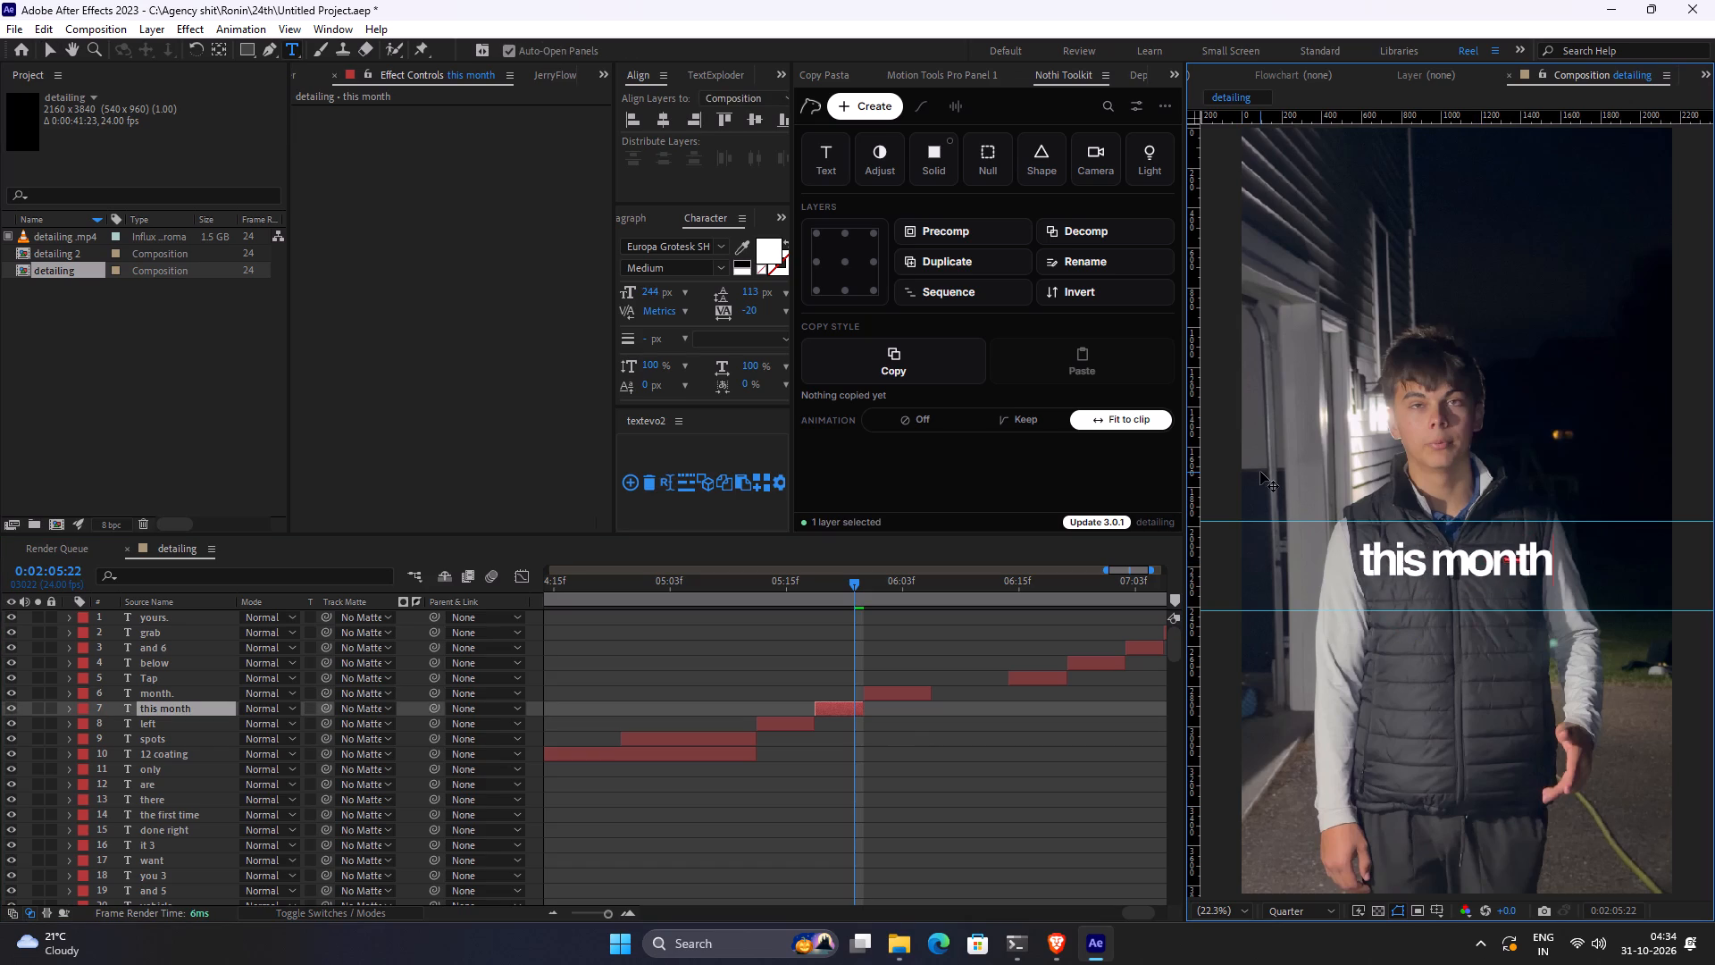
left_click(870, 751)
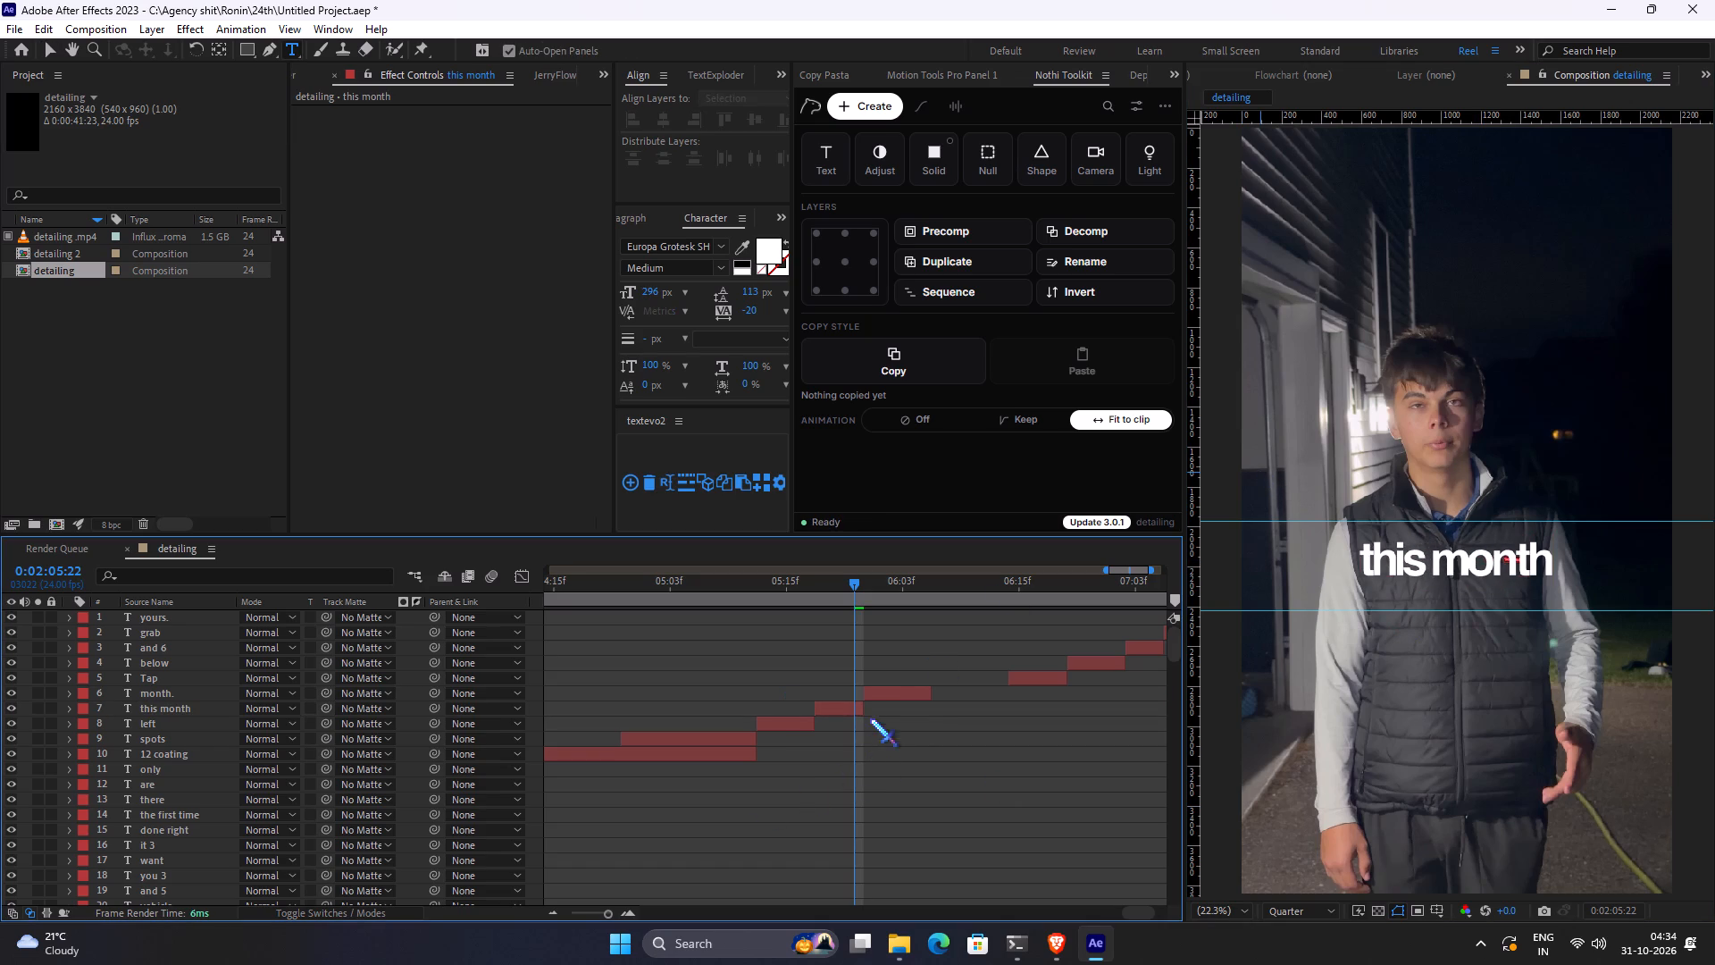
Delete the separate "month." layer and extend the "this month" layer to the start of "Tap".
left_click_drag(866, 710, 933, 708)
left_click(895, 689)
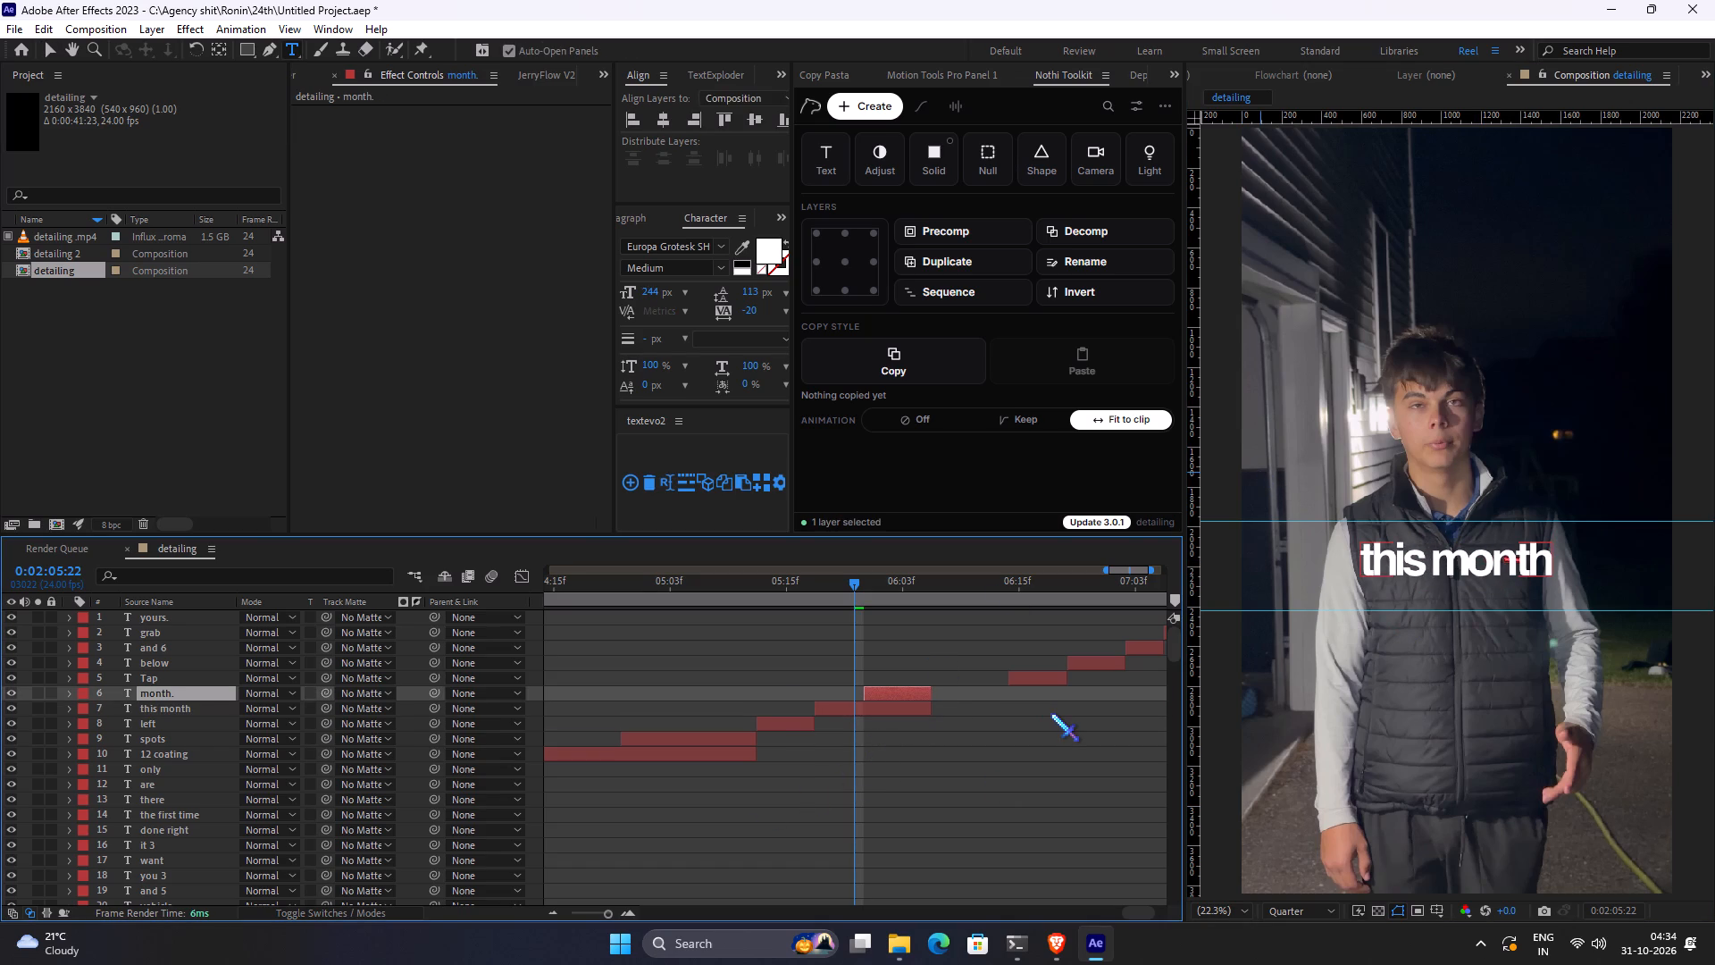
key("Delete")
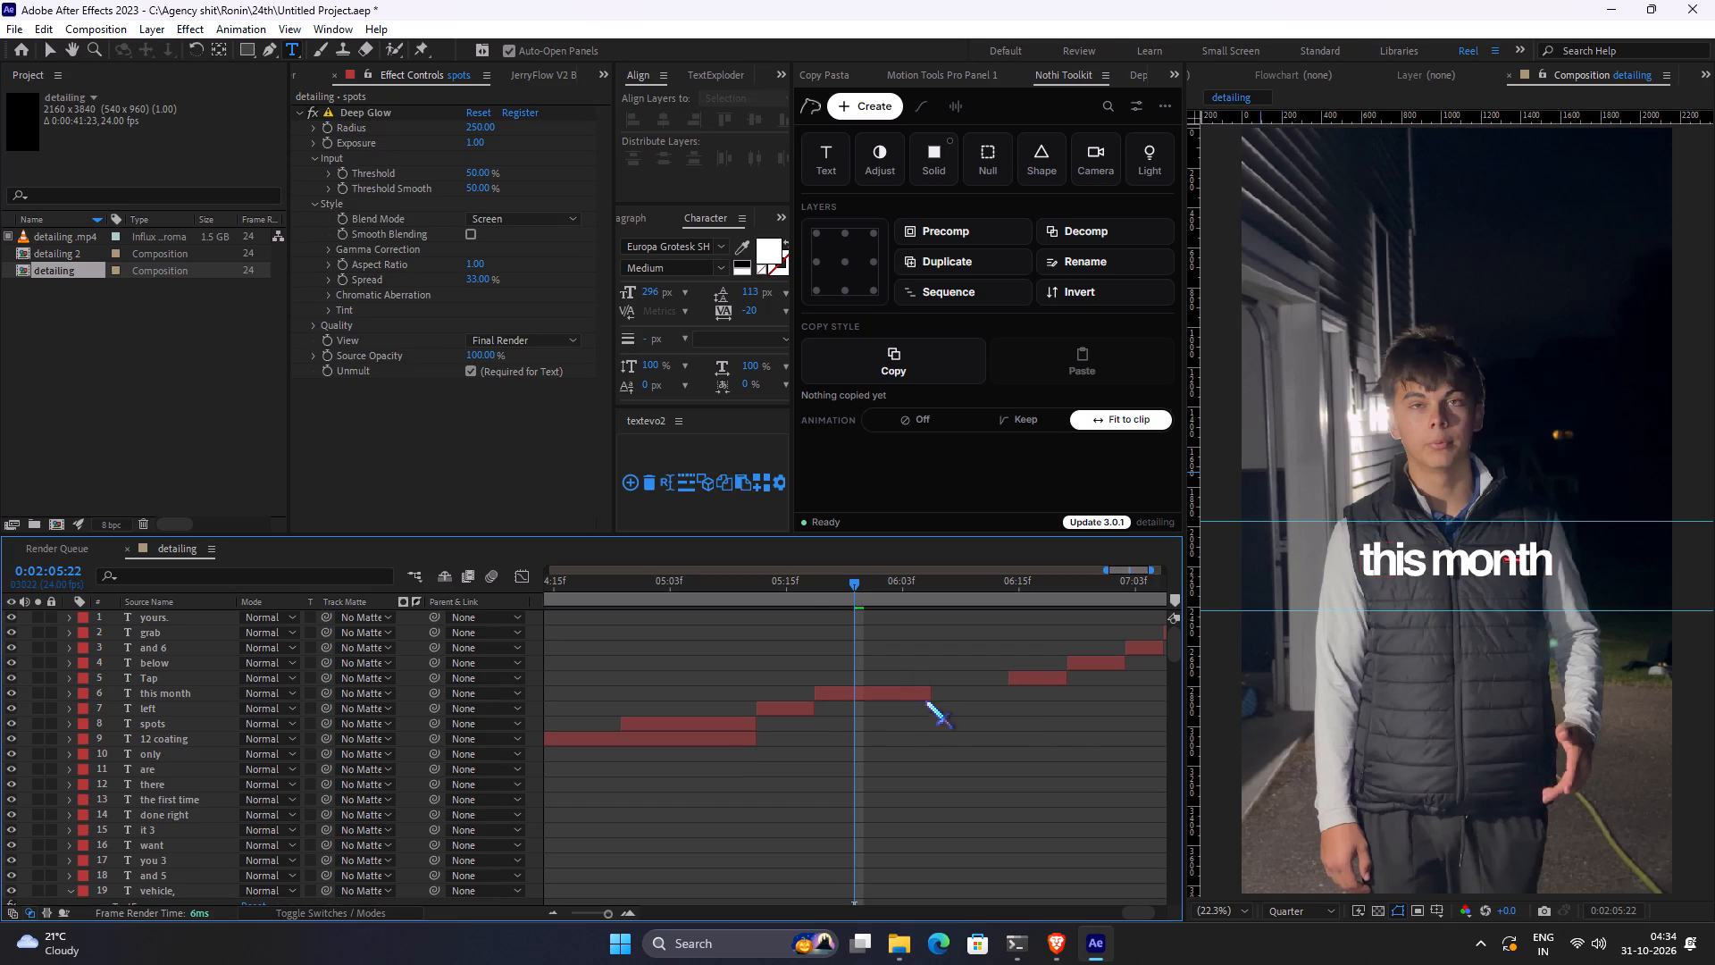
left_click_drag(939, 693, 1011, 692)
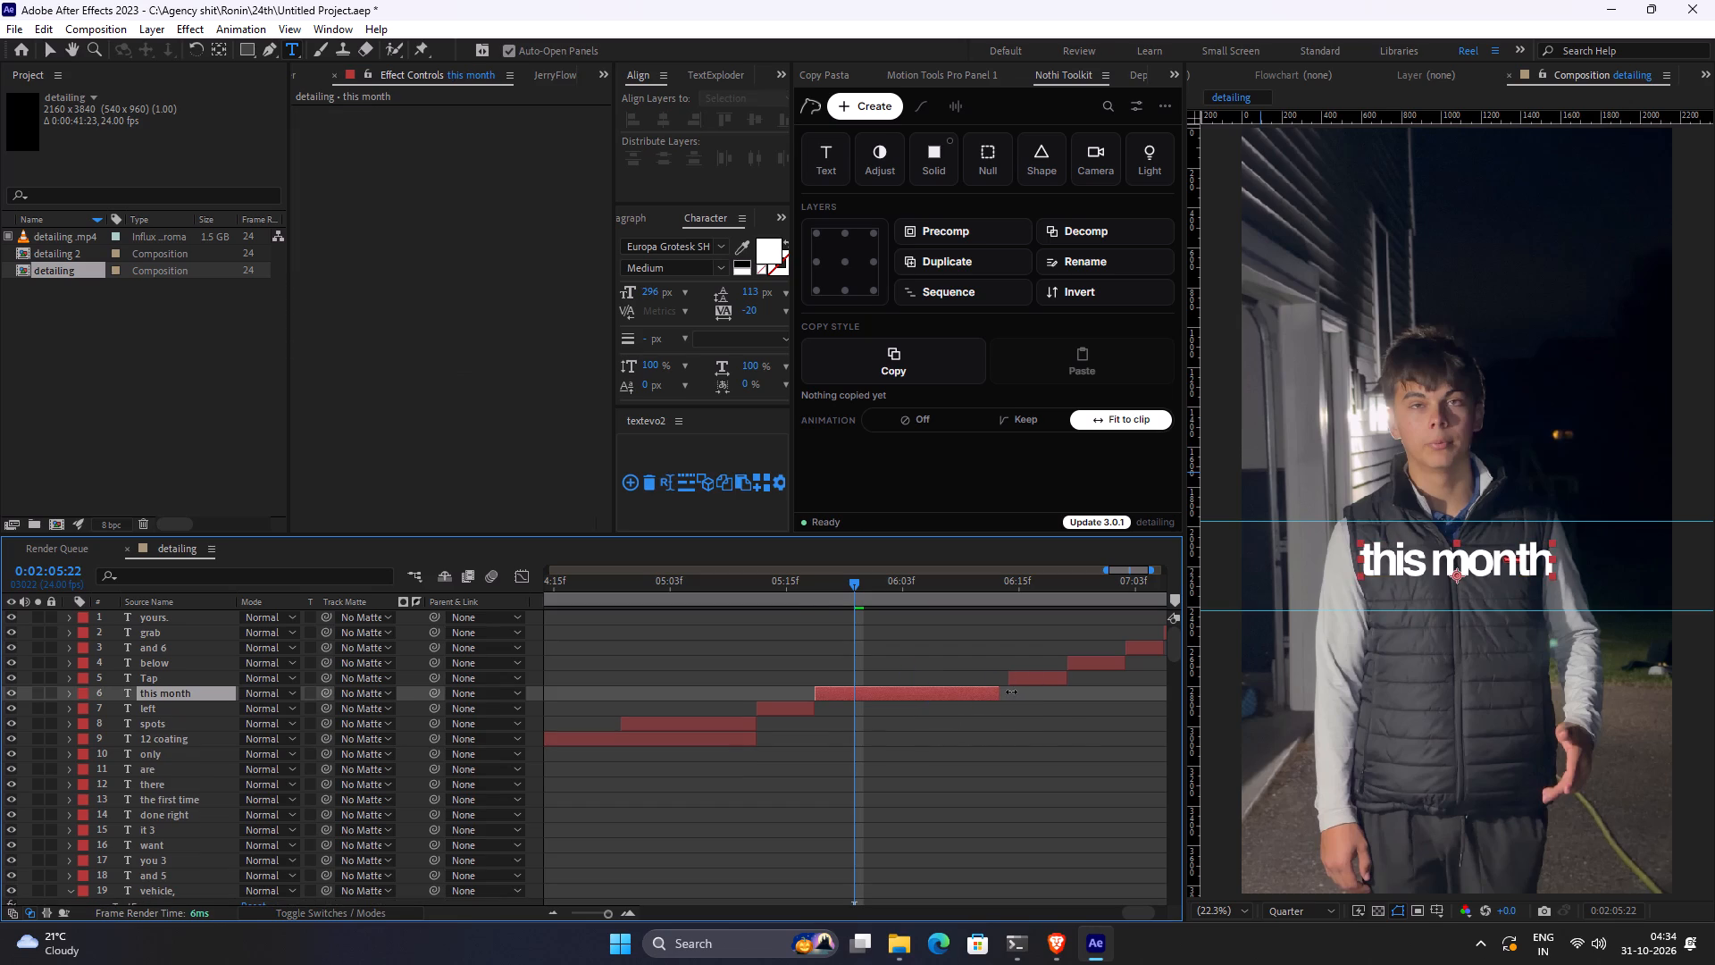
left_click_drag(1011, 692, 1017, 691)
Play back the captions from "this month" onward and on into the composition's early captions.
key("space")
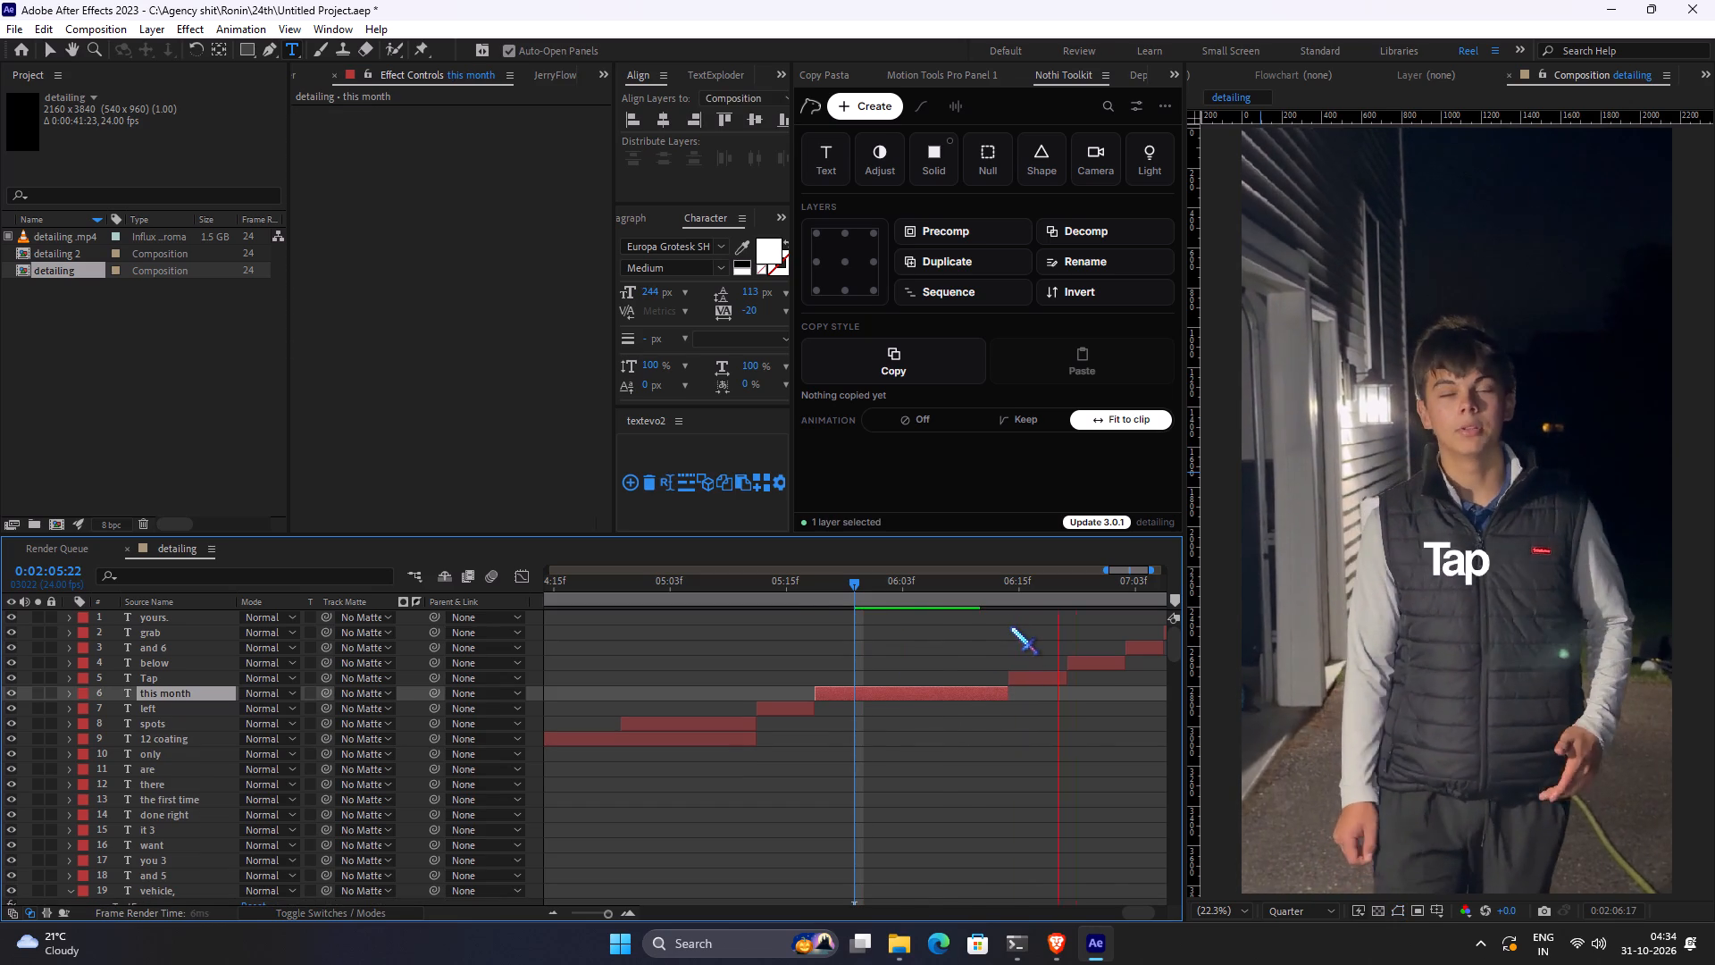
key("space")
key("space")
key("space")
key("space")
key("space")
key("space")
key("space")
key("space")
key("space")
key("space")
key("space")
key("space")
key("space")
key("space")
key("space")
key("space")
left_click_drag(1012, 618, 798, 625)
key("space")
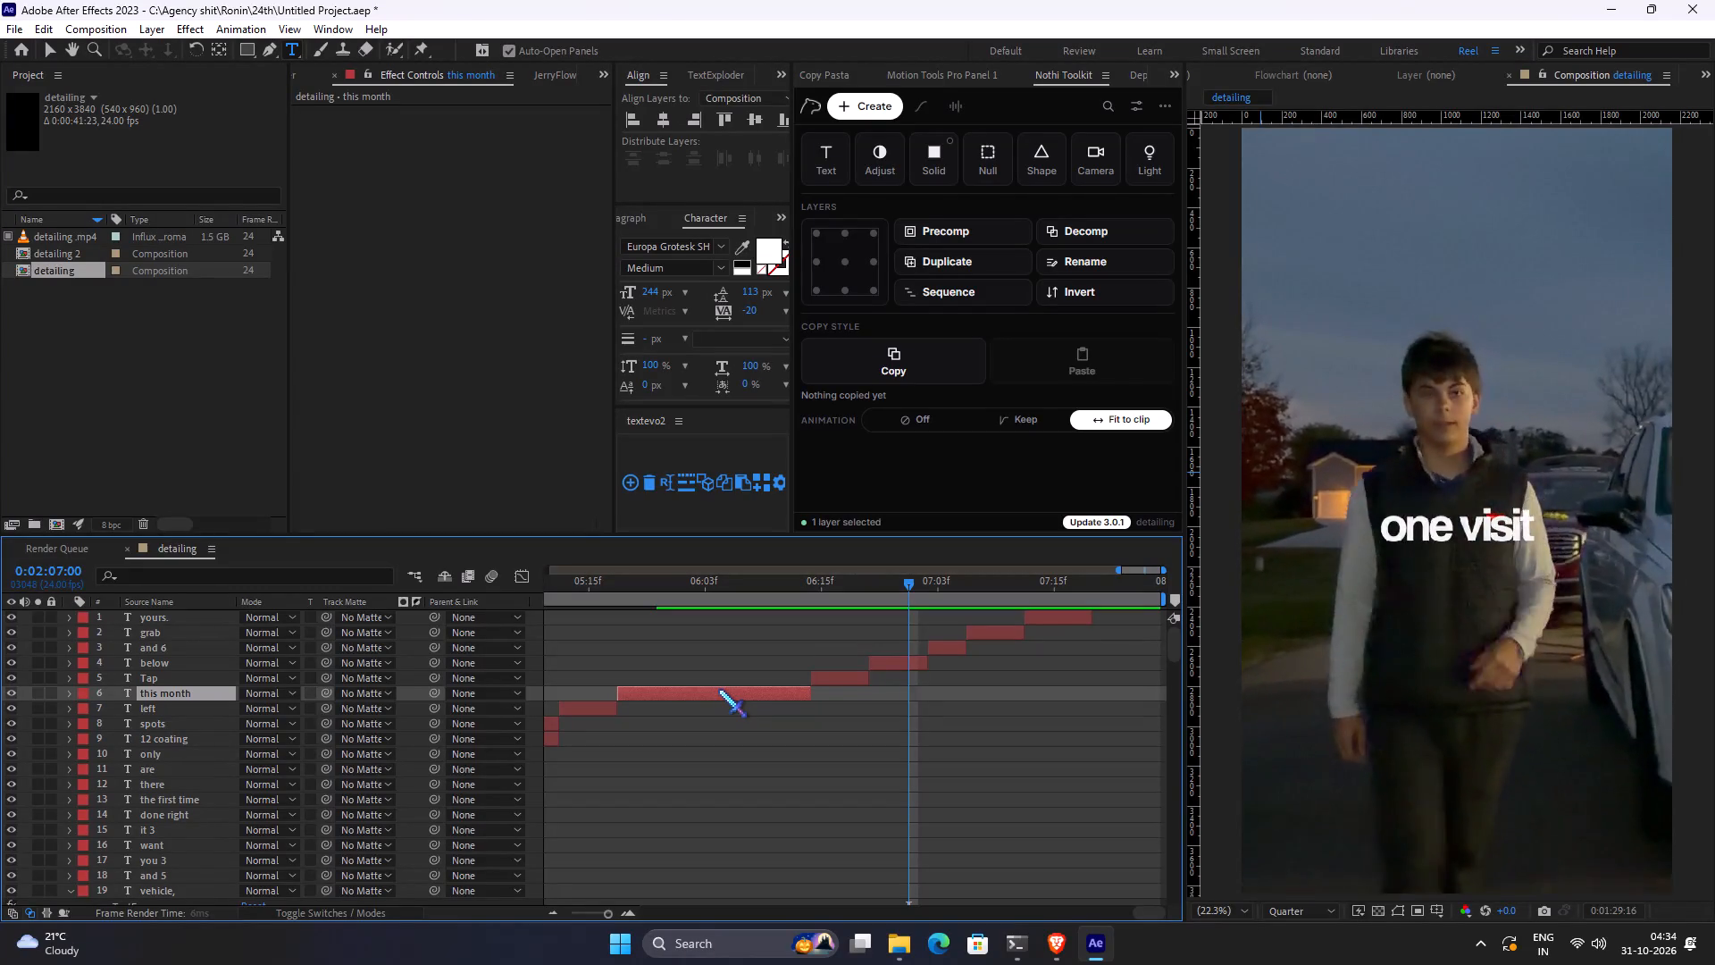
key("space")
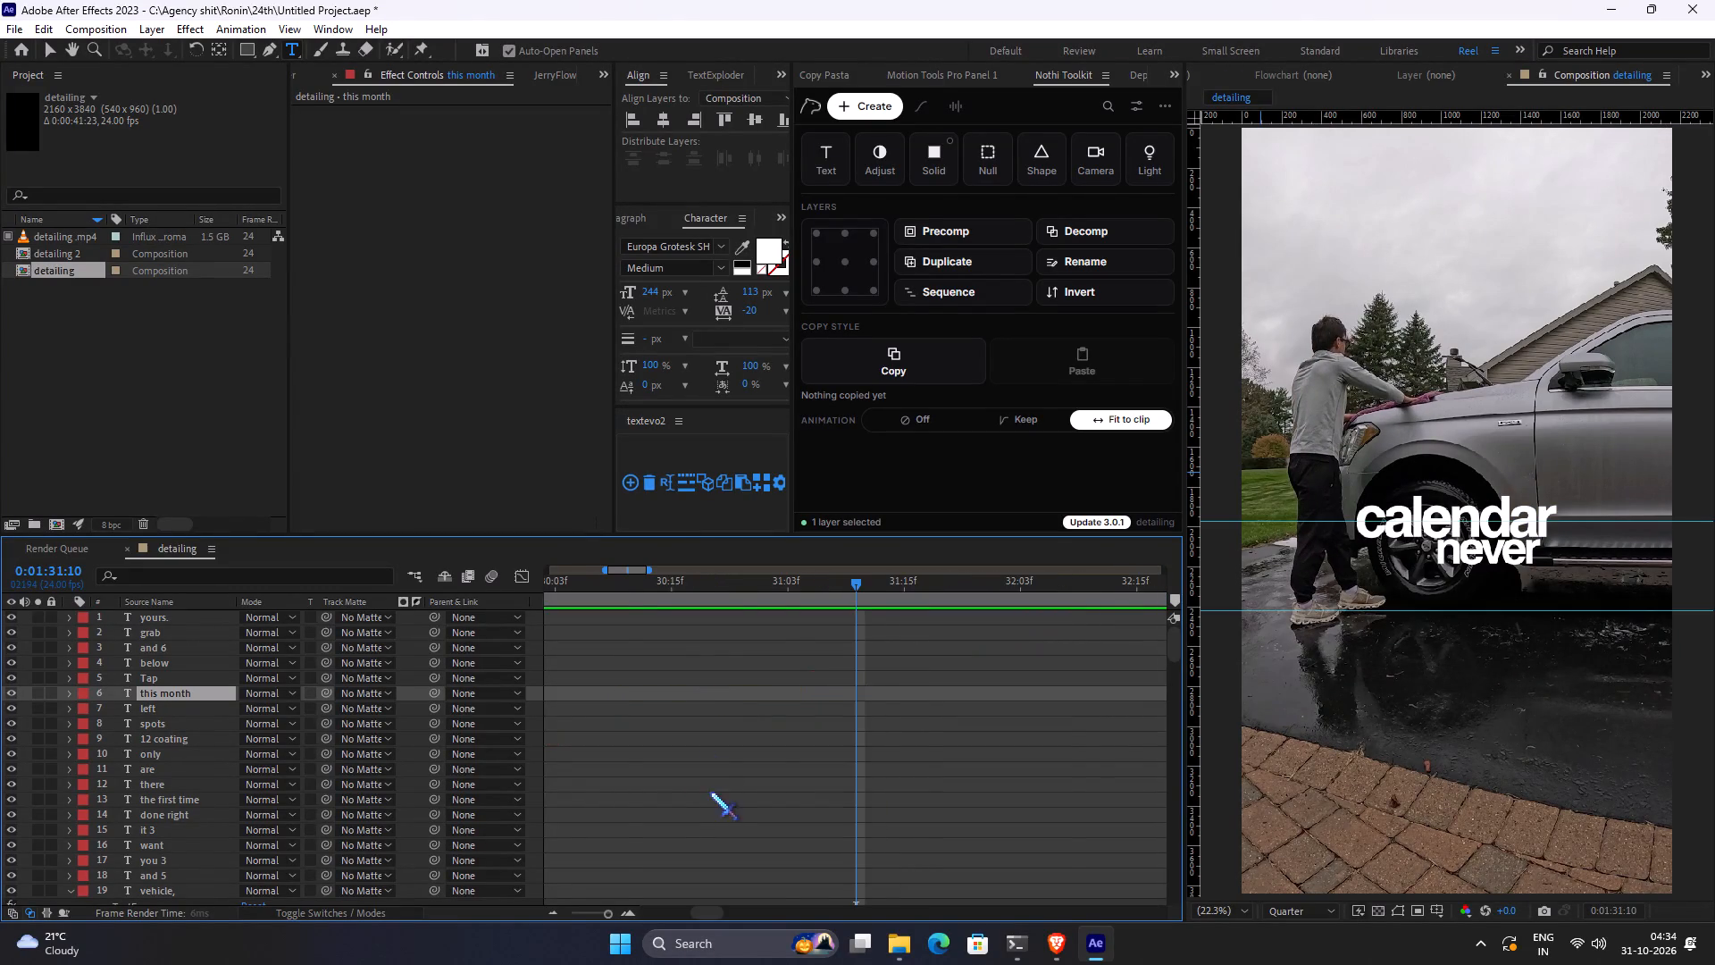
Return to the start of the composition at "Northville" and play back the opening captions.
scroll(715, 784, "down", 5, "alt")
scroll(712, 721, "down", 17)
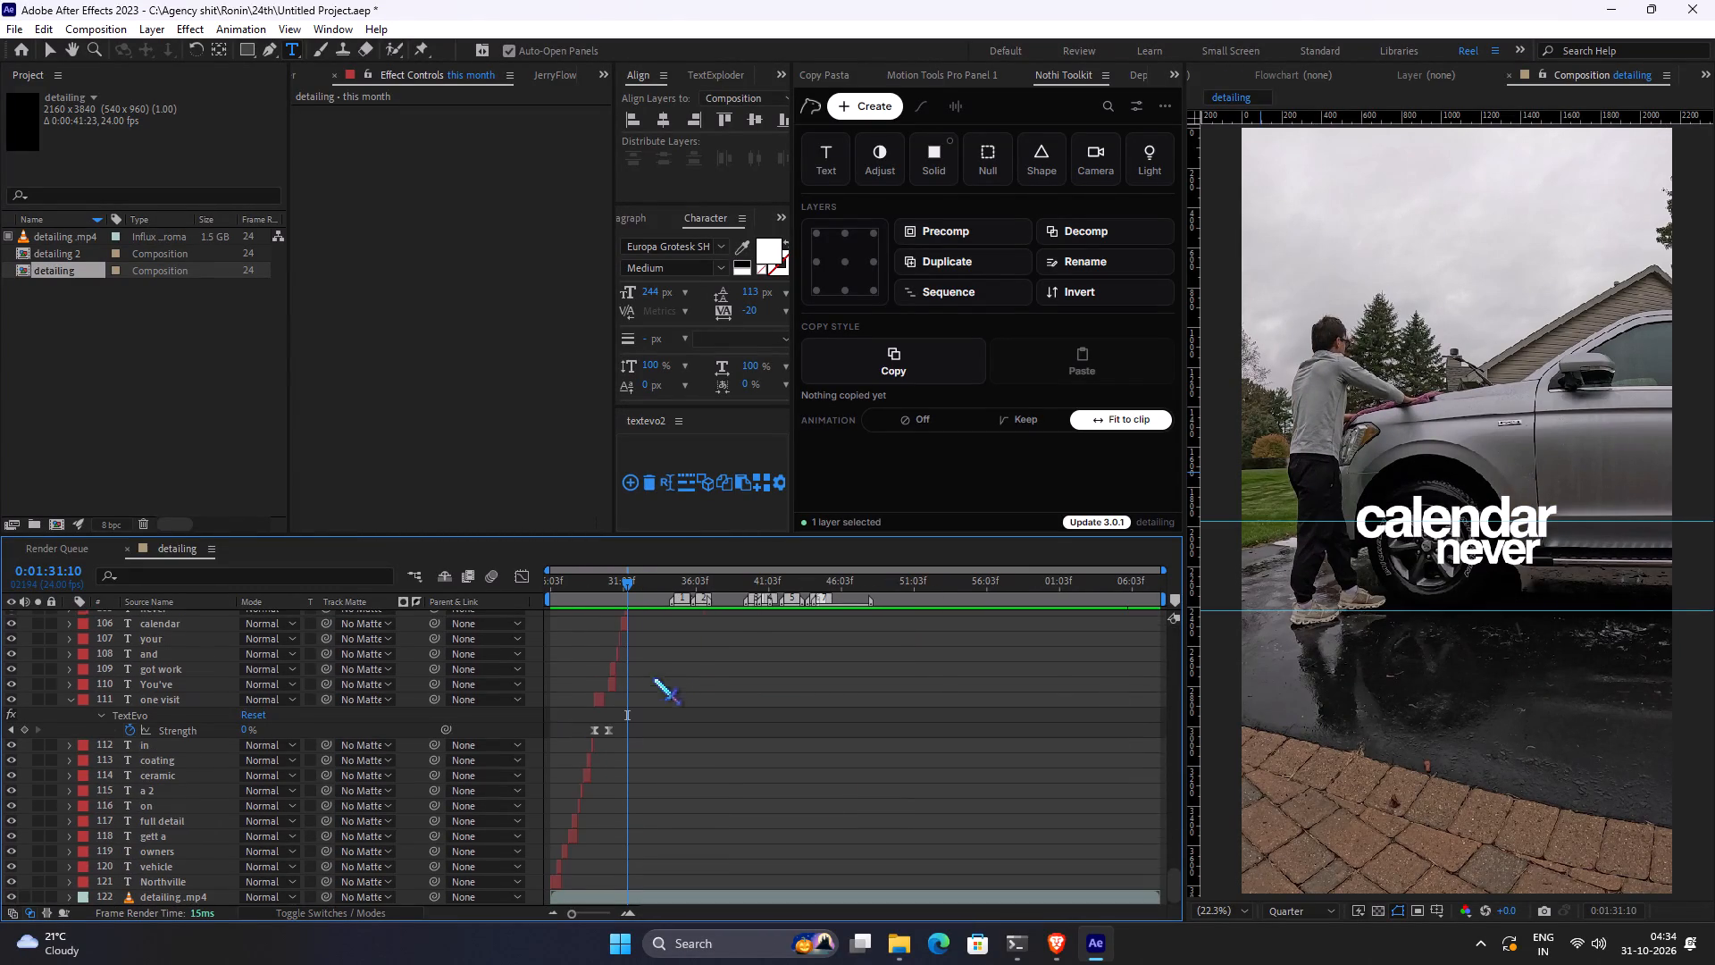
scroll(653, 677, "down", 4)
left_click_drag(581, 587, 189, 610)
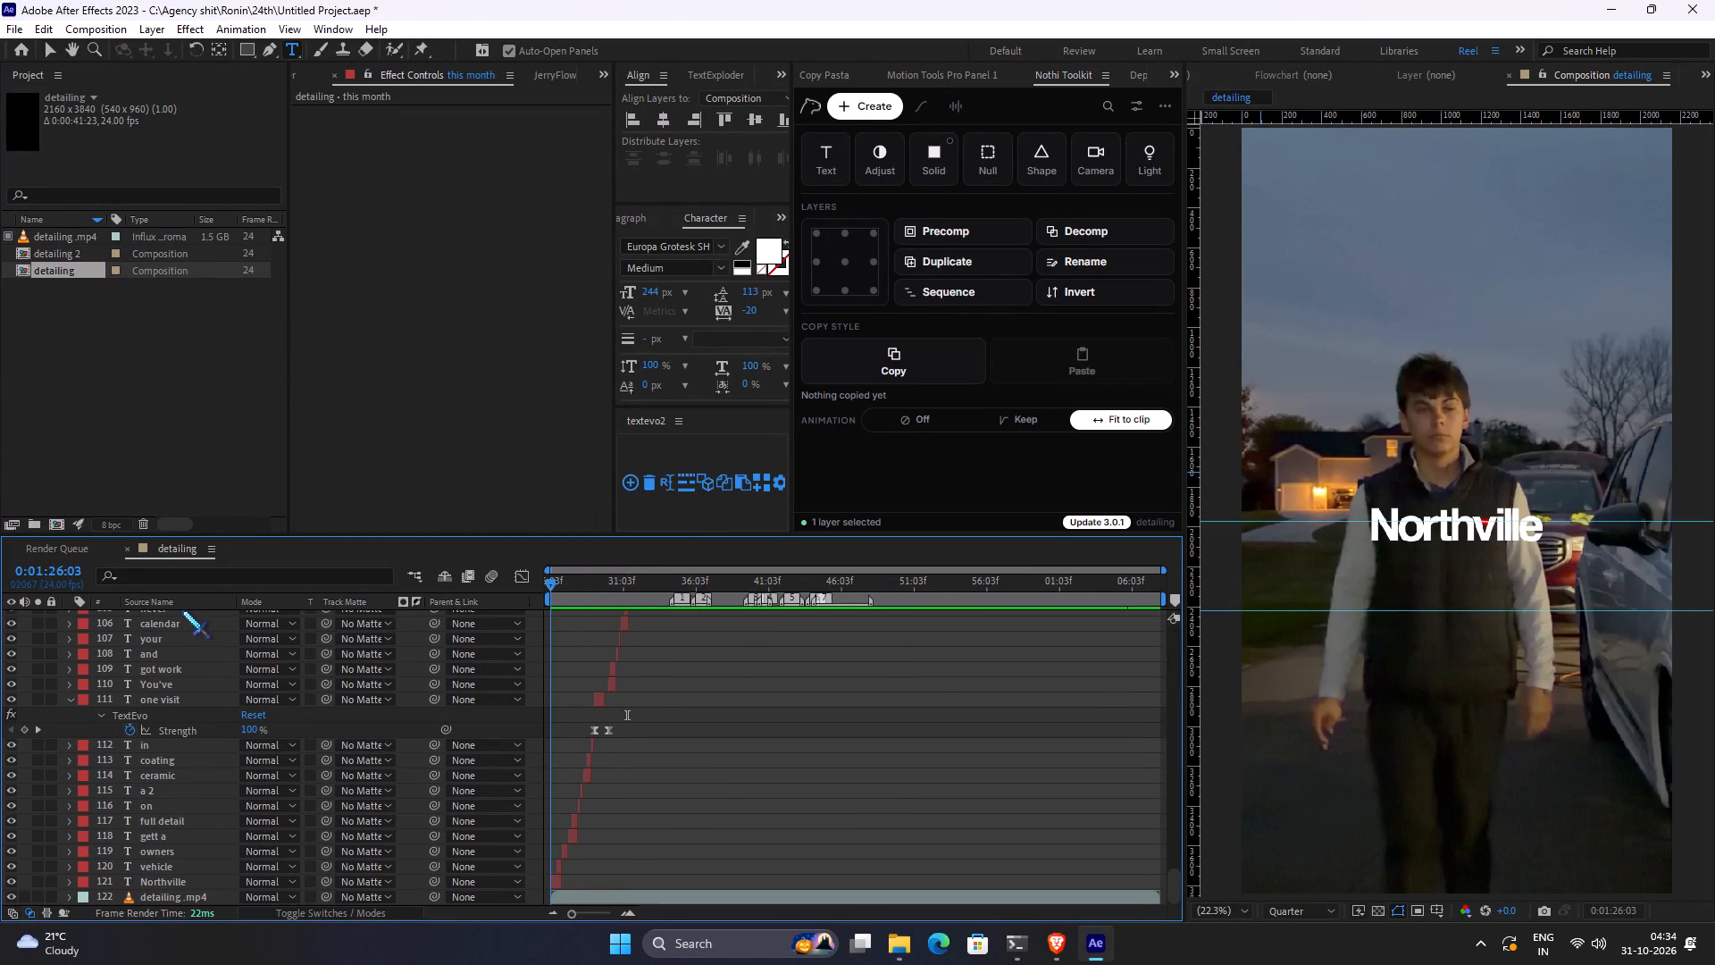
key("space")
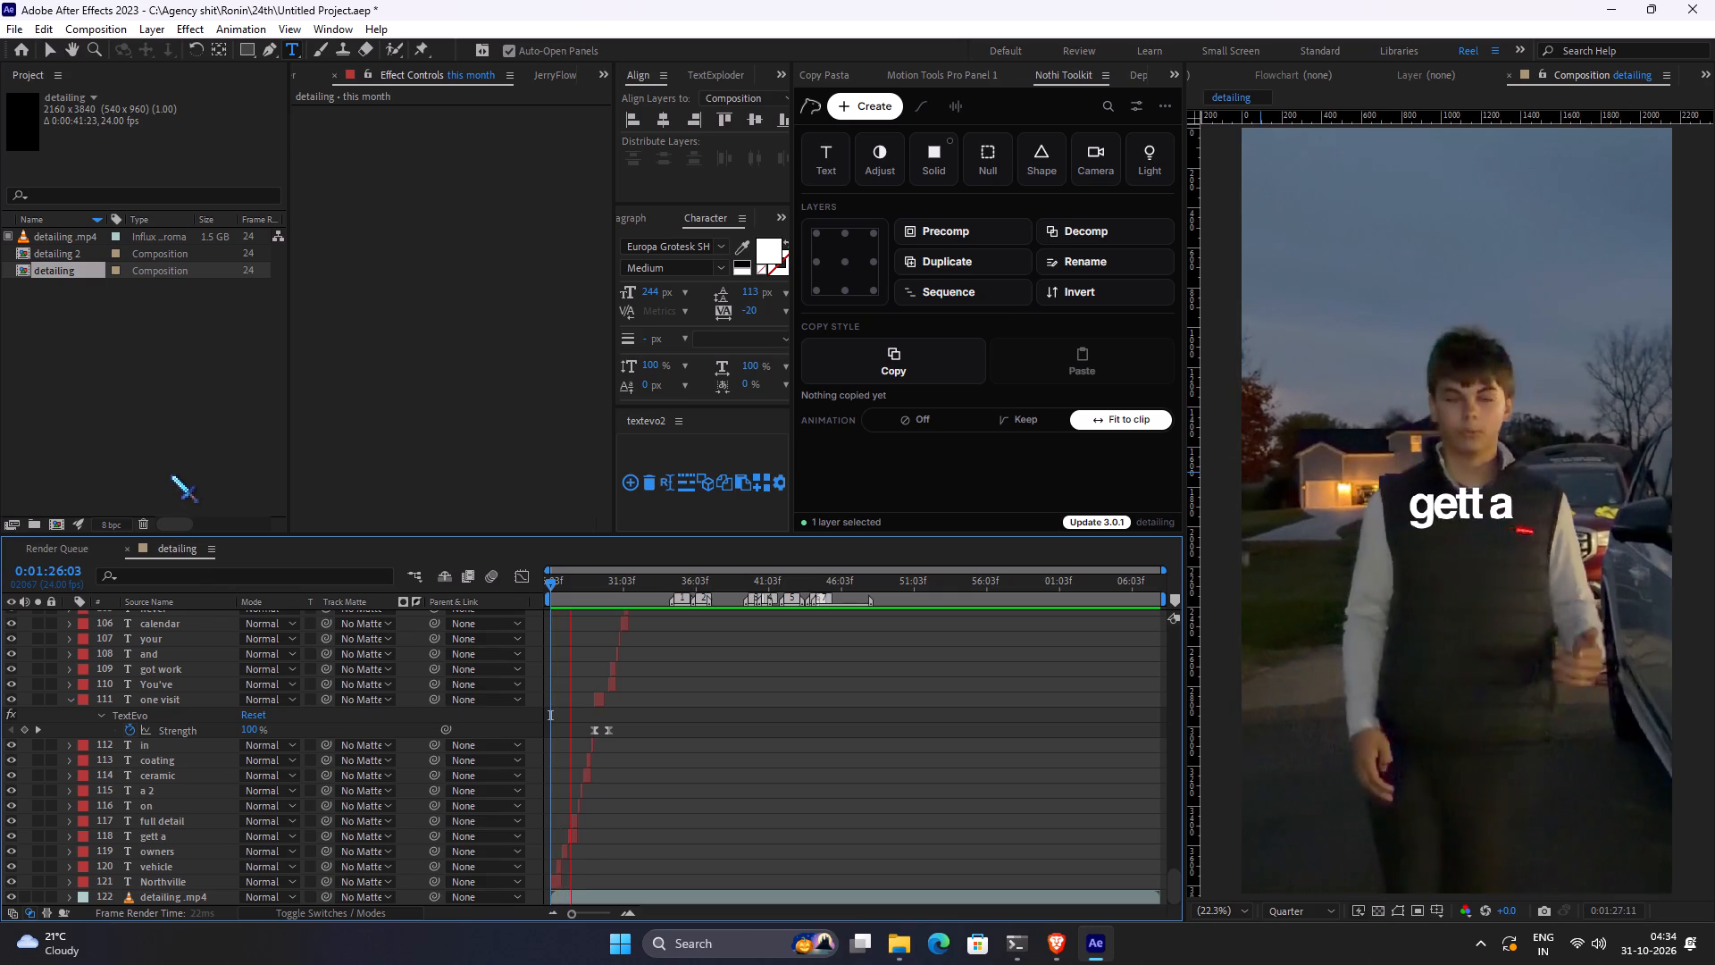
key("space")
Move the playhead to 0:01:26:17 and apply Deep Glow to the "Northville" caption.
scroll(581, 766, "up", 2, "alt")
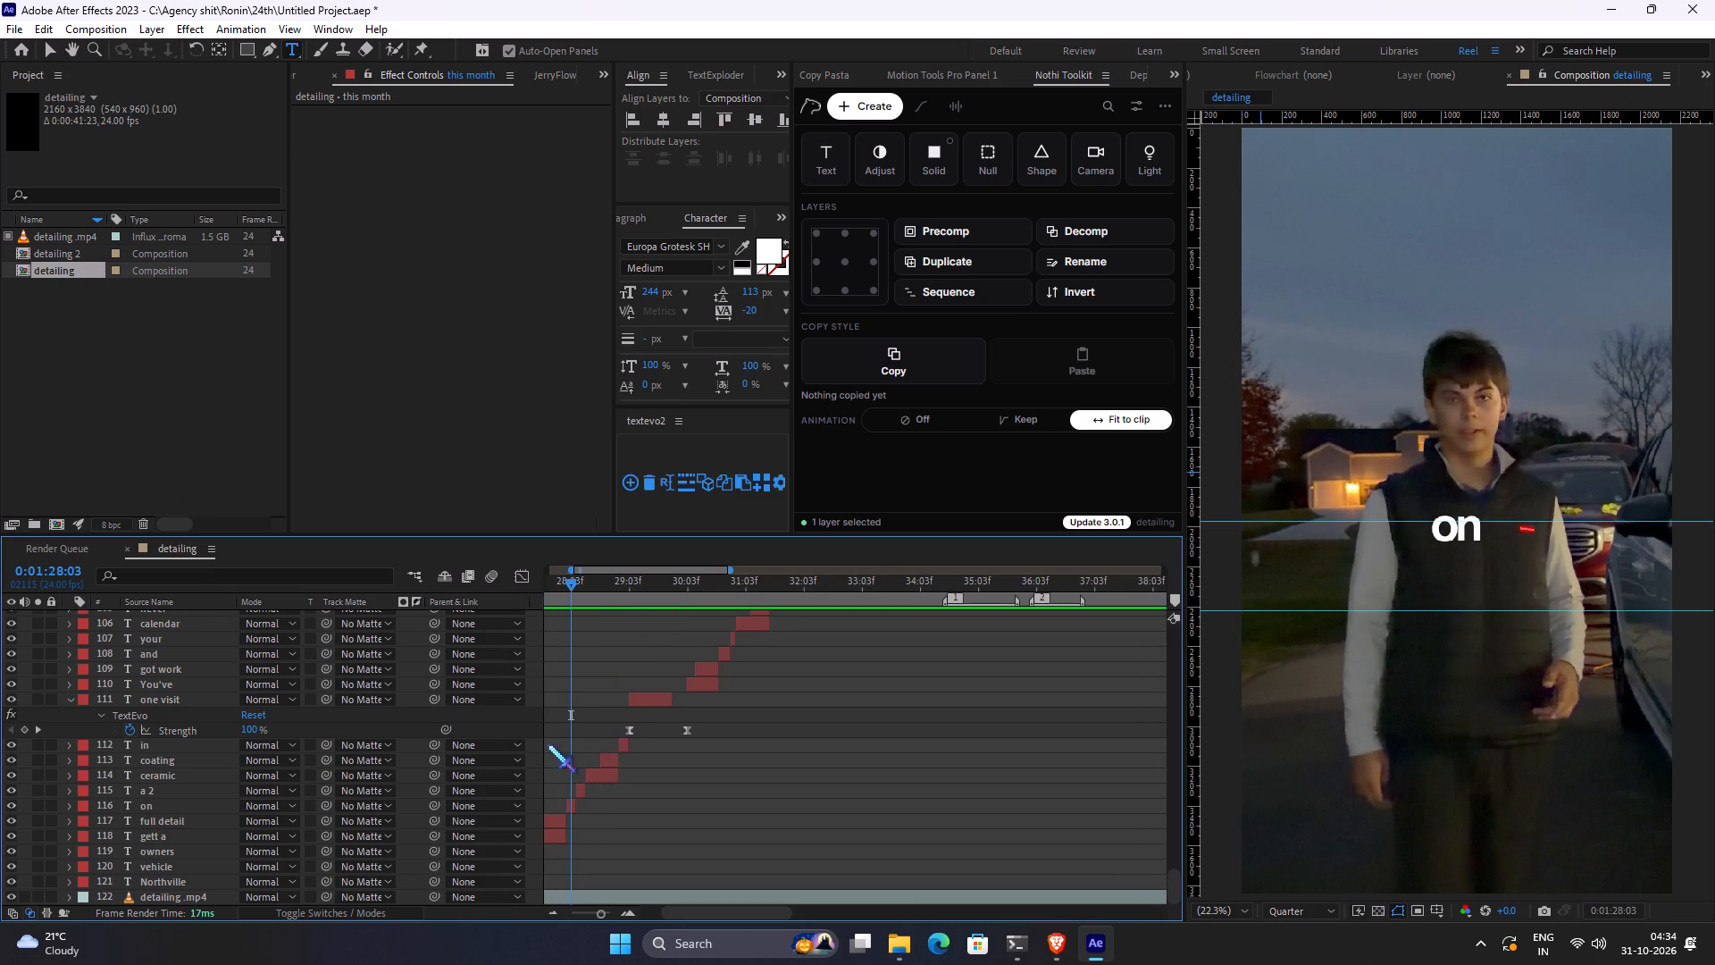
key("space")
key("space")
key("space")
key("space")
key("space")
key("space")
key("space")
key("space")
key("space")
key("space")
left_click_drag(581, 727, 1259, 538)
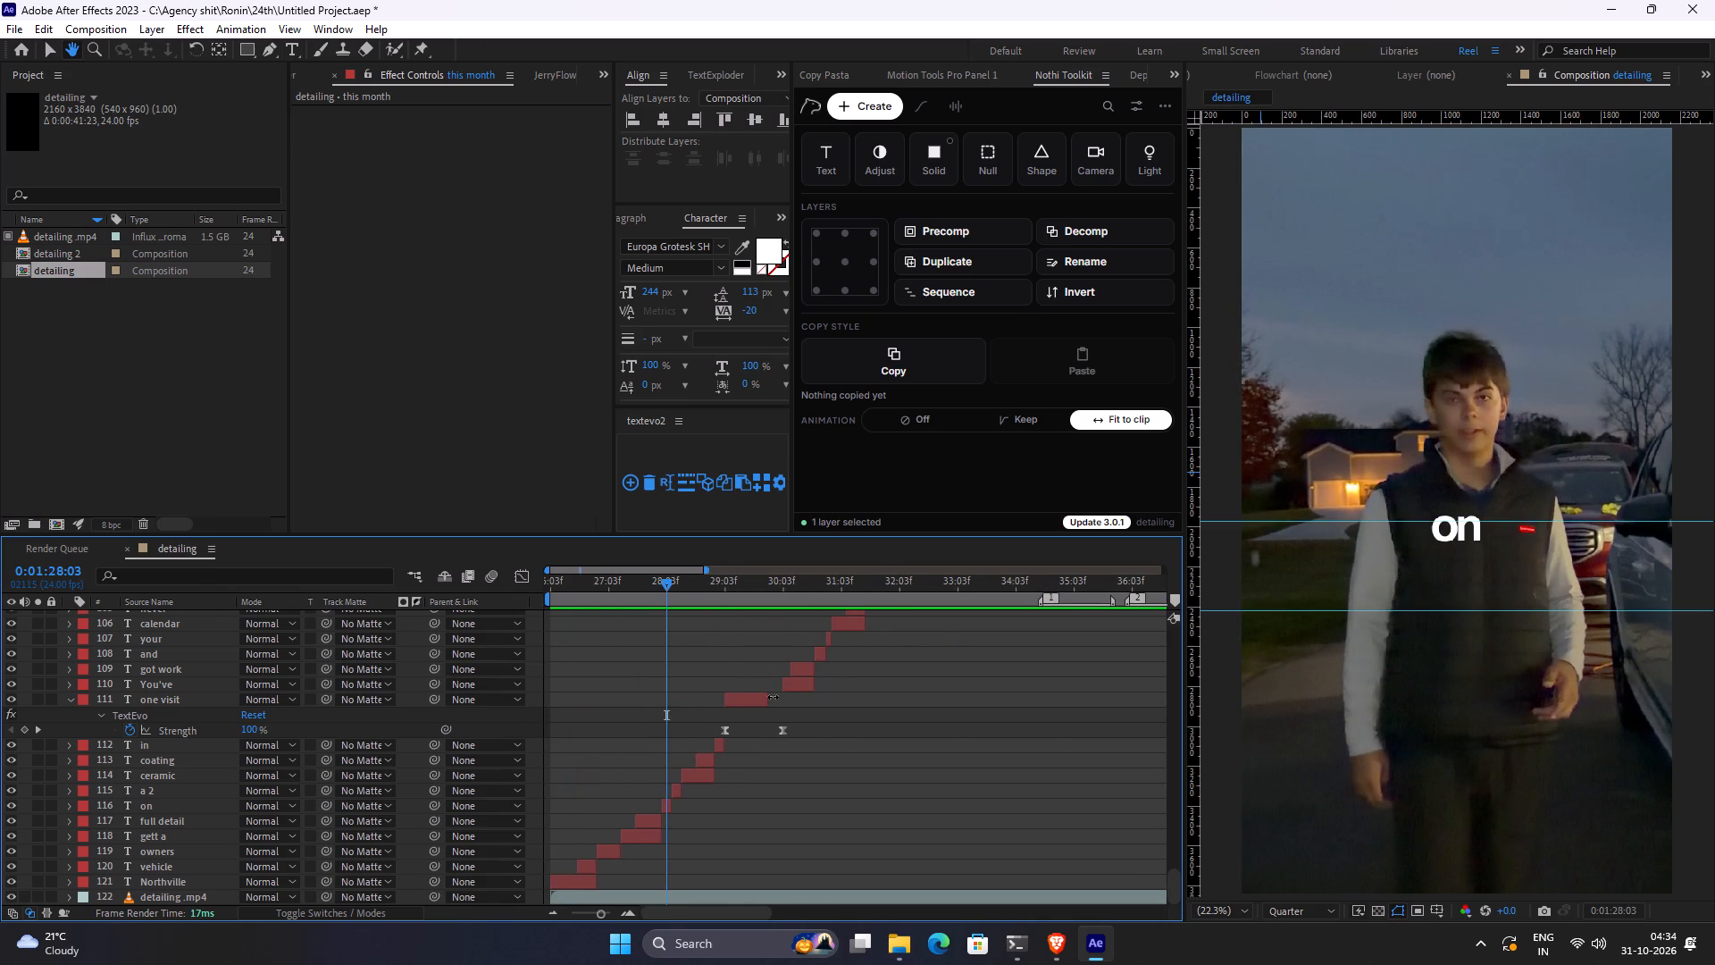
scroll(612, 695, "up", 2, "alt")
key("space")
key("space")
key("space")
key("space")
key("space")
key("space")
key("space")
key("space")
left_click_drag(628, 709, 1227, 510)
left_click(690, 597)
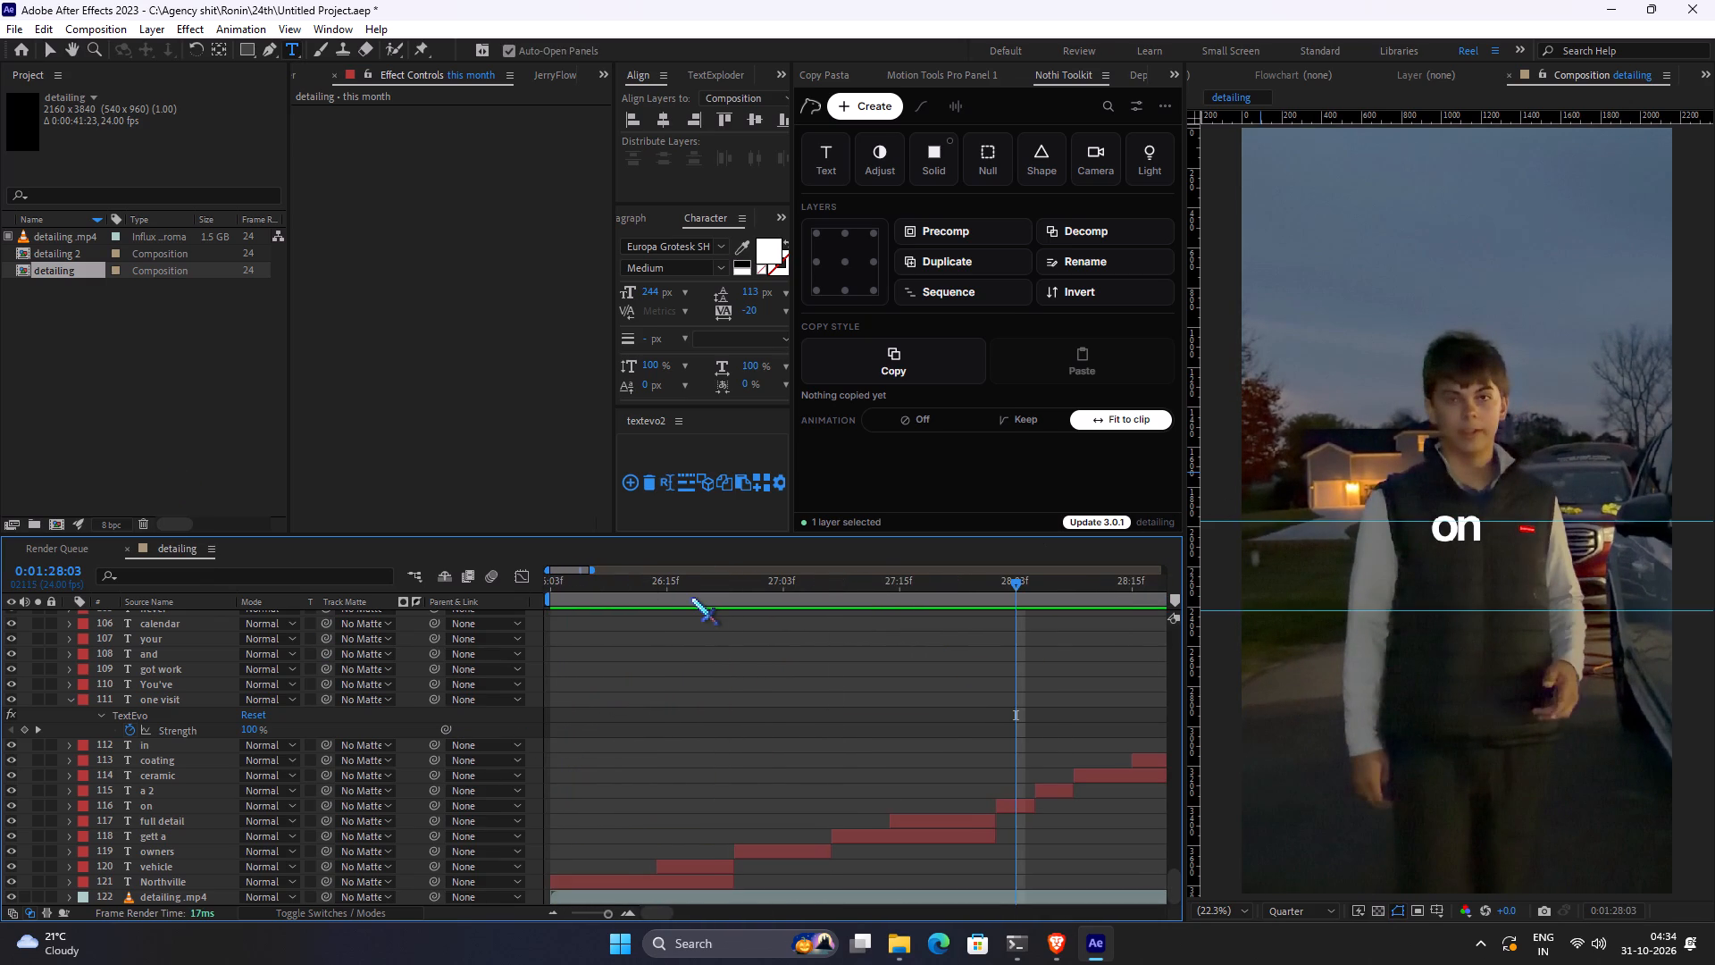
scroll(644, 793, "down", 1)
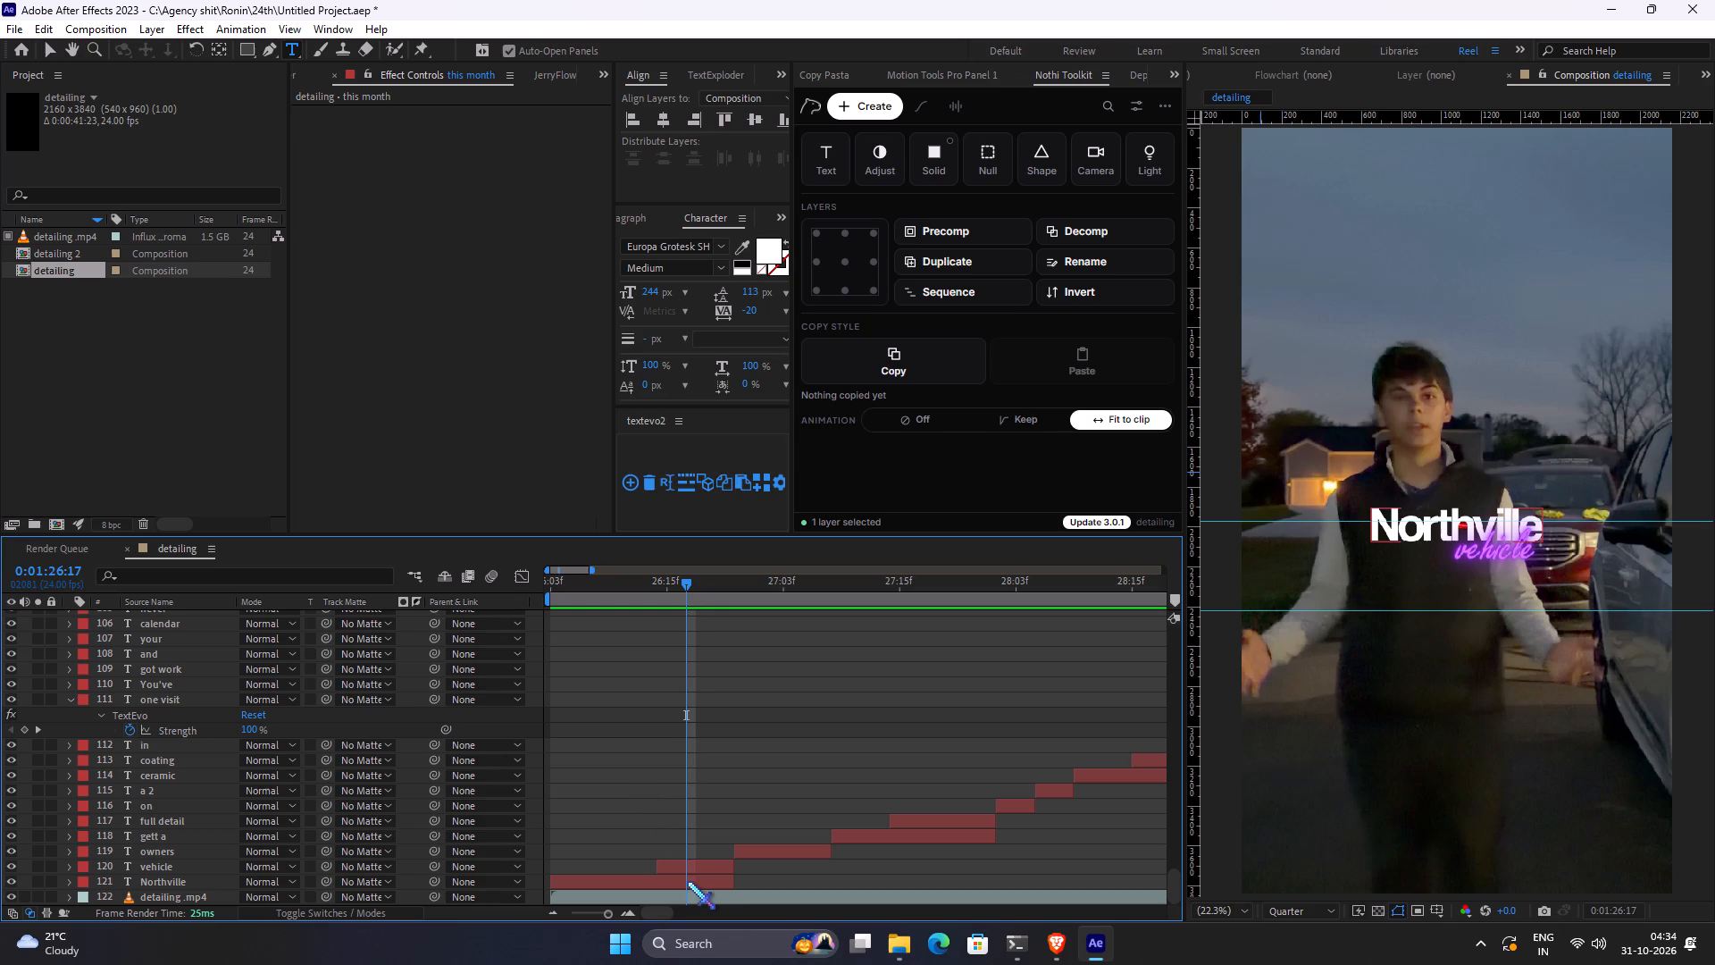
left_click(687, 881)
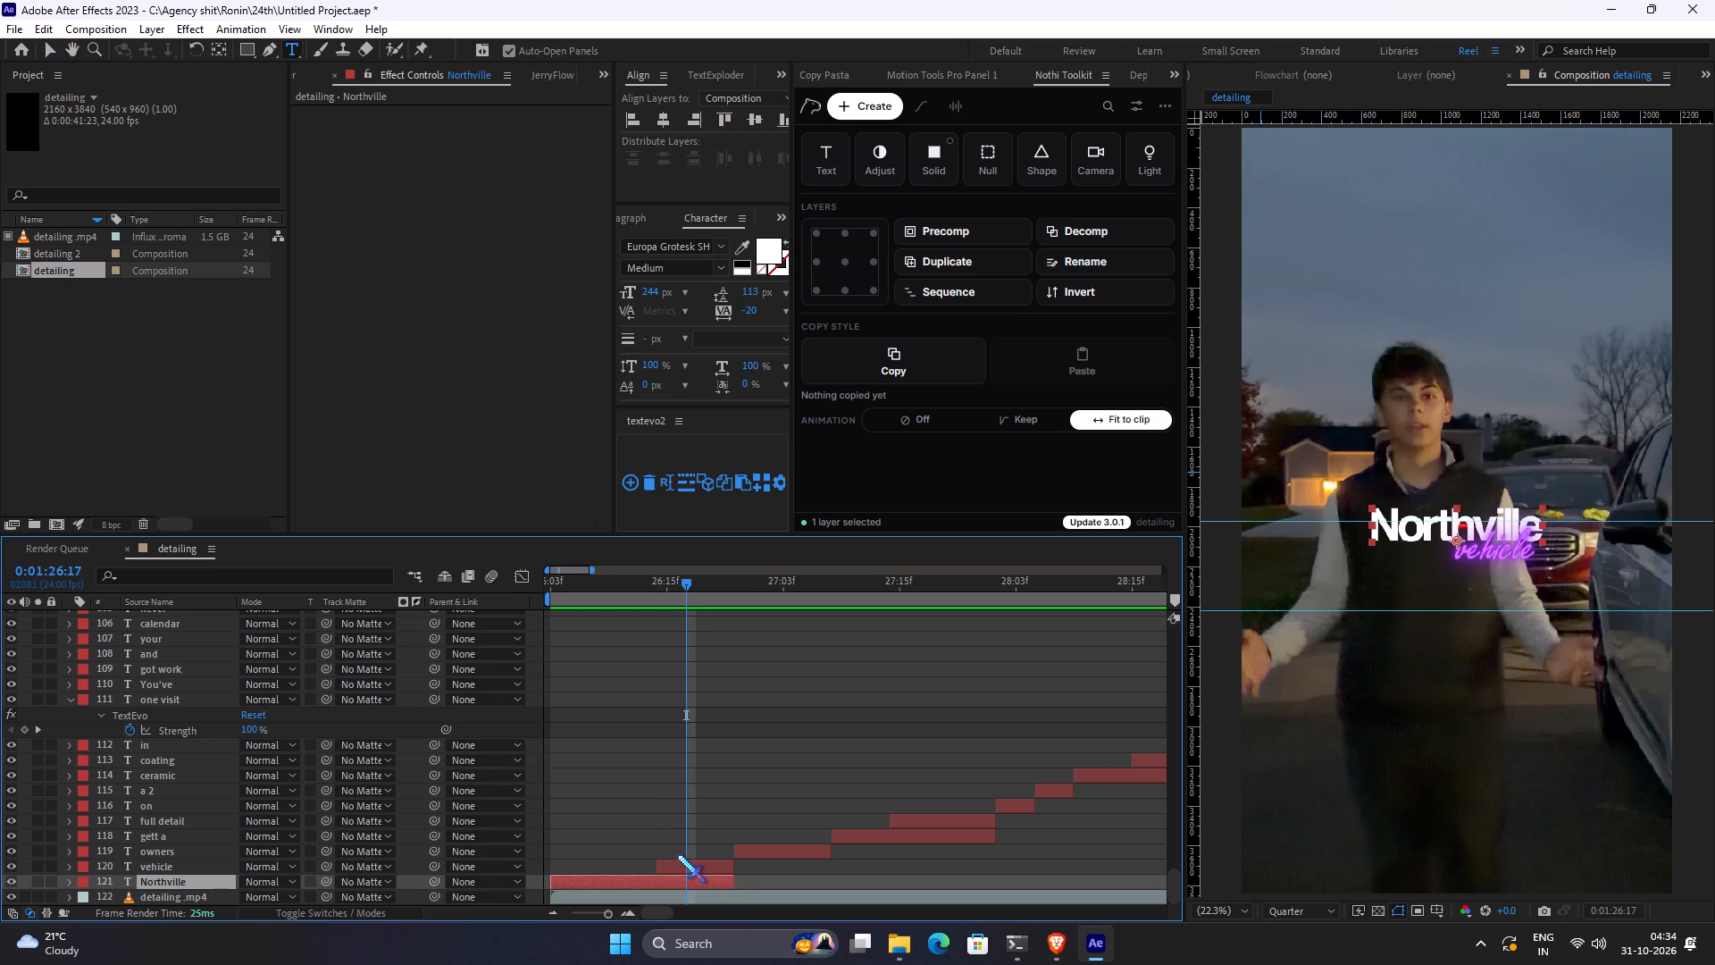
key("ctrl+space")
key("d")
key("e")
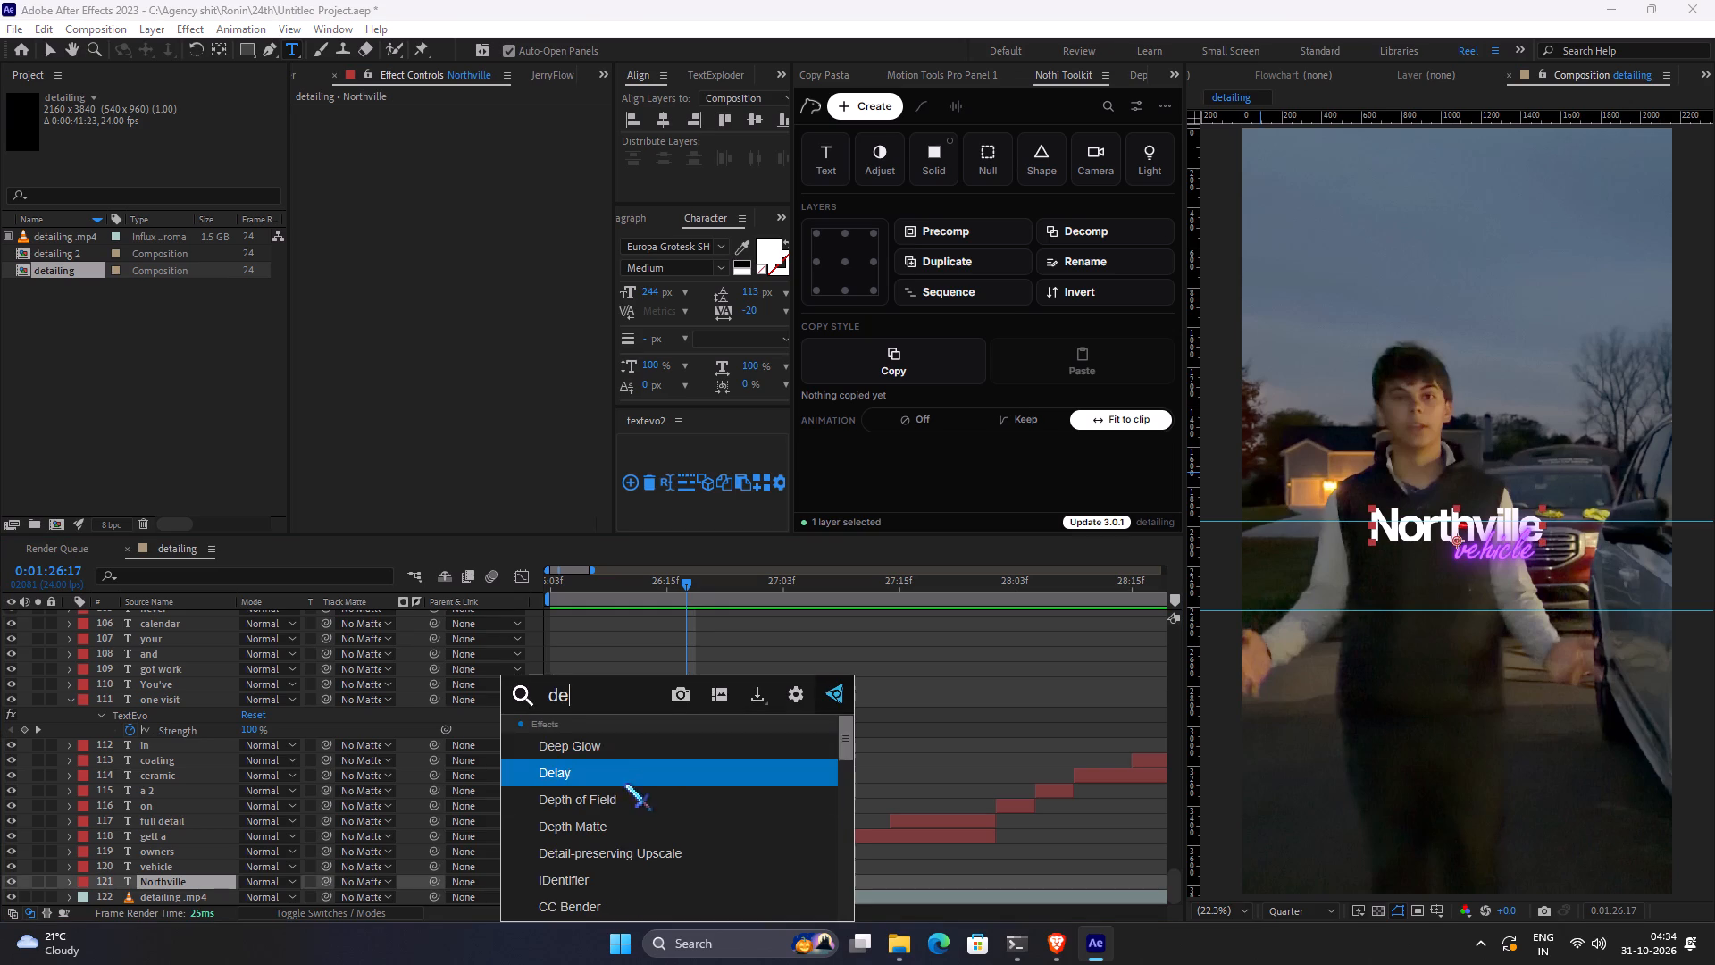
left_click(590, 751)
left_click(646, 818)
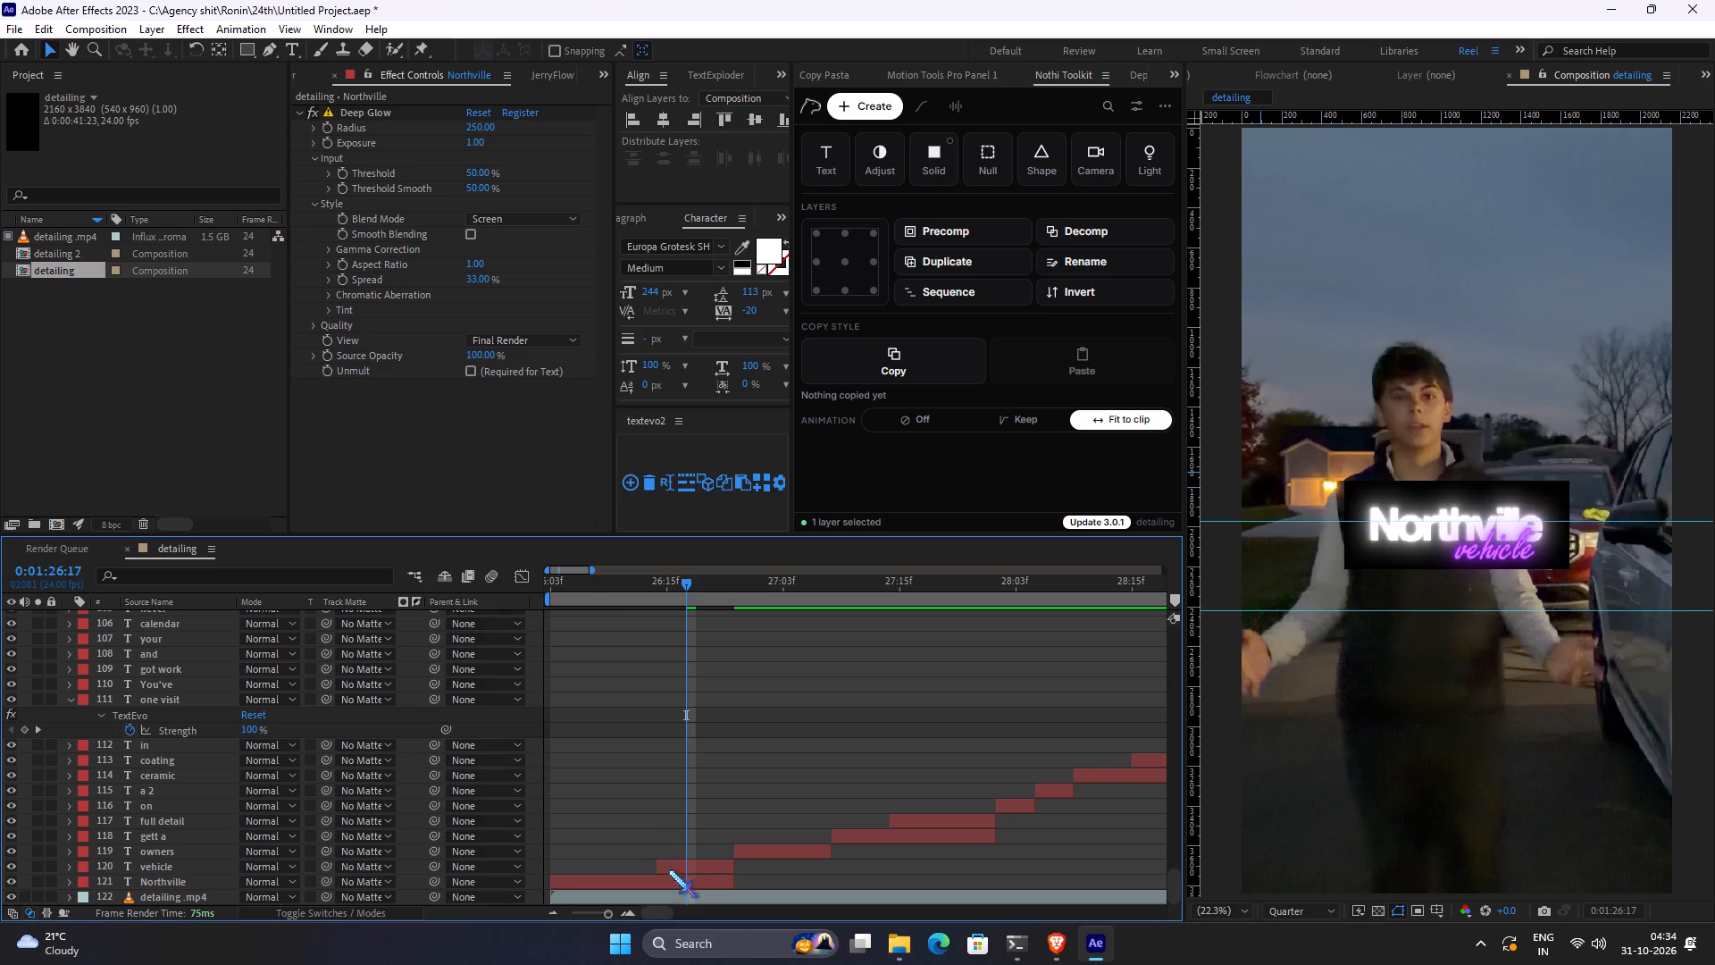
Enable Unmult and set the exposure to 0.4 for the "Northville" caption's Deep Glow.
left_click(473, 367)
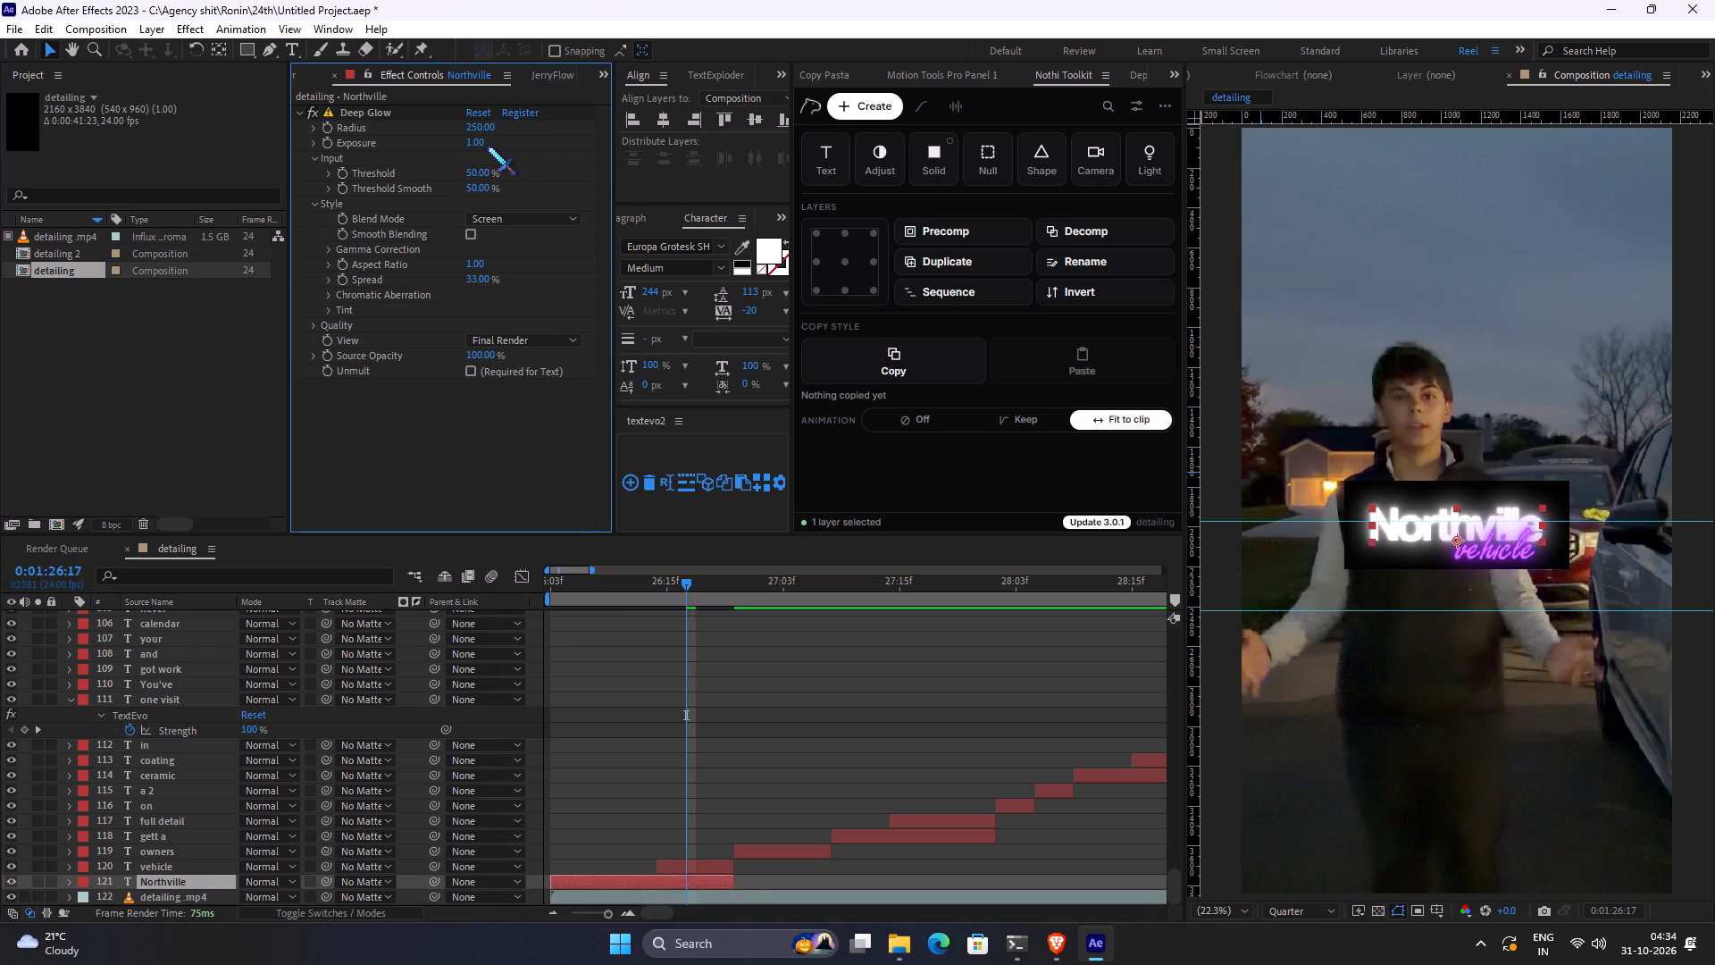
left_click(473, 145)
left_click(474, 372)
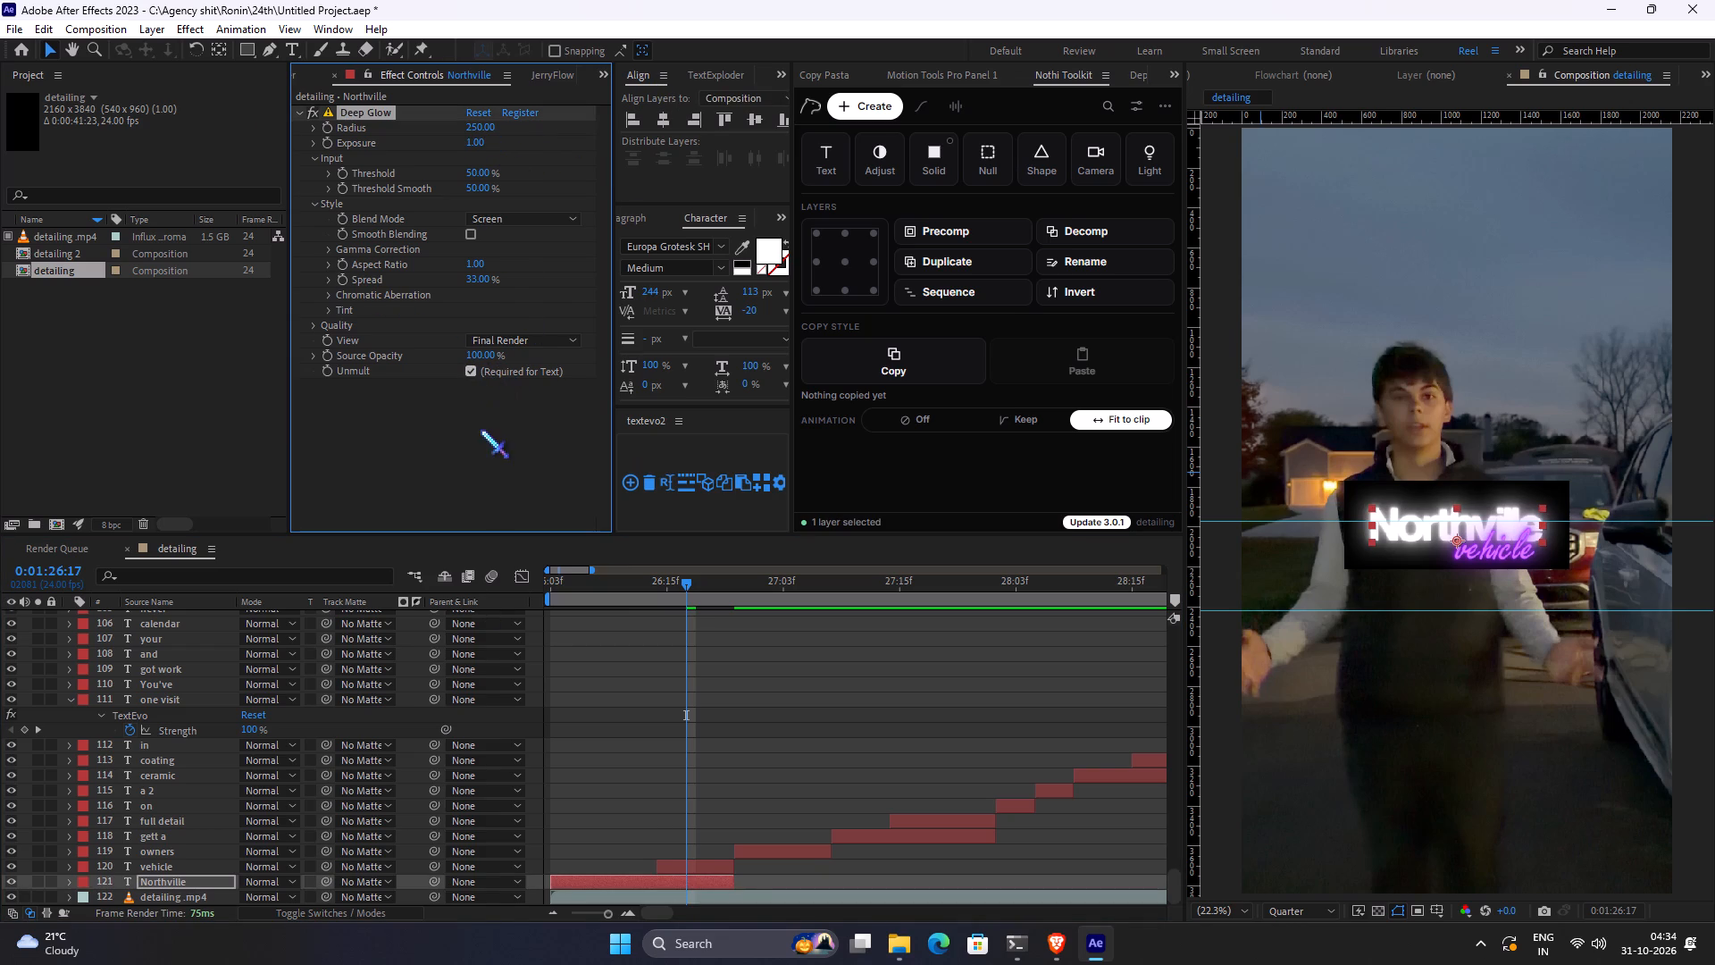
left_click(470, 145)
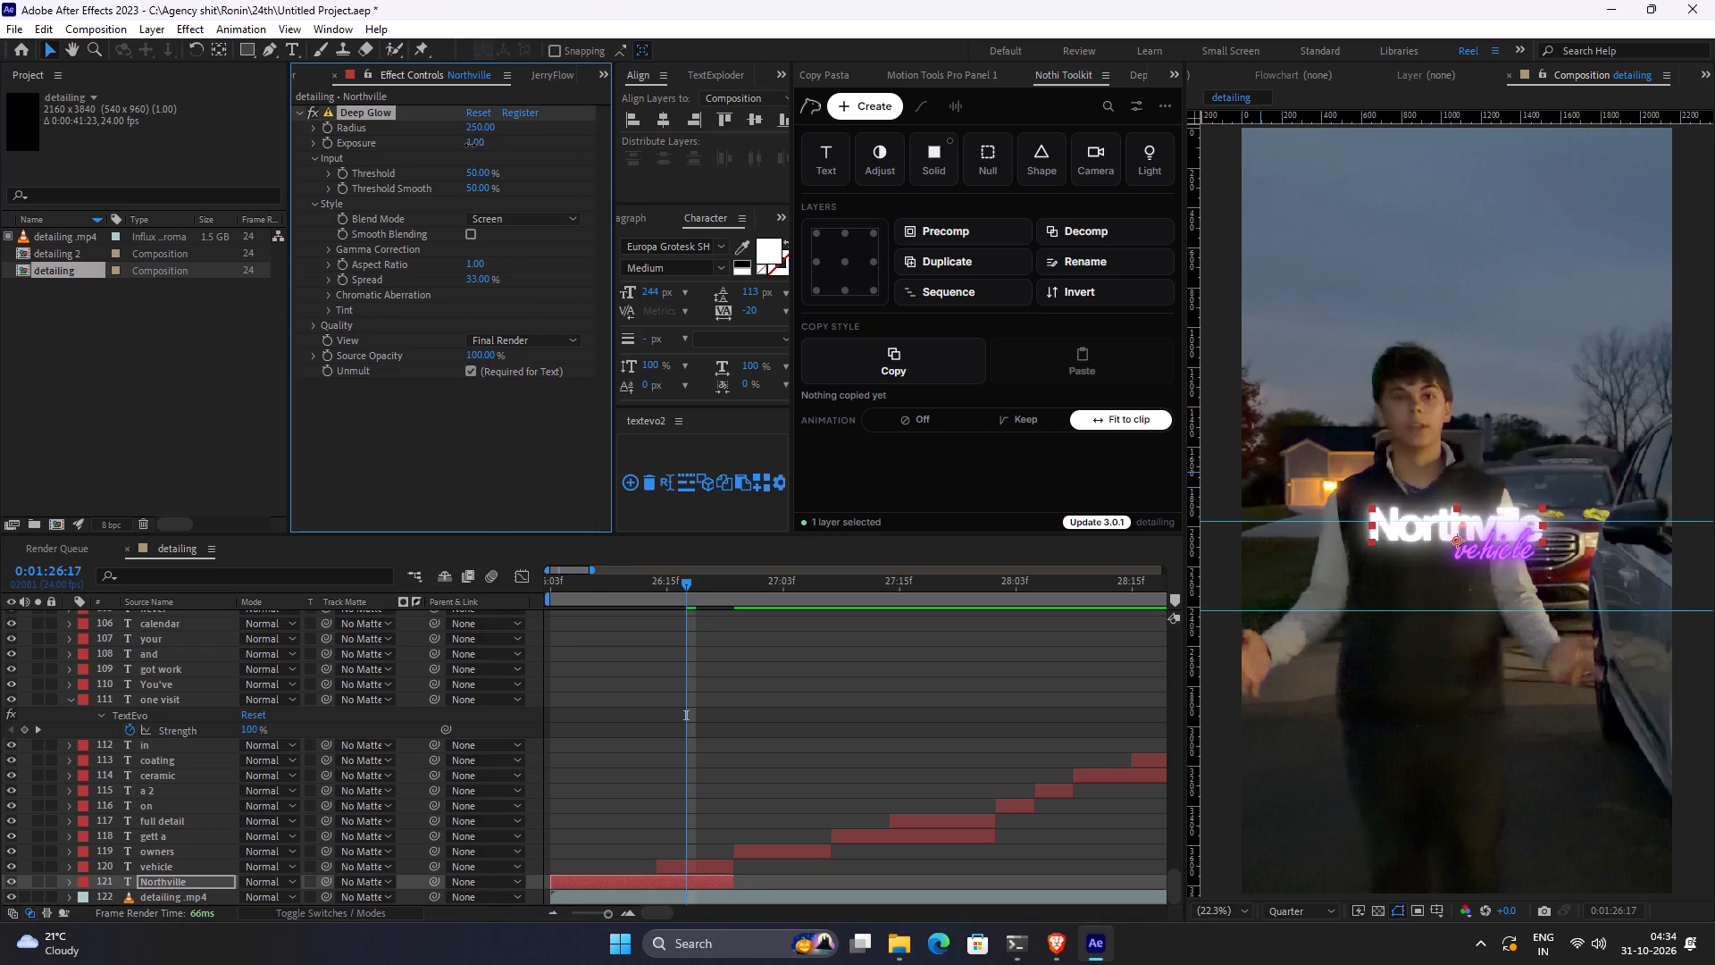
type("0.4")
key("Return")
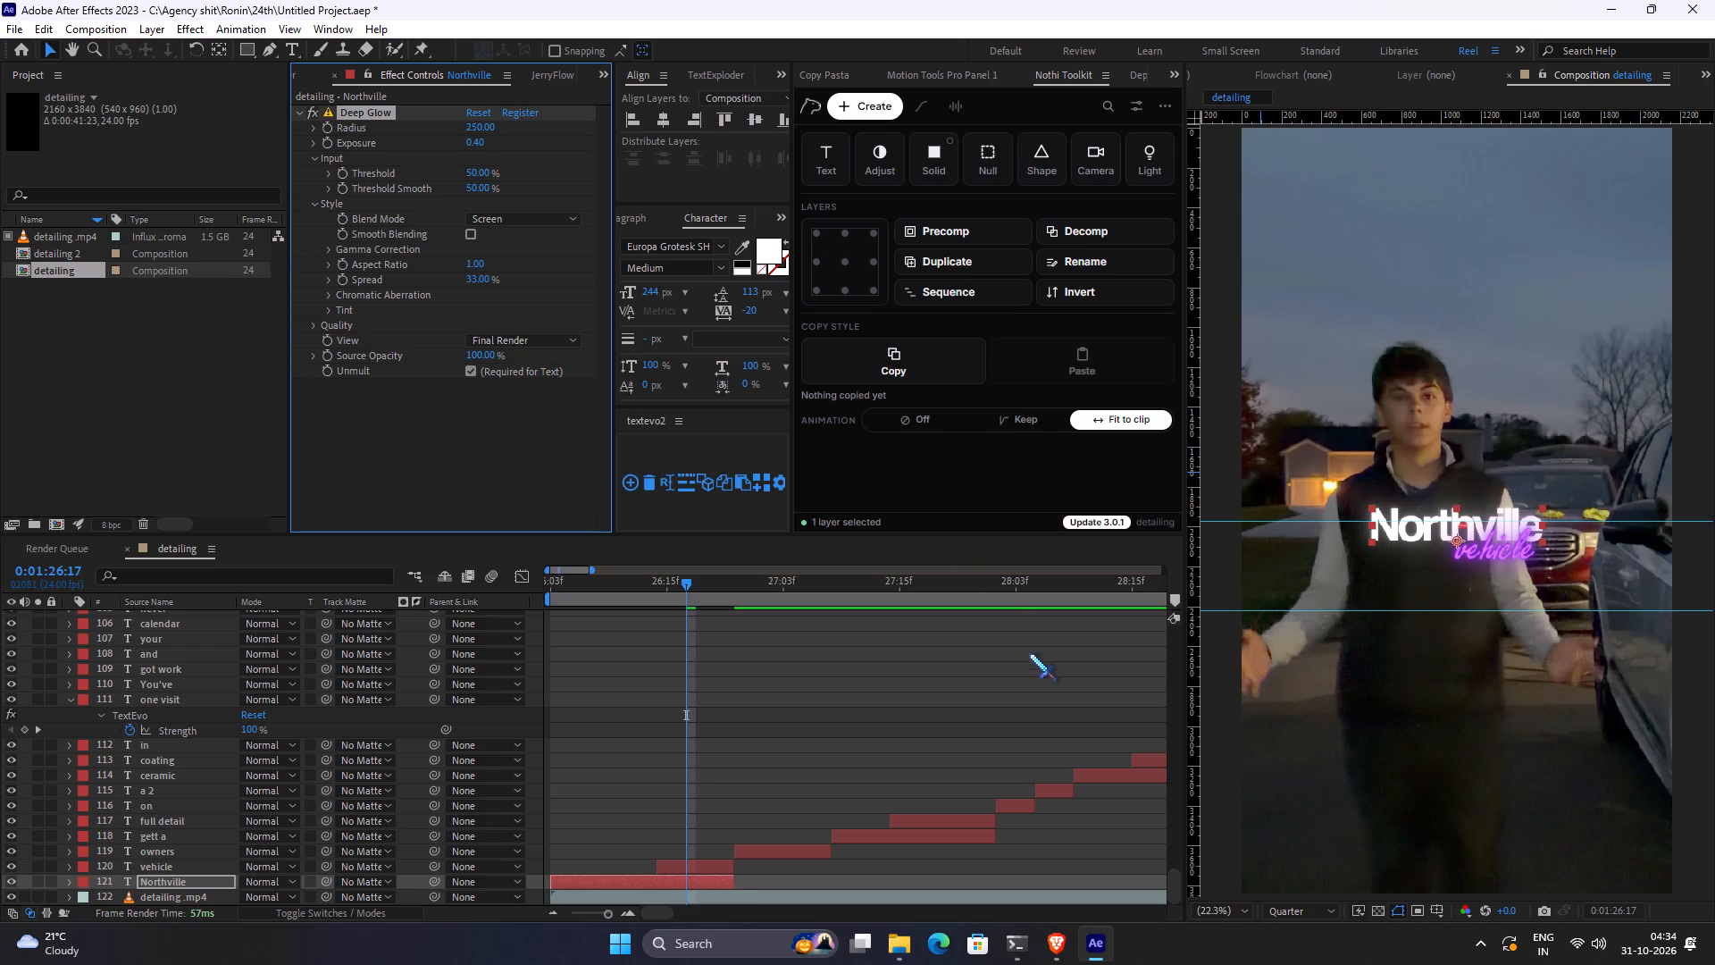
left_click(718, 805)
Apply a Drop Shadow to the "Northville" caption with its opacity set to 83%.
left_click(687, 882)
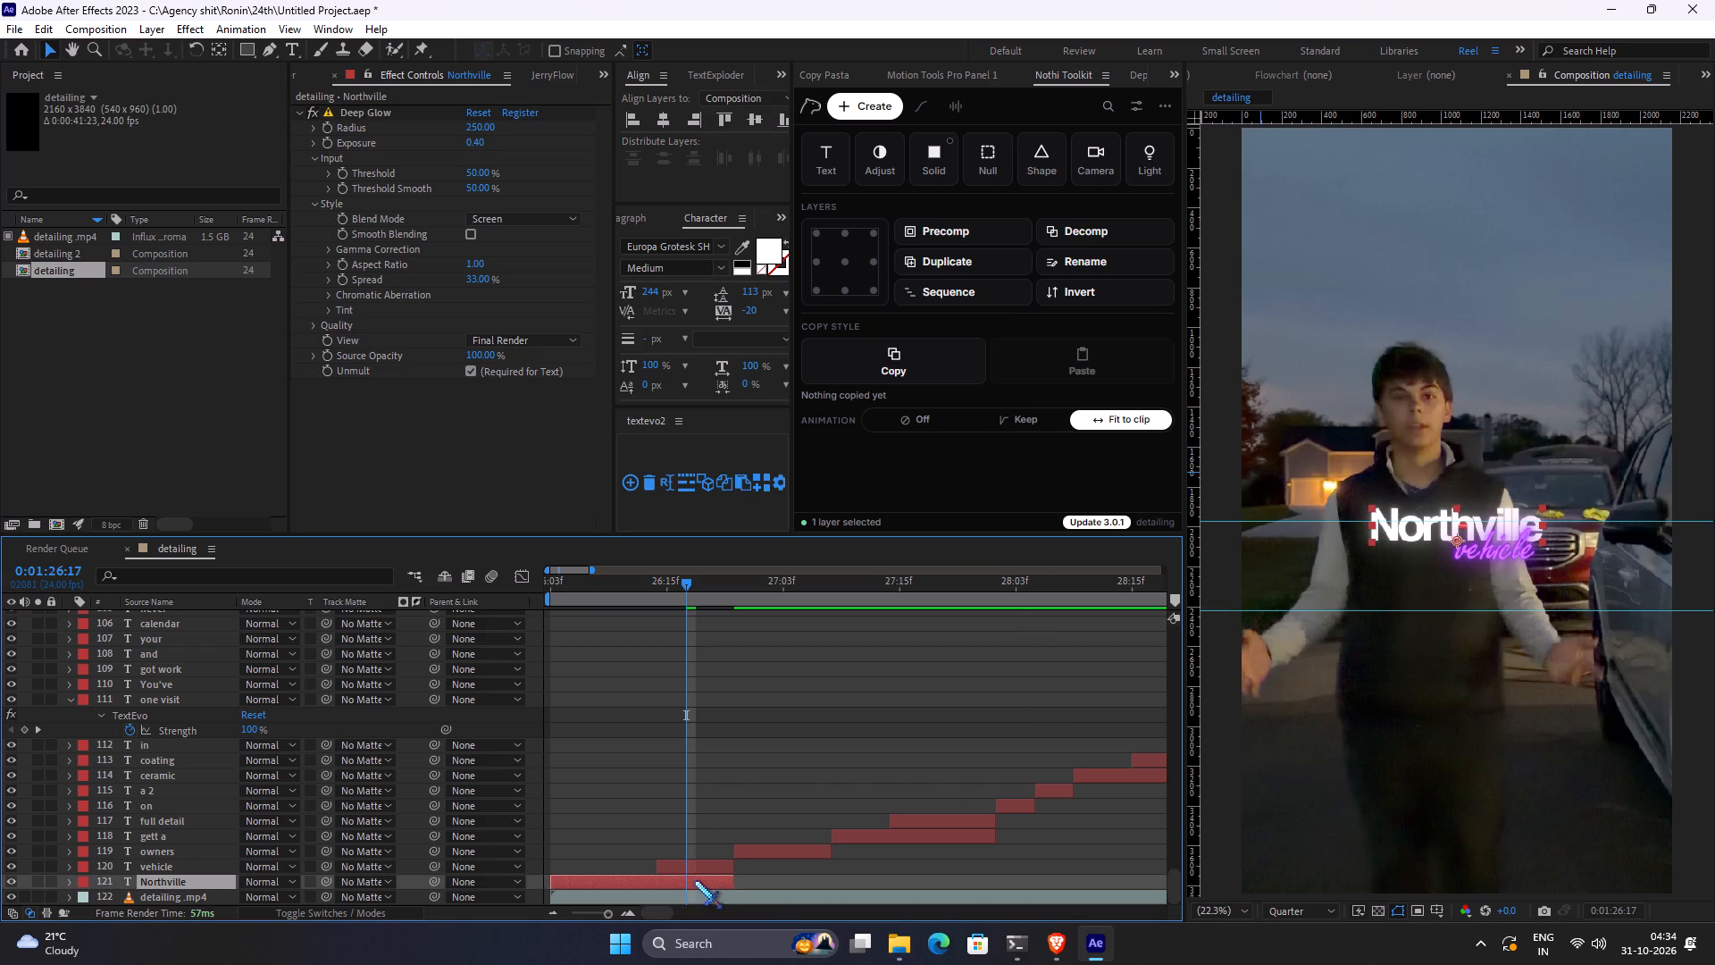
key("ctrl+space")
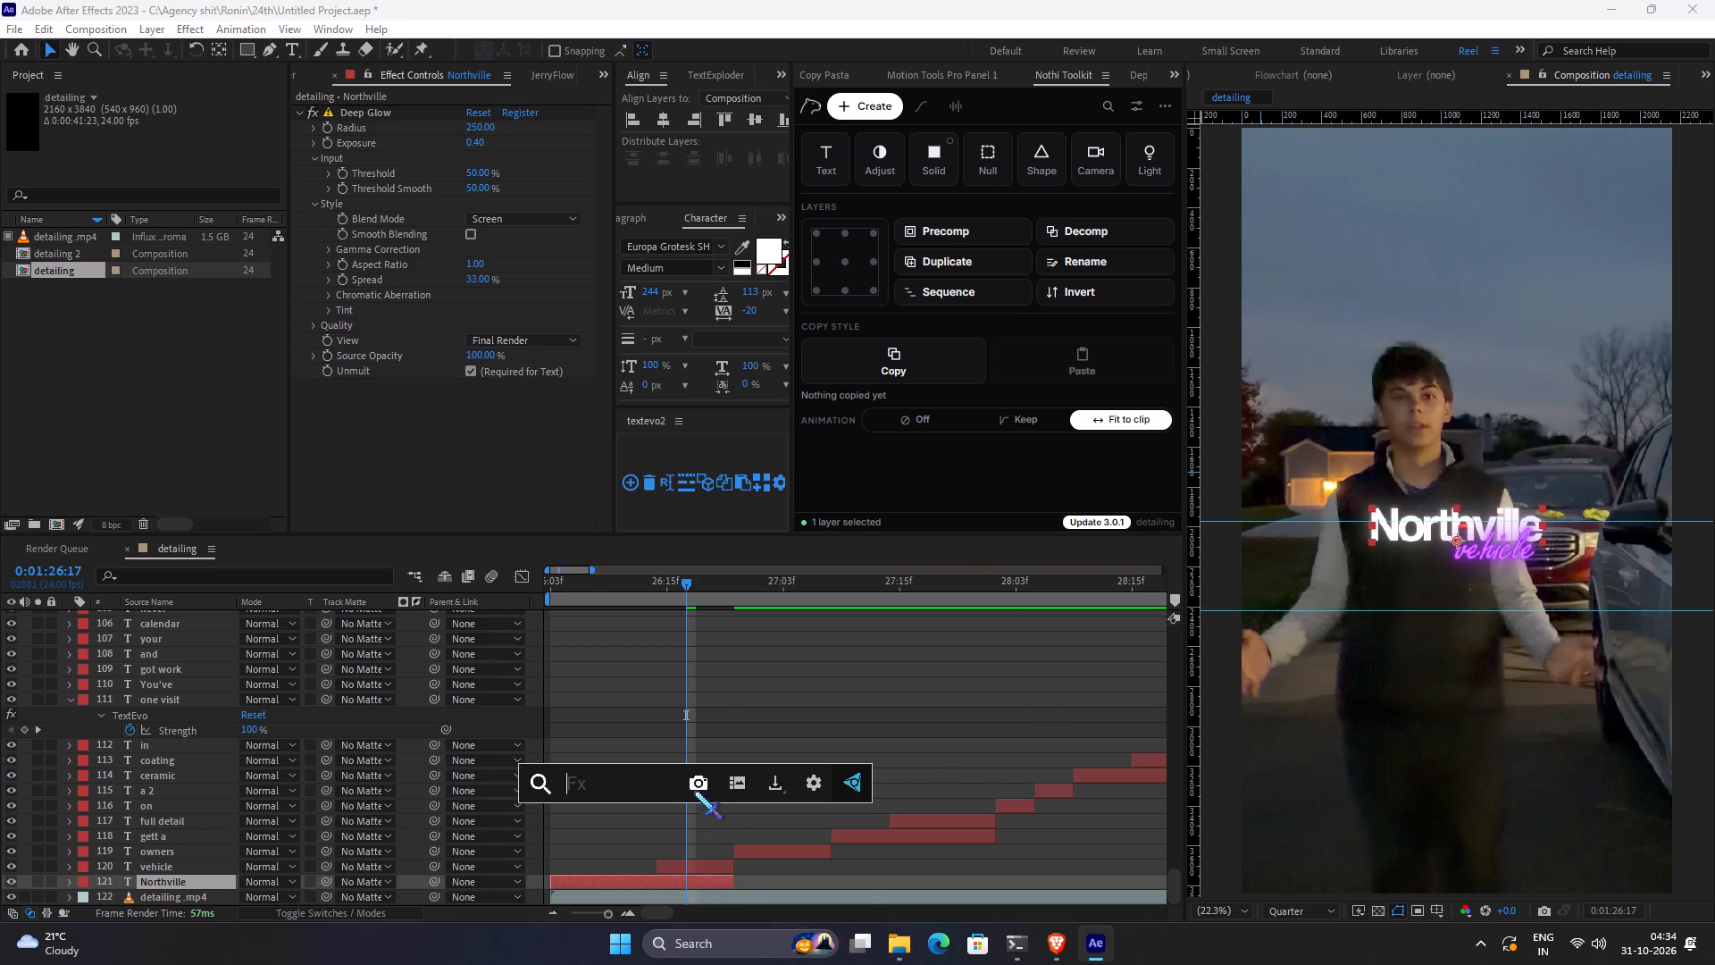
key("d")
key("r")
left_click(590, 743)
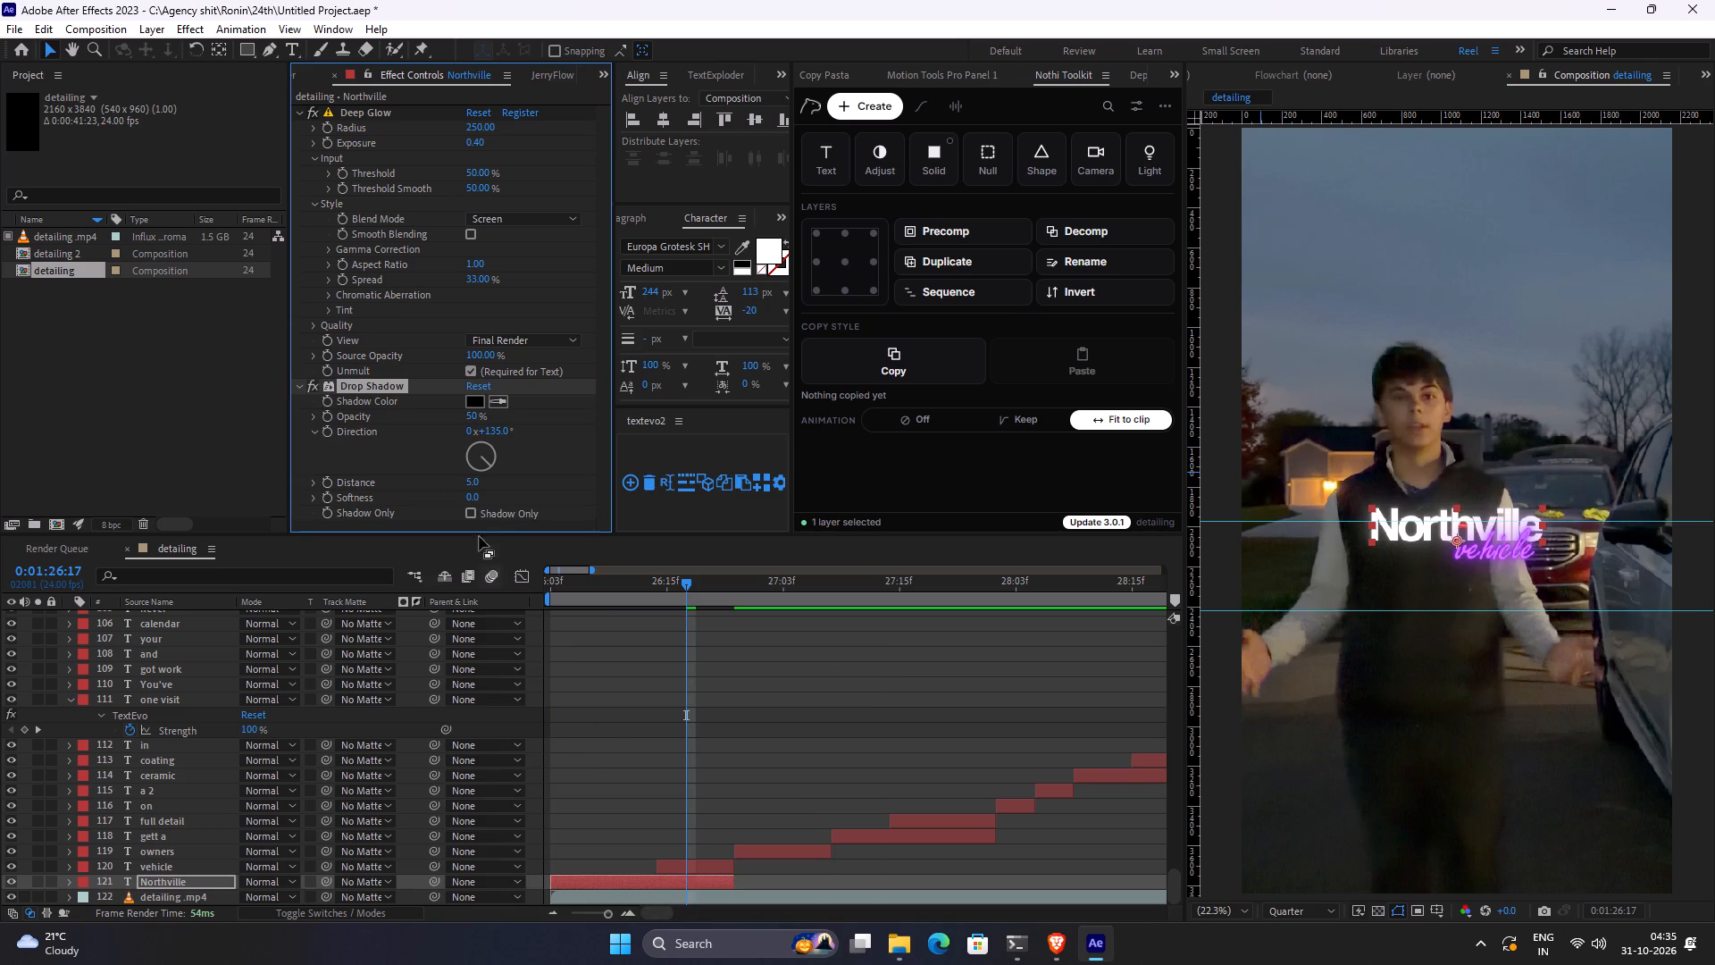
left_click_drag(470, 413, 545, 414)
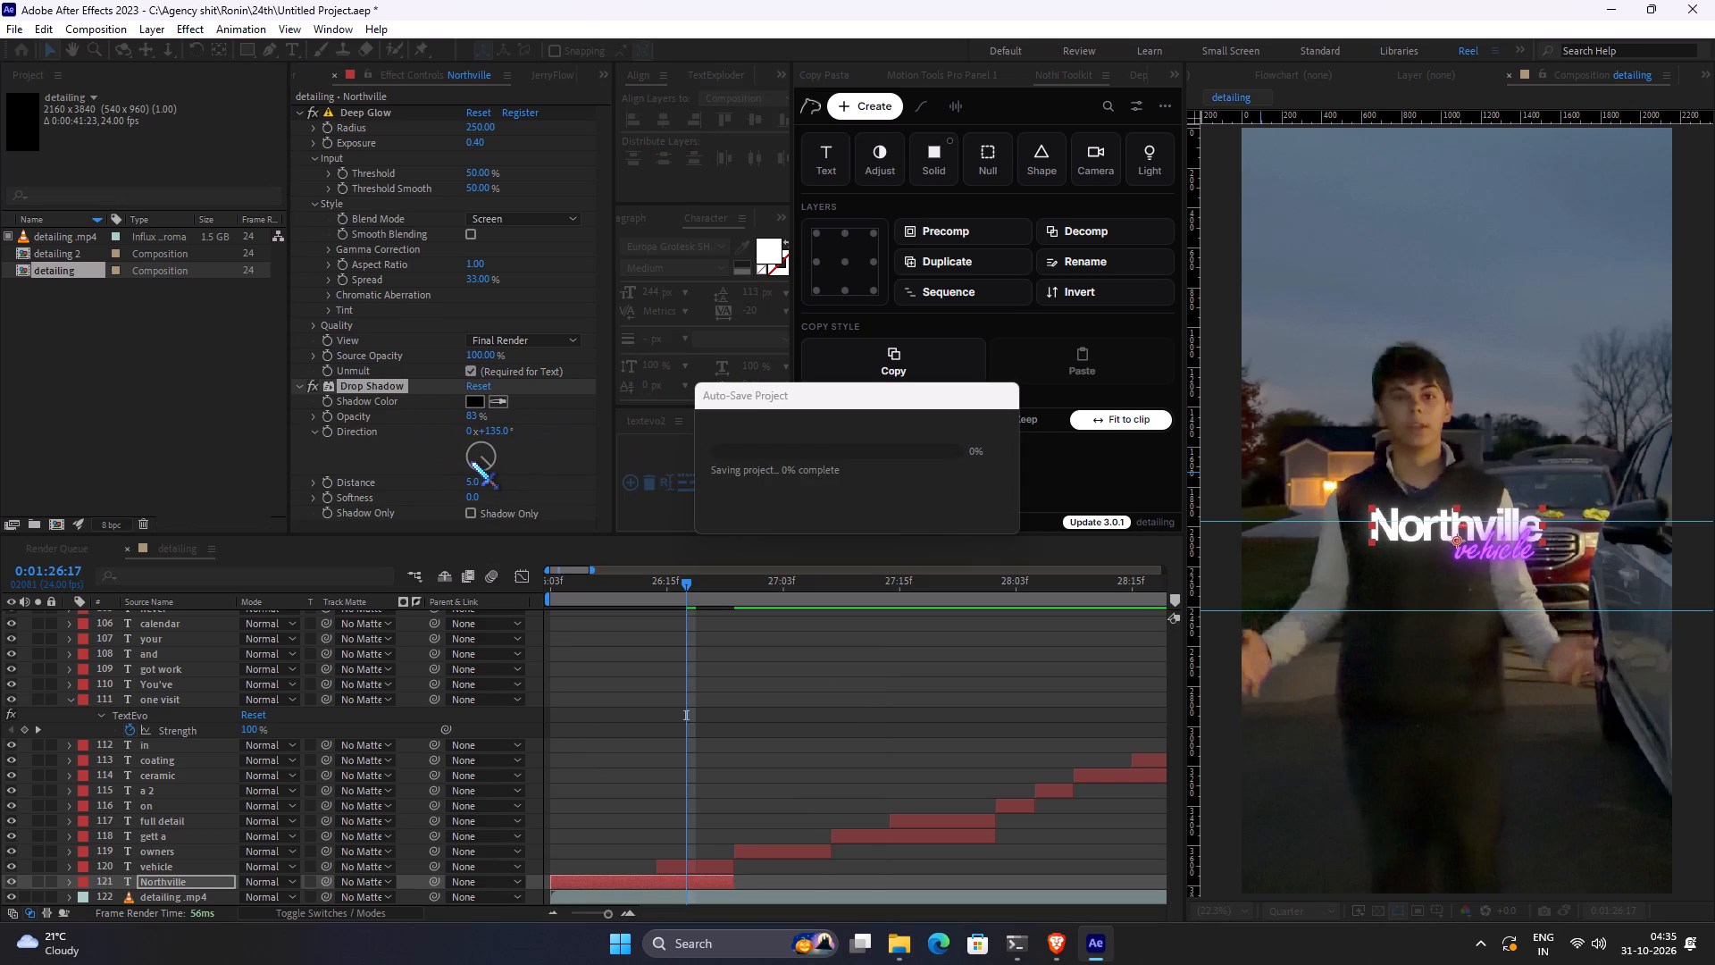
Set the composition preview resolution to Full.
left_click(1287, 918)
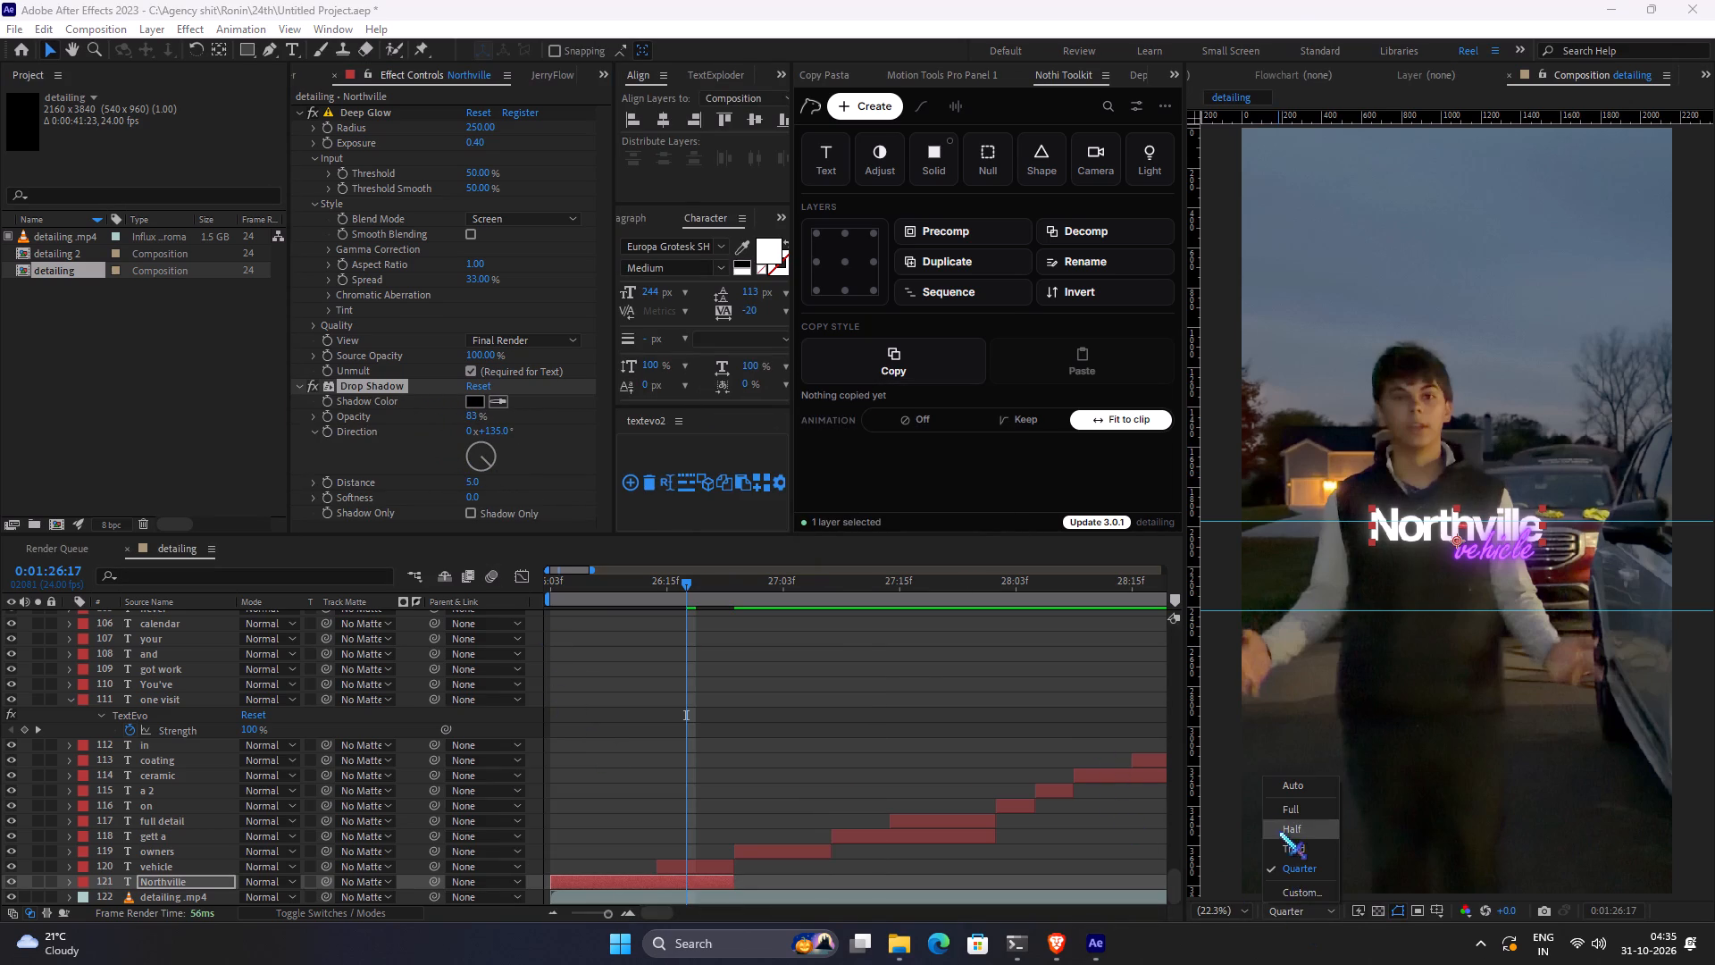
left_click(1278, 815)
Set the "Northville" drop shadow's softness to 91 while inspecting the caption up close.
scroll(1411, 572, "up", 1)
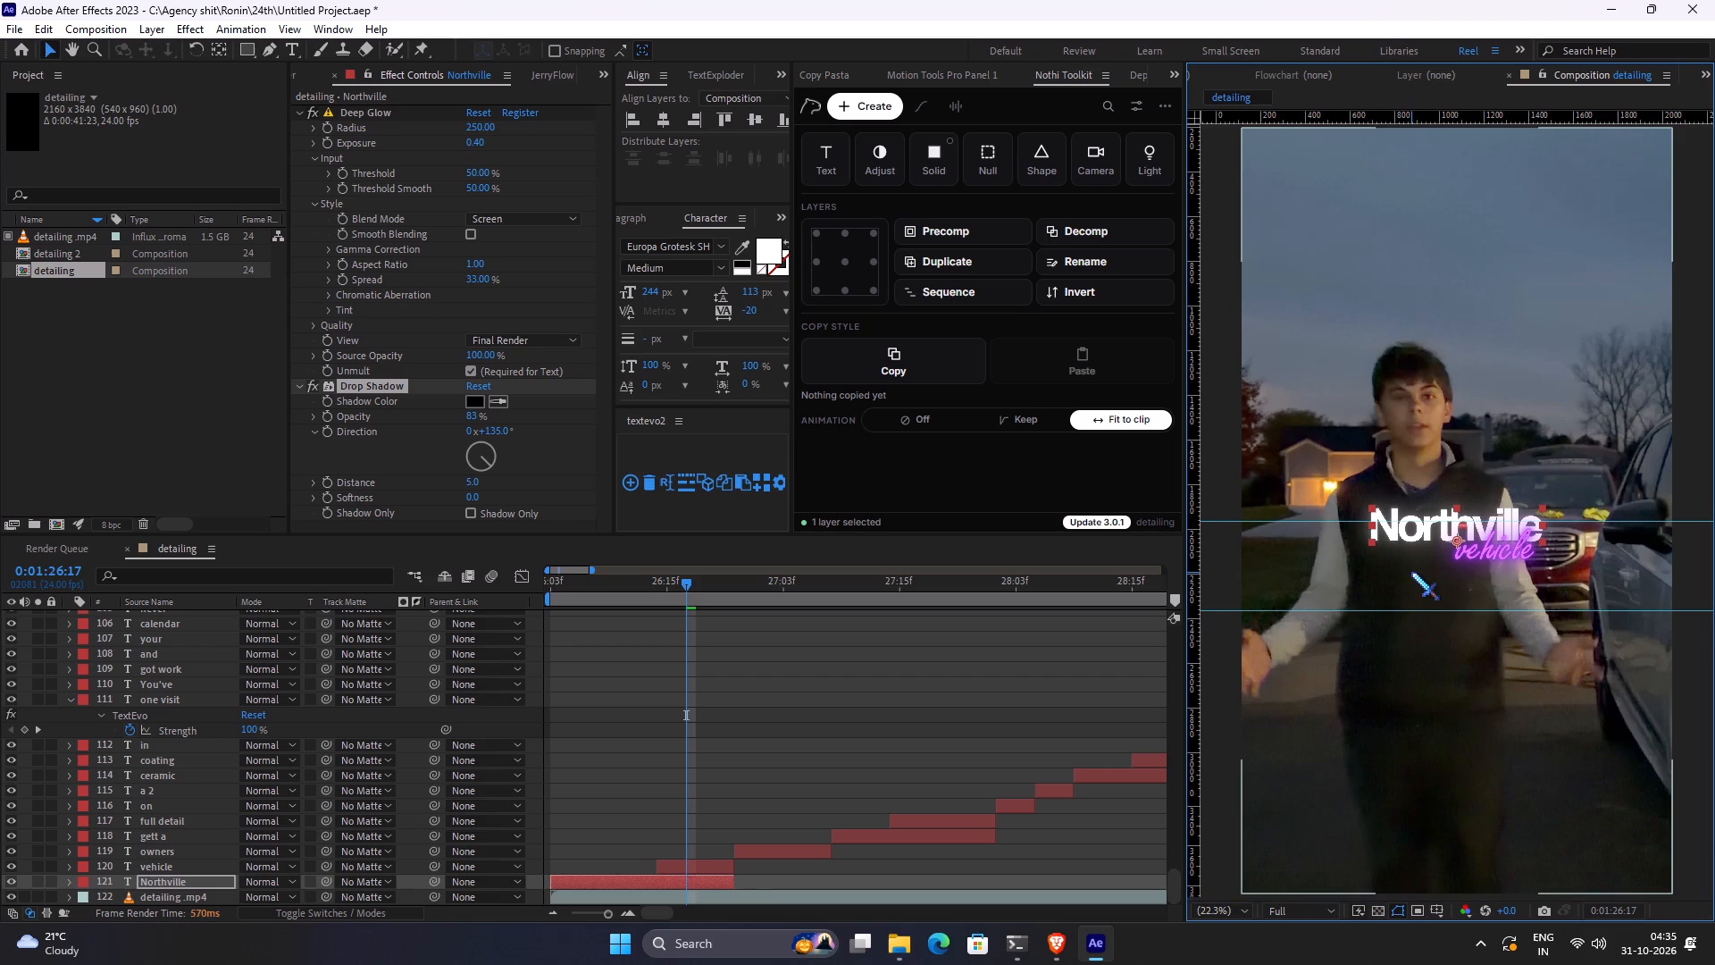
scroll(1452, 550, "up", 1)
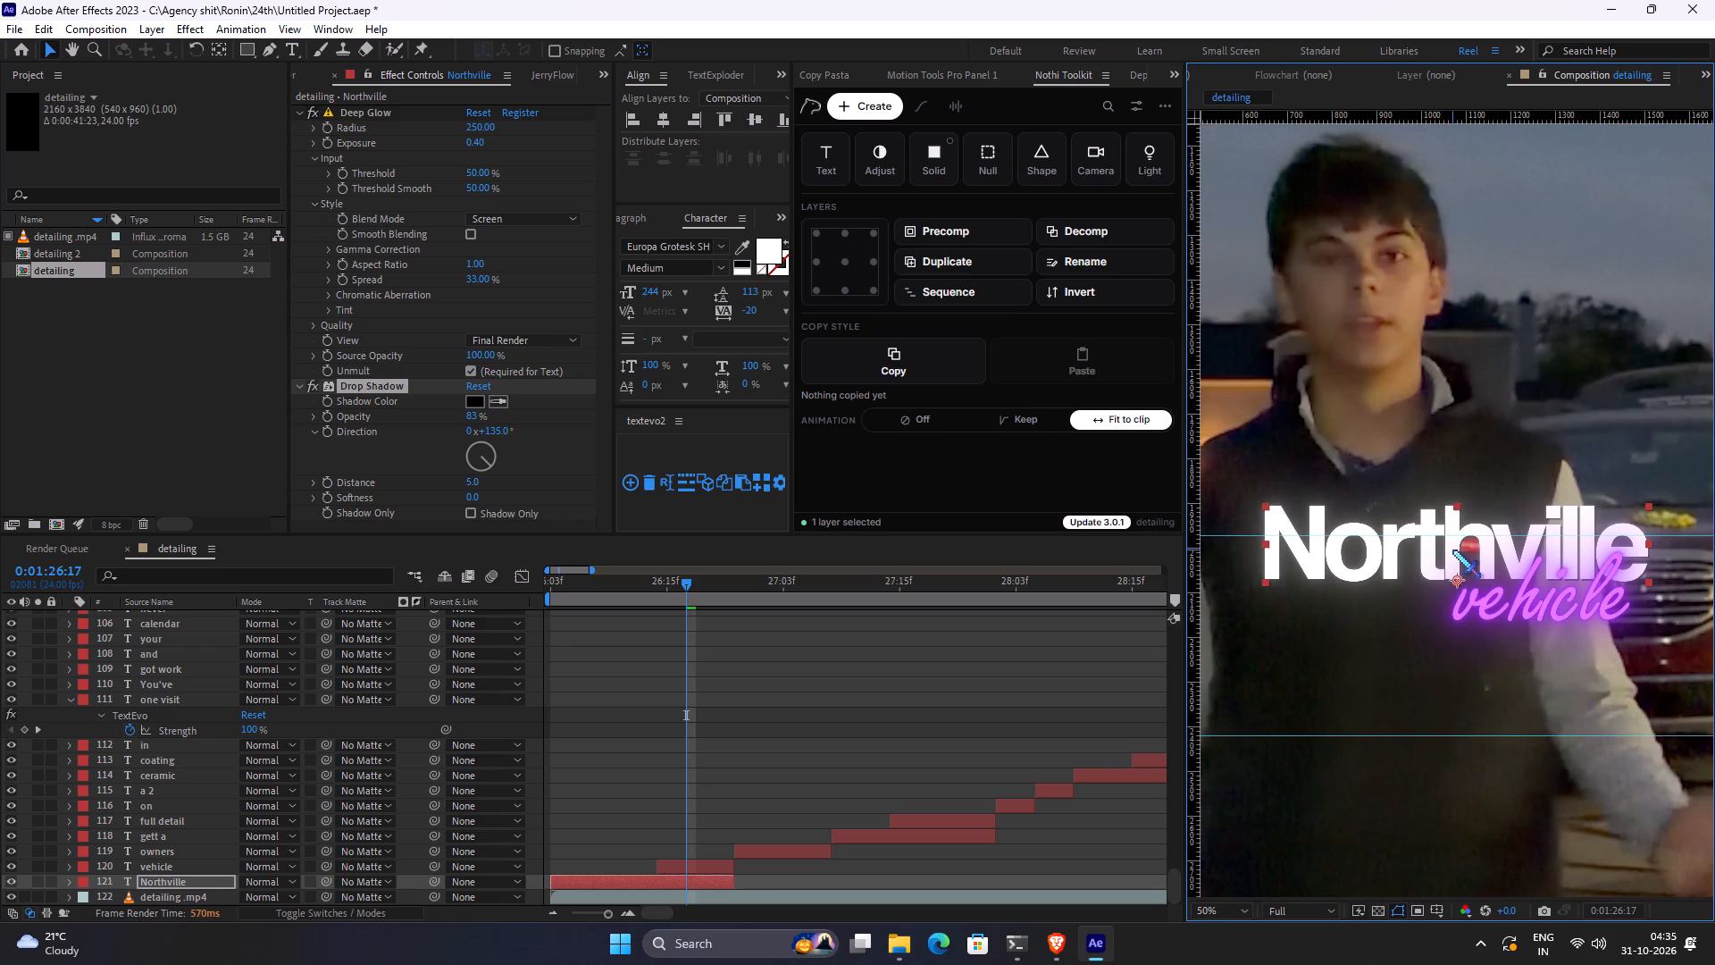
left_click_drag(468, 498, 551, 499)
left_click(1232, 916)
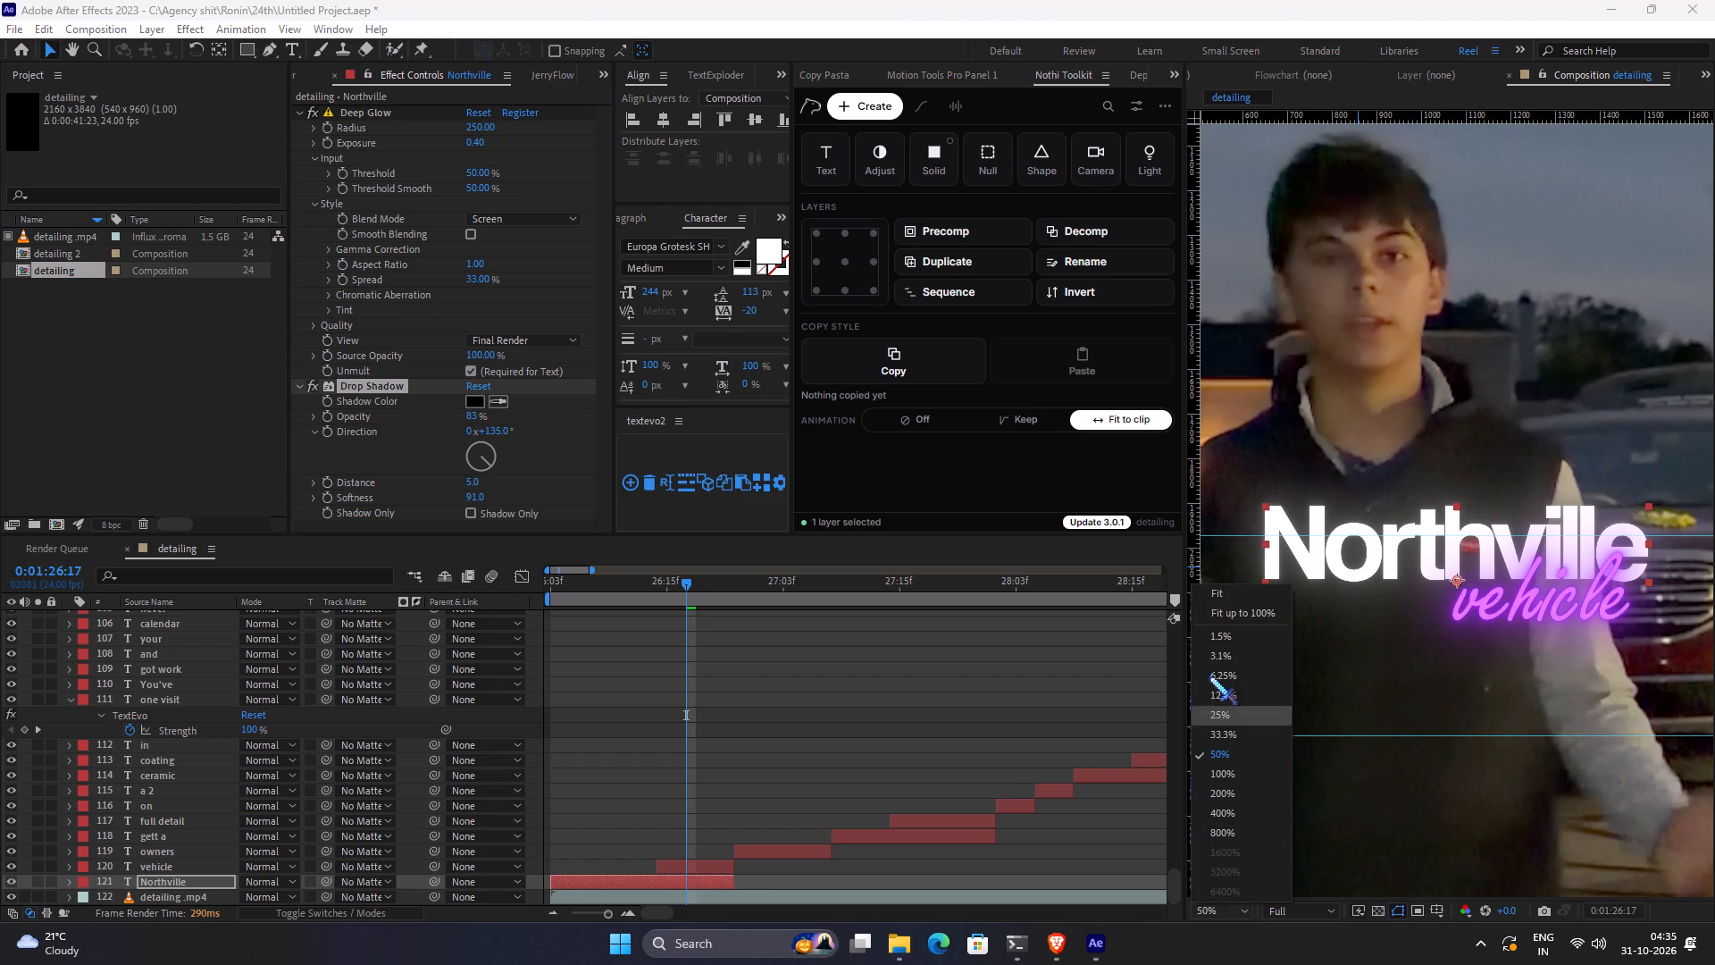
left_click(1225, 602)
left_click(928, 693)
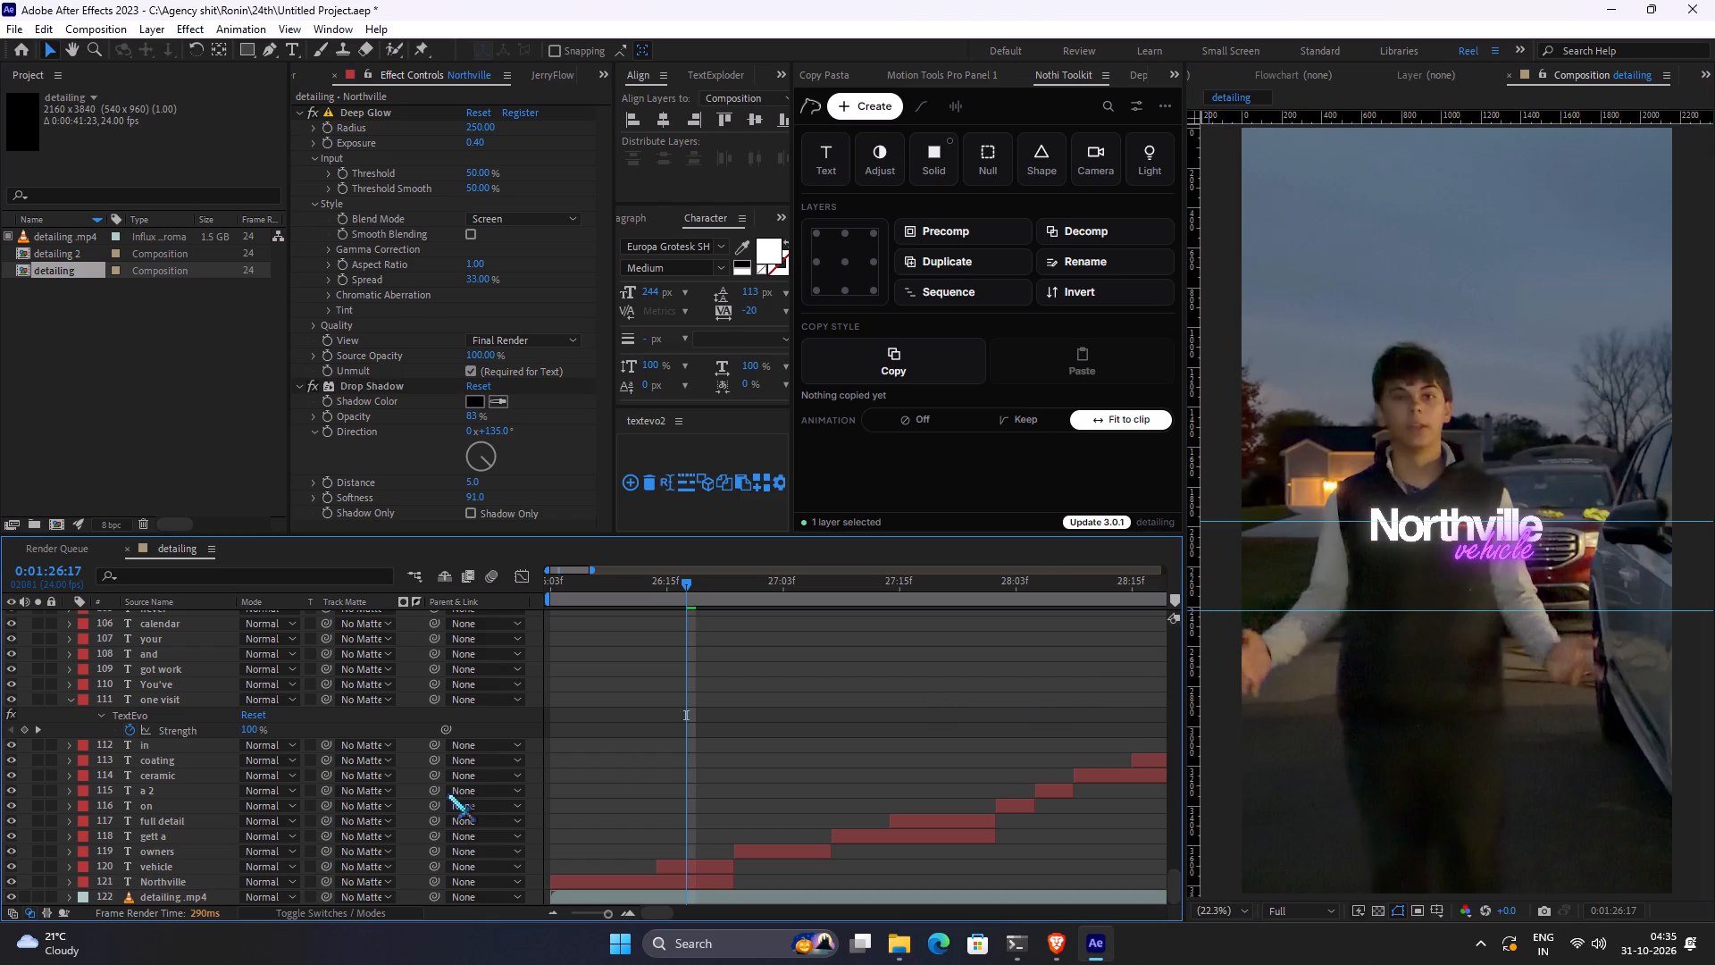
Apply the CC Light Sweep effect to the "Northville" caption.
left_click(688, 871)
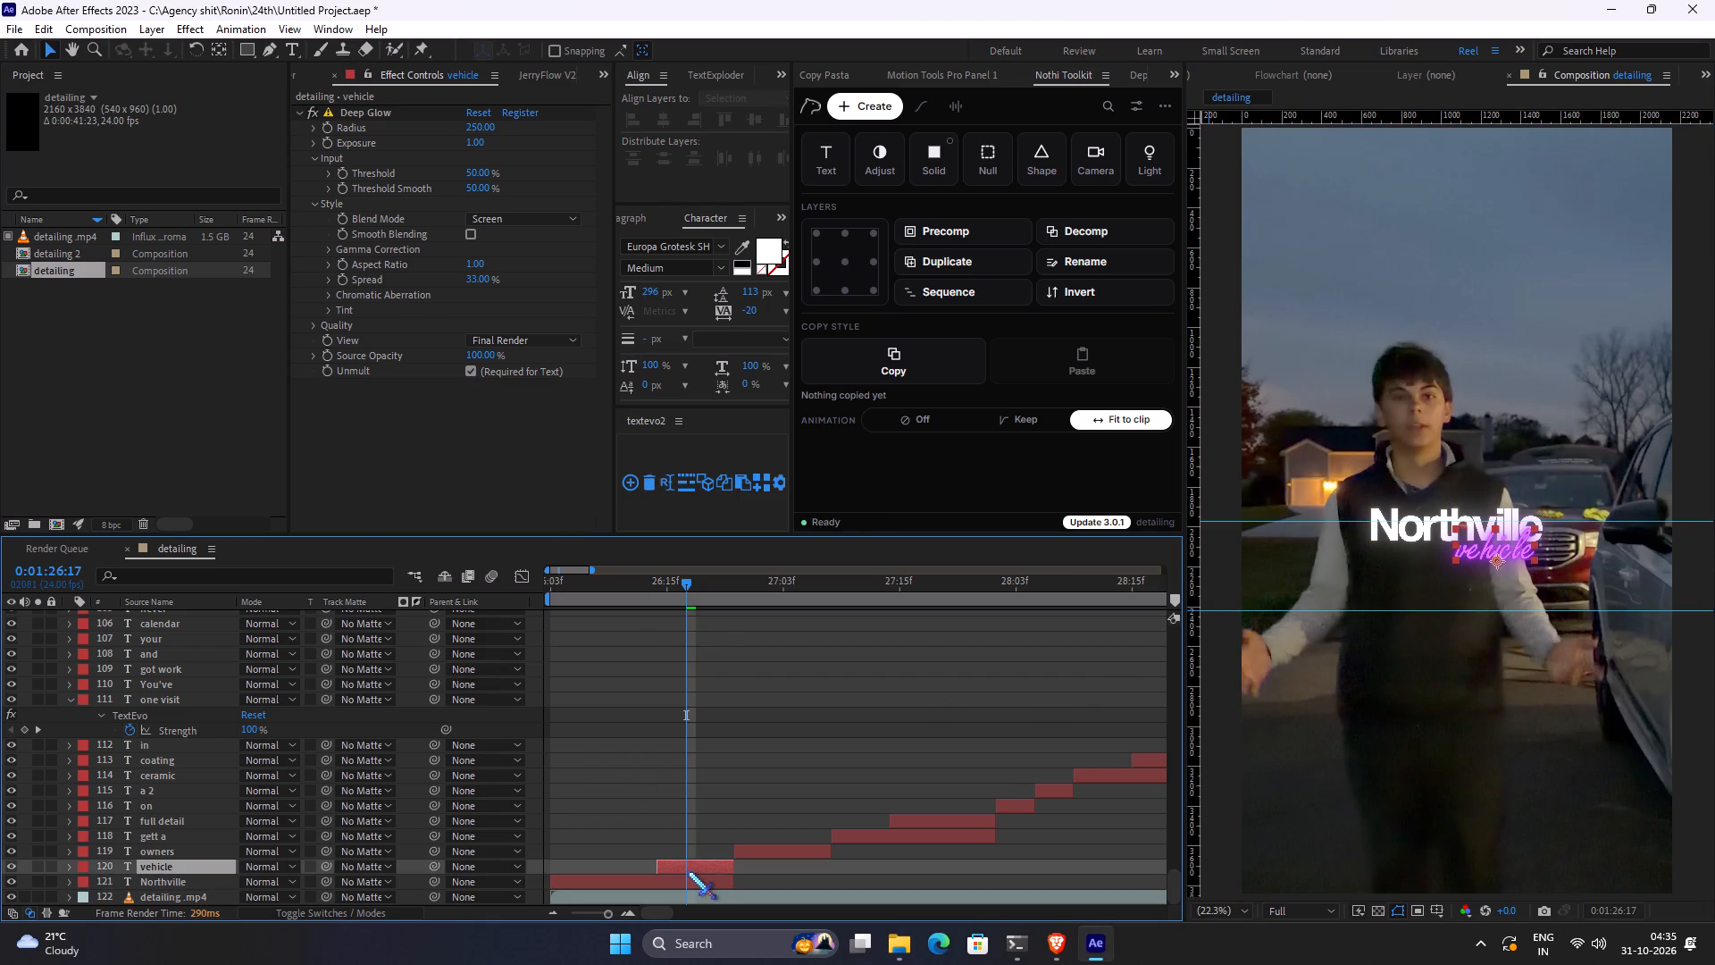
left_click(698, 883)
scroll(411, 410, "down", 2)
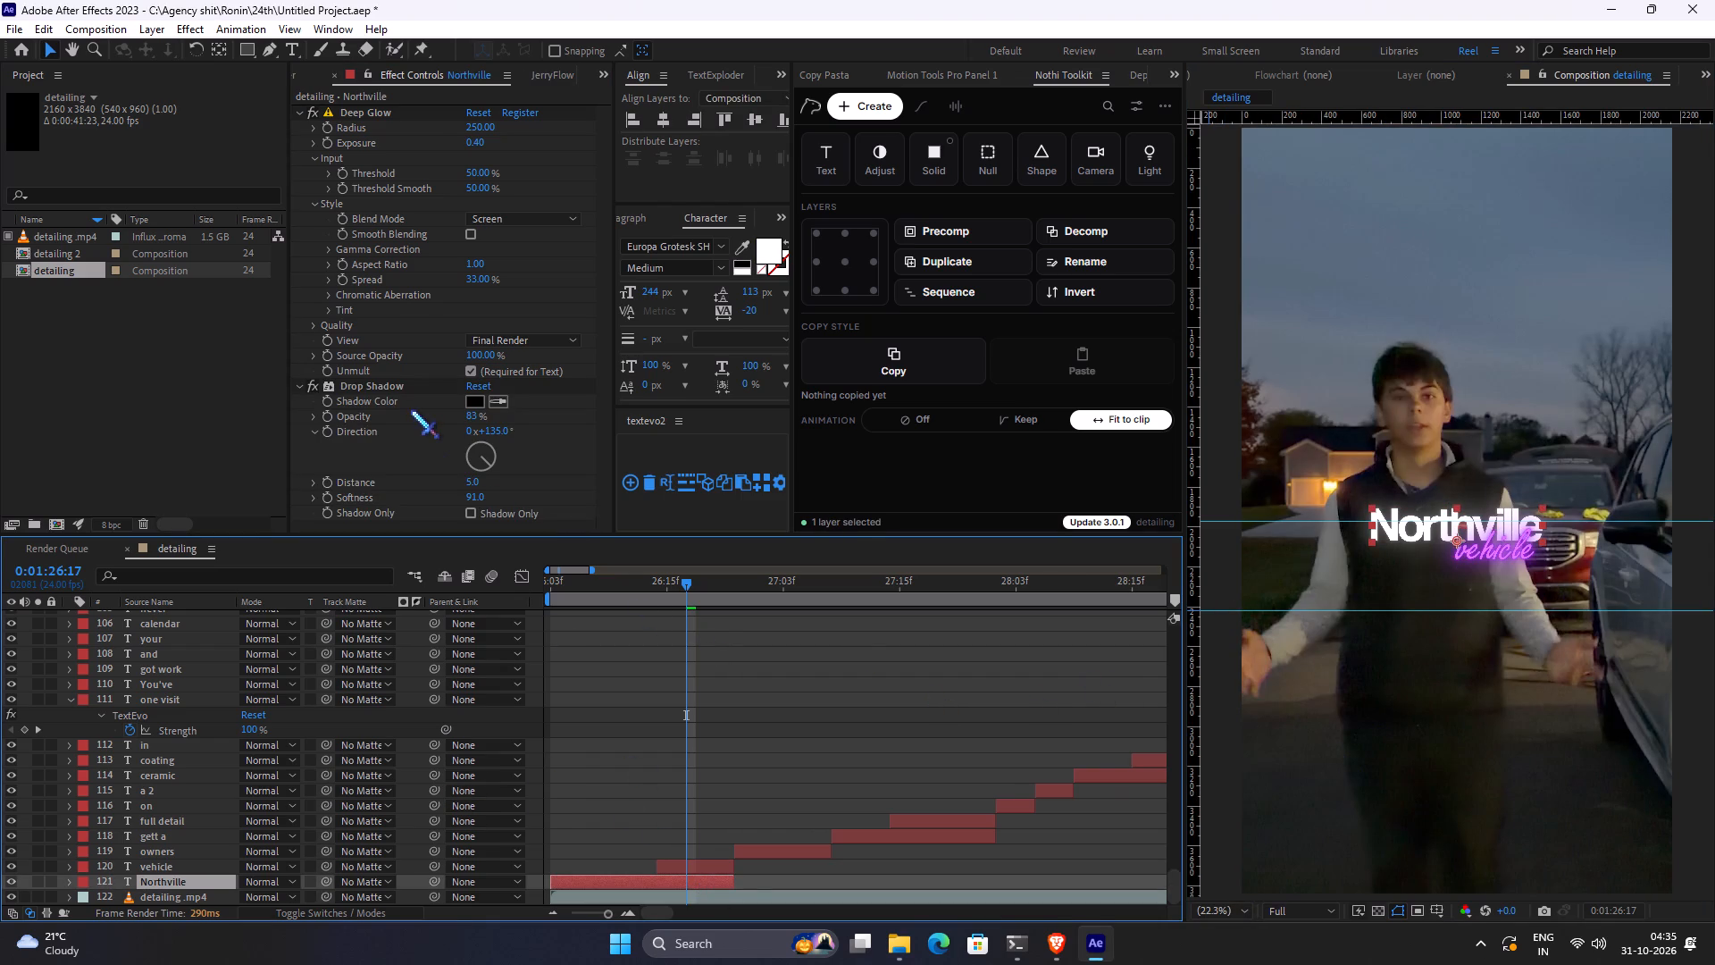
key("ctrl+space")
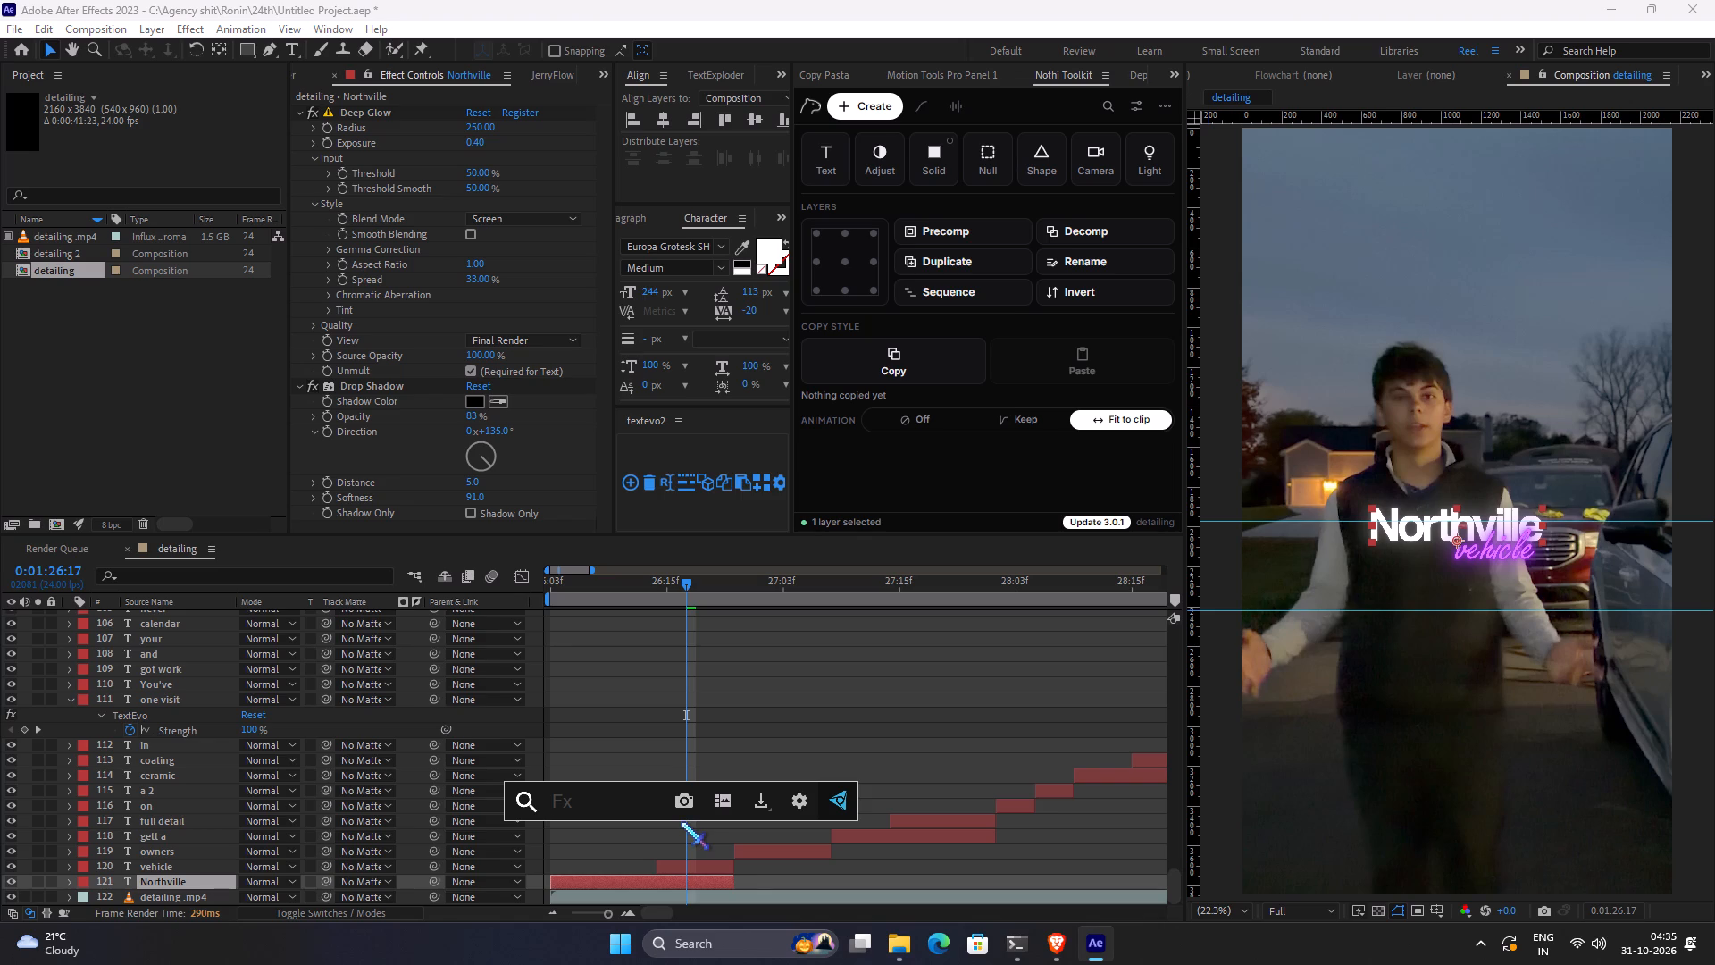
type("ccl")
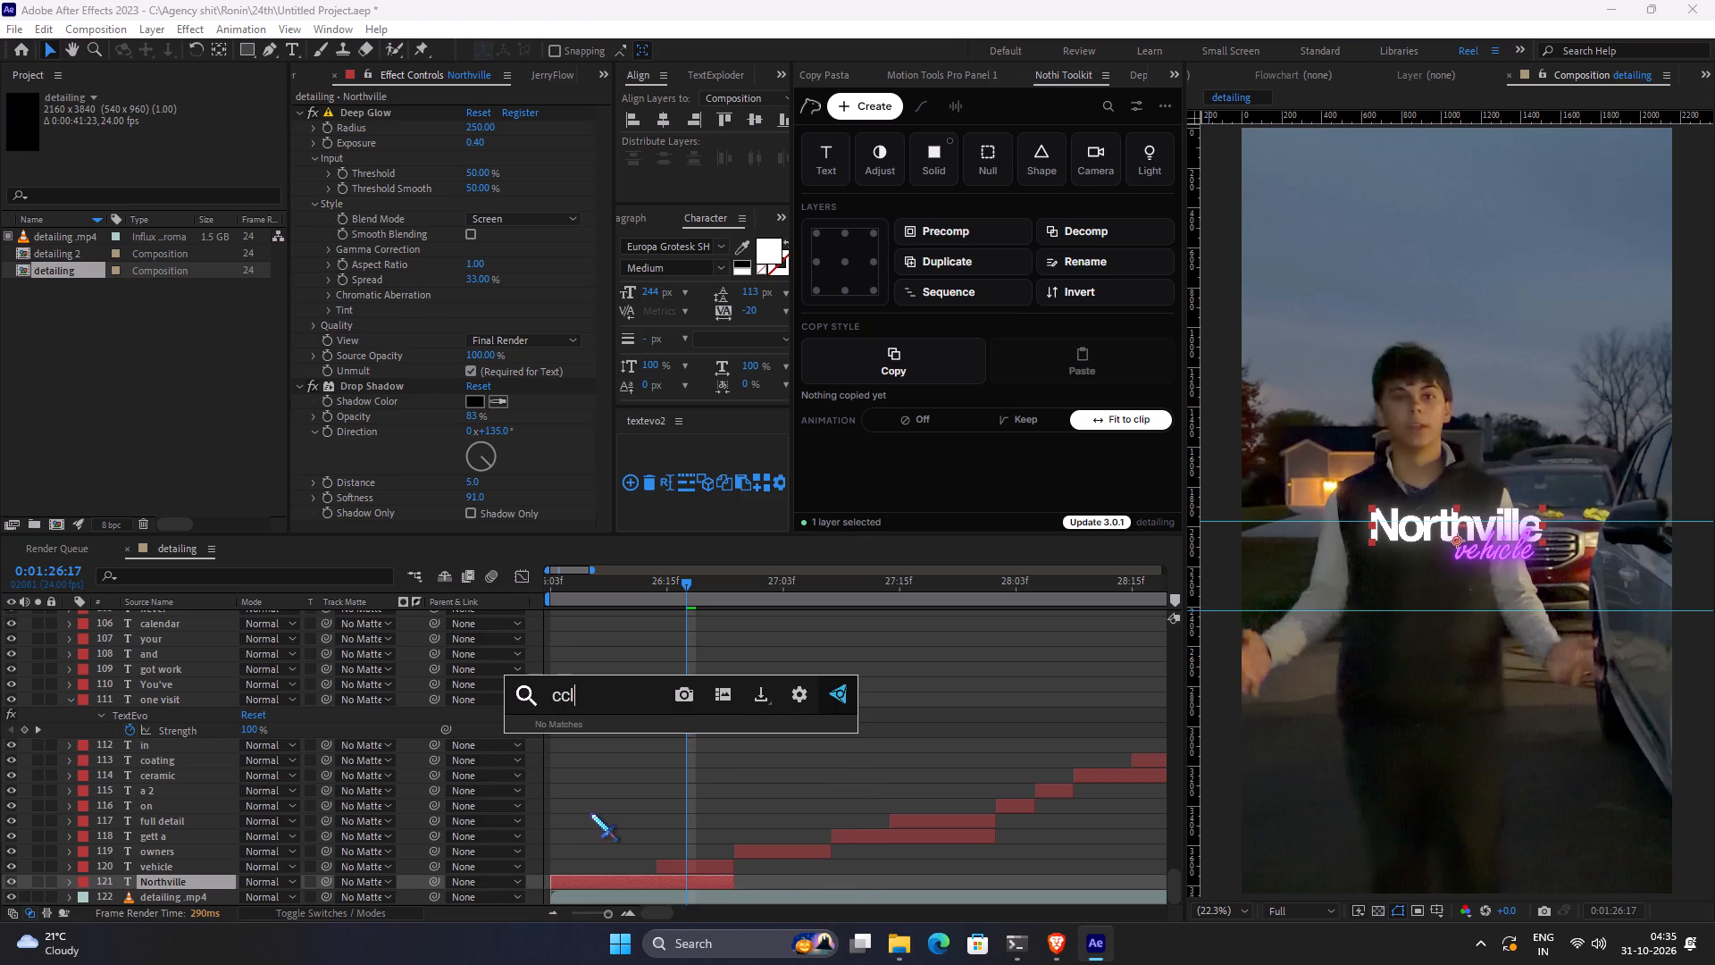
key("BackSpace")
key("space")
type("l")
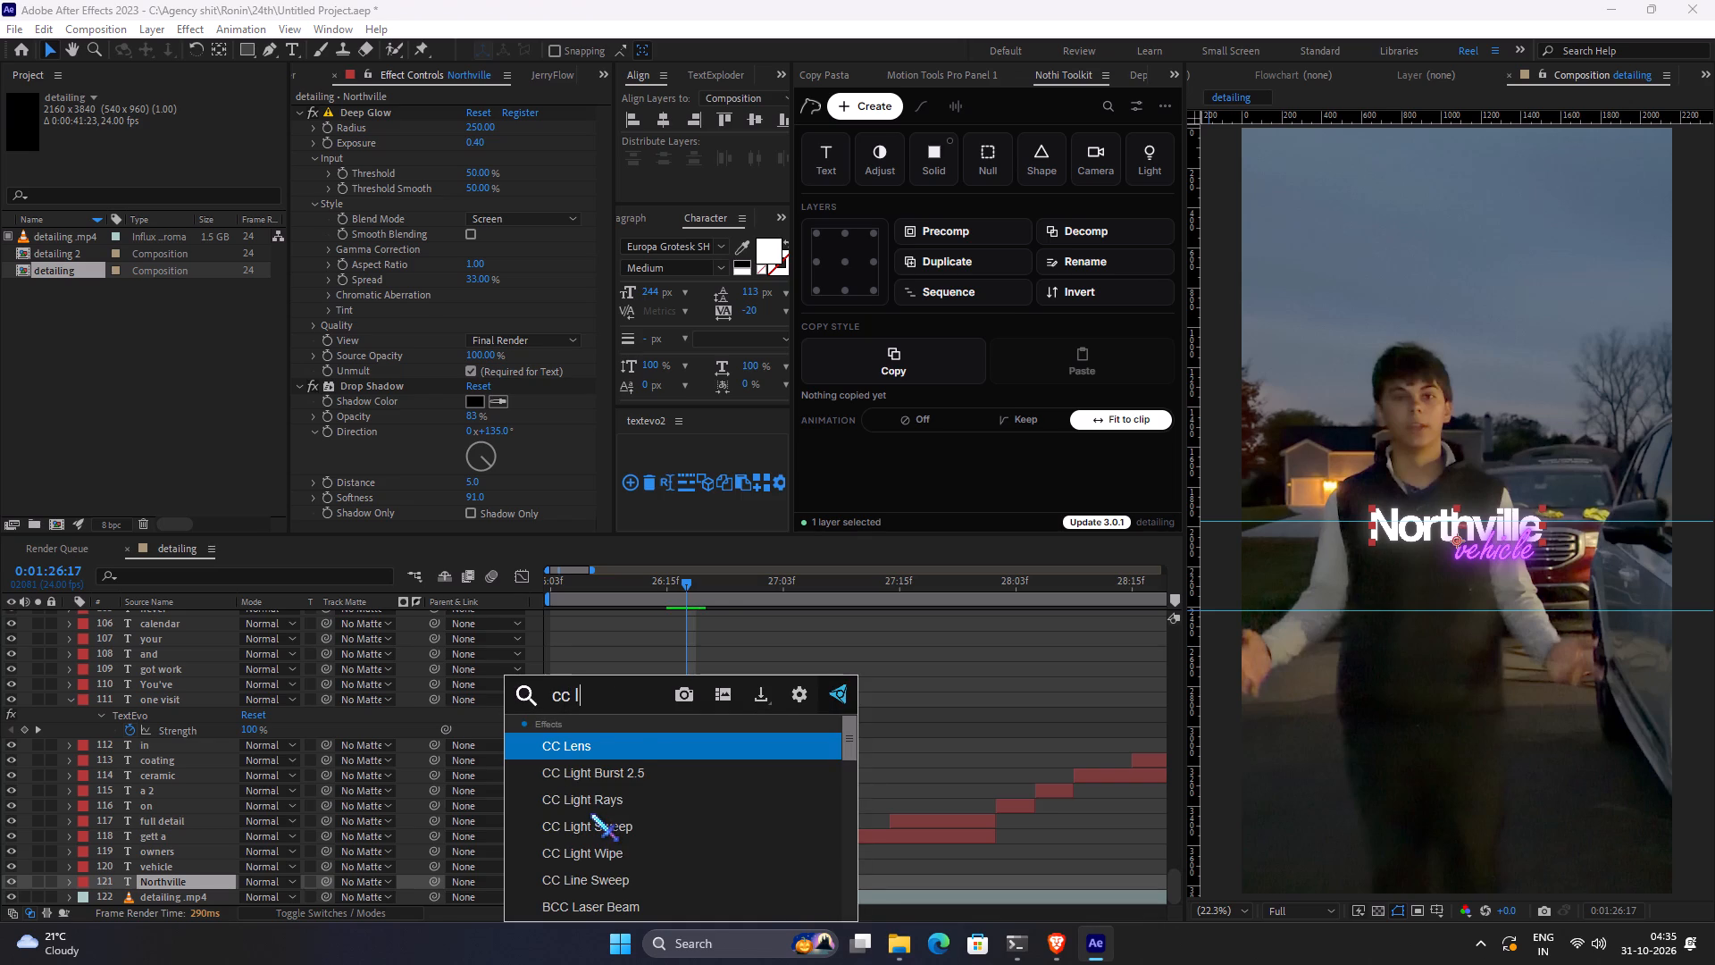
type("ight")
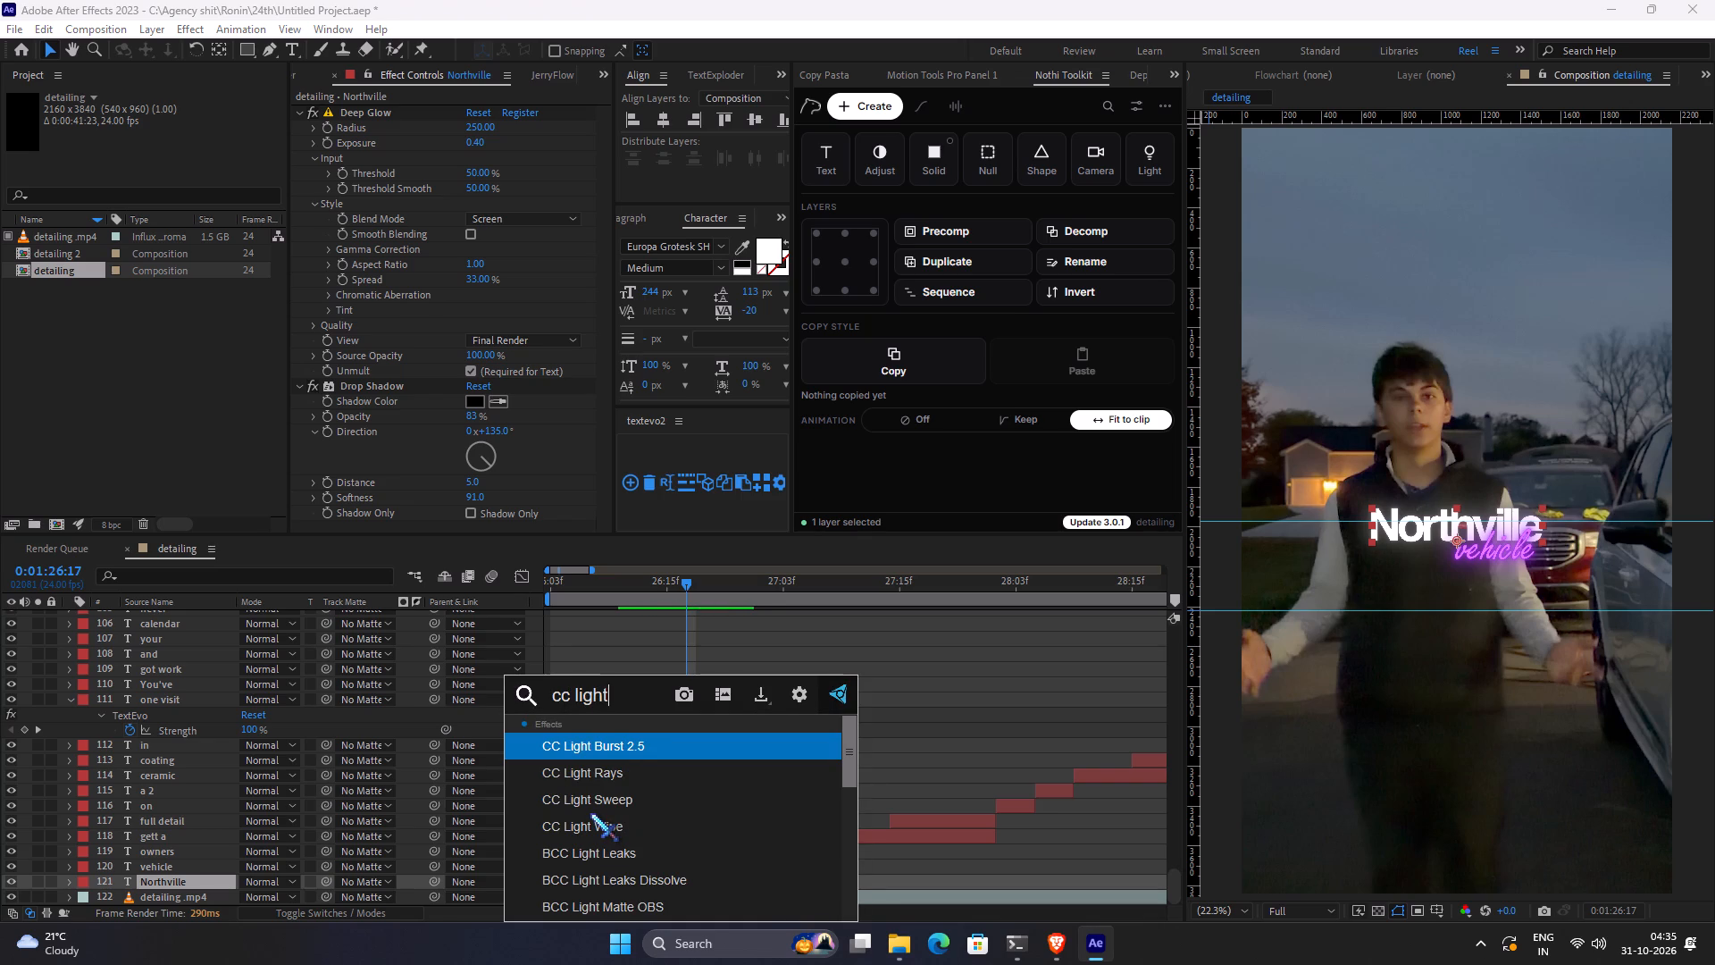
key("Down")
key("Down")
key("Return")
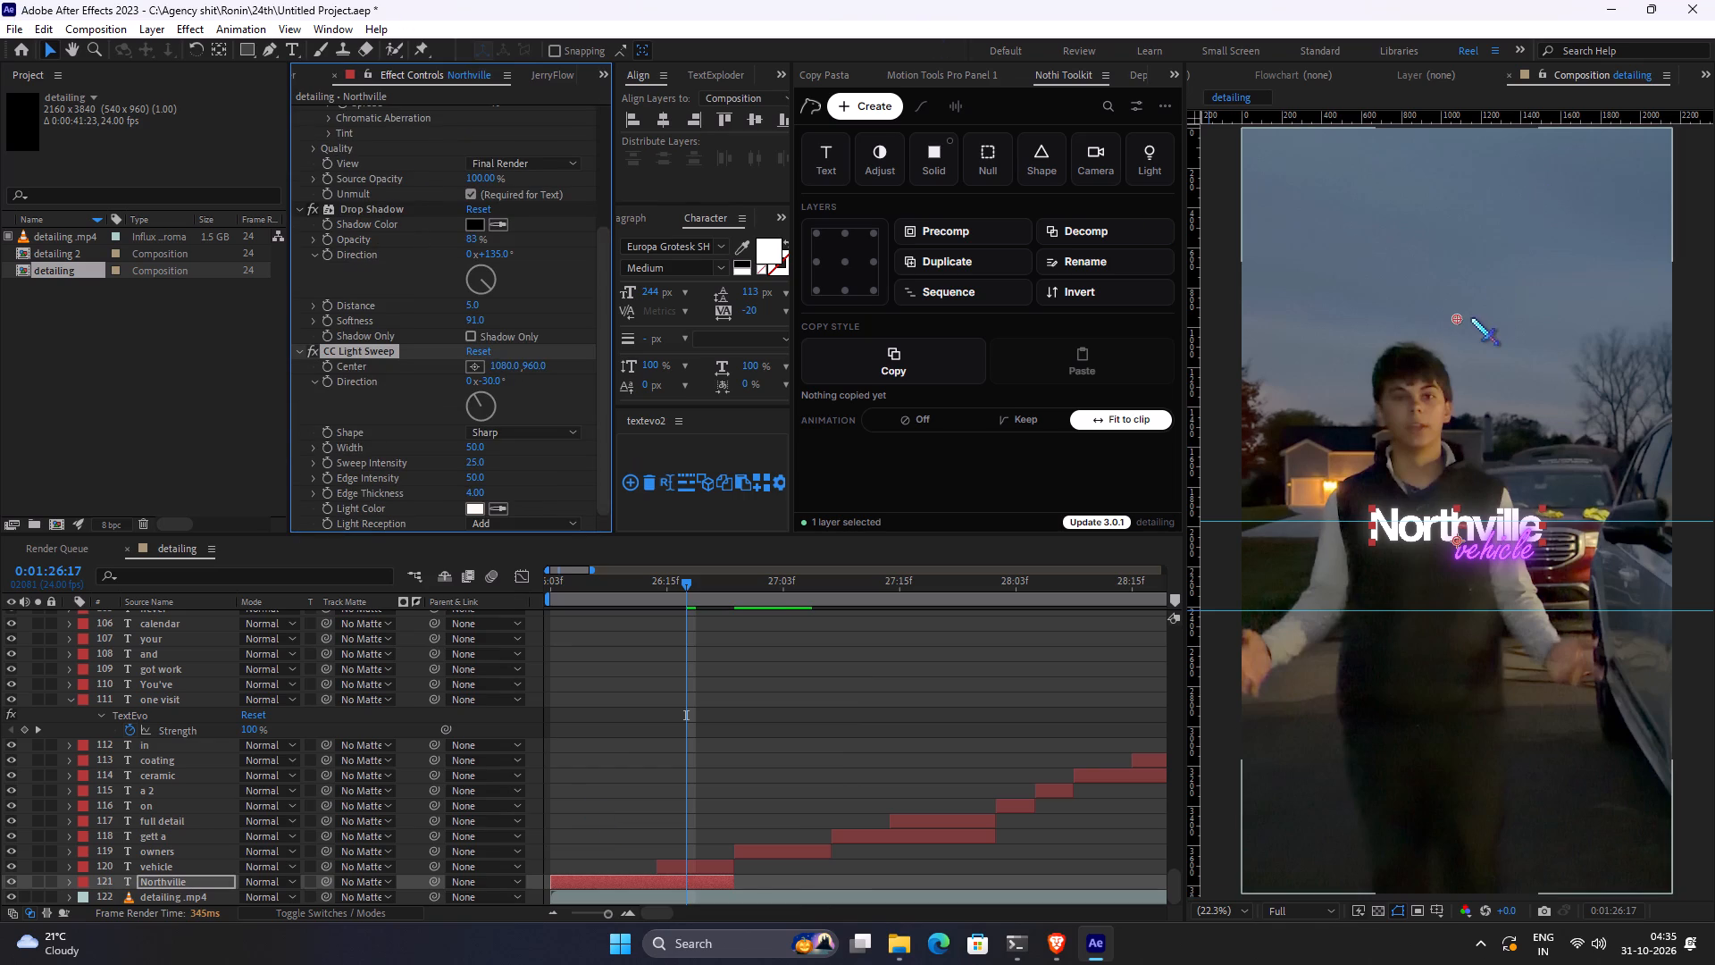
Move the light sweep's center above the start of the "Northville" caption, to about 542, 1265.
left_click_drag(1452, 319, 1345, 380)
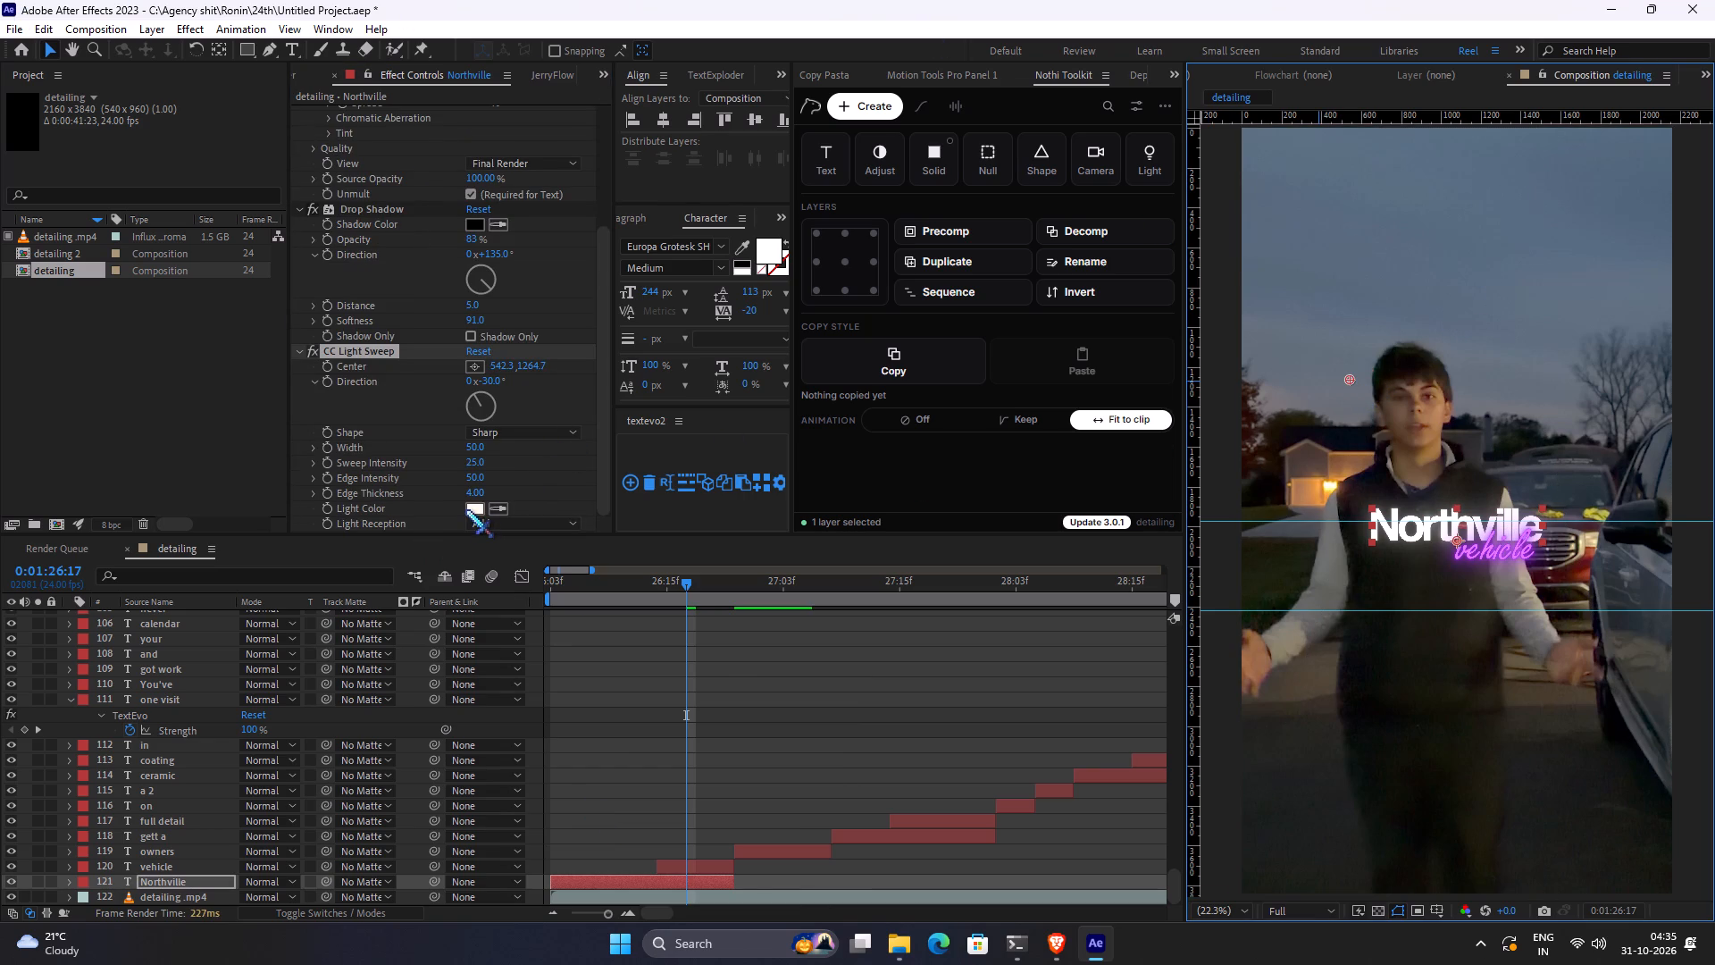
Change the CC Light Sweep's light color to light blue, hex 54CDFF.
left_click(471, 509)
left_click_drag(531, 565, 523, 585)
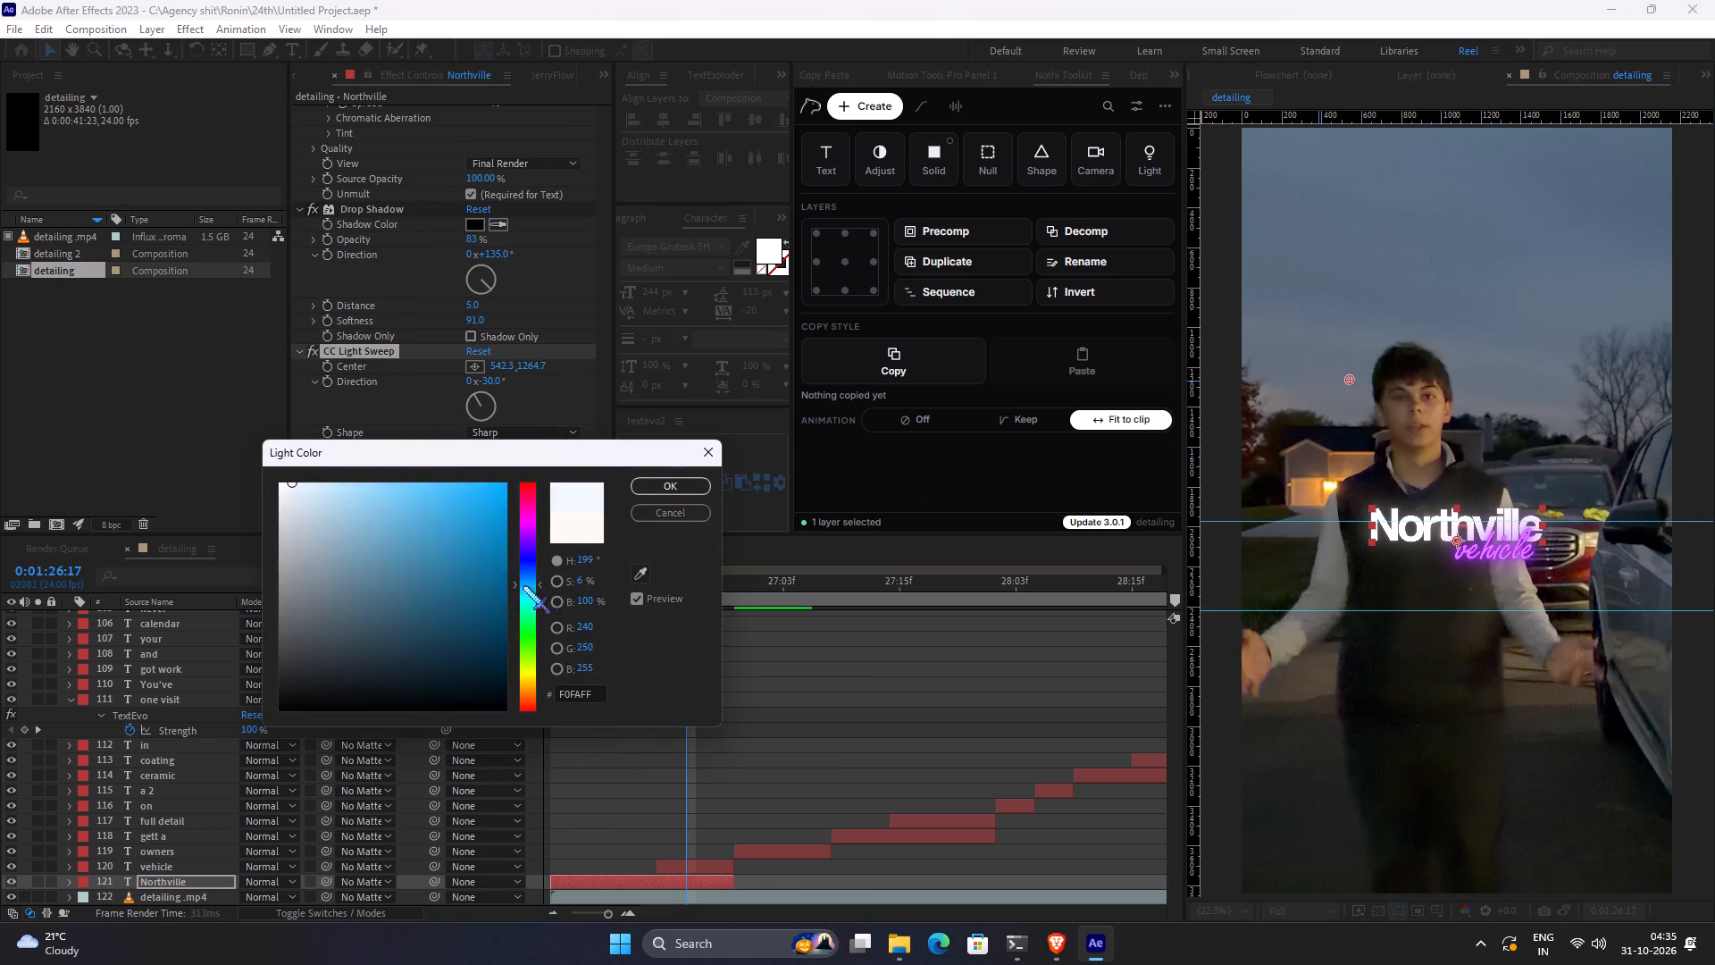
left_click_drag(523, 585, 527, 585)
left_click_drag(347, 499, 371, 418)
left_click_drag(417, 531, 621, 409)
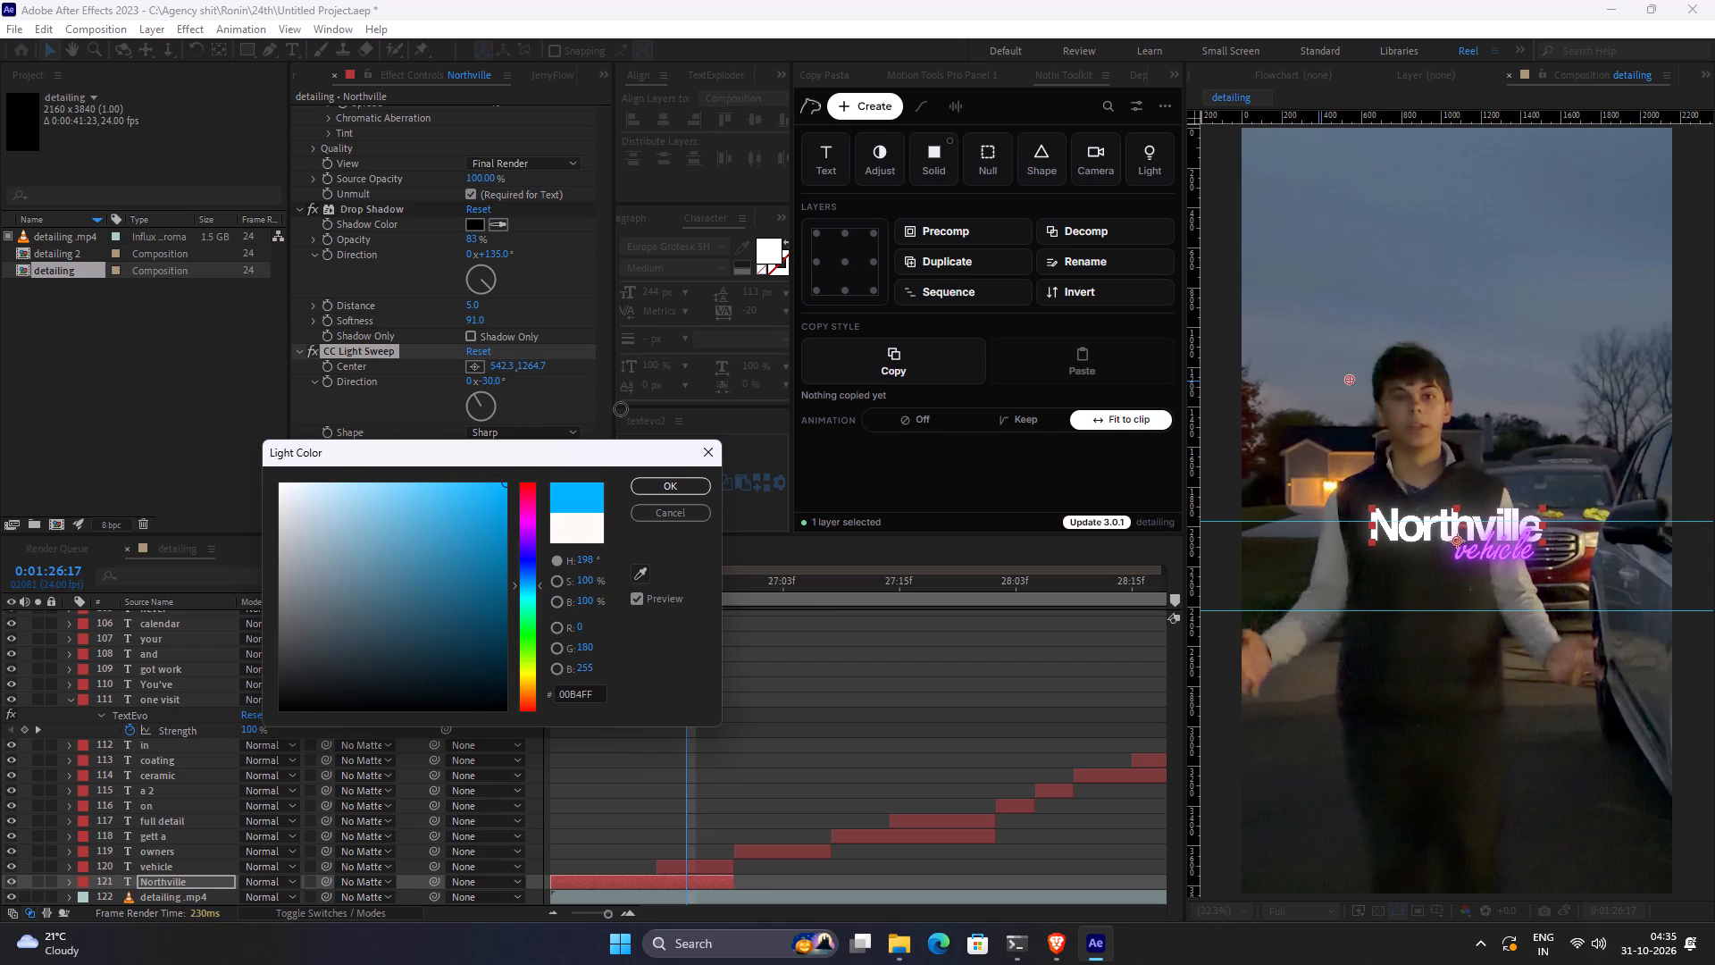
left_click_drag(621, 409, 431, 441)
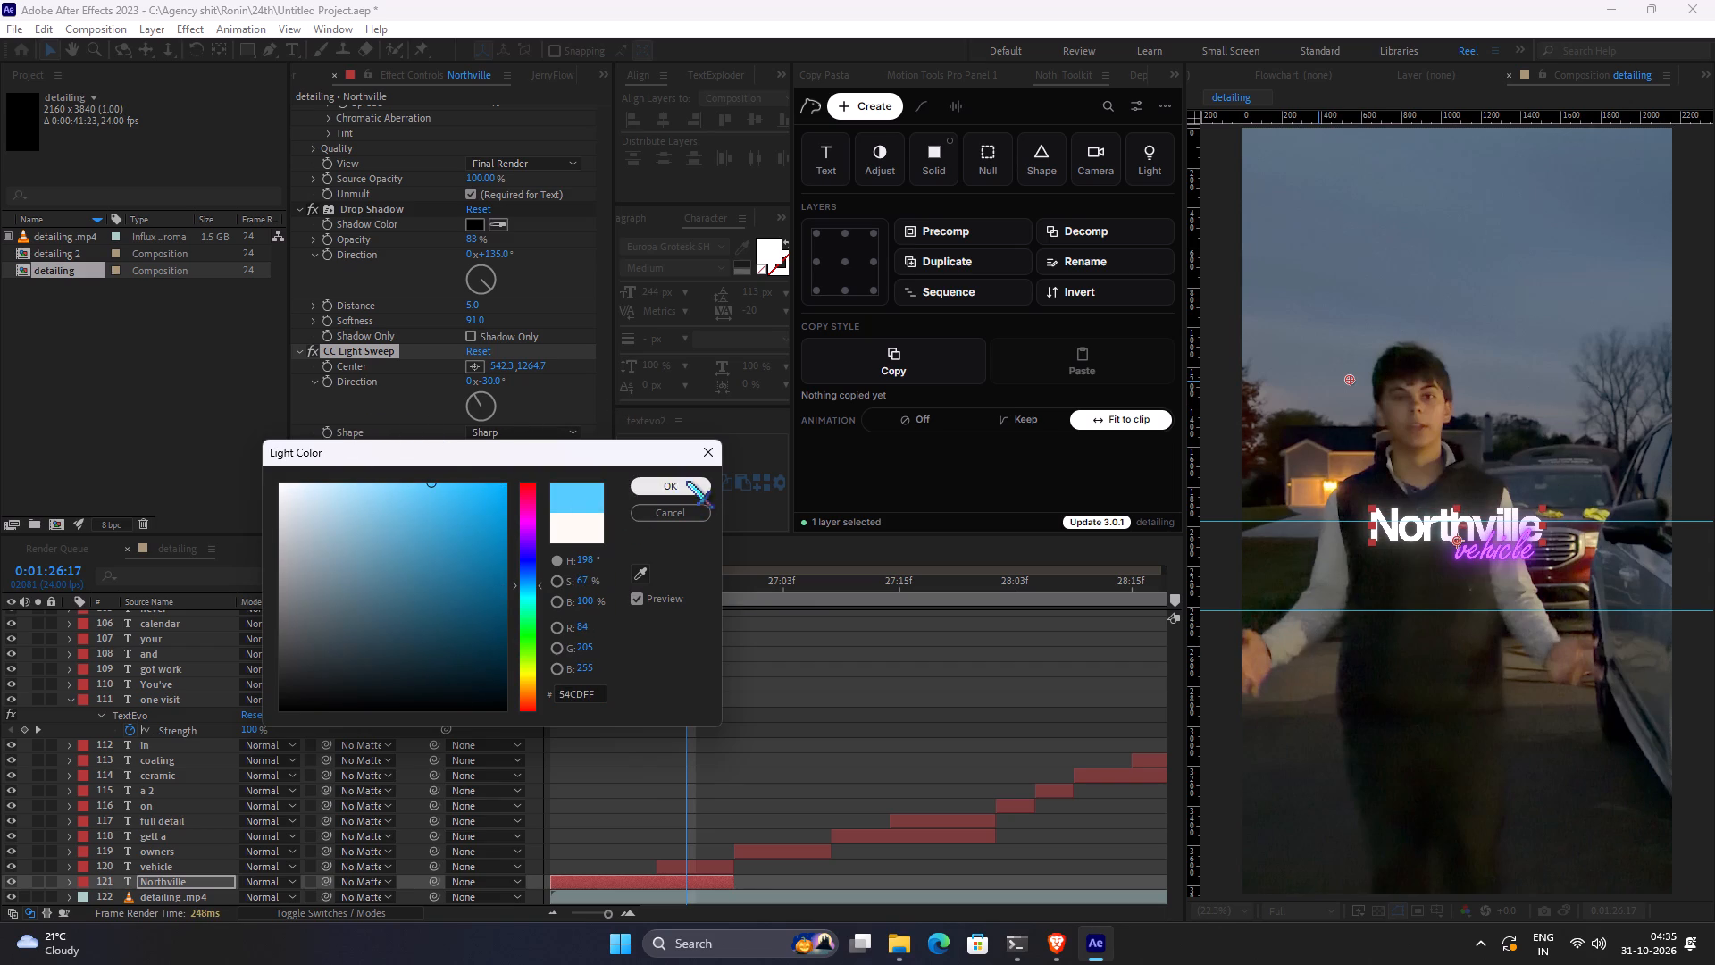
left_click(686, 481)
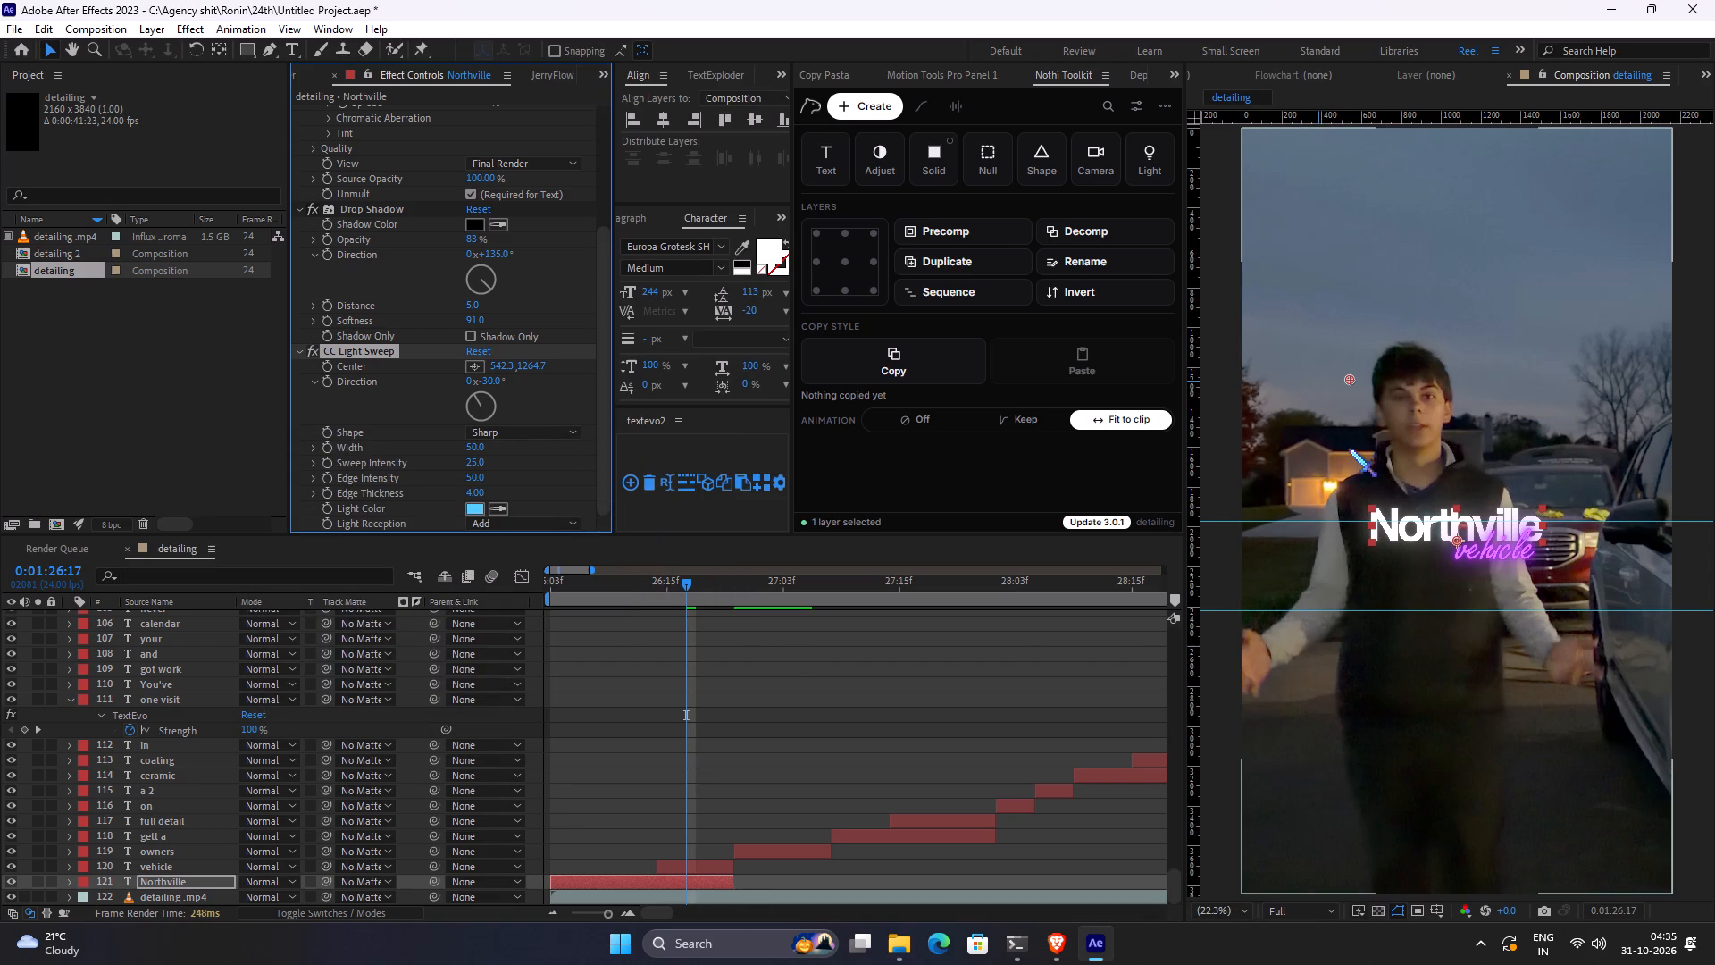
Move the light sweep's center onto the upper edge of the "Northville" lettering, to about 811, 1901.
left_click_drag(1352, 377, 1419, 501)
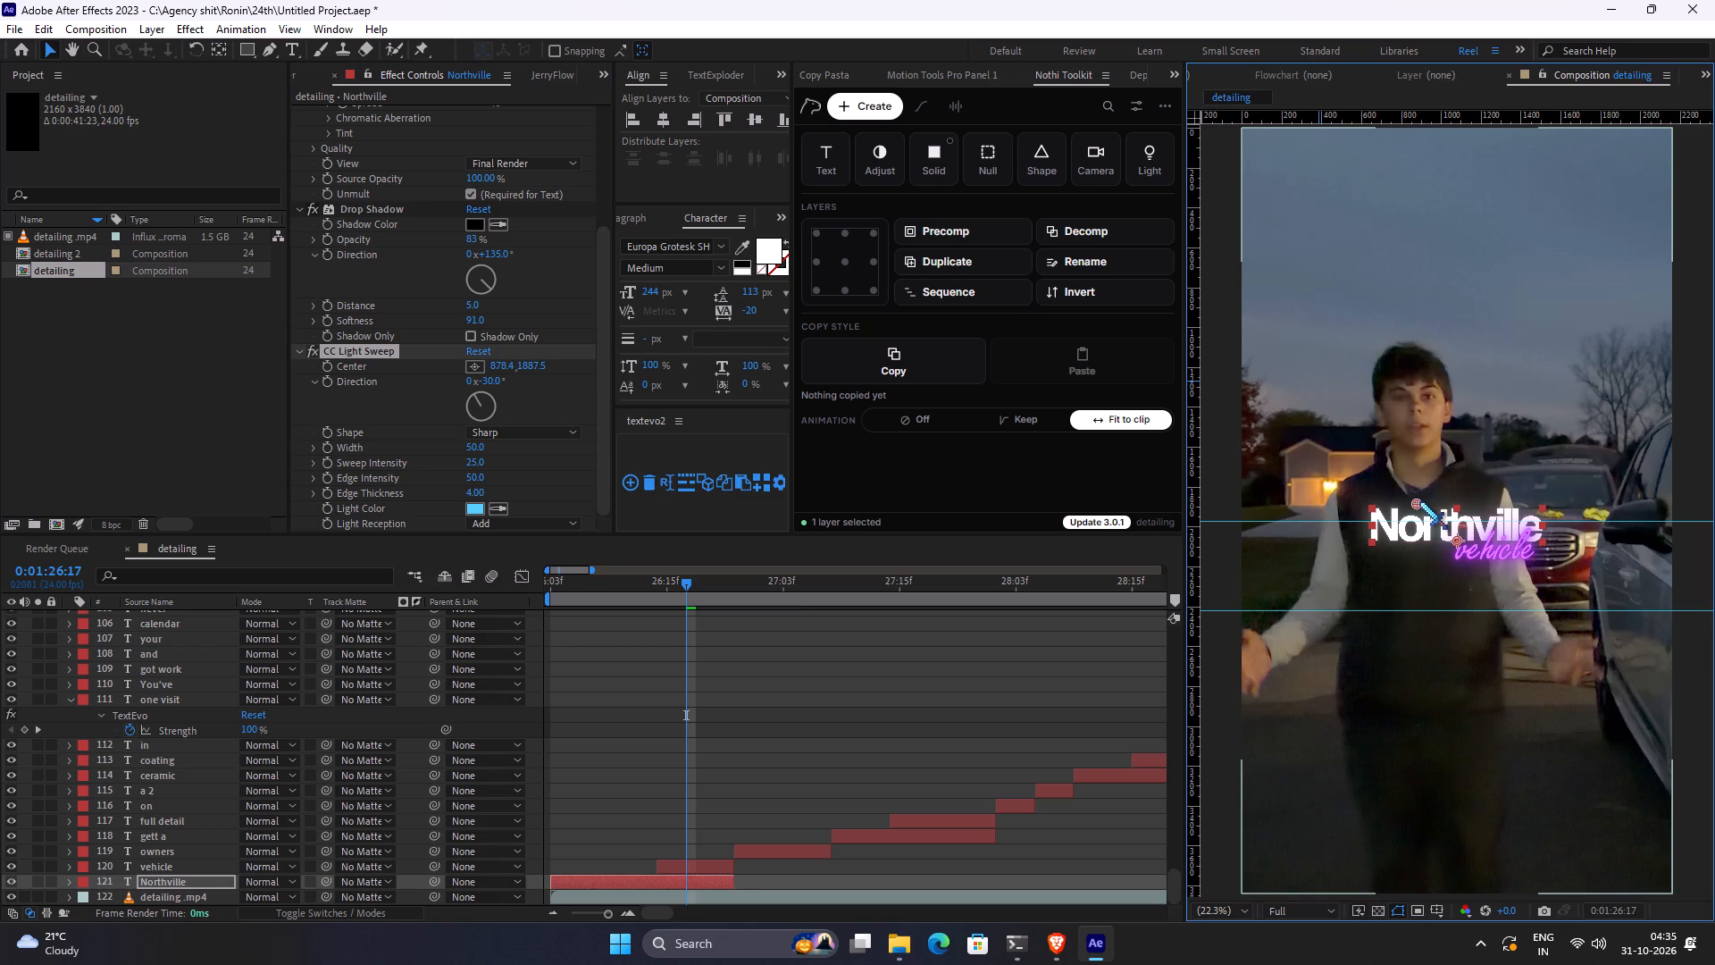
left_click_drag(1419, 501, 1406, 504)
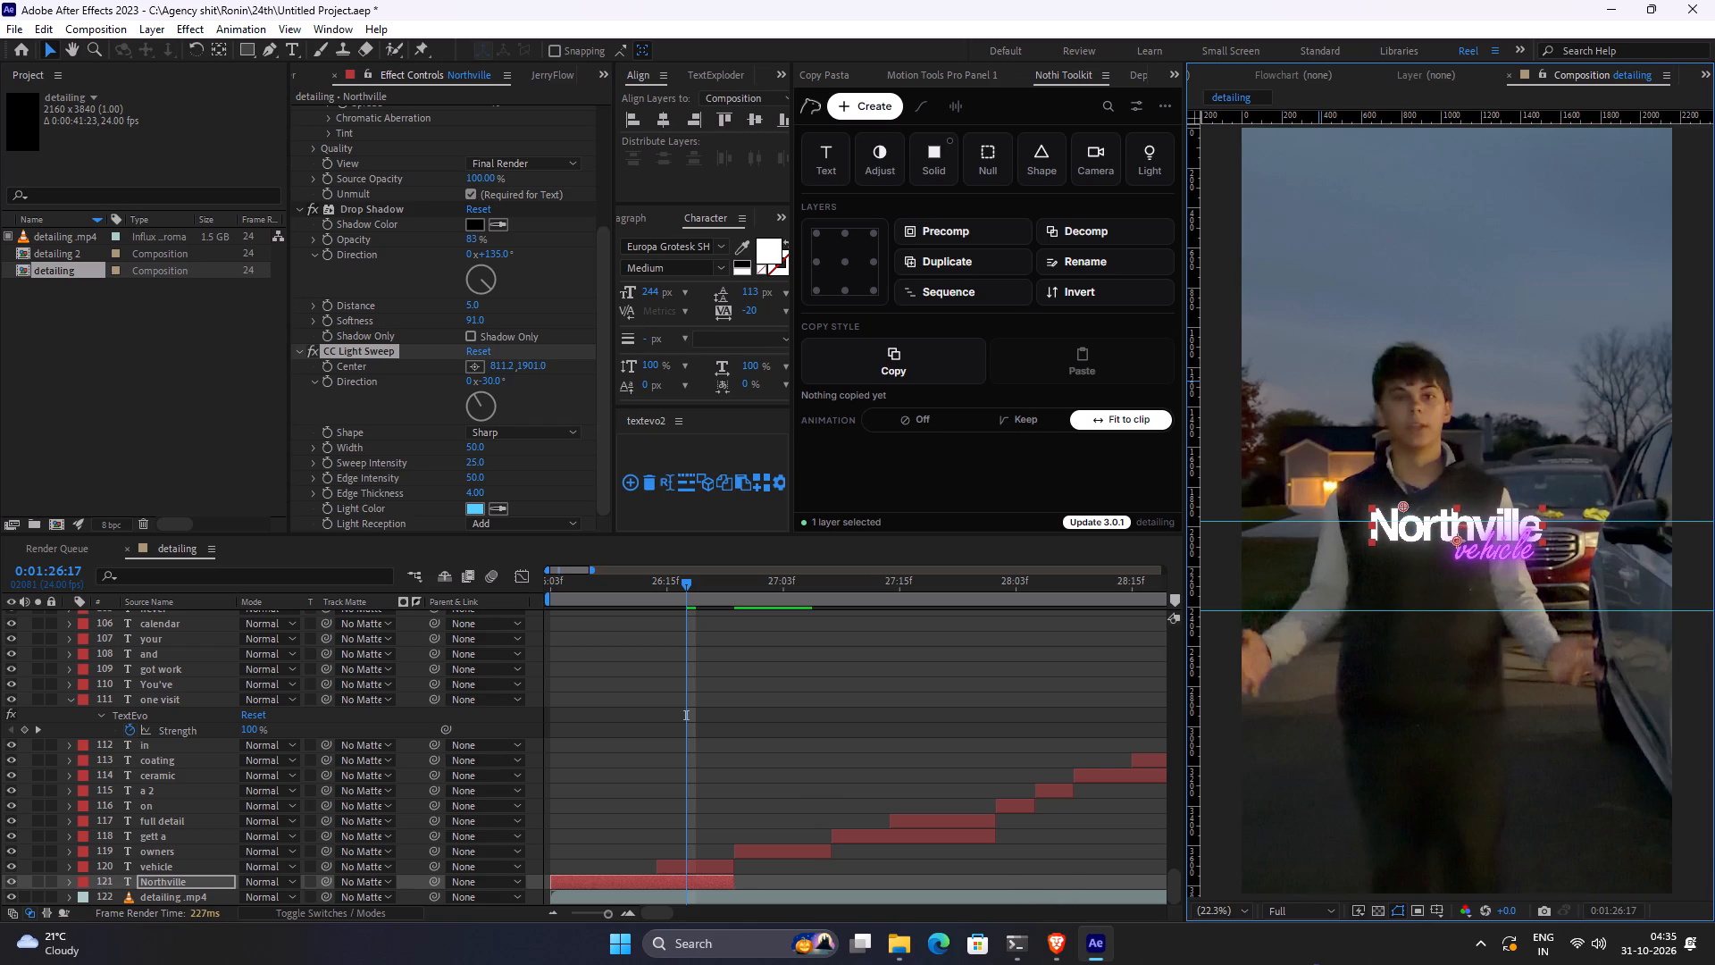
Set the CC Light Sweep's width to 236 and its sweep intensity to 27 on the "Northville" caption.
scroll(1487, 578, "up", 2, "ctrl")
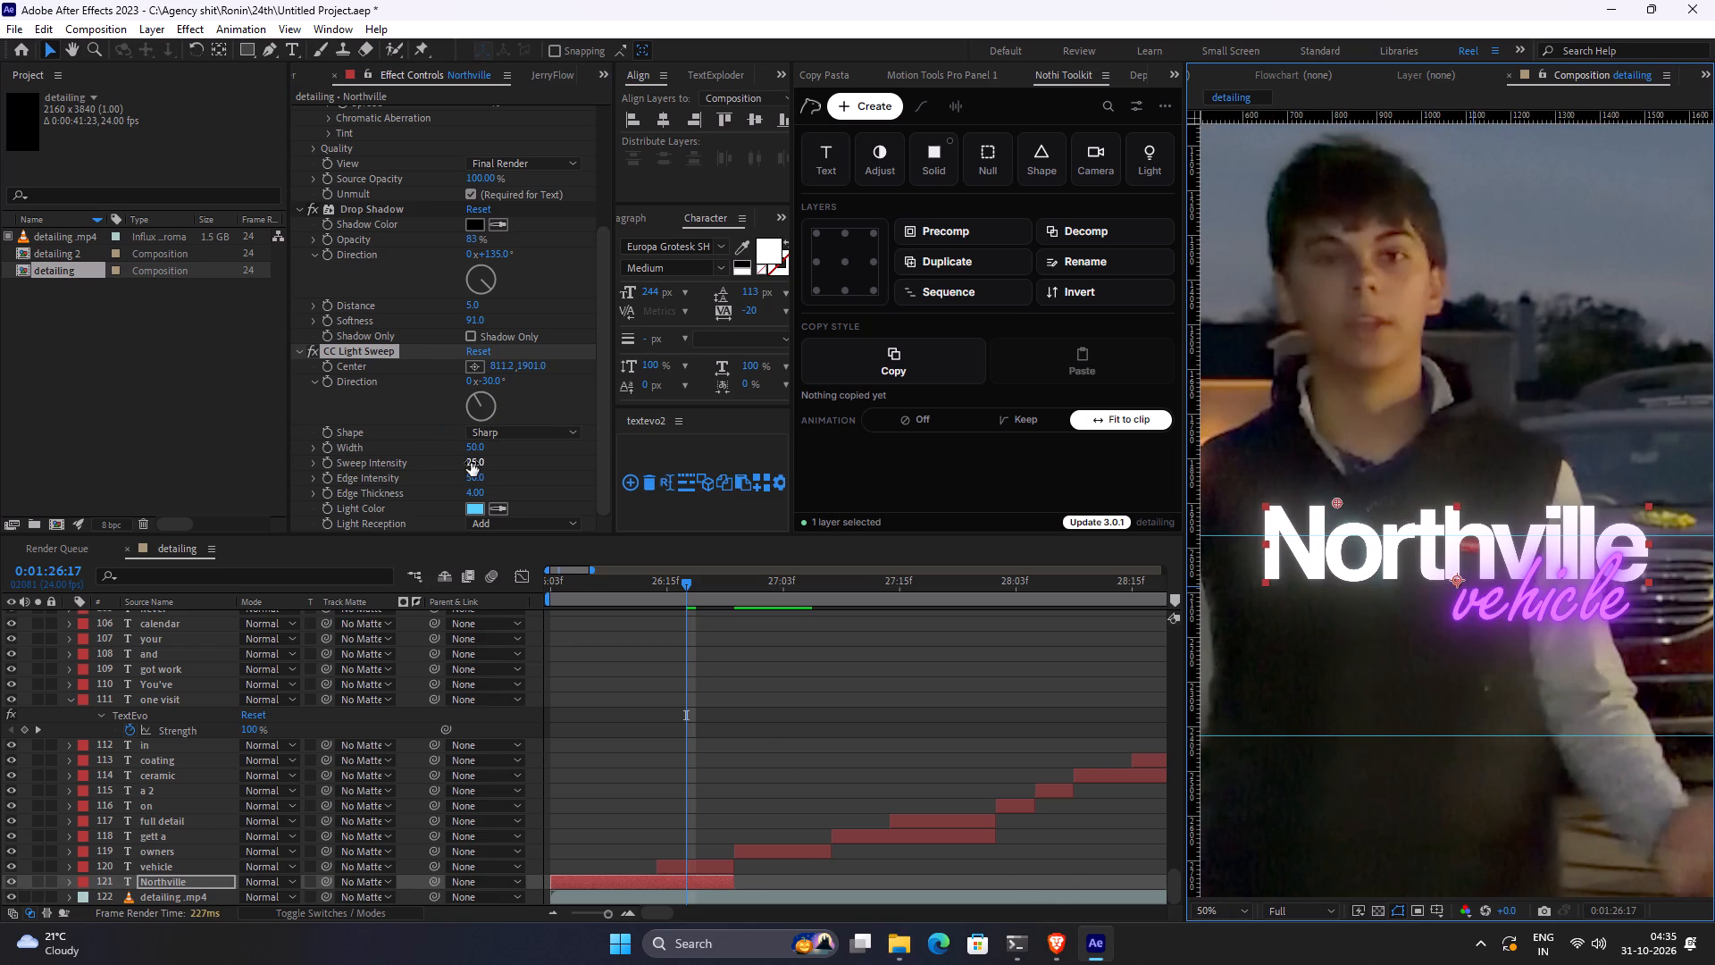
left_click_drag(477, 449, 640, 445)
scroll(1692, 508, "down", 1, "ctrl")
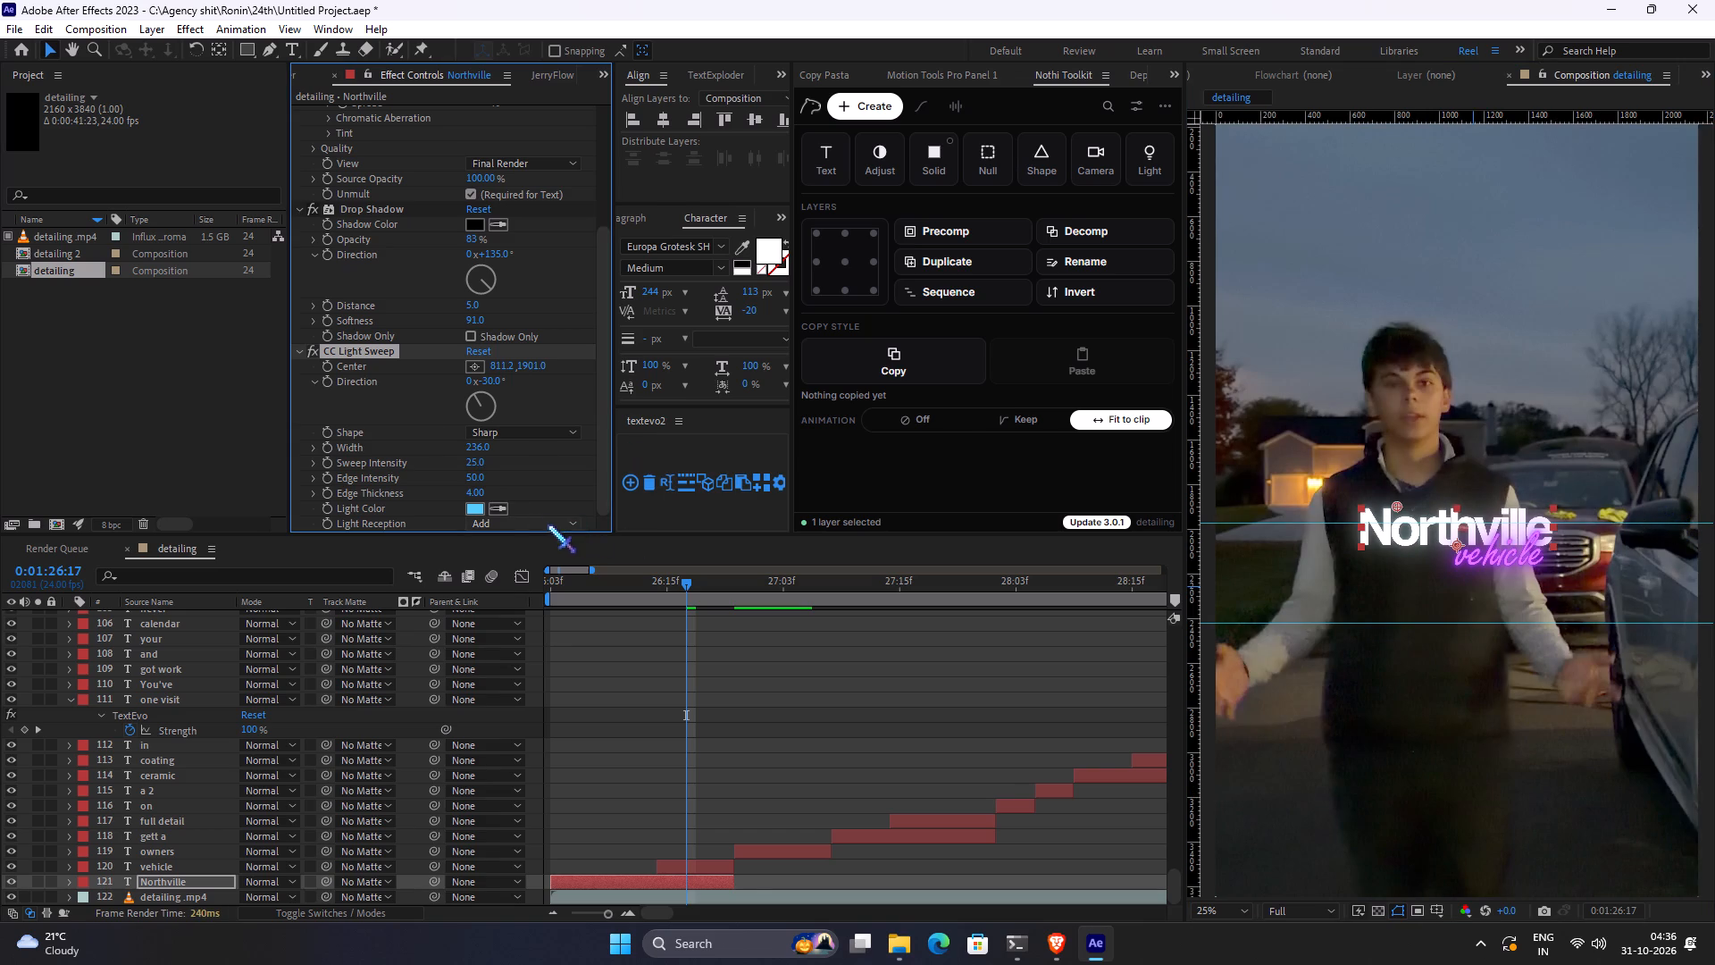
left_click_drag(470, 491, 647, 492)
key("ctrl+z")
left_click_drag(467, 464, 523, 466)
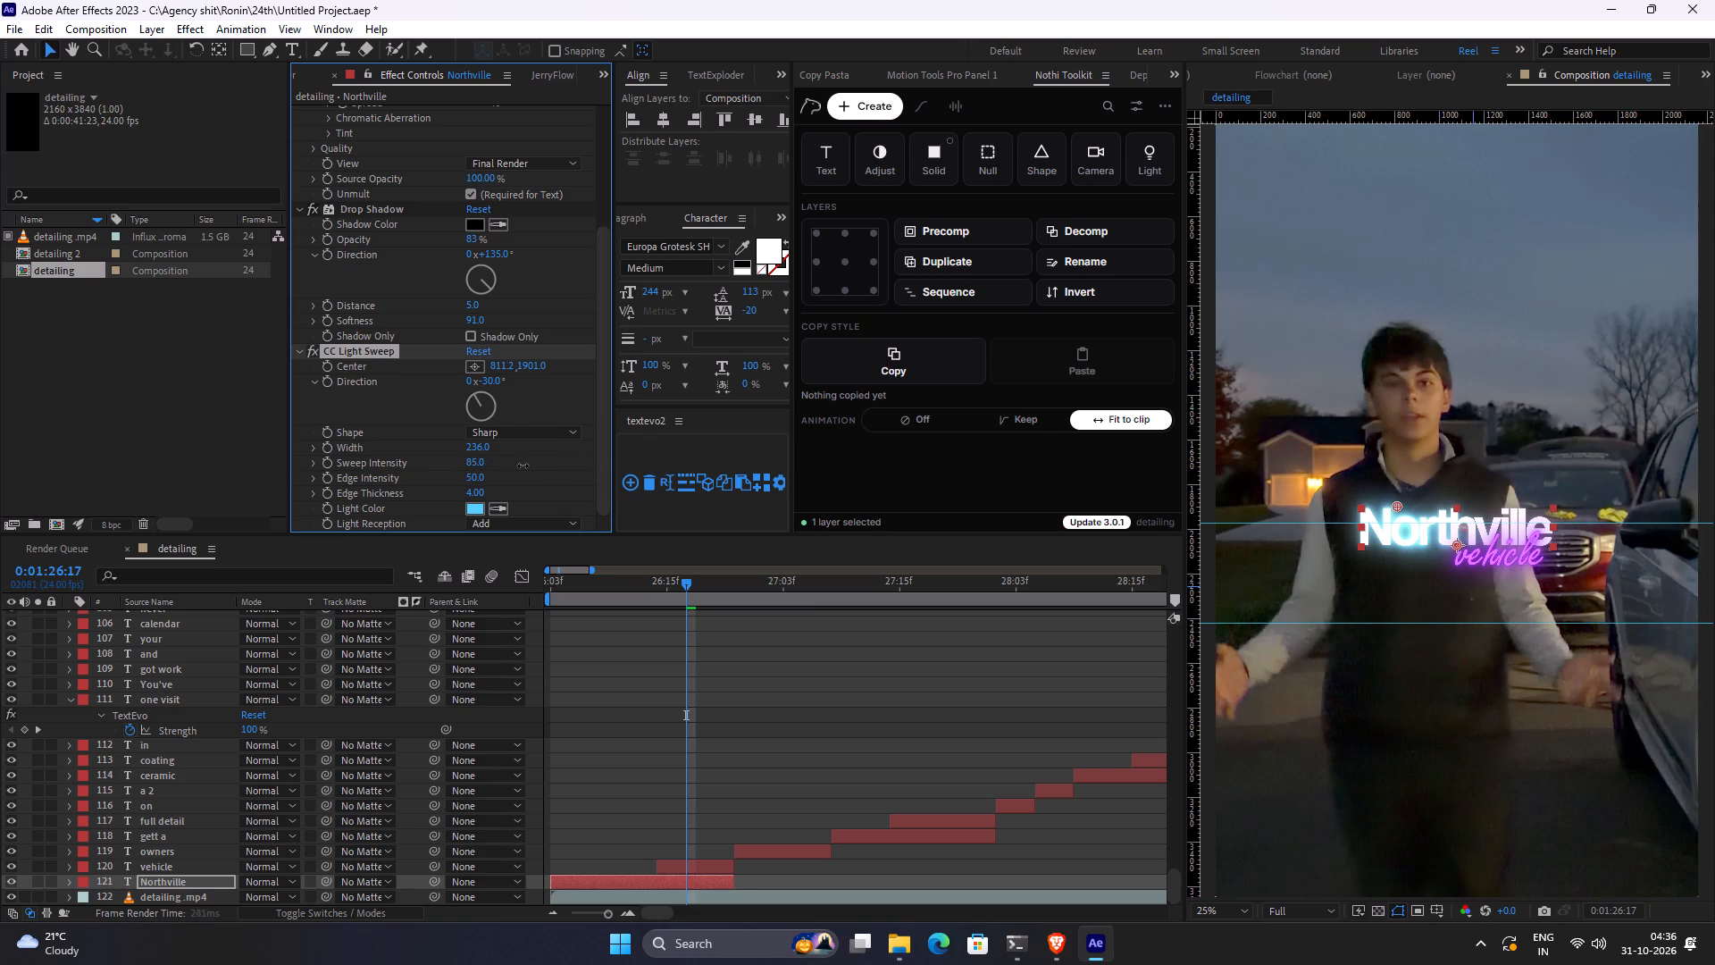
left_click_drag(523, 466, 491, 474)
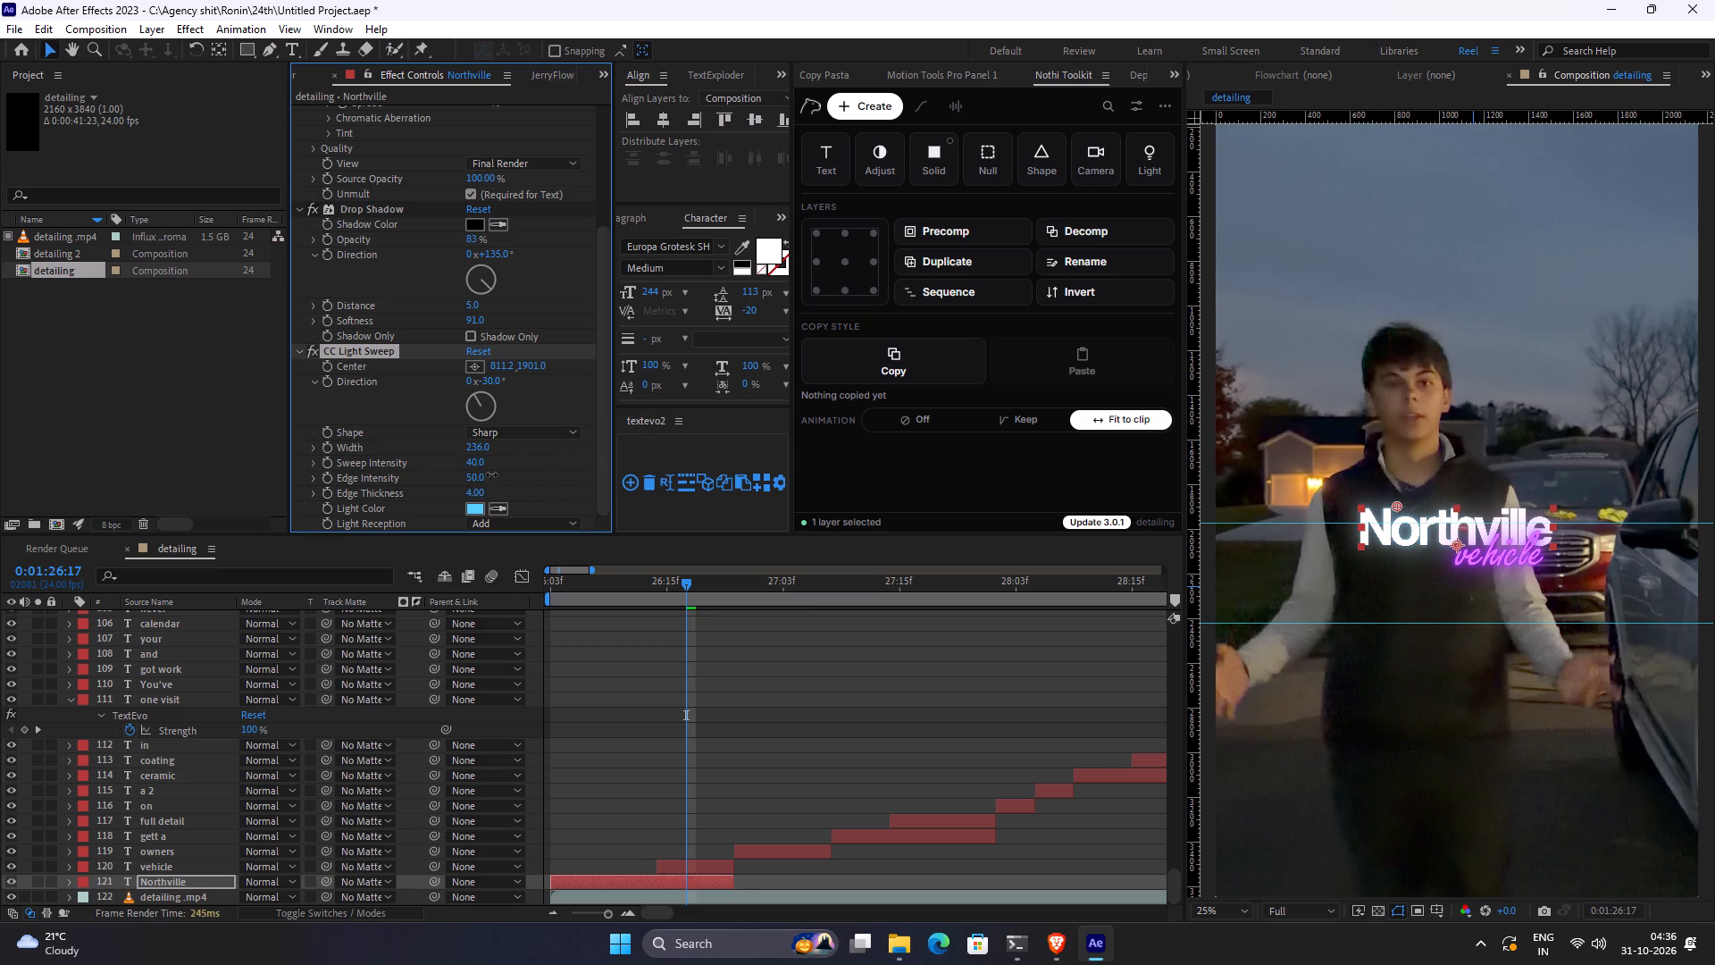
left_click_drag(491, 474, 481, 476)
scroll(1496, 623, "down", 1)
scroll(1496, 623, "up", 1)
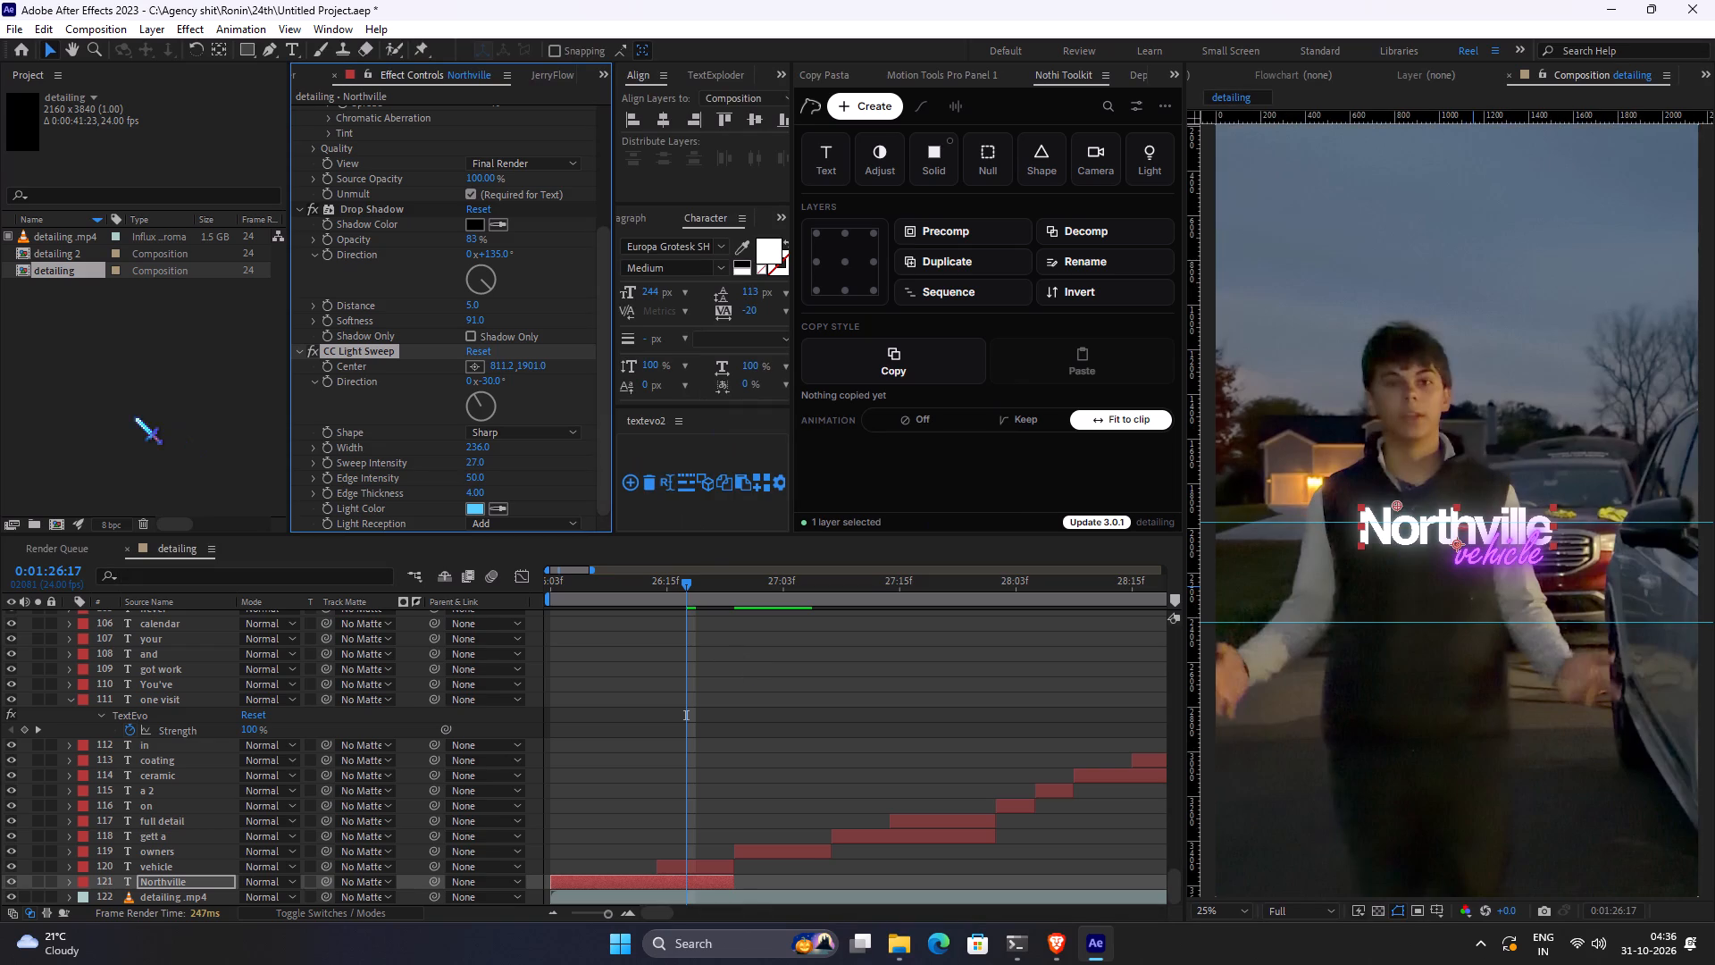
Delete the CC Light Sweep effect from the "Northville" caption.
left_click(391, 346)
key("Delete")
left_click(612, 828)
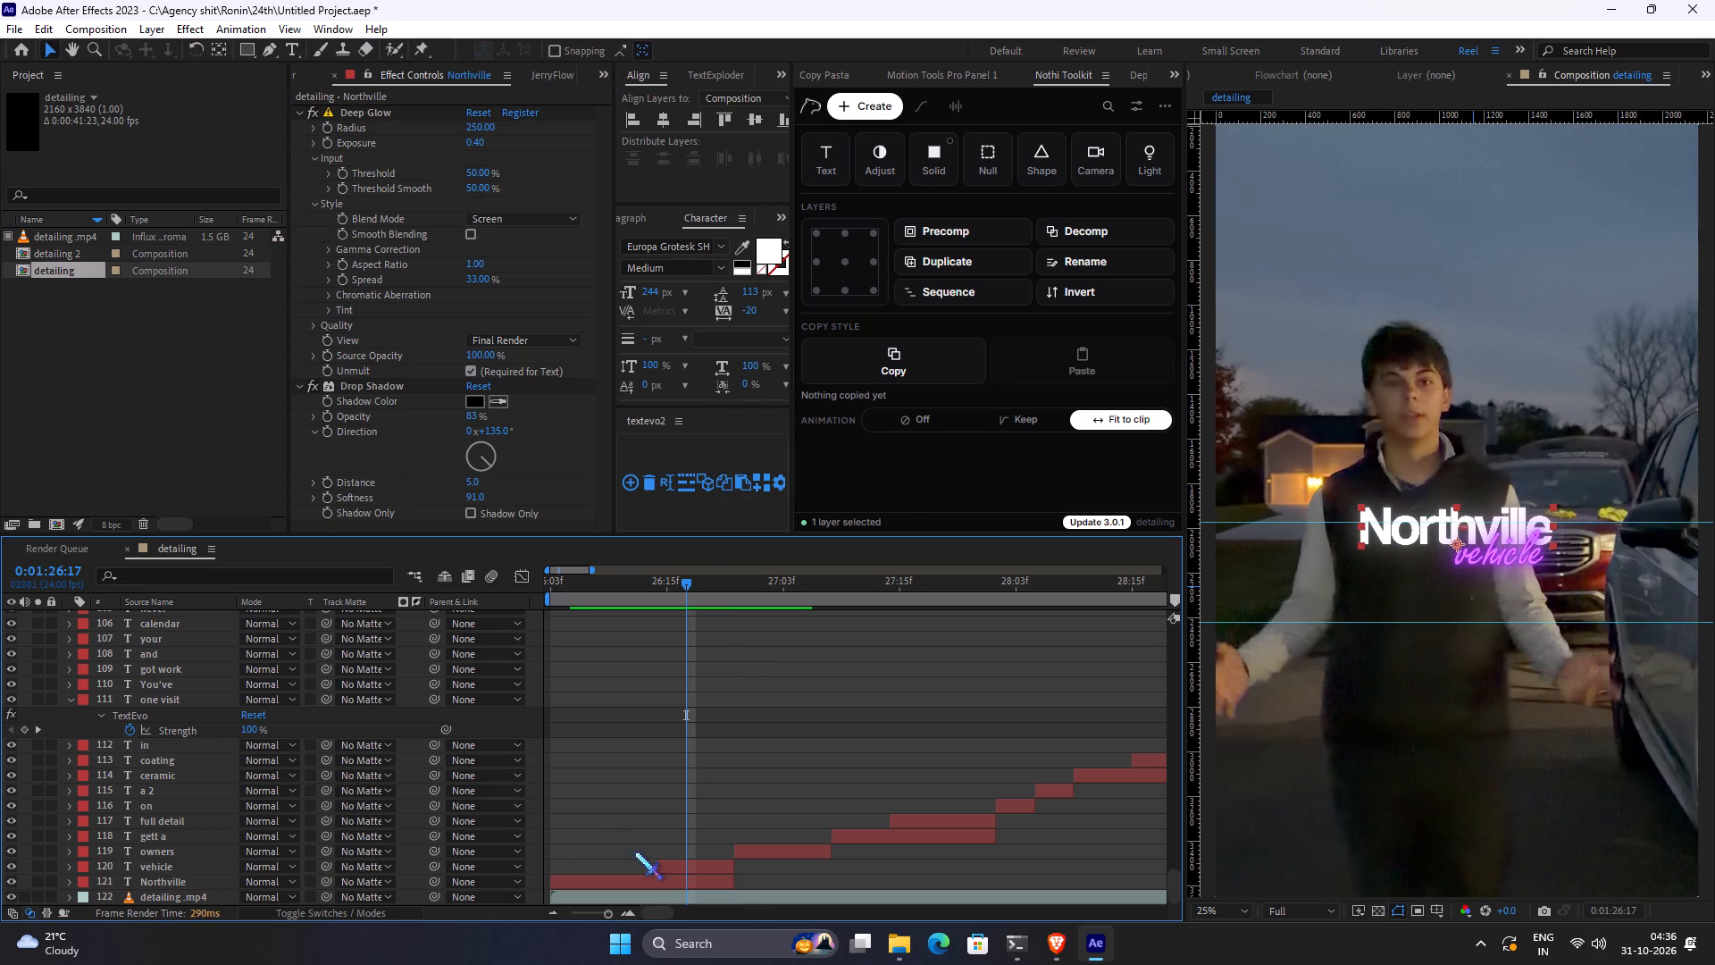
Apply the Fill effect to the "Northville" caption layer.
left_click(682, 880)
key("ctrl+space")
key("f")
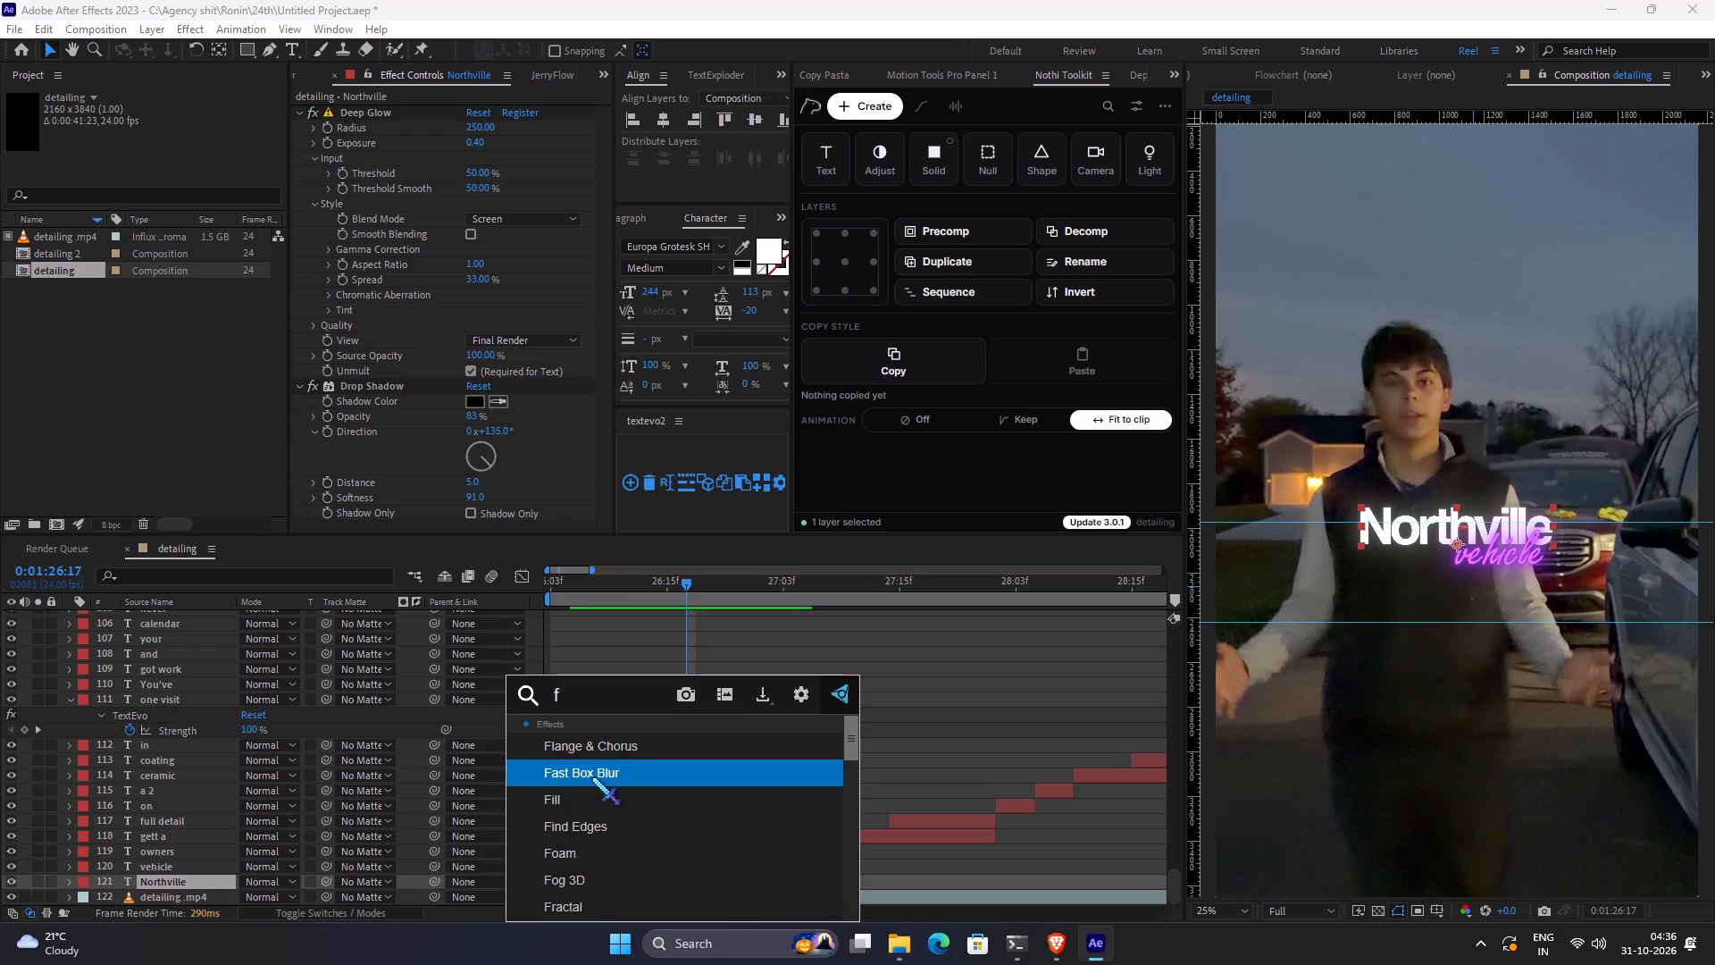
left_click(633, 800)
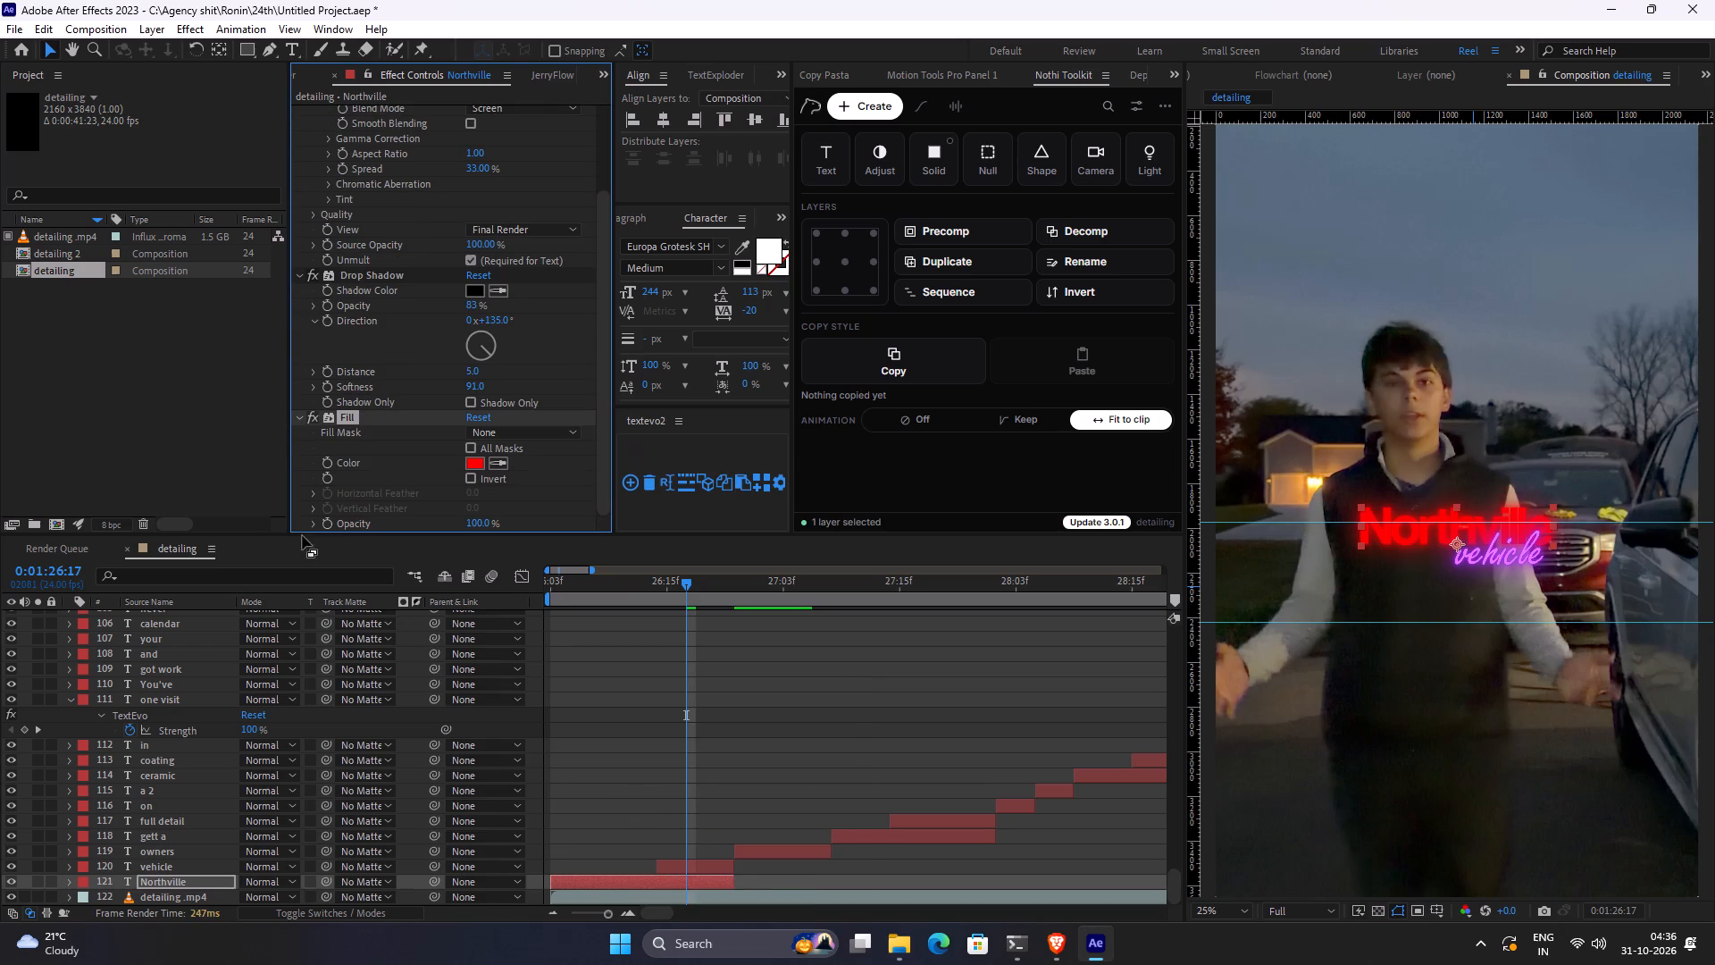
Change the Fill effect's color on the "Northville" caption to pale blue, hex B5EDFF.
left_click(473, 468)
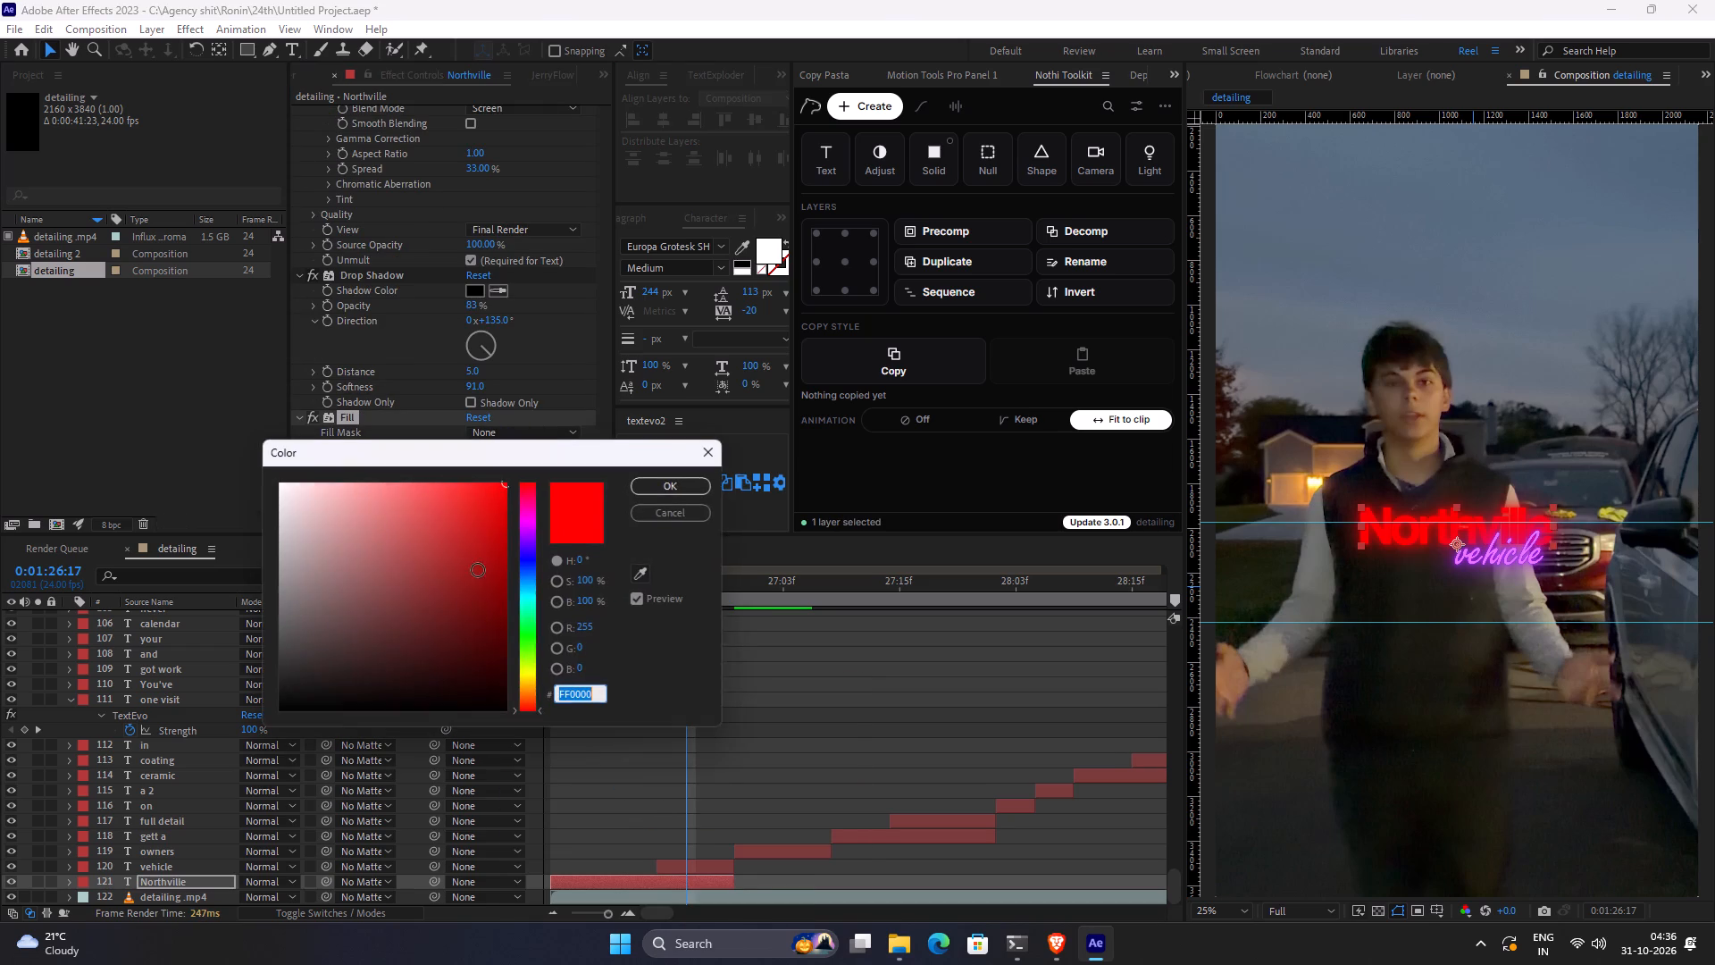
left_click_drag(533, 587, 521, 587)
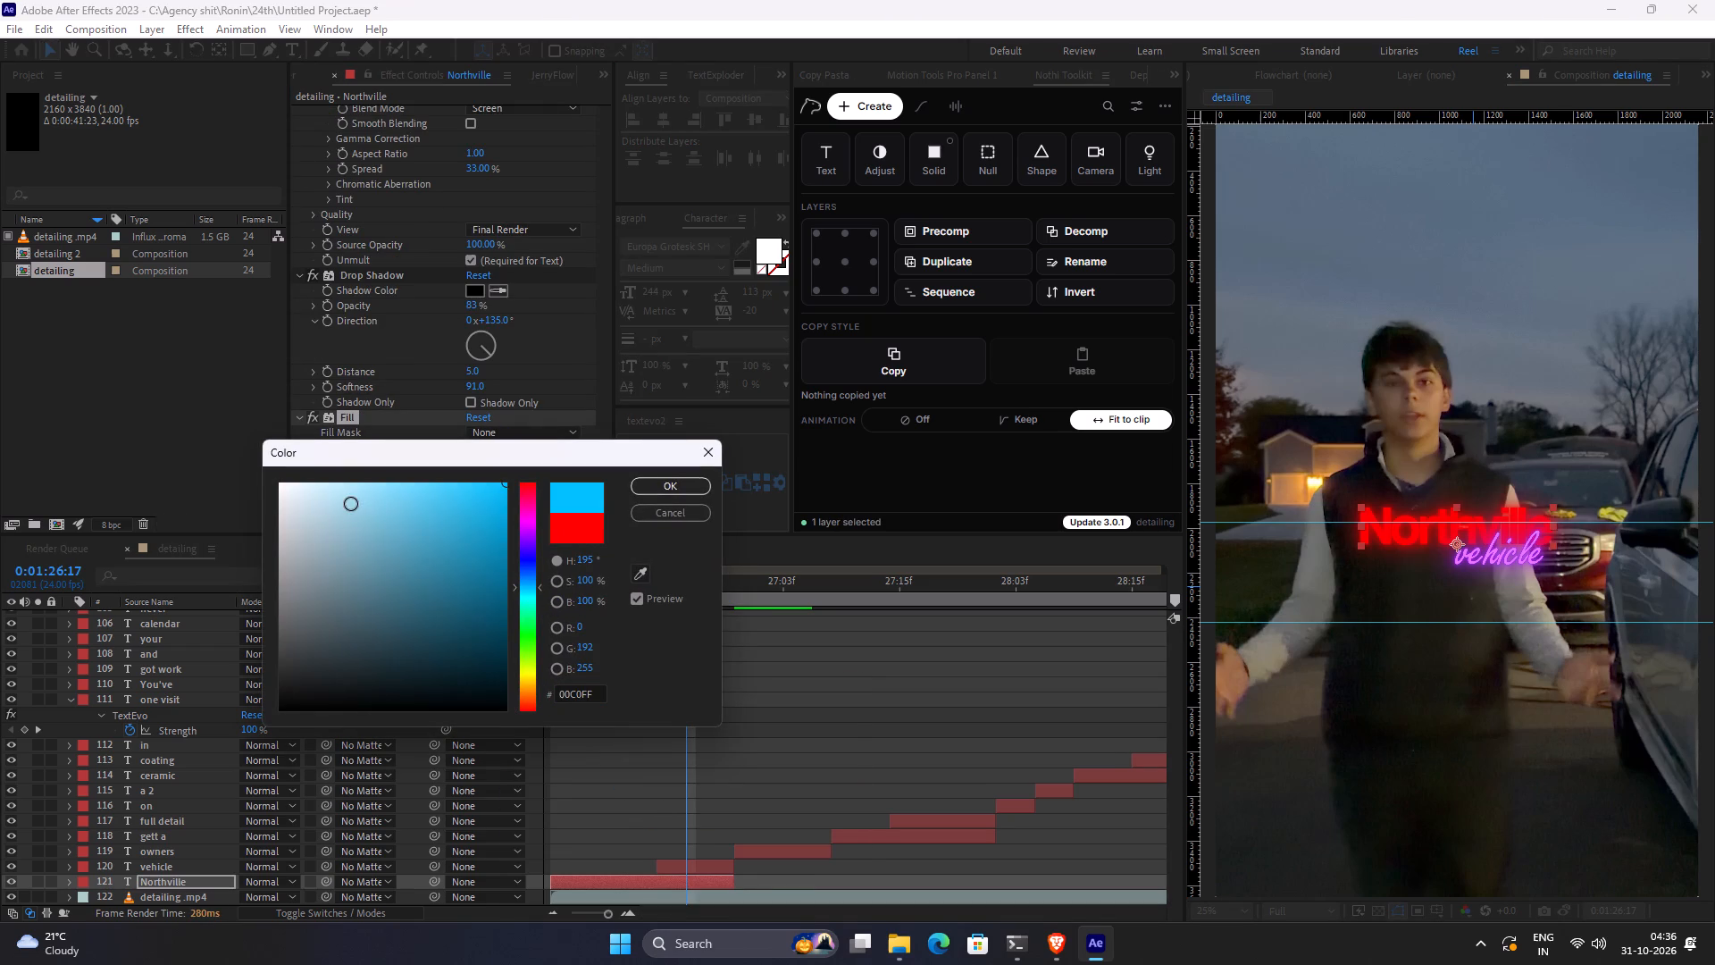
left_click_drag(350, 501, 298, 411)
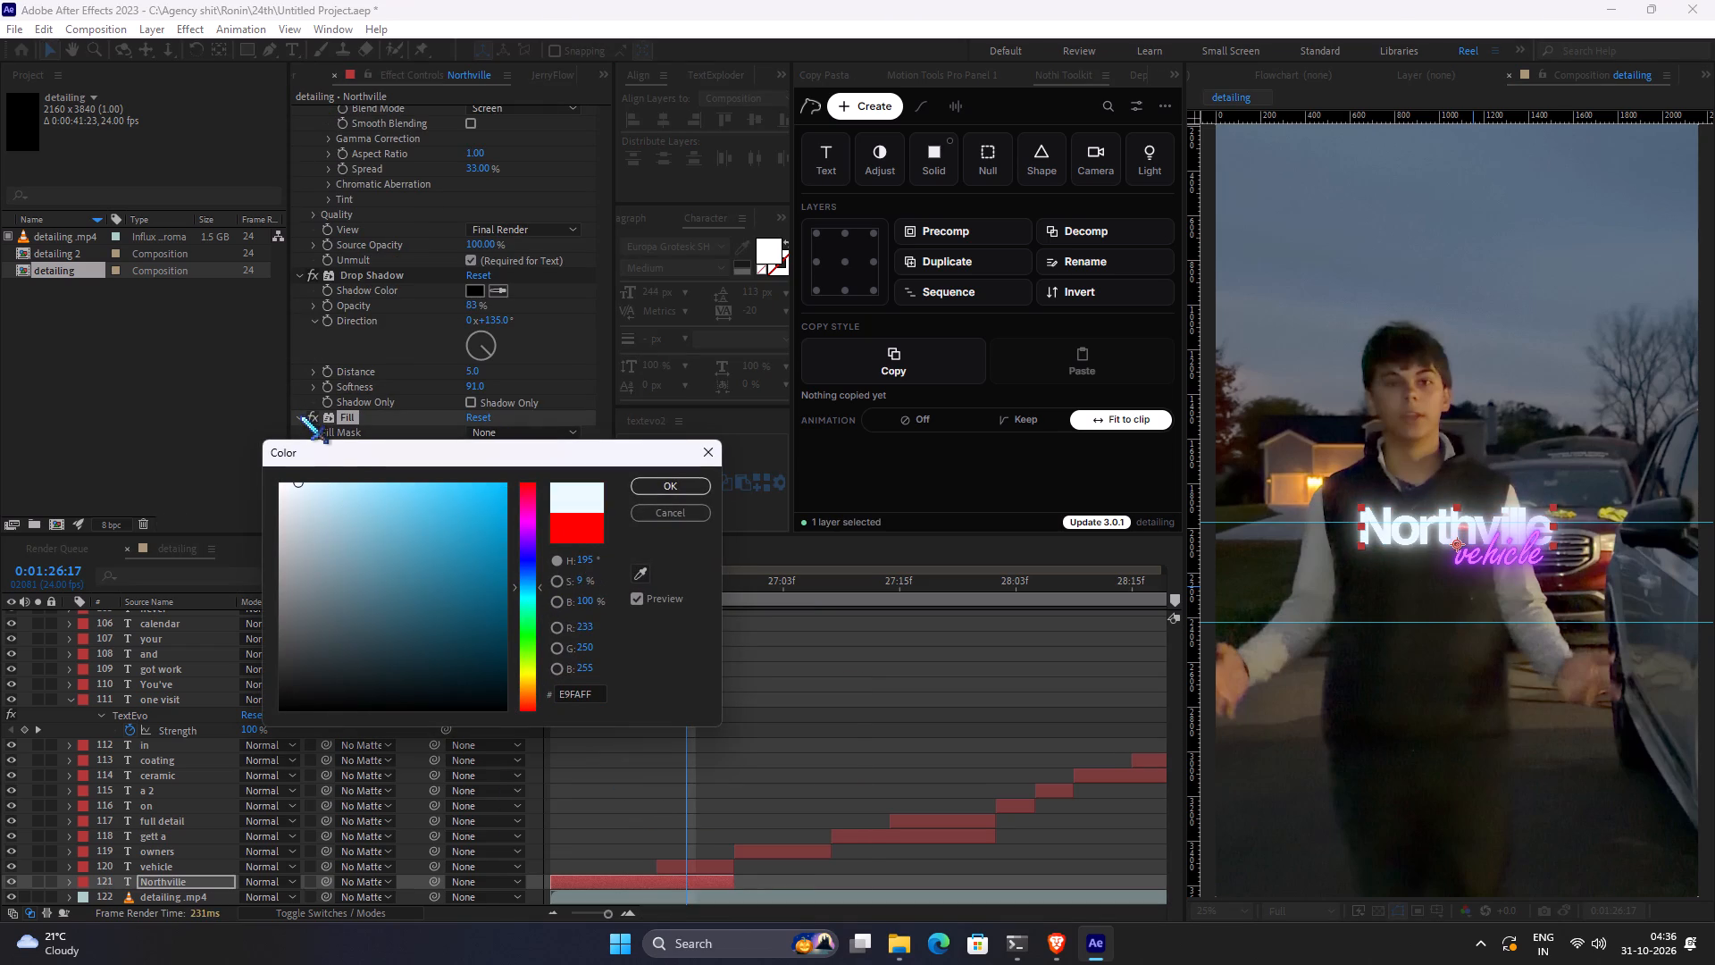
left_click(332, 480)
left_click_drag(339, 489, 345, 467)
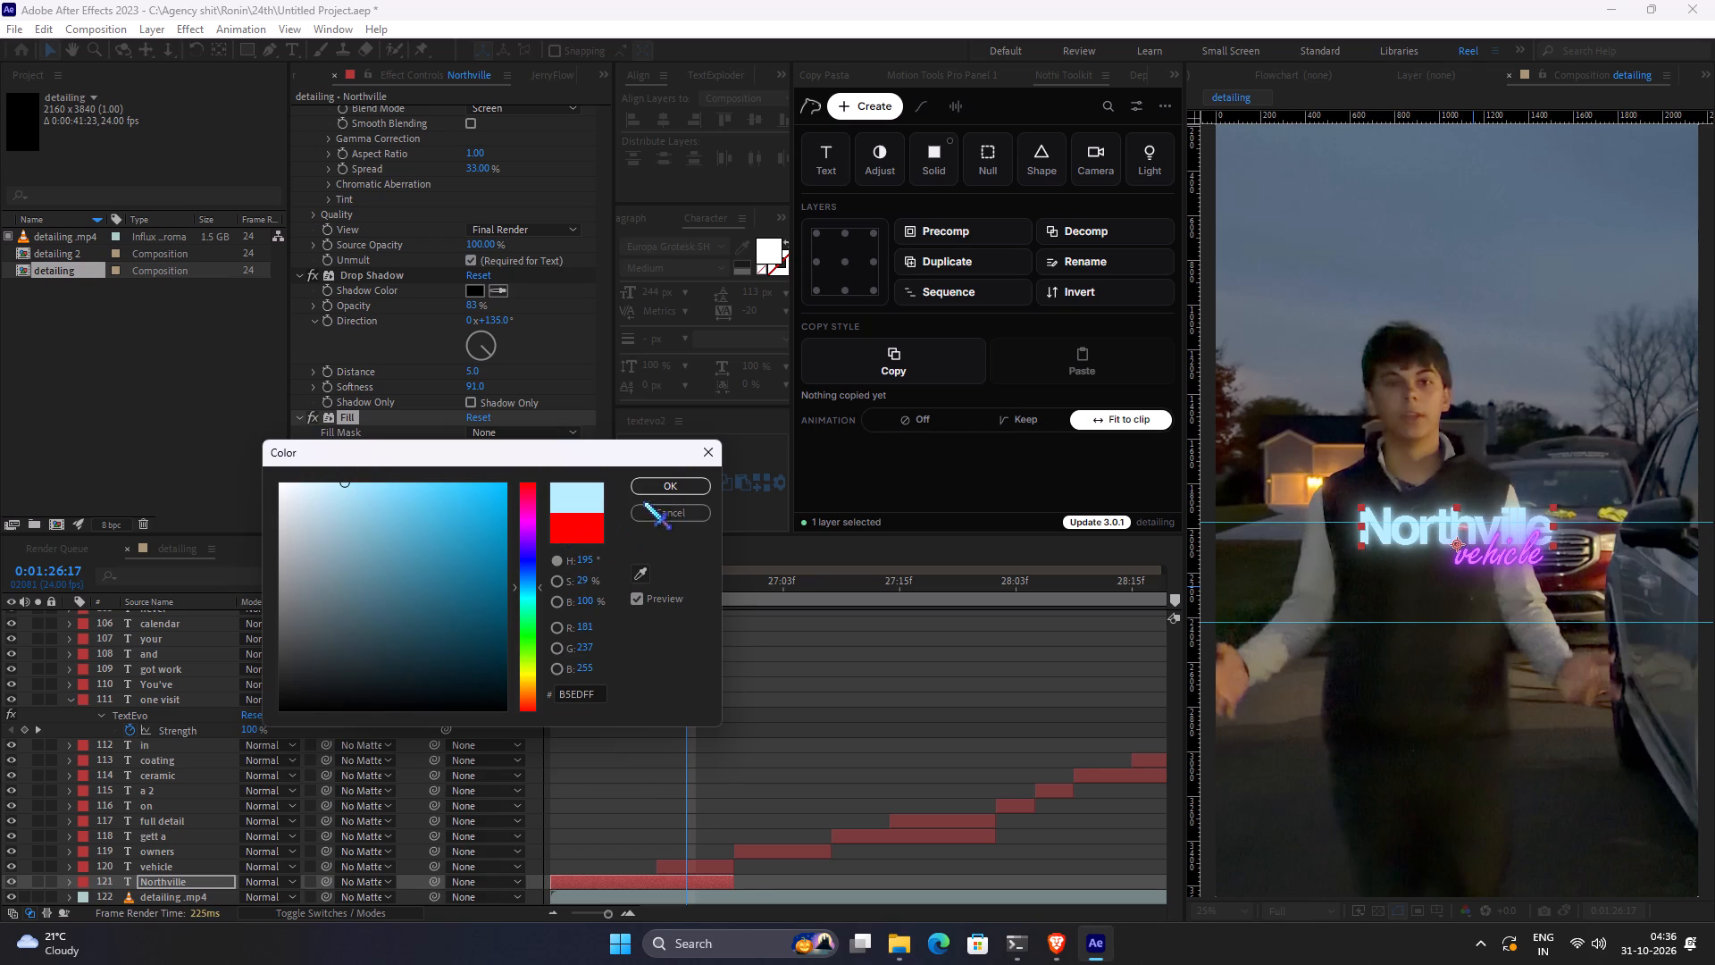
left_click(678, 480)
Move the Fill effect to the top of the "Northville" effect stack, above Deep Glow.
left_click_drag(350, 419, 342, 212)
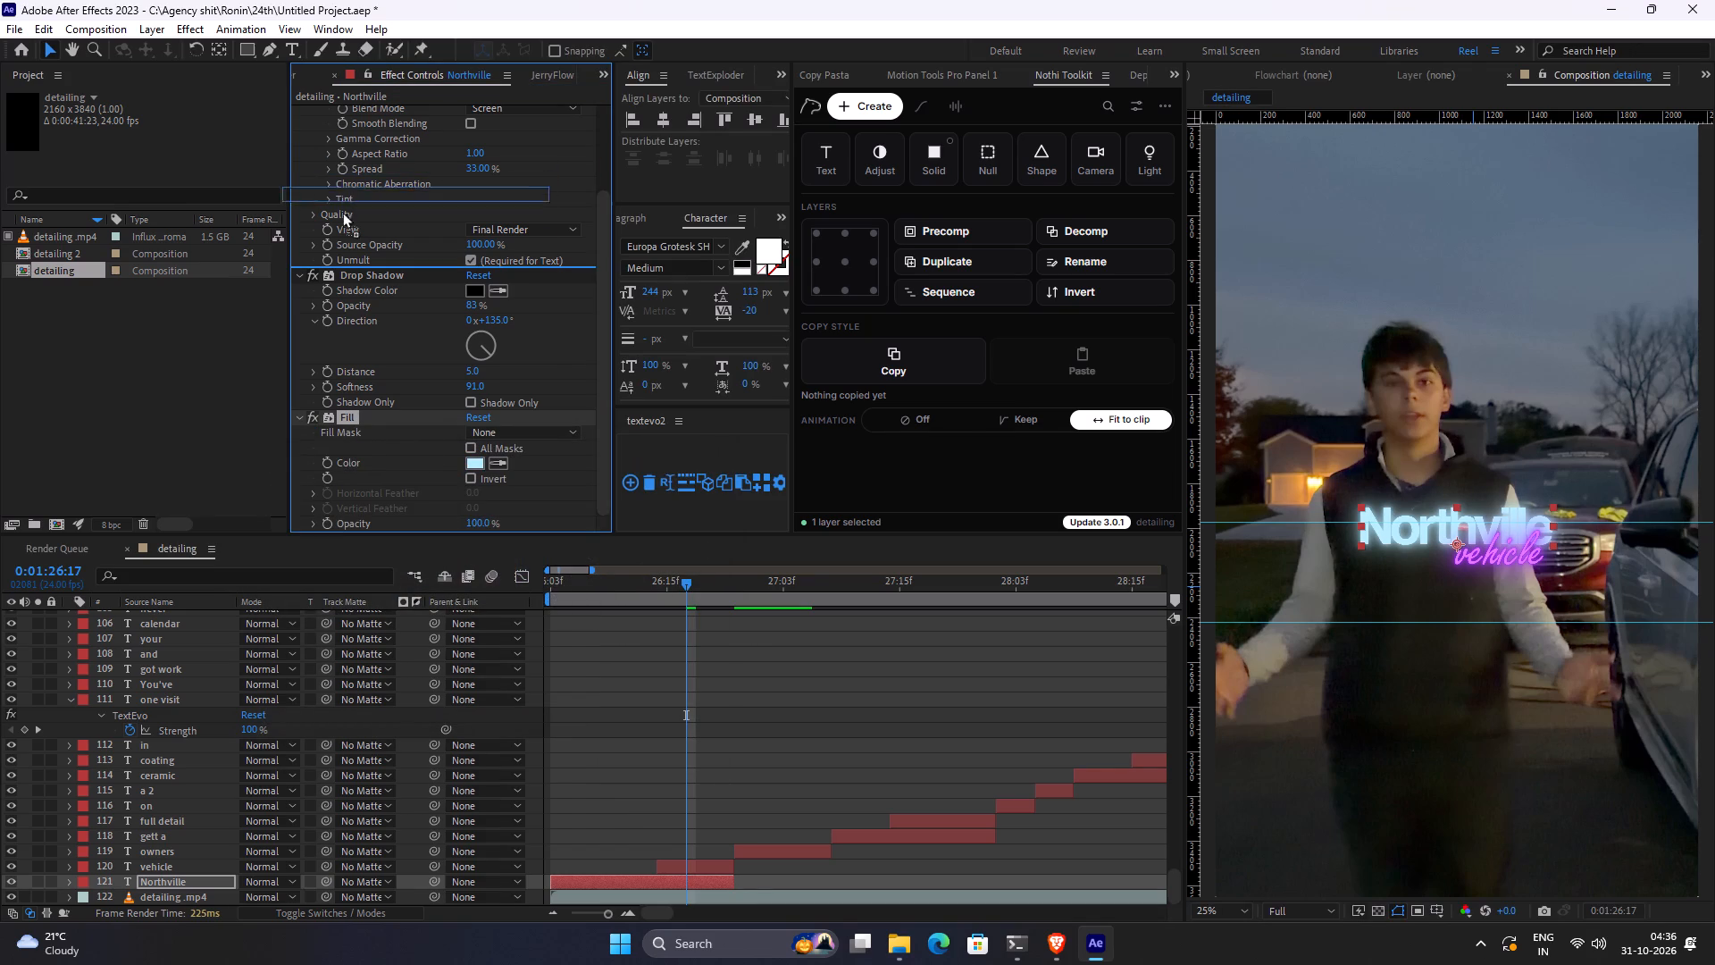
left_click_drag(342, 212, 344, 240)
scroll(344, 240, "up", 1)
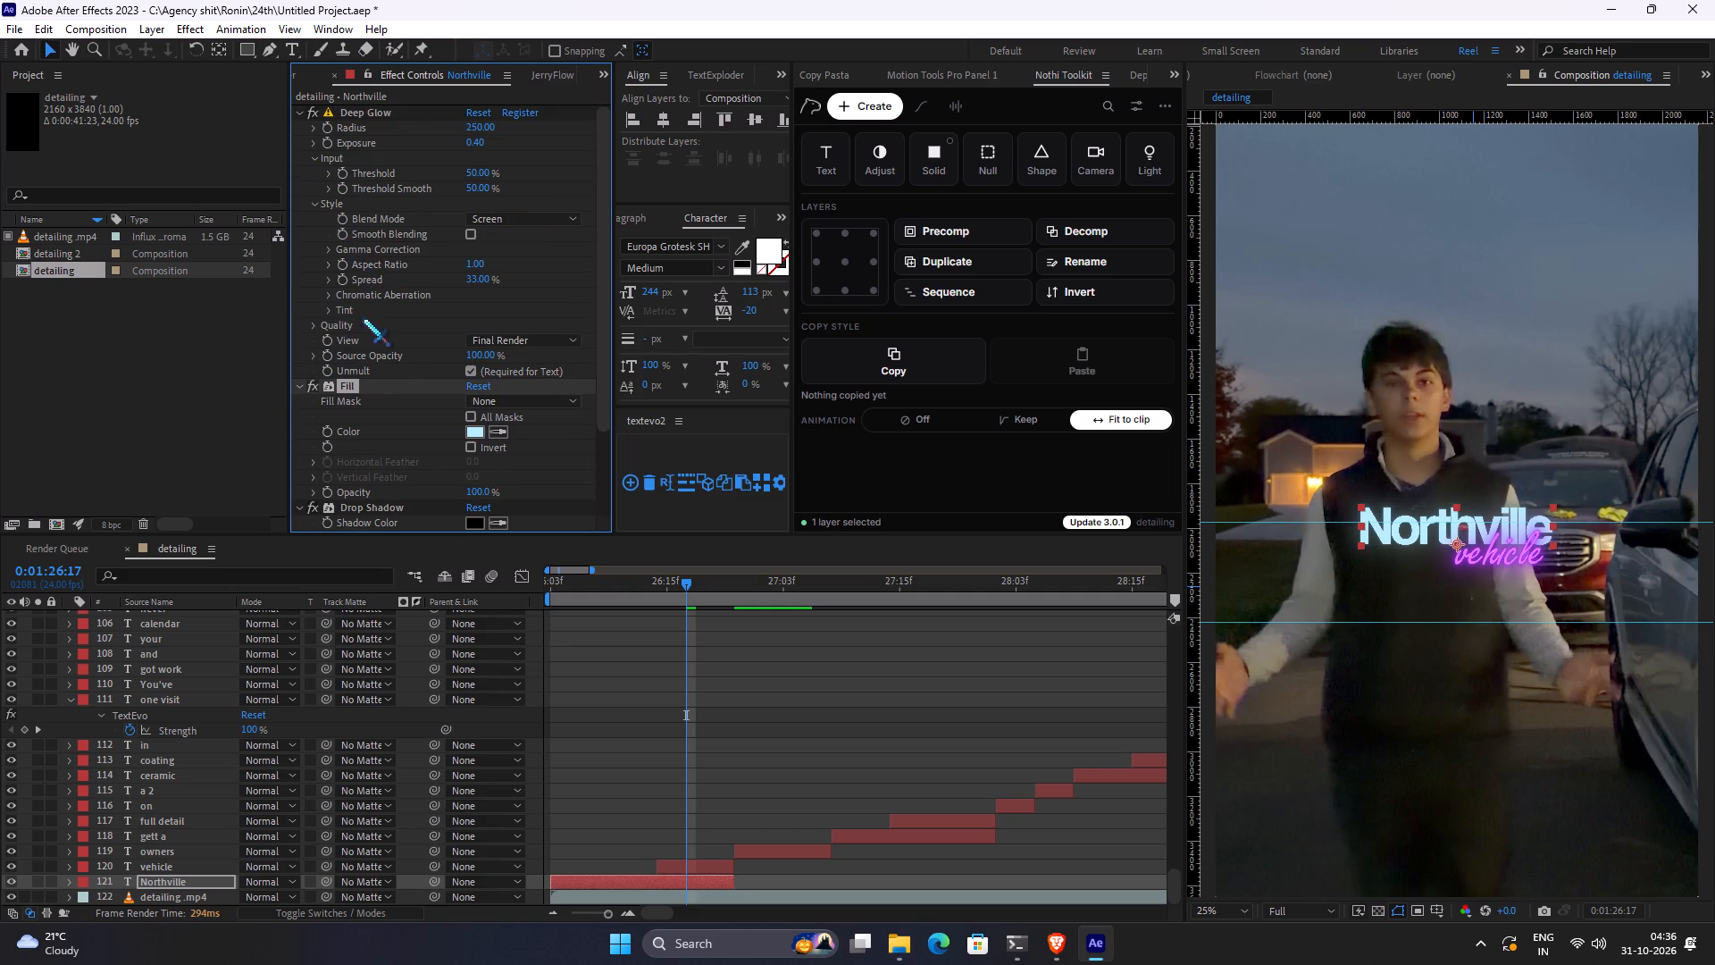
left_click_drag(348, 382, 360, 108)
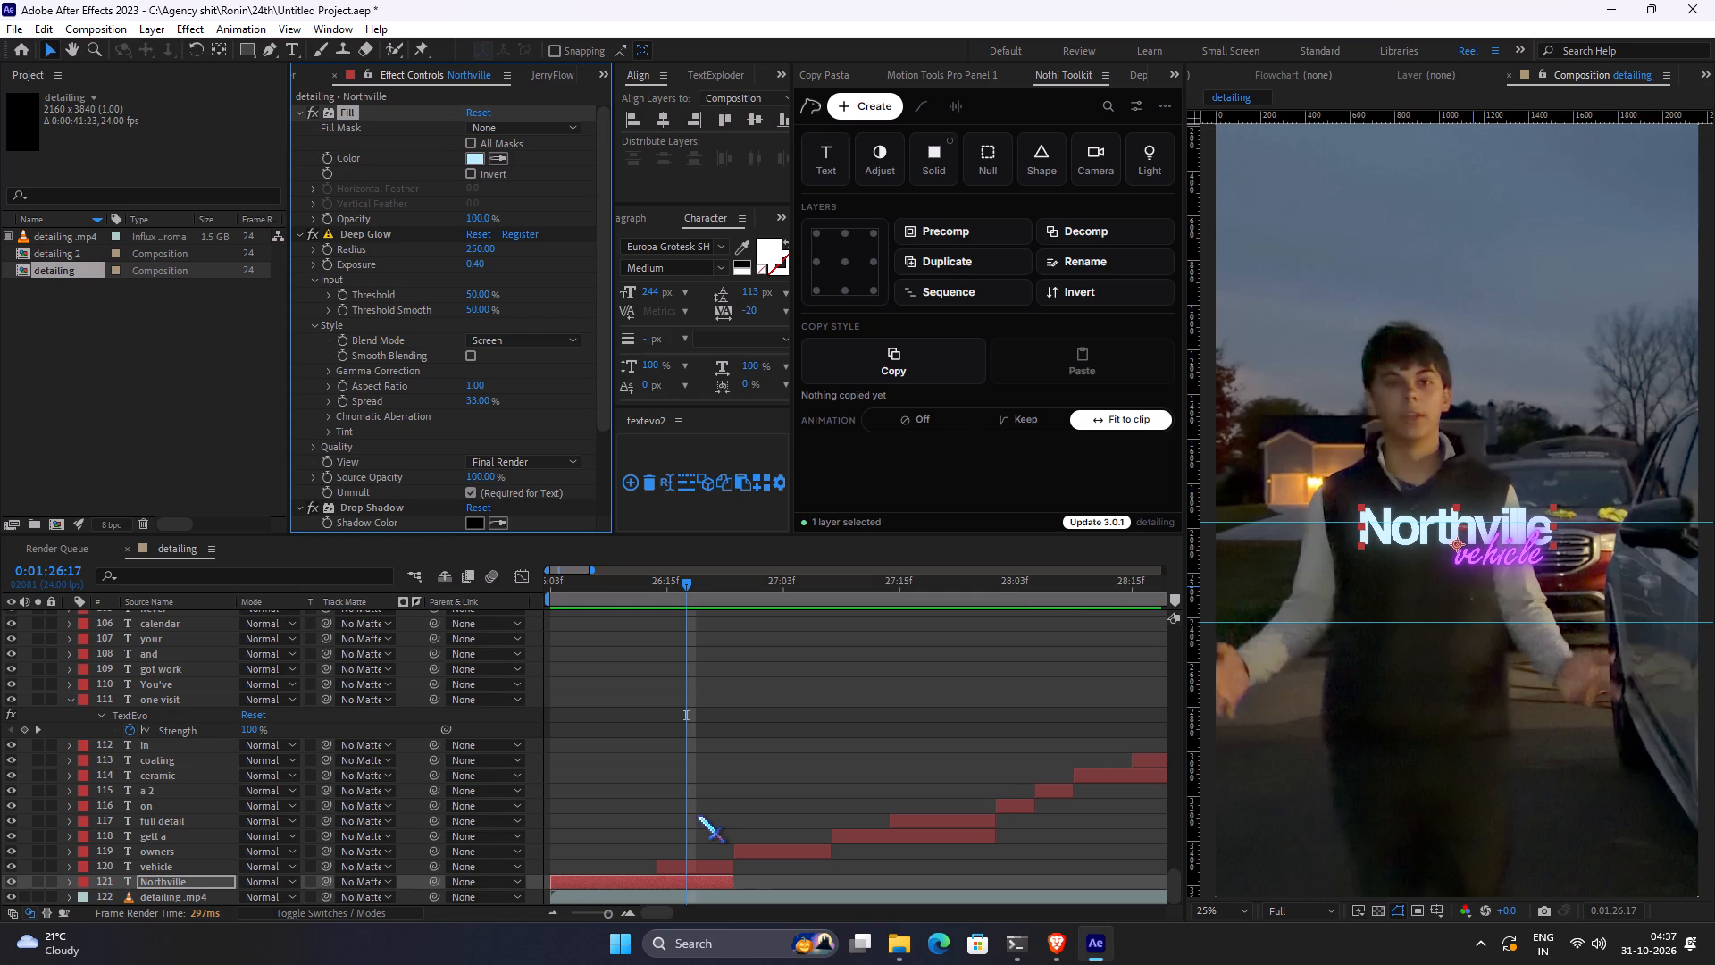
left_click(689, 771)
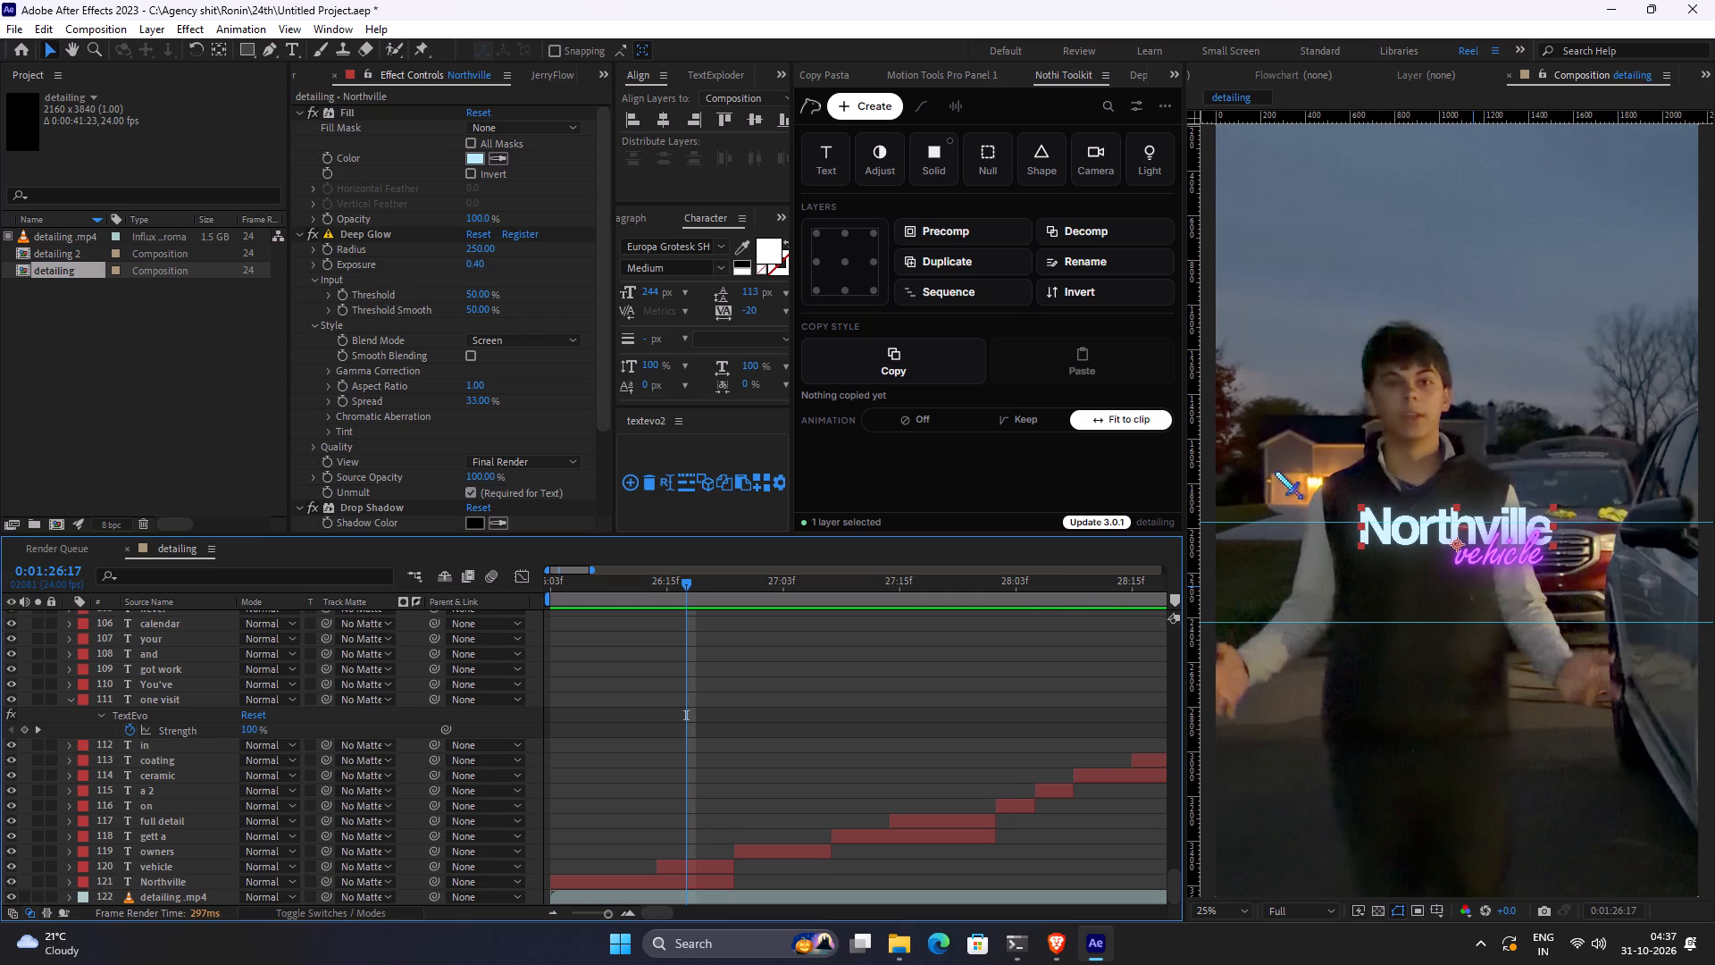
Set the "Northville" caption's Fill color to a more saturated light blue, hex 81E0FF.
scroll(1436, 560, "up", 1, "ctrl")
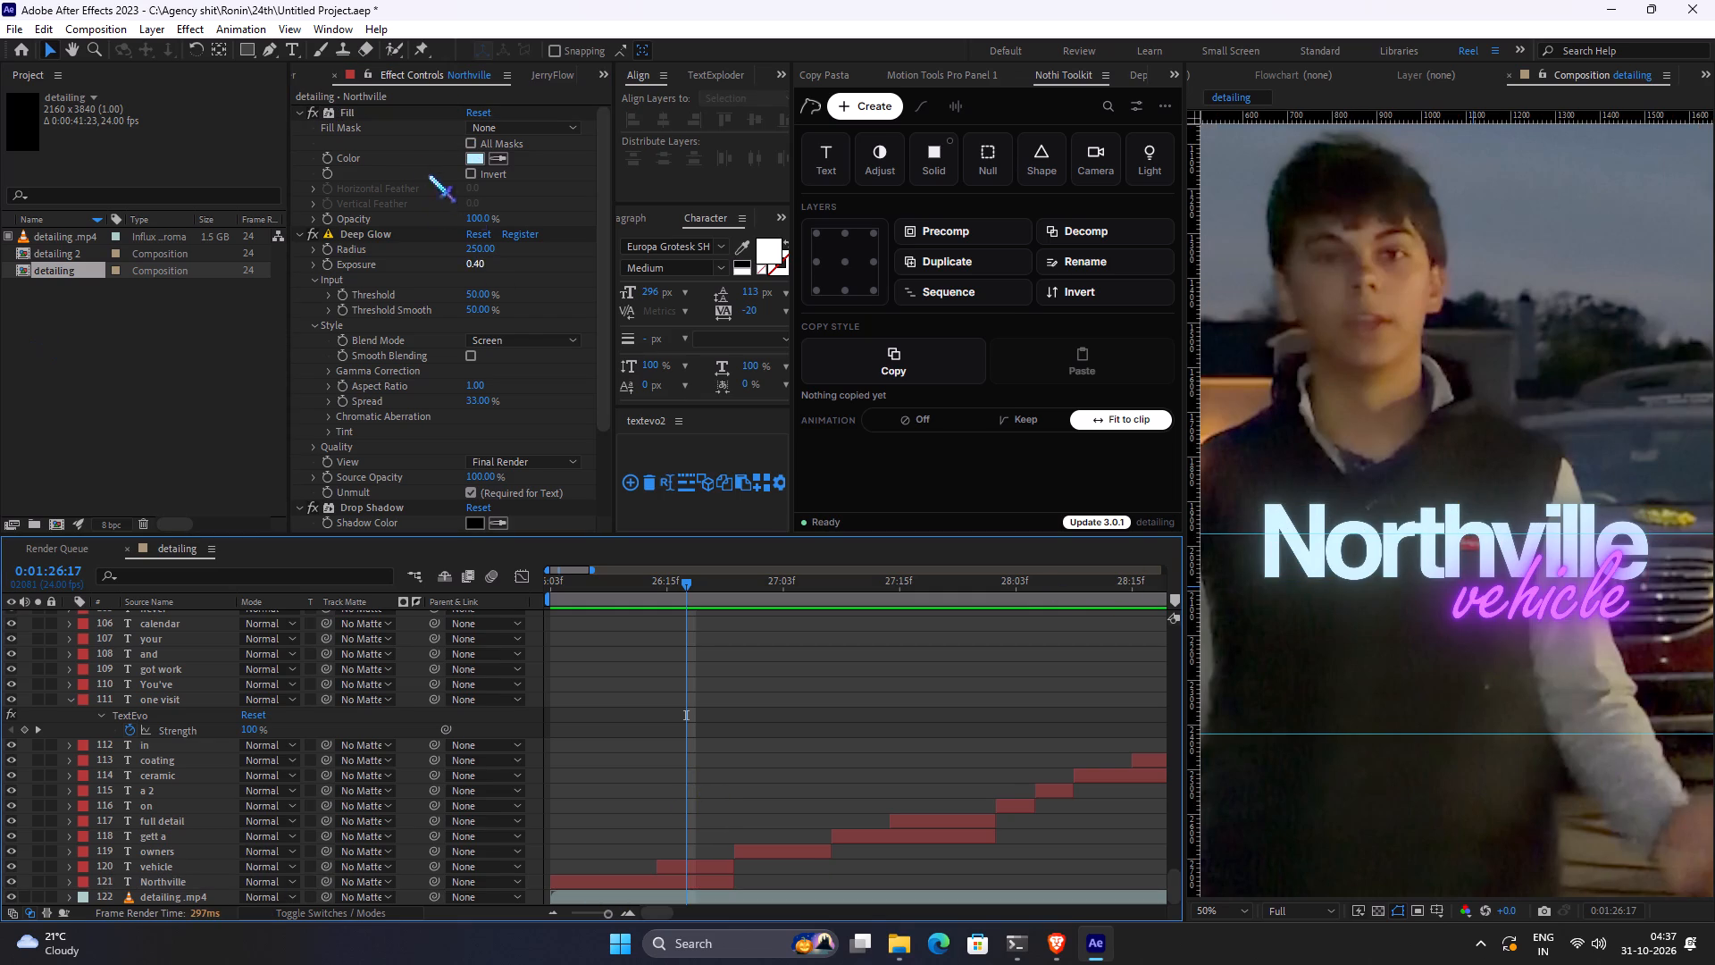
left_click(465, 155)
left_click_drag(329, 486, 369, 484)
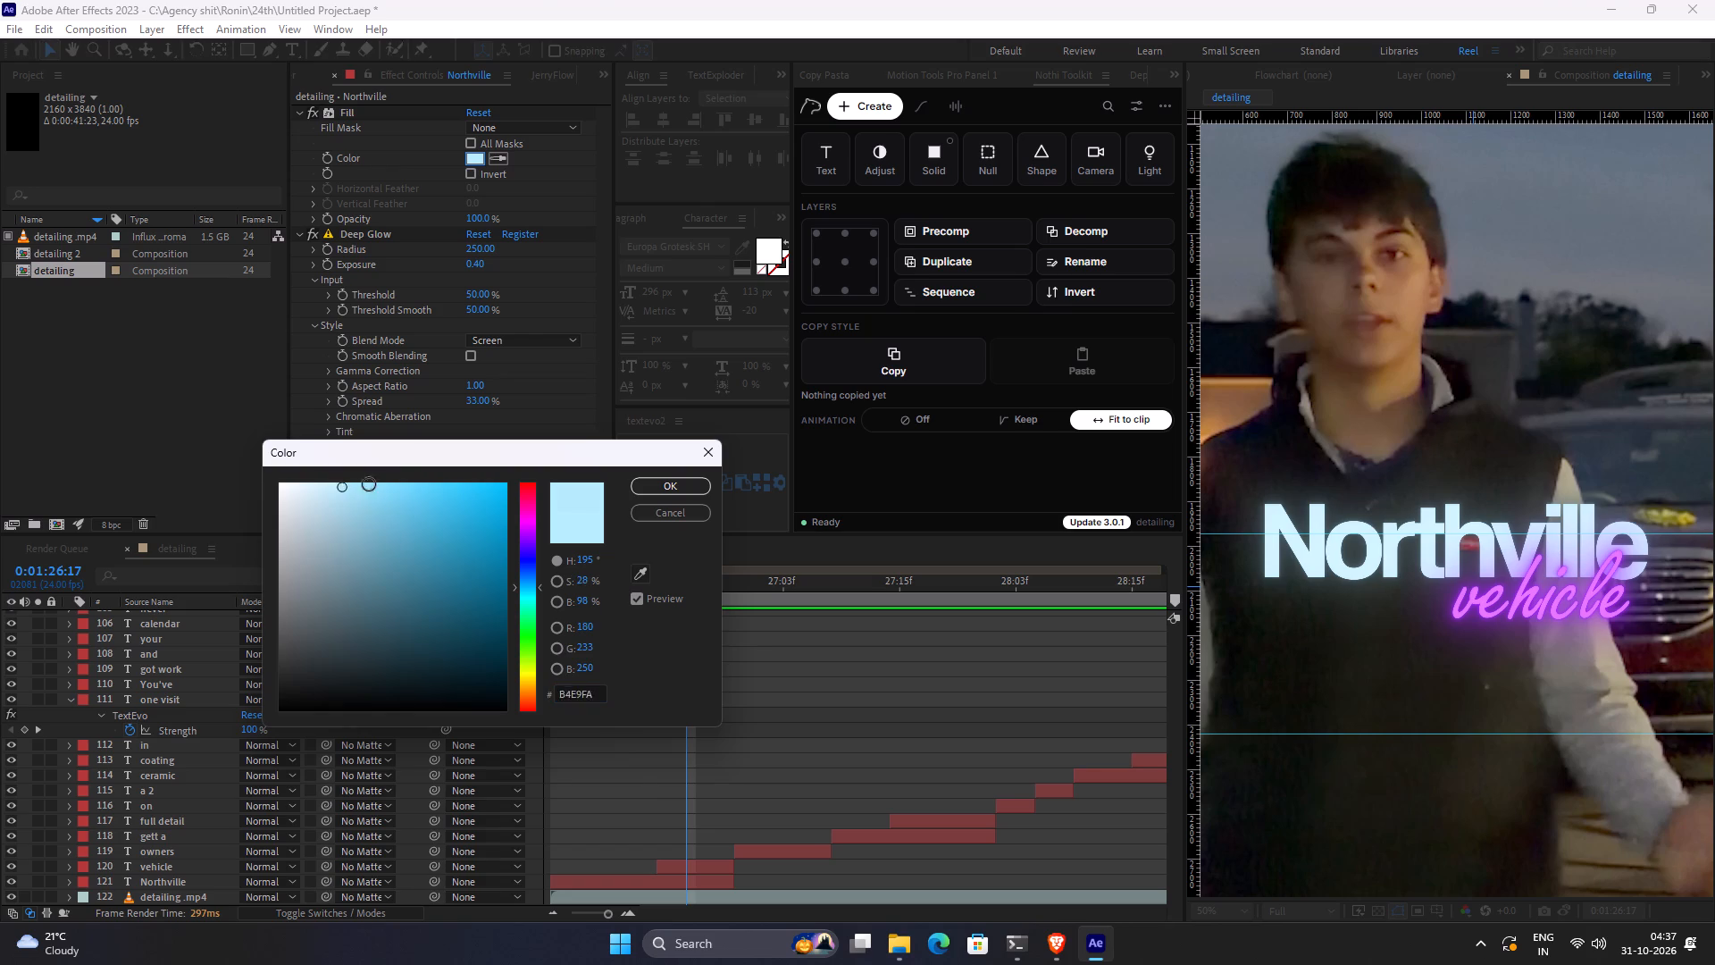
left_click_drag(369, 484, 369, 452)
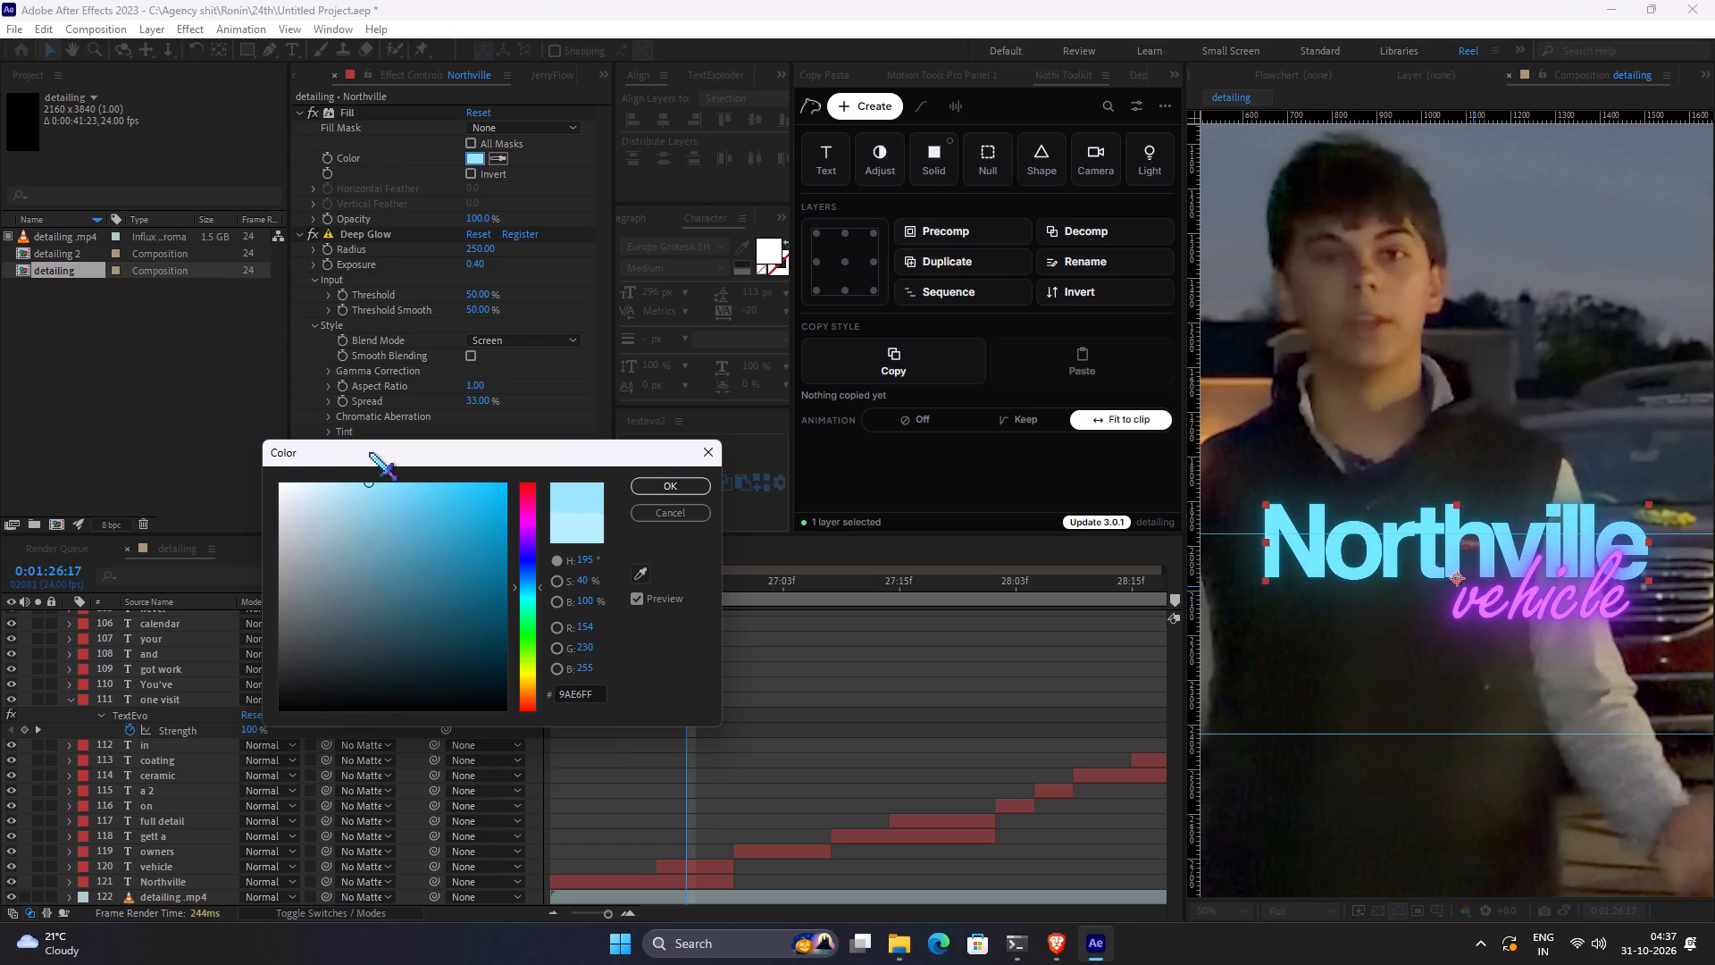
left_click_drag(369, 452, 391, 436)
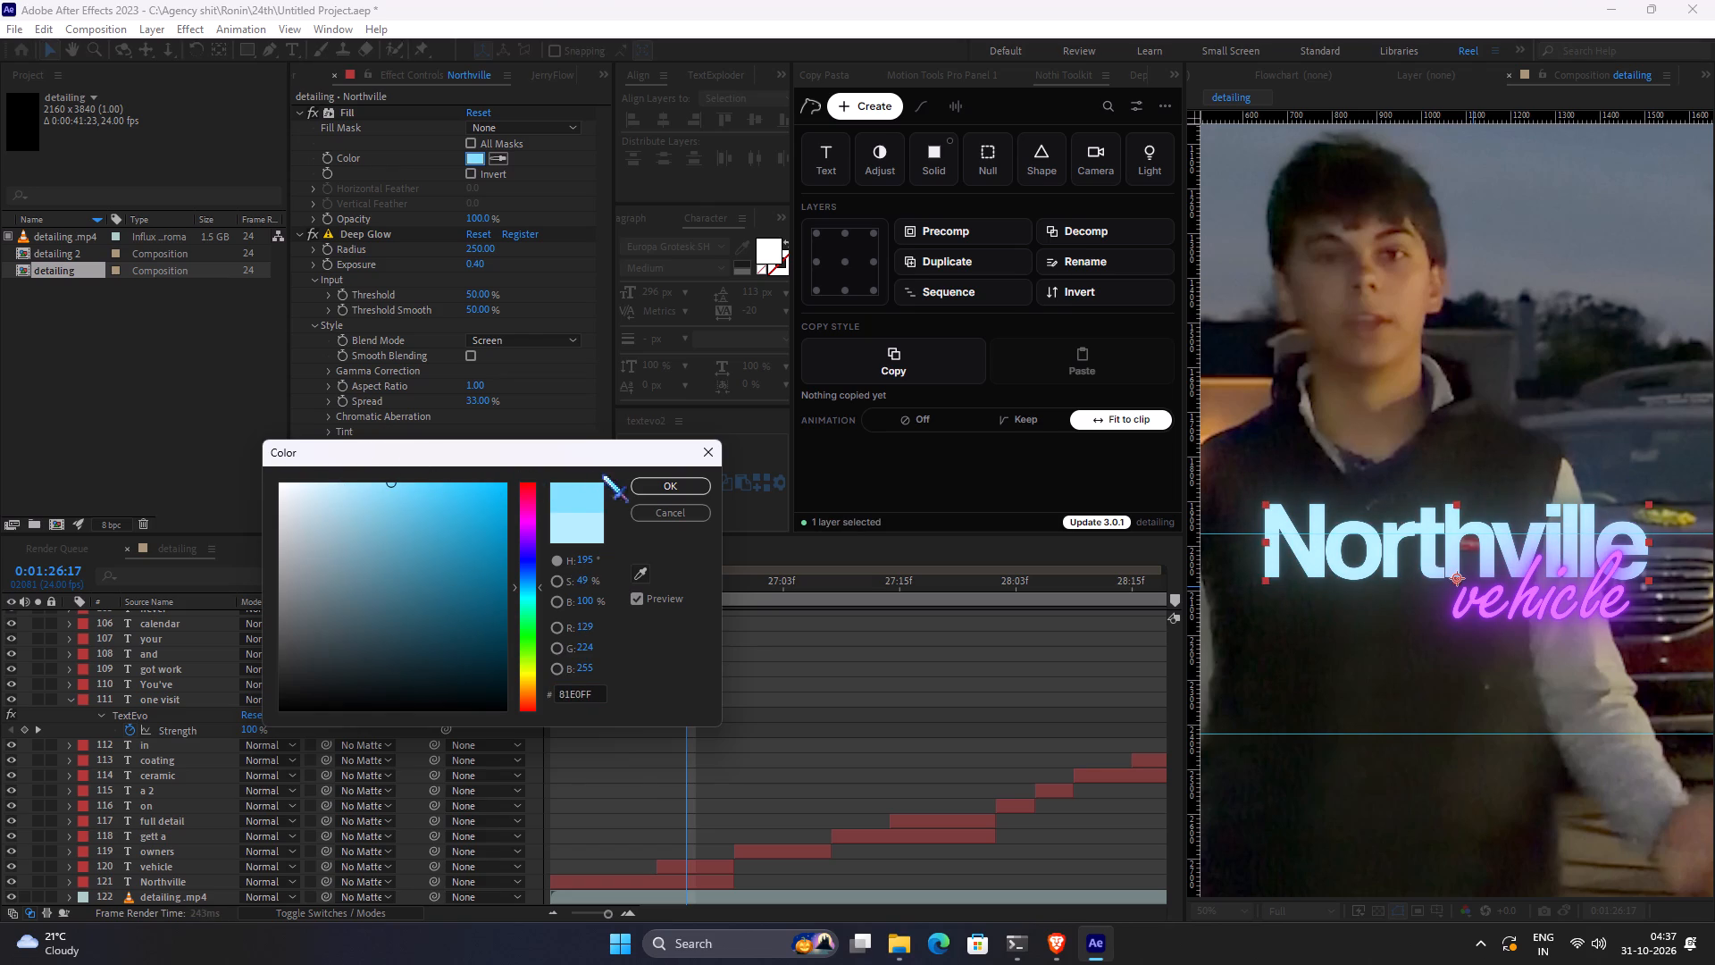
left_click(712, 480)
left_click(699, 476)
left_click(684, 477)
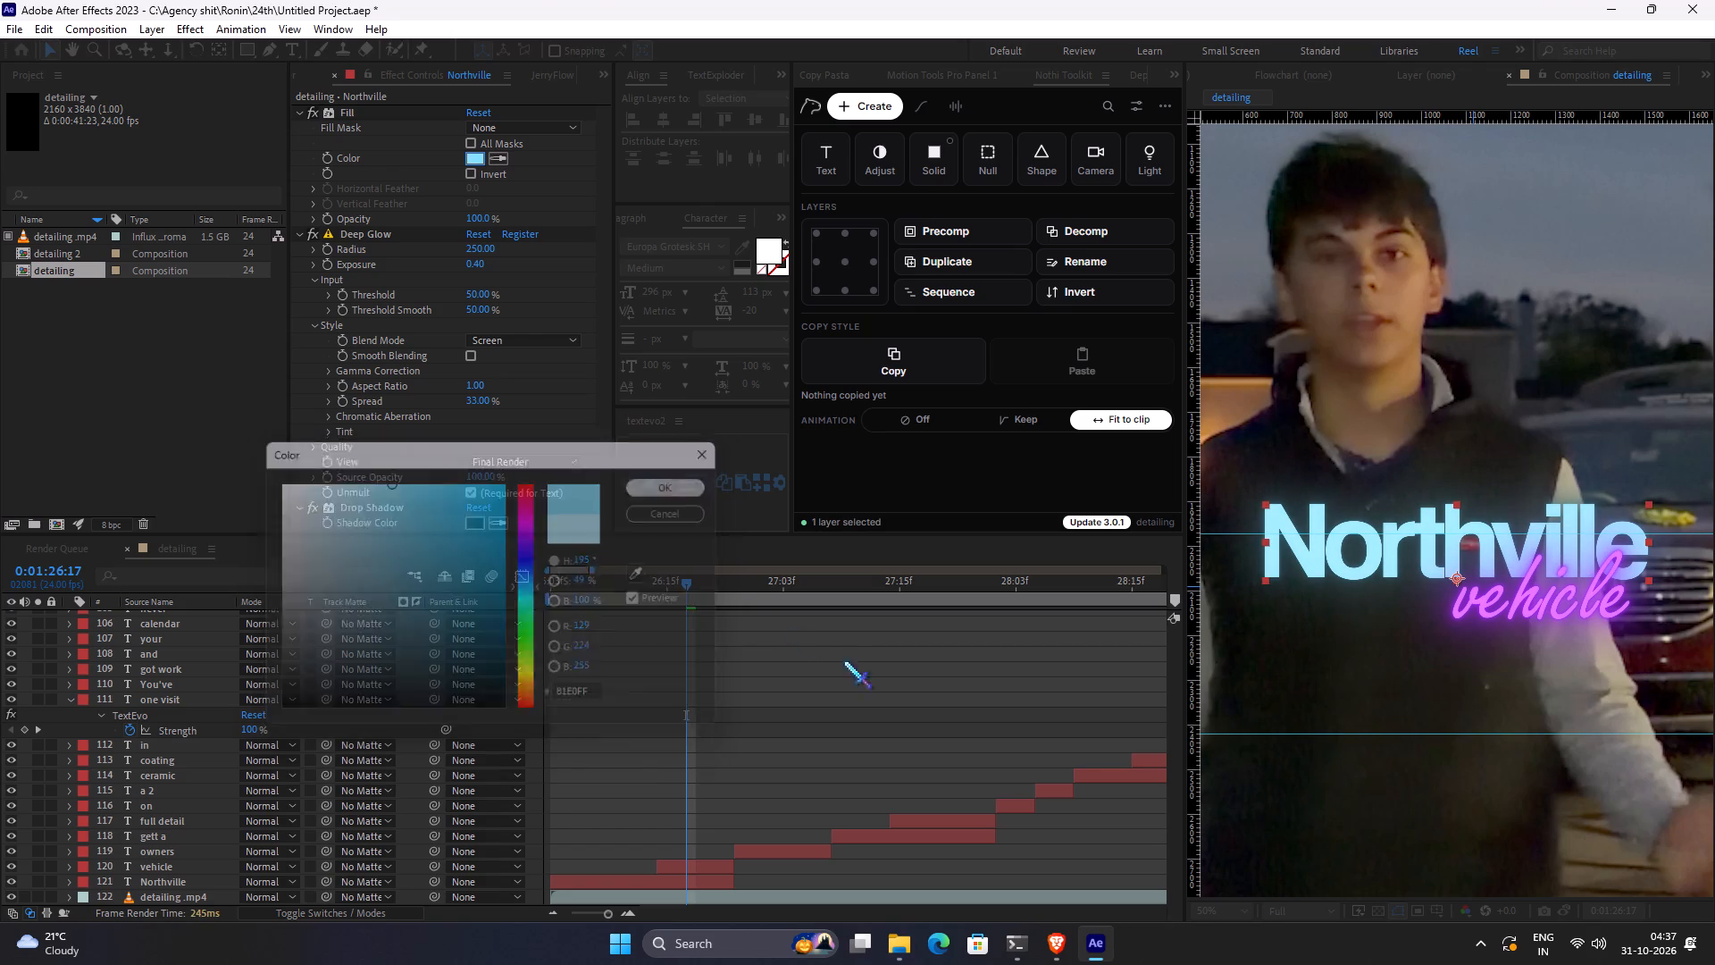
left_click(746, 774)
Apply Gaussian Blur to the "Northville" caption and set its blurriness to 3.
left_click(658, 869)
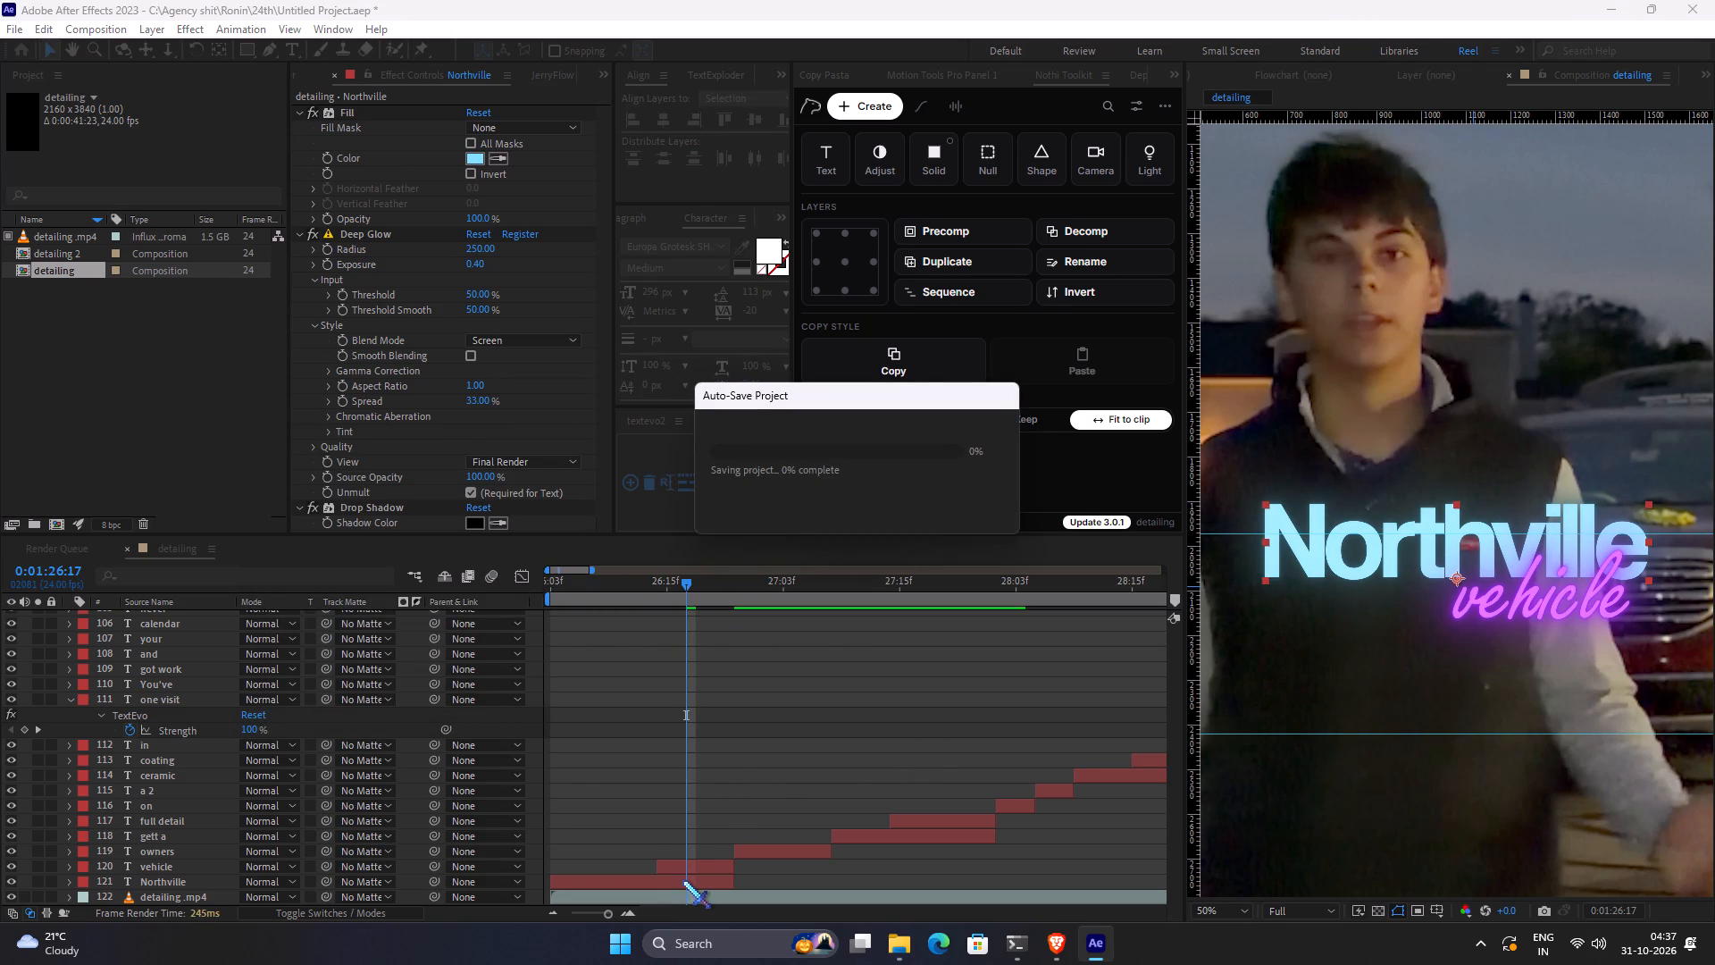
left_click(682, 880)
left_click(682, 880)
left_click(682, 880)
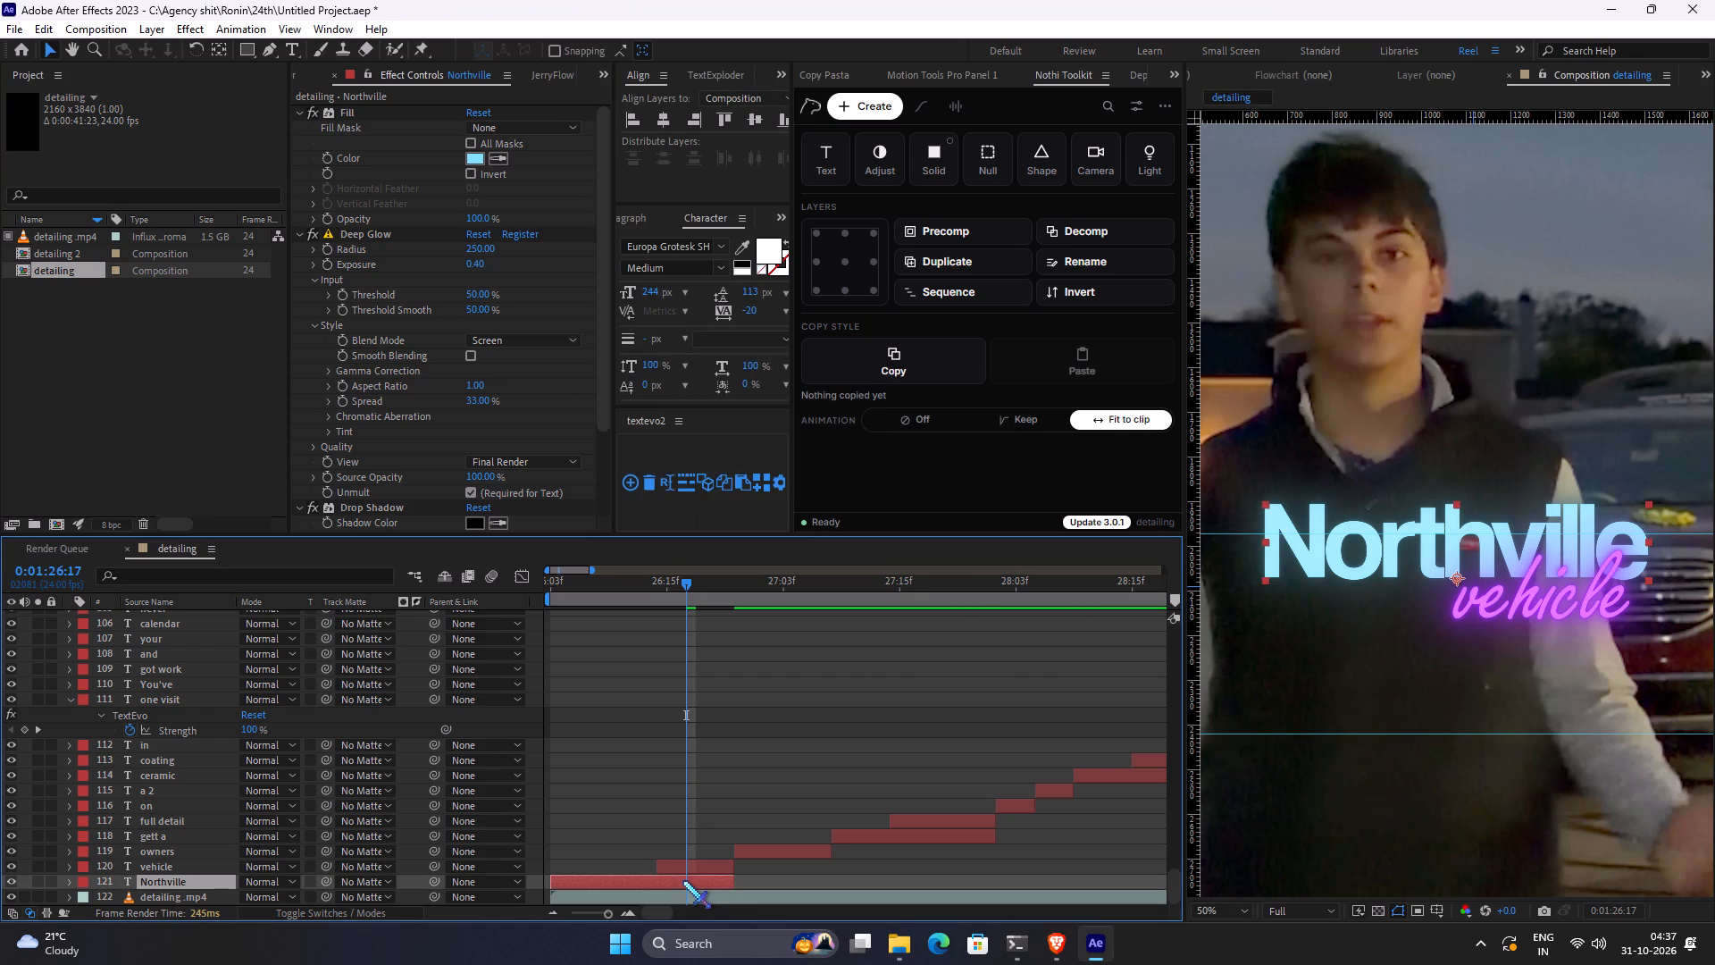
key("ctrl+space")
key("g")
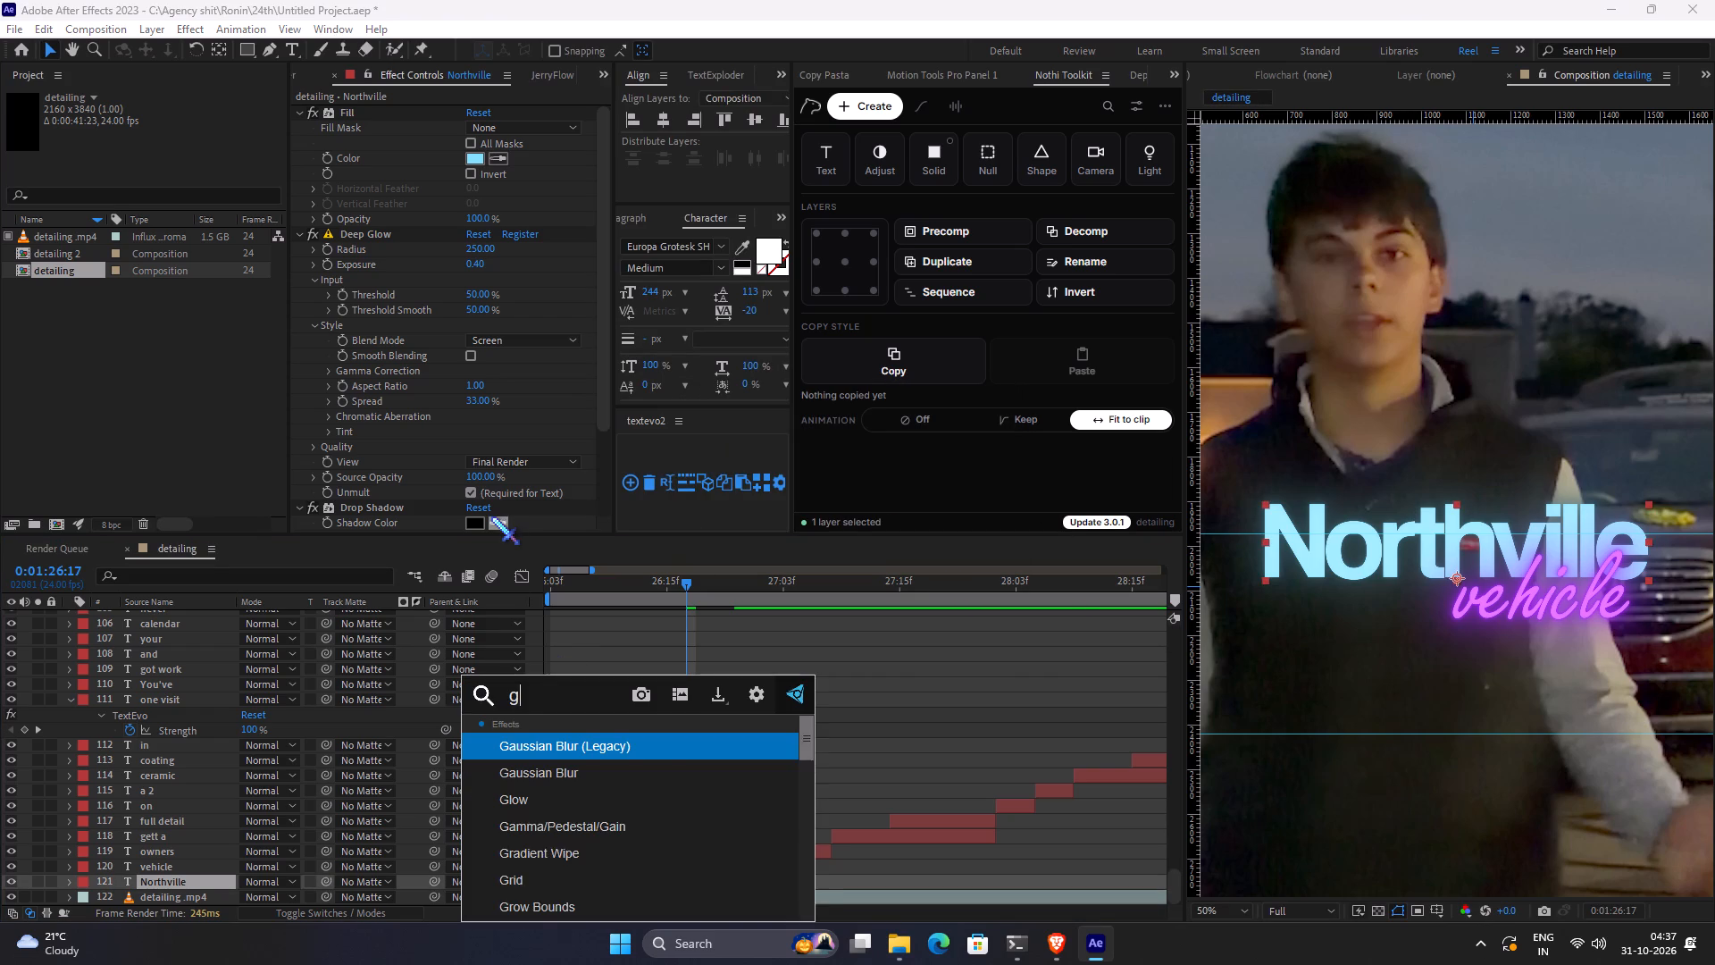
key("a")
left_click(615, 770)
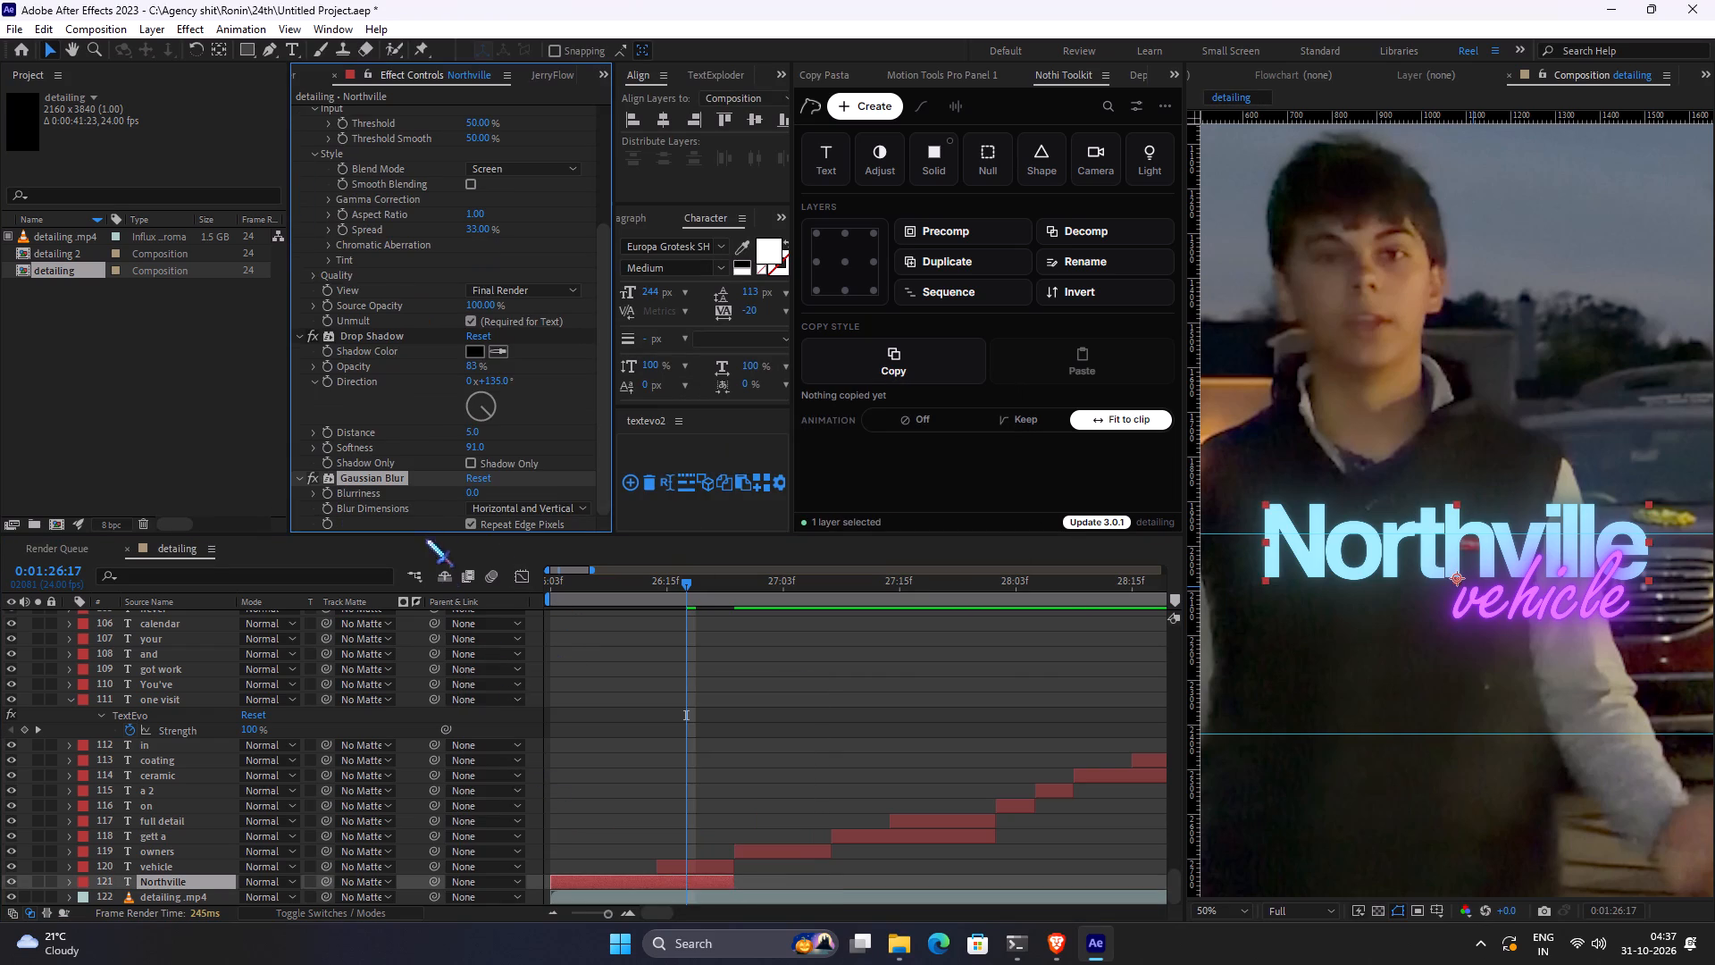
left_click(473, 494)
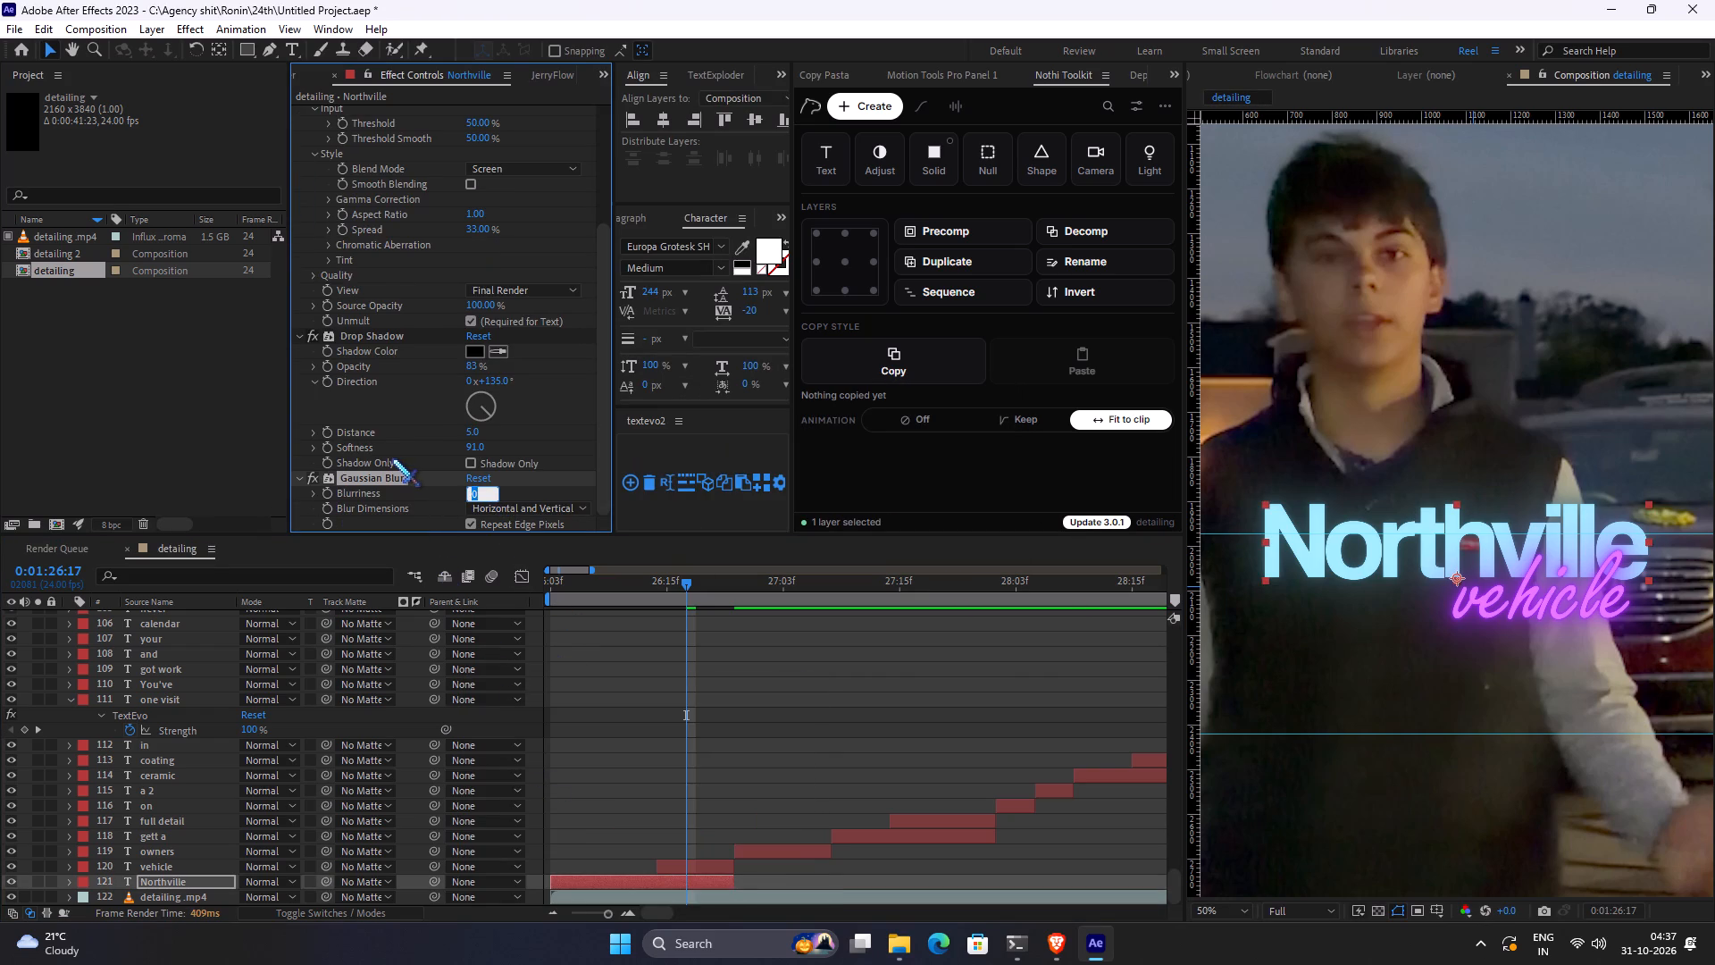
key("3")
key("Return")
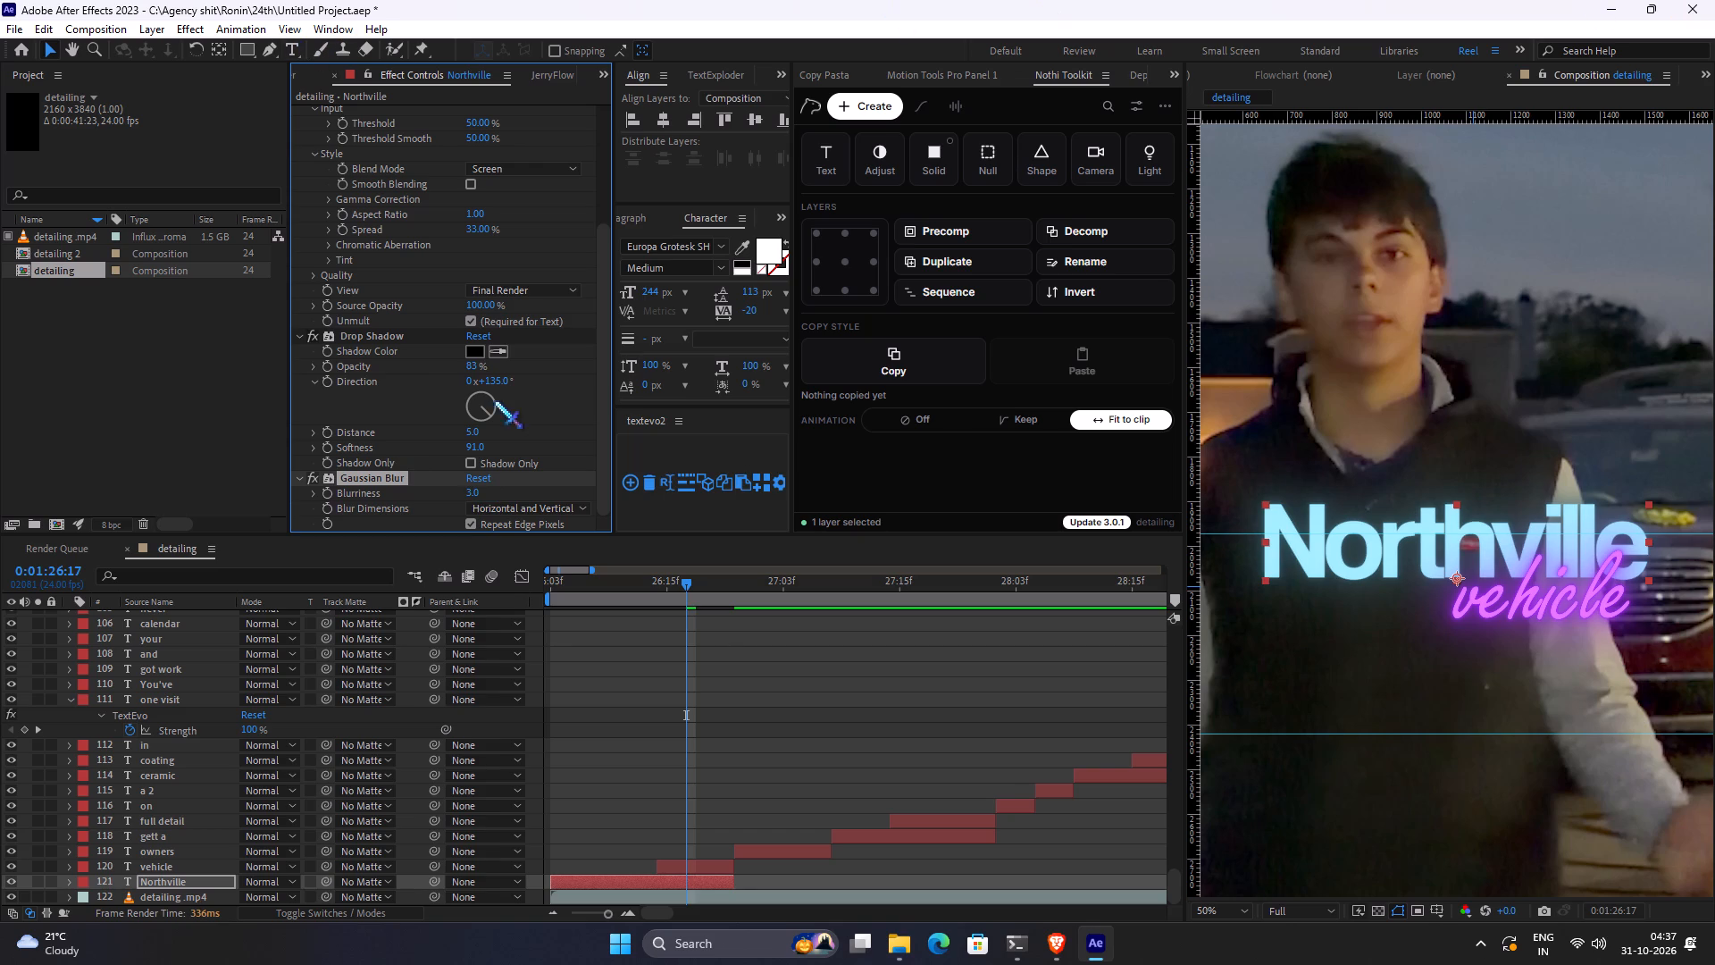
Inspect the "Northville" lettering up close with the Gaussian Blur switched off and on, and in the full frame.
scroll(1380, 563, "up", 2)
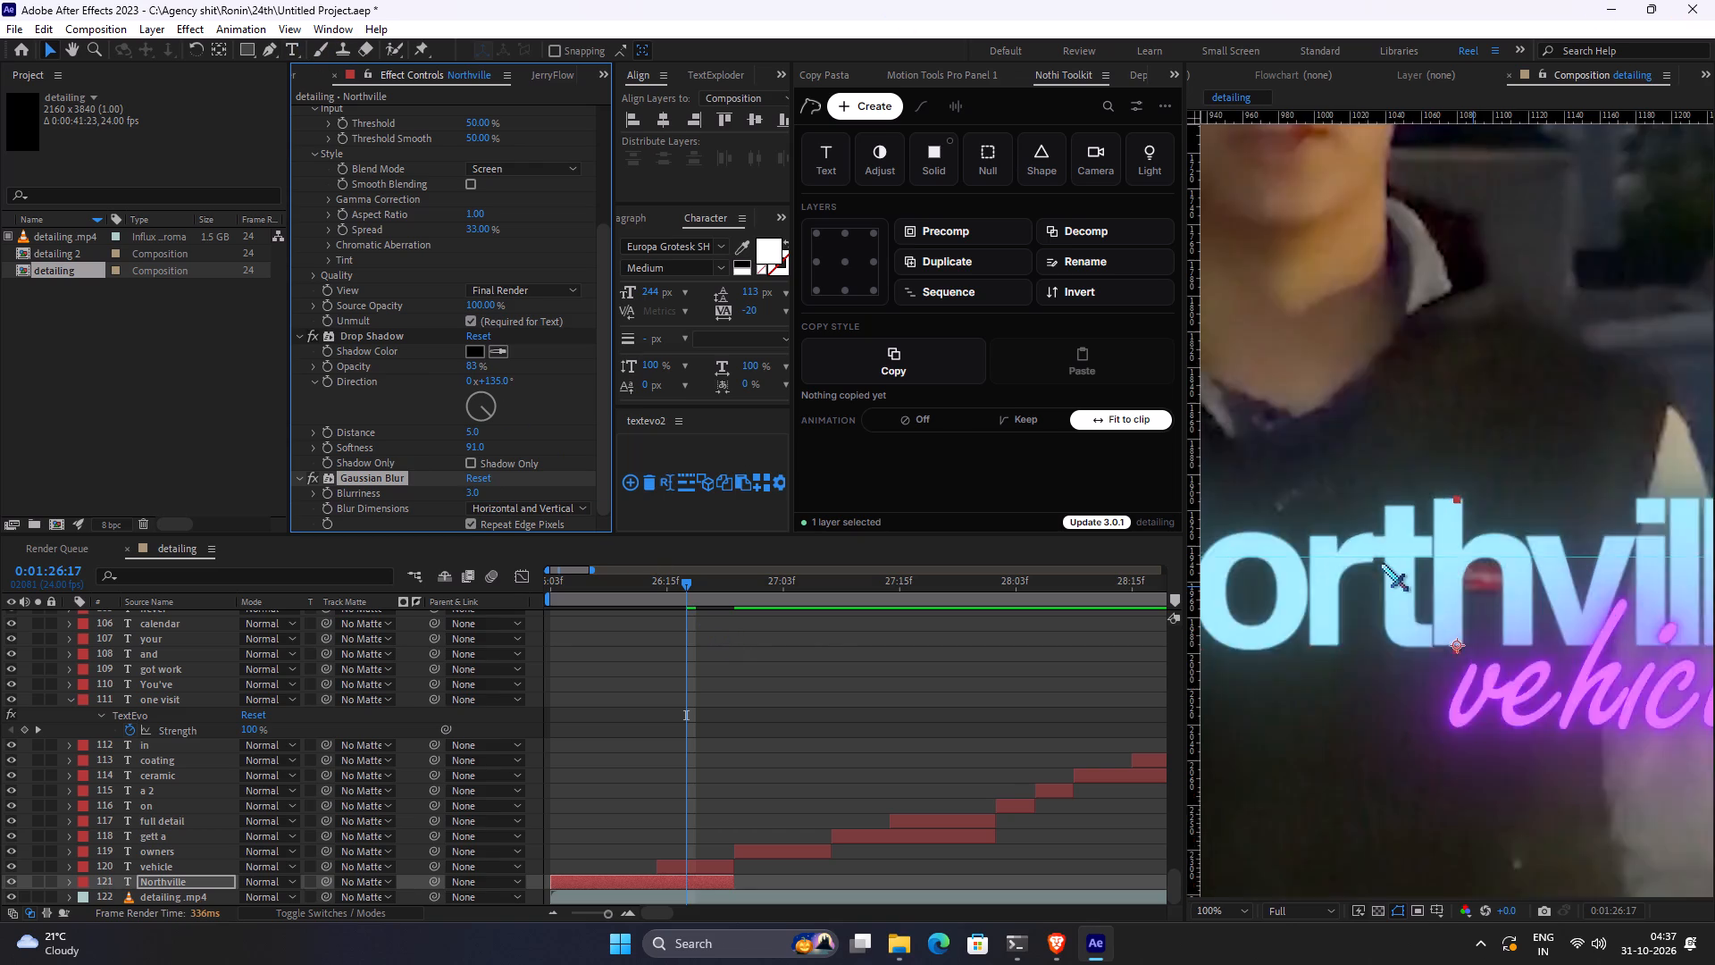
scroll(1380, 563, "down", 1)
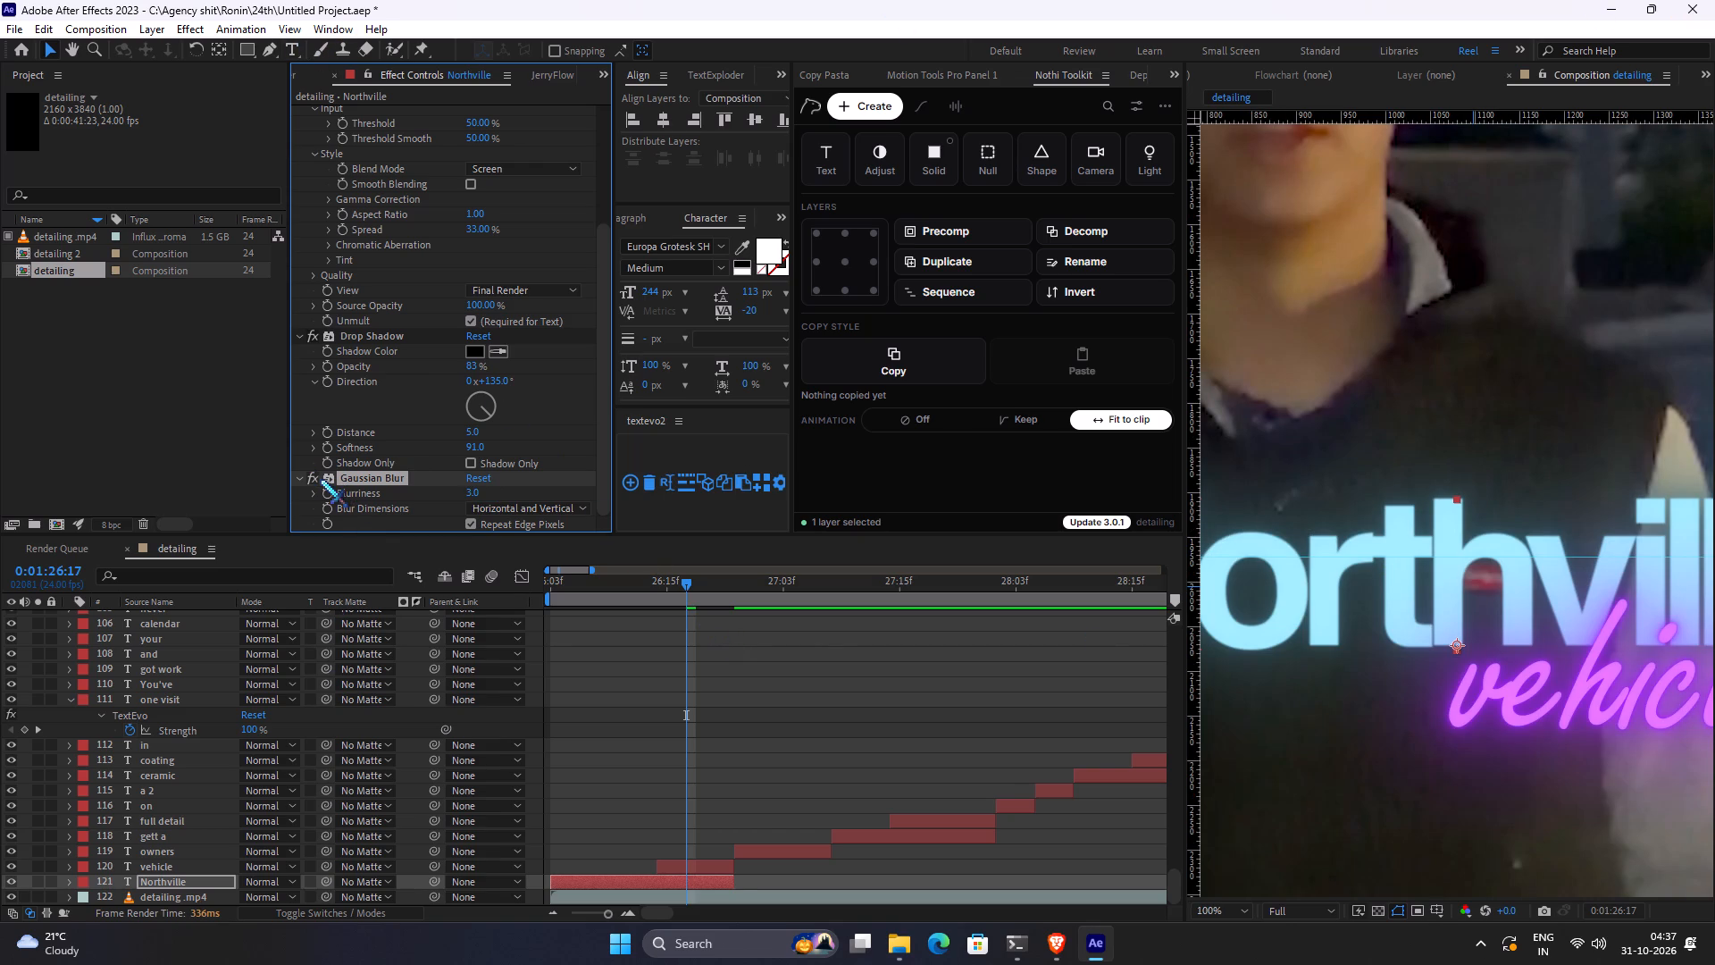
left_click(315, 479)
left_click(315, 479)
scroll(1458, 579, "down", 3)
scroll(1458, 579, "up", 1)
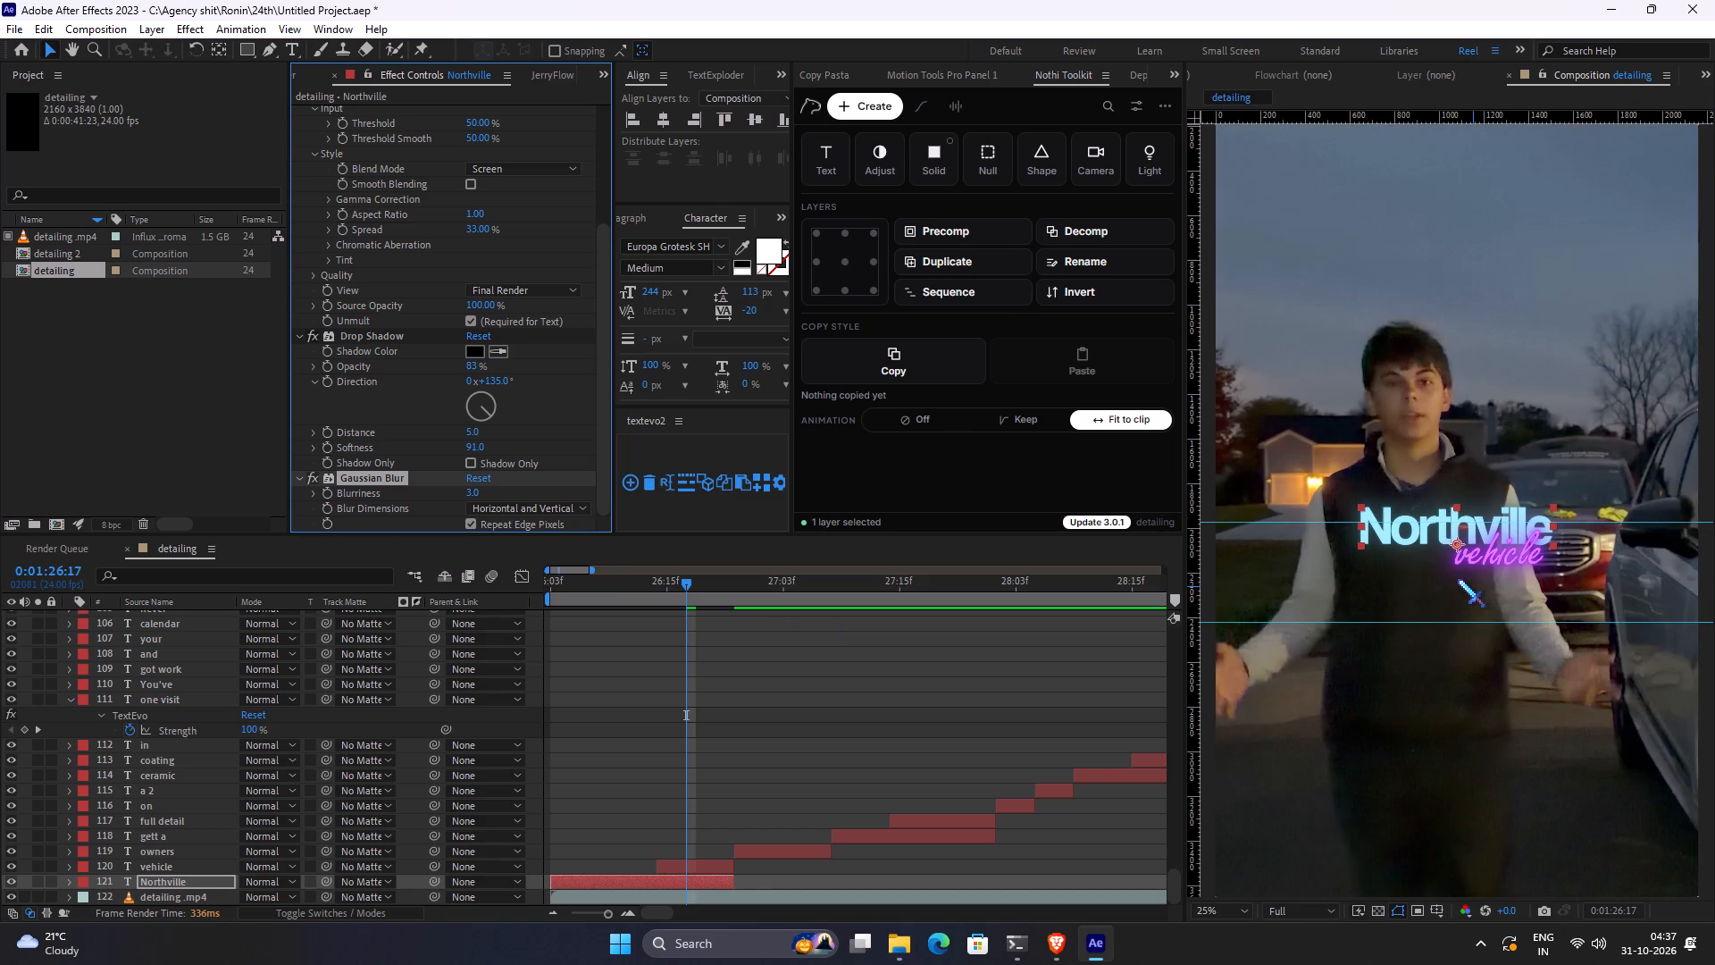
left_click(847, 667)
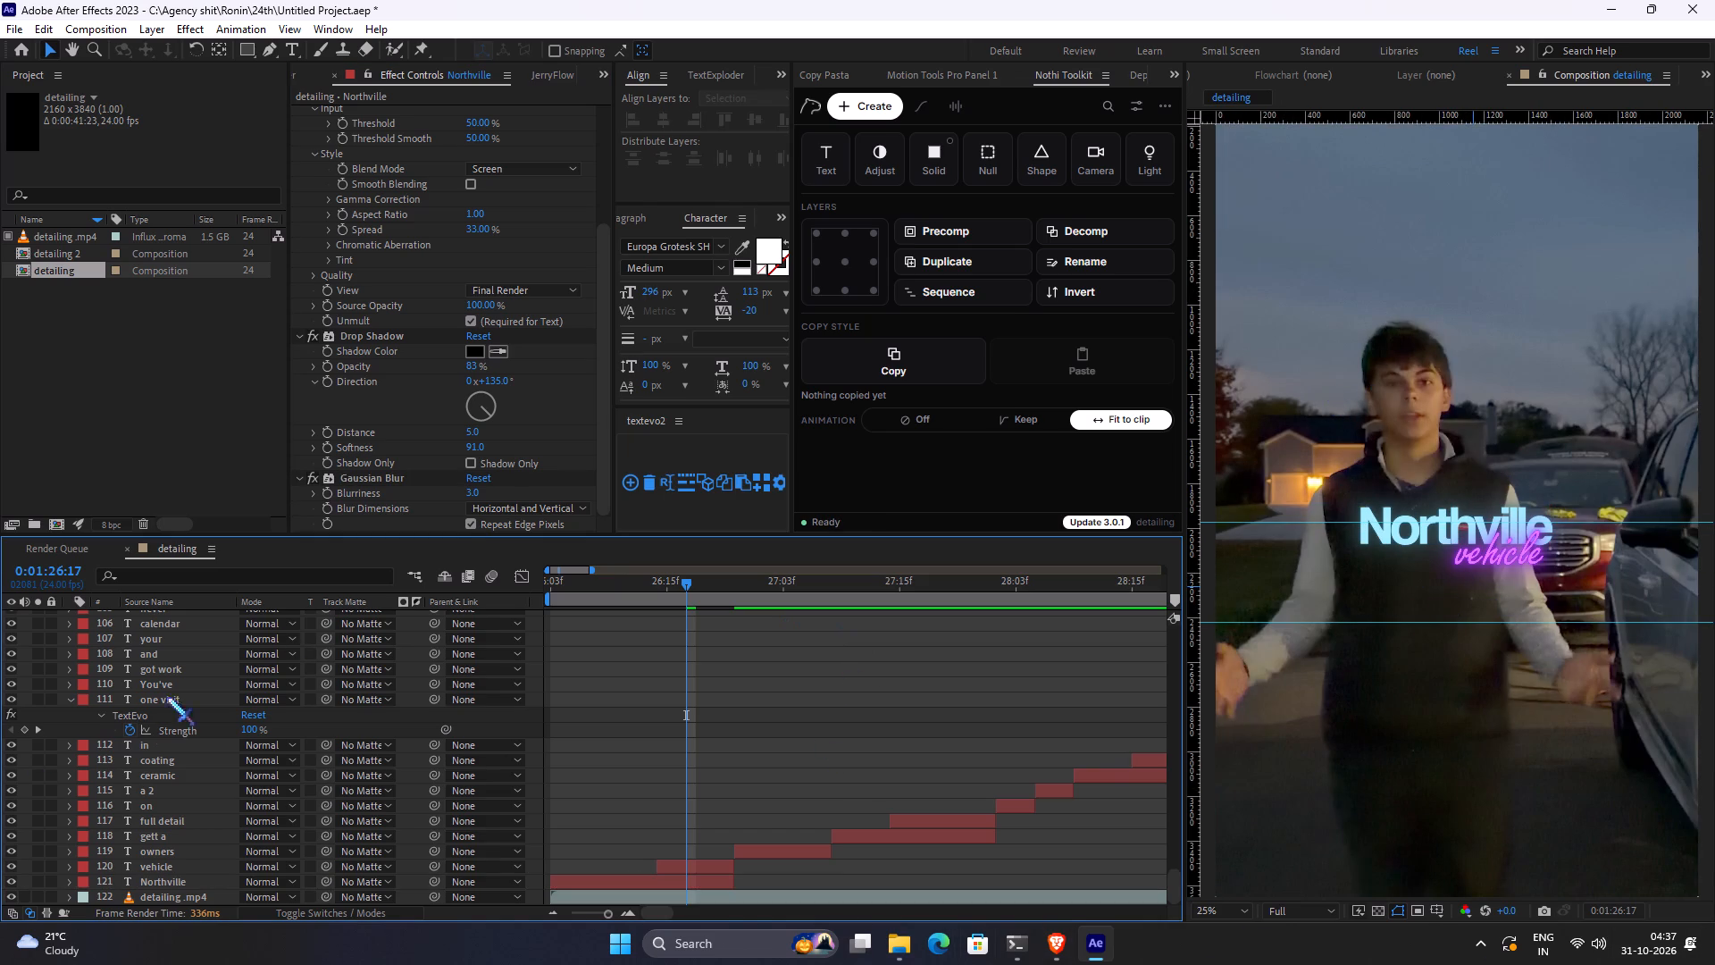
Review the "Northville" caption's effect stack from Fill down to Gaussian Blur.
scroll(351, 214, "up", 2)
scroll(348, 136, "up", 1)
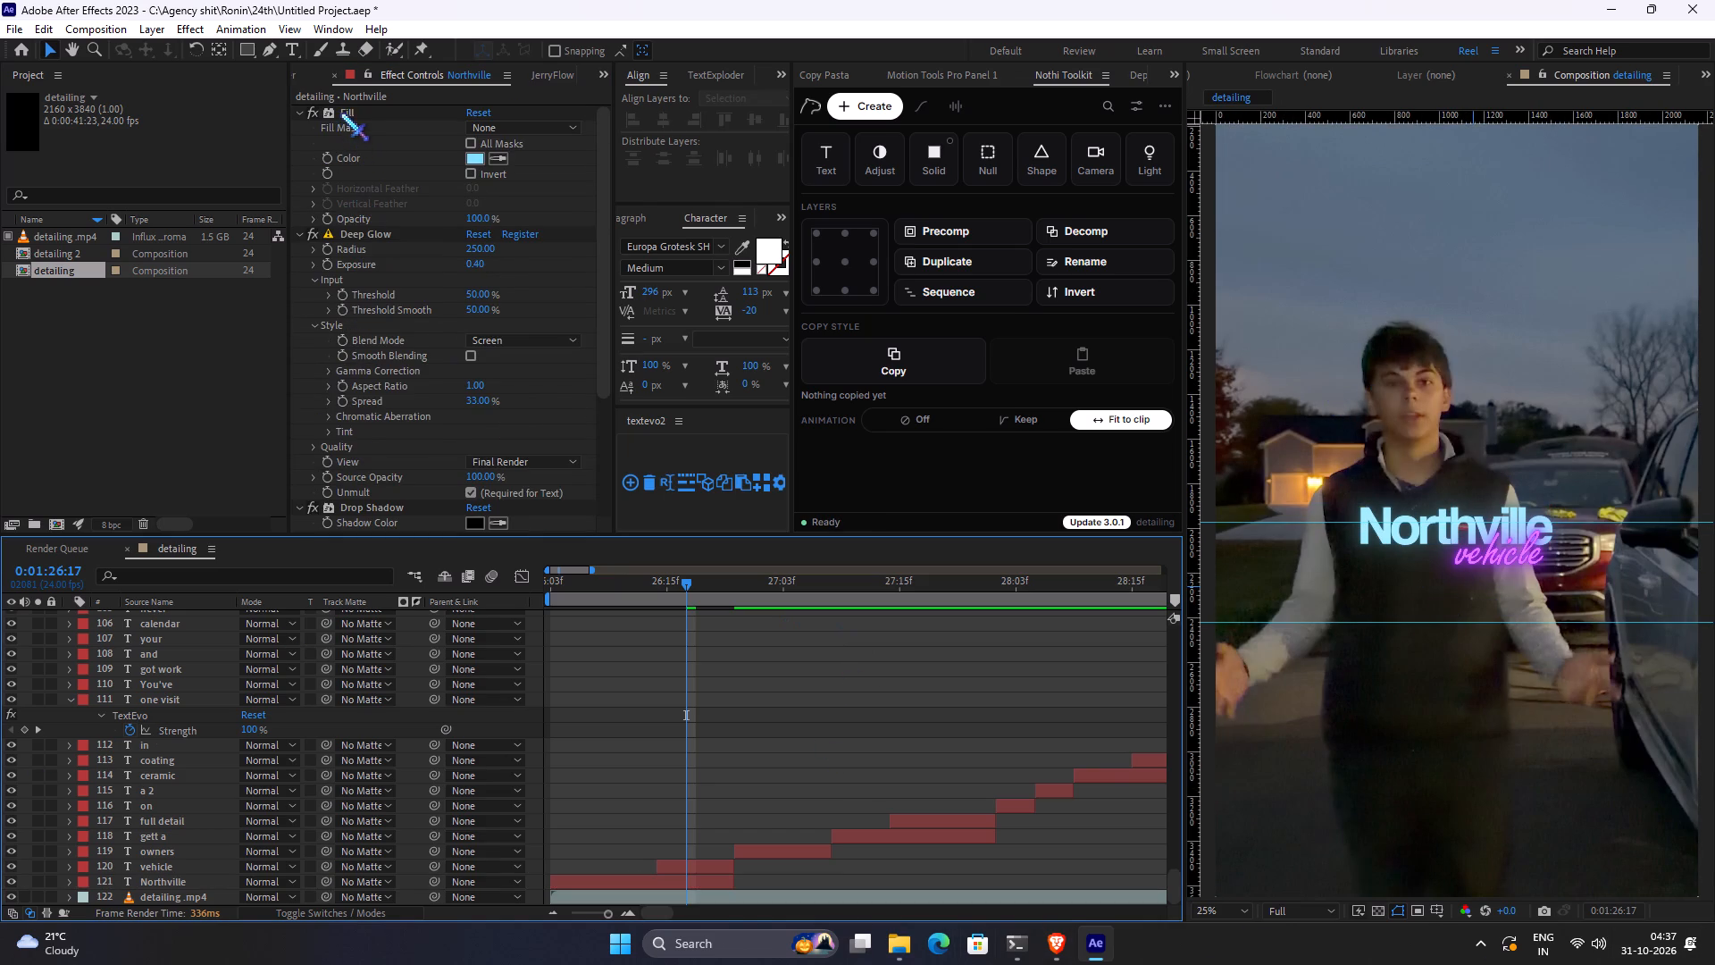
left_click(340, 112)
key("ctrl+a")
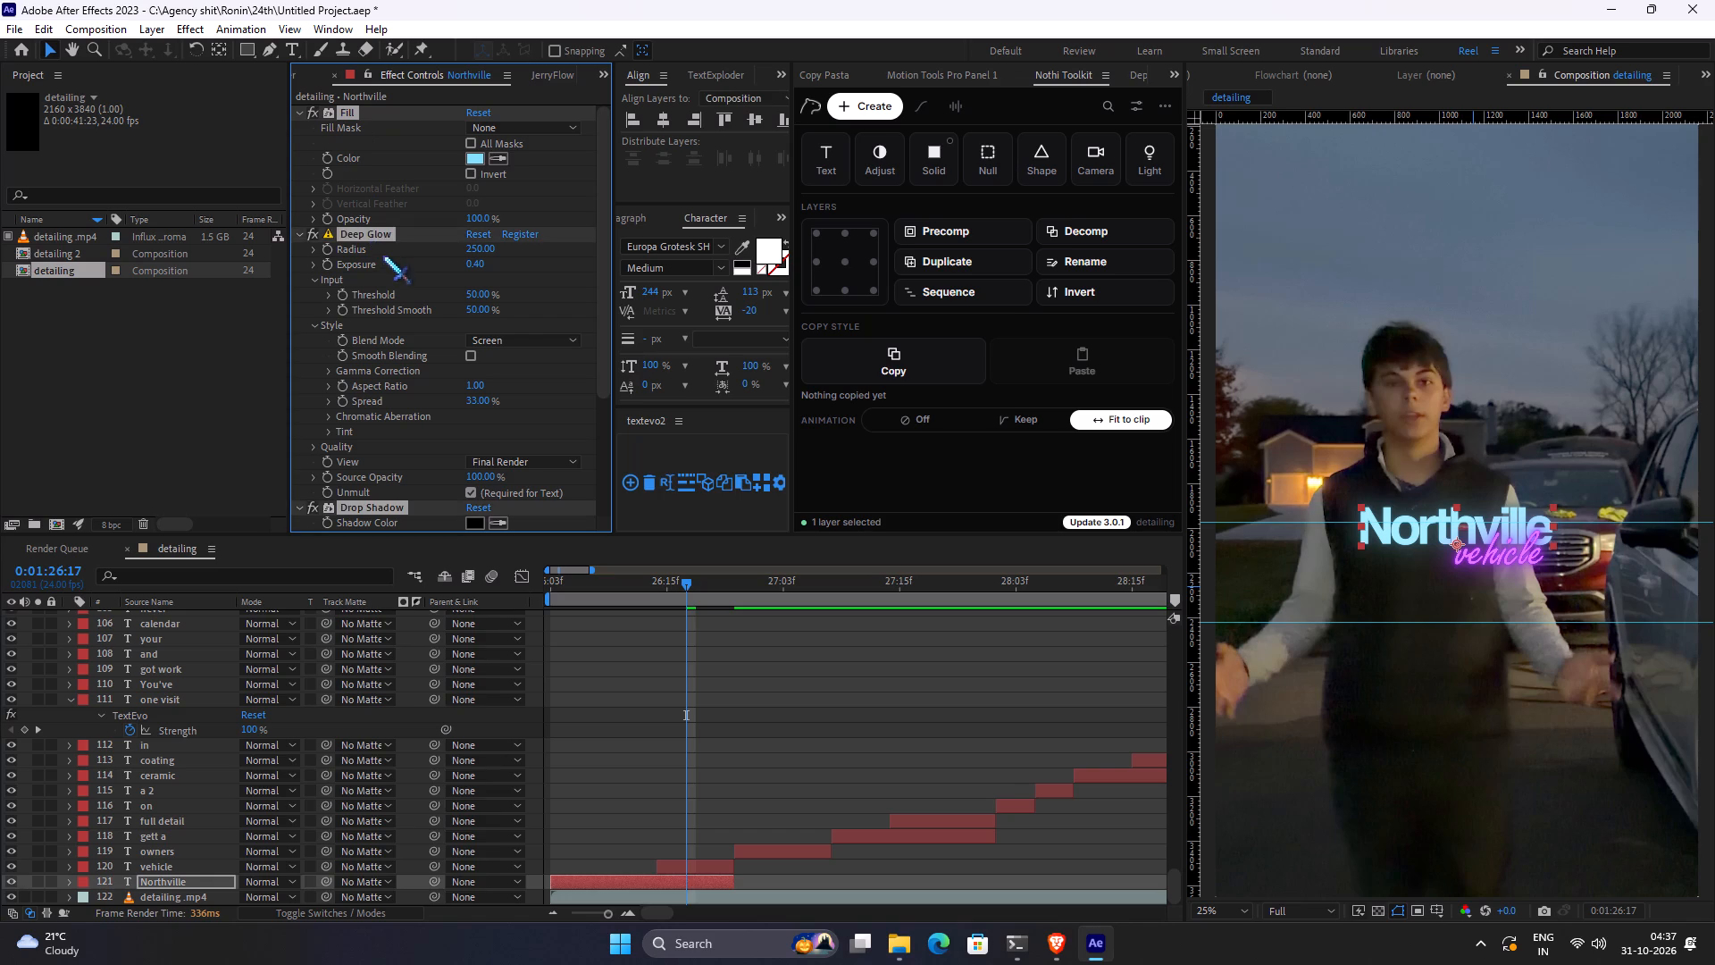
scroll(383, 256, "down", 4)
left_click(737, 695)
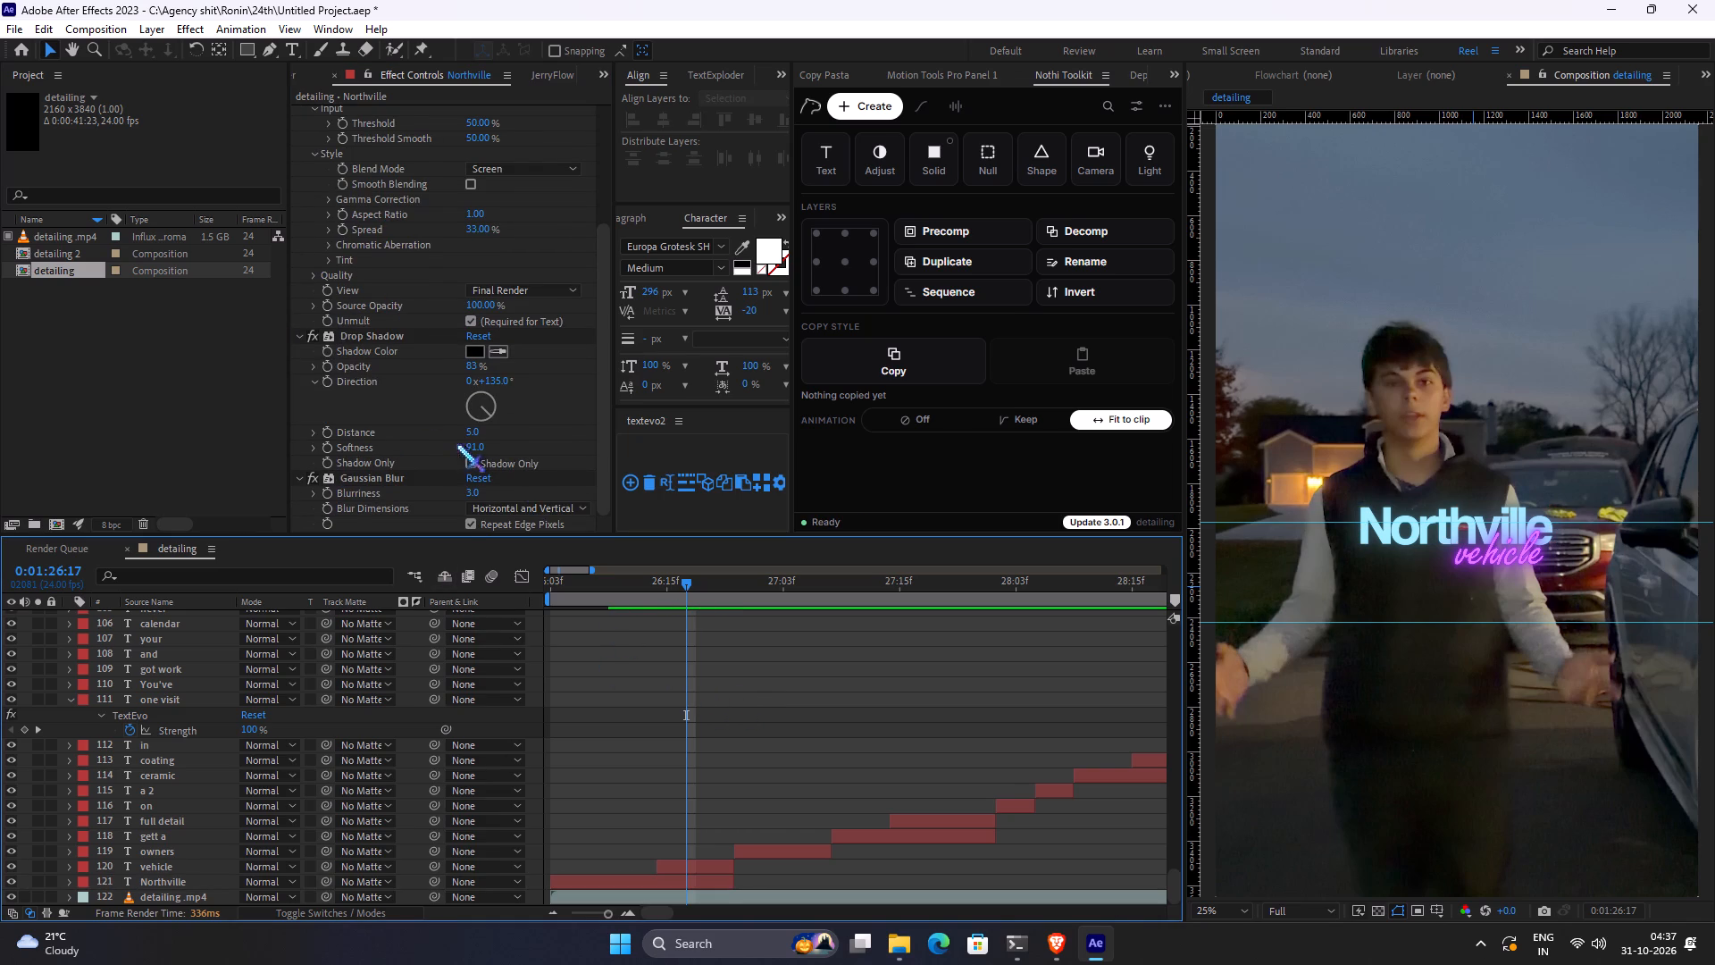
scroll(448, 436, "up", 1)
scroll(363, 218, "up", 1)
scroll(363, 218, "down", 3)
Apply the CC Light Sweep effect to the "Northville" caption.
left_click(693, 868)
left_click(703, 877)
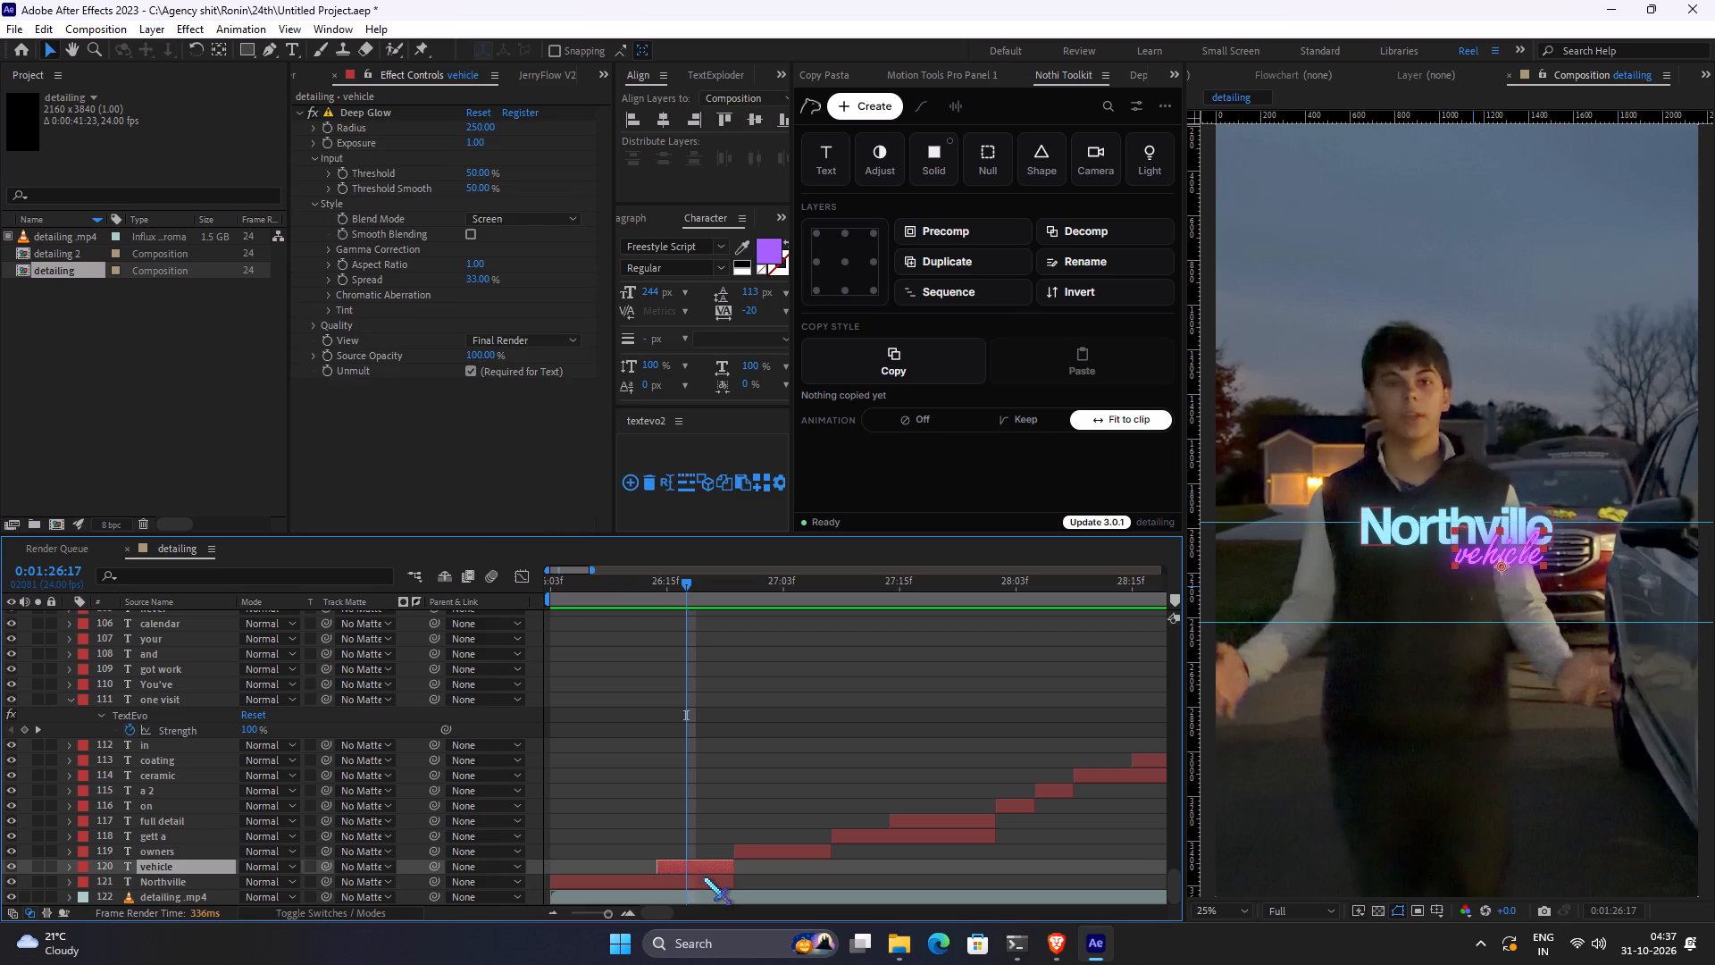
key("ctrl+space")
type("xx")
key("BackSpace")
key("BackSpace")
key("BackSpace")
type("li")
key("g")
key("h")
key("t")
key("Down")
key("Down")
key("Down")
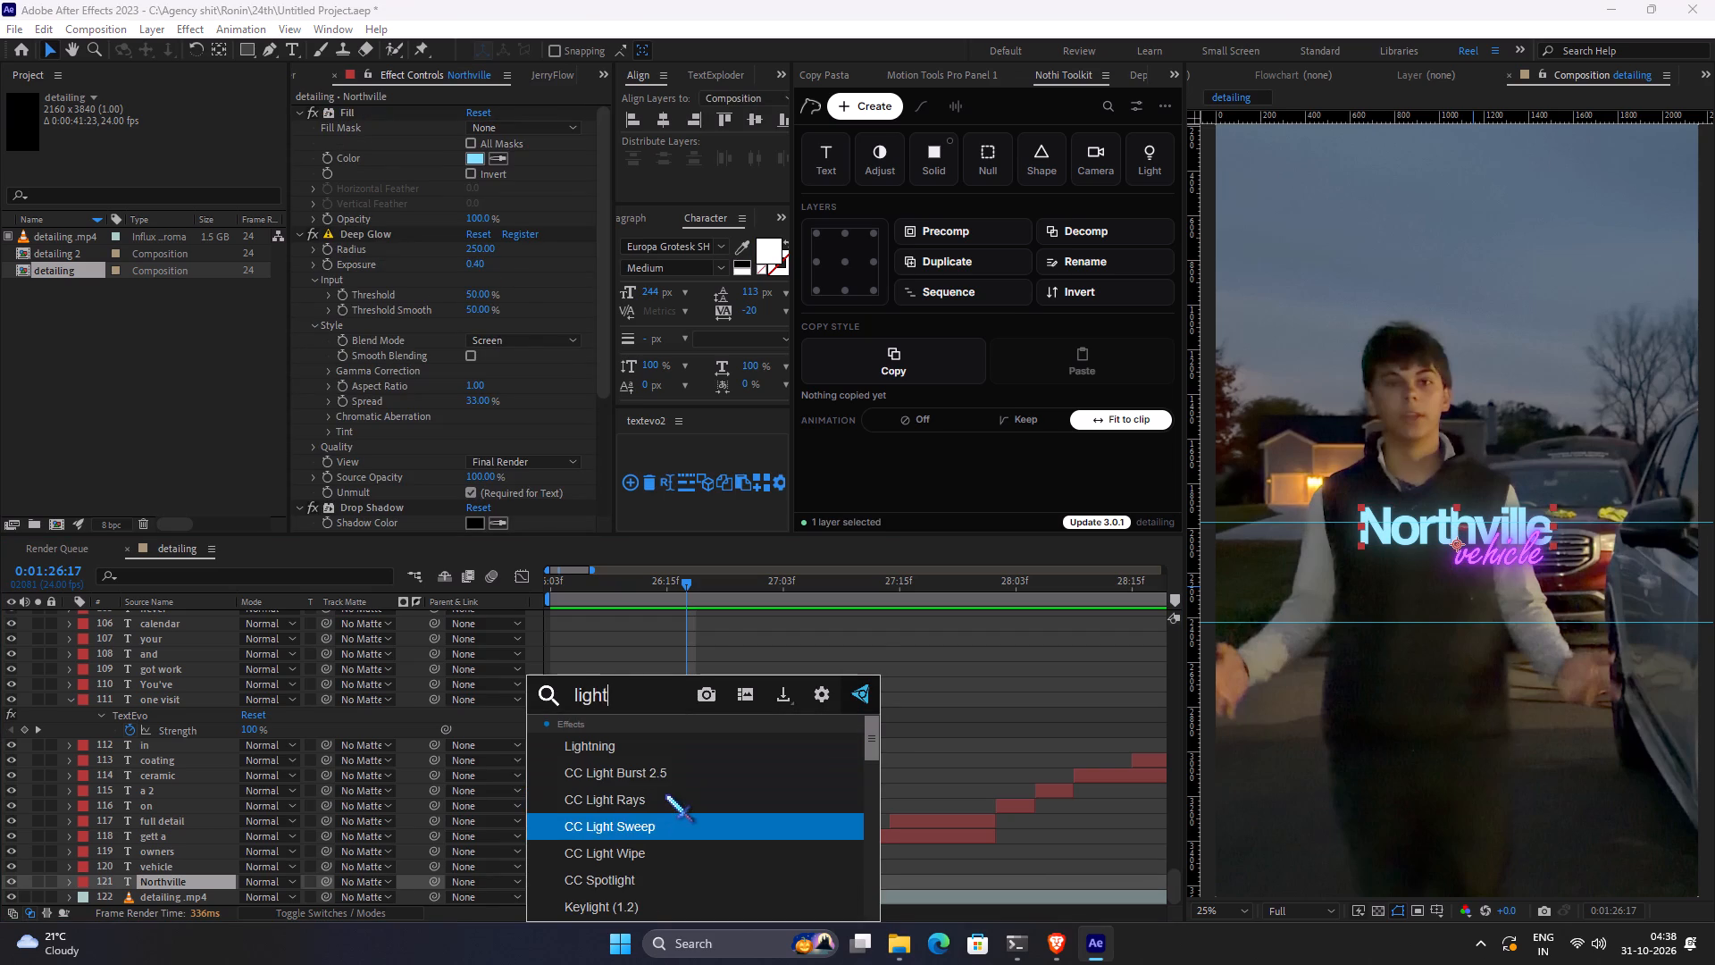
key("Return")
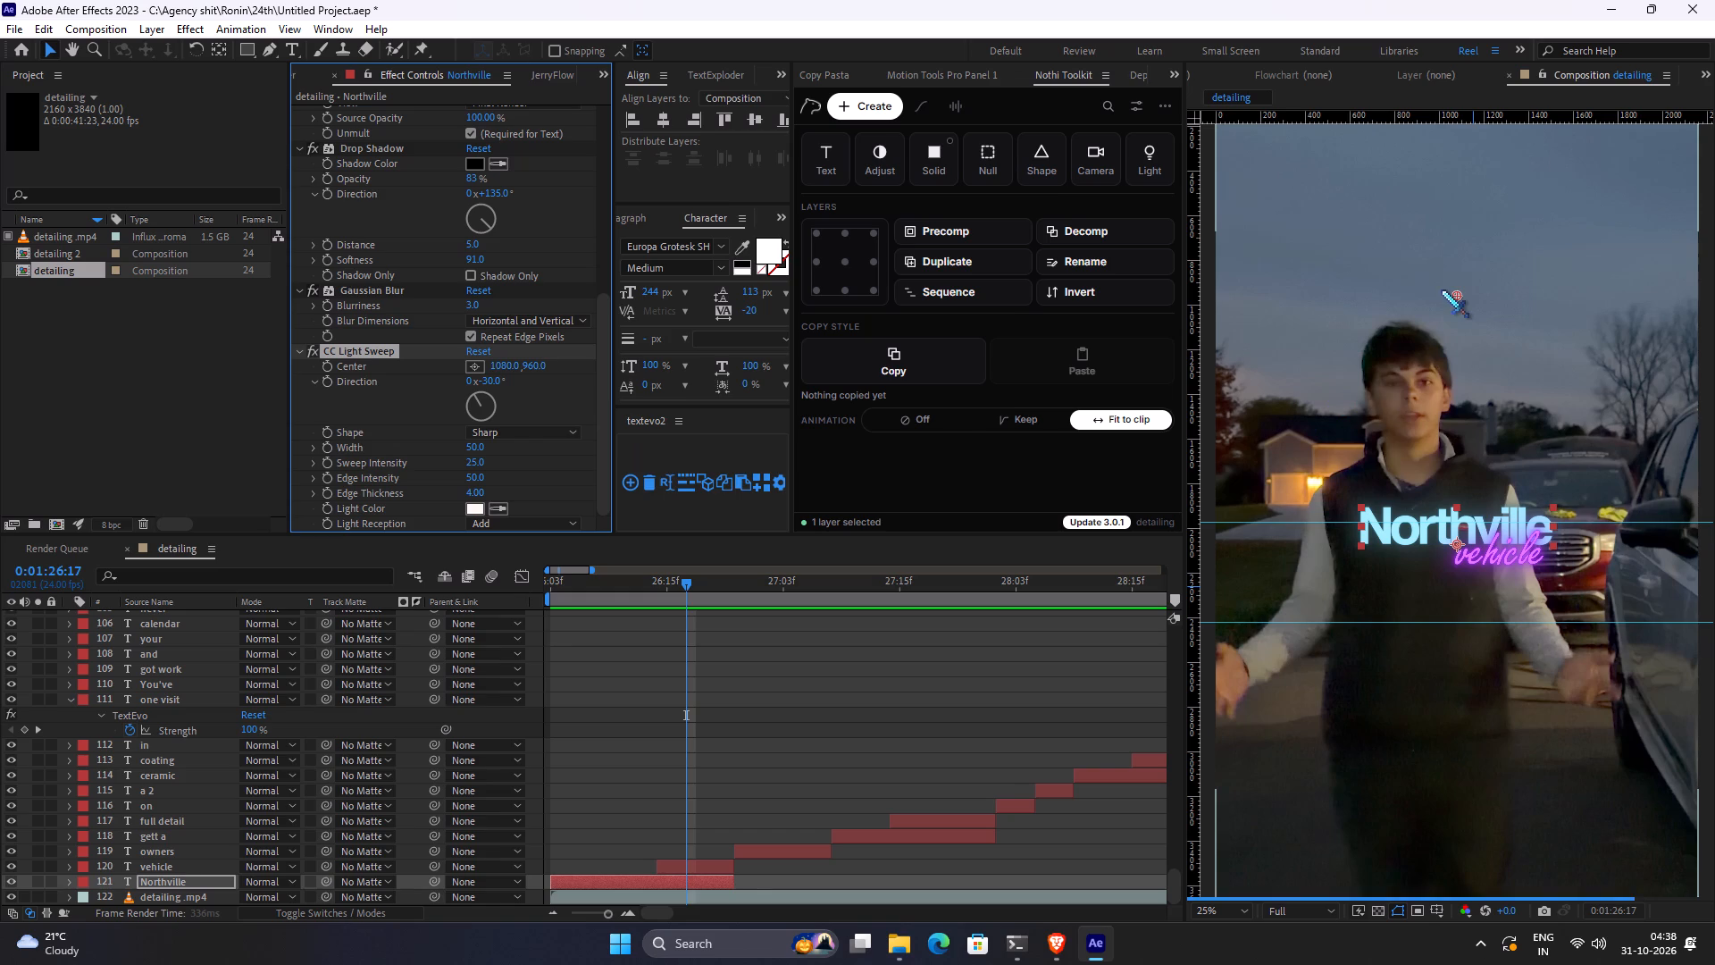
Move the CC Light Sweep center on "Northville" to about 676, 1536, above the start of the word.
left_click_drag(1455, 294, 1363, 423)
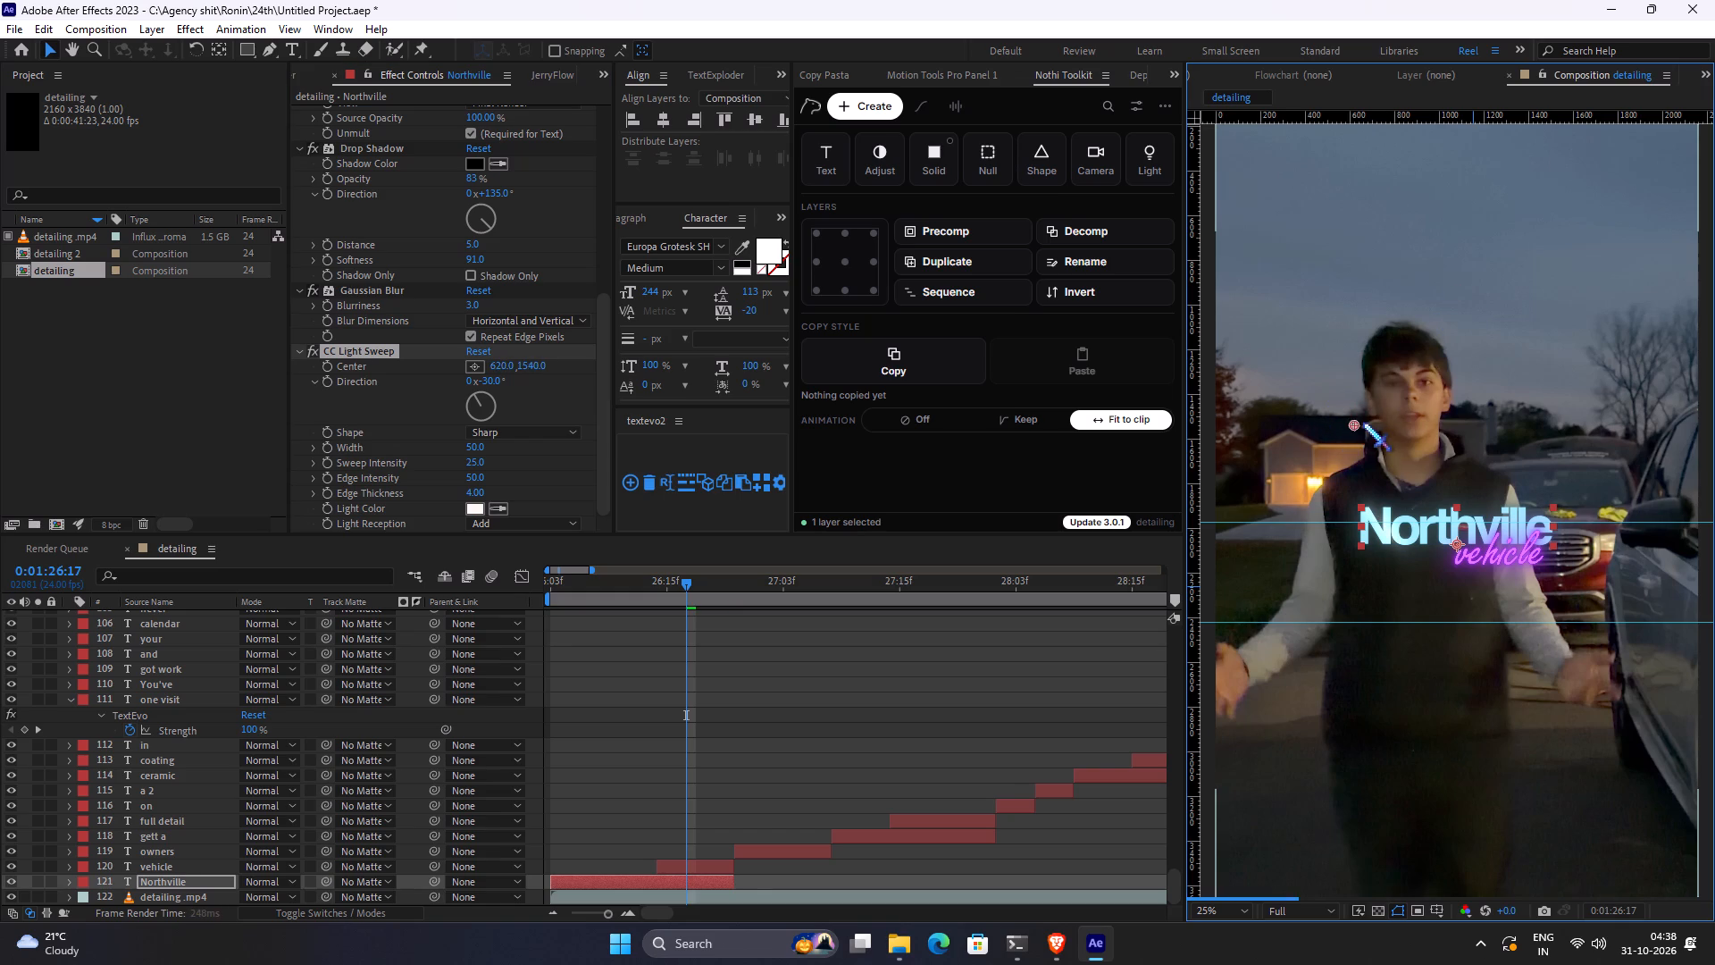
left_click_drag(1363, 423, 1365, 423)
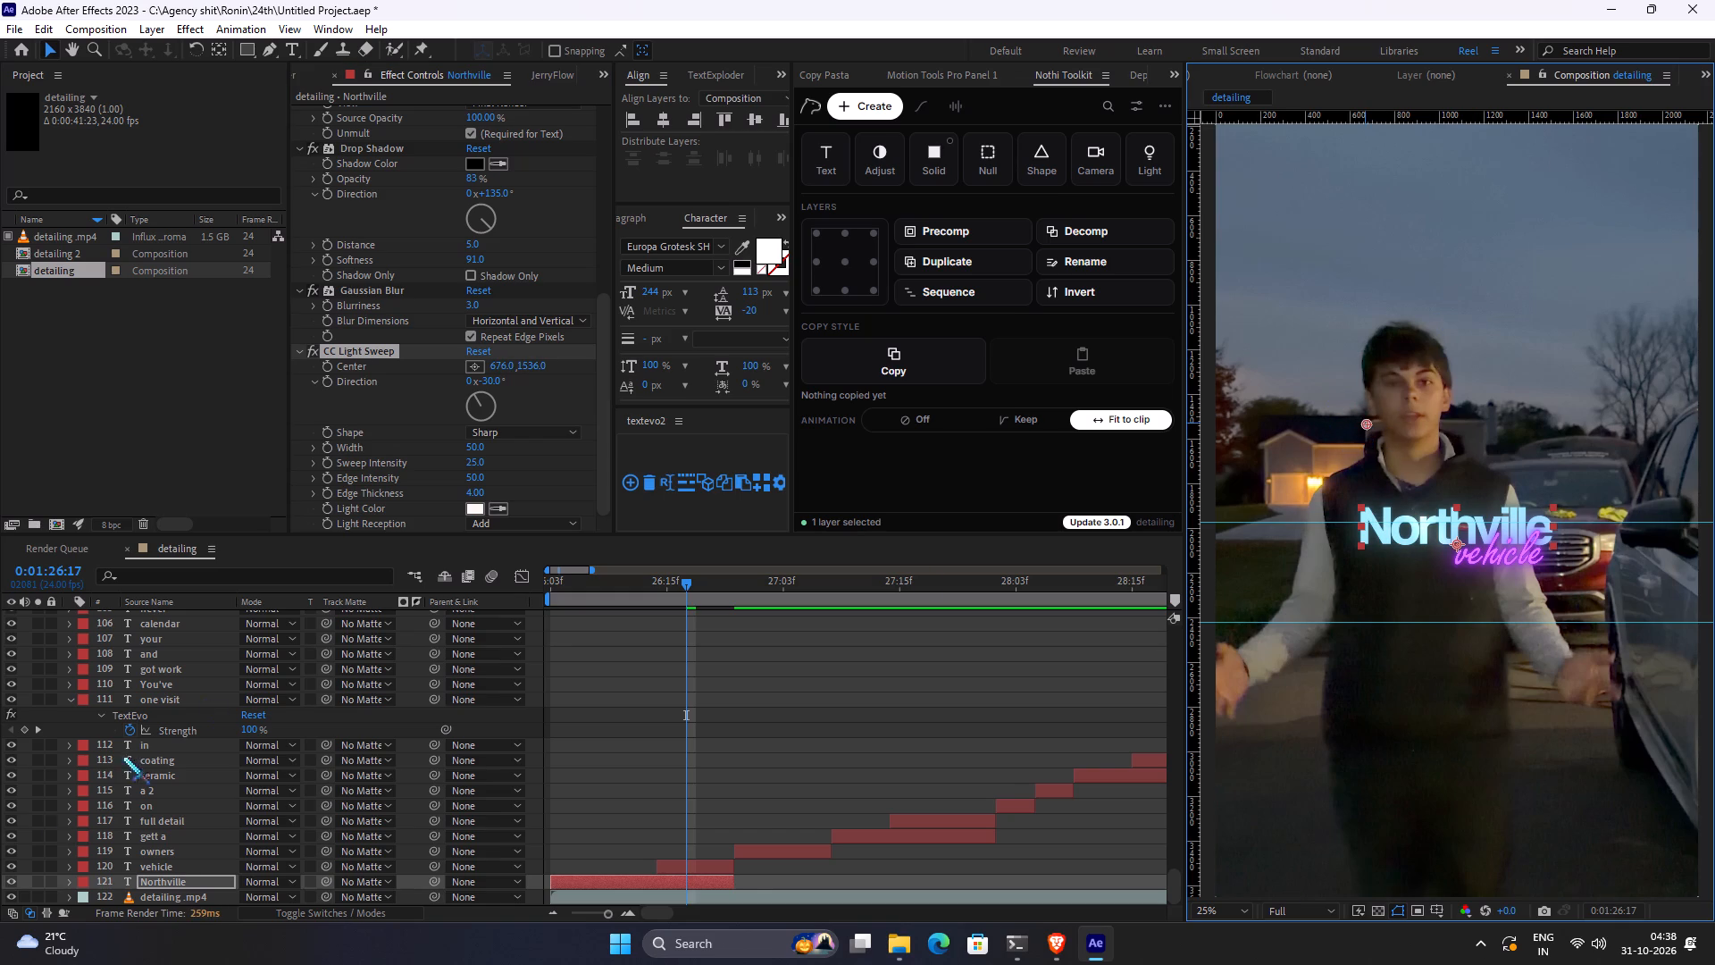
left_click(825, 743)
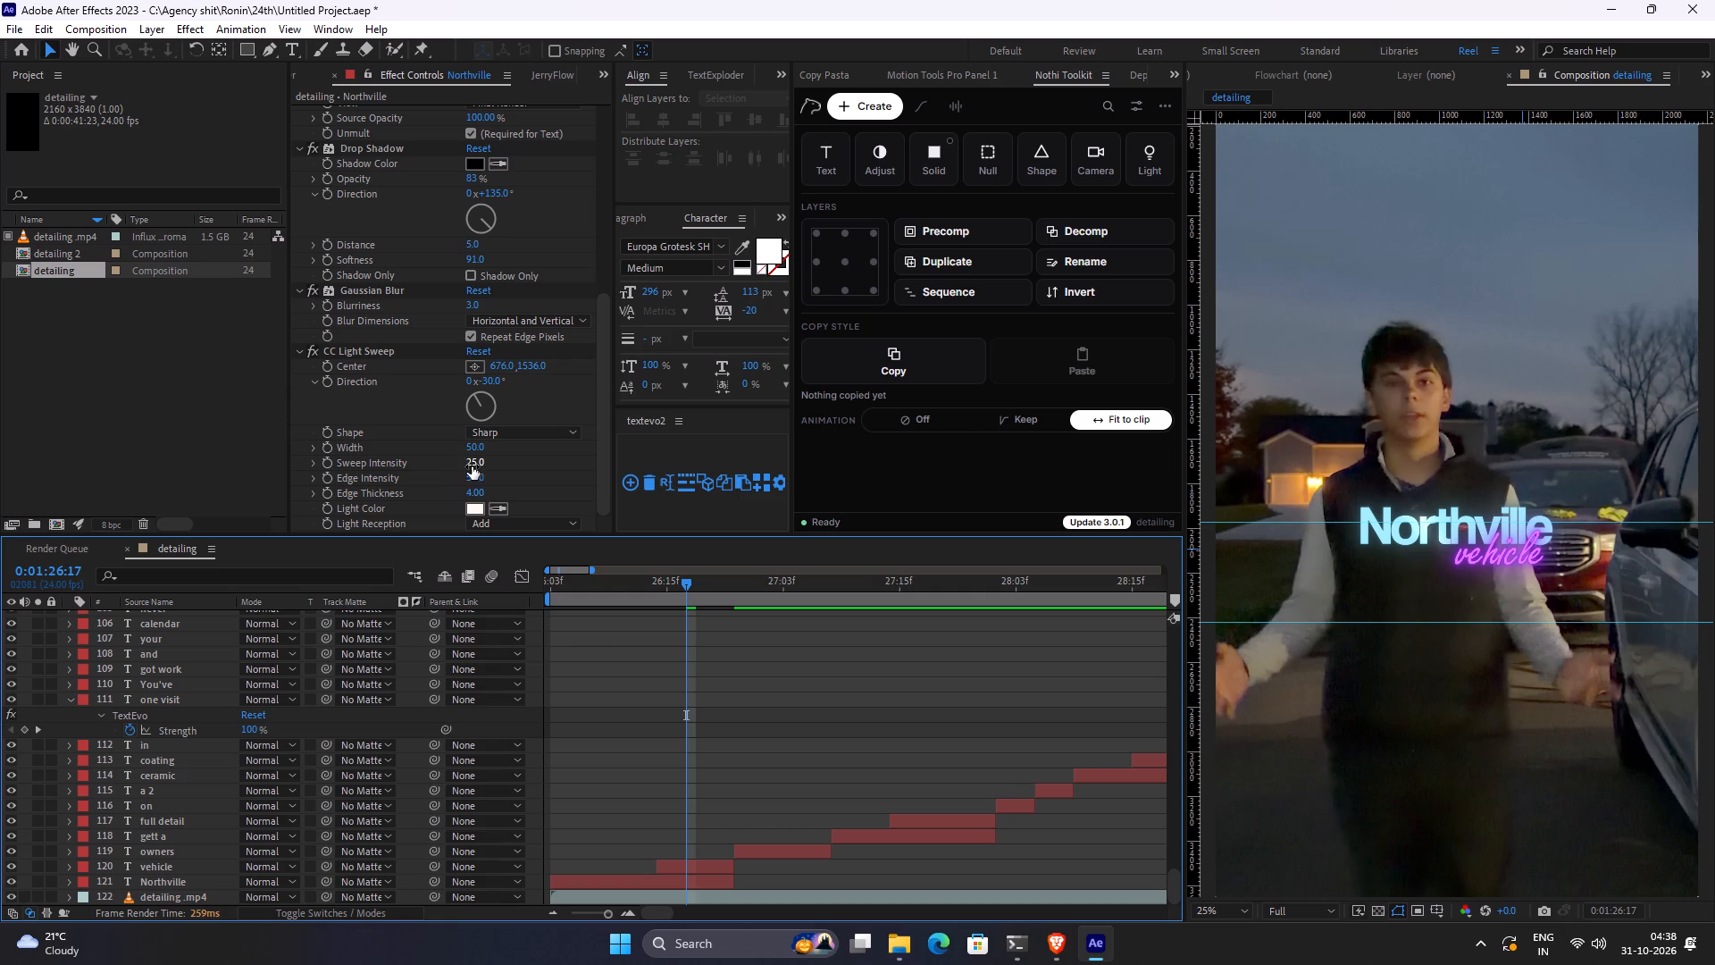
Lower the "Northville" light sweep's Sweep Intensity to 14.3 and check the lettering up close.
left_click_drag(472, 466, 402, 462, "ctrl")
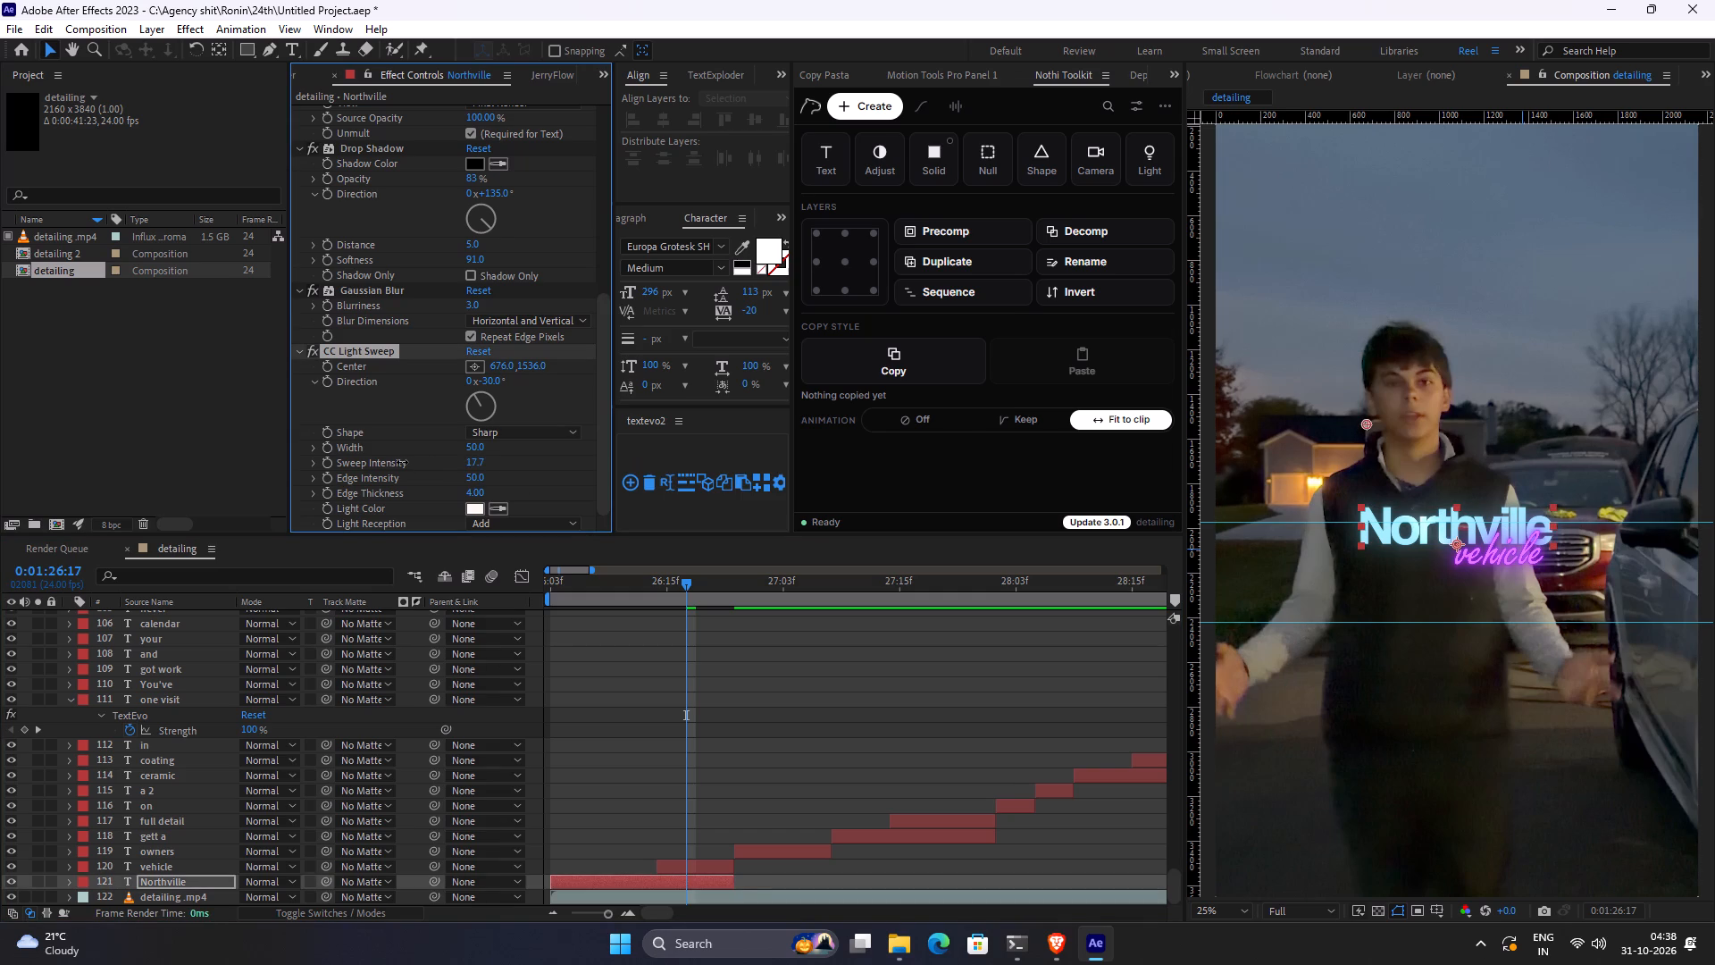
left_click_drag(402, 462, 376, 466, "ctrl")
left_click(816, 652)
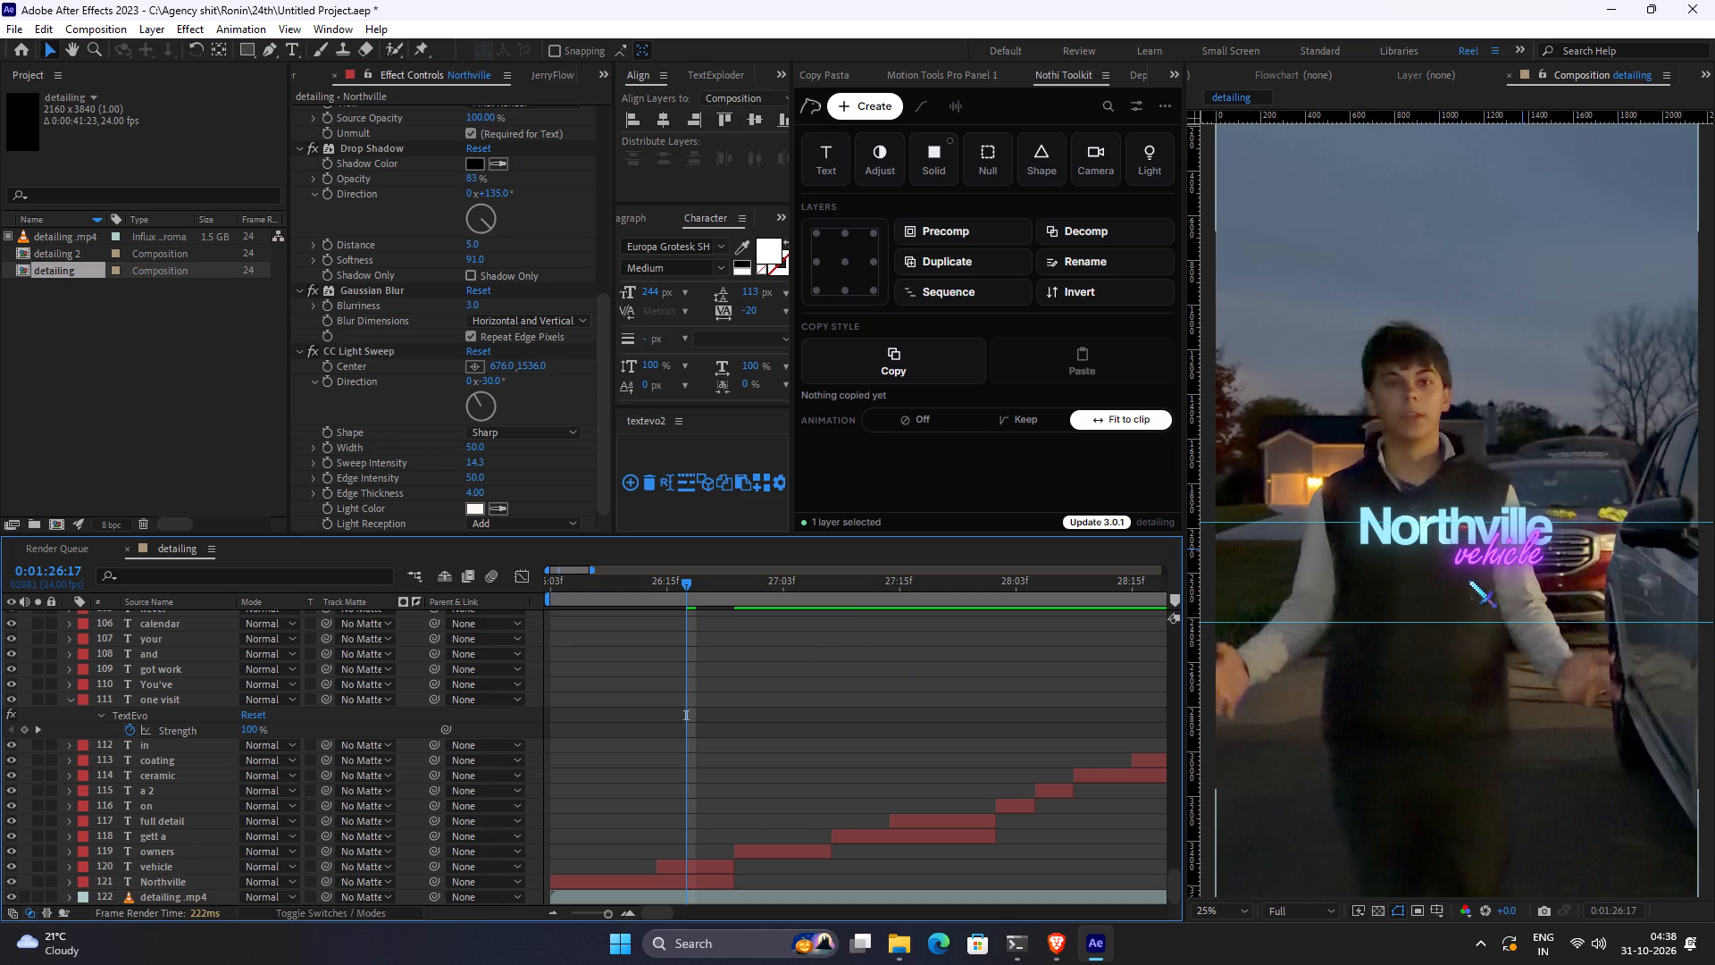
scroll(1466, 583, "up", 1)
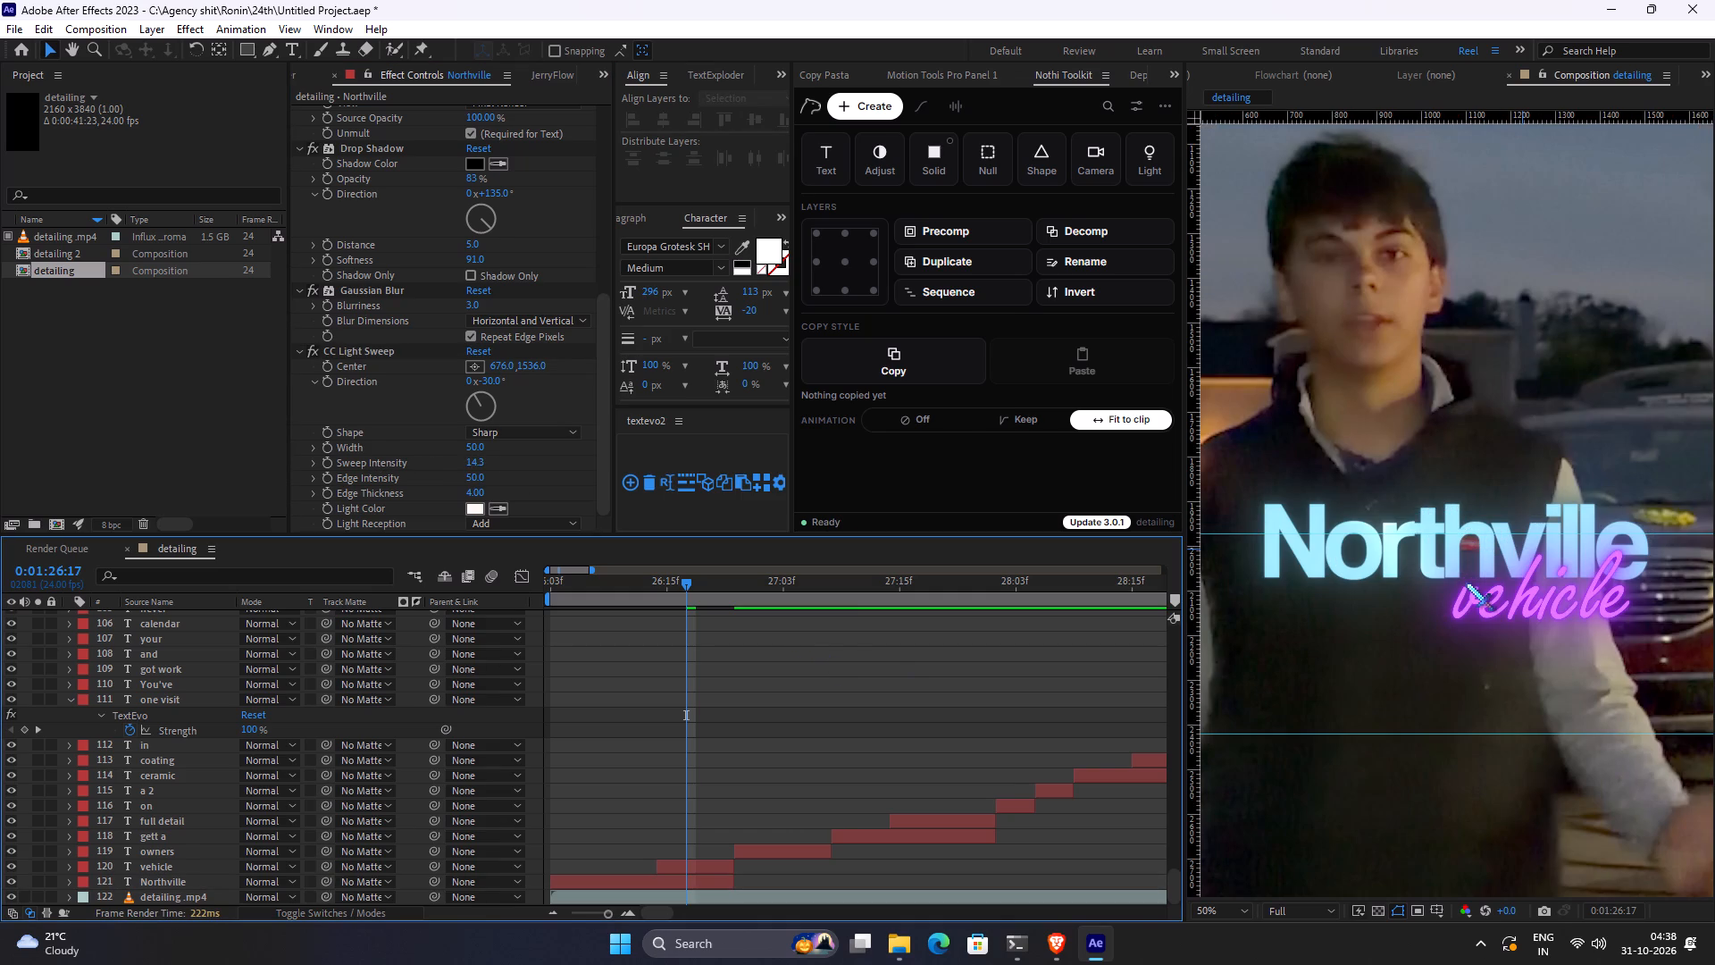
scroll(1466, 583, "down", 1)
scroll(1466, 583, "up", 1)
scroll(1466, 583, "down", 1)
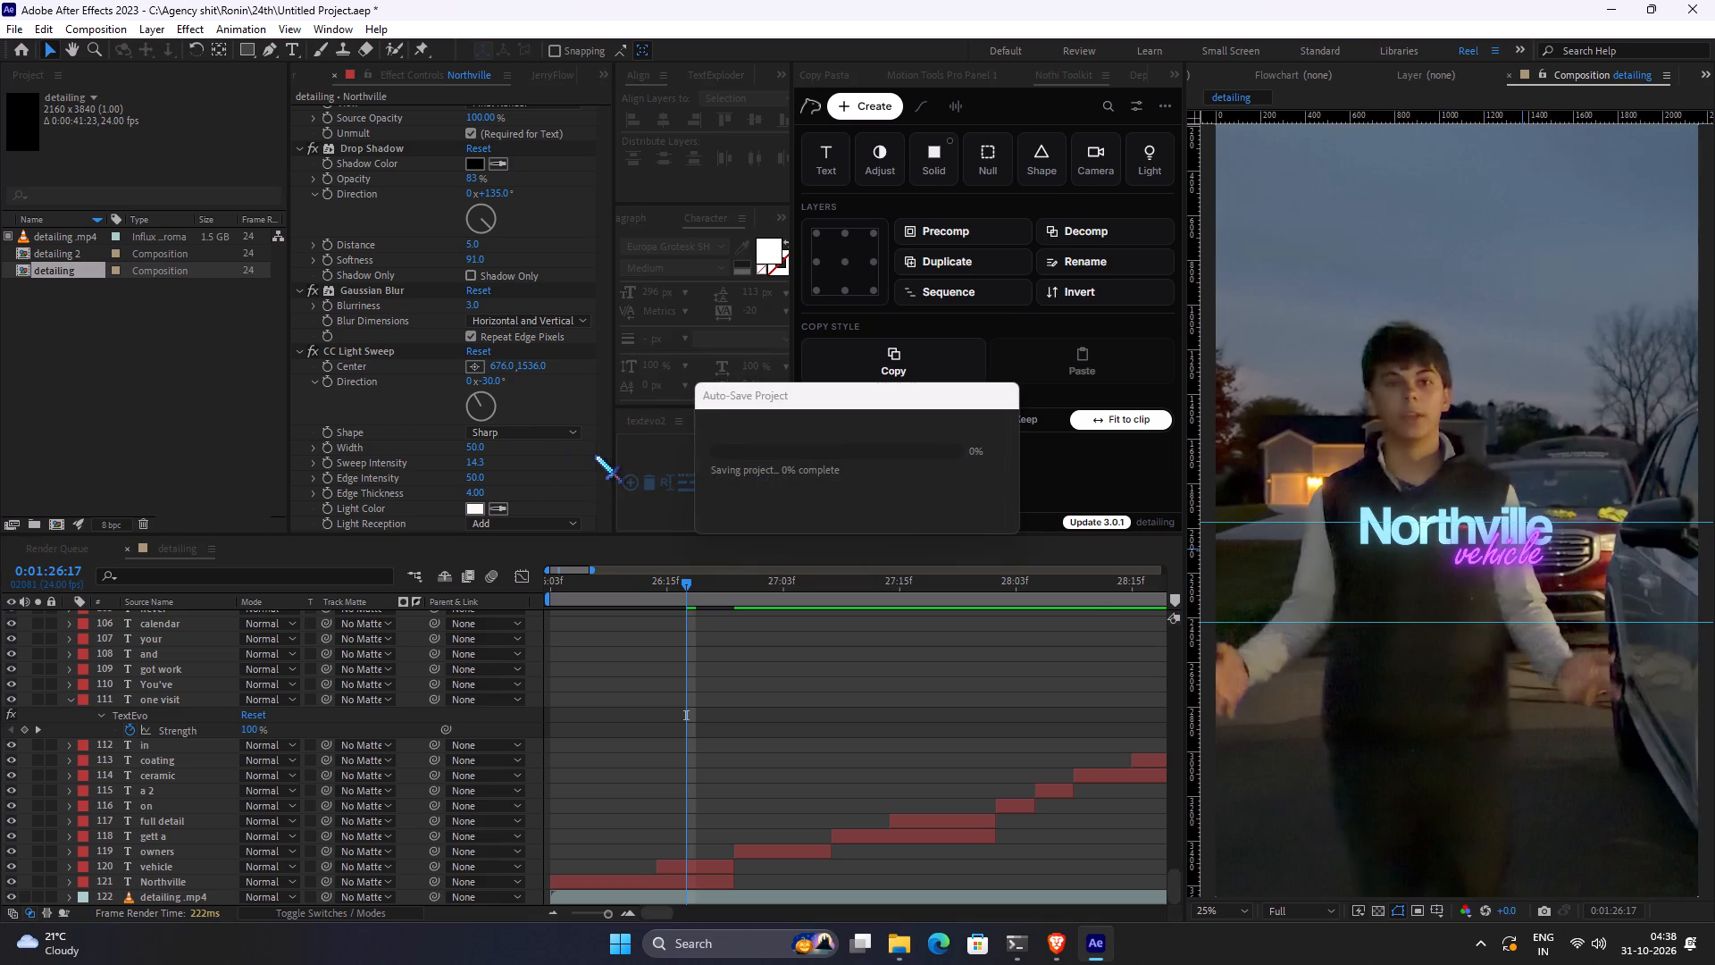
Reposition the CC Light Sweep center to about 328, 1908, beside the start of the "Northville" lettering.
left_click(385, 346)
left_click_drag(1366, 426, 1302, 479)
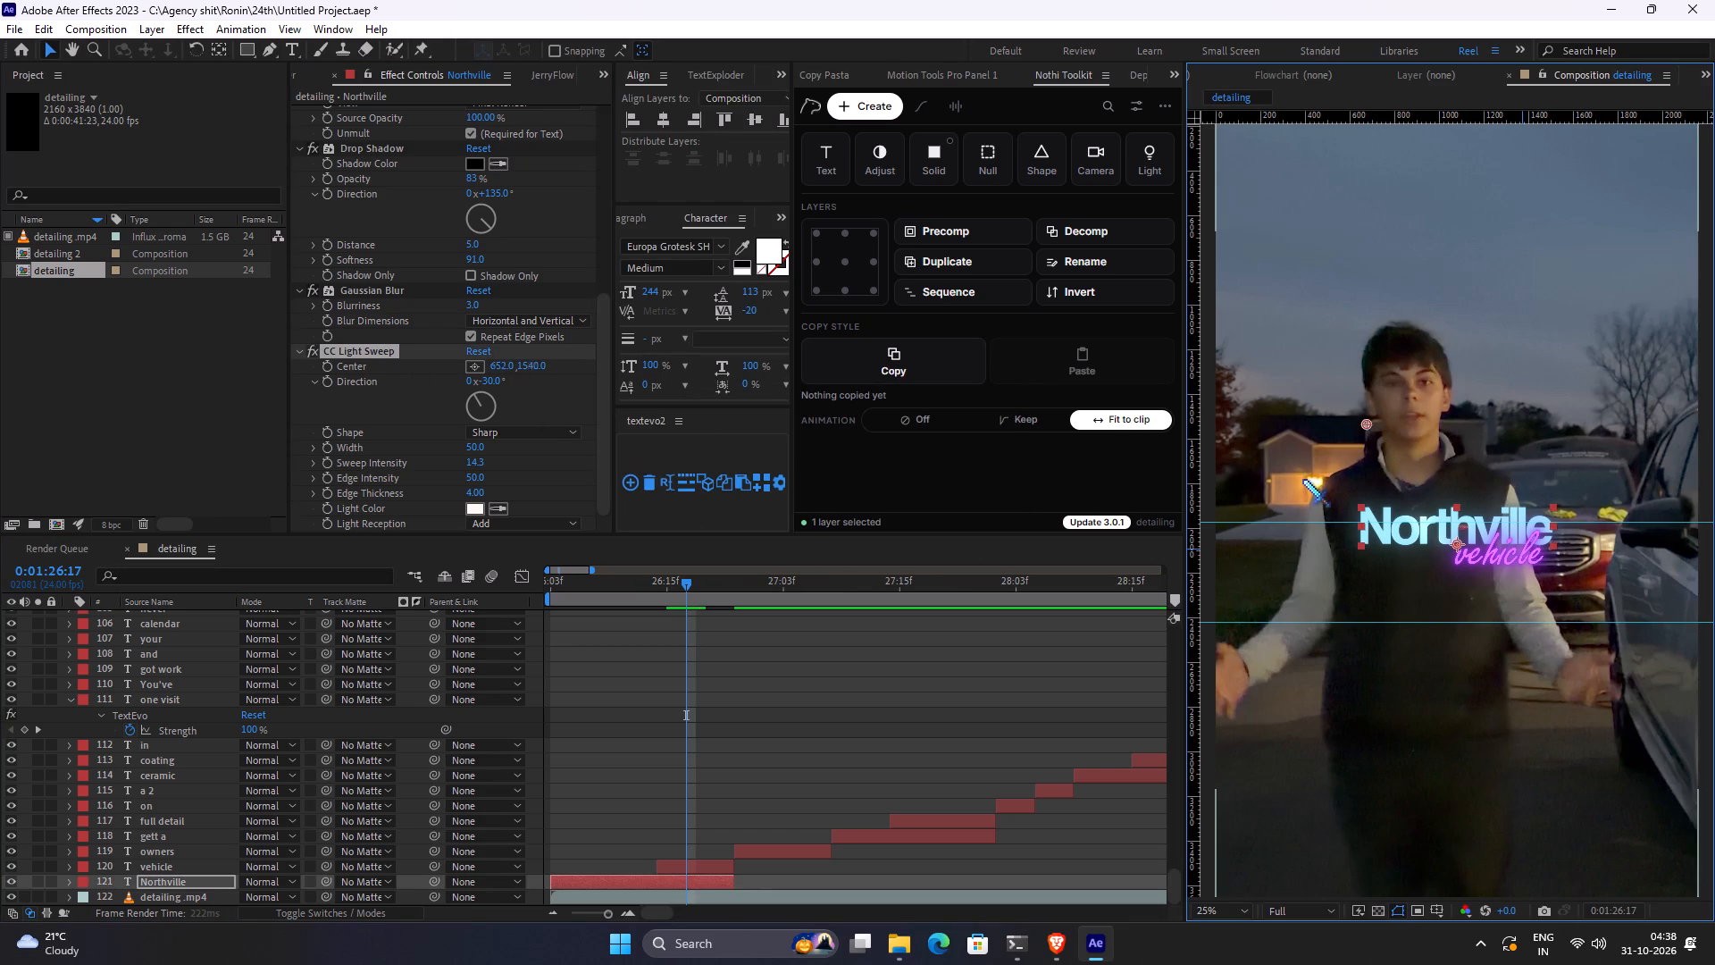
left_click_drag(1302, 479, 1288, 509)
Rotate the "Northville" light sweep's Direction to about 98°.
left_click_drag(484, 398, 544, 415)
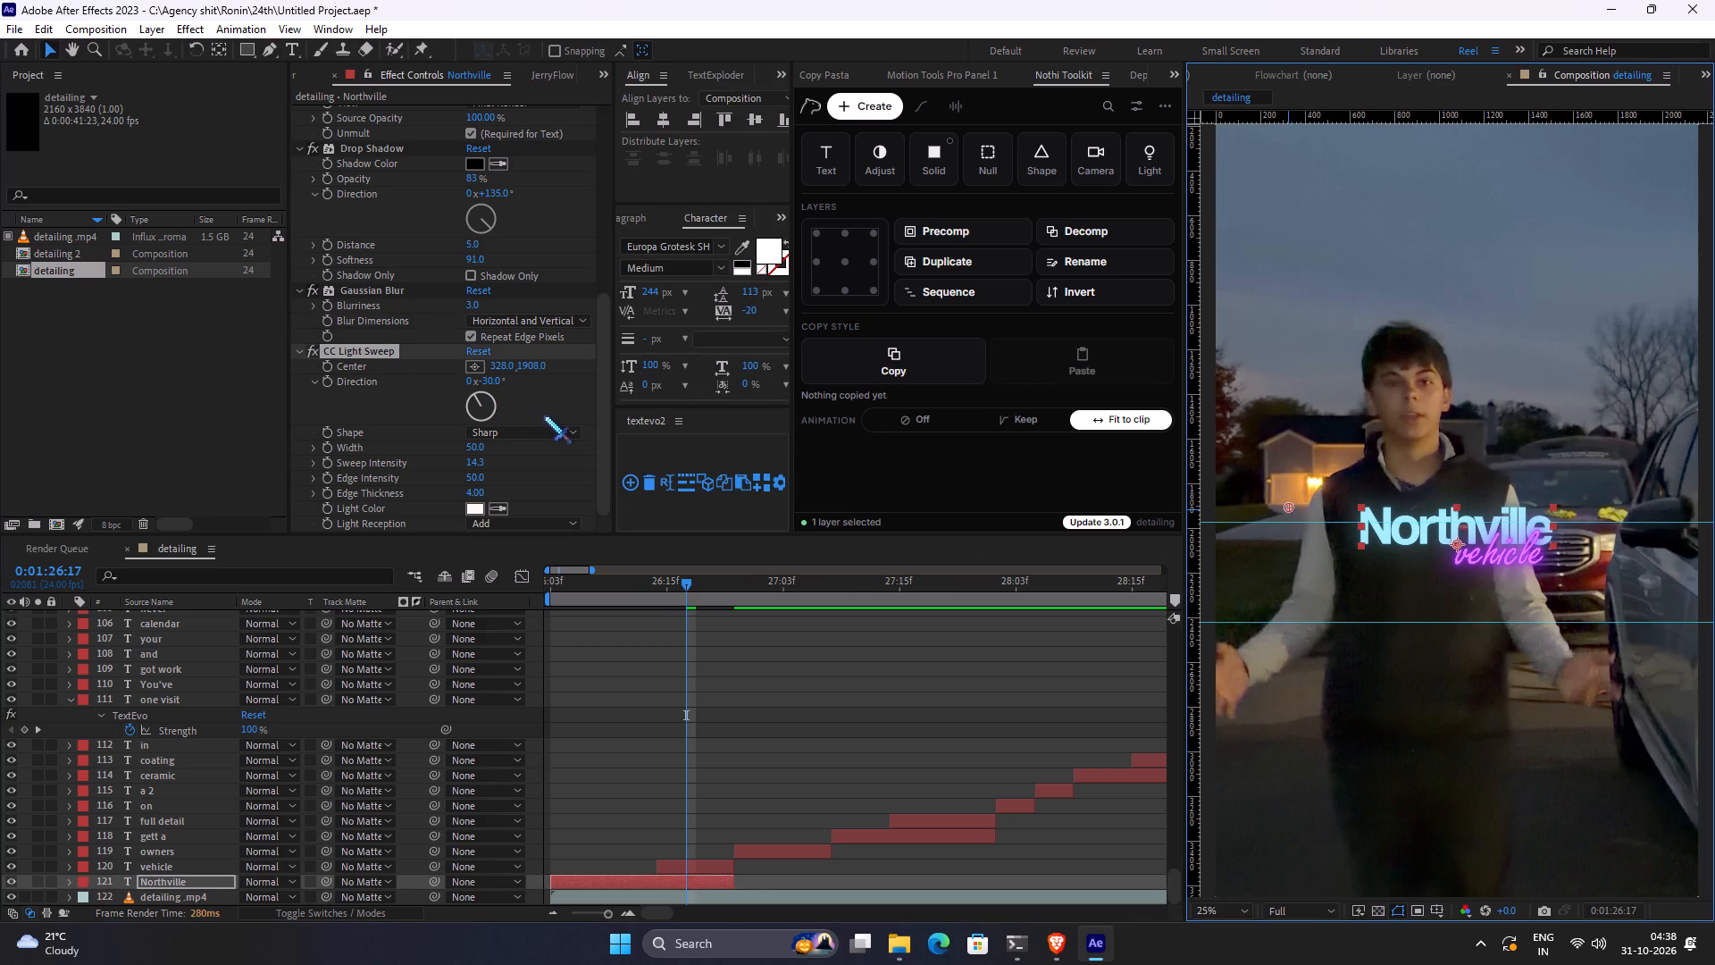
left_click_drag(544, 415, 554, 417)
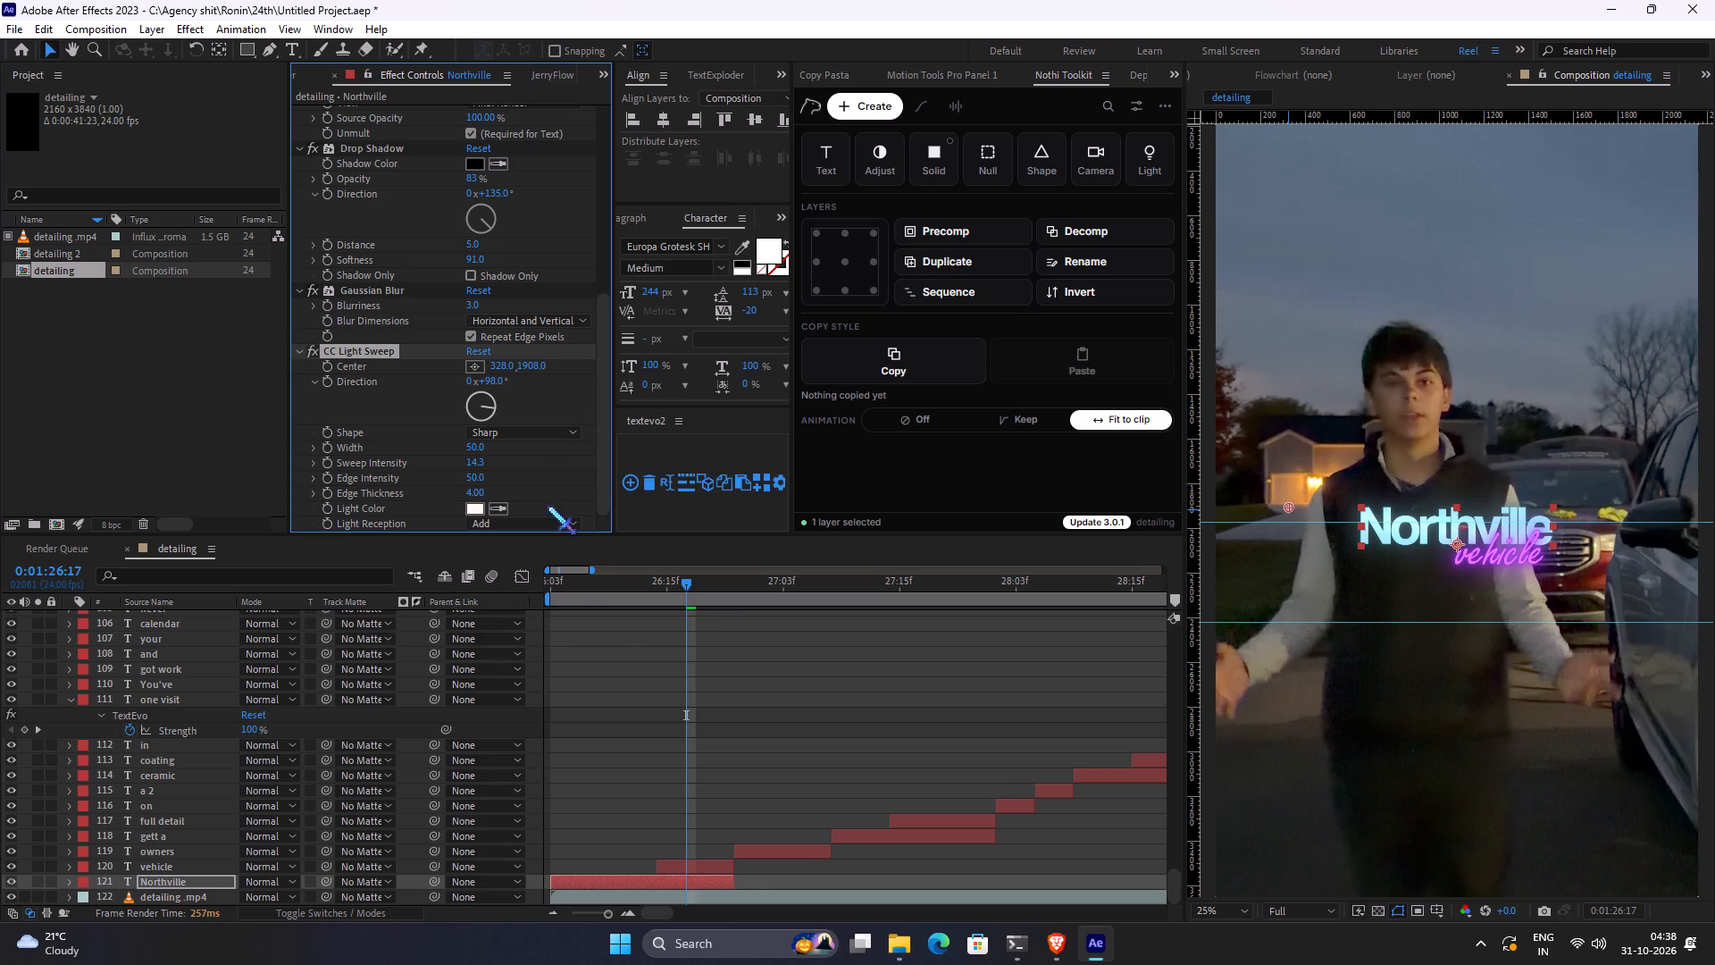
left_click(941, 743)
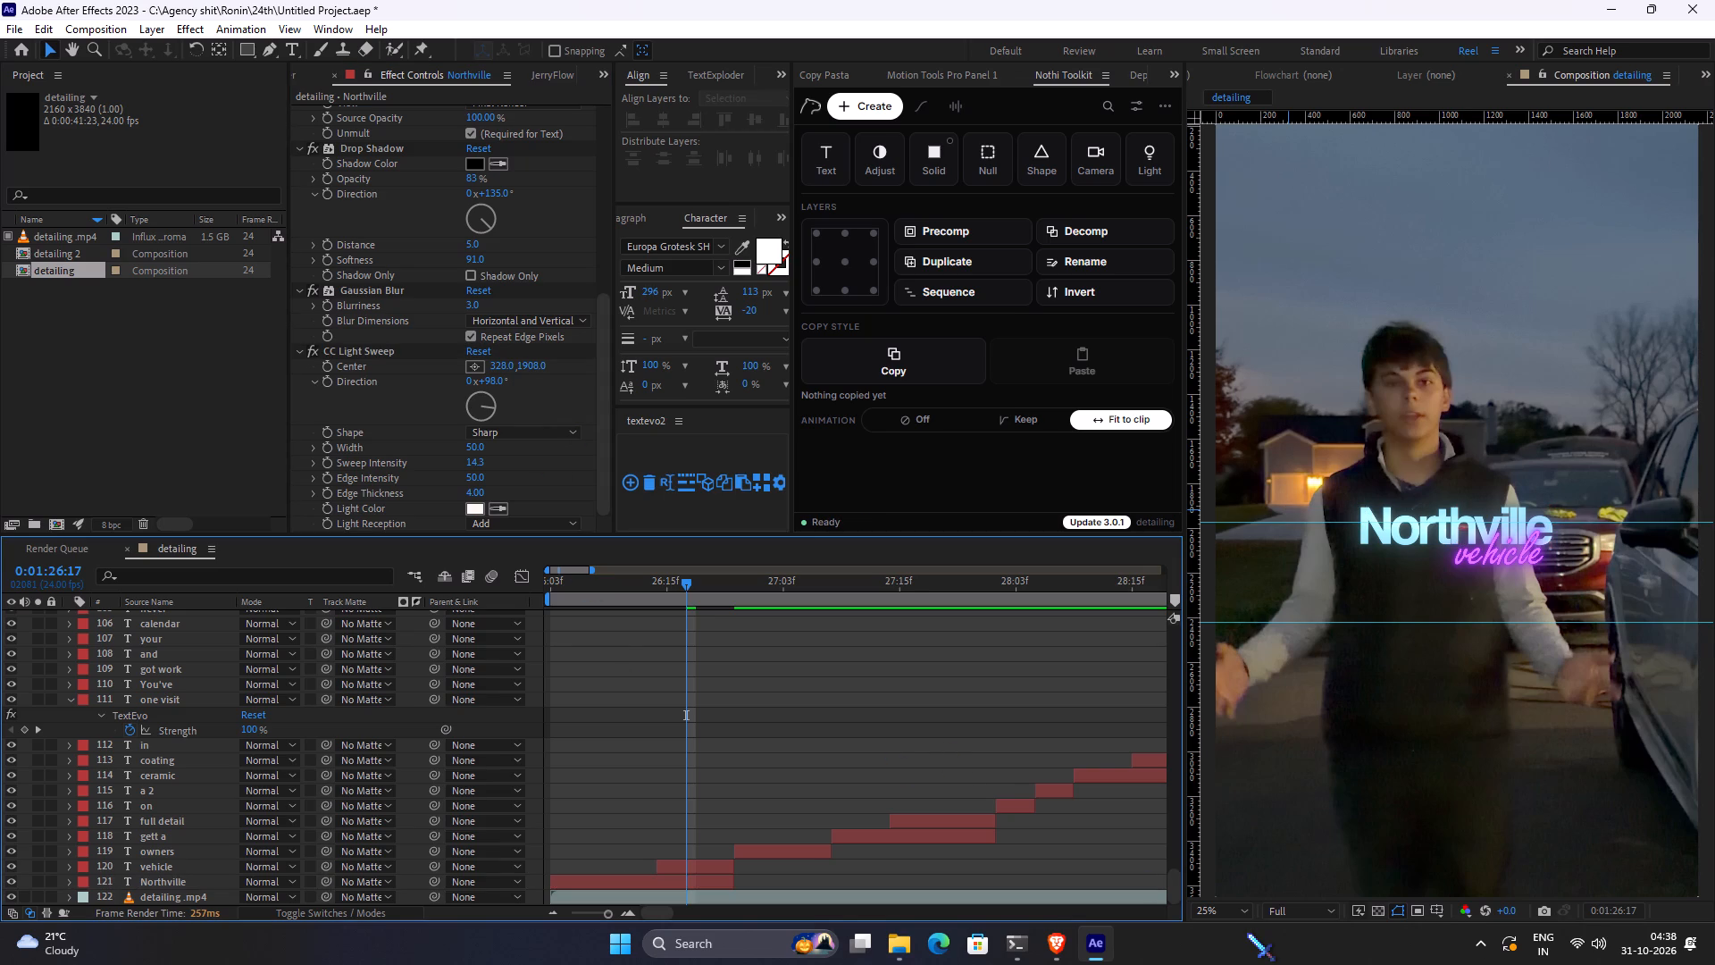
left_click(820, 689)
Copy the "Northville" caption's full effect style with Nothi Toolkit's Copy Style.
left_click(686, 877)
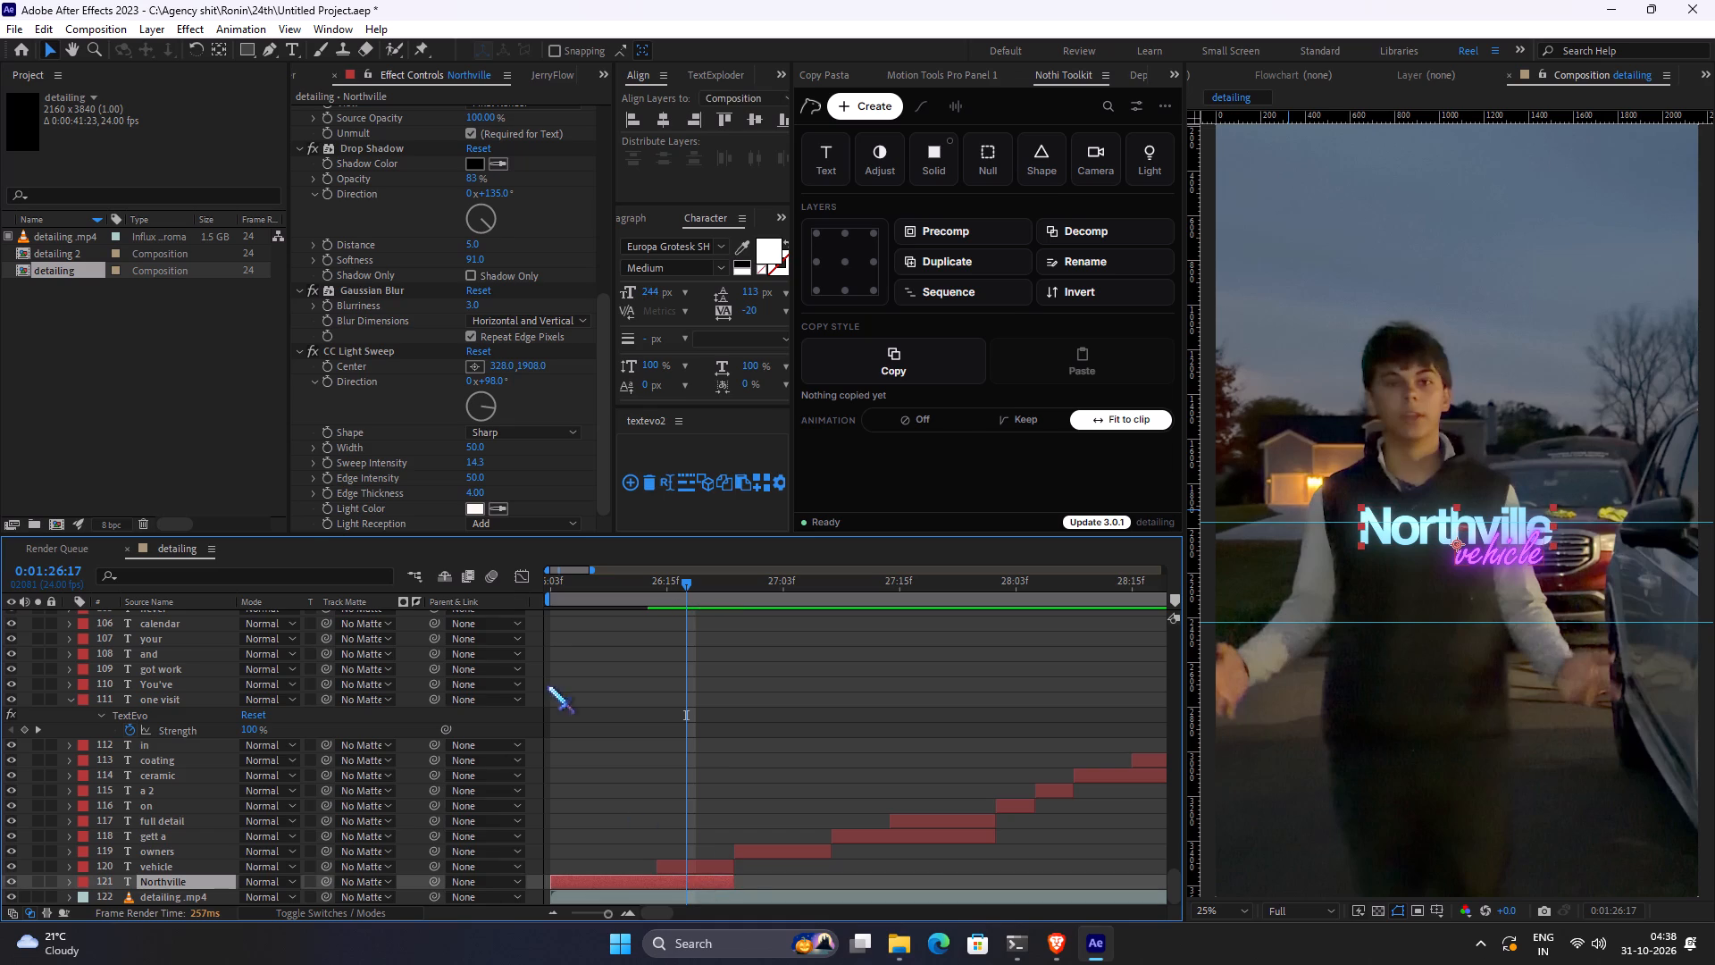
scroll(462, 442, "up", 2)
scroll(384, 116, "up", 2)
left_click(358, 120)
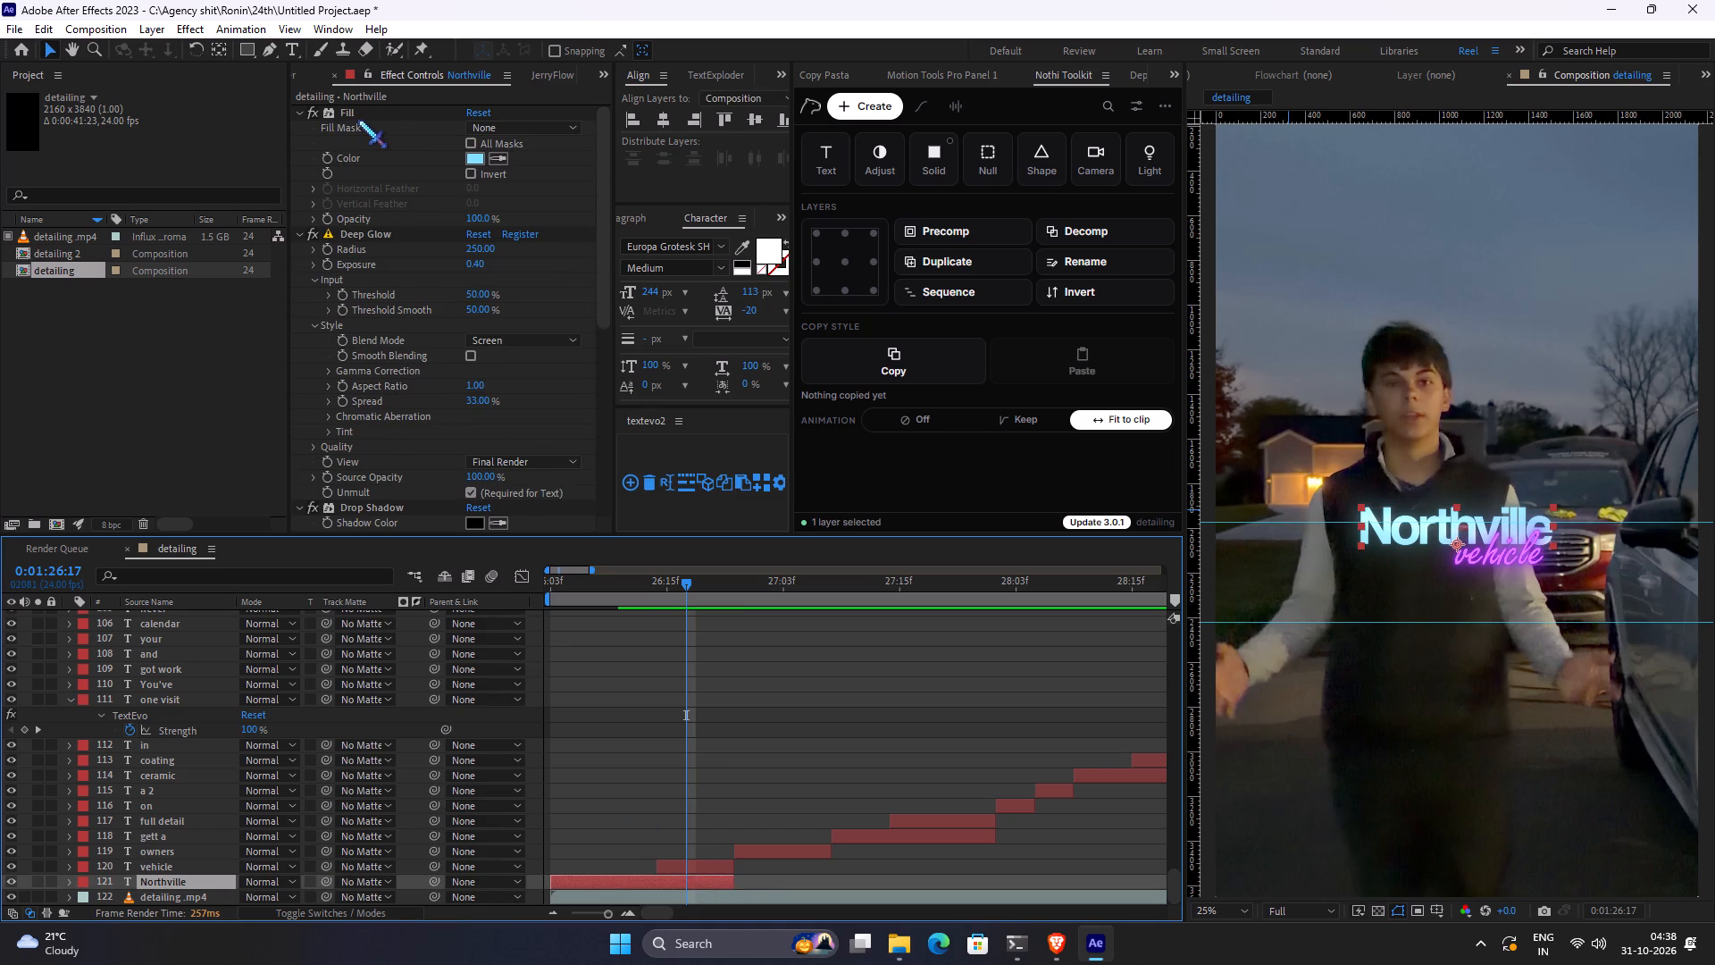
left_click(351, 116)
key("ctrl+a")
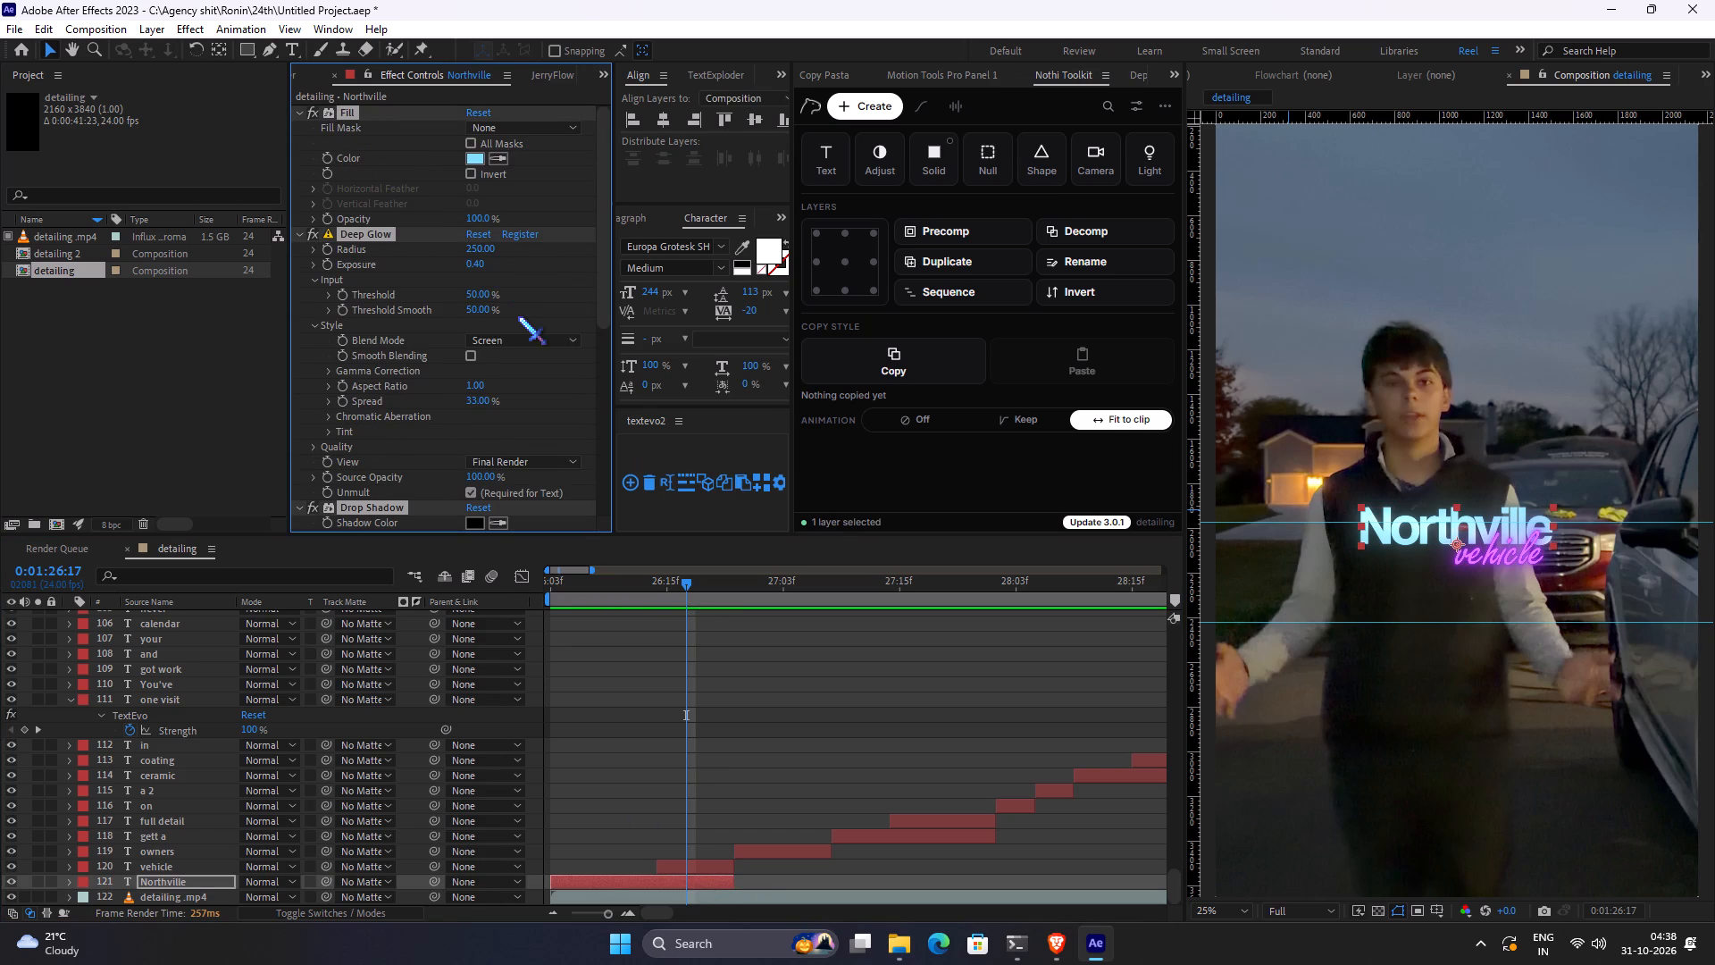
left_click(893, 374)
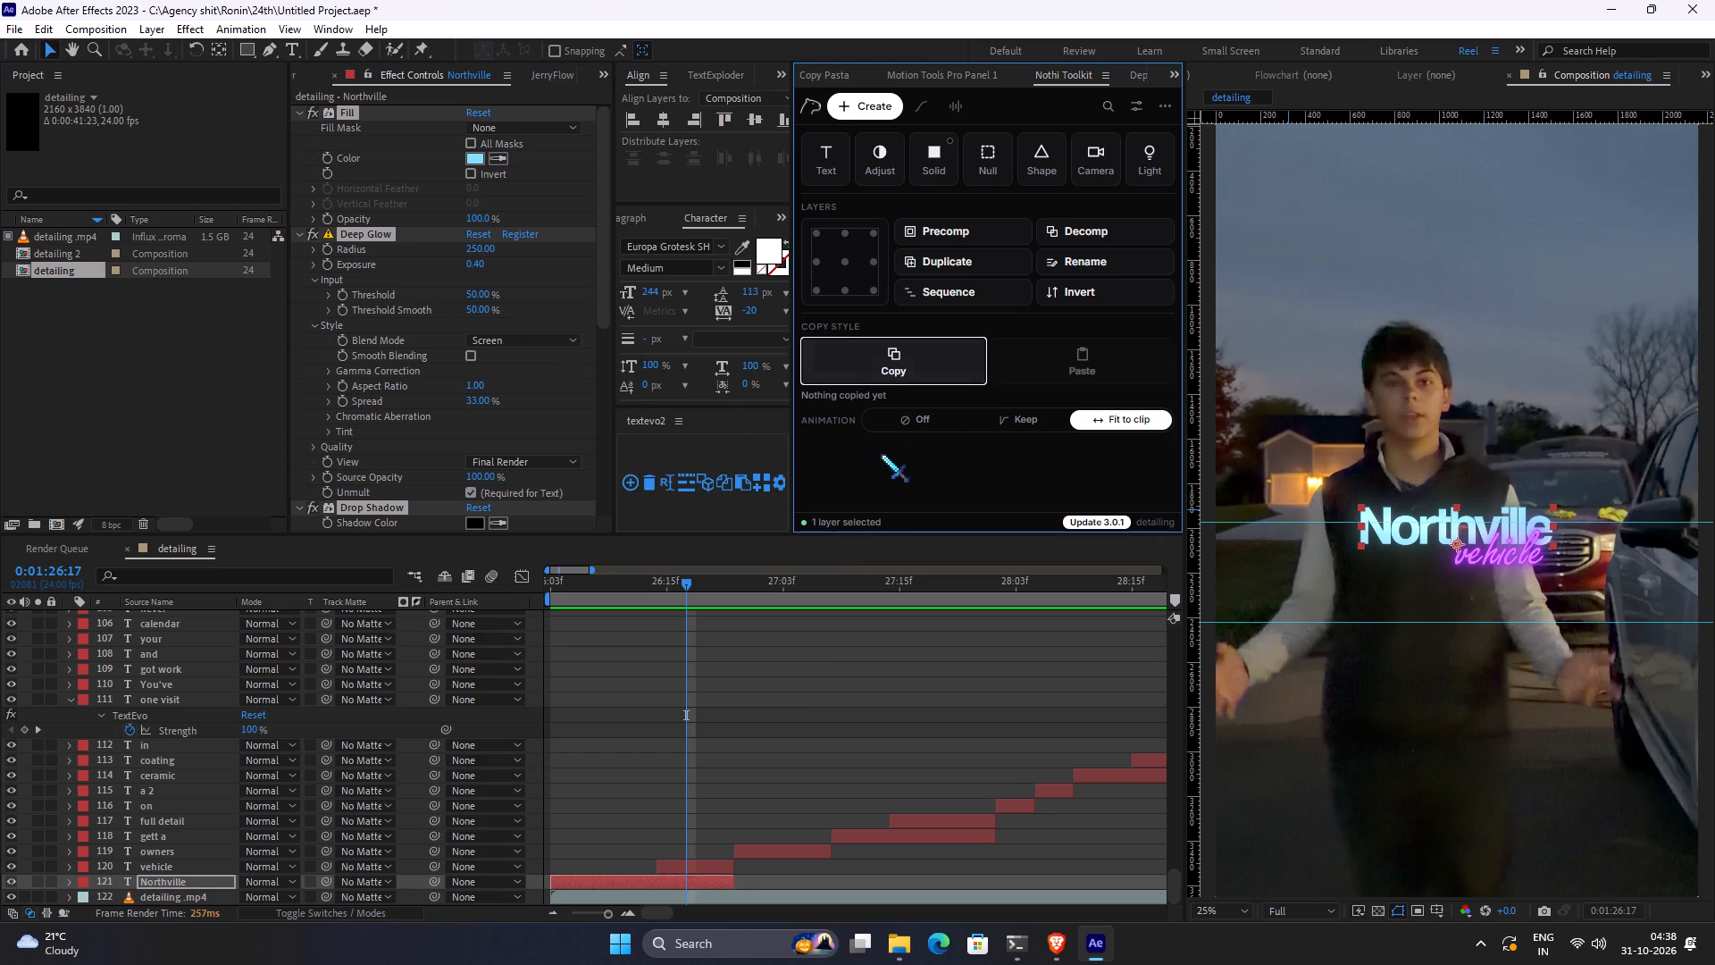
left_click(757, 727)
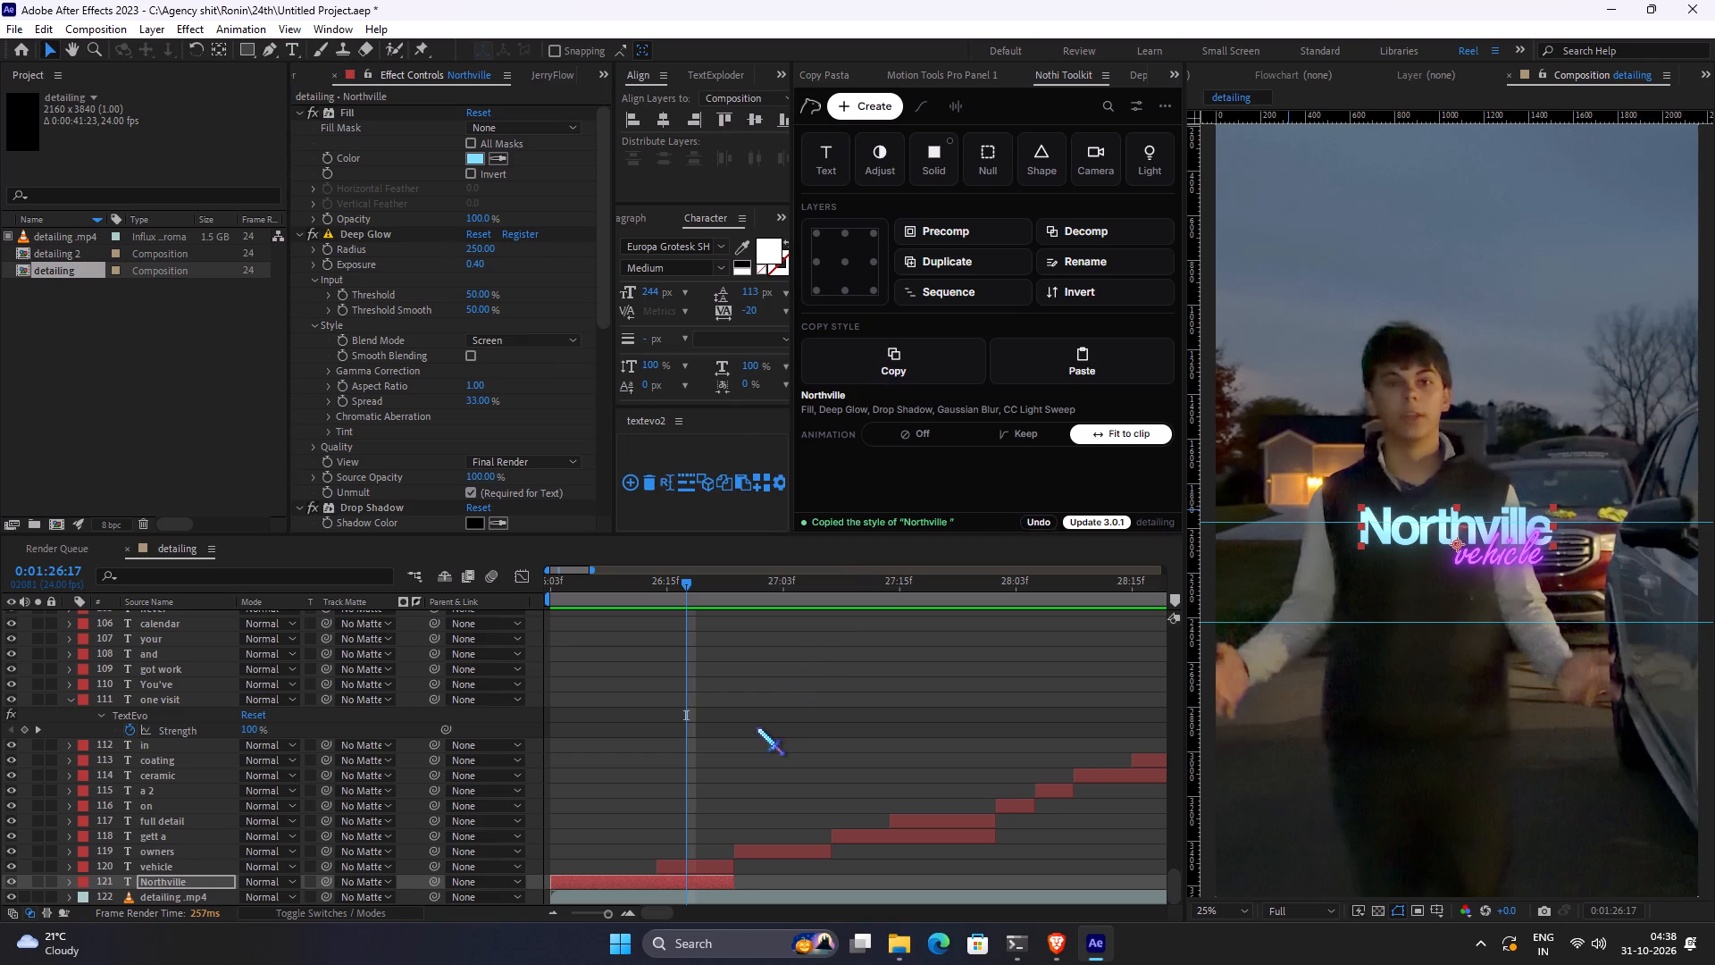
Paste the copied "Northville" style onto the "full detail" caption.
left_click(766, 603)
left_click_drag(814, 603, 826, 603)
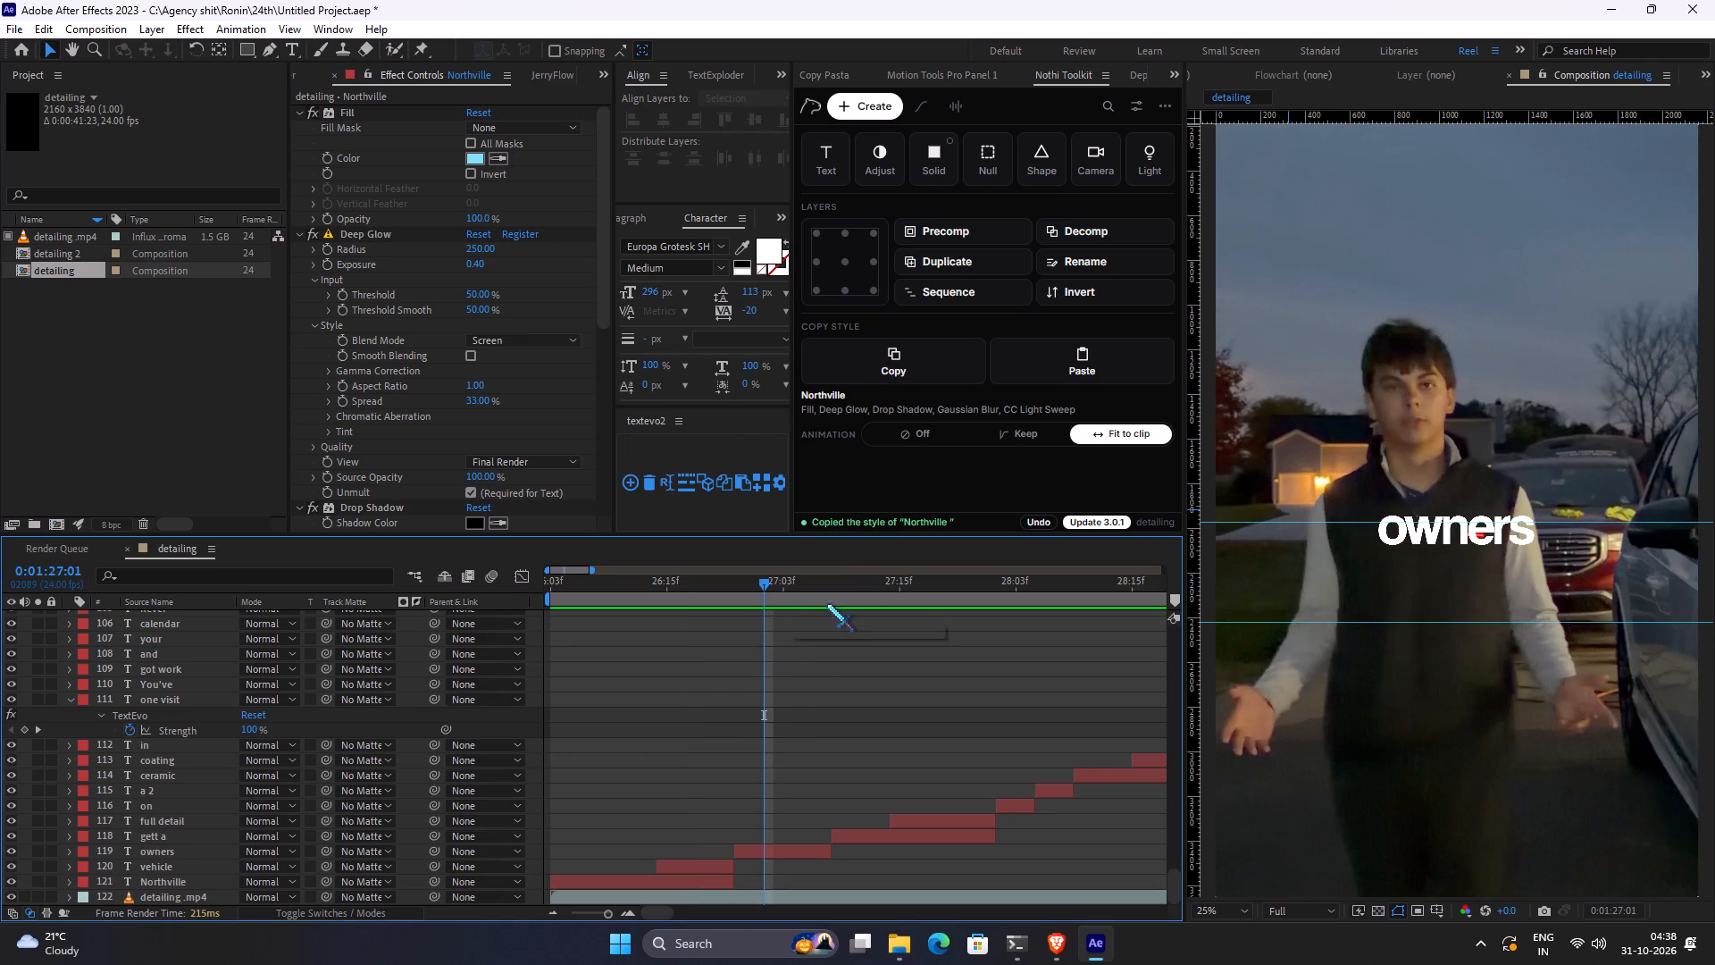
left_click_drag(826, 603, 911, 600)
left_click(950, 818)
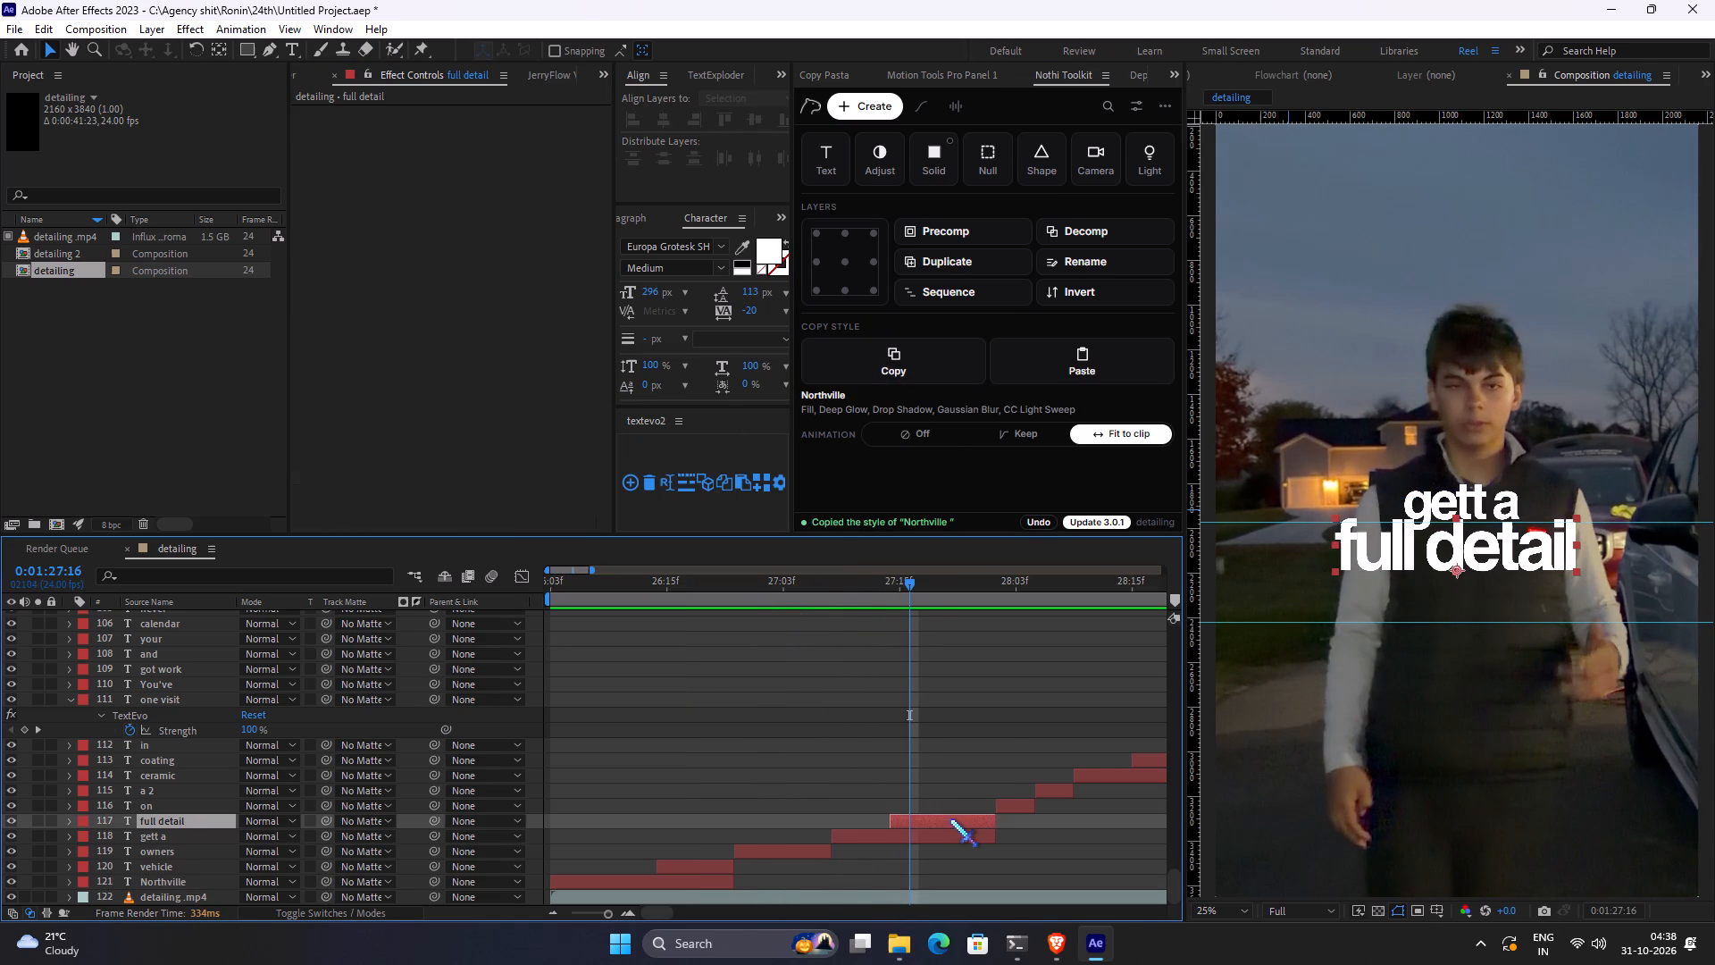
left_click(1100, 359)
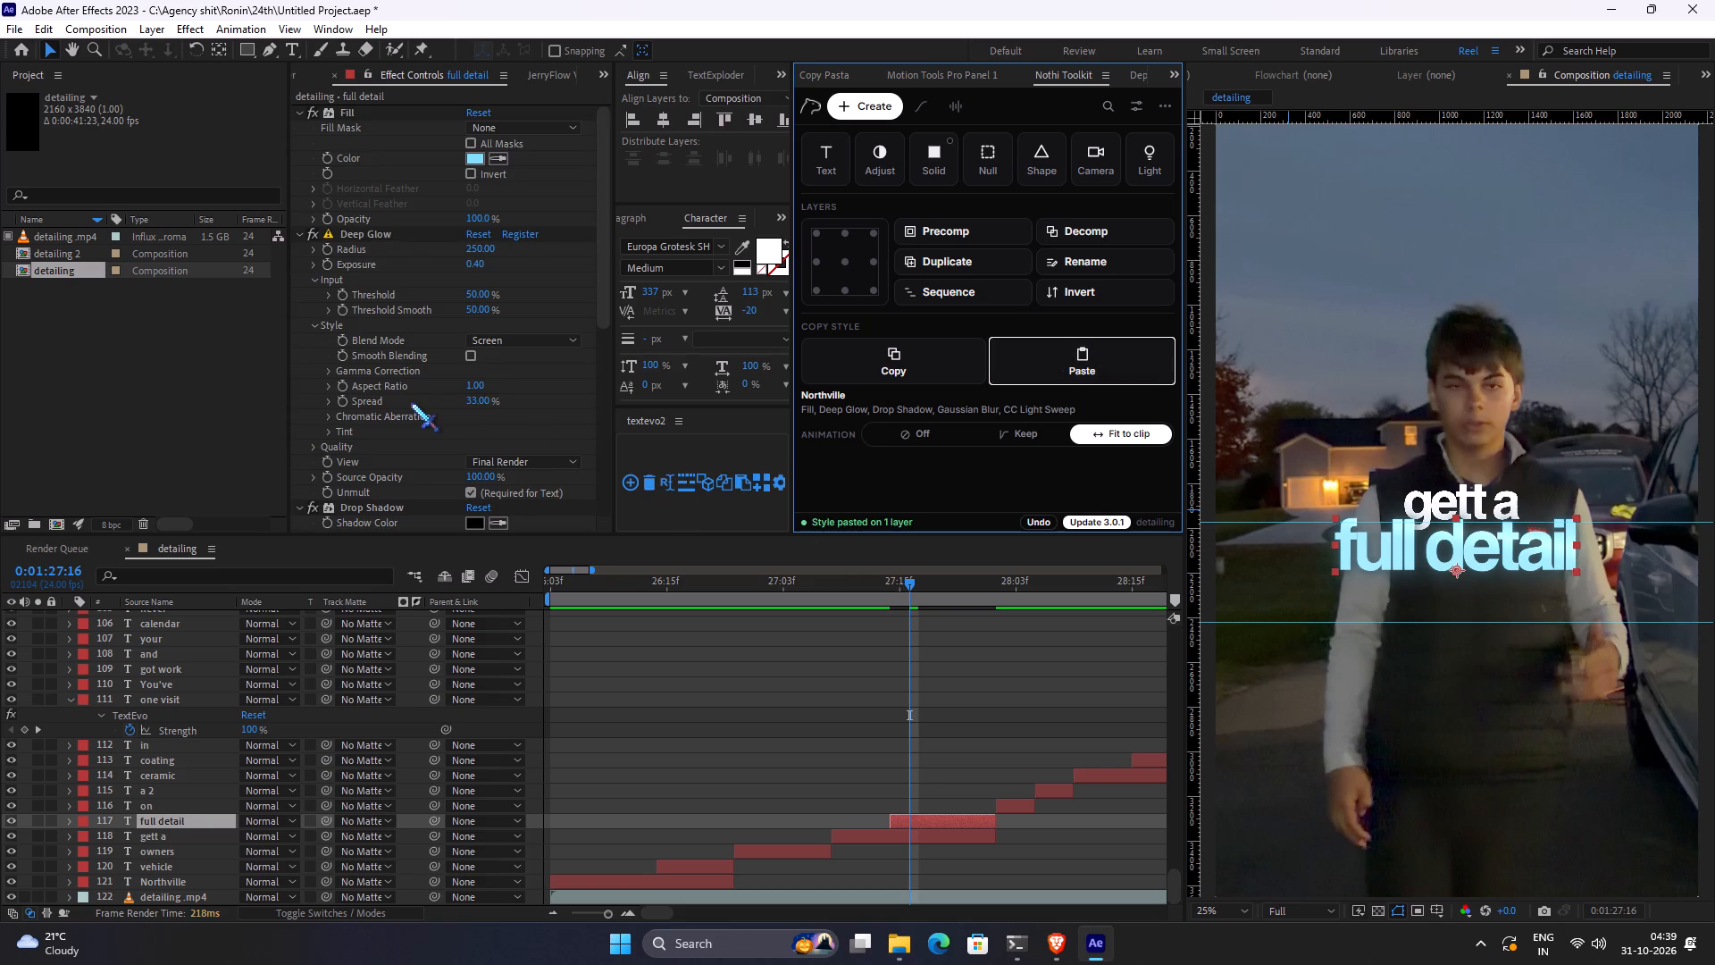
scroll(411, 403, "down", 2)
left_click(737, 736)
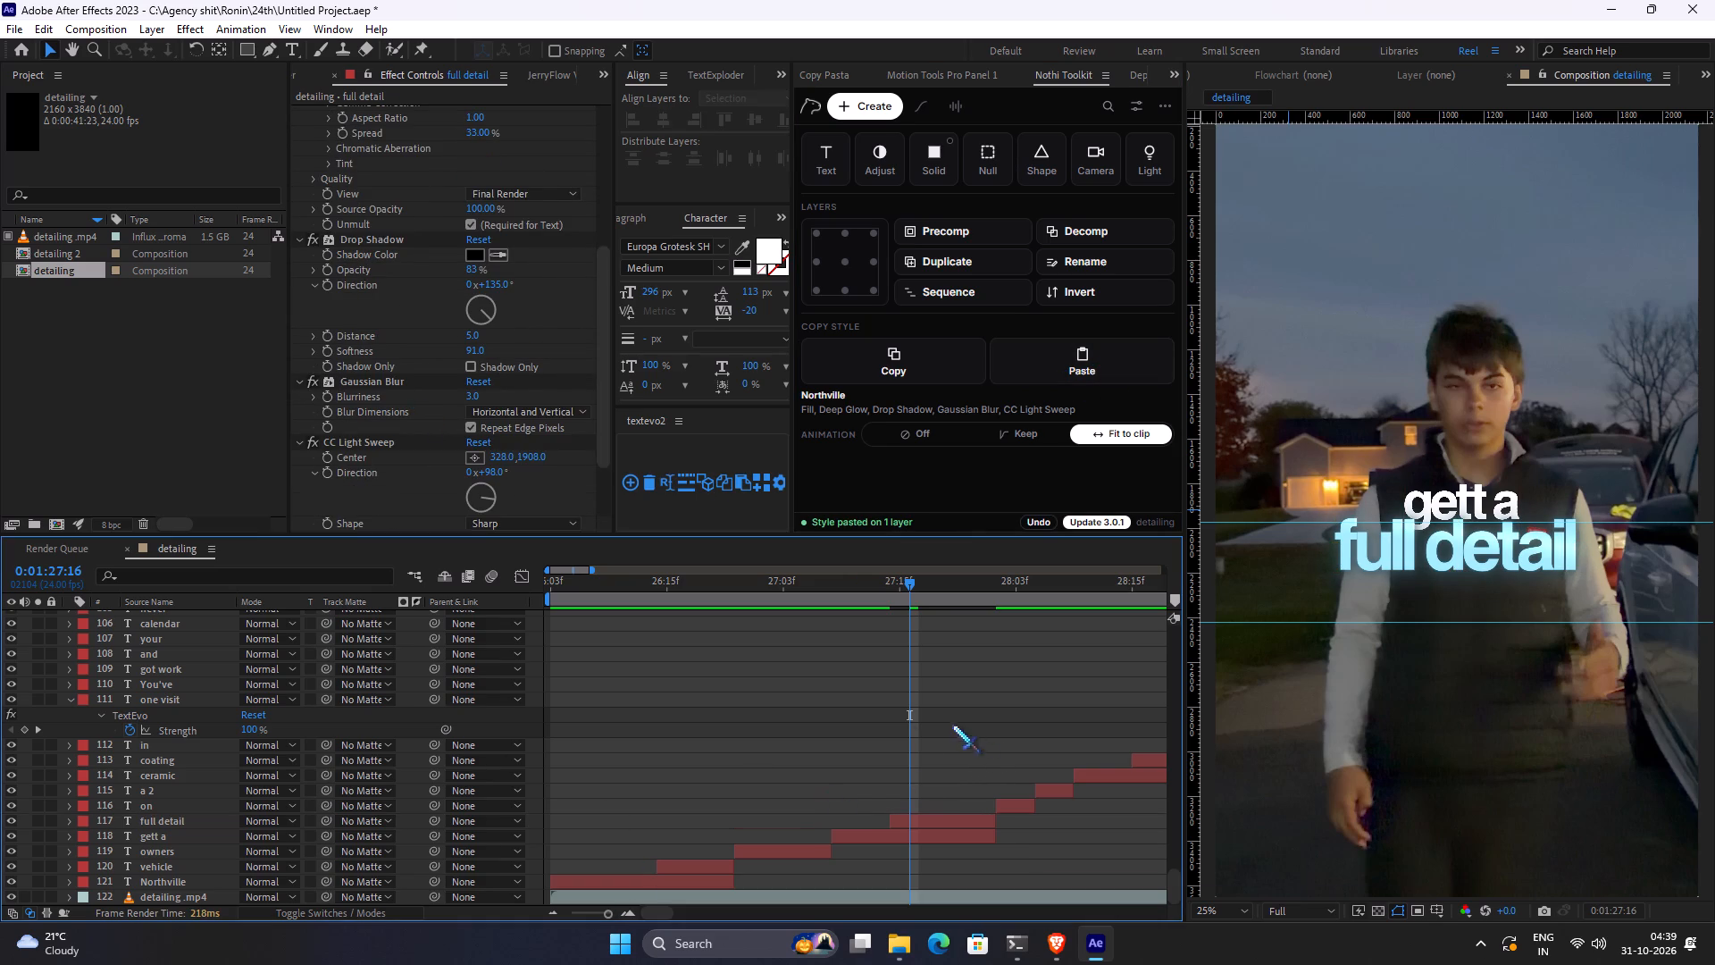
Paste the copied "Northville" style onto the "ceramic" caption above "coating".
key("space")
key("space")
key("space")
key("space")
key("space")
key("space")
key("space")
key("space")
key("space")
key("space")
key("space")
key("space")
key("space")
key("space")
key("space")
key("space")
left_click_drag(805, 726, 659, 732)
left_click_drag(885, 593, 945, 591)
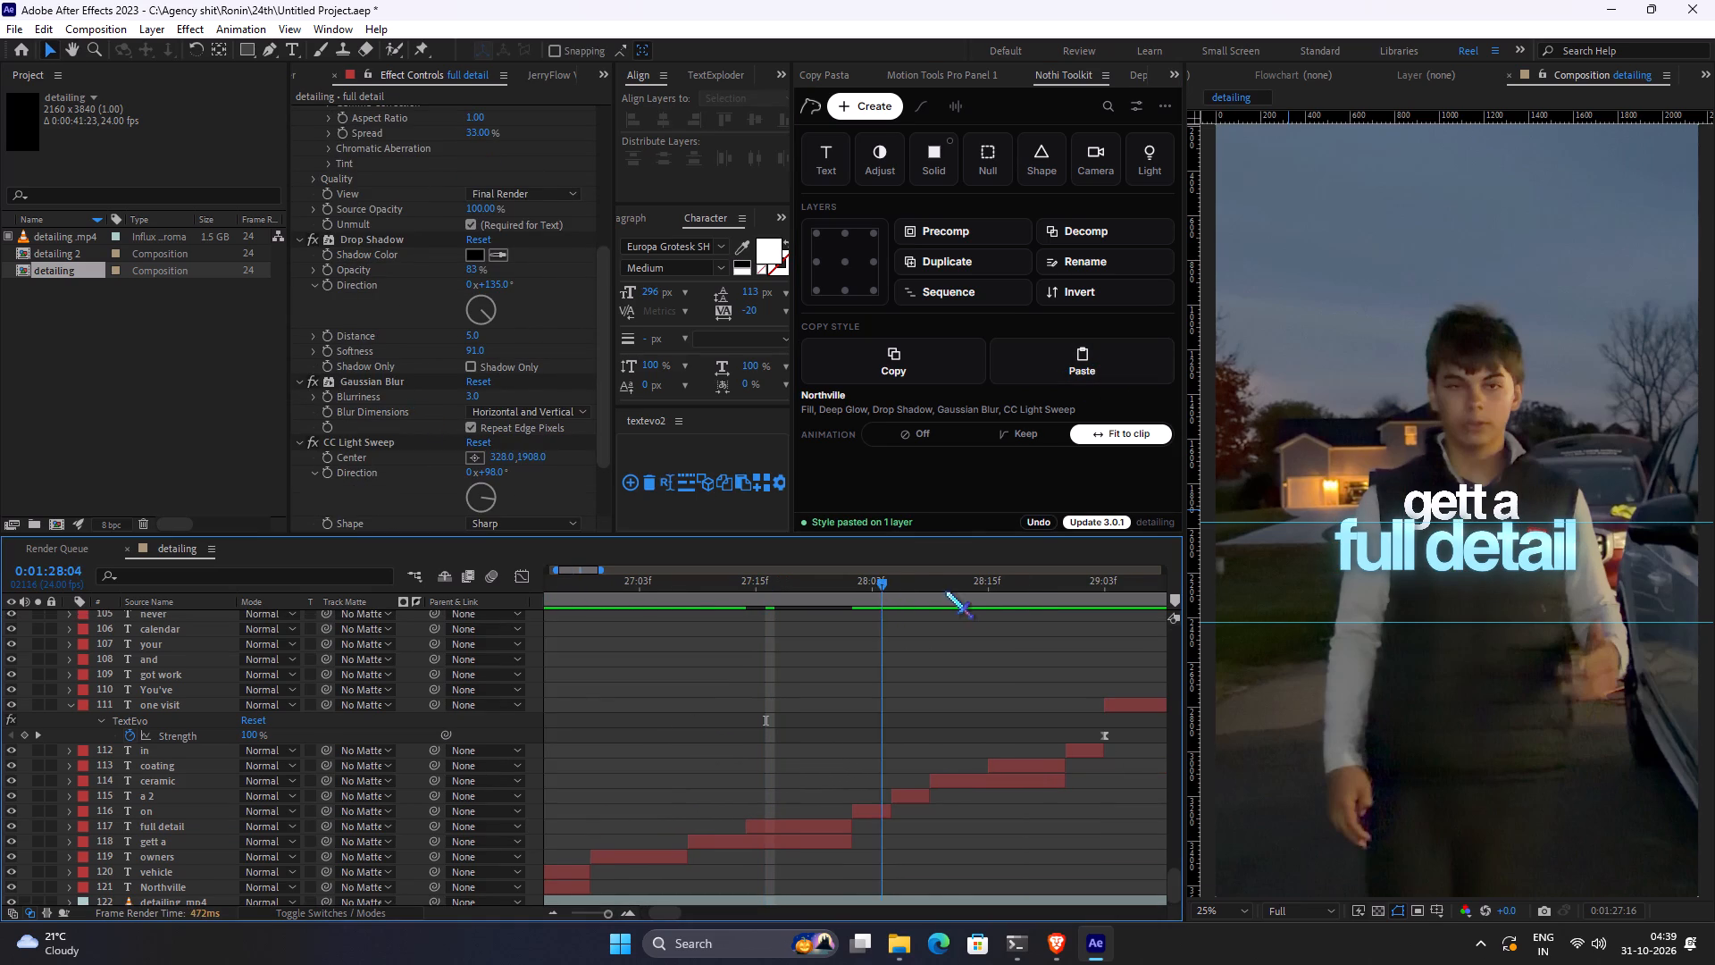
left_click_drag(945, 591, 1016, 583)
left_click(1051, 763)
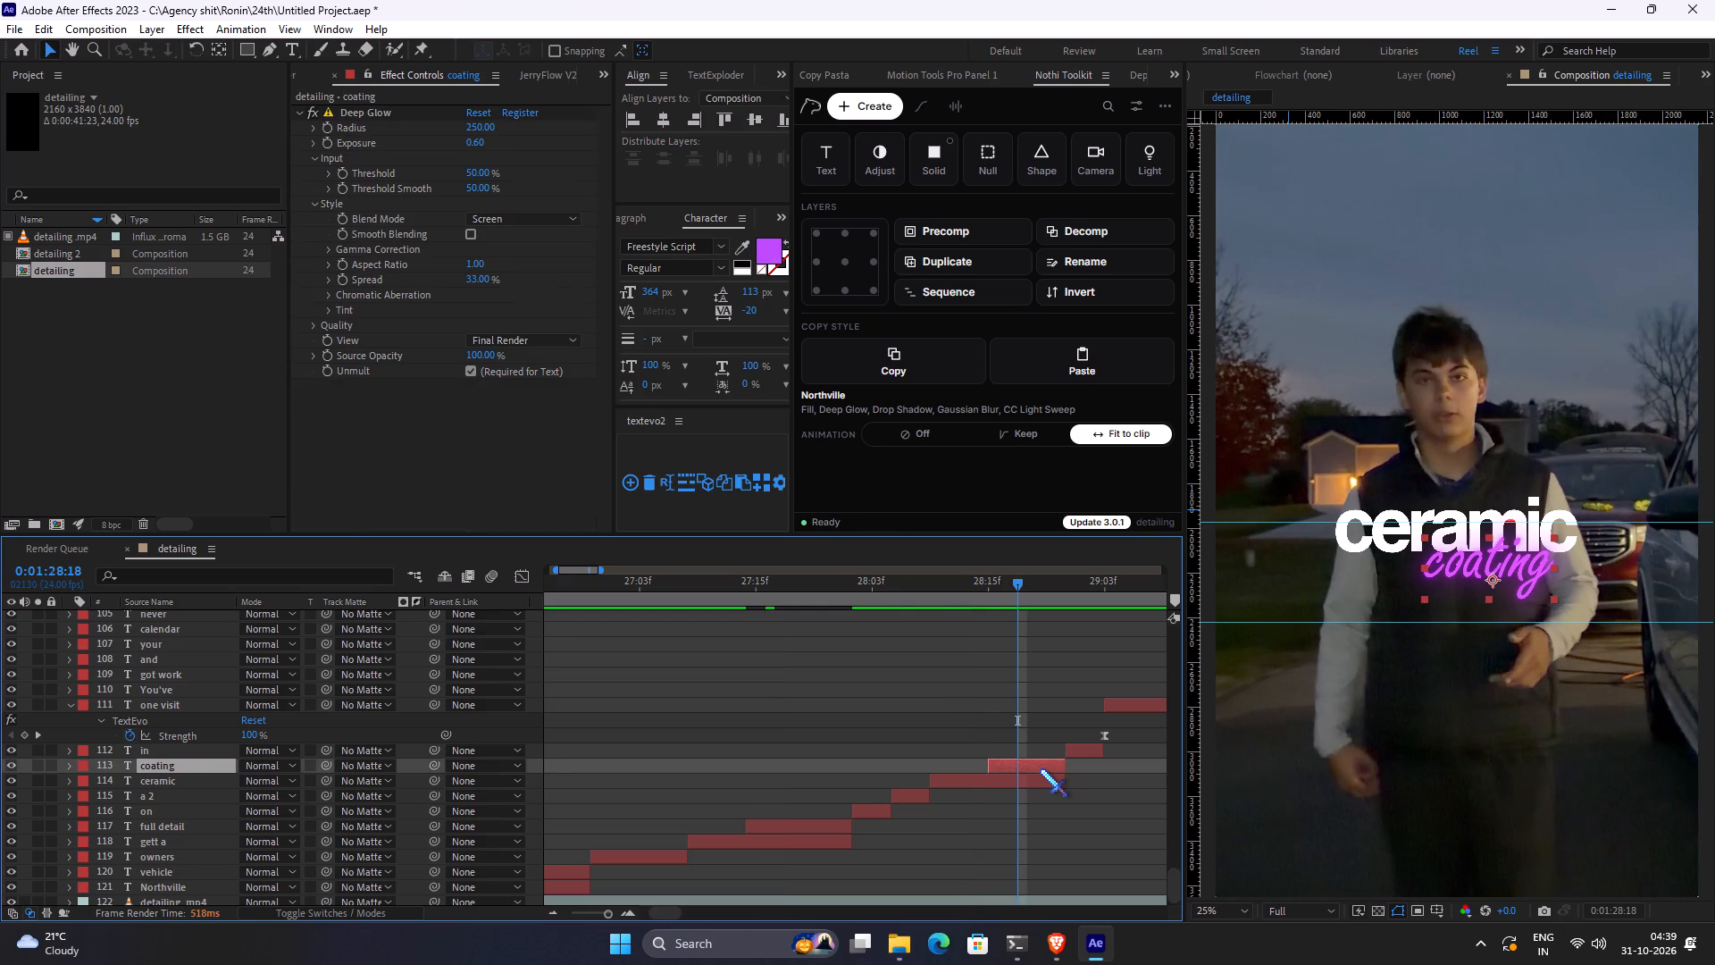
left_click(1040, 768)
left_click(1017, 787)
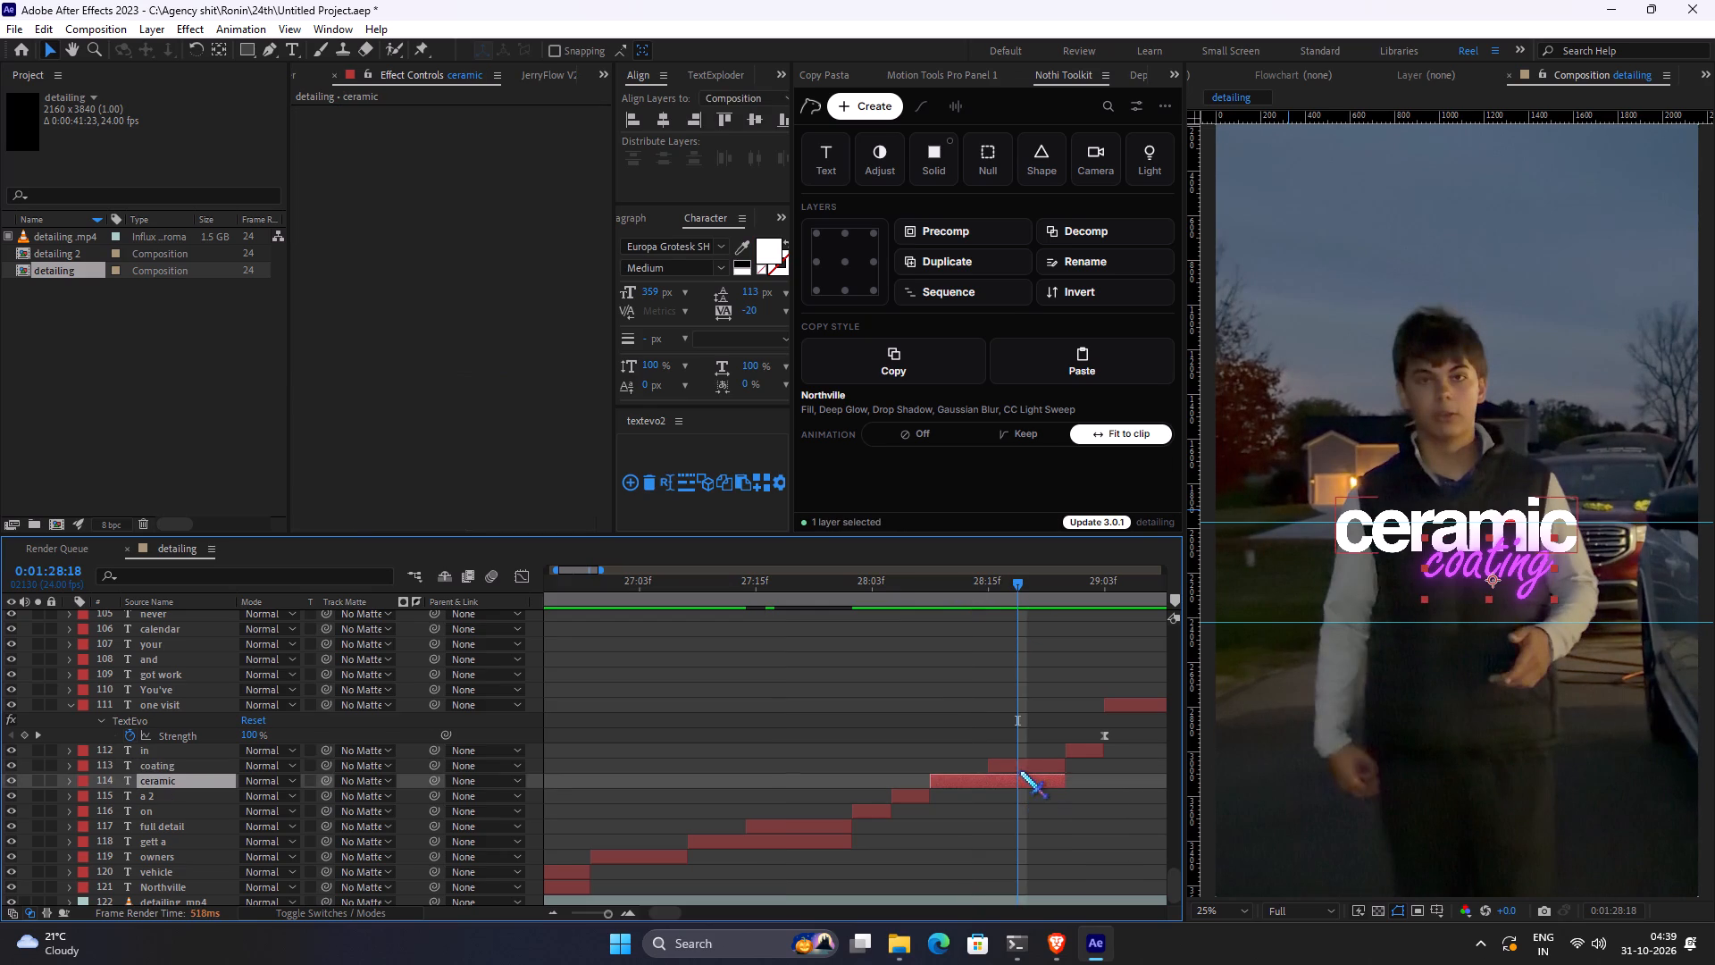
left_click(1078, 378)
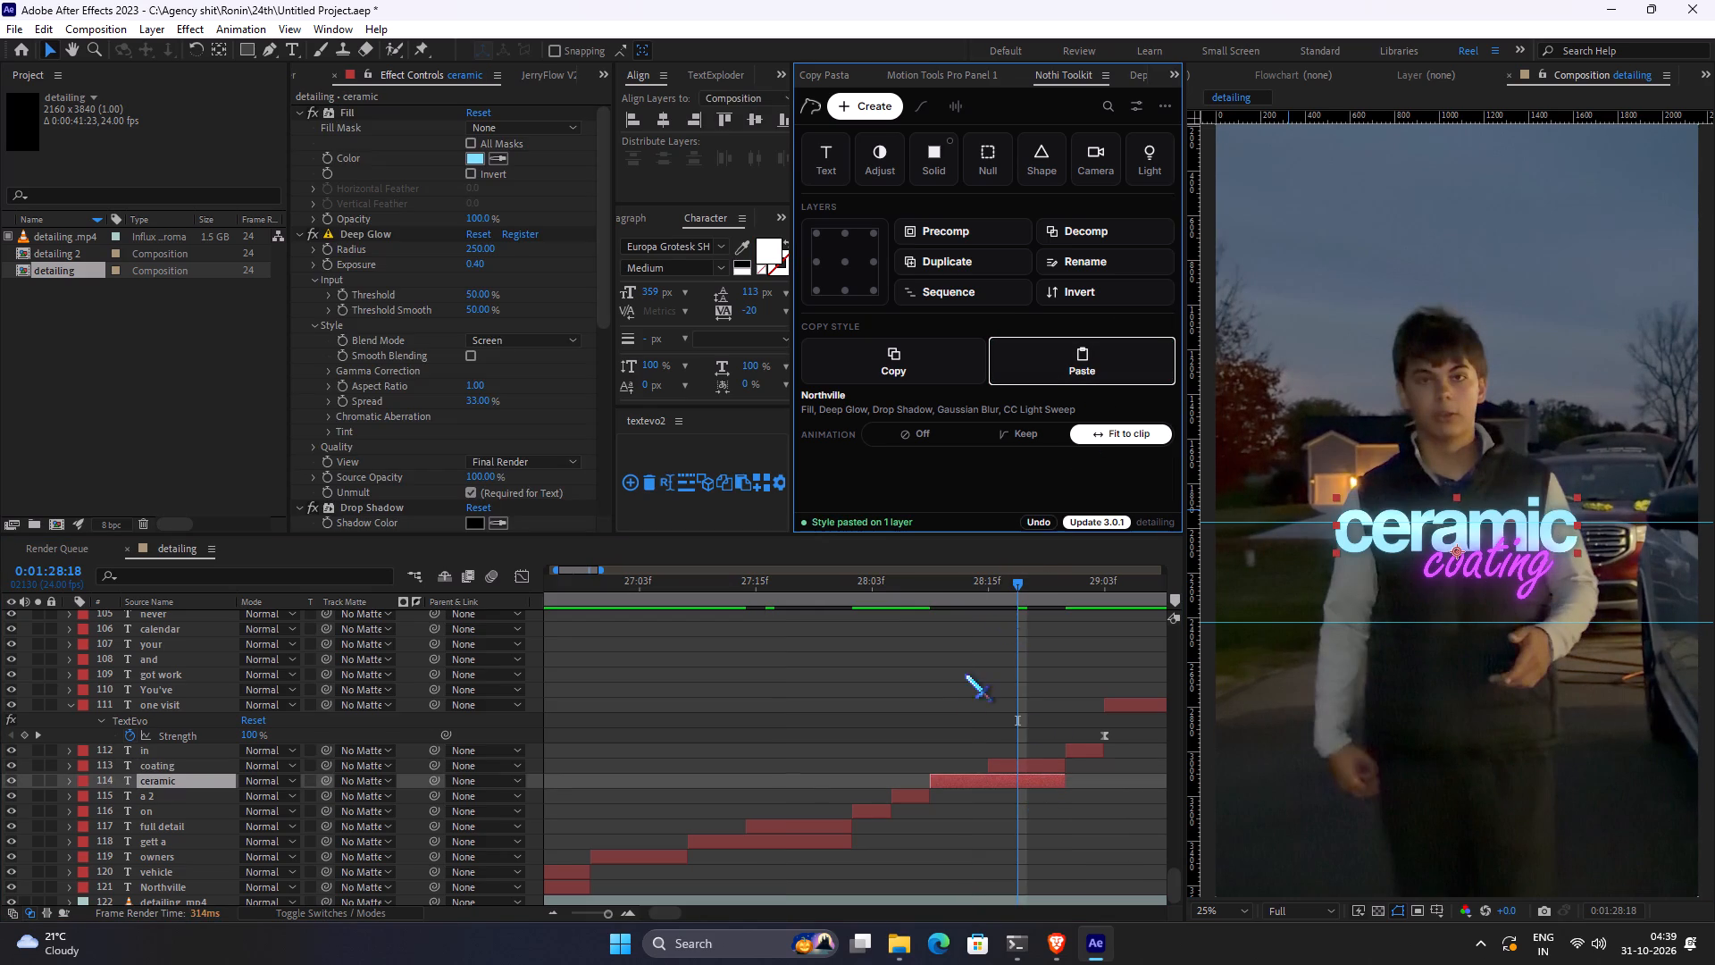
left_click_drag(948, 703, 960, 703)
Paste the copied "Northville" style onto the "got work" caption below "You've".
key("space")
key("space")
key("space")
key("space")
key("space")
key("space")
key("space")
key("space")
key("space")
key("space")
key("space")
key("space")
key("space")
key("space")
key("space")
key("space")
key("space")
key("space")
key("space")
key("space")
left_click_drag(1001, 690, 638, 732)
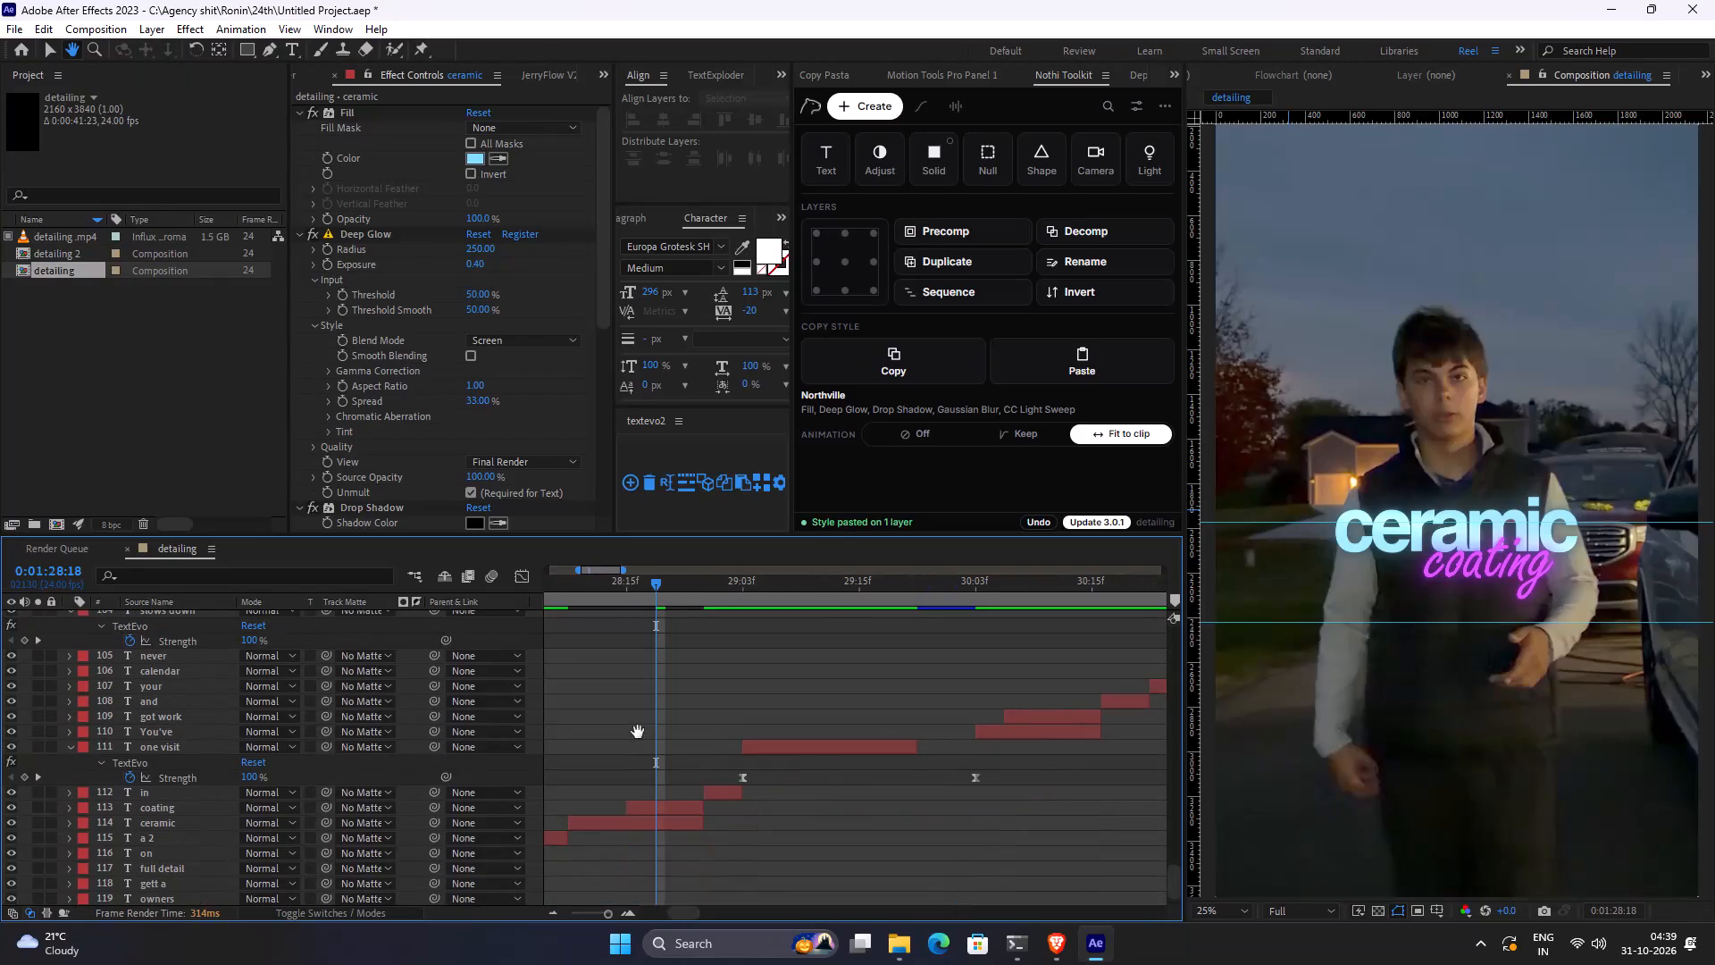
left_click(824, 599)
left_click_drag(824, 599, 1096, 597)
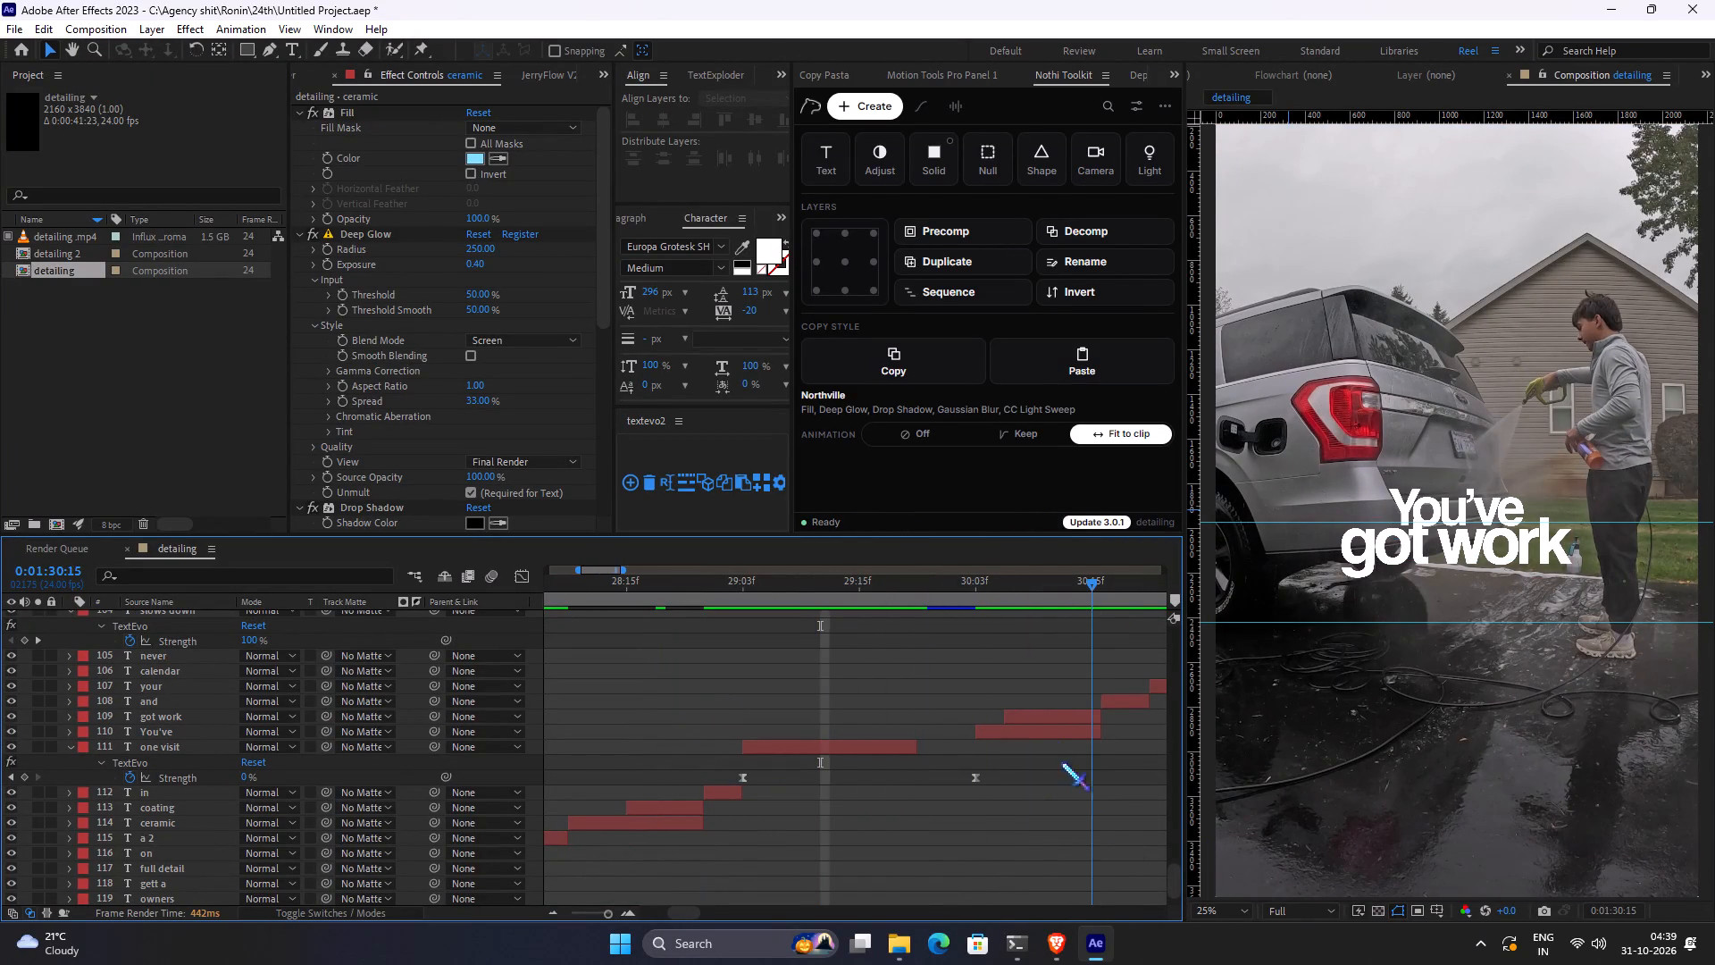
left_click(1044, 706)
left_click(1070, 727)
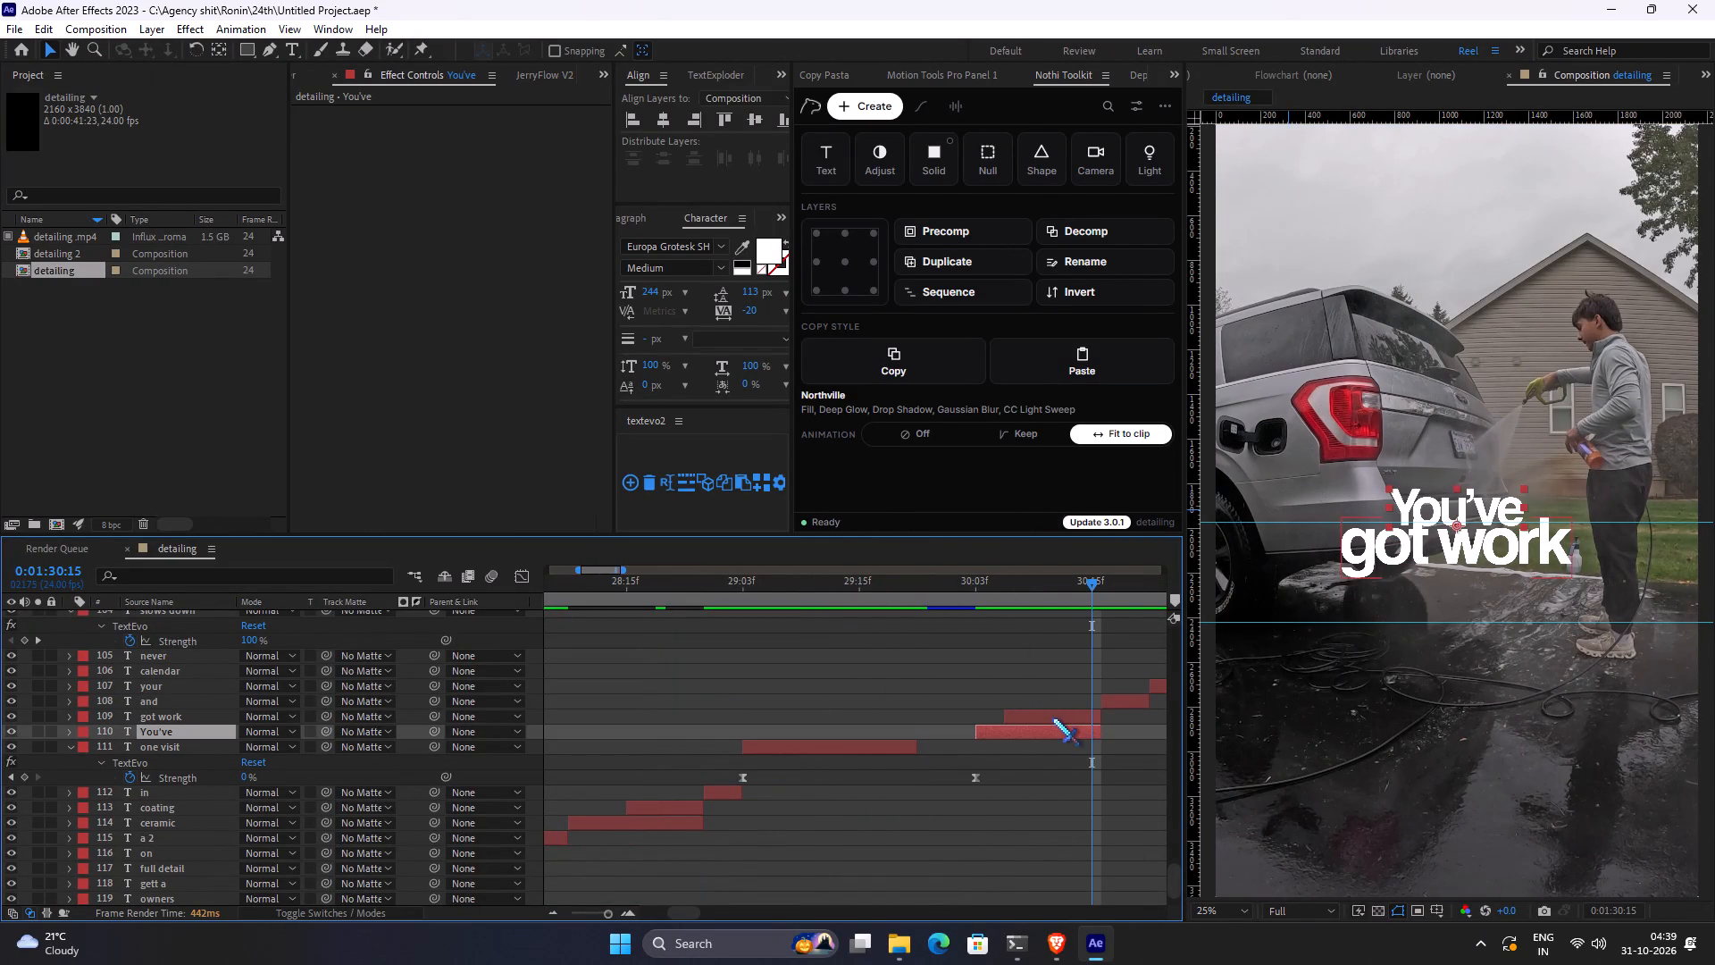
left_click(1050, 715)
left_click(1050, 373)
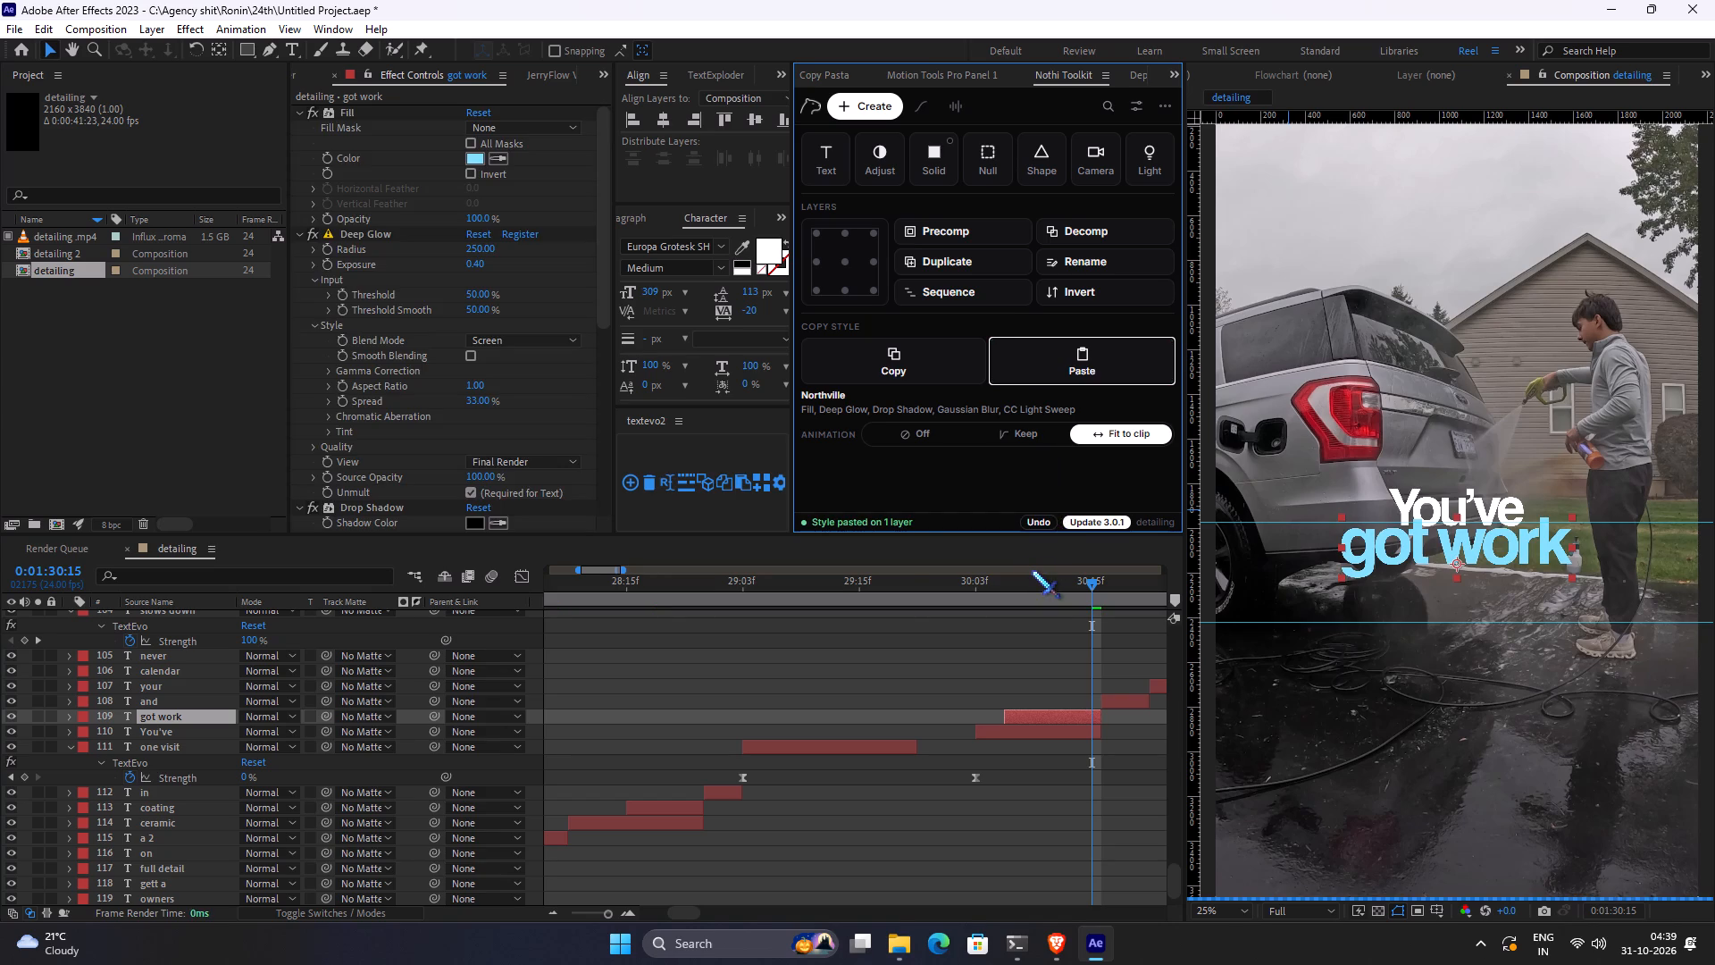
left_click(773, 696)
Paste the copied "Northville" style onto the "calendar" caption above "never".
key("space")
key("space")
key("space")
key("space")
key("space")
key("space")
key("space")
key("space")
key("space")
key("space")
key("space")
key("space")
key("space")
key("space")
key("space")
key("space")
key("space")
key("space")
key("space")
left_click_drag(1005, 691, 646, 734)
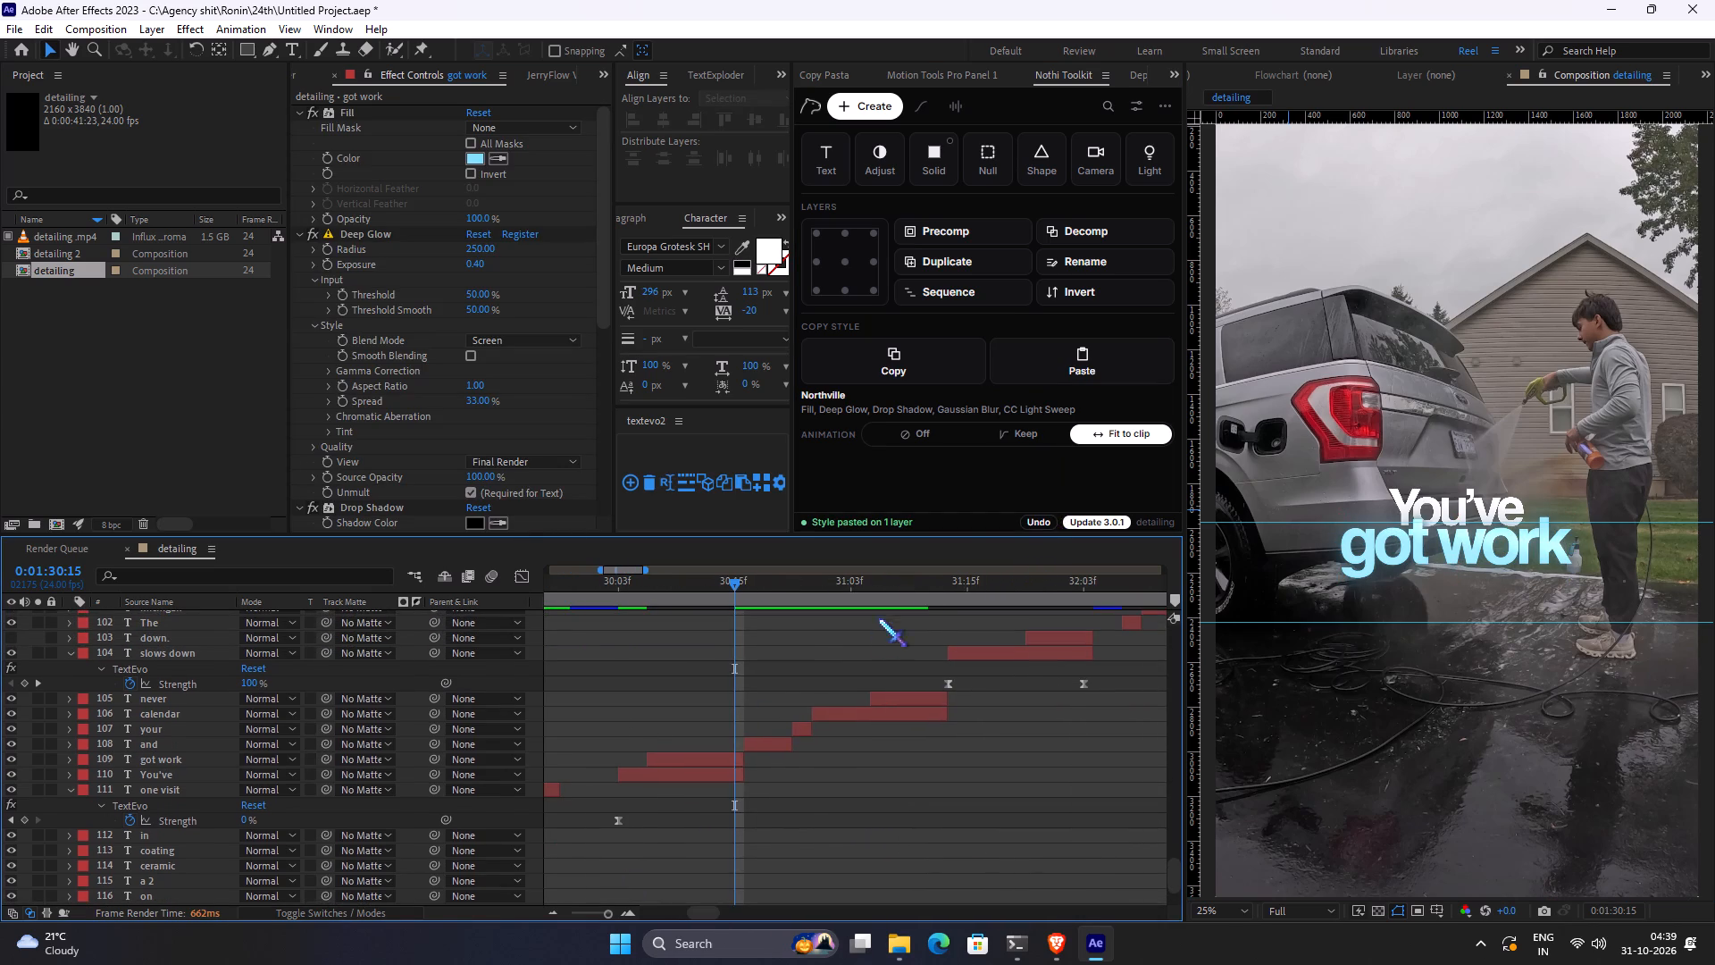
left_click(916, 576)
left_click(906, 586)
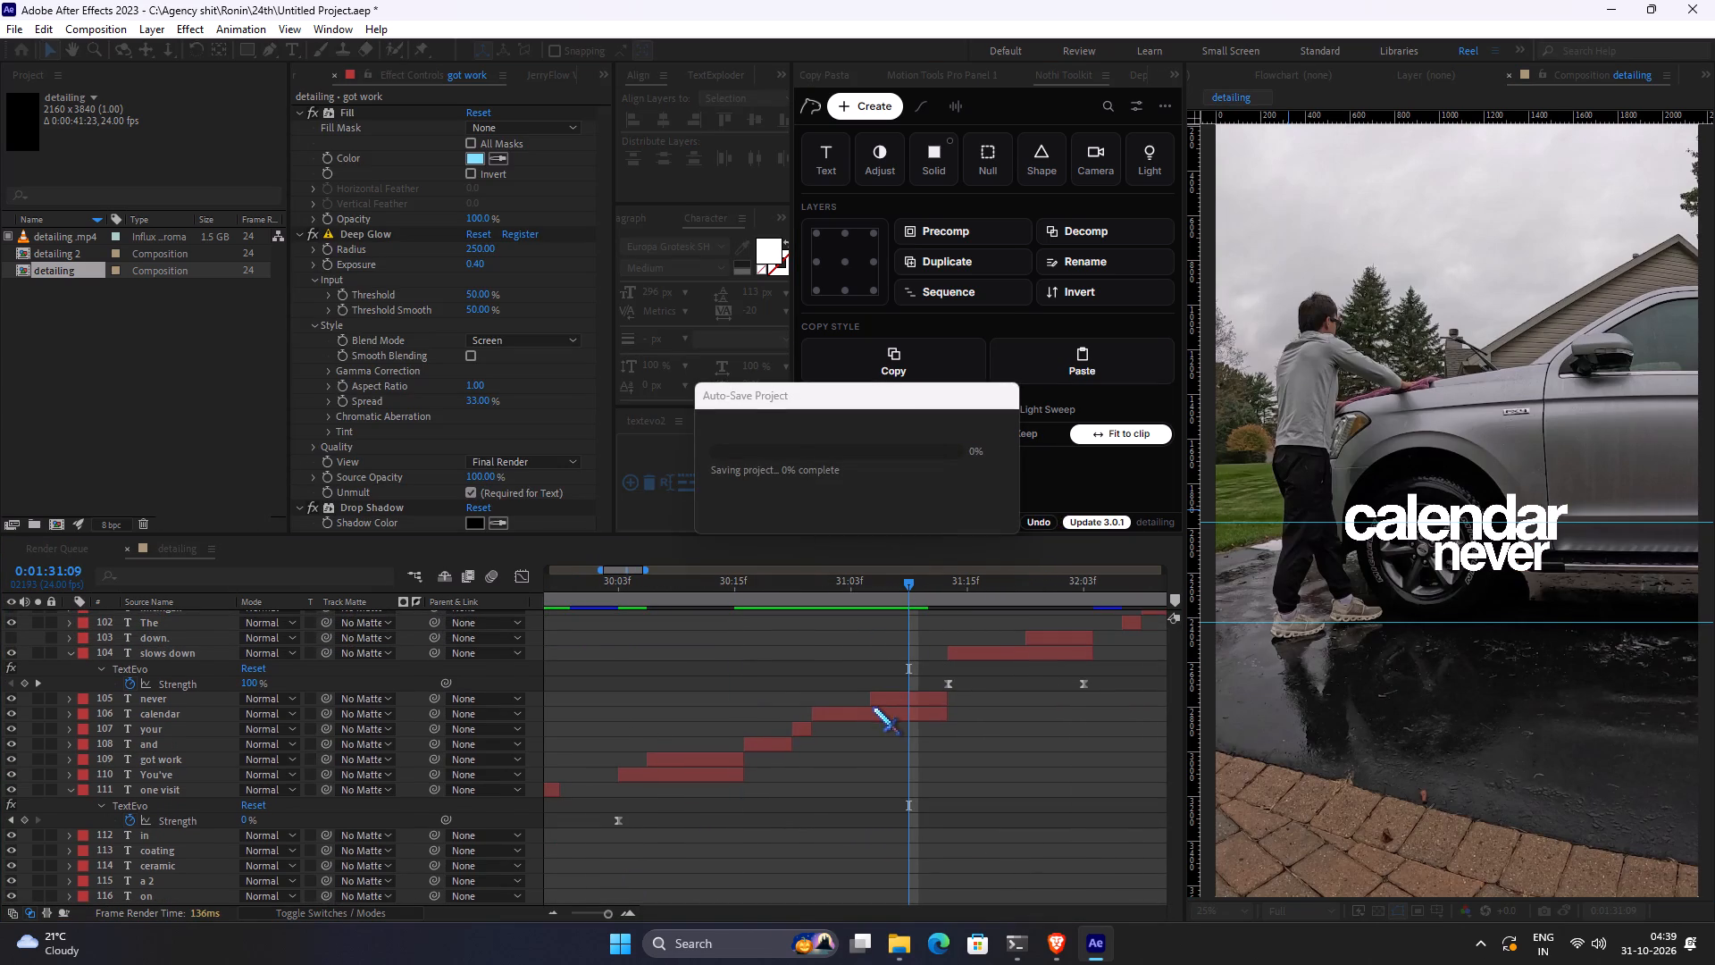
left_click(873, 707)
left_click(891, 718)
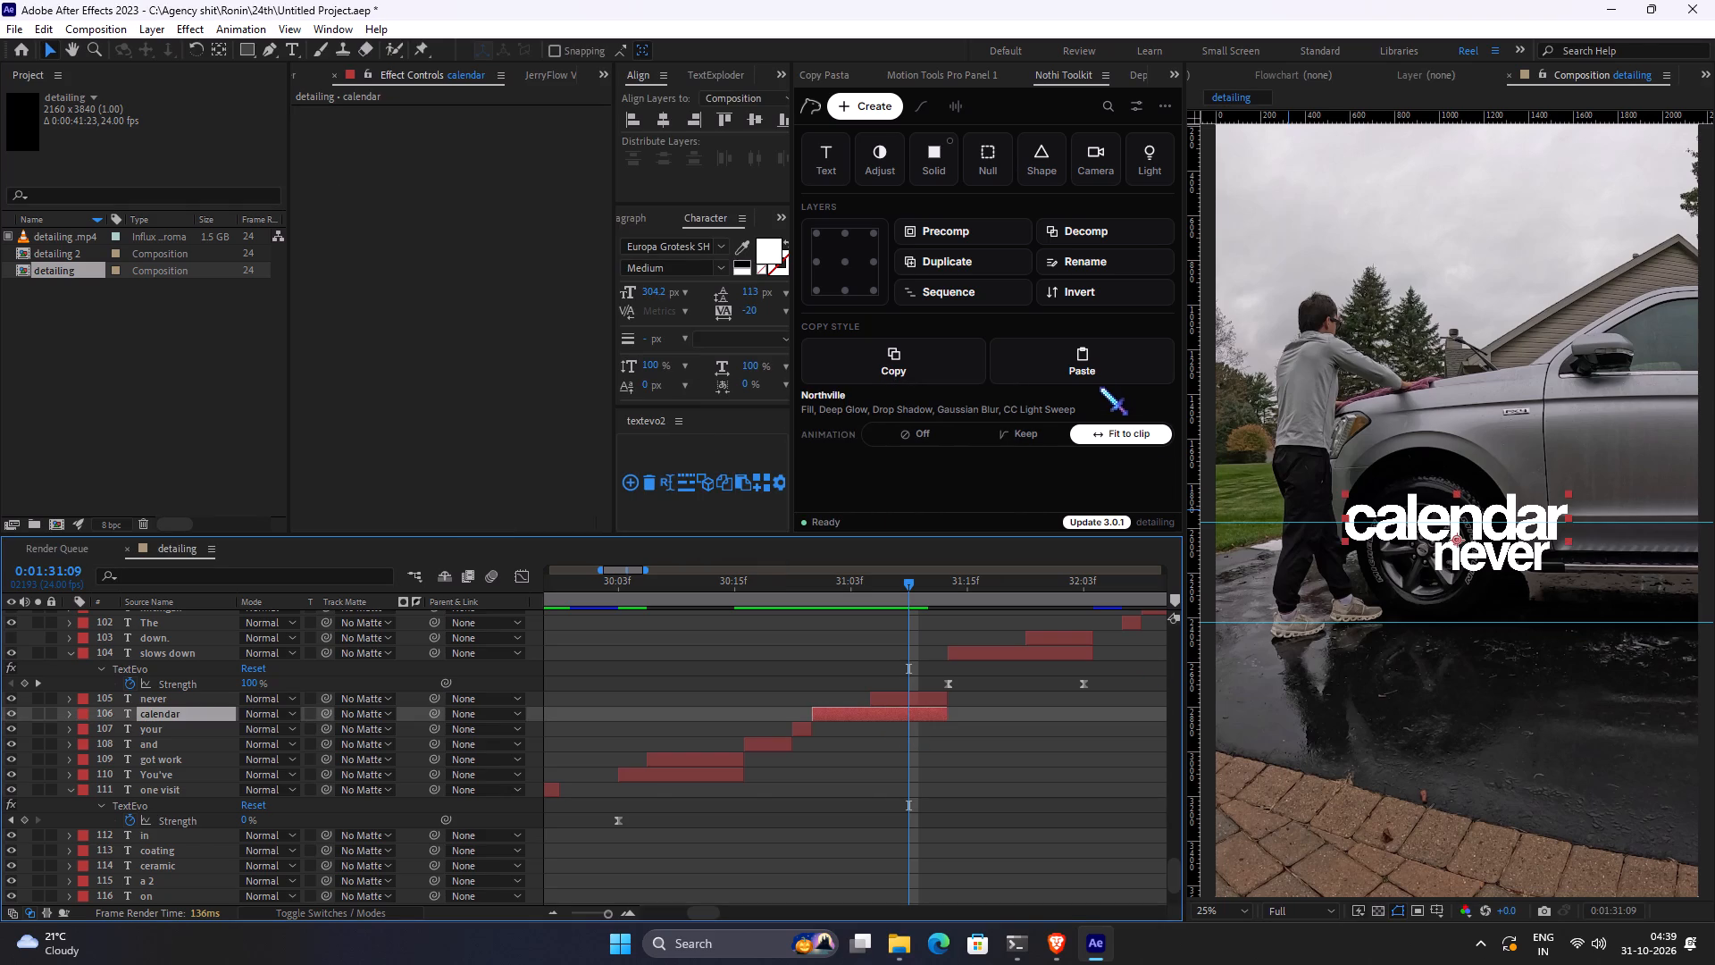
left_click(1091, 373)
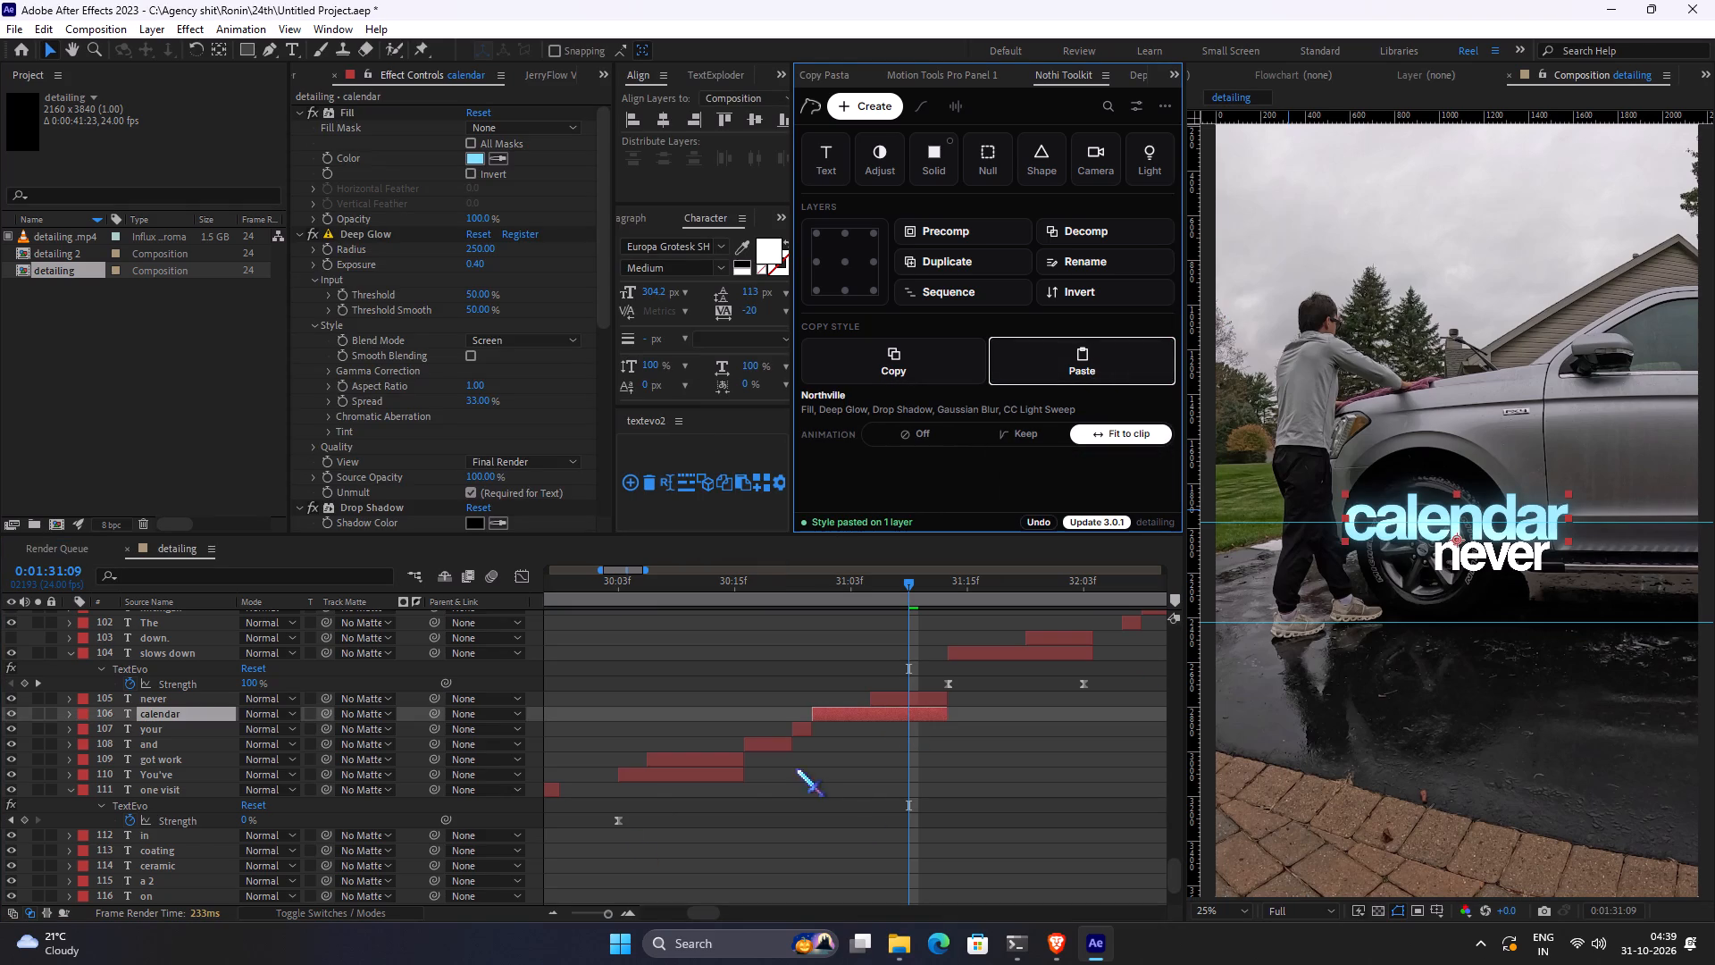
left_click(968, 818)
Delete the hidden leftover "down." text layer that overlaps the "slows down" caption.
key("space")
key("space")
key("space")
key("space")
key("space")
key("space")
key("space")
key("space")
key("space")
key("space")
key("space")
key("space")
key("space")
key("space")
key("space")
key("space")
key("space")
key("space")
key("space")
key("space")
left_click_drag(988, 786, 732, 767)
left_click(783, 579)
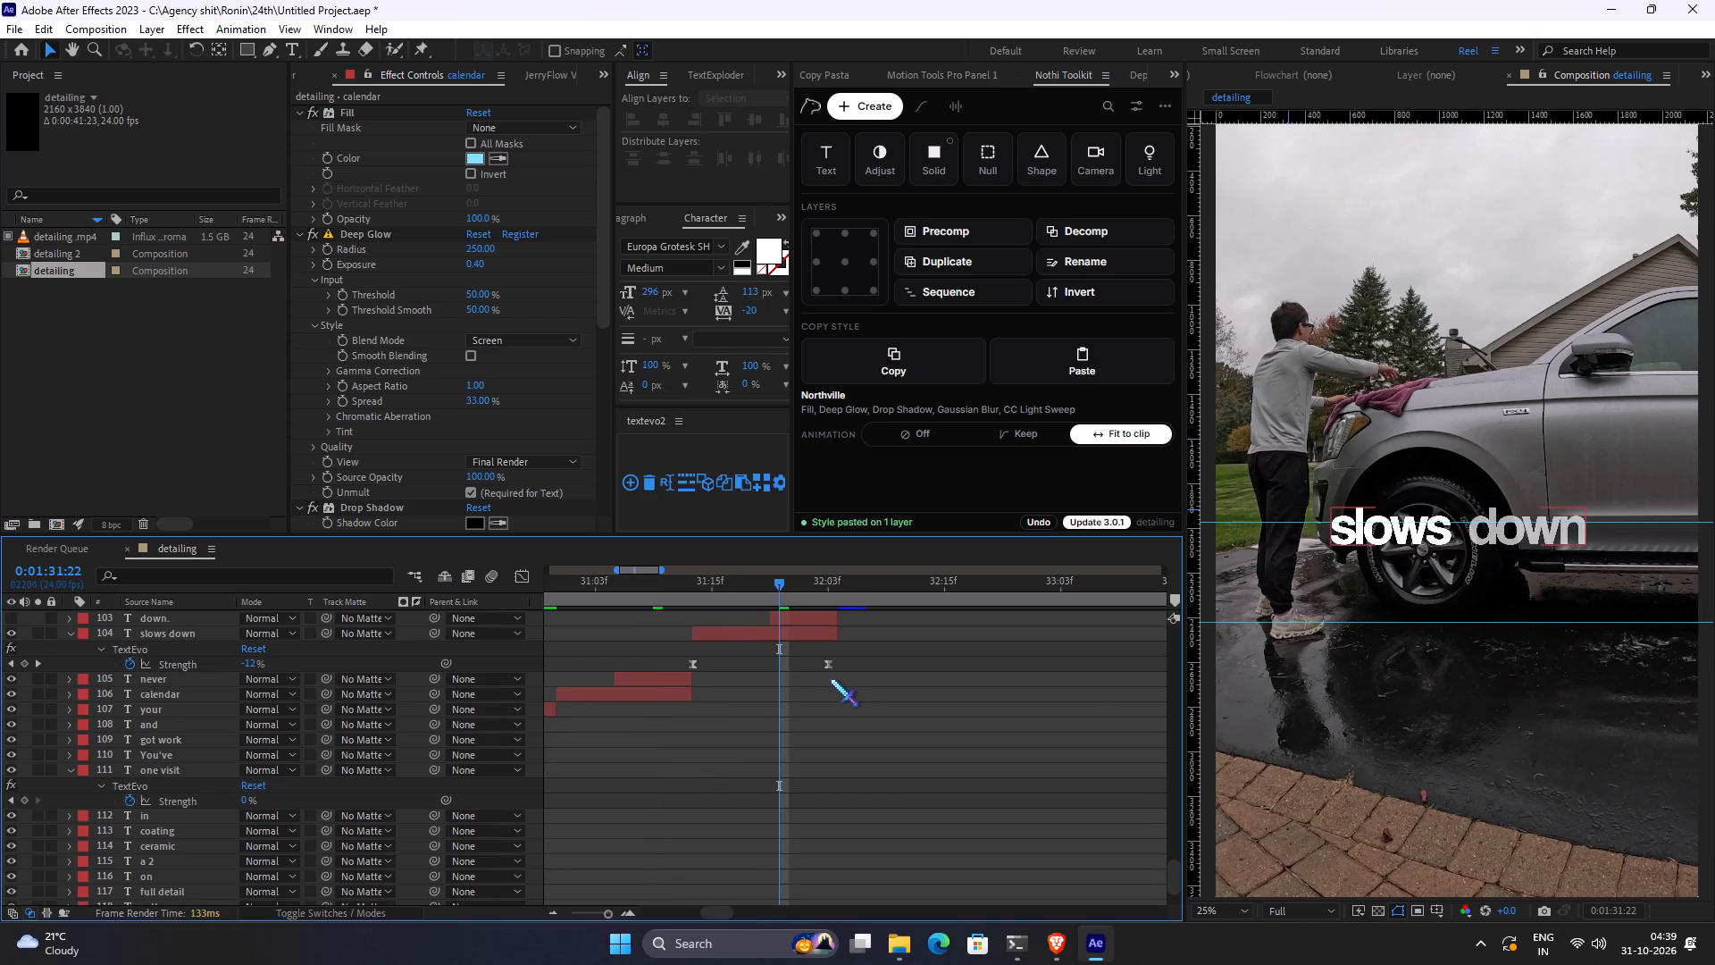
scroll(832, 679, "up", 1)
left_click_drag(908, 583, 830, 587)
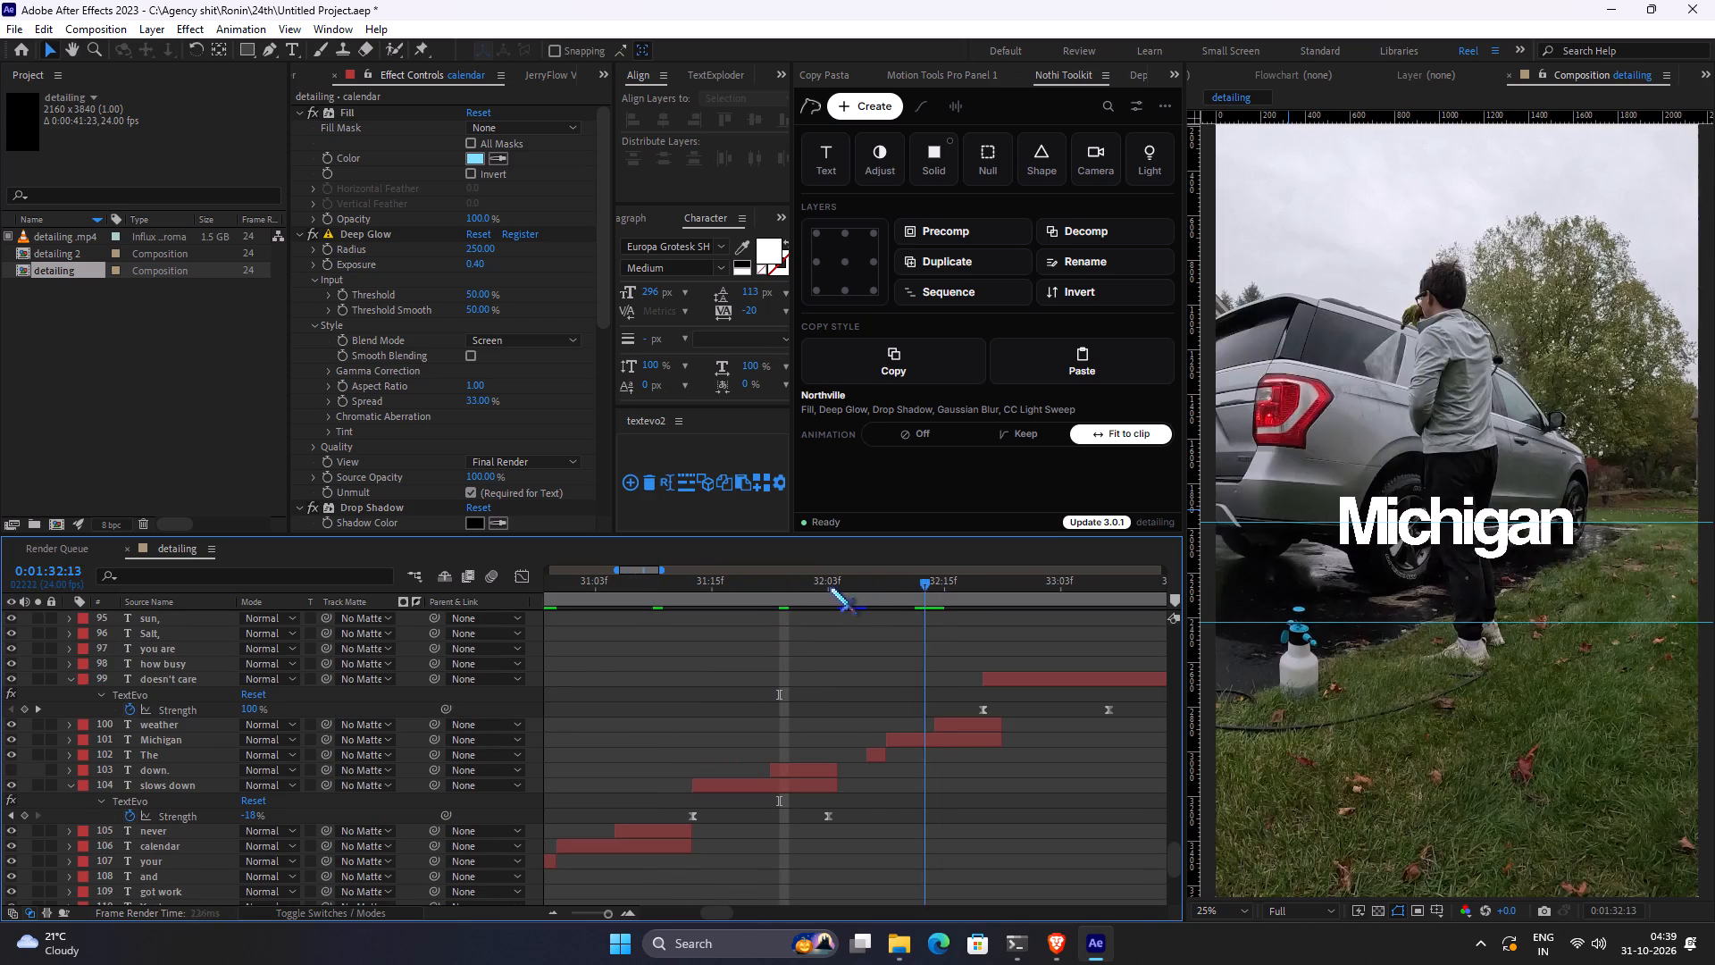
left_click_drag(830, 587, 792, 590)
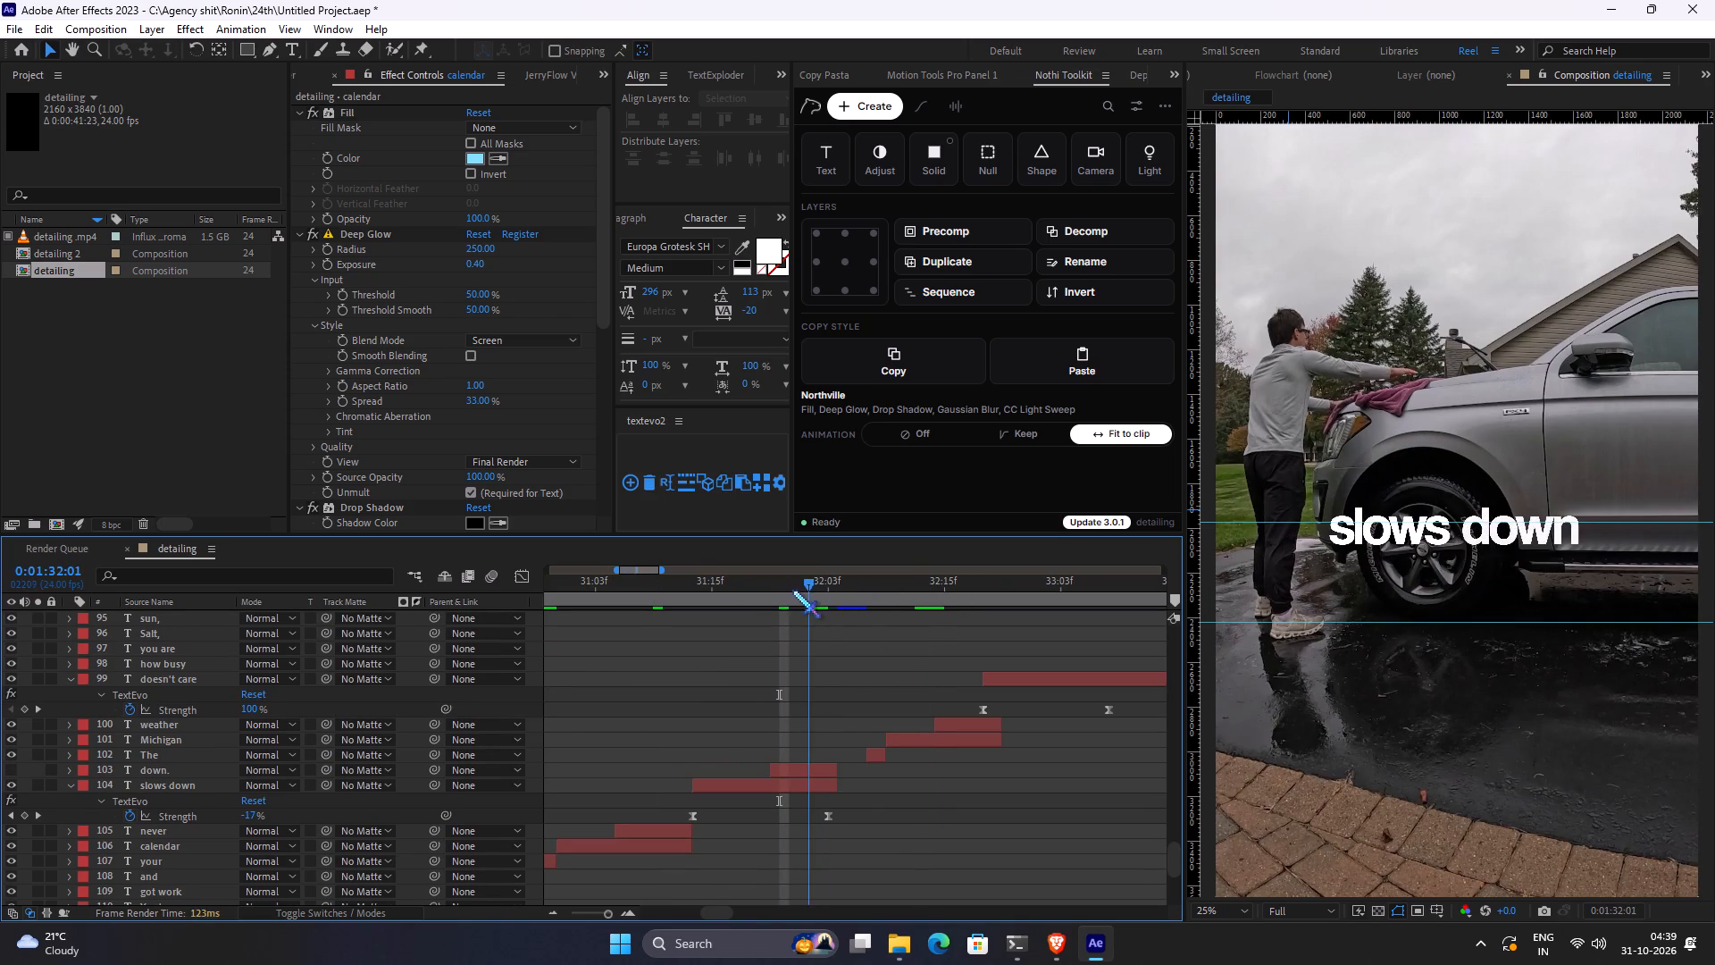
left_click_drag(792, 590, 819, 591)
left_click(789, 767)
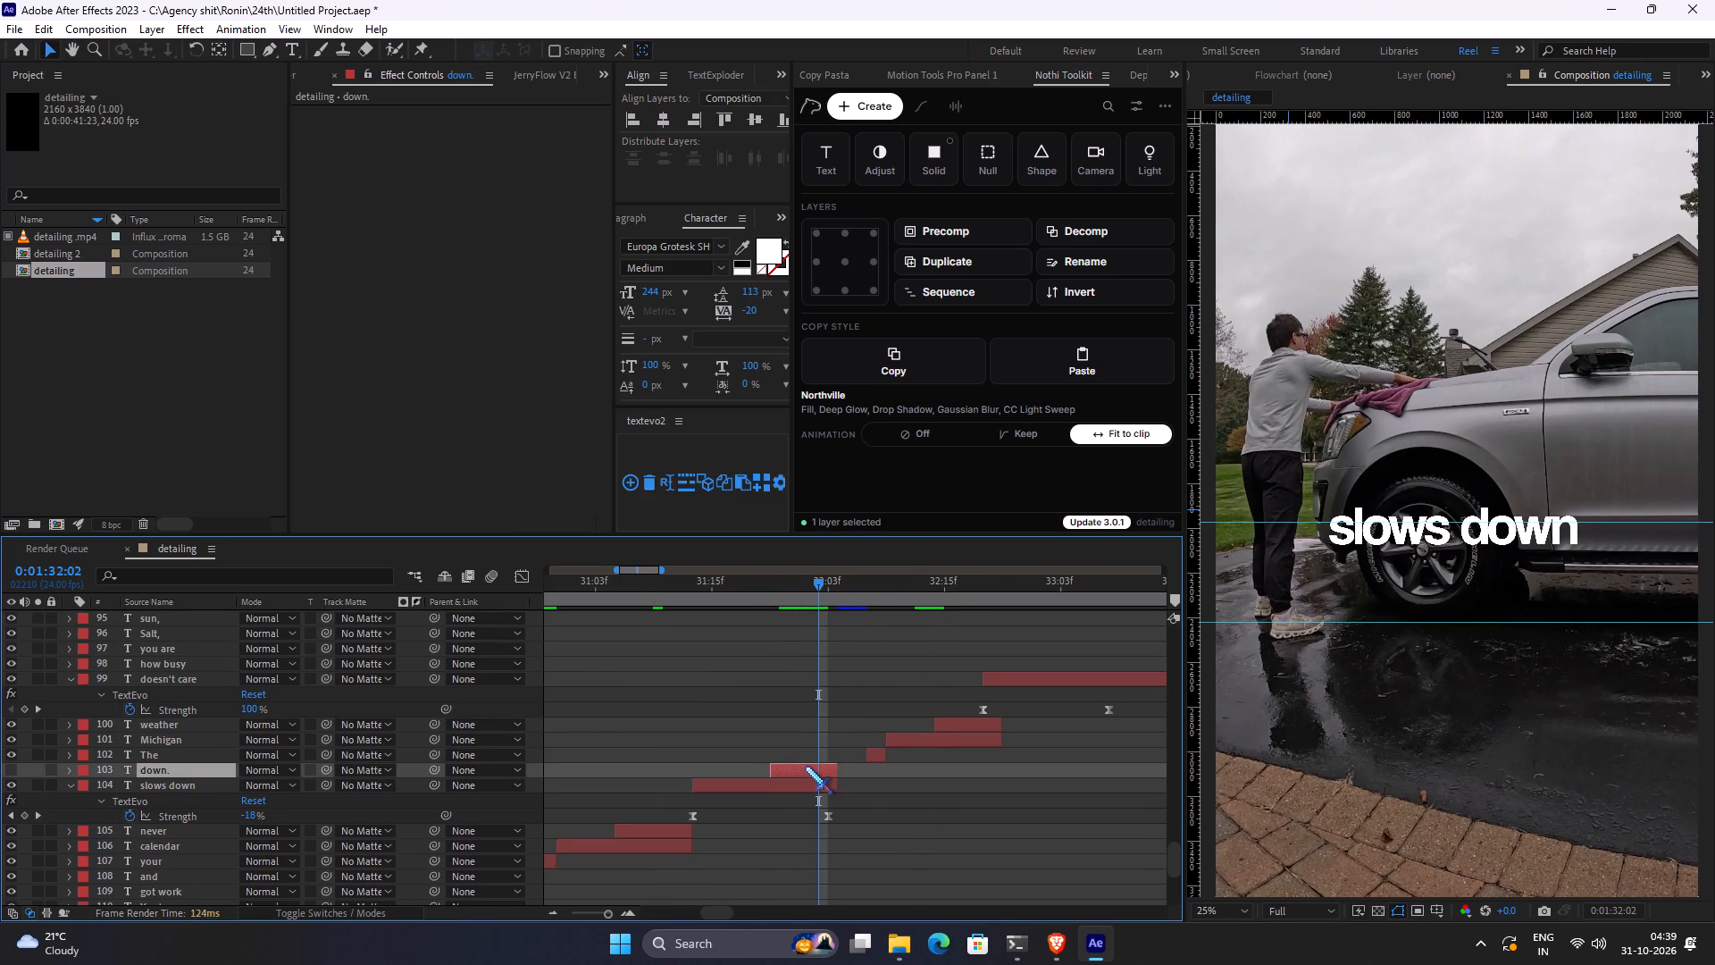
key("Delete")
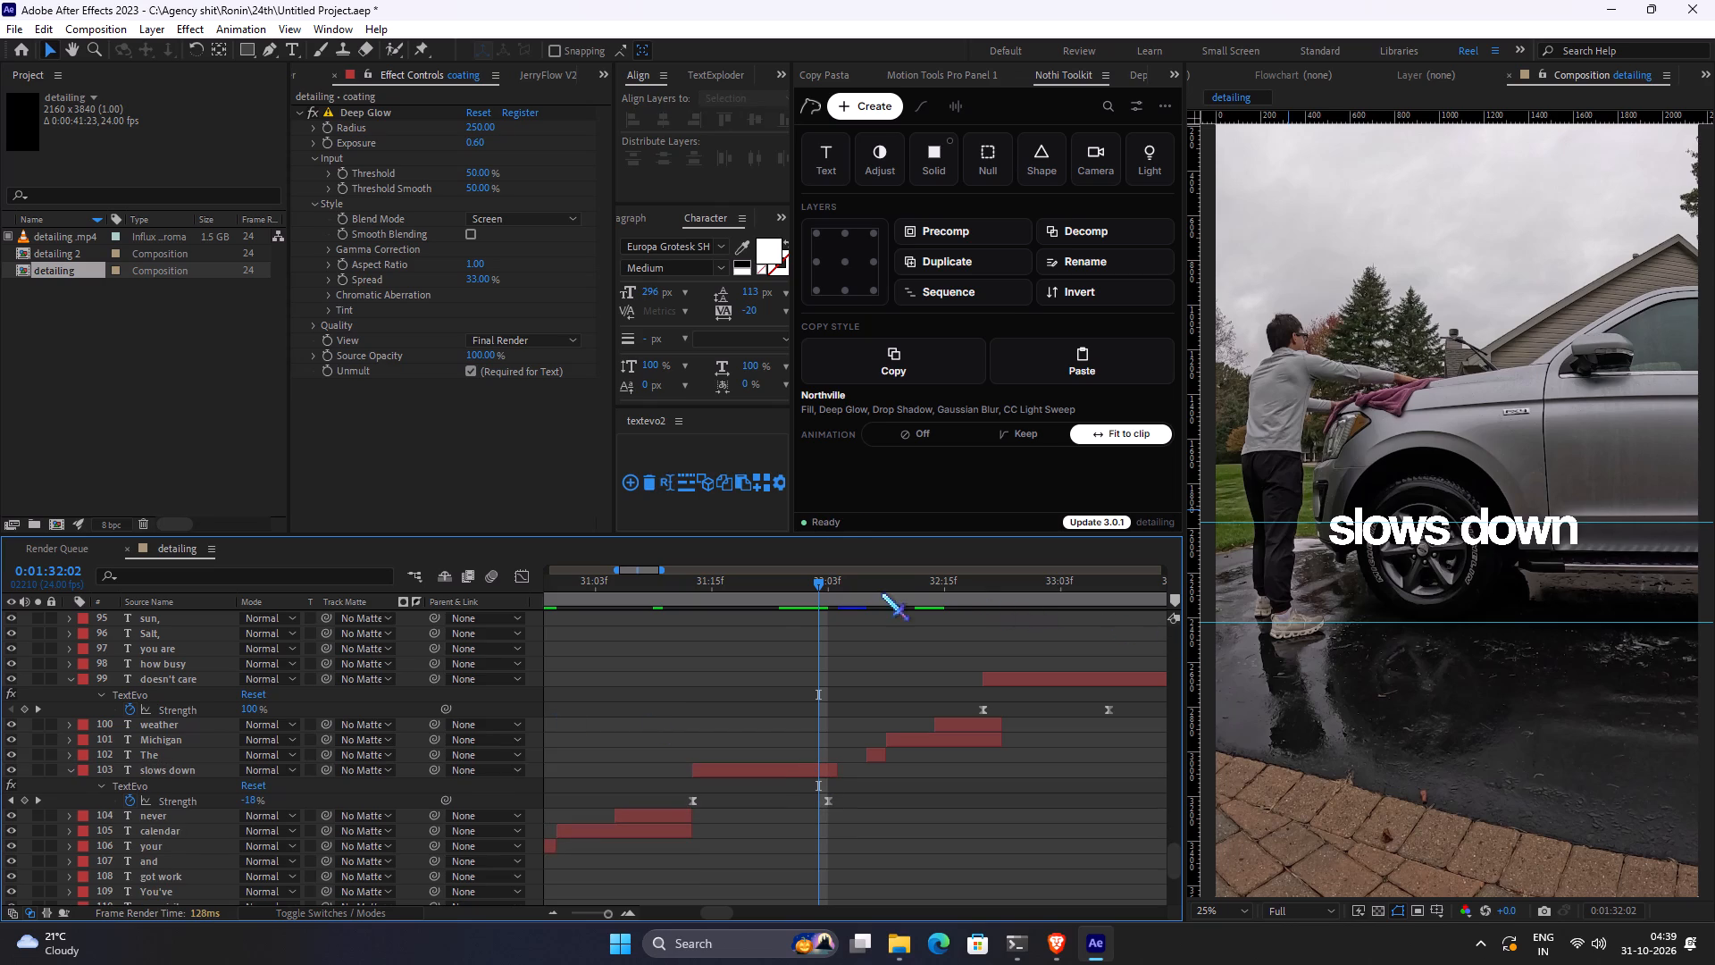
Paste the copied "Northville" style onto the "Michigan" caption above "weather".
left_click_drag(906, 582, 932, 579)
left_click_drag(932, 579, 958, 579)
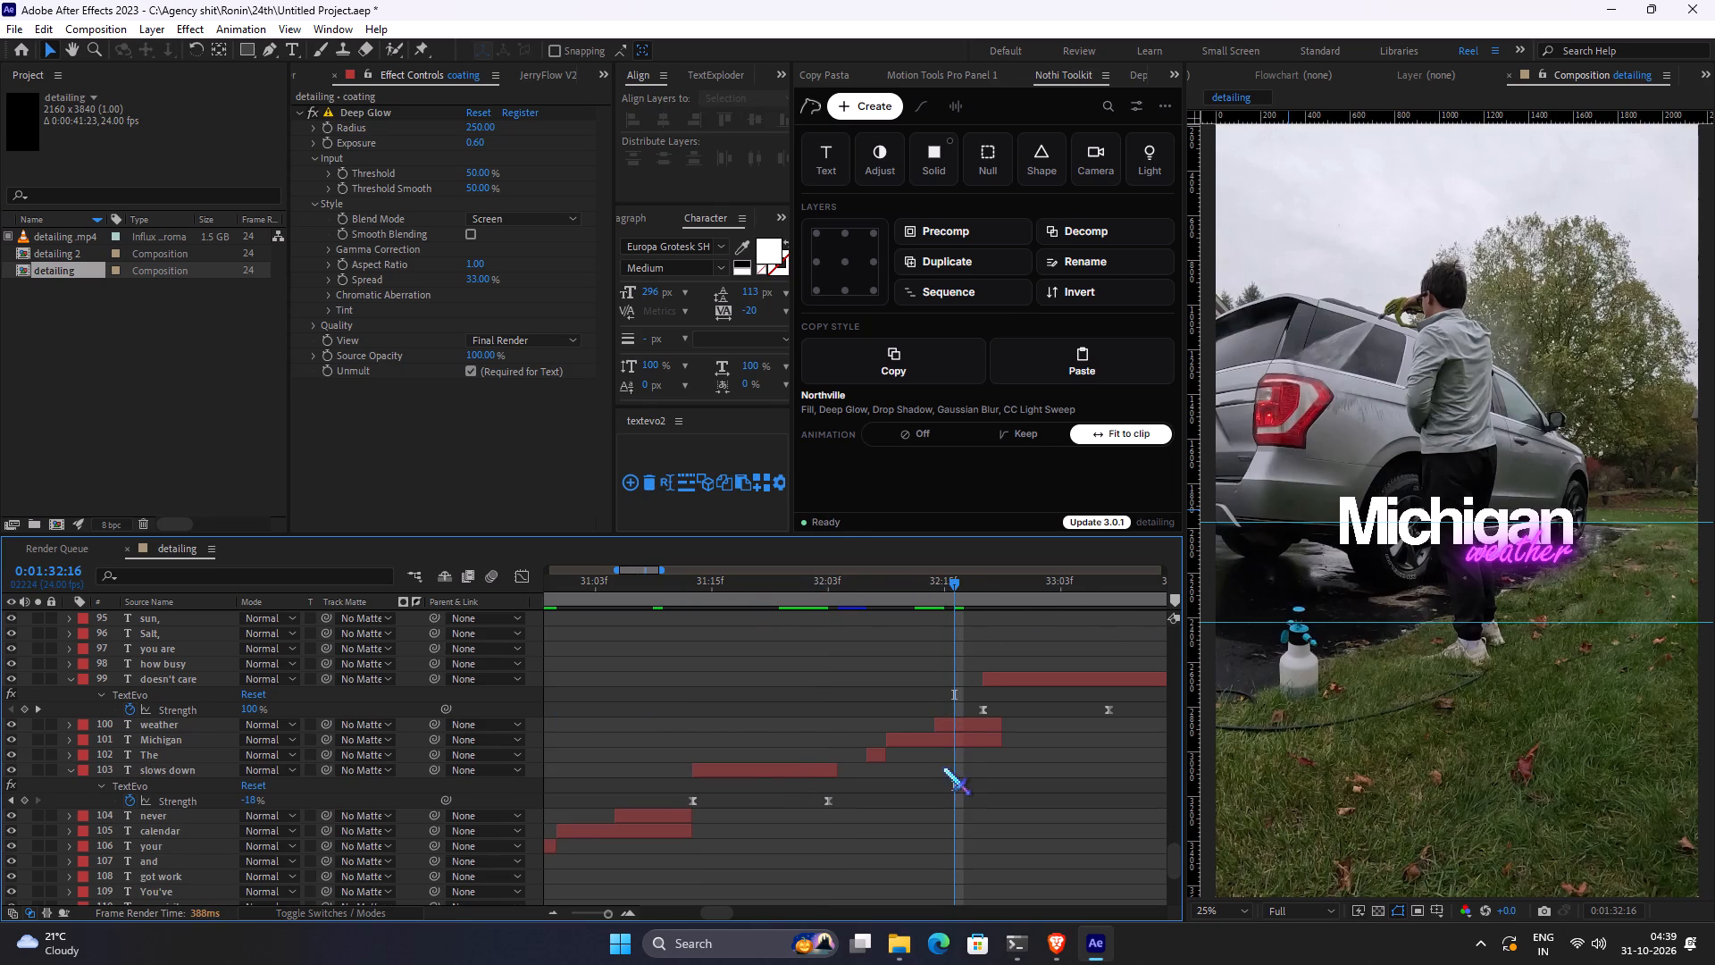
left_click(929, 733)
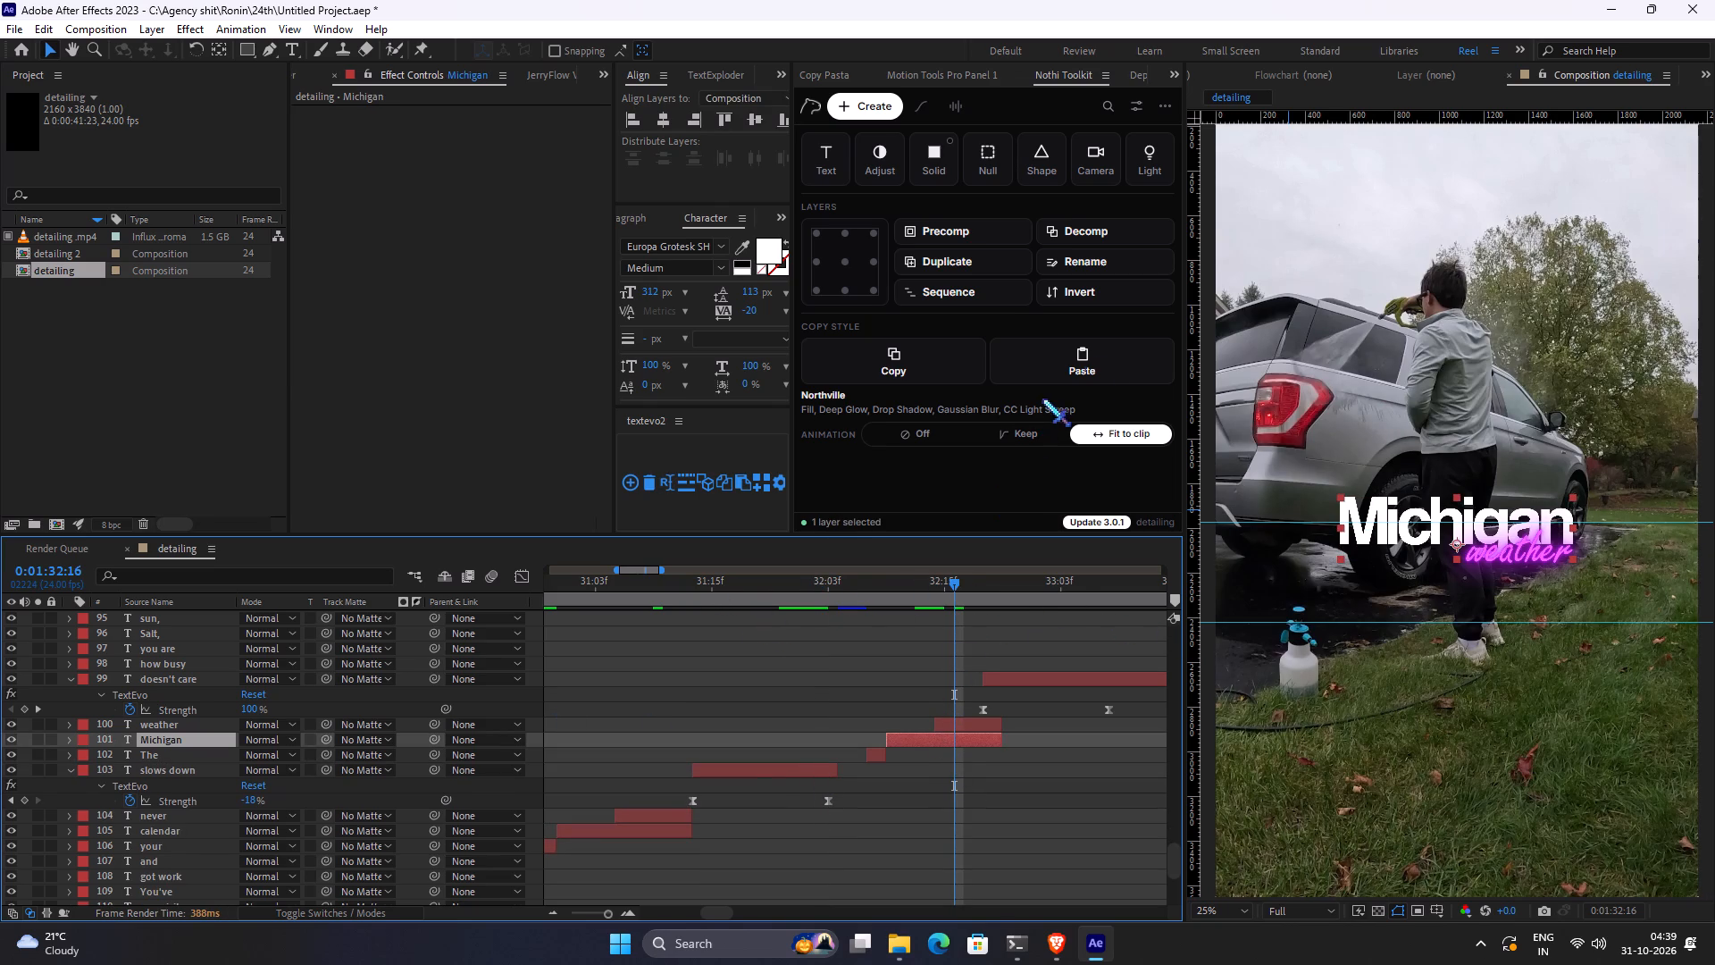
left_click(1082, 342)
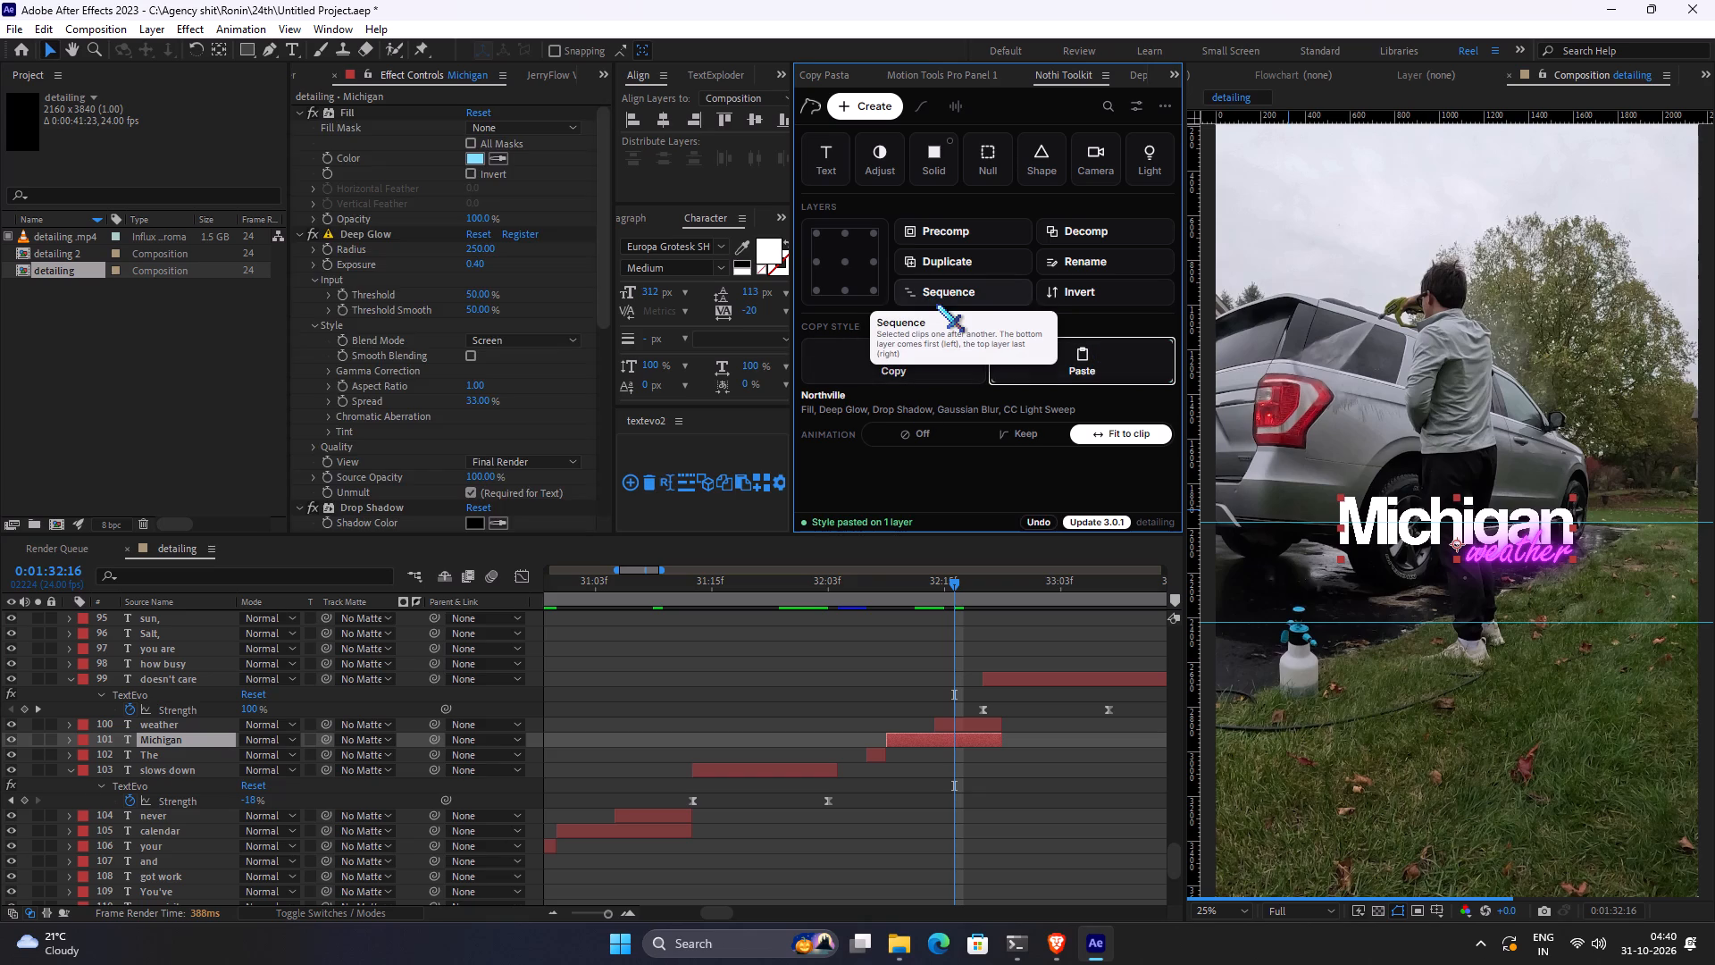
left_click_drag(866, 827, 843, 827)
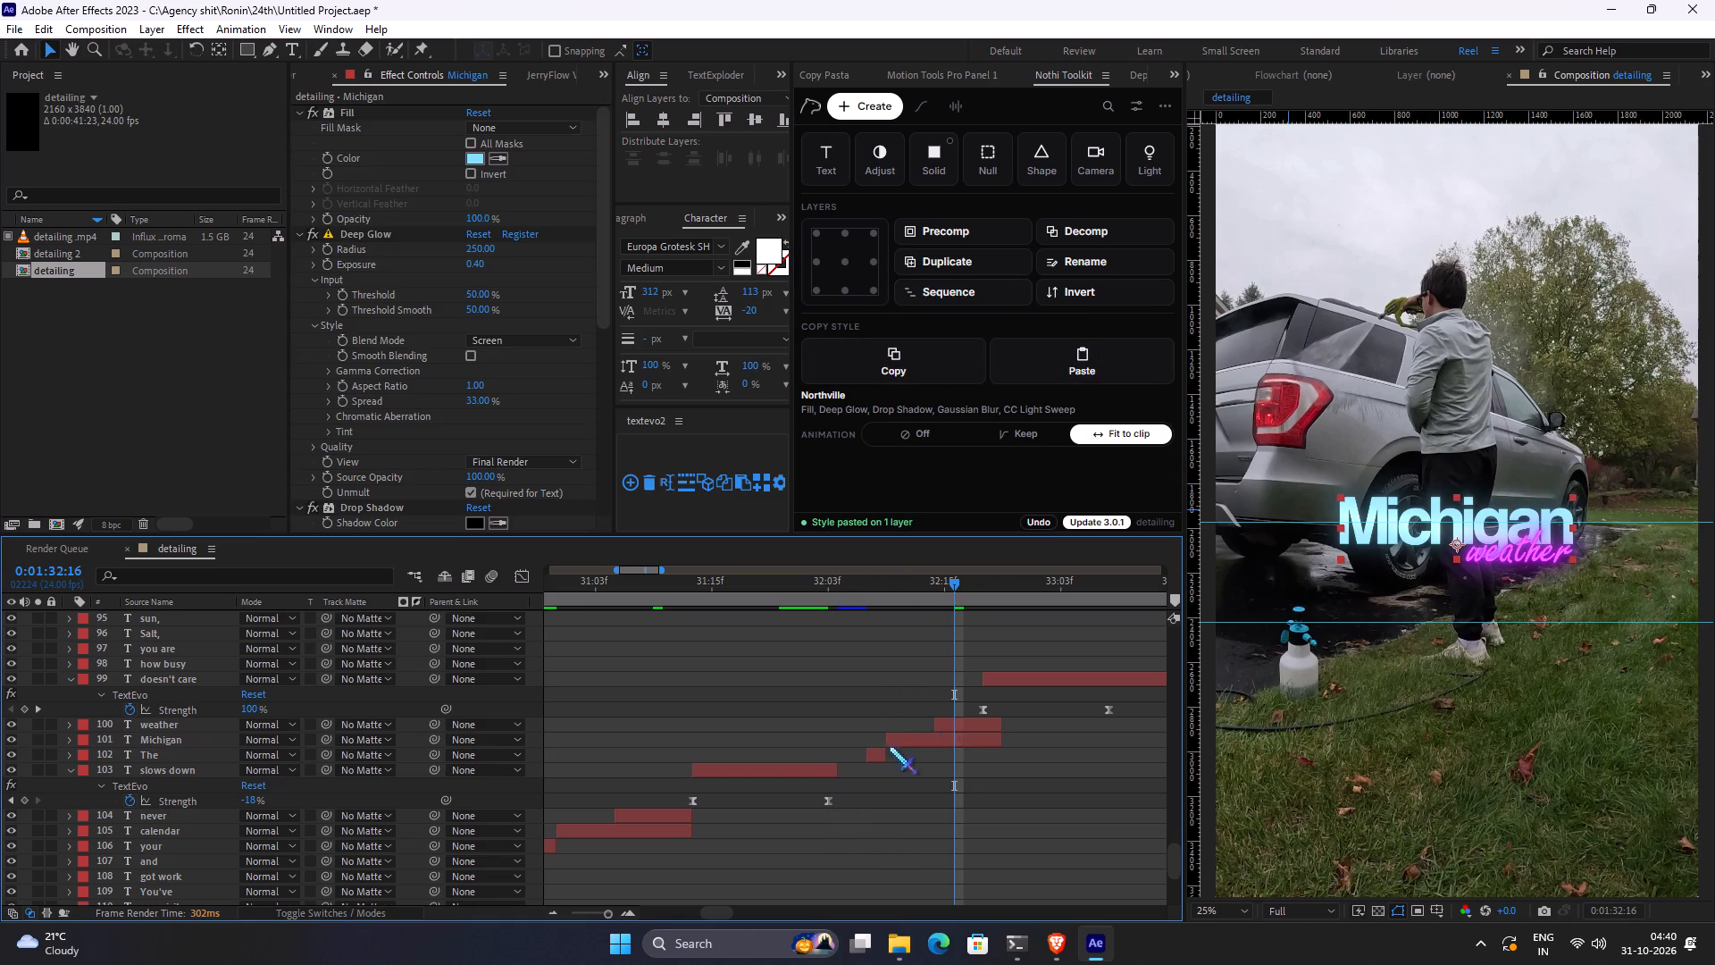
Paste the copied "Northville" style onto the "how busy" caption above "you are".
key("space")
key("space")
key("space")
key("space")
key("space")
key("space")
key("space")
key("space")
key("space")
key("space")
key("space")
key("space")
key("space")
key("space")
key("space")
key("space")
key("space")
key("space")
key("space")
left_click_drag(906, 684, 690, 687)
left_click(889, 573)
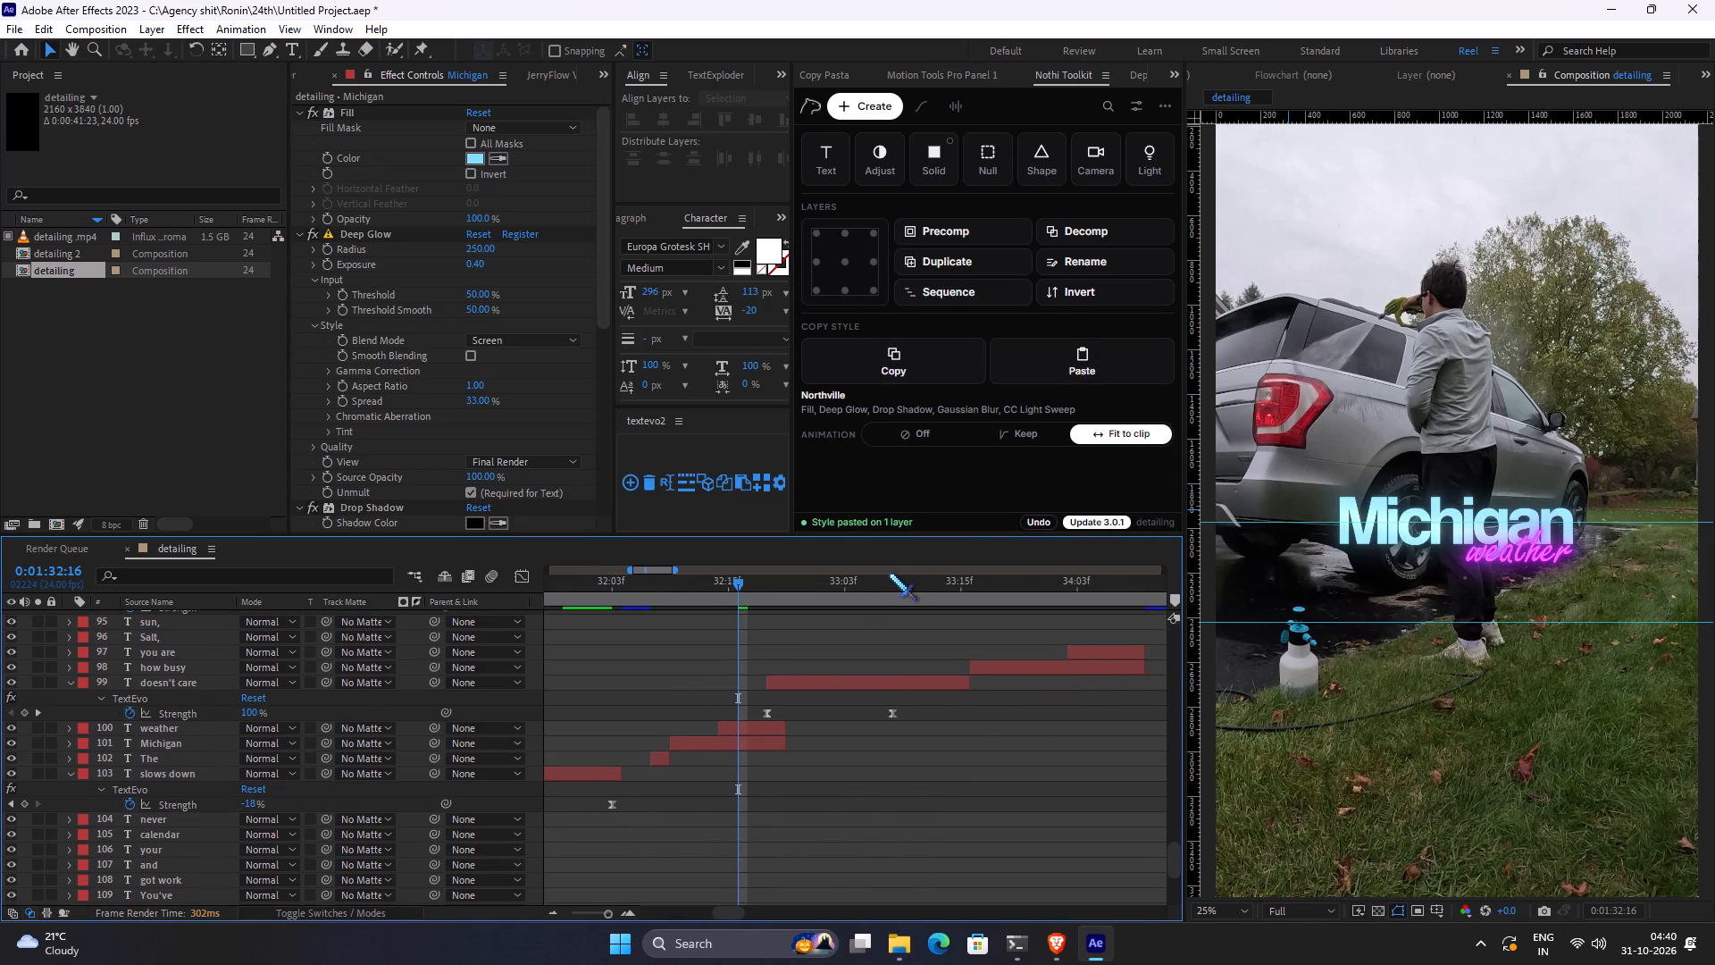
left_click(911, 576)
left_click_drag(923, 578, 968, 580)
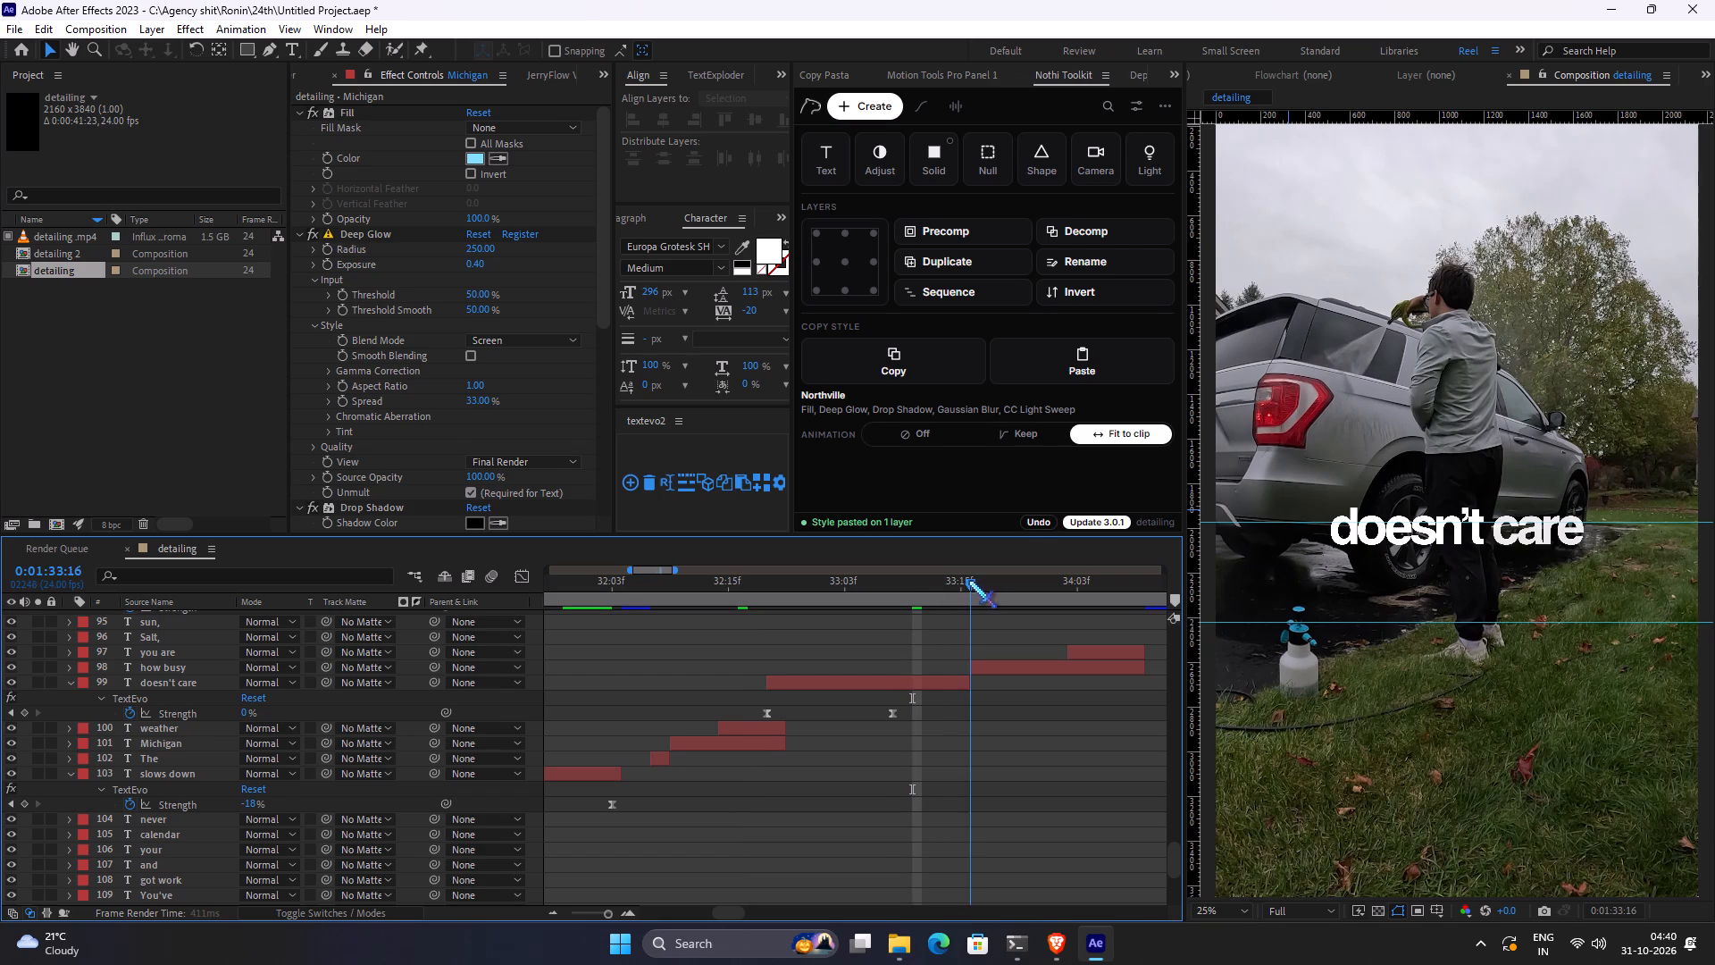
left_click_drag(968, 580, 911, 575)
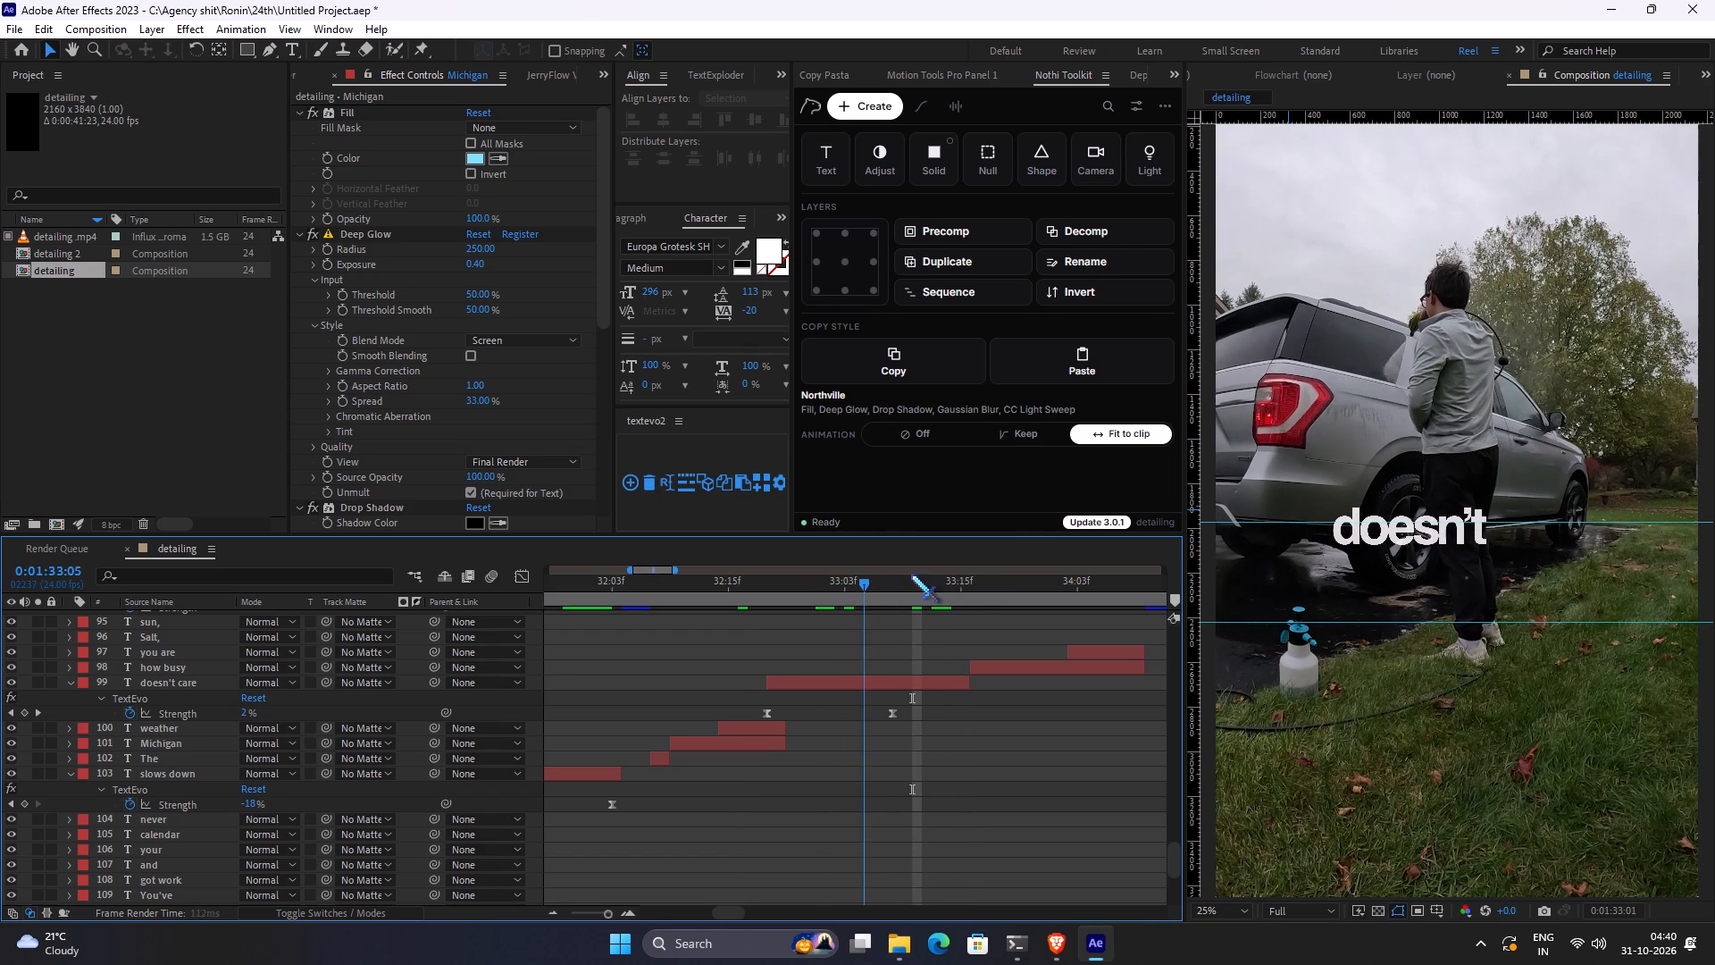
left_click_drag(911, 575, 1096, 583)
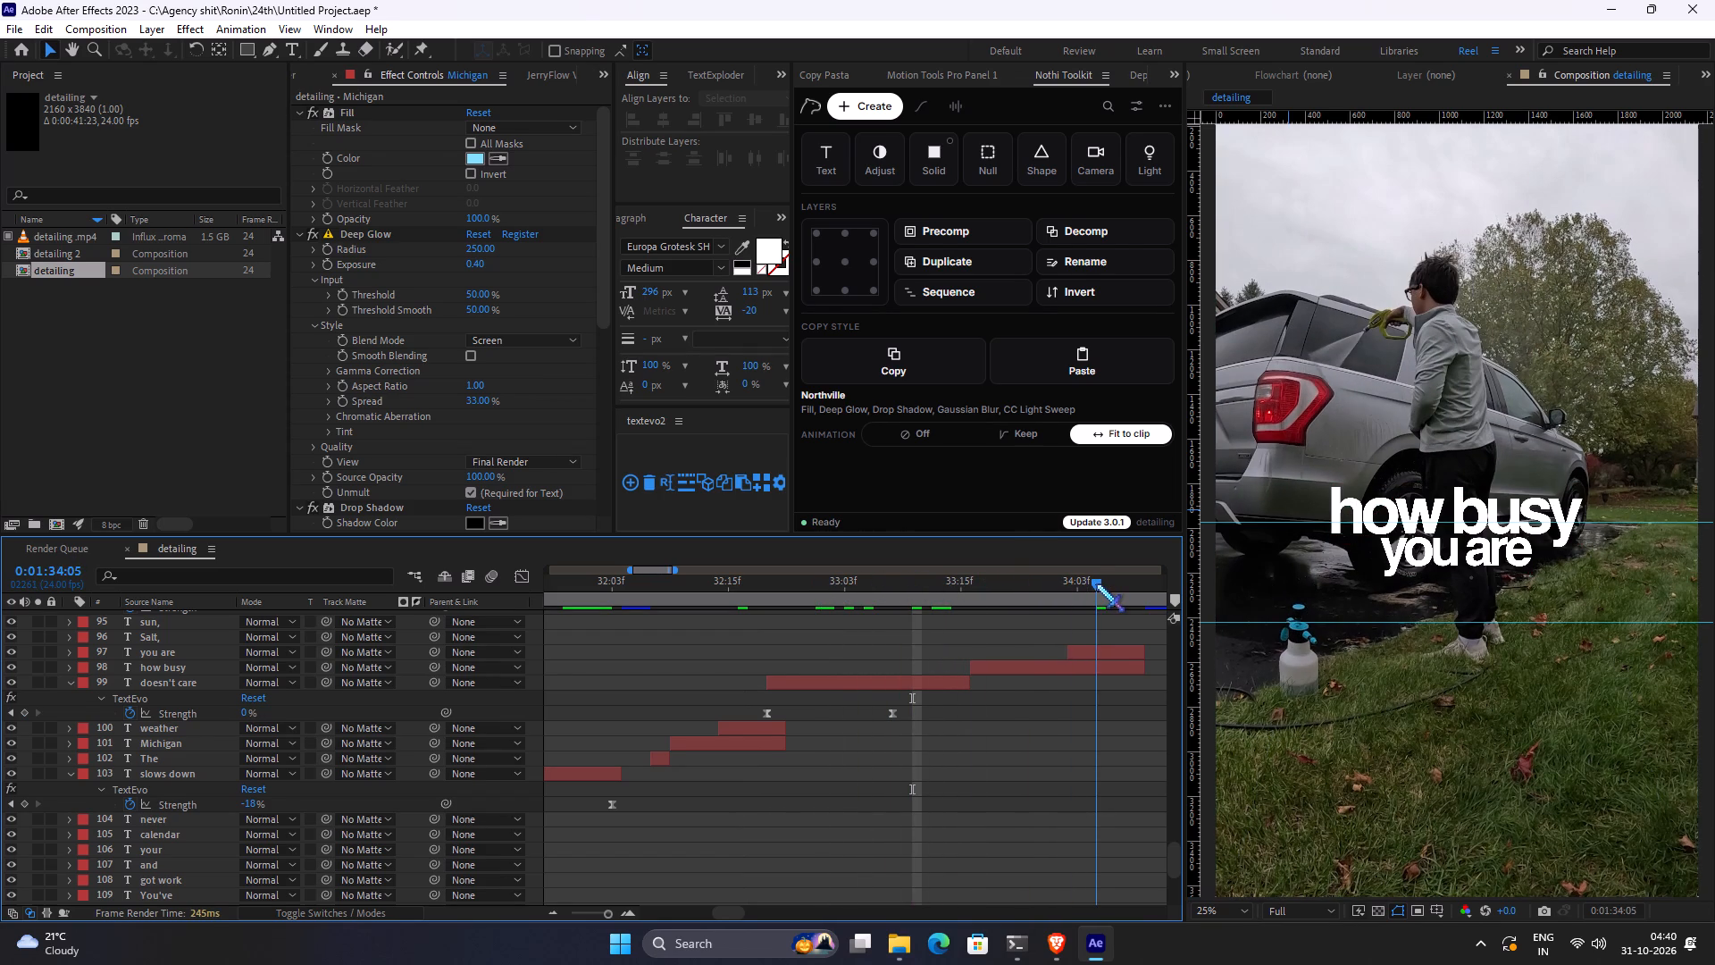
left_click_drag(1096, 583, 1096, 585)
left_click(1056, 682)
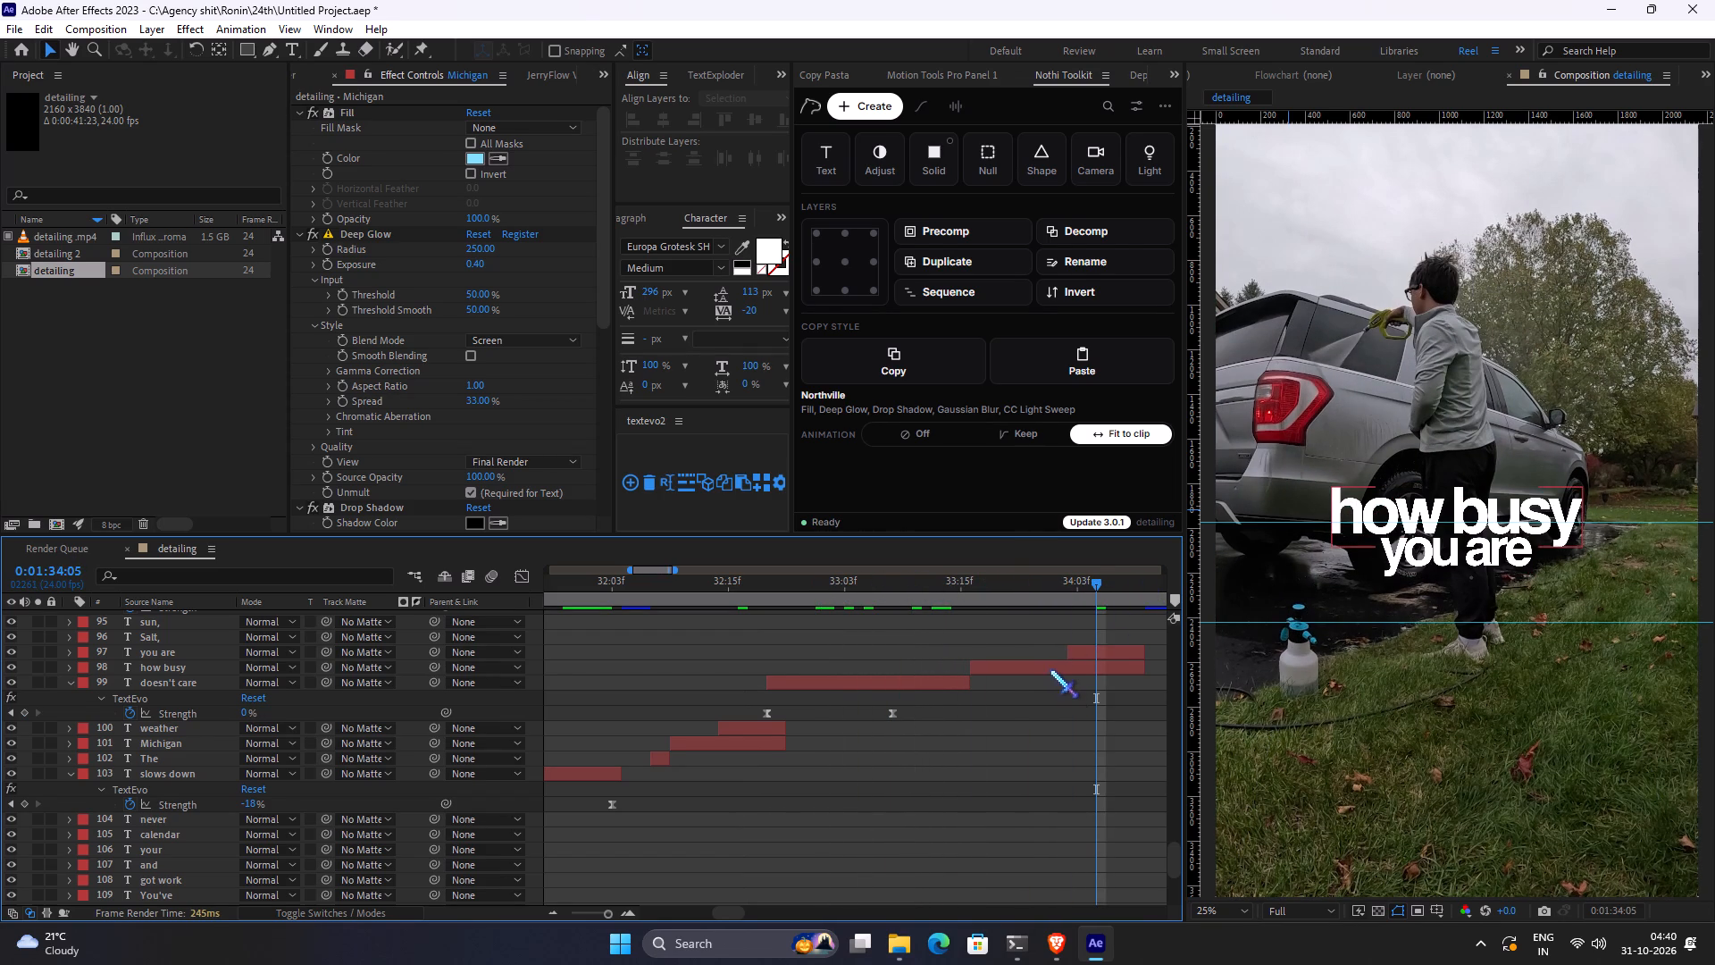
left_click(1050, 669)
left_click(1070, 359)
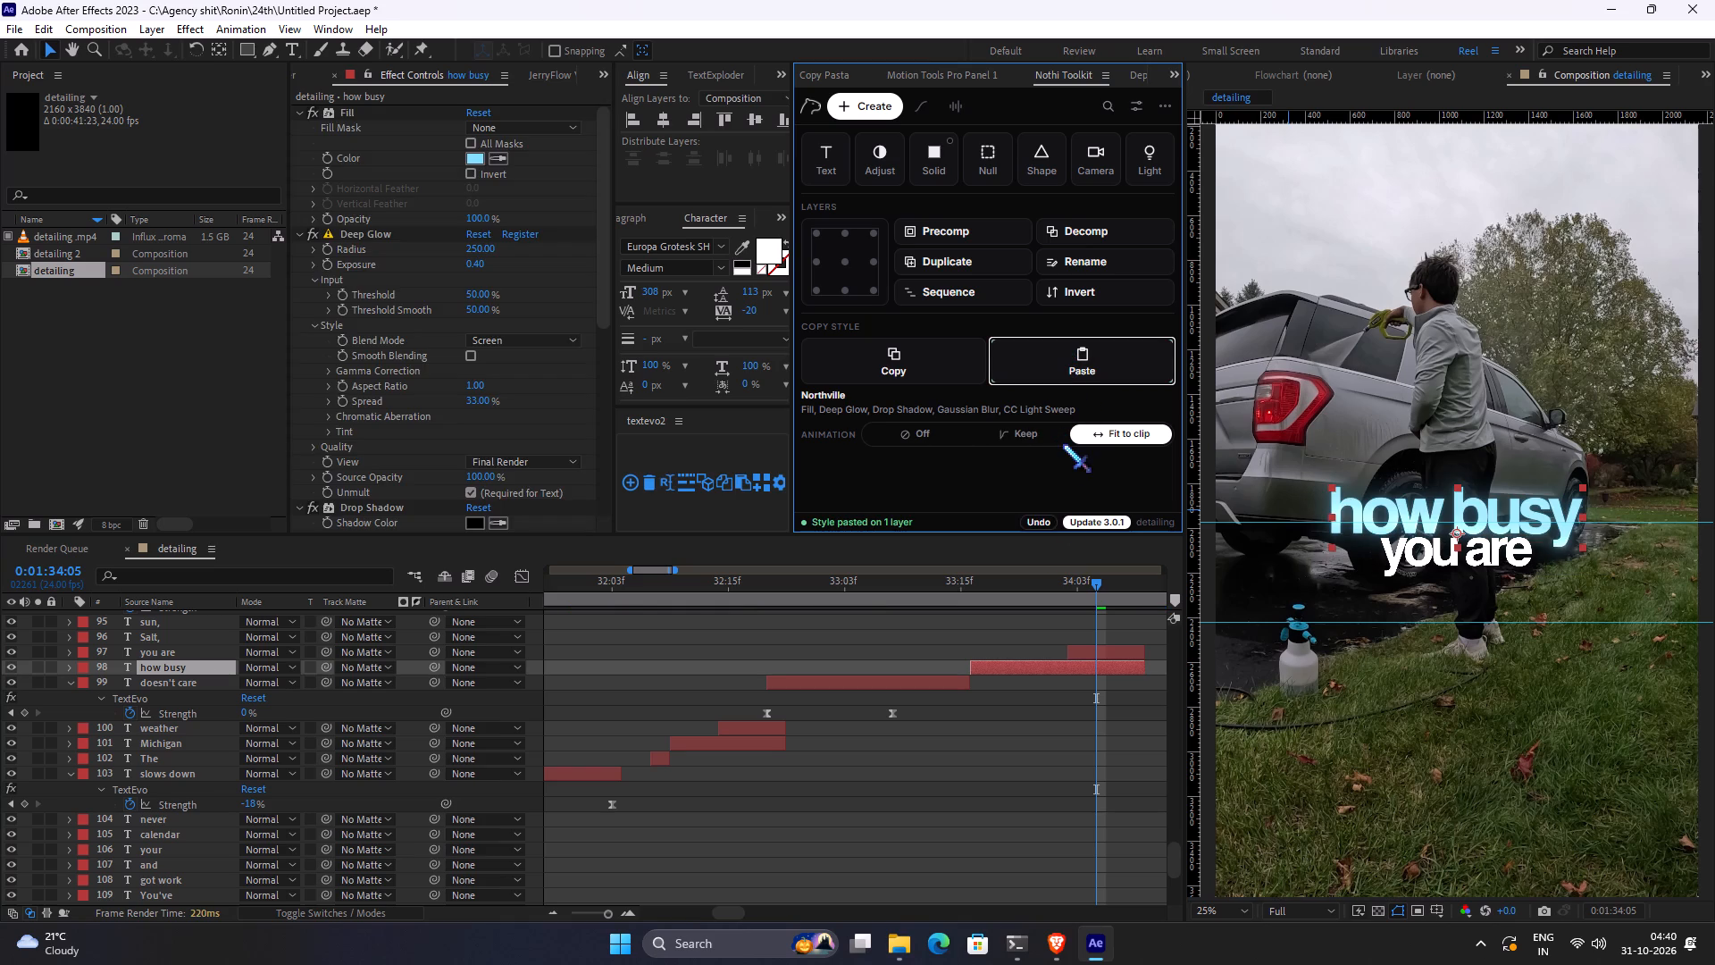
left_click(993, 750)
Review the captions following "you are", from "Salt," and "sun," through "road grime" and "keep", against the footage.
key("space")
key("space")
key("space")
key("space")
key("space")
key("space")
key("space")
key("space")
key("space")
key("space")
key("space")
key("space")
key("space")
key("space")
key("space")
key("space")
key("space")
key("space")
key("space")
key("space")
left_click_drag(974, 696, 807, 717)
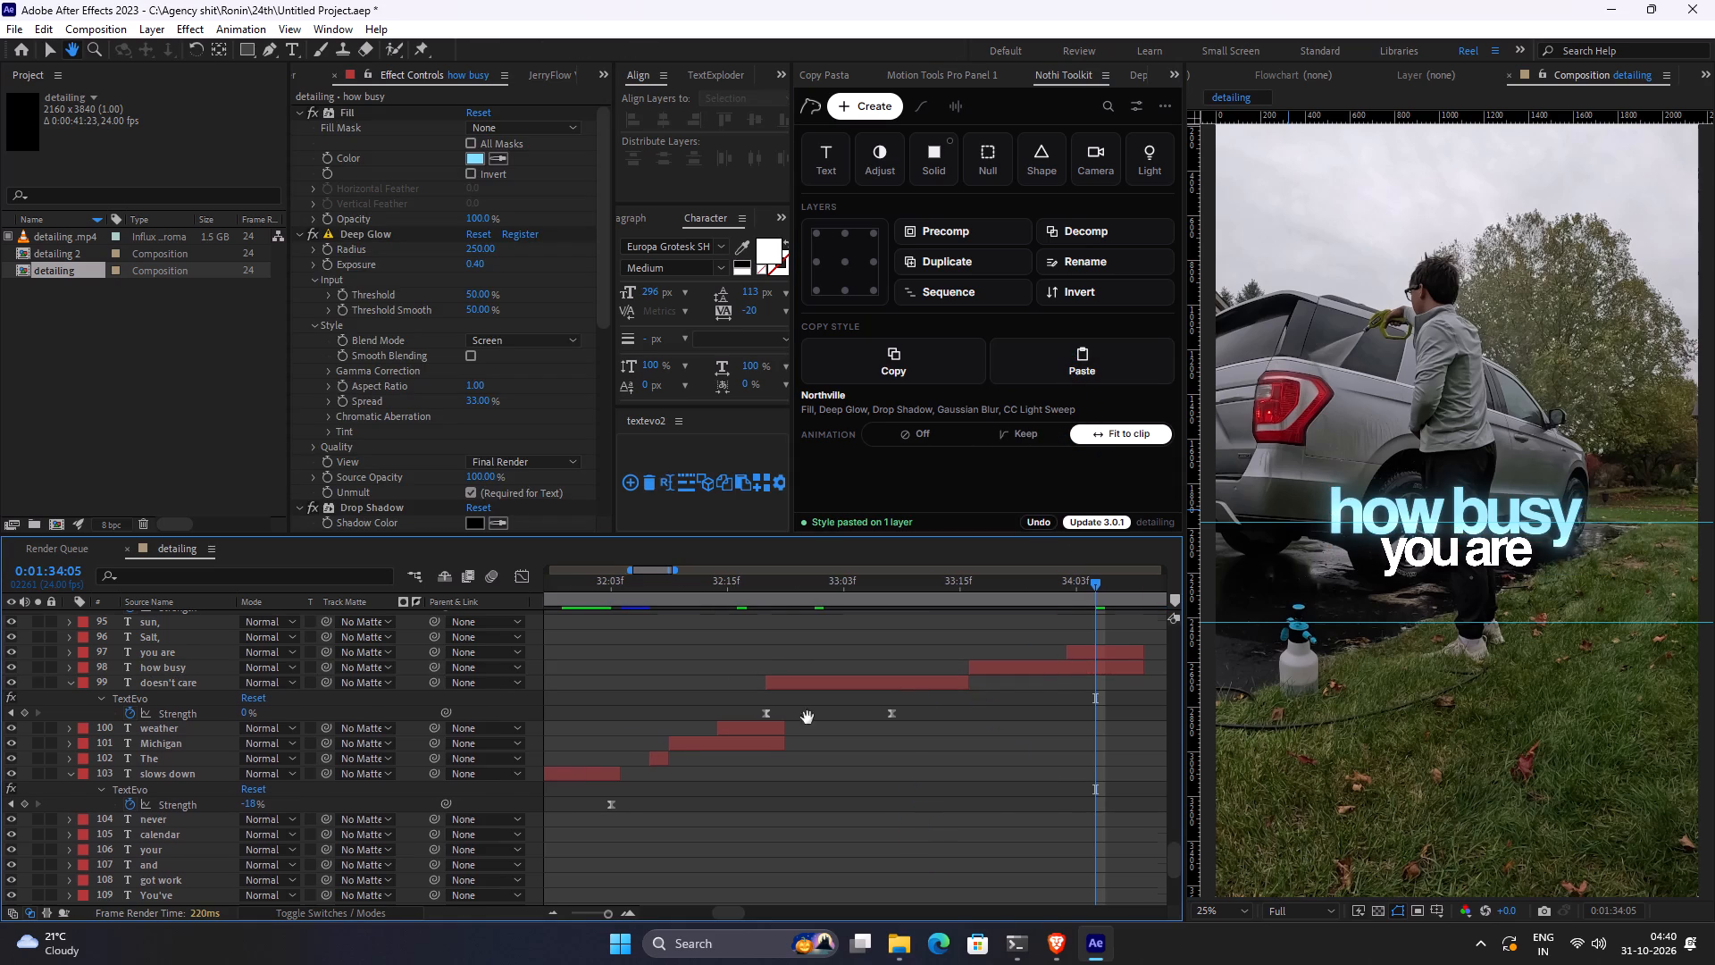
left_click_drag(807, 717, 663, 733)
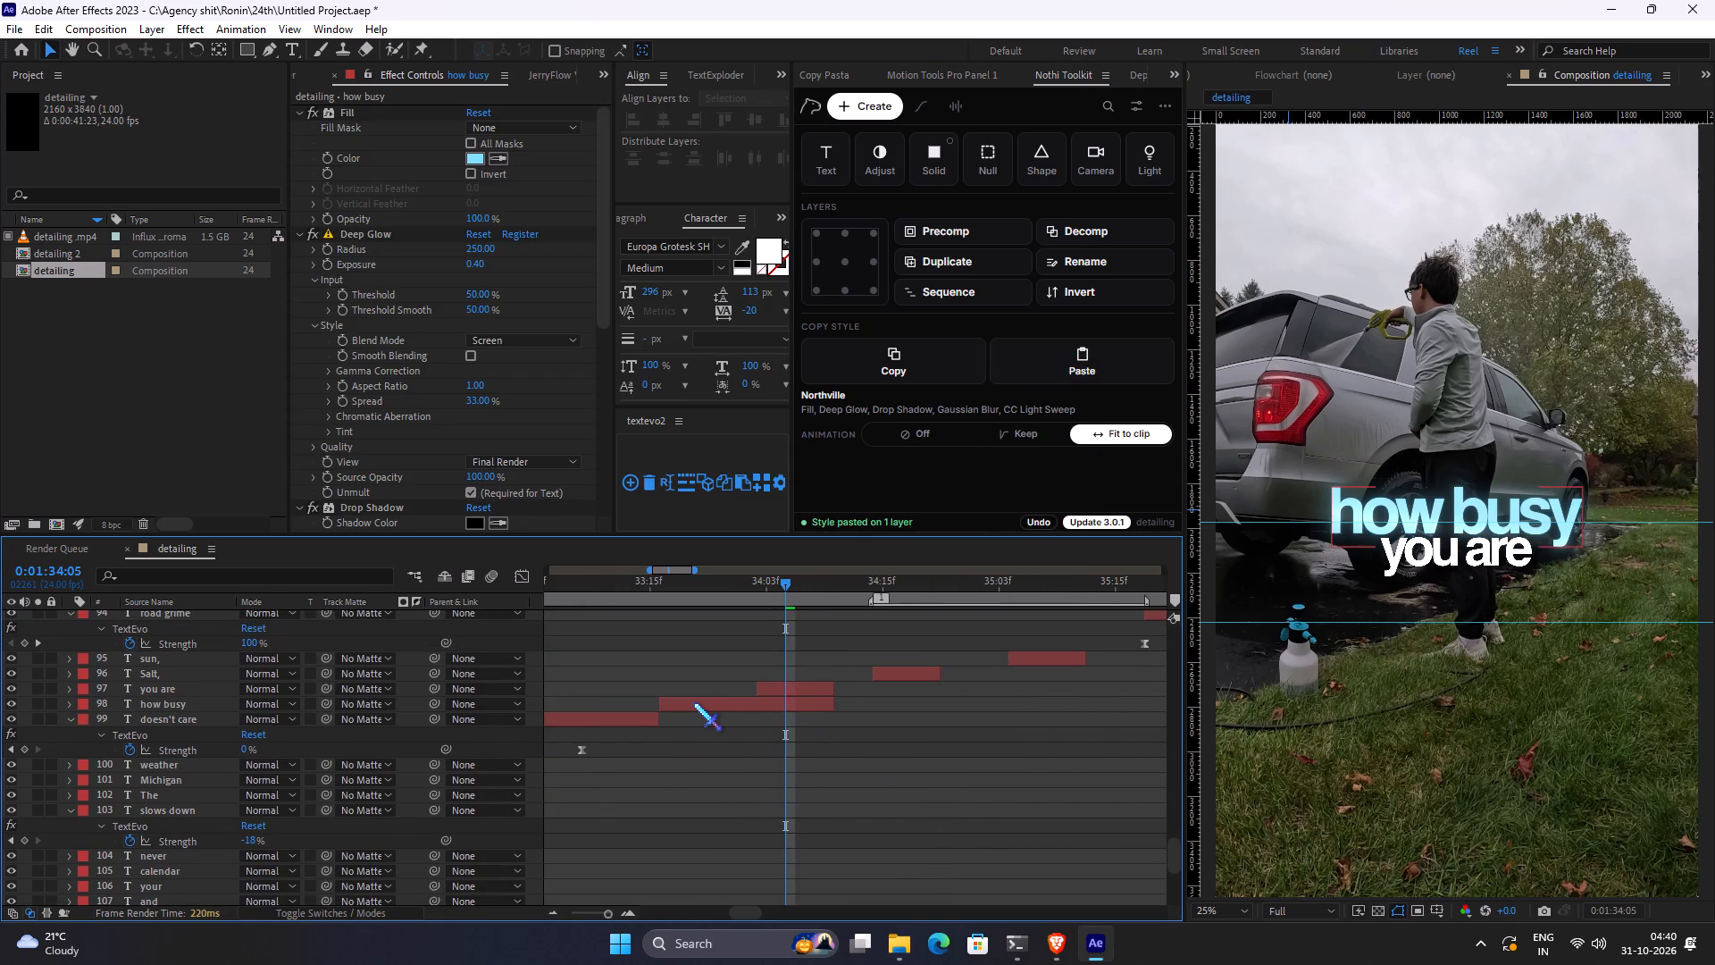
key("space")
key("space")
key("space")
key("space")
key("space")
key("space")
key("space")
key("space")
key("space")
key("space")
key("space")
key("space")
key("space")
key("space")
key("space")
key("space")
key("space")
key("space")
key("space")
key("space")
left_click_drag(765, 689, 615, 805)
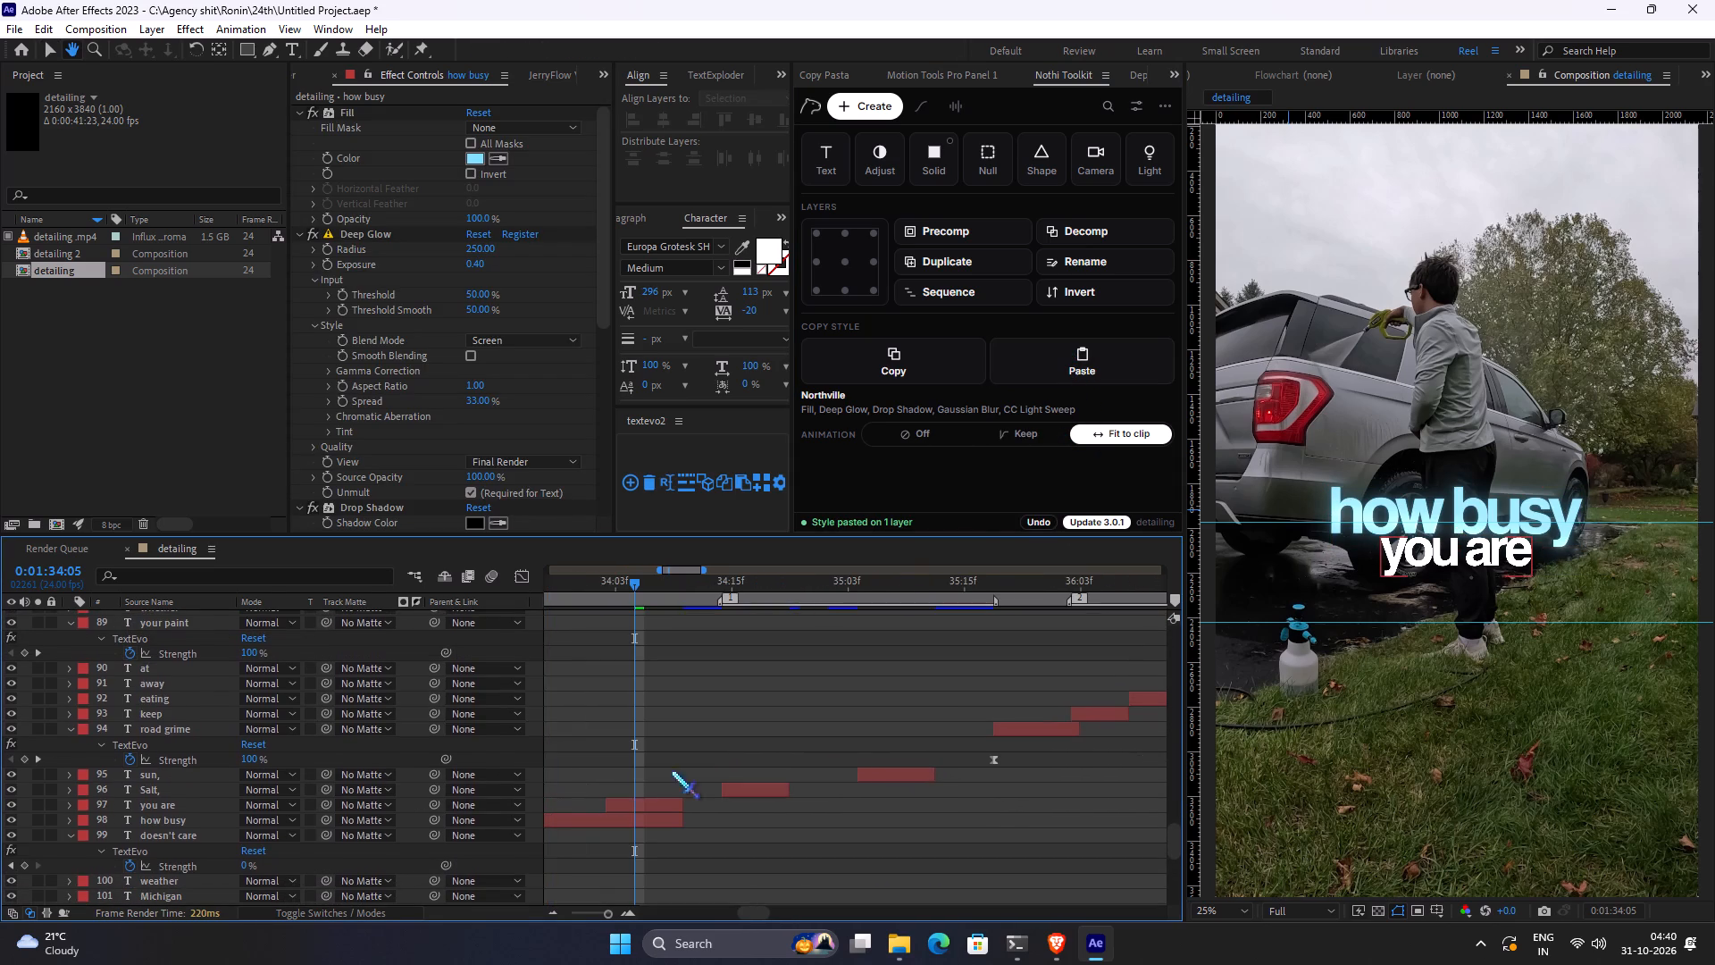
left_click_drag(991, 587, 1069, 592)
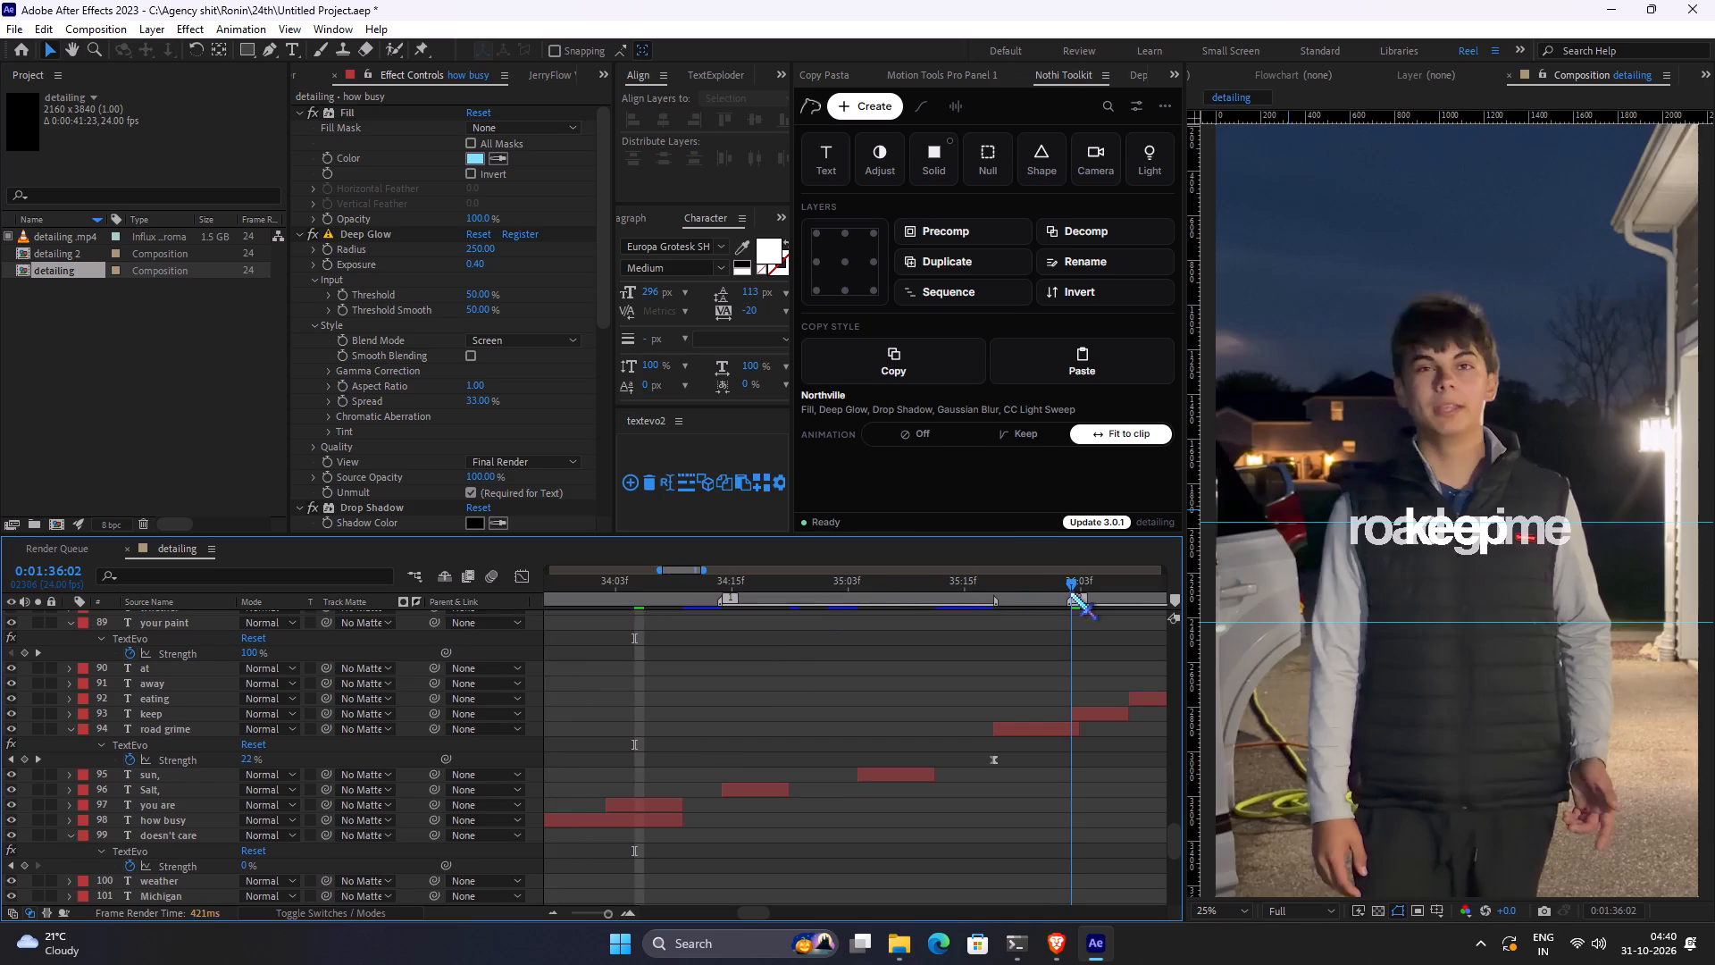
left_click_drag(1069, 592, 869, 576)
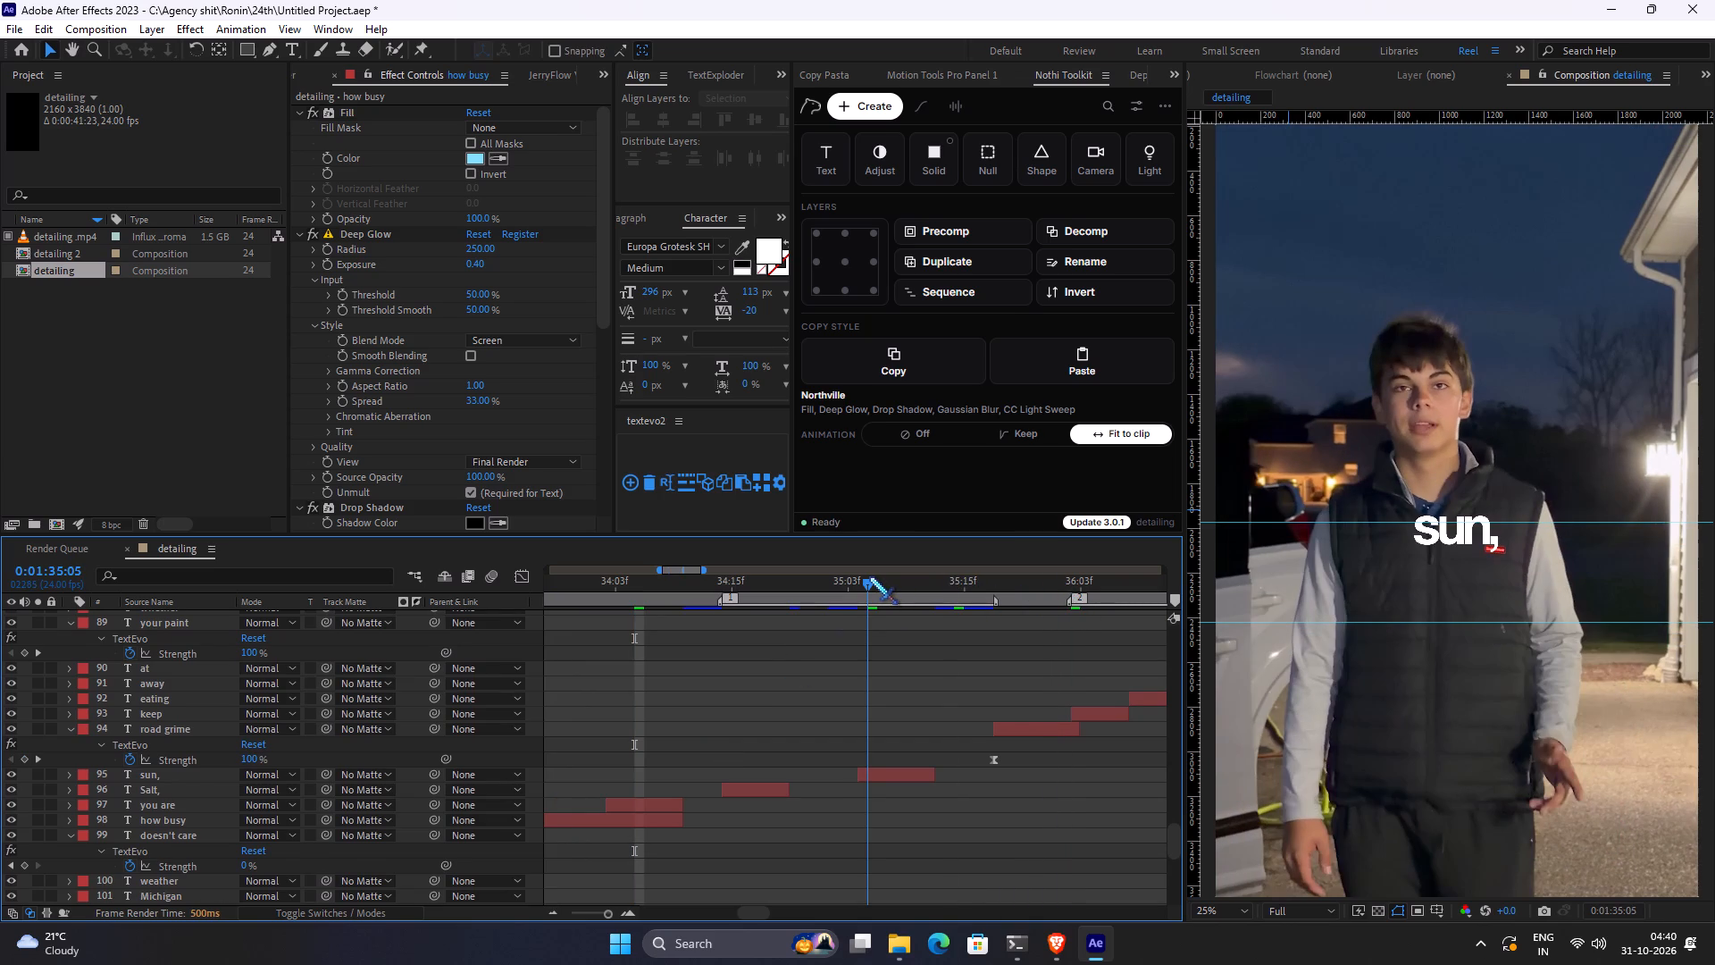
left_click_drag(869, 576, 1033, 614)
key("space")
key("space")
key("space")
key("space")
key("space")
key("space")
key("space")
key("space")
key("space")
key("space")
key("space")
key("space")
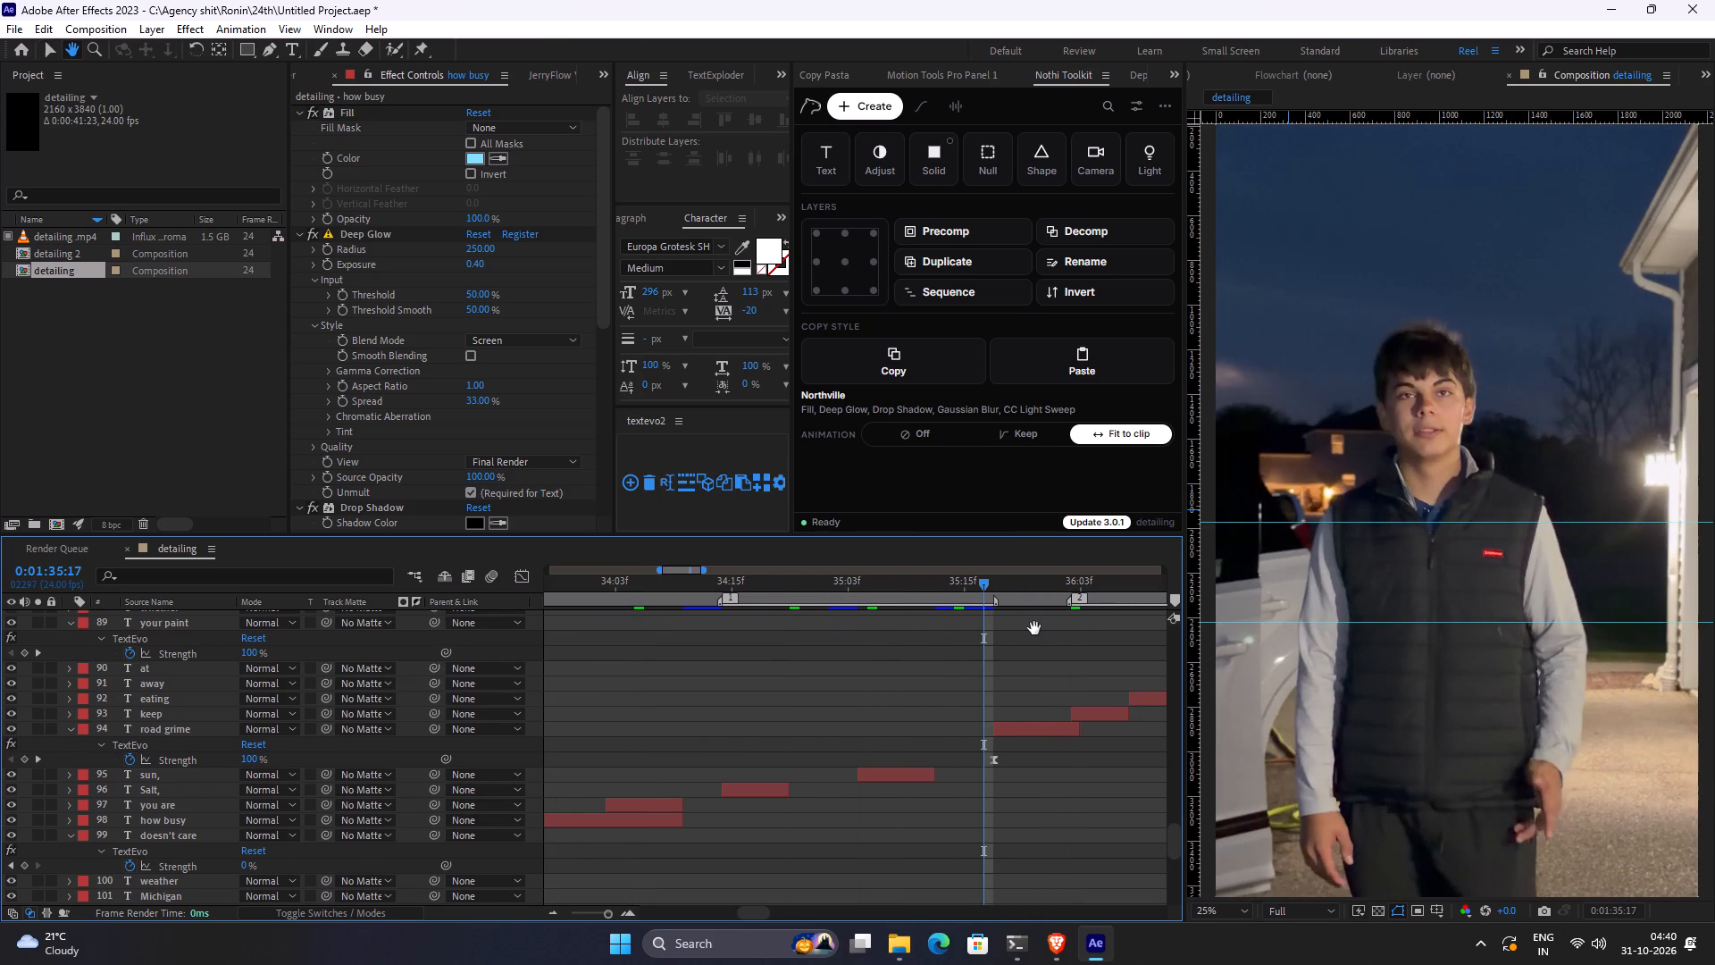
scroll(1034, 628, "down", 1)
left_click(1032, 605)
scroll(1066, 659, "up", 1)
key("space")
key("space")
key("space")
key("space")
key("space")
key("space")
key("space")
key("space")
key("space")
key("space")
key("space")
key("space")
key("space")
key("space")
key("space")
key("space")
key("space")
key("space")
key("space")
key("space")
left_click_drag(1076, 668, 1061, 667)
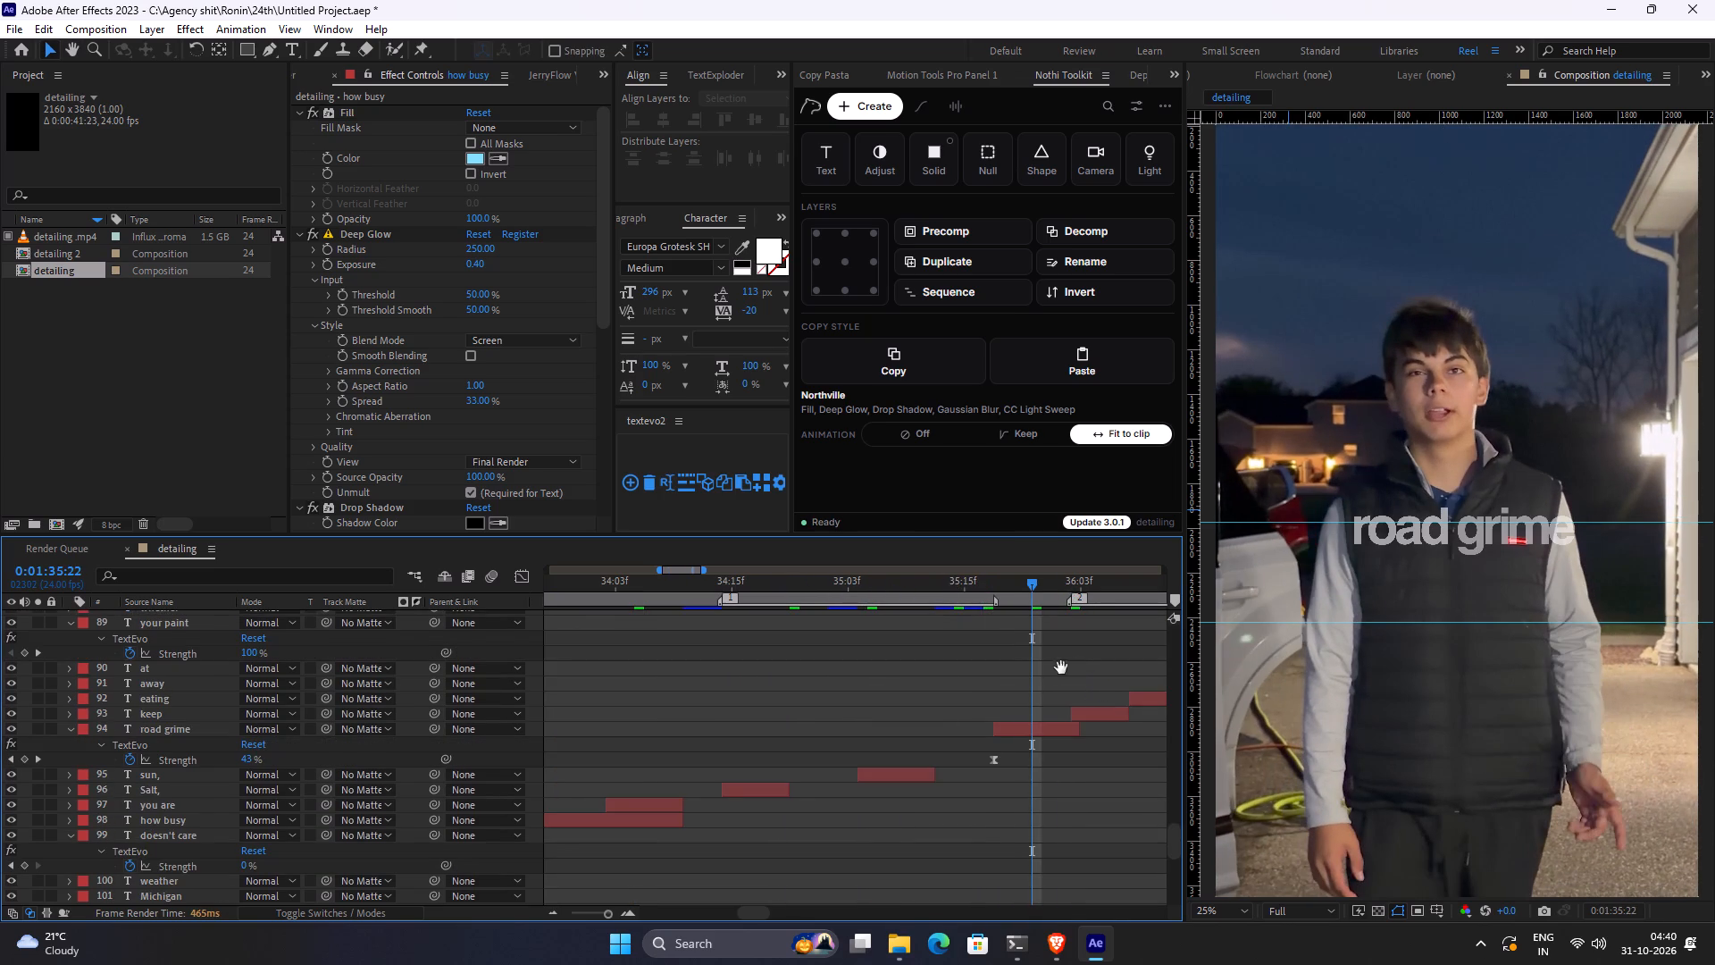
Paste the copied "Northville" style onto the "whether" caption above the pink "you've".
left_click_drag(1061, 667, 727, 734)
left_click_drag(768, 585, 829, 585)
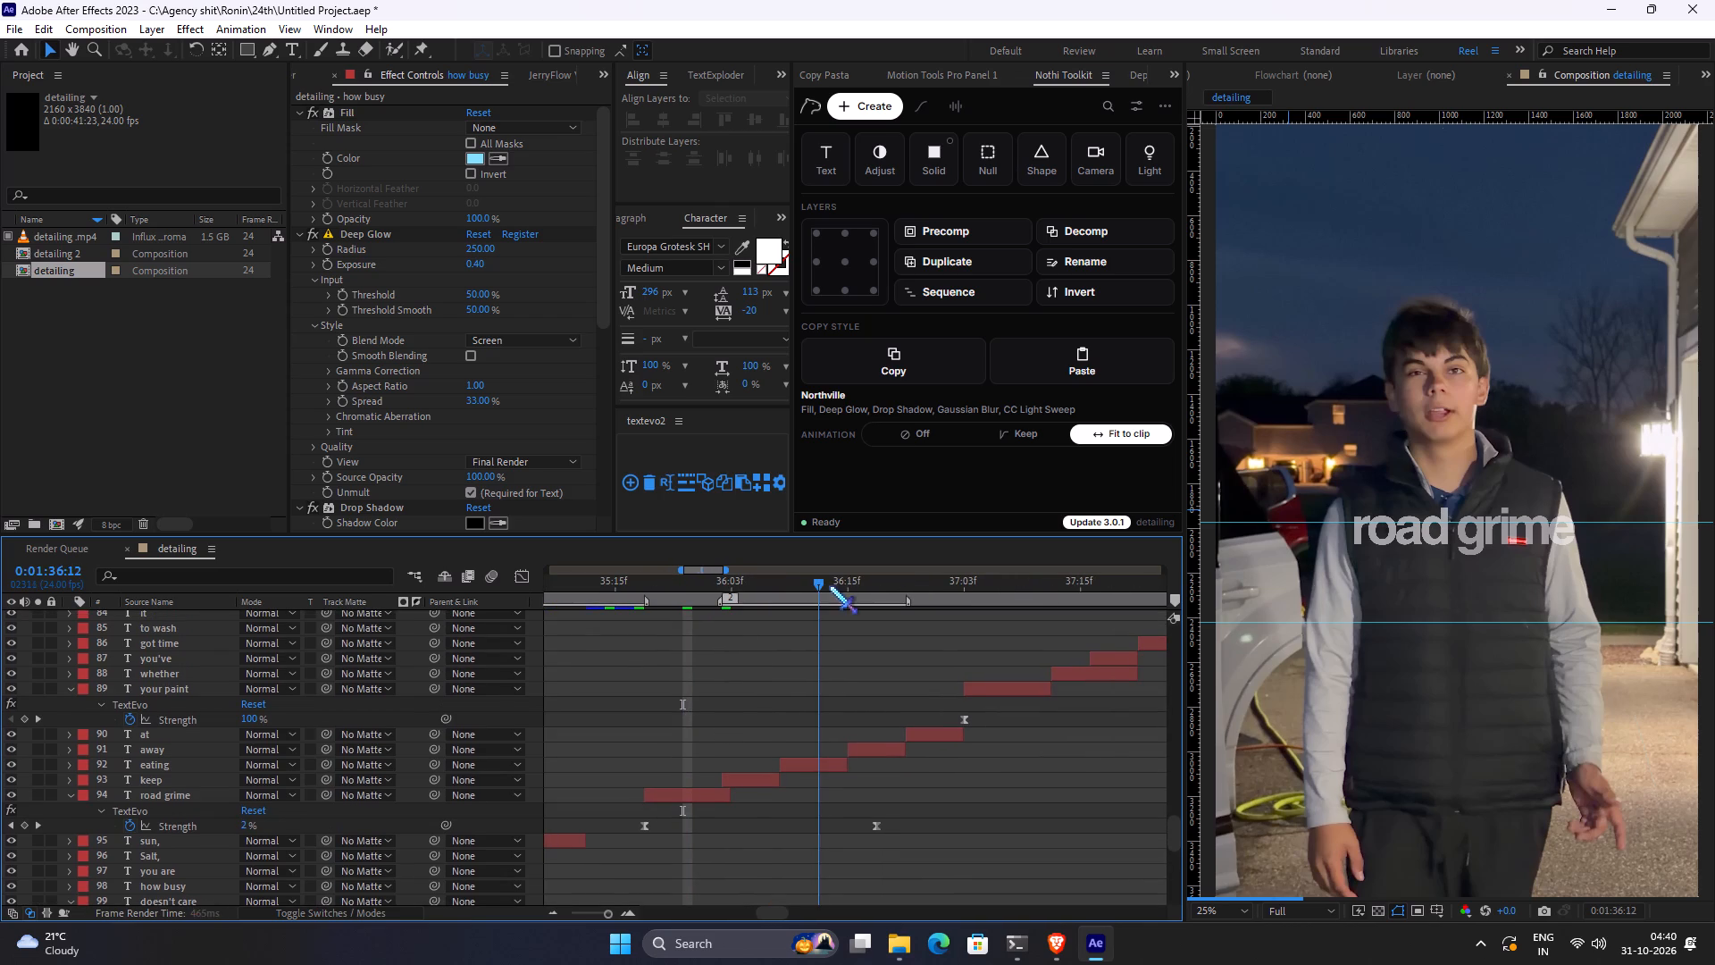
left_click_drag(829, 585, 1118, 593)
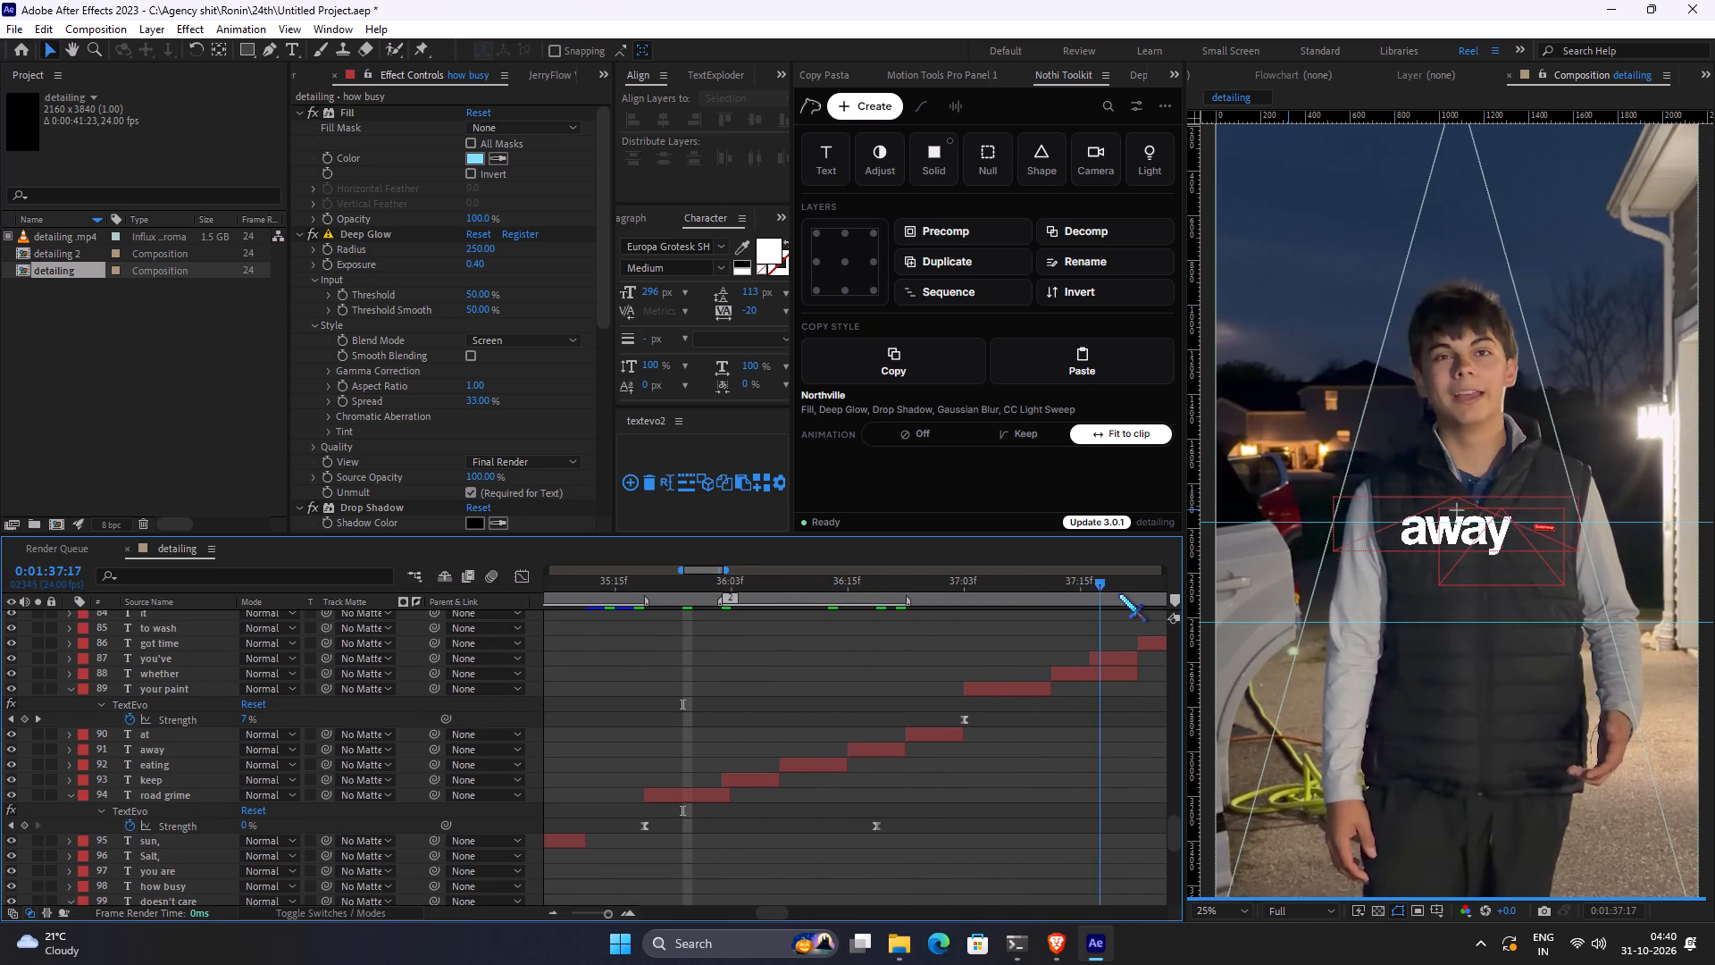
left_click_drag(1118, 593, 1125, 593)
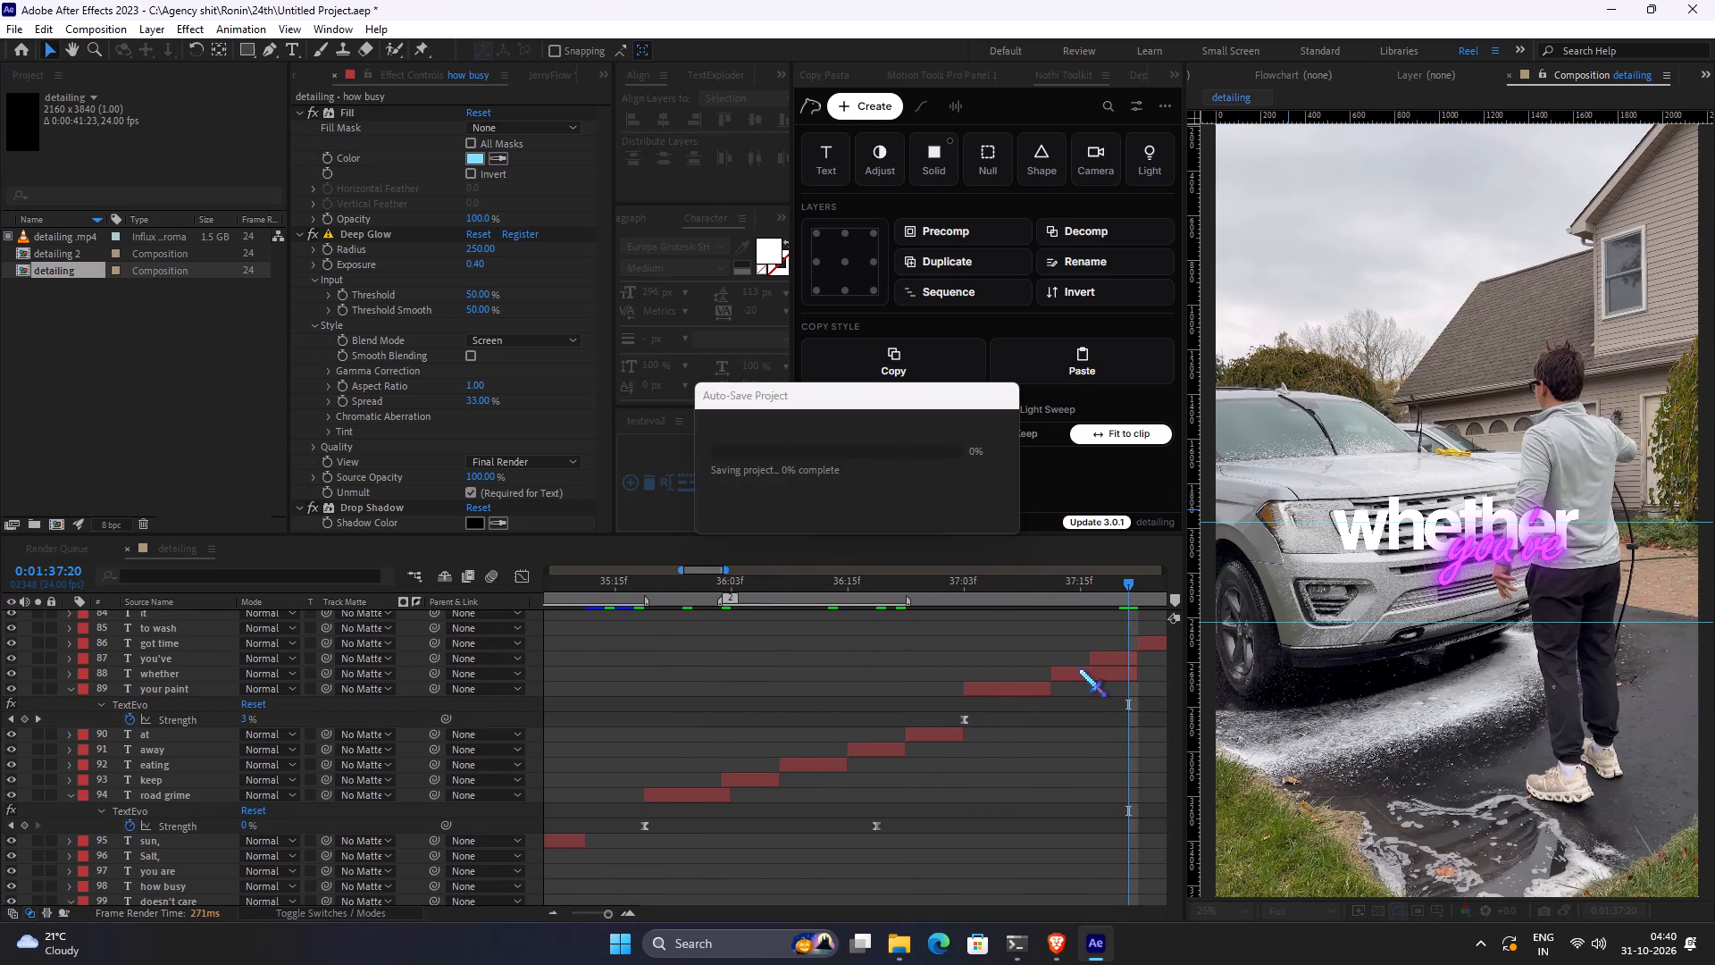
left_click(1078, 668)
left_click(1085, 678)
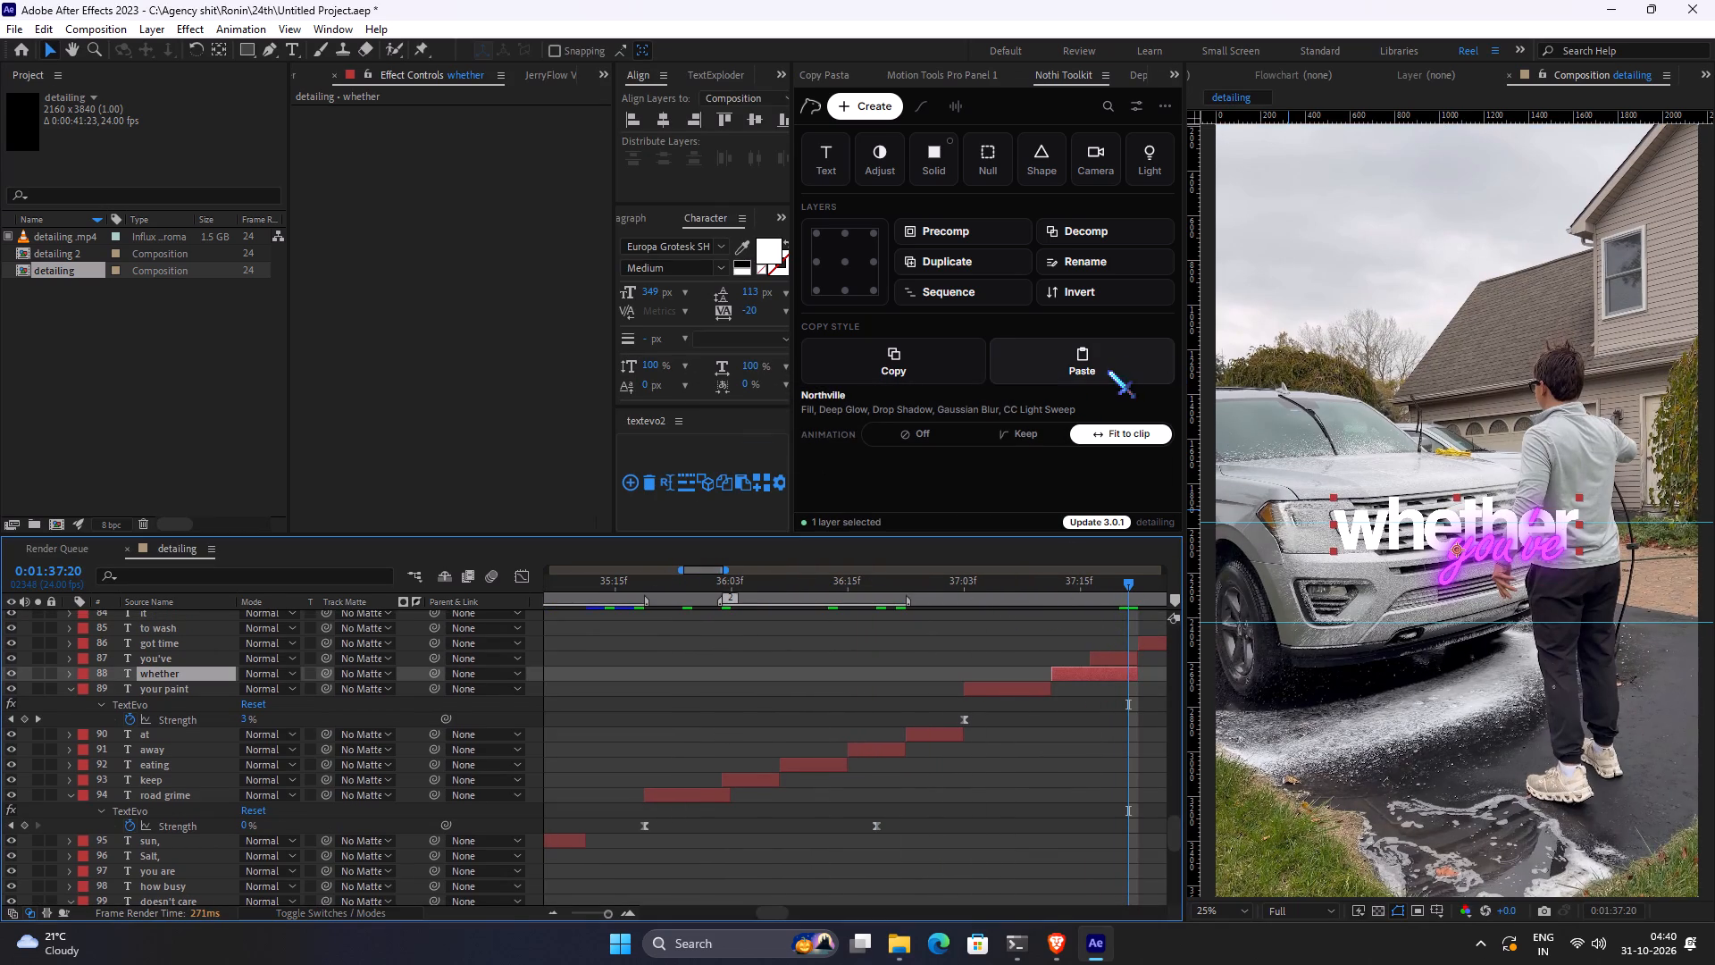
left_click(1106, 370)
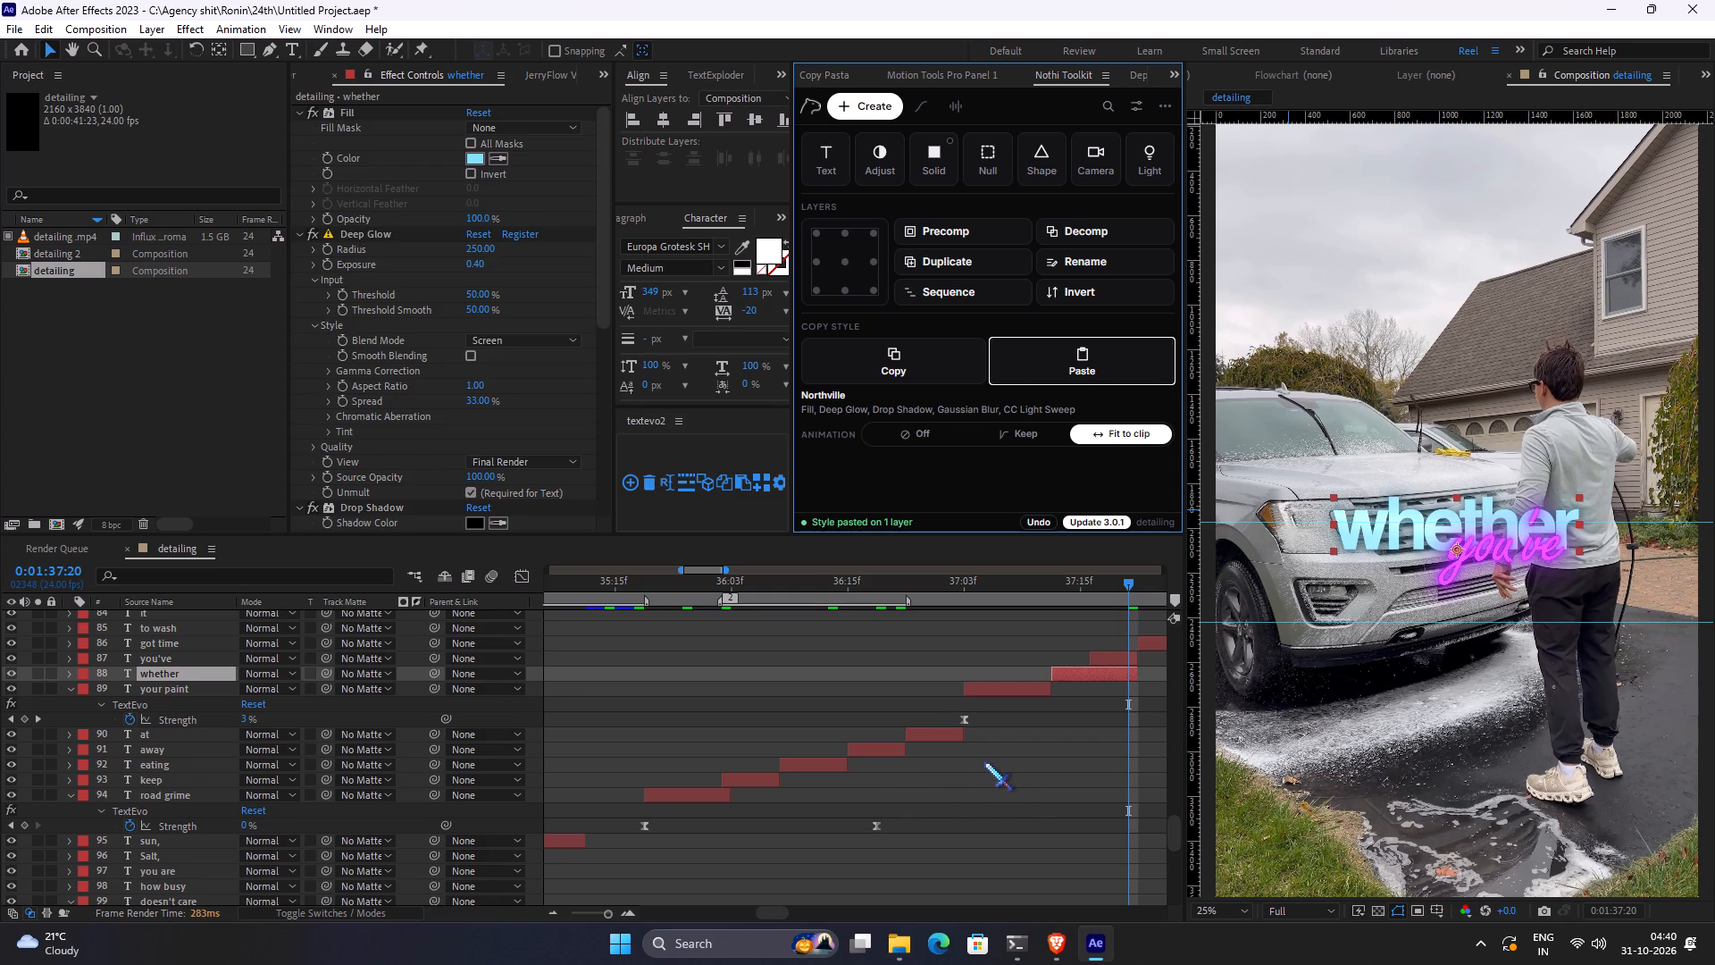
Paste the copied "Northville" style onto the "got time" caption above "to wash".
key("space")
key("space")
key("space")
key("space")
key("space")
key("space")
key("space")
key("space")
key("space")
key("space")
key("space")
key("space")
key("space")
key("space")
key("space")
key("space")
key("space")
key("space")
key("space")
key("space")
left_click_drag(999, 729, 841, 736)
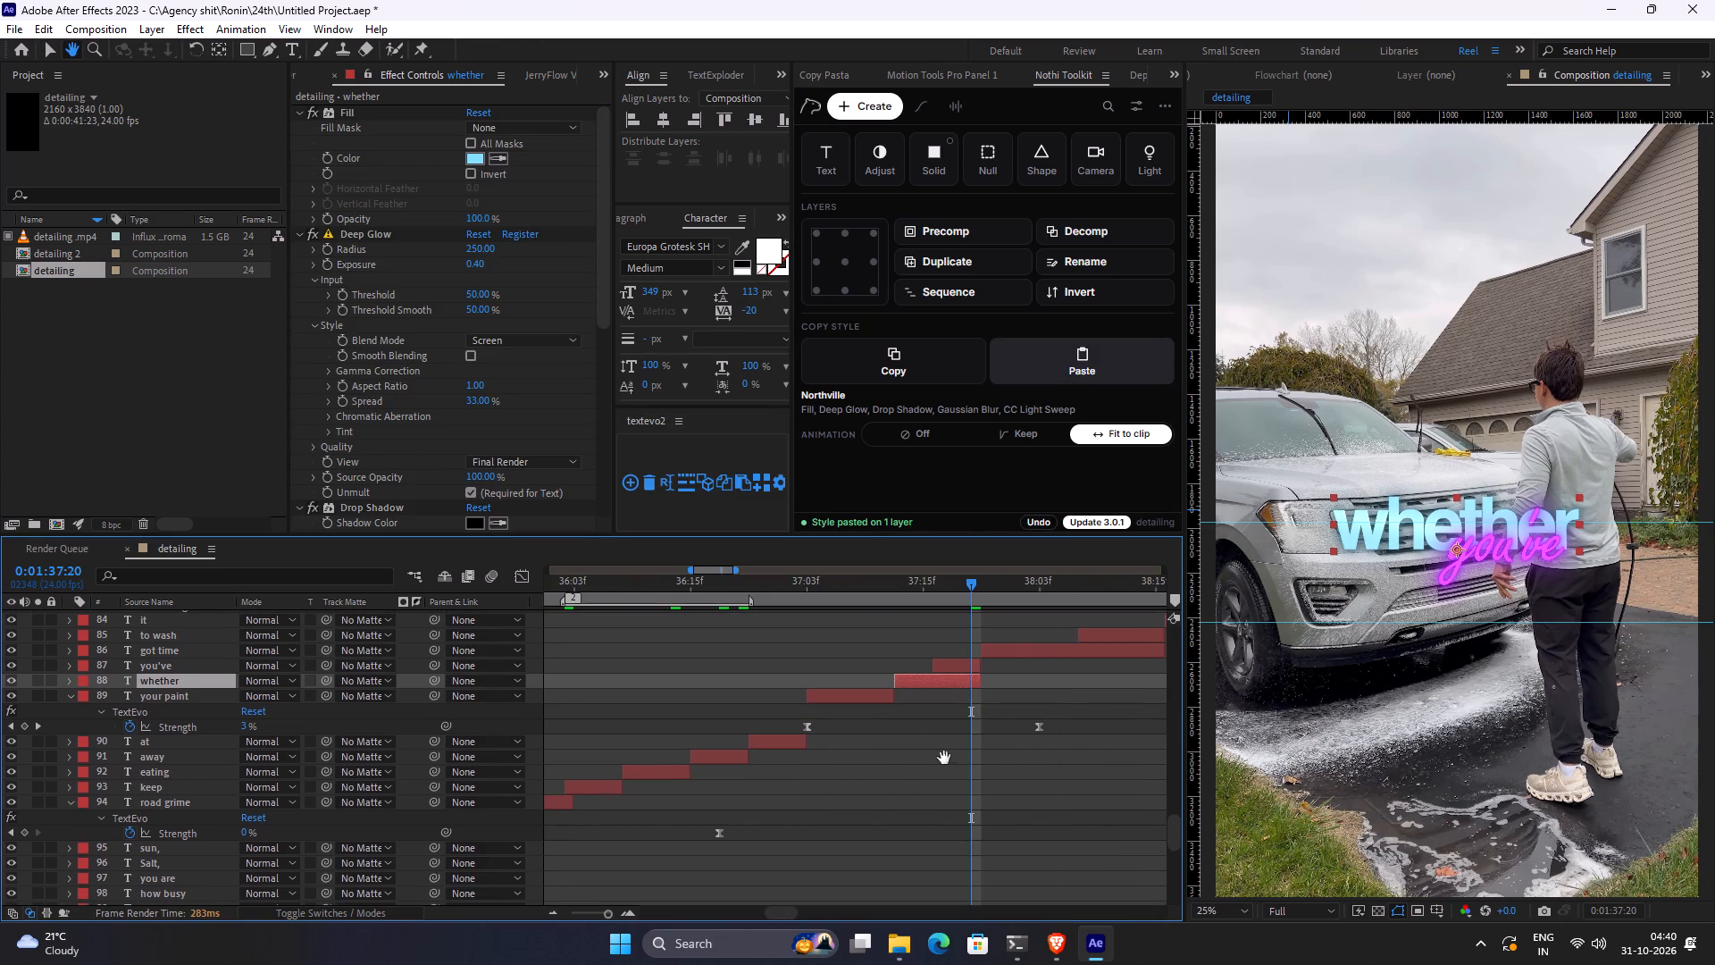
left_click_drag(1077, 718, 858, 751)
left_click(914, 578)
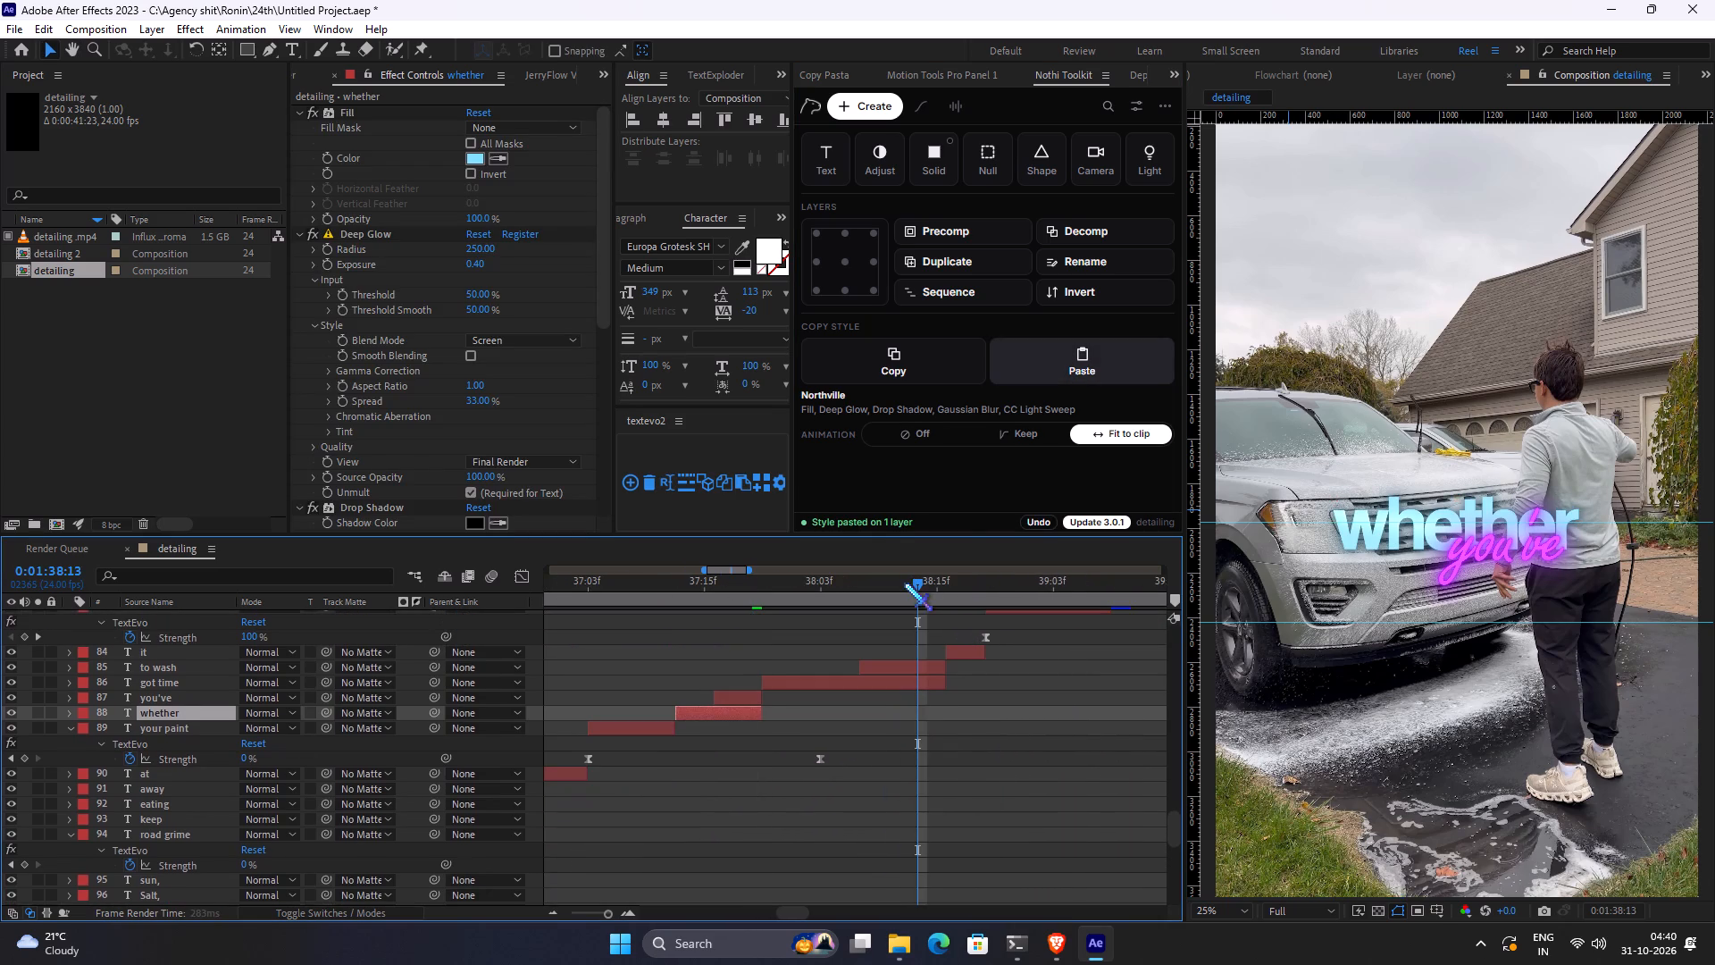
left_click(879, 681)
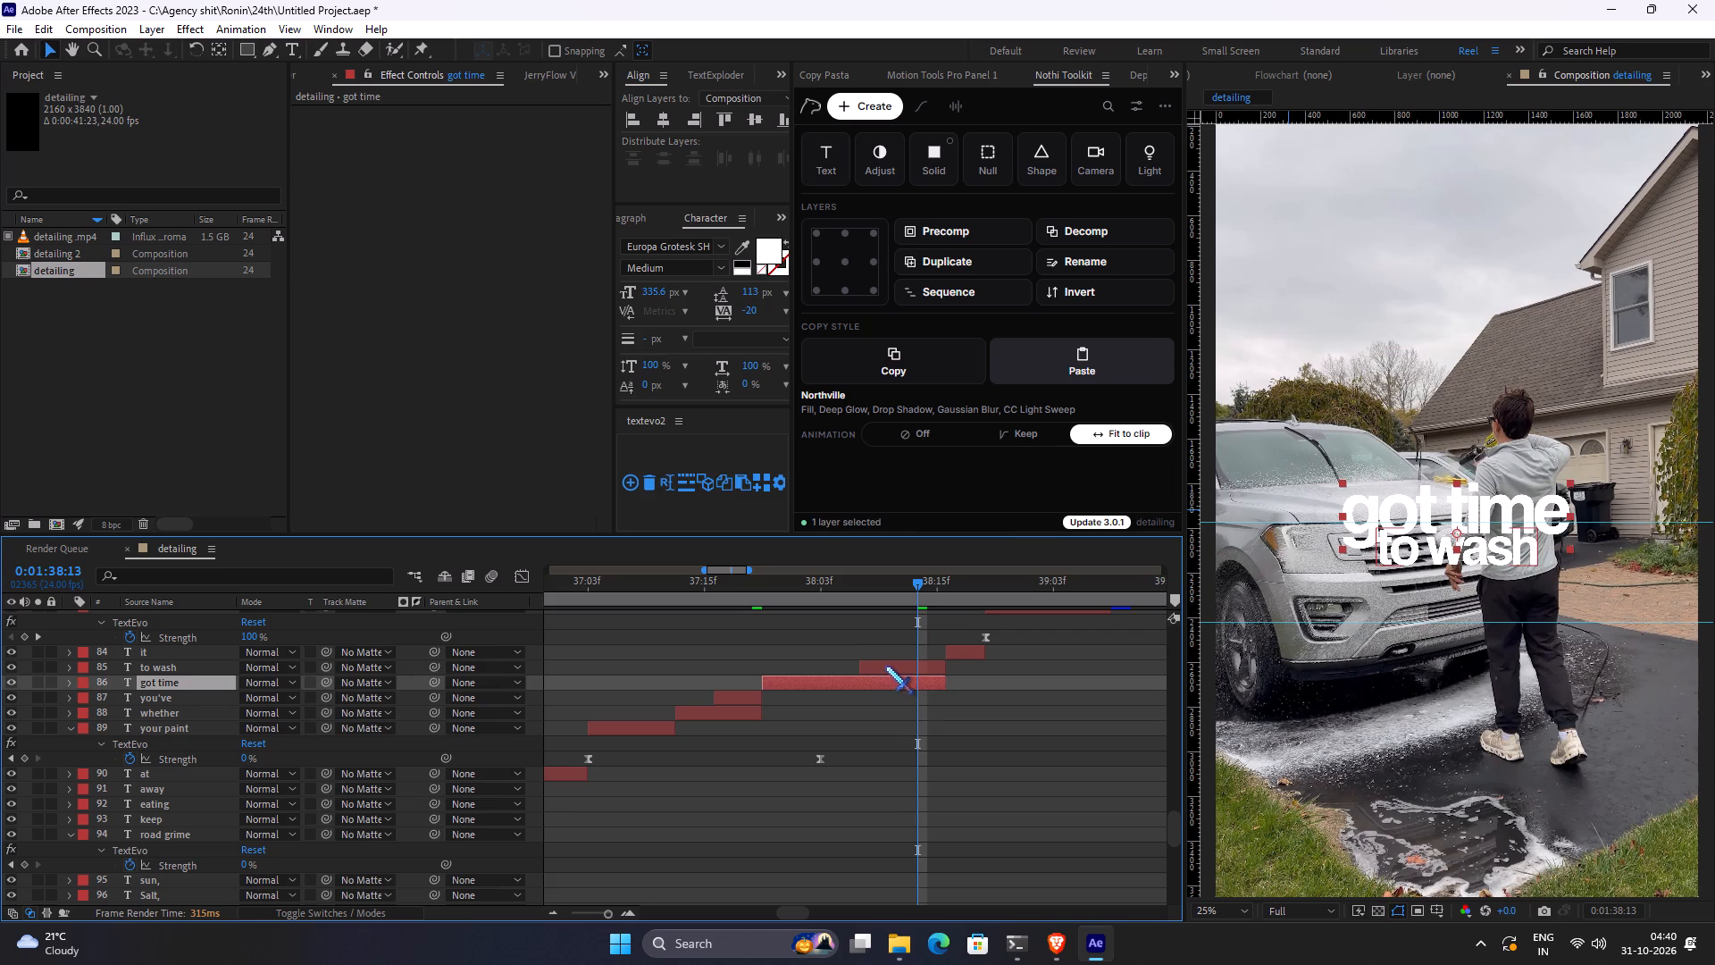
left_click(885, 666)
left_click(893, 688)
left_click(1055, 359)
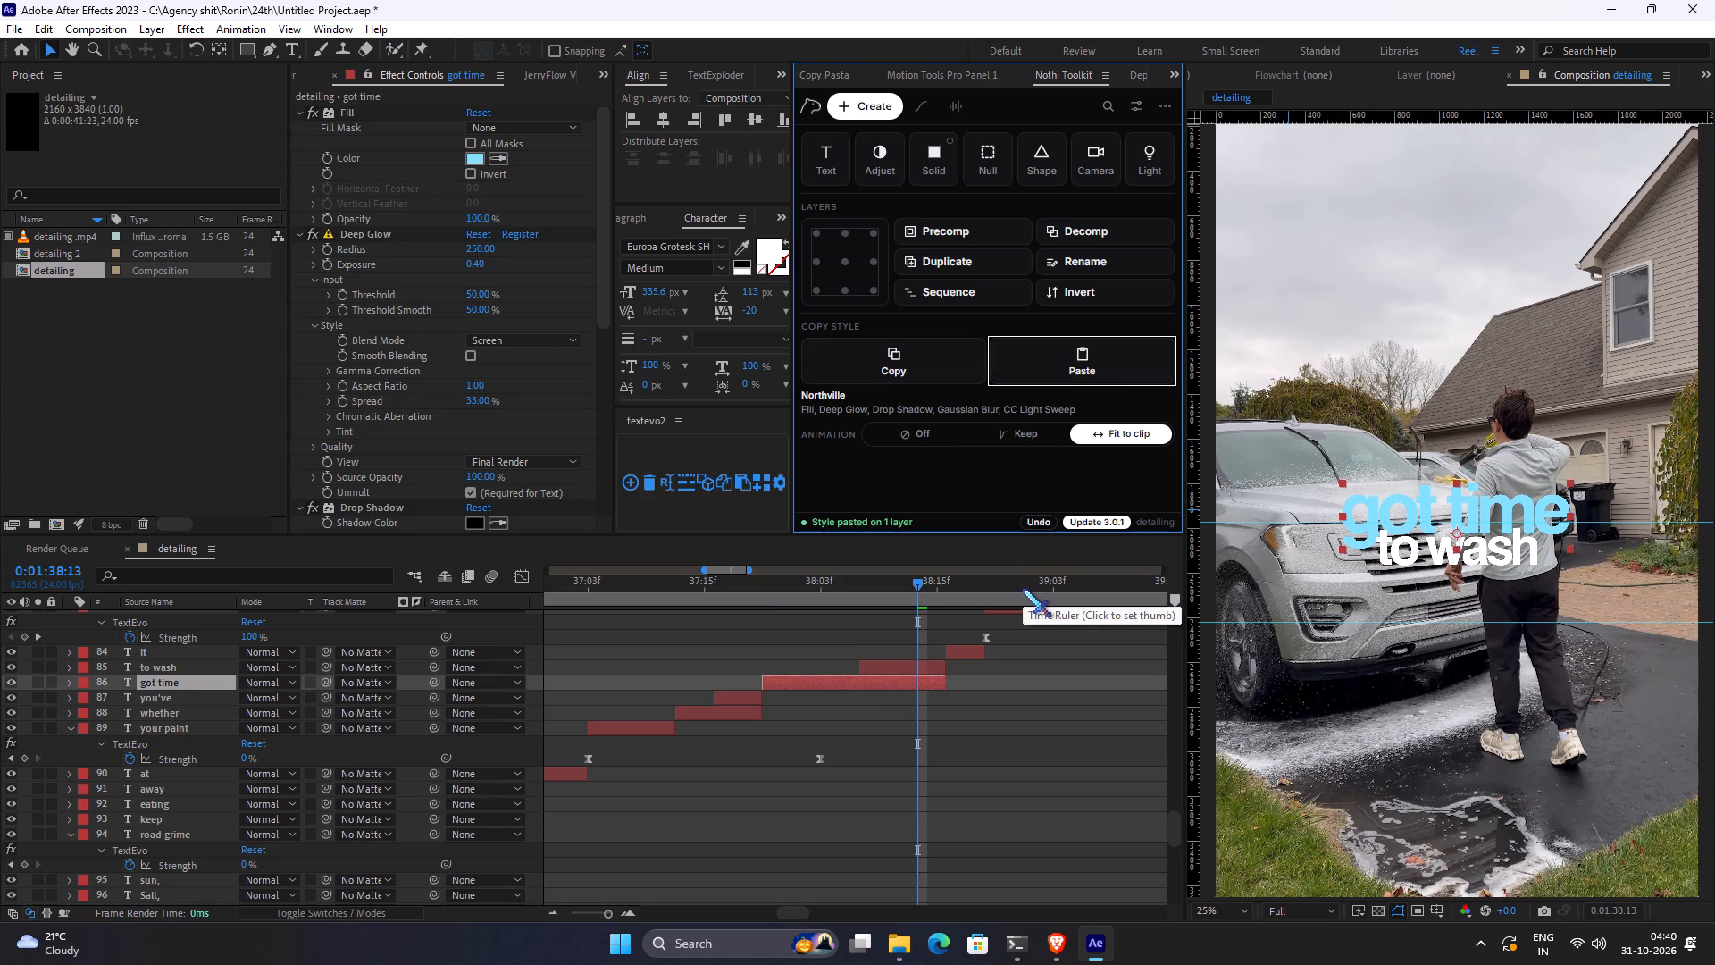
Review the captions following "to wash", from "or not" through "So", "to" and "one,", against the footage.
left_click(1102, 679)
key("space")
key("space")
key("space")
key("space")
key("space")
key("space")
key("space")
key("space")
key("space")
key("space")
key("space")
key("space")
key("space")
key("space")
key("space")
key("space")
key("space")
key("space")
key("space")
key("space")
left_click_drag(1099, 680, 1058, 682)
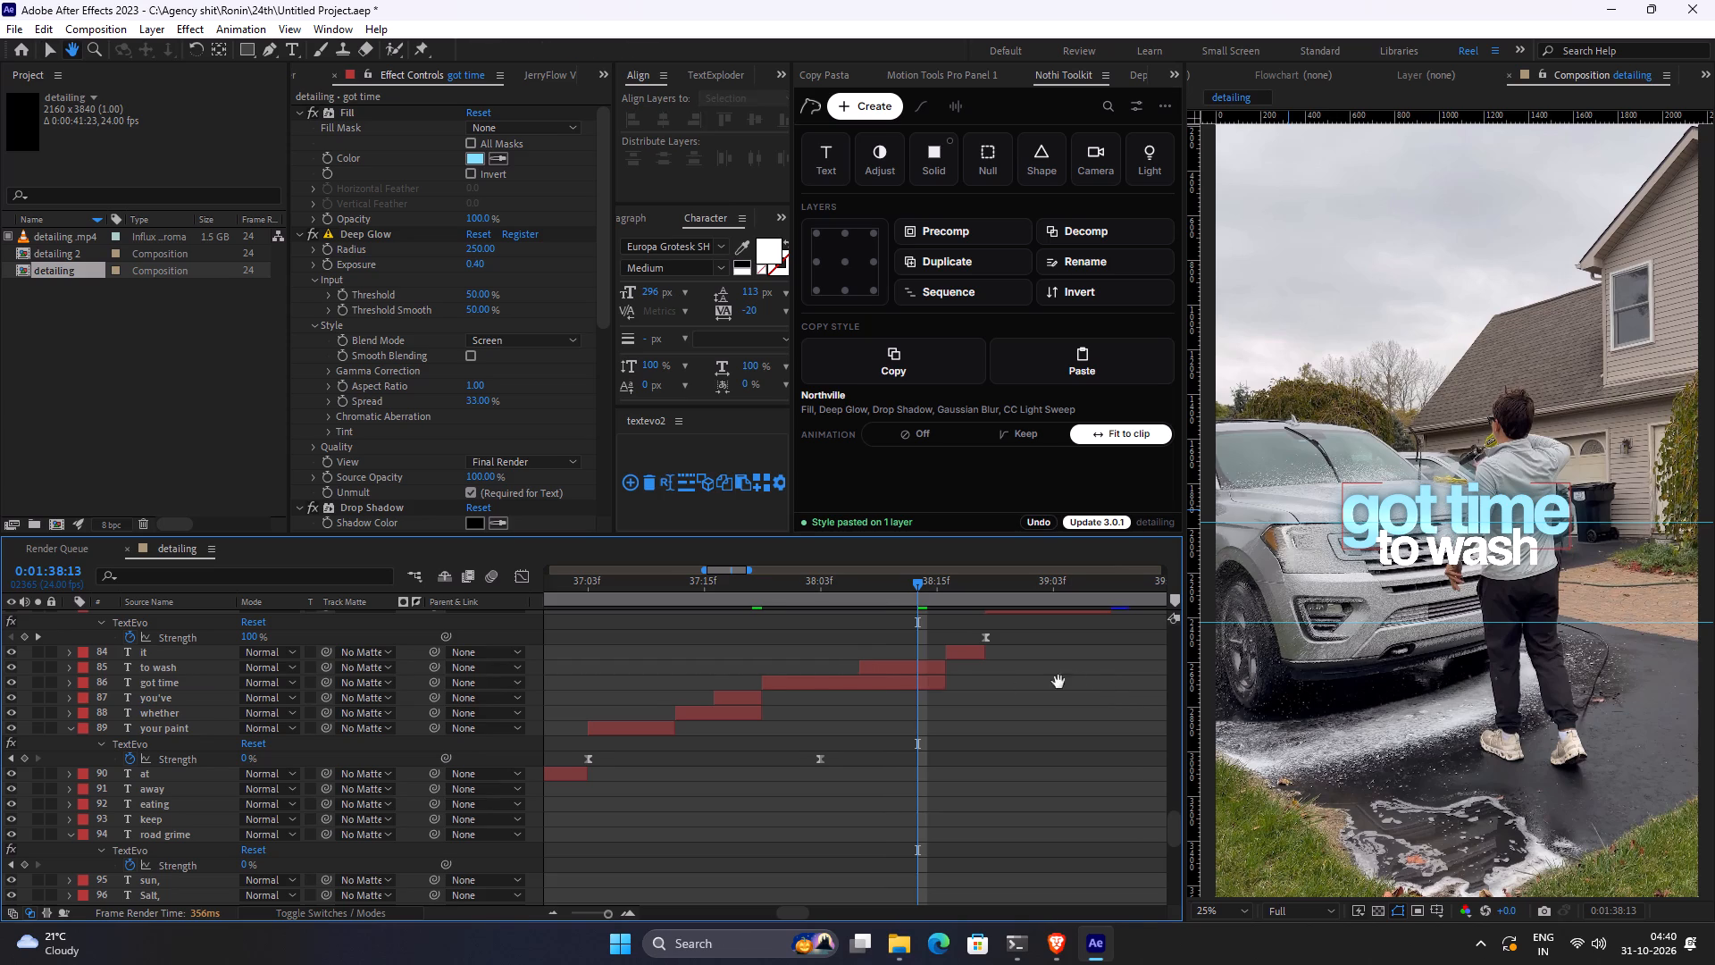
left_click_drag(1058, 682, 776, 751)
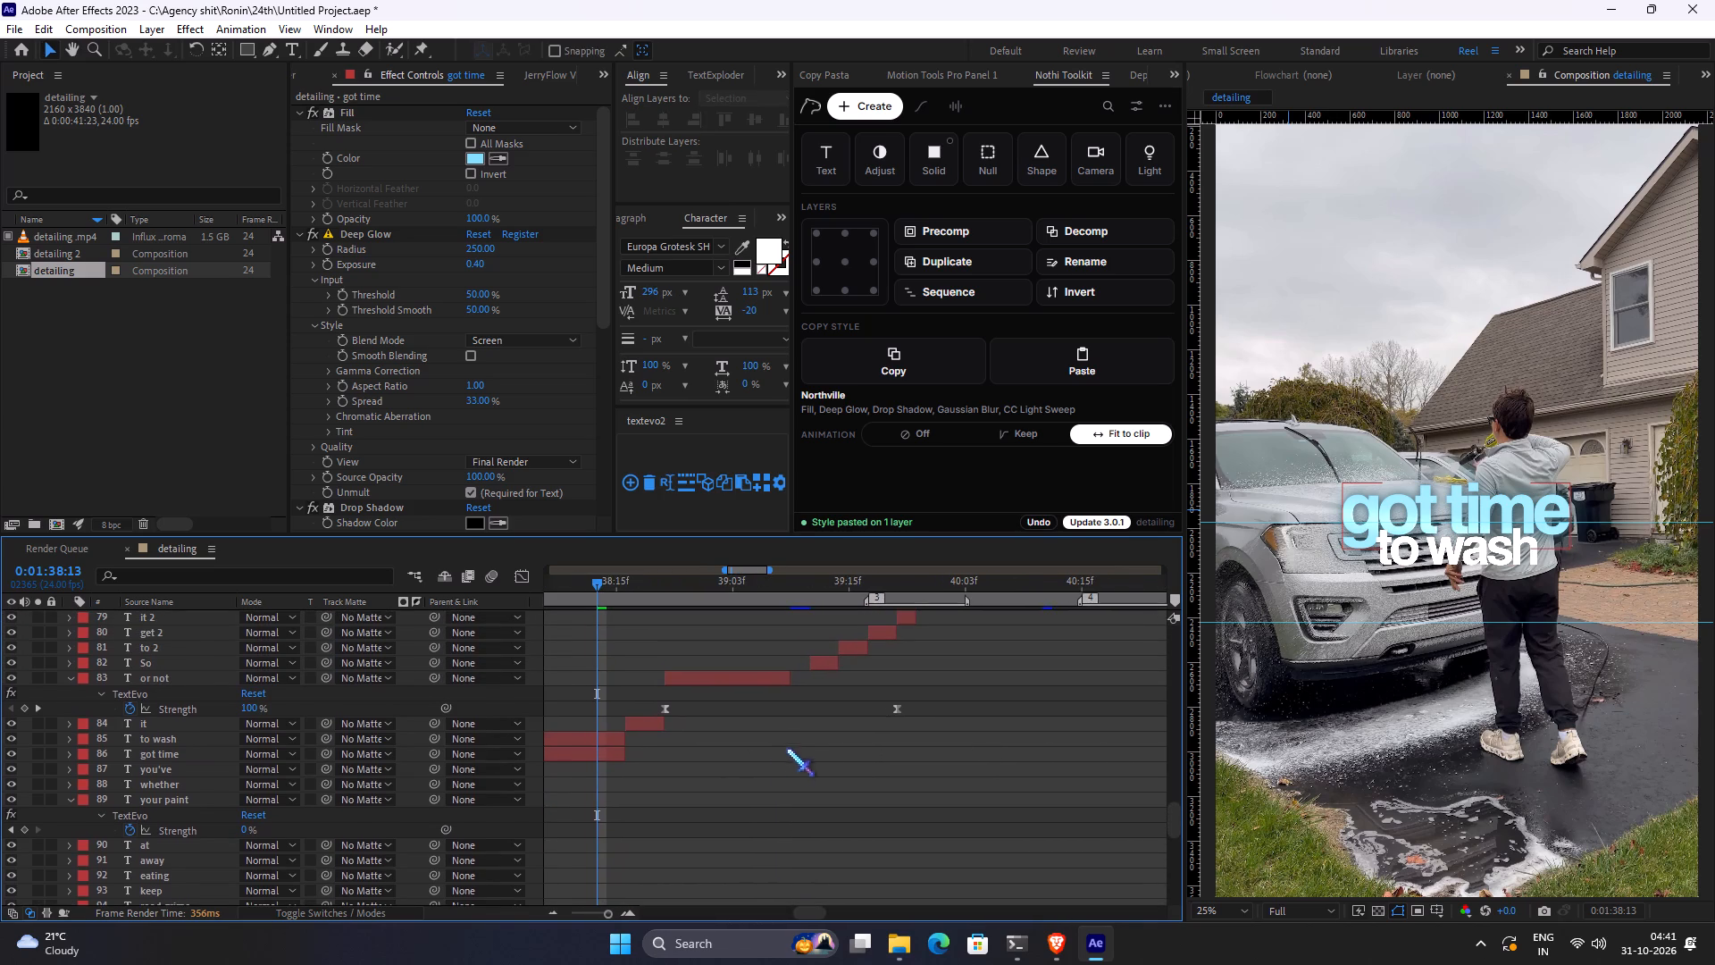
left_click(741, 603)
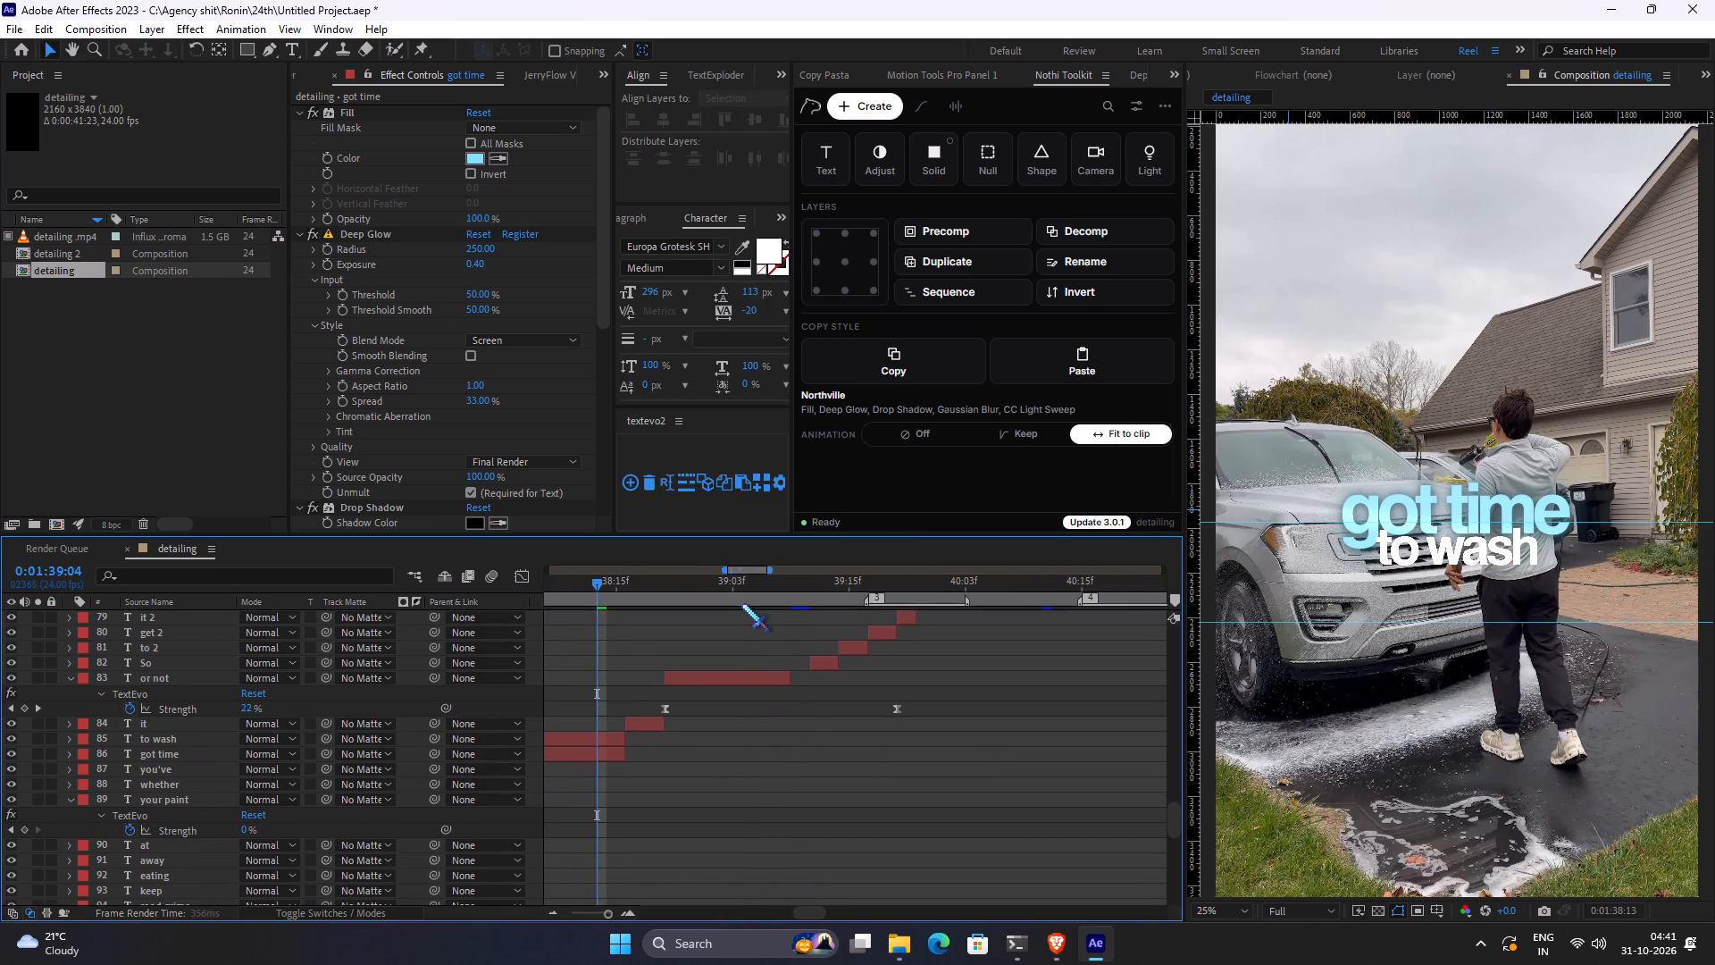
left_click_drag(836, 595, 855, 596)
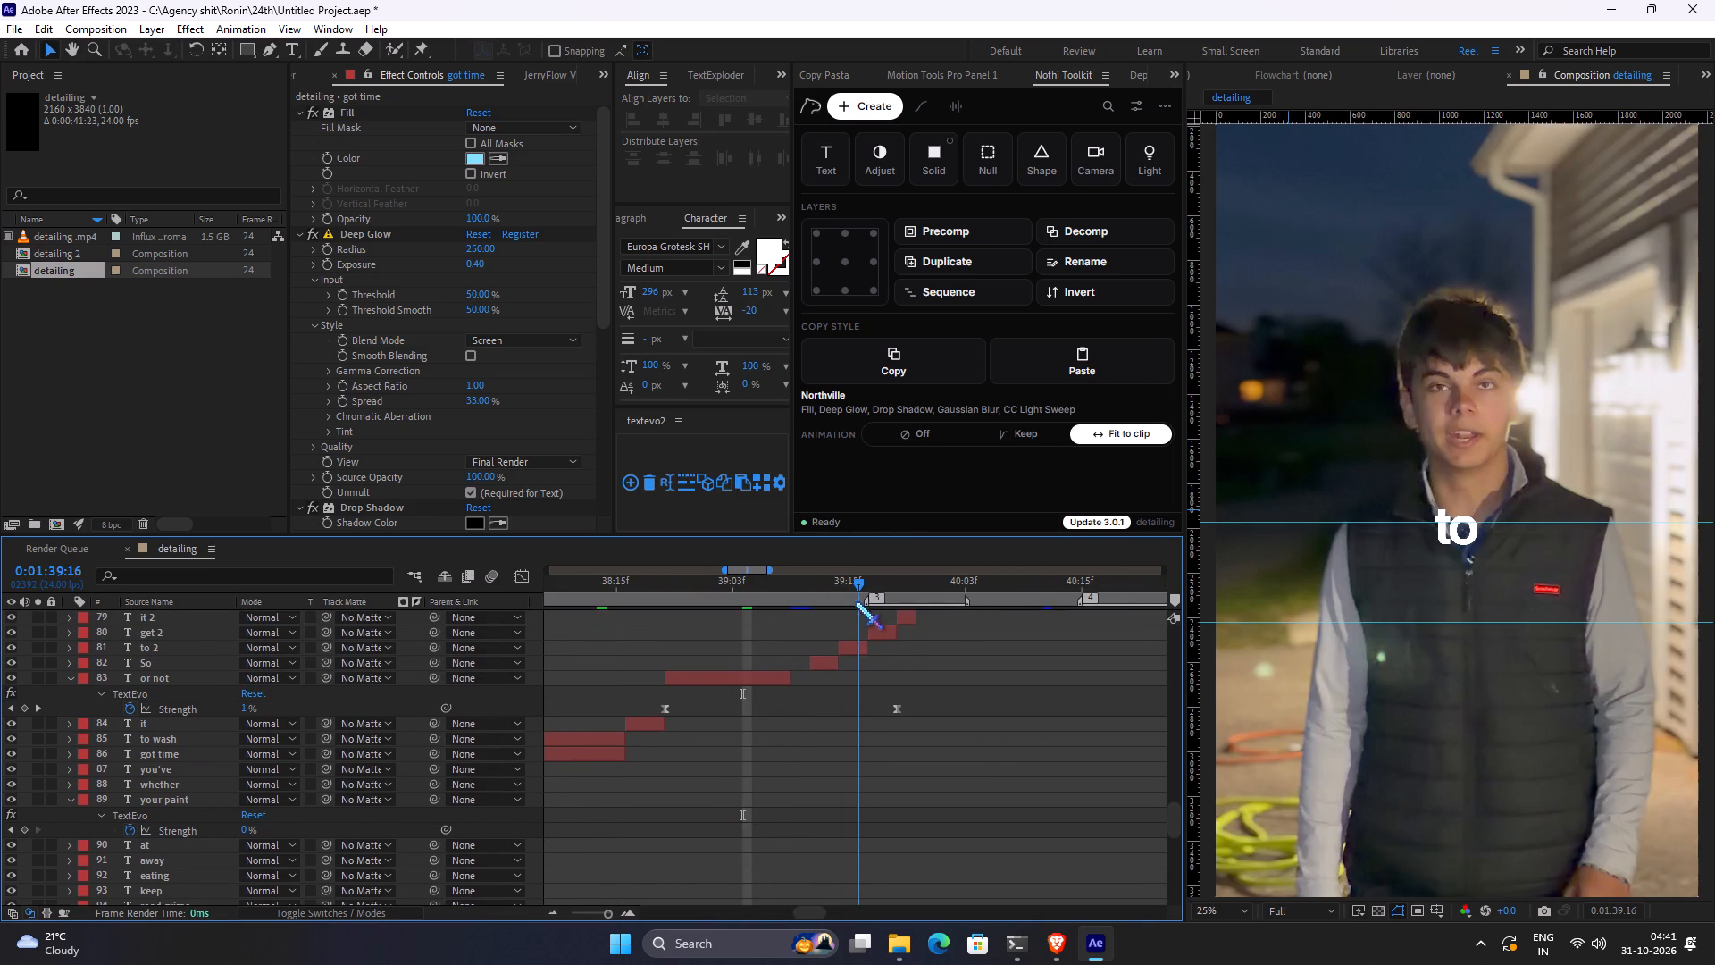
scroll(887, 677, "up", 1)
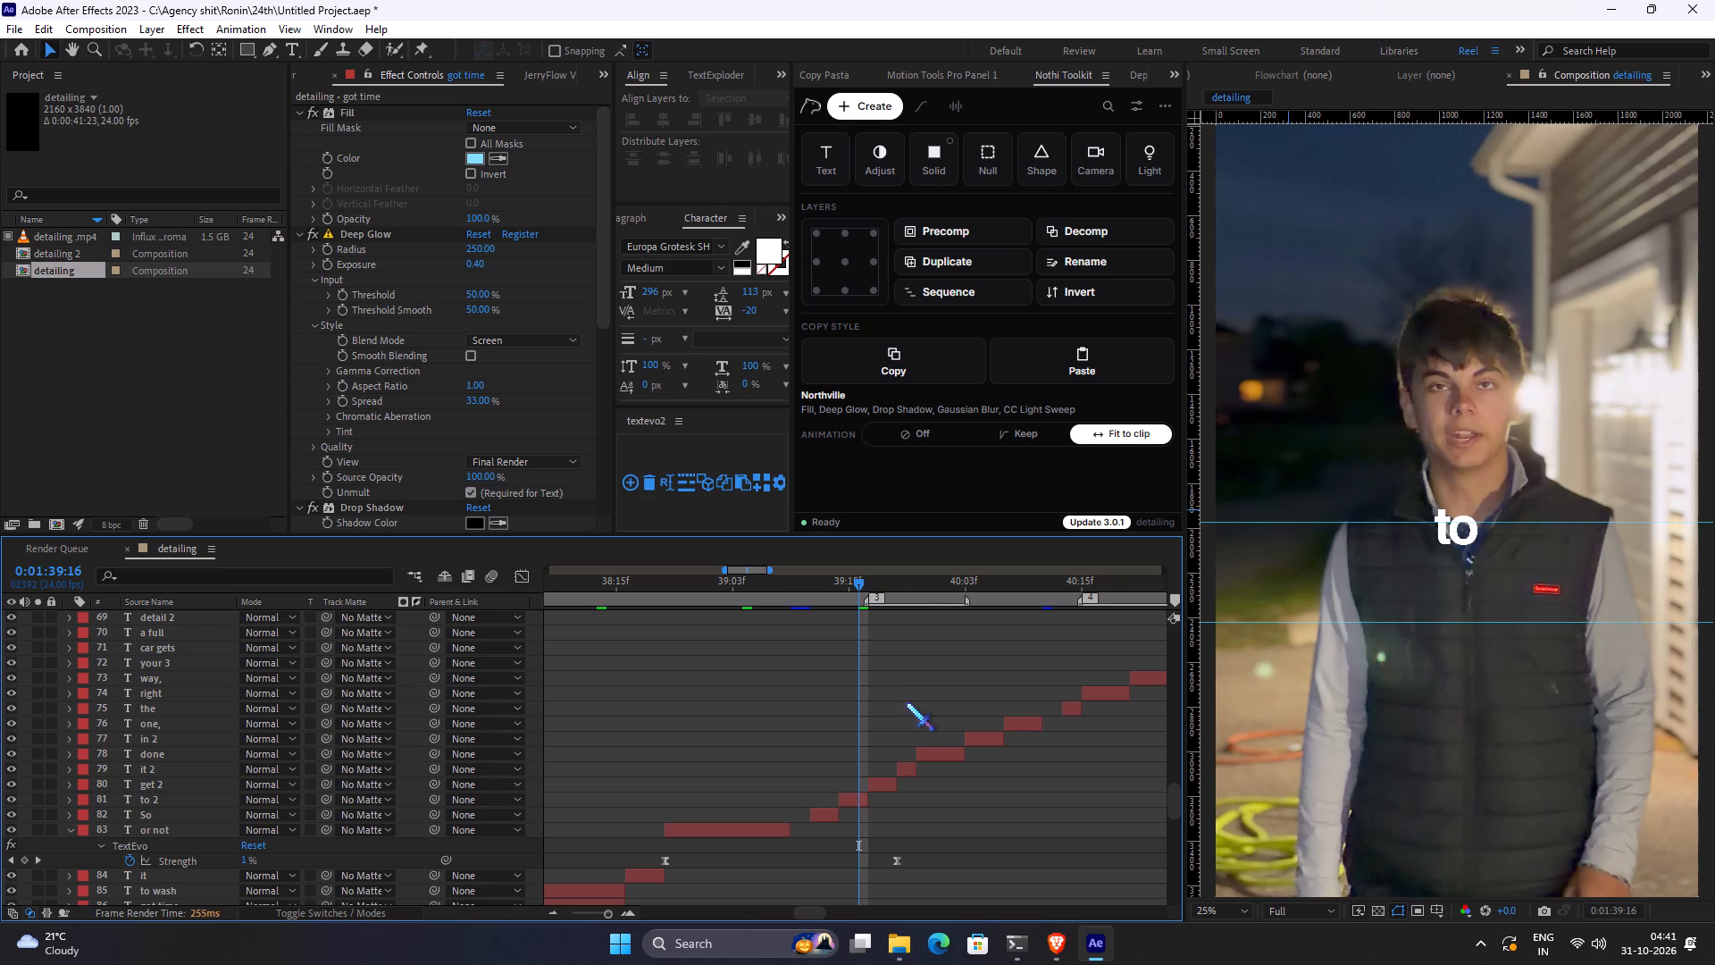
left_click(1001, 601)
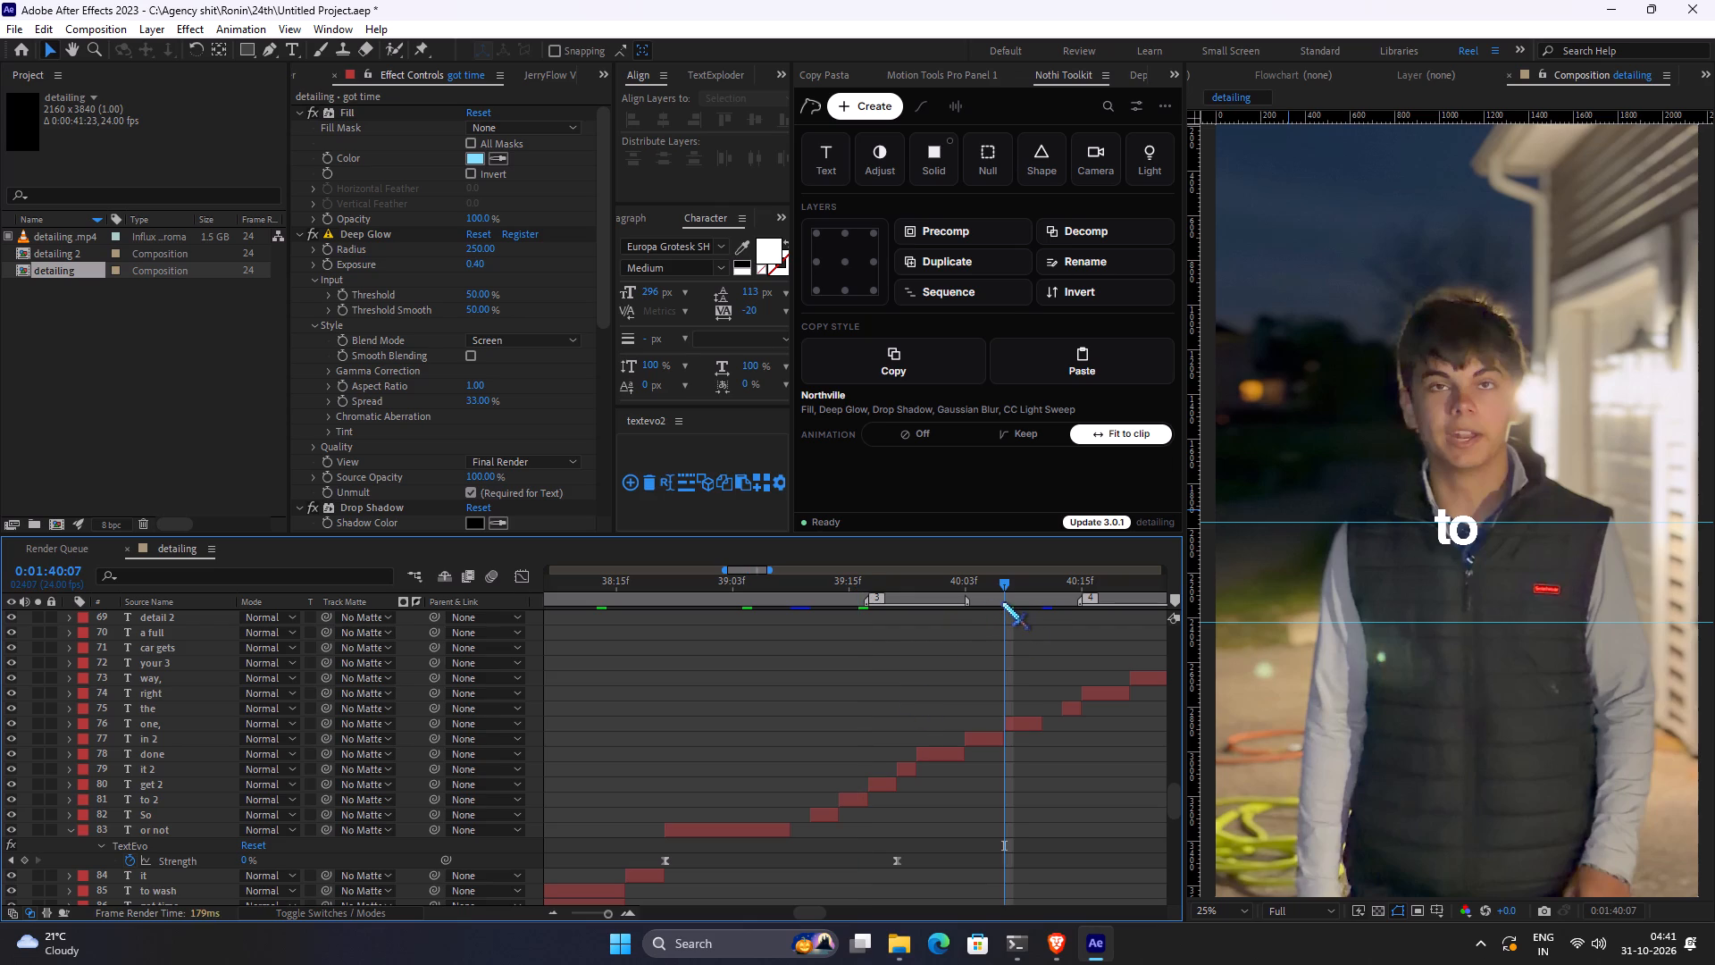
left_click_drag(1003, 601, 1025, 601)
key("space")
key("space")
key("space")
key("space")
key("space")
key("space")
key("space")
key("space")
key("space")
key("space")
key("space")
key("space")
key("space")
key("space")
key("space")
key("space")
key("space")
key("space")
key("space")
key("space")
left_click_drag(1028, 668, 797, 682)
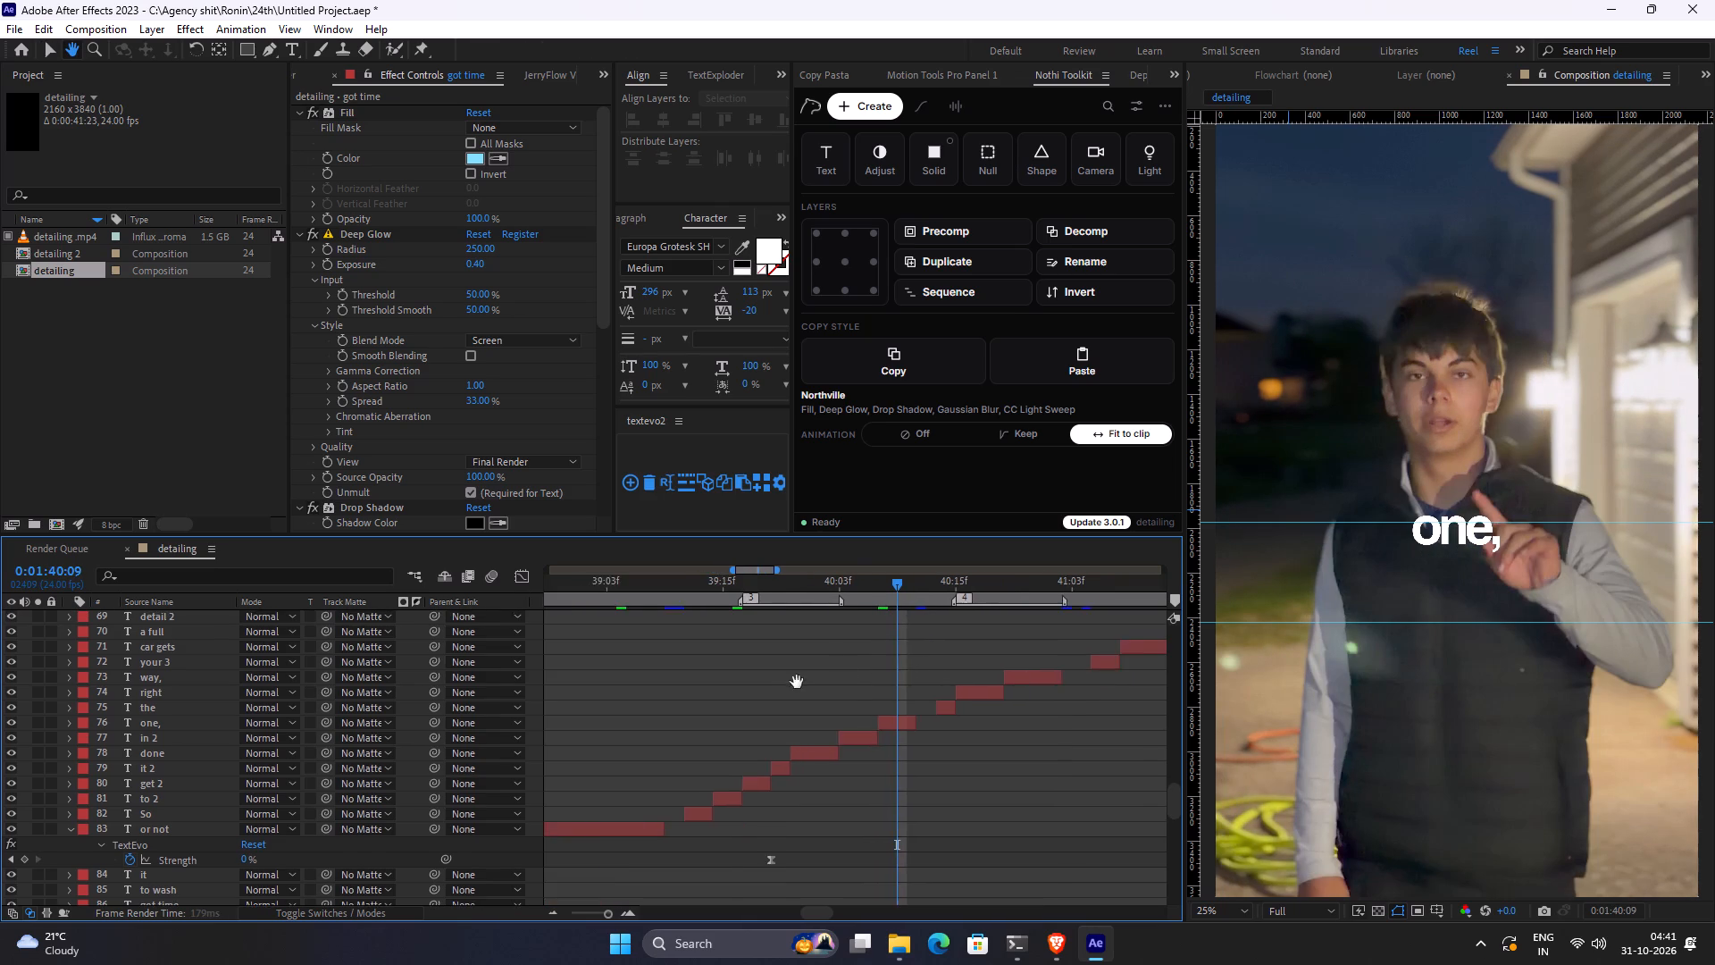
left_click_drag(797, 682, 773, 684)
Paste the copied "Northville" style onto the "car gets" caption above the pink "a full".
left_click(1157, 590)
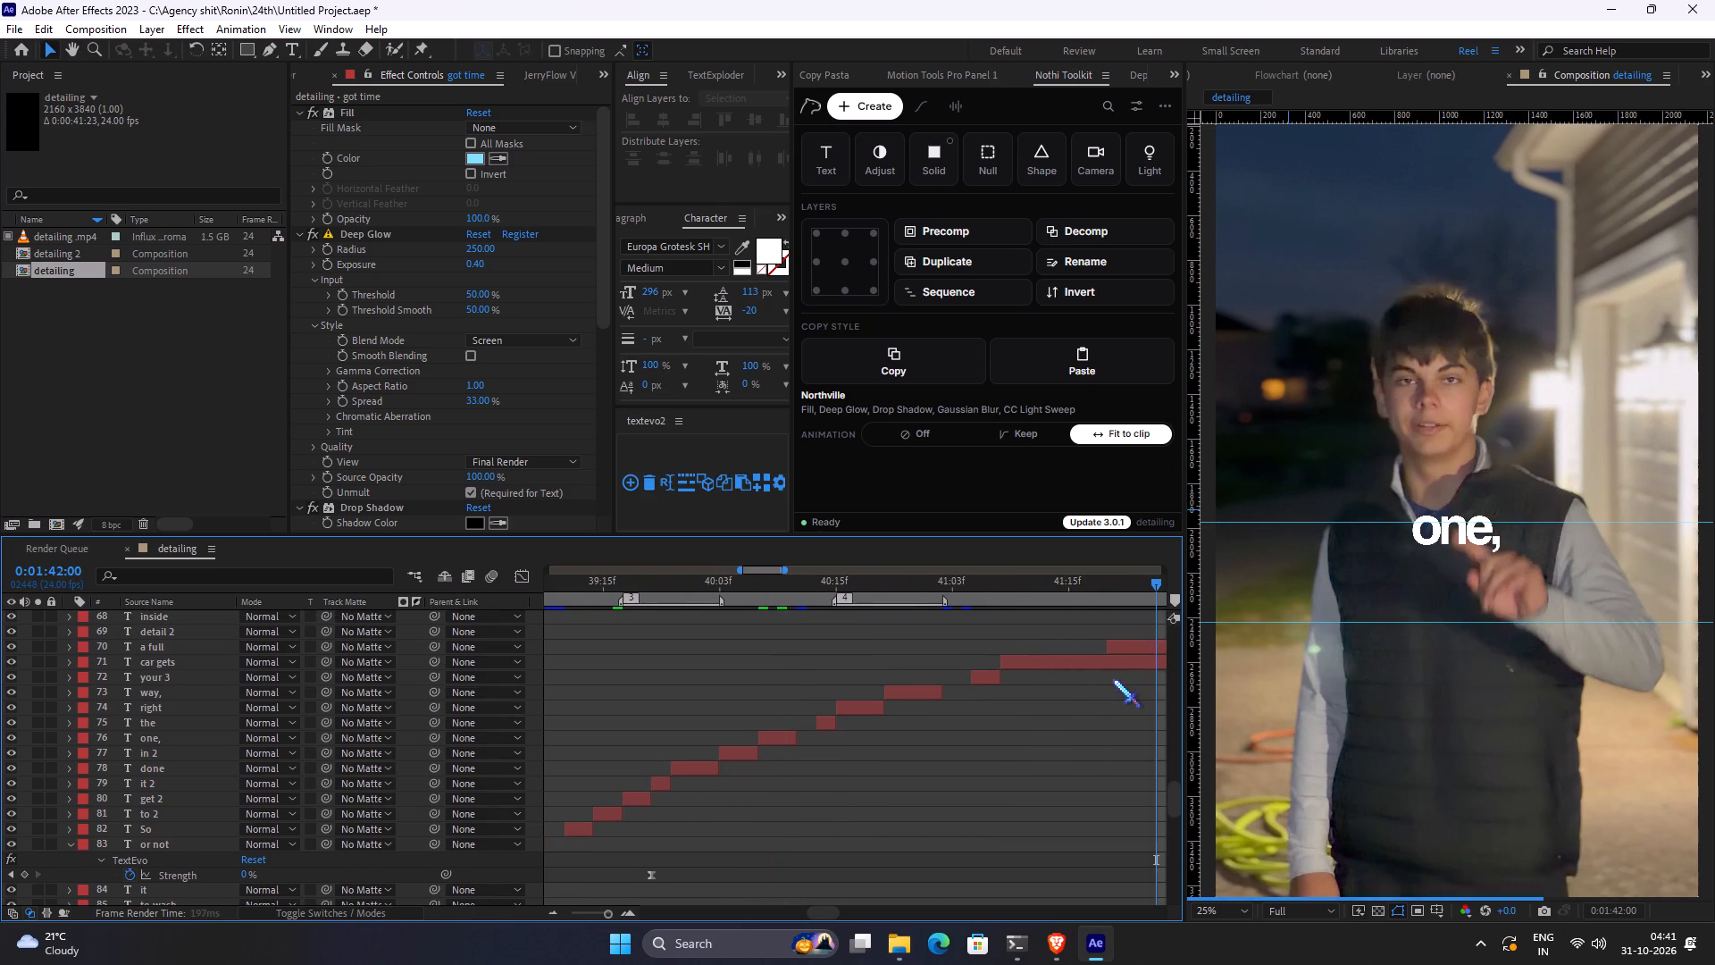
key("space")
key("space")
key("space")
key("space")
key("space")
key("space")
key("space")
key("space")
key("space")
key("space")
key("space")
key("space")
key("space")
key("space")
key("space")
key("space")
key("space")
left_click_drag(1107, 693, 785, 767)
left_click(843, 734)
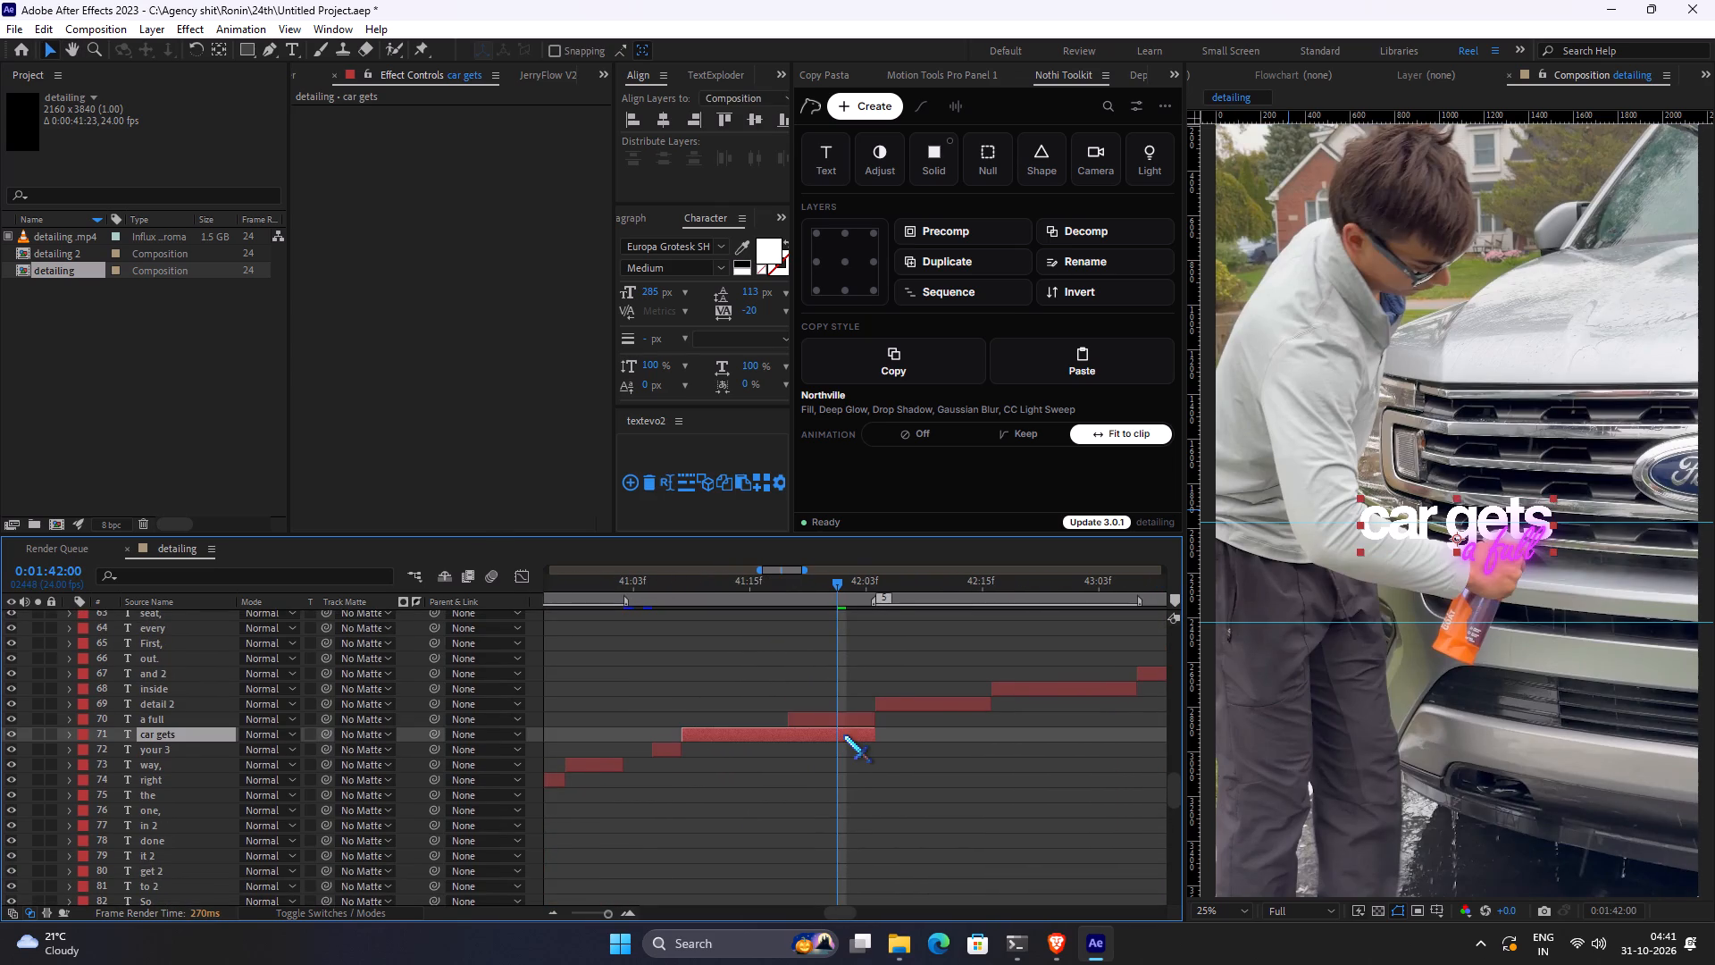
left_click(1048, 346)
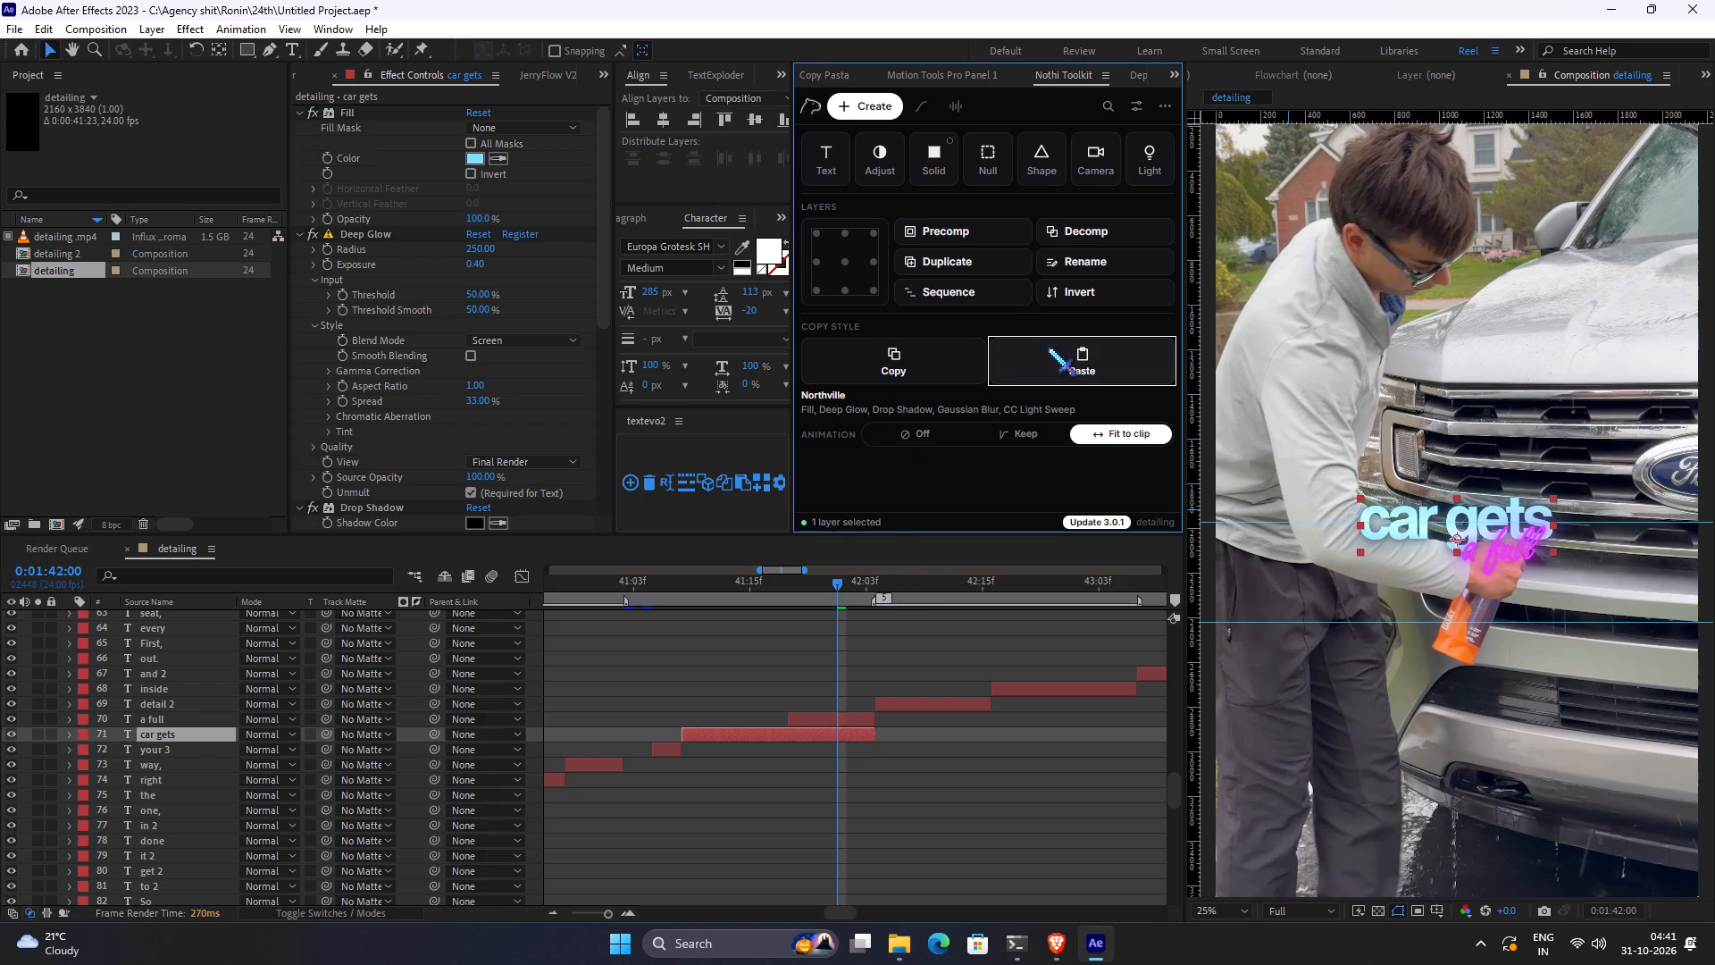
left_click(954, 776)
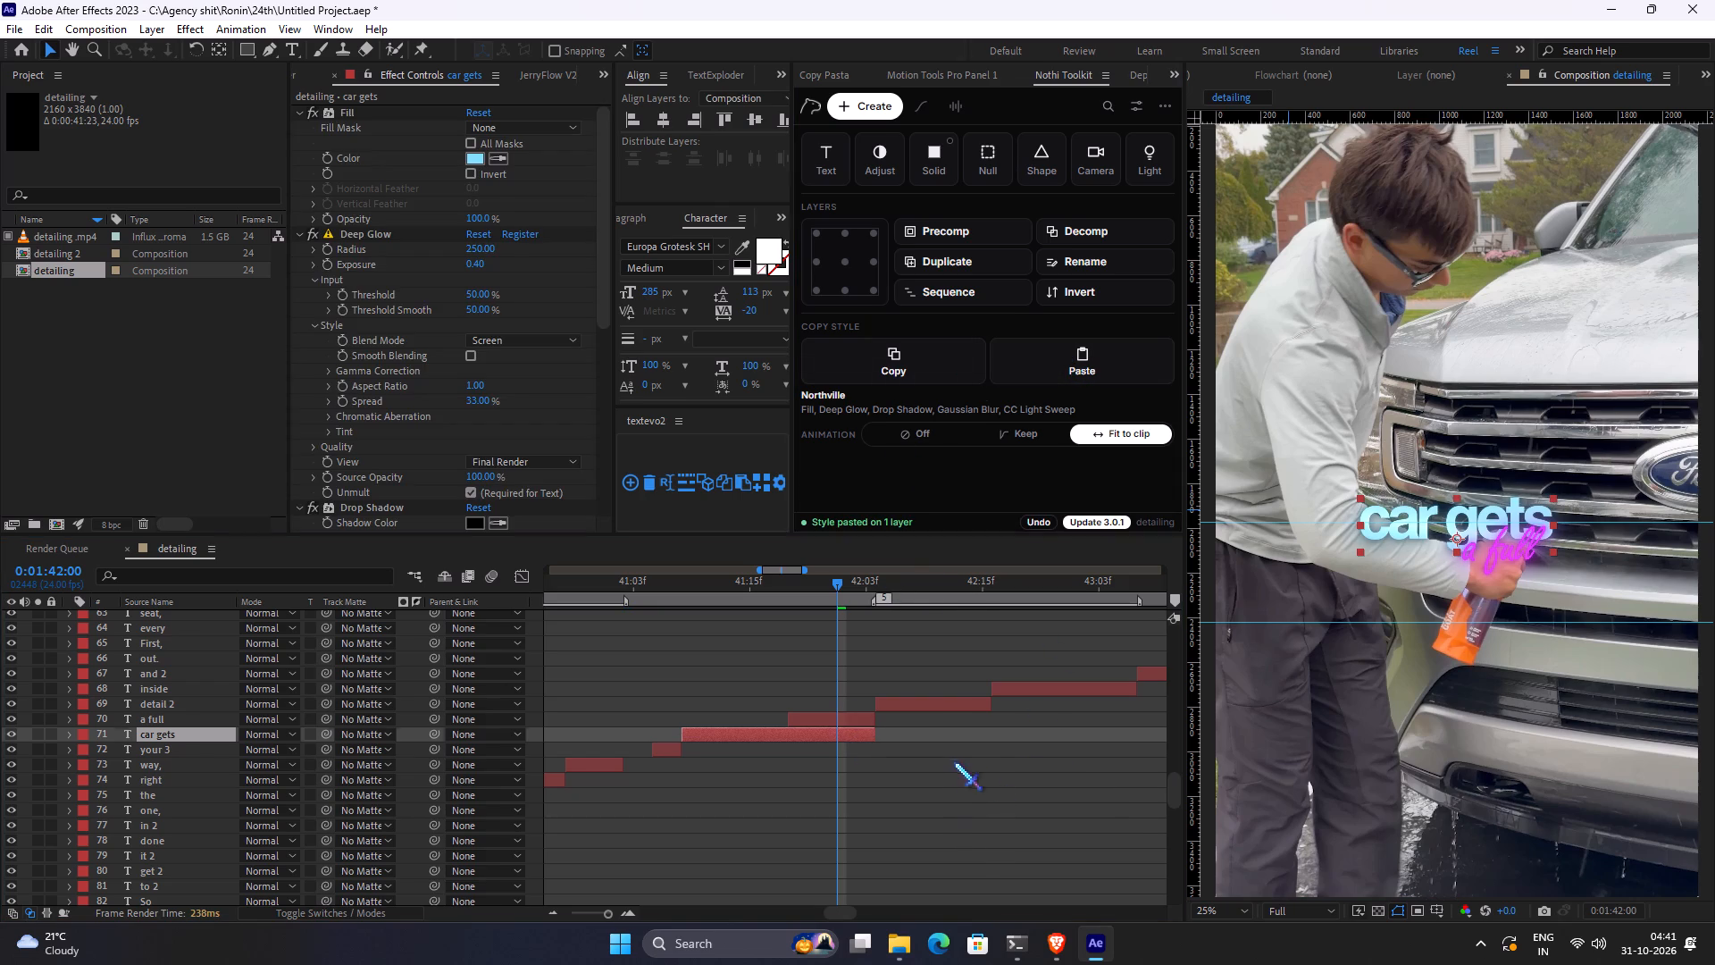
Review the captions following "a full", from "detail" and "inside" through "and", "out.", "First," and "seat,", against the footage.
left_click(938, 585)
left_click_drag(947, 585, 1085, 594)
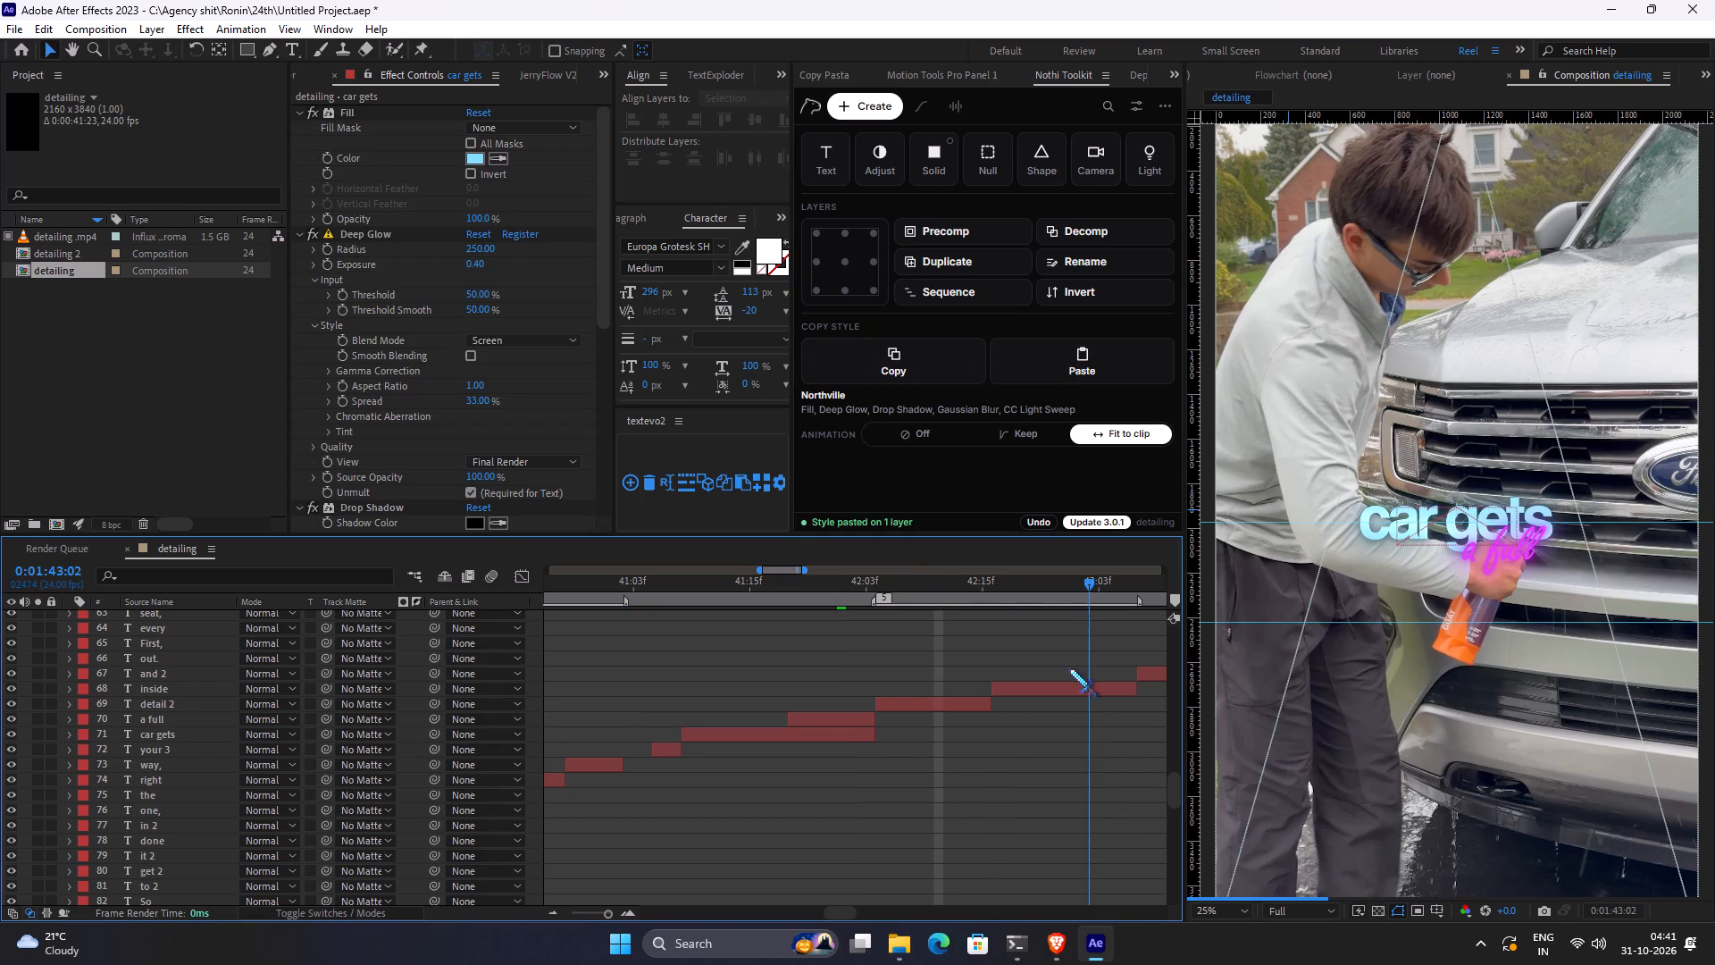
key("space")
key("space")
key("space")
key("space")
key("space")
key("space")
key("space")
key("space")
key("space")
key("space")
key("space")
key("space")
key("space")
key("space")
key("space")
key("space")
key("space")
key("space")
key("space")
key("space")
left_click_drag(1094, 743, 824, 770)
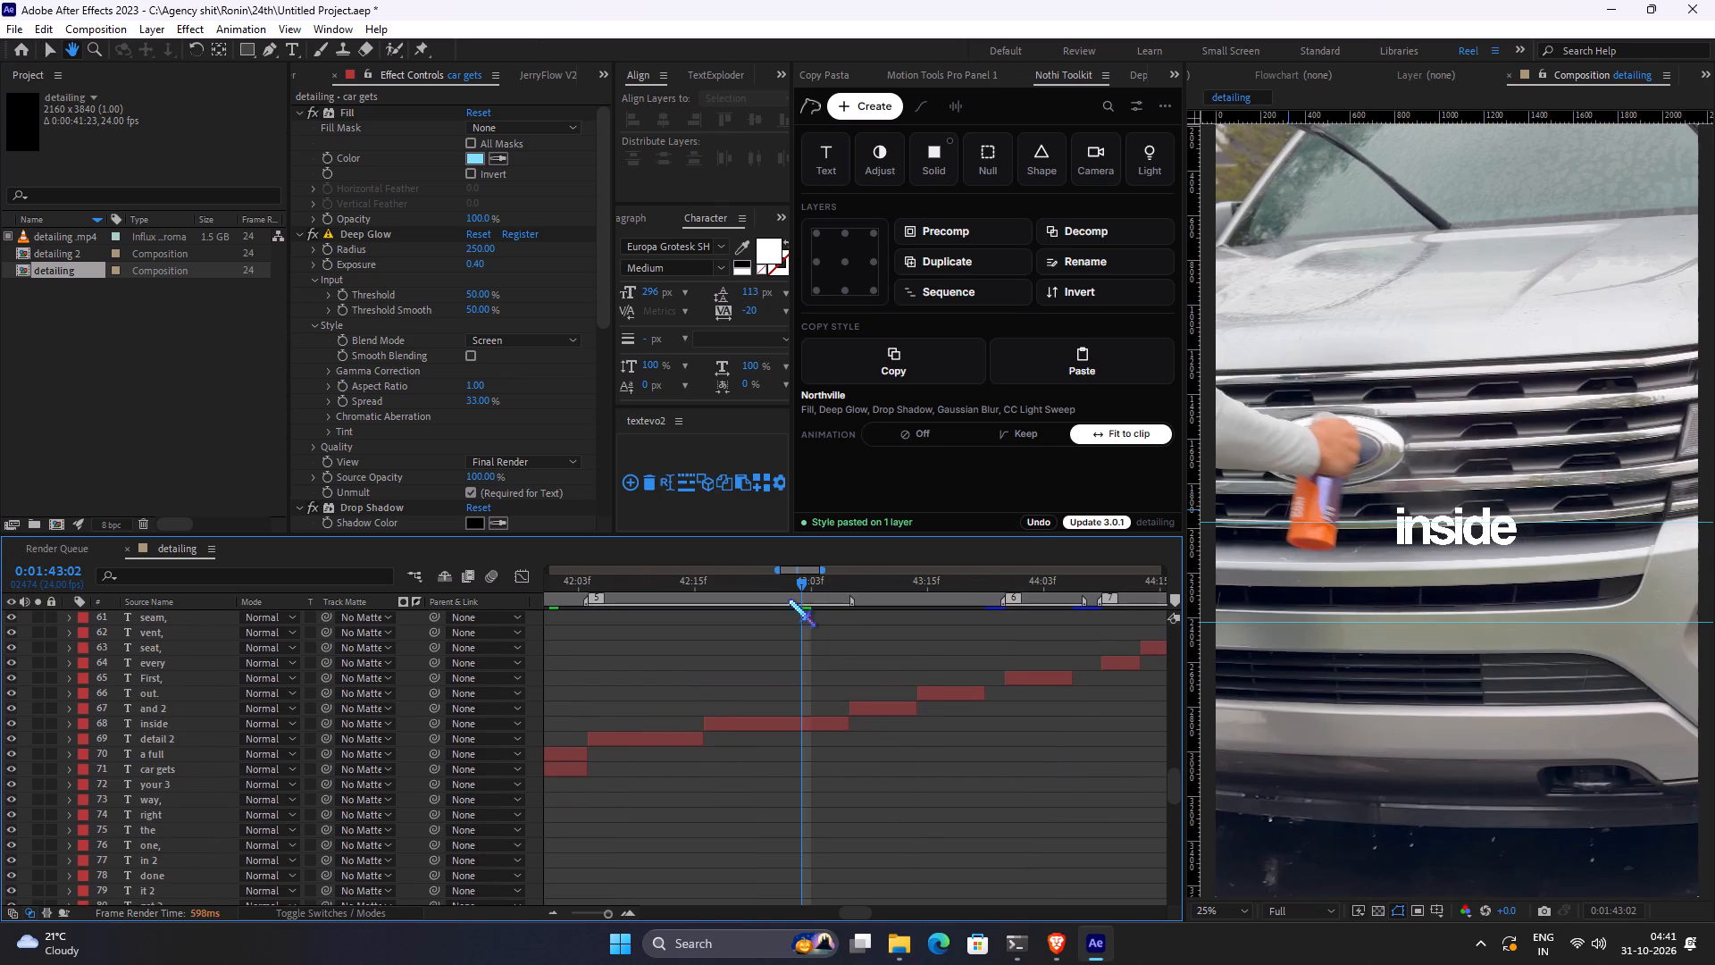
left_click(875, 590)
left_click_drag(899, 589, 974, 589)
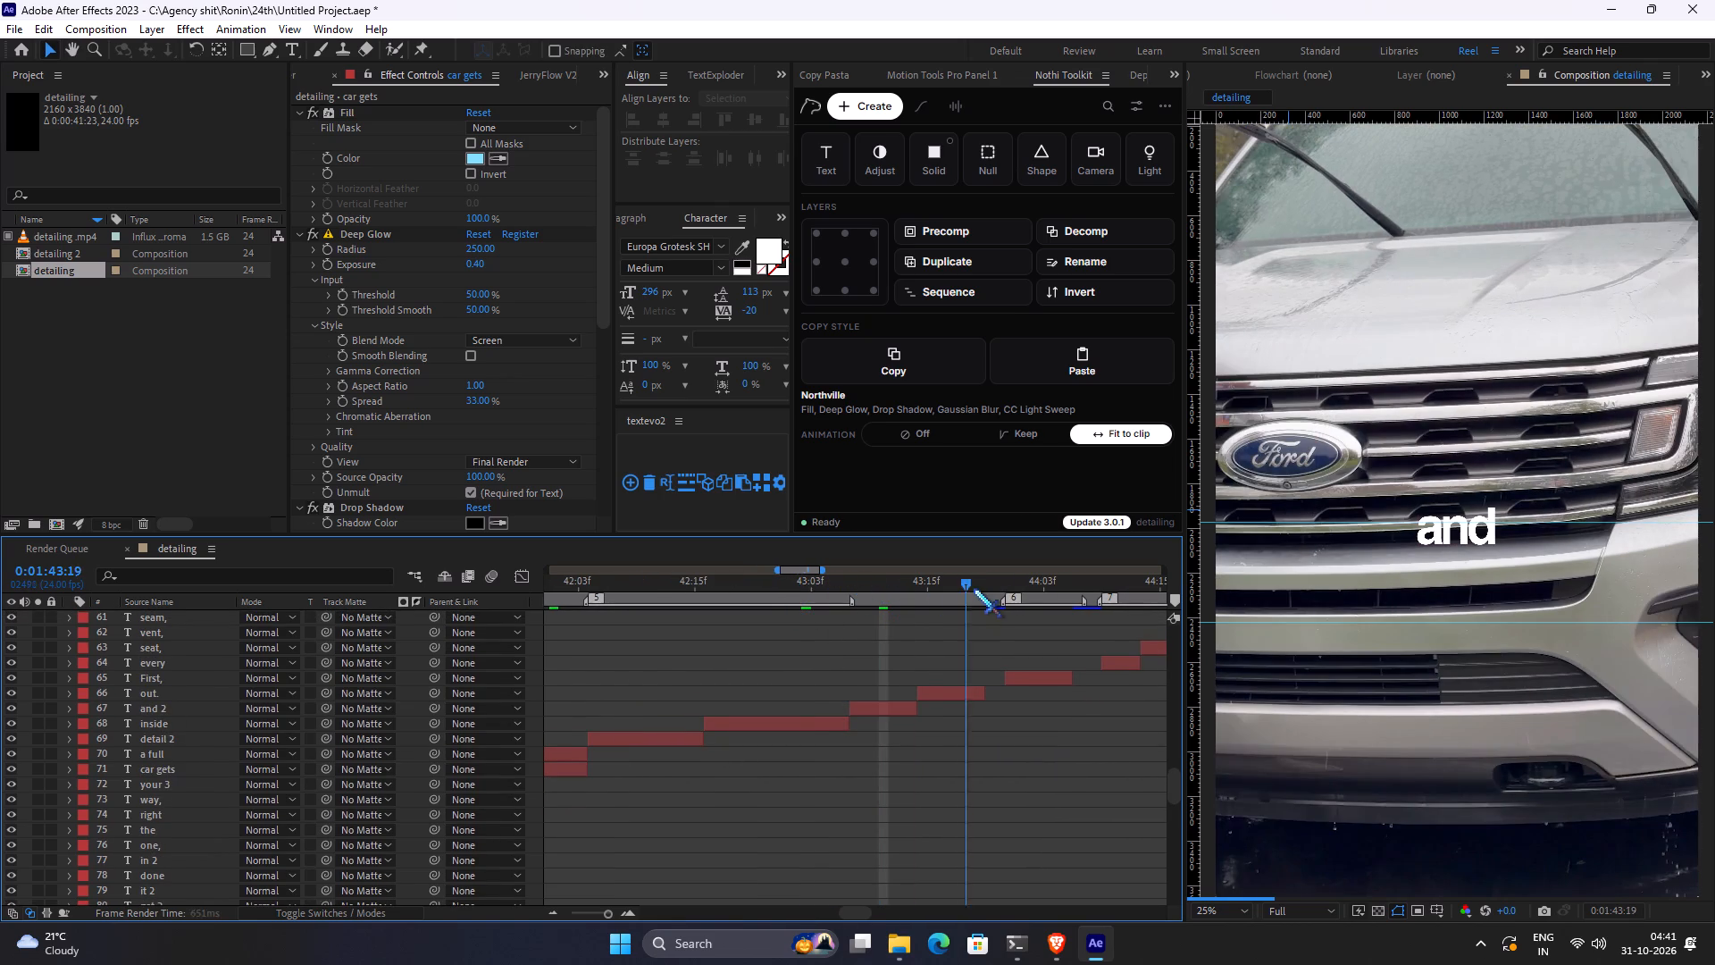
left_click_drag(974, 589, 1011, 585)
key("space")
key("space")
key("space")
key("space")
key("space")
key("space")
key("space")
key("space")
key("space")
key("space")
key("space")
key("space")
key("space")
key("space")
key("space")
key("space")
key("space")
key("space")
key("space")
key("space")
left_click_drag(1003, 659, 715, 719)
left_click_drag(851, 581, 886, 583)
key("space")
scroll(946, 658, "down", 1)
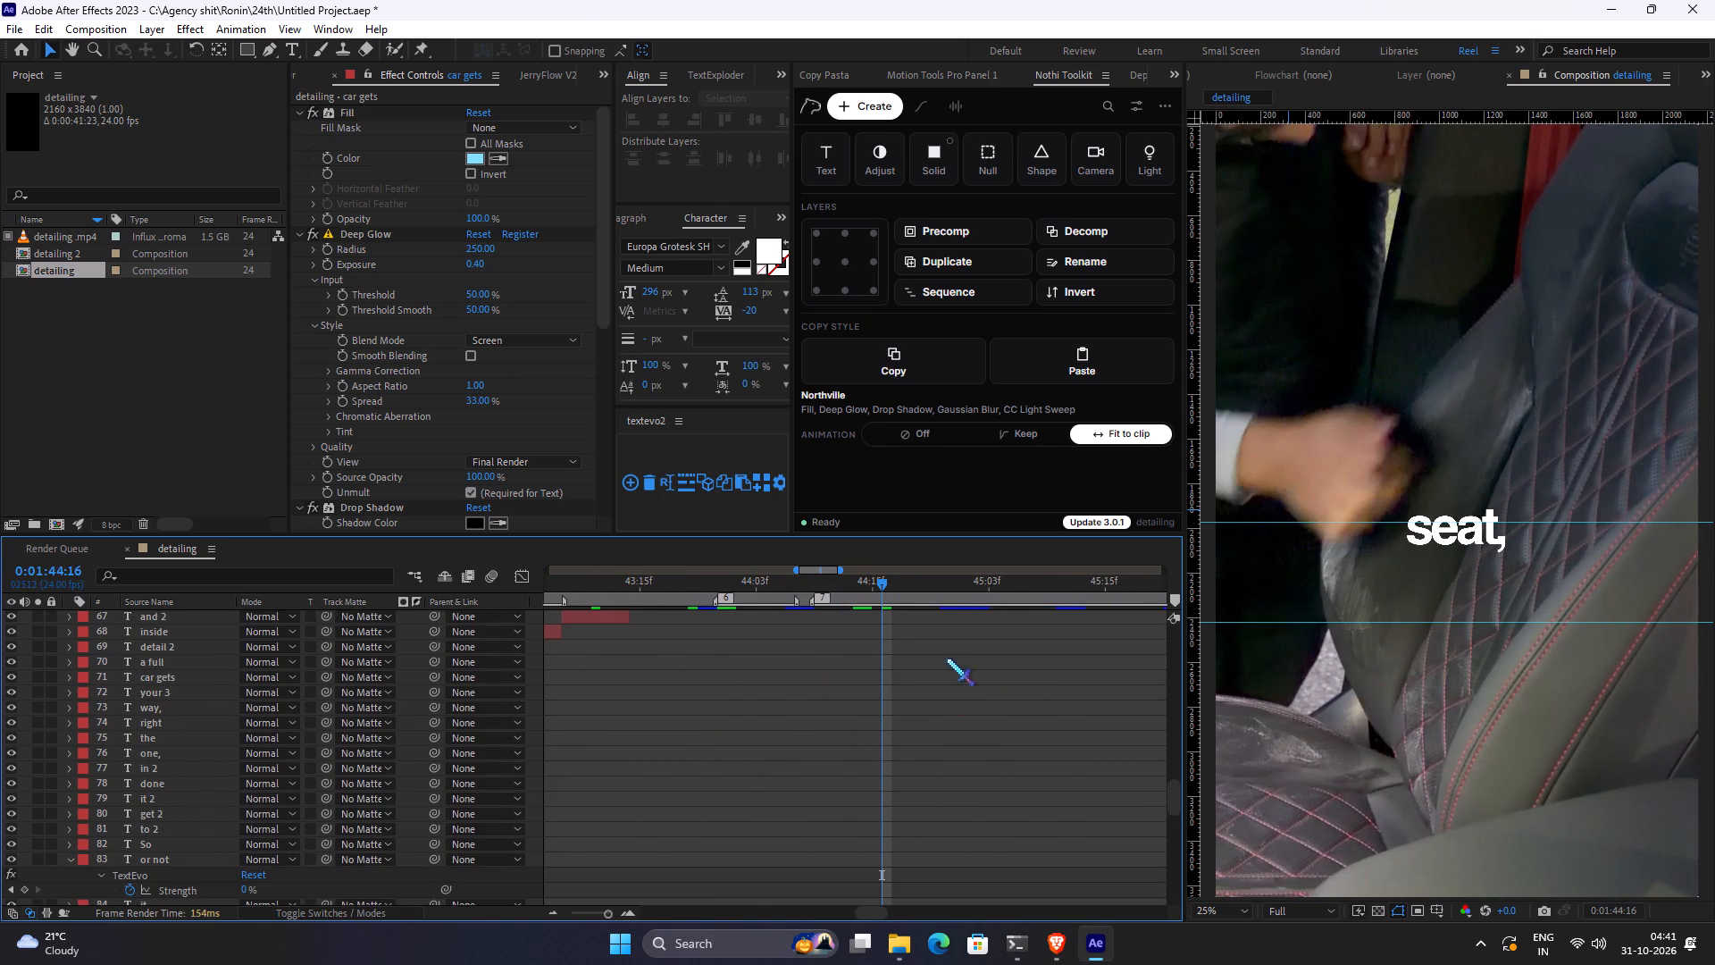
scroll(1037, 675, "up", 1)
scroll(1037, 675, "down", 1, "alt")
scroll(1037, 675, "down", 1)
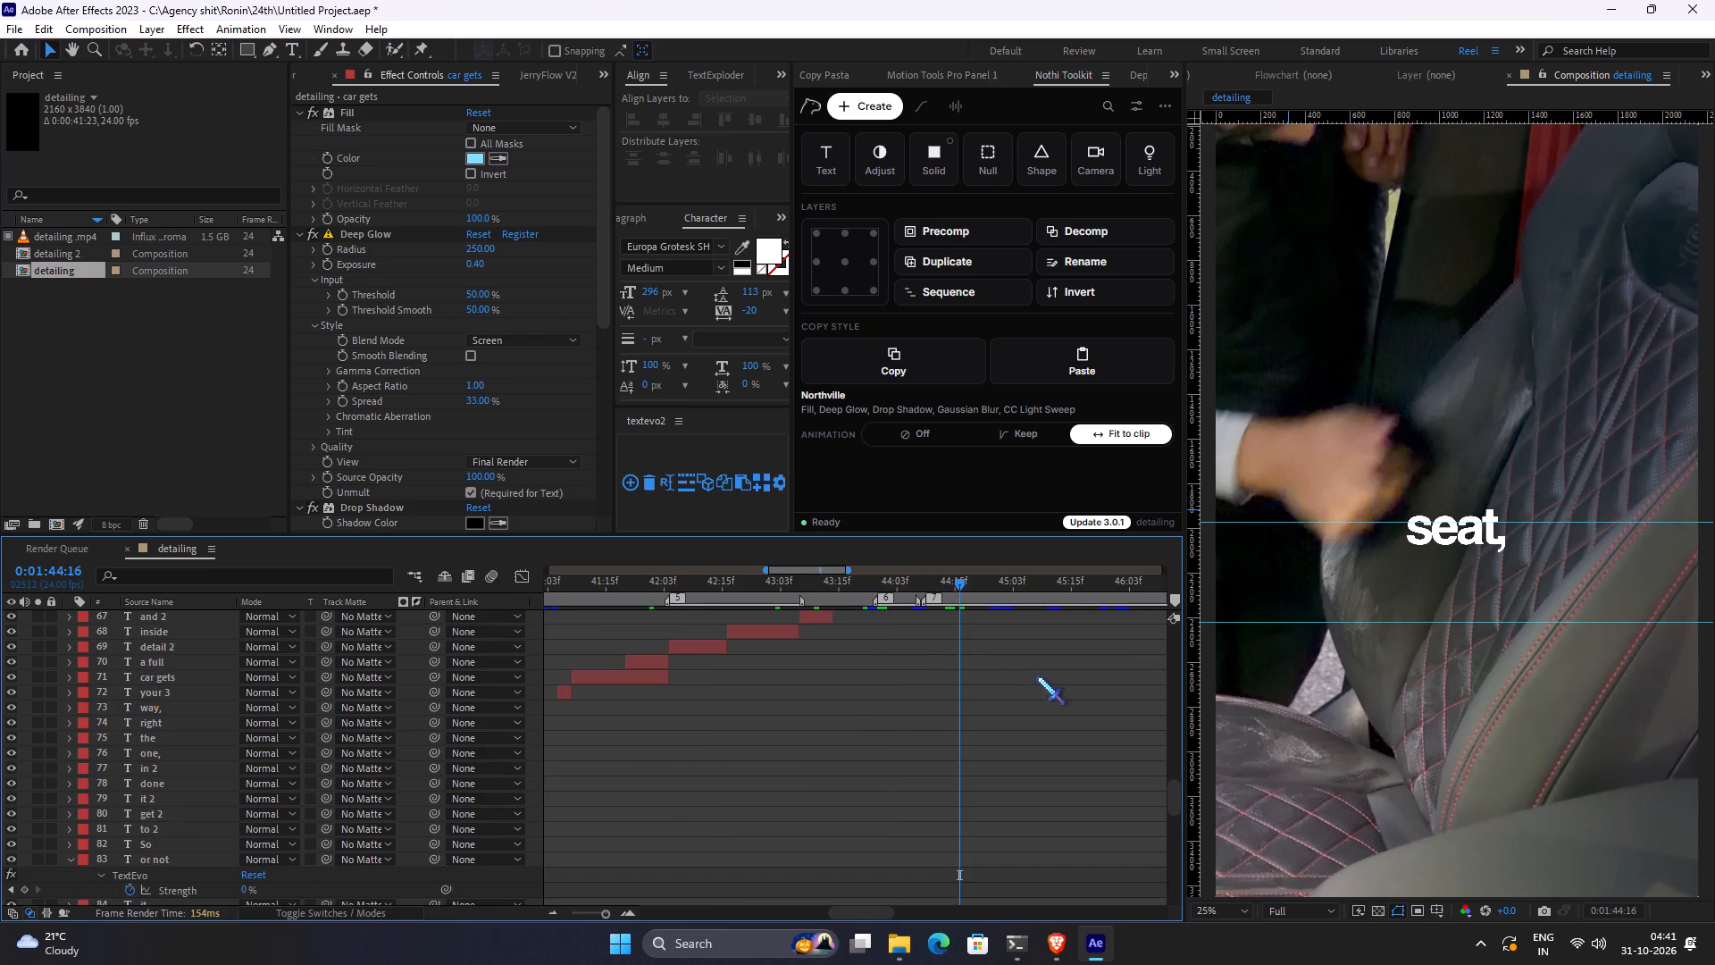
scroll(1037, 676, "down", 1)
scroll(1042, 681, "up", 2)
key("space")
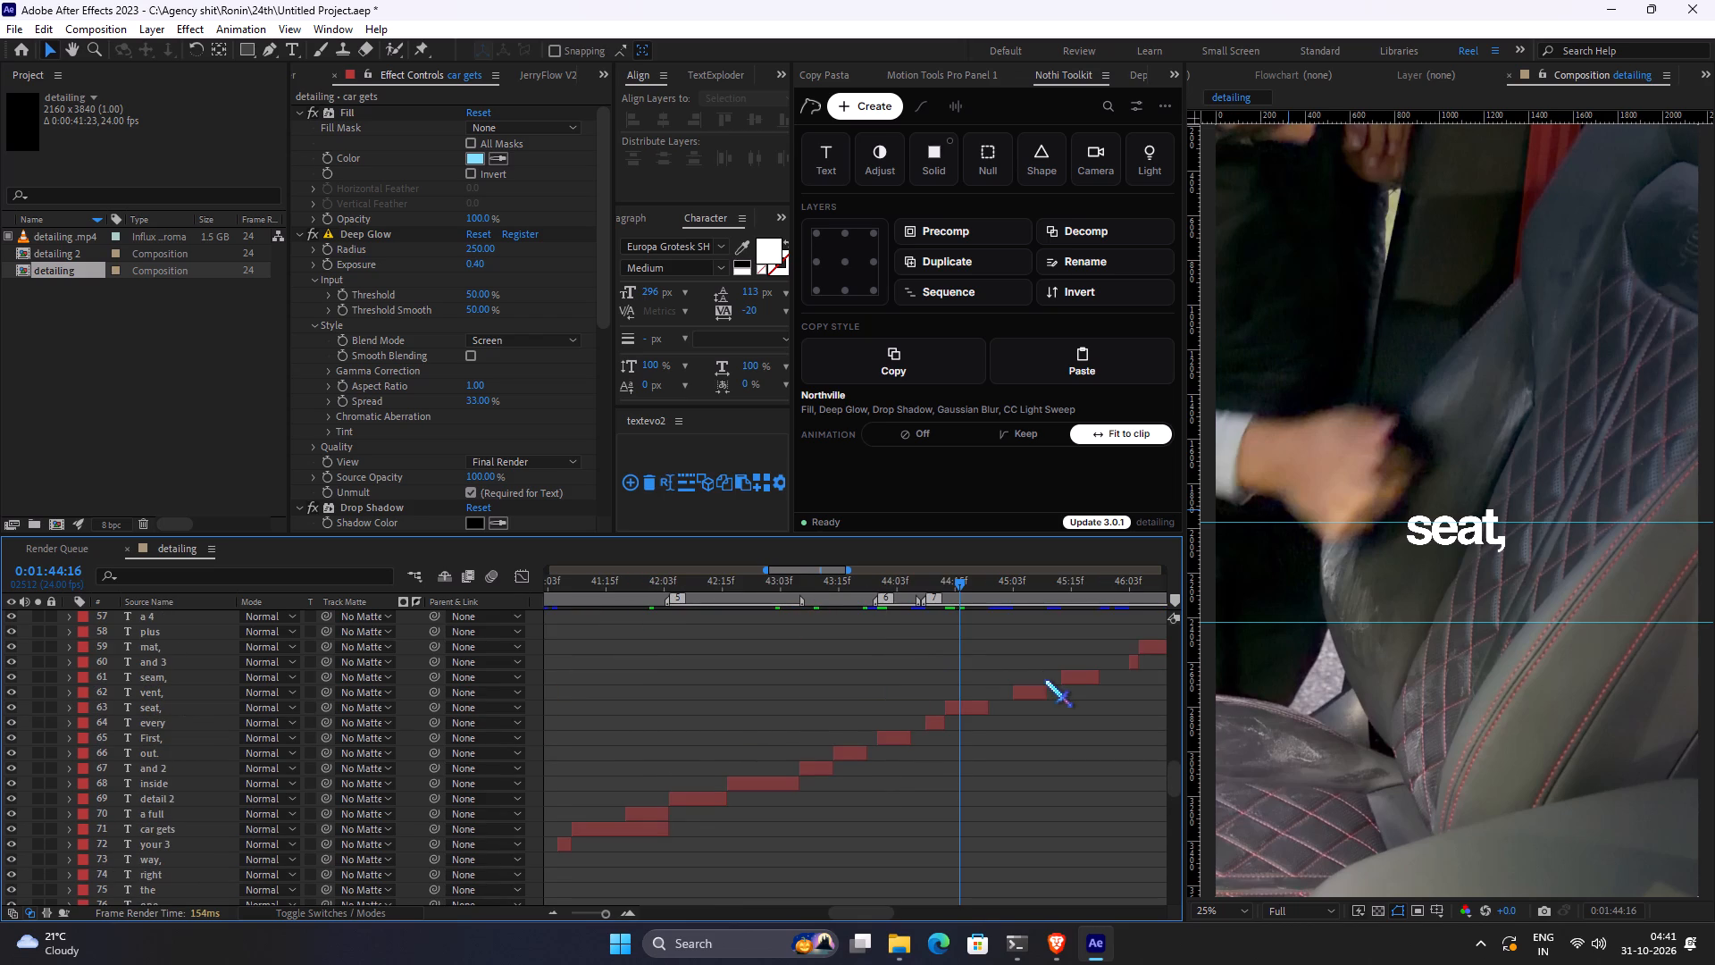
key("space")
key("space")
key("space")
key("space")
key("space")
key("space")
key("space")
key("space")
key("space")
key("space")
key("space")
key("space")
key("space")
key("space")
key("space")
key("space")
key("space")
key("space")
key("space")
key("space")
key("space")
left_click_drag(1067, 644, 1000, 655)
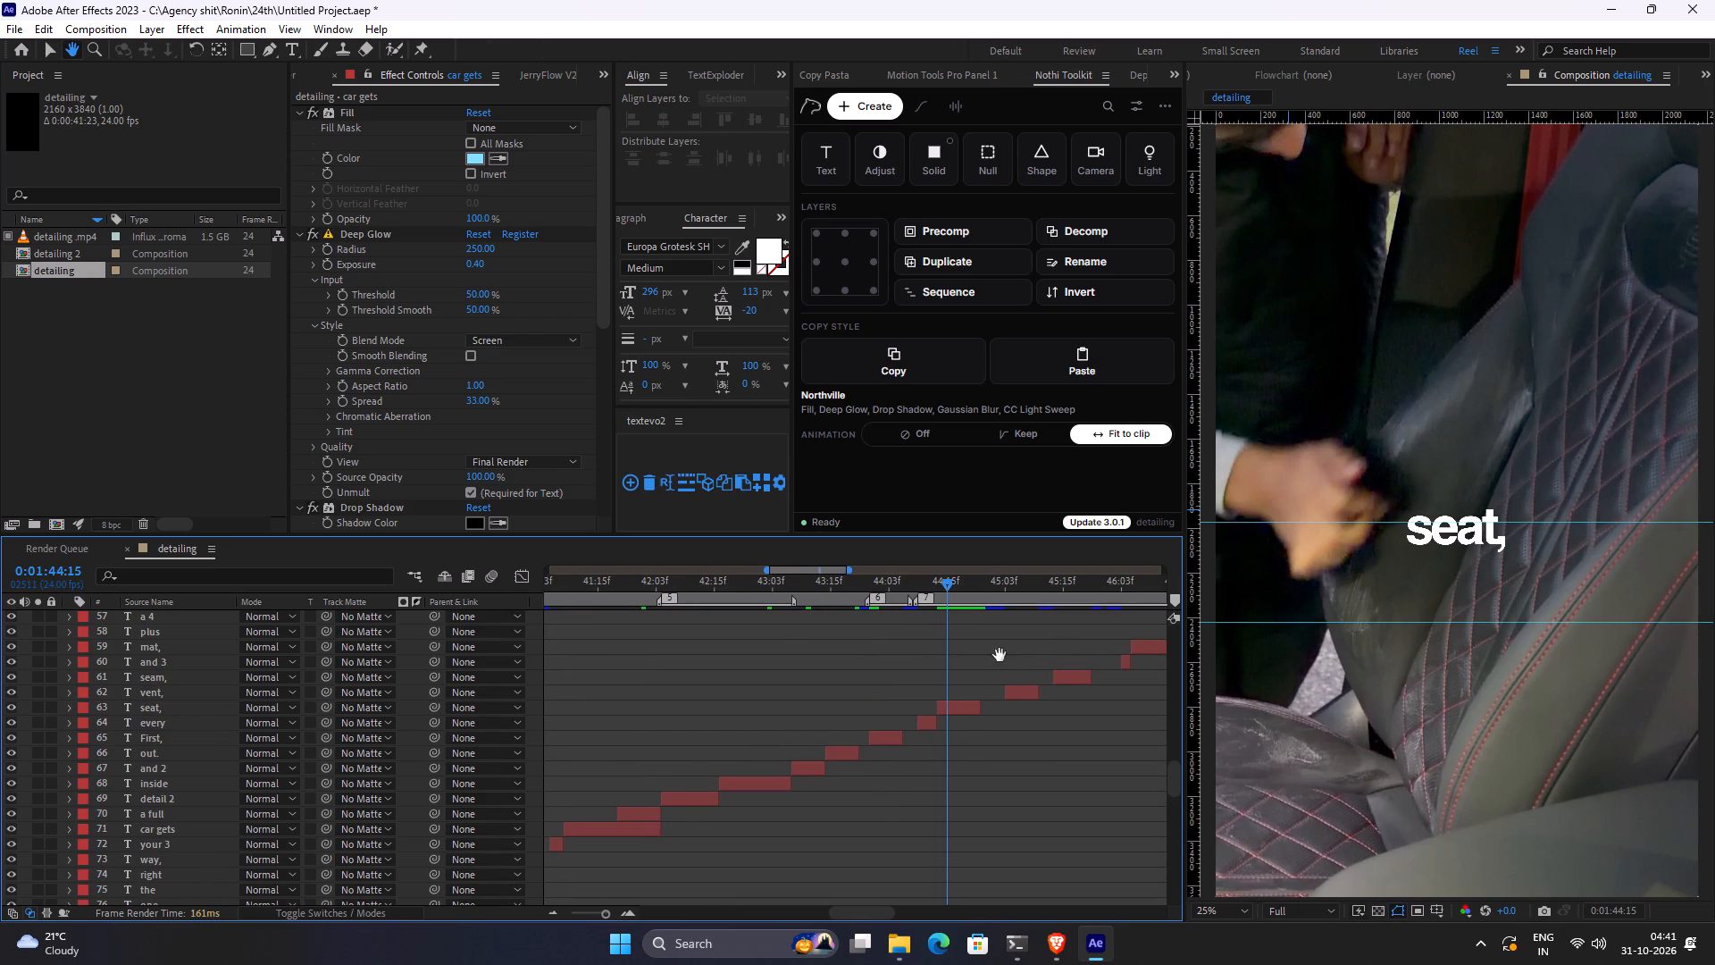
left_click_drag(1000, 655, 749, 736)
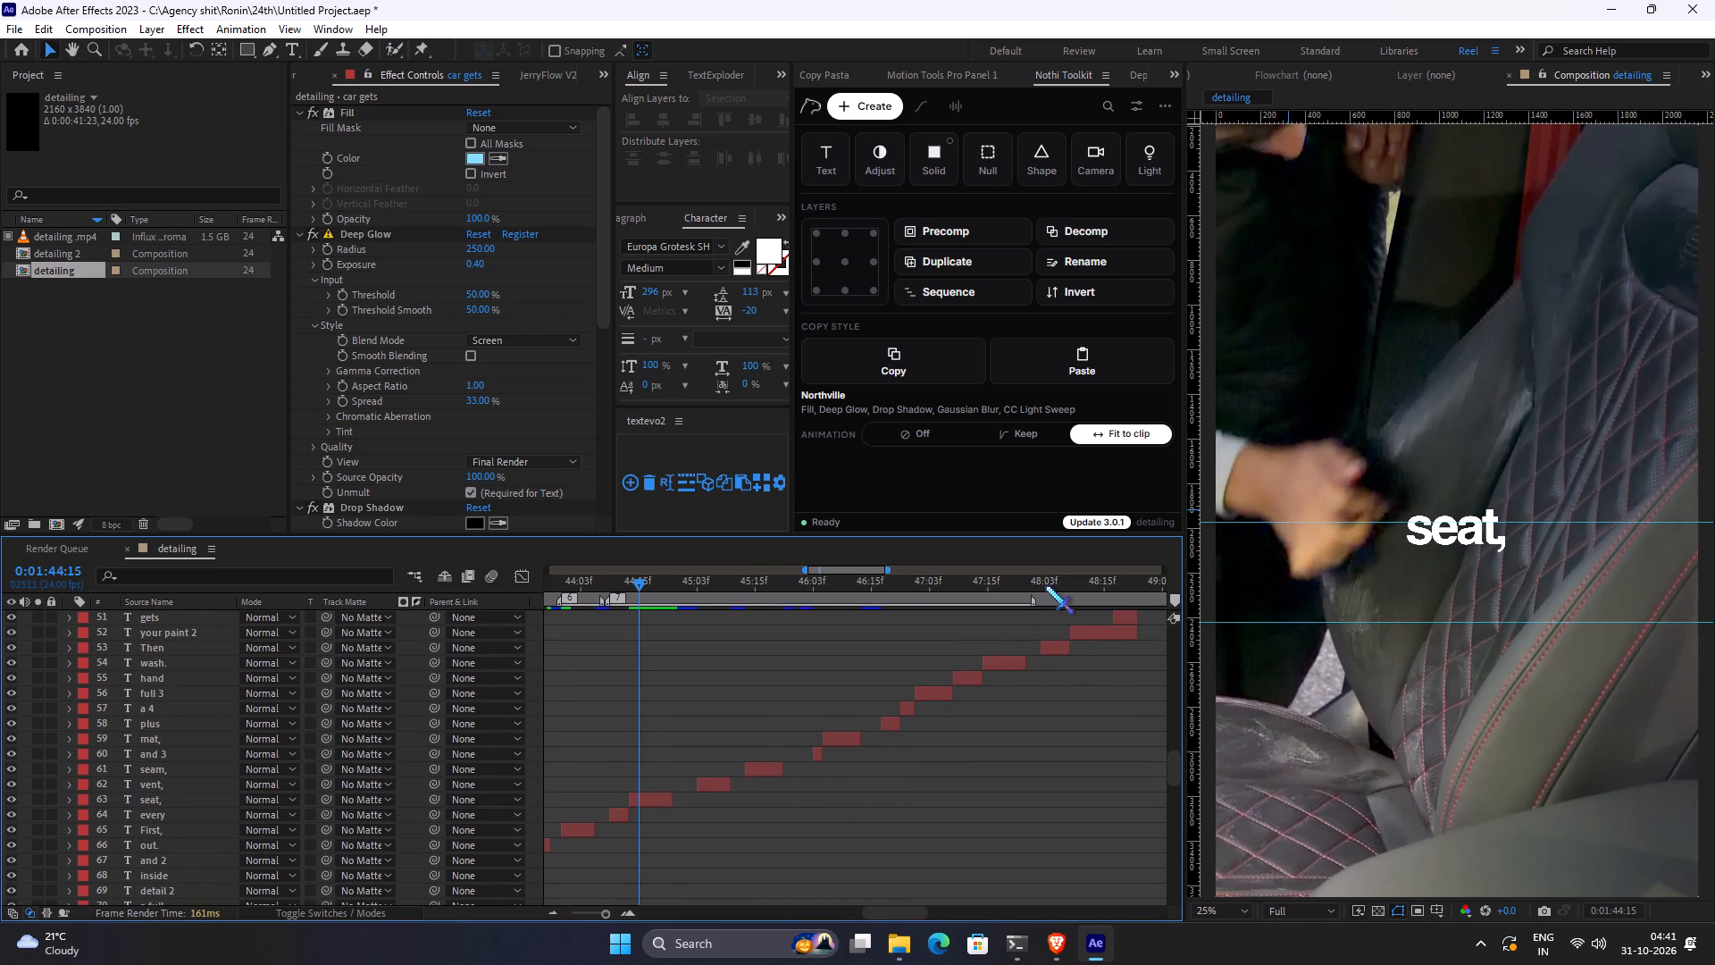
Paste the copied "Northville" style onto the "your paint" caption above the pink "gets".
left_click(1045, 585)
key("space")
key("space")
key("space")
key("space")
key("space")
key("space")
key("space")
key("space")
key("space")
key("space")
key("space")
key("space")
key("space")
key("space")
key("space")
left_click_drag(1123, 748, 895, 827)
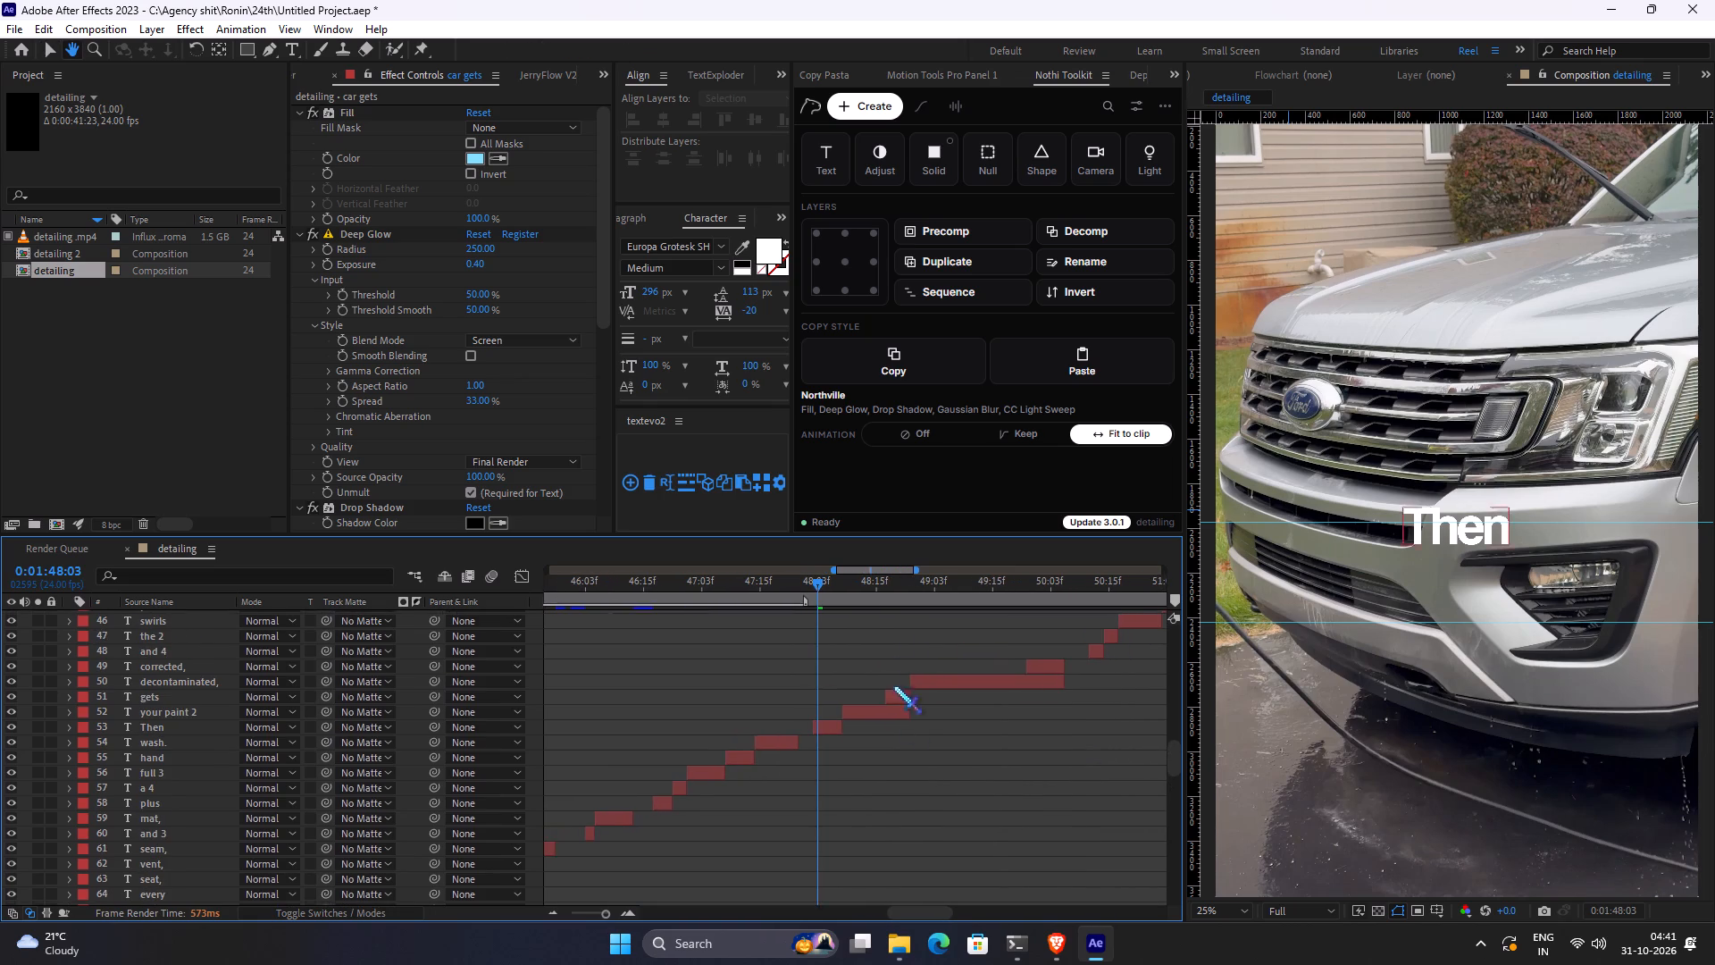
left_click(879, 590)
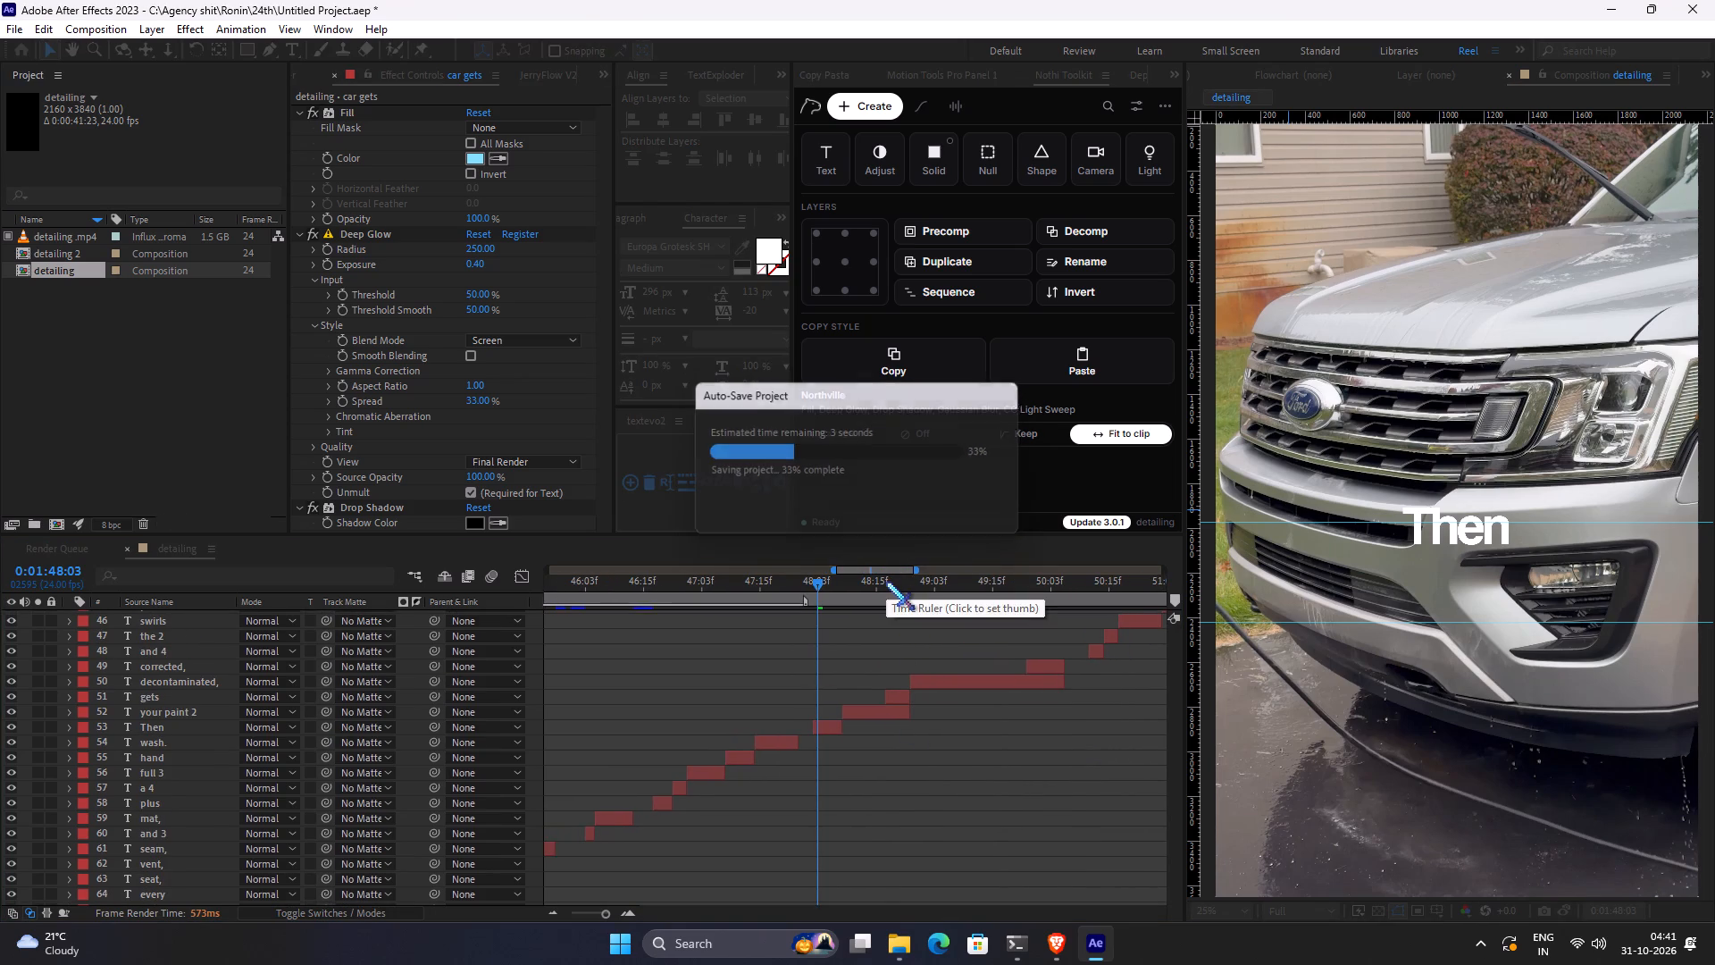
left_click(887, 594)
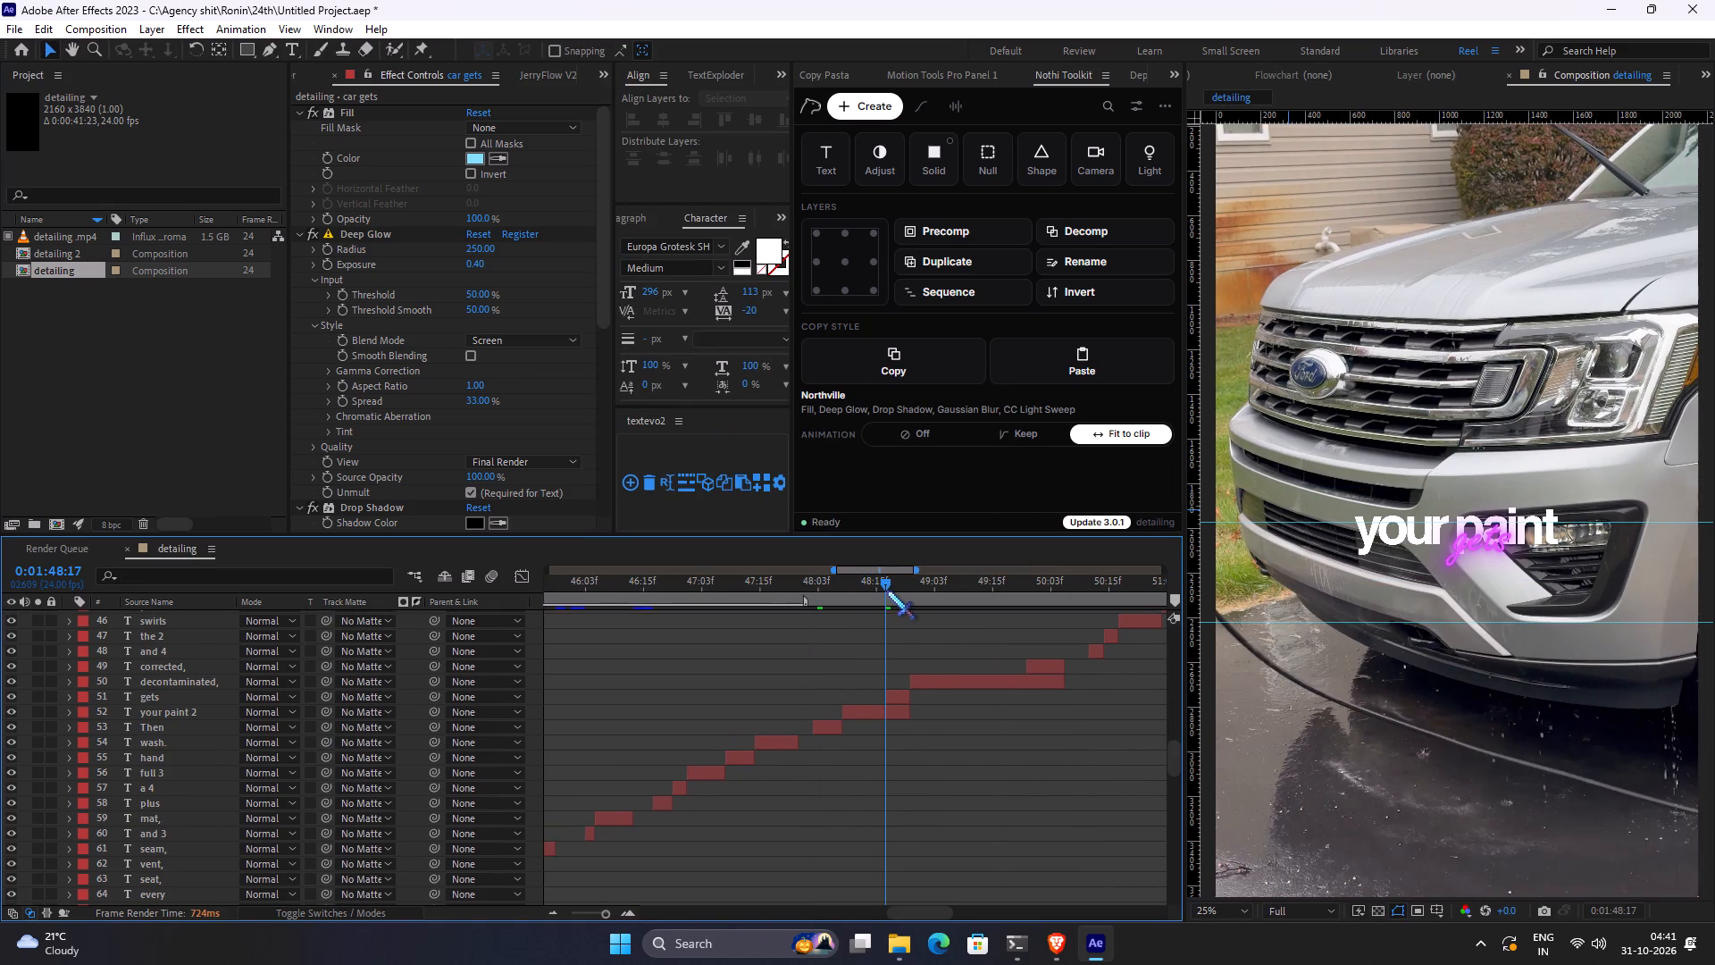
left_click(887, 591)
left_click(873, 705)
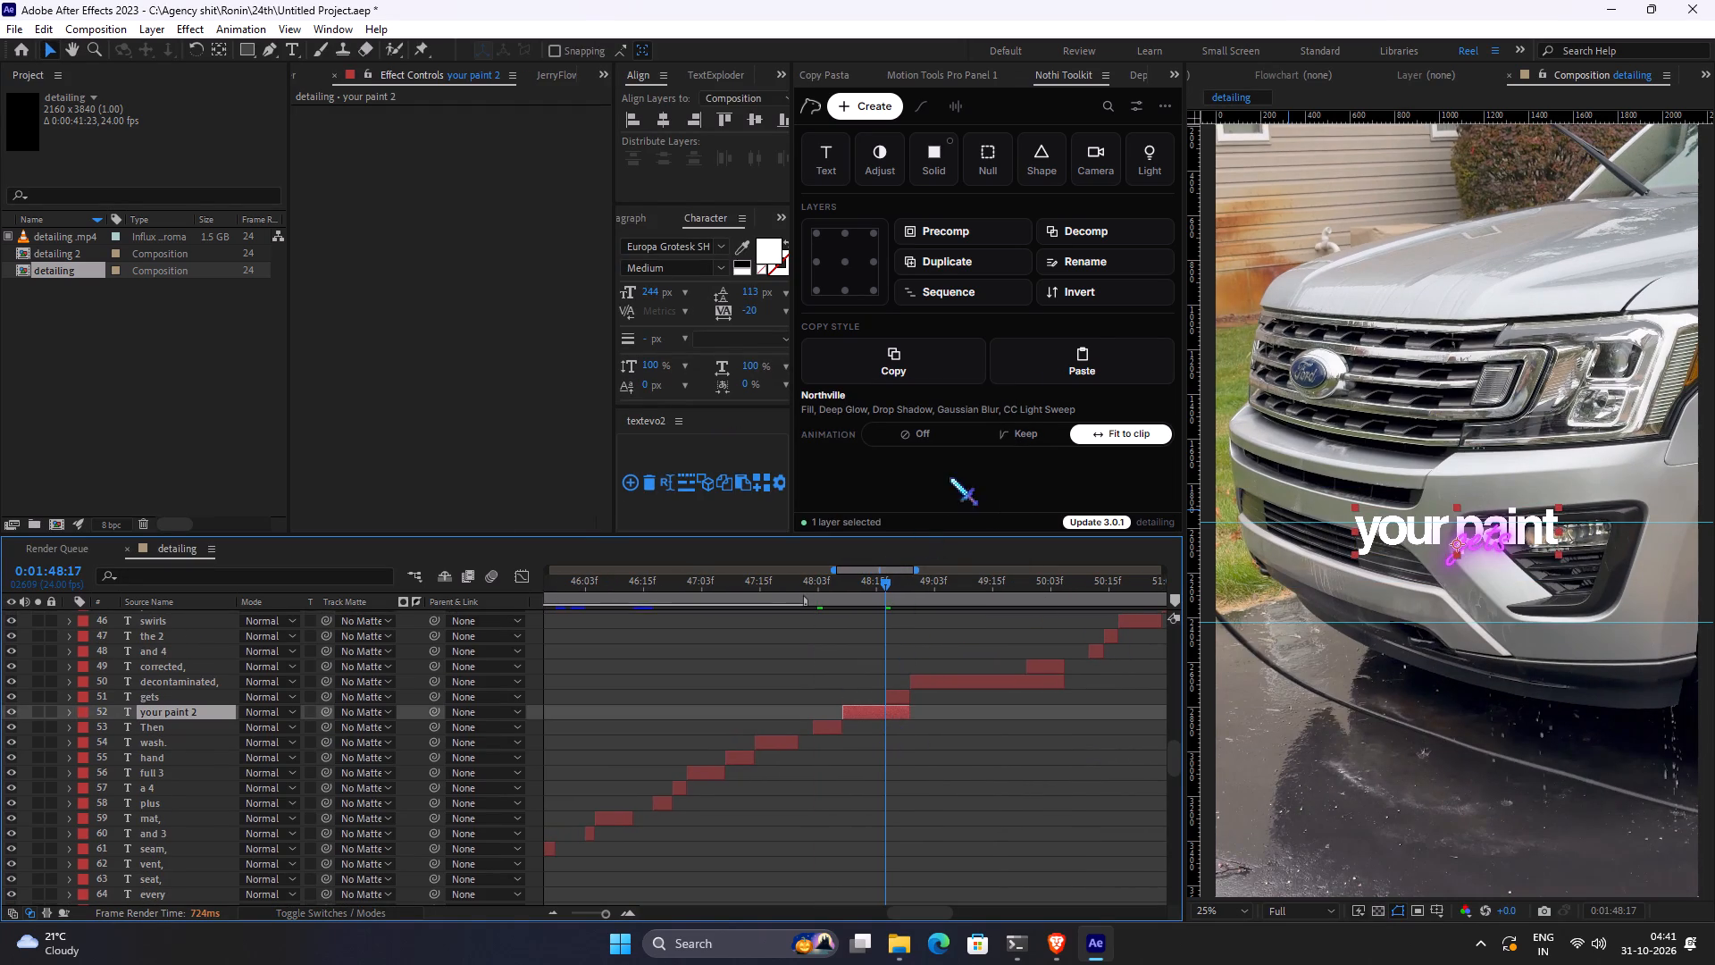
left_click(1078, 356)
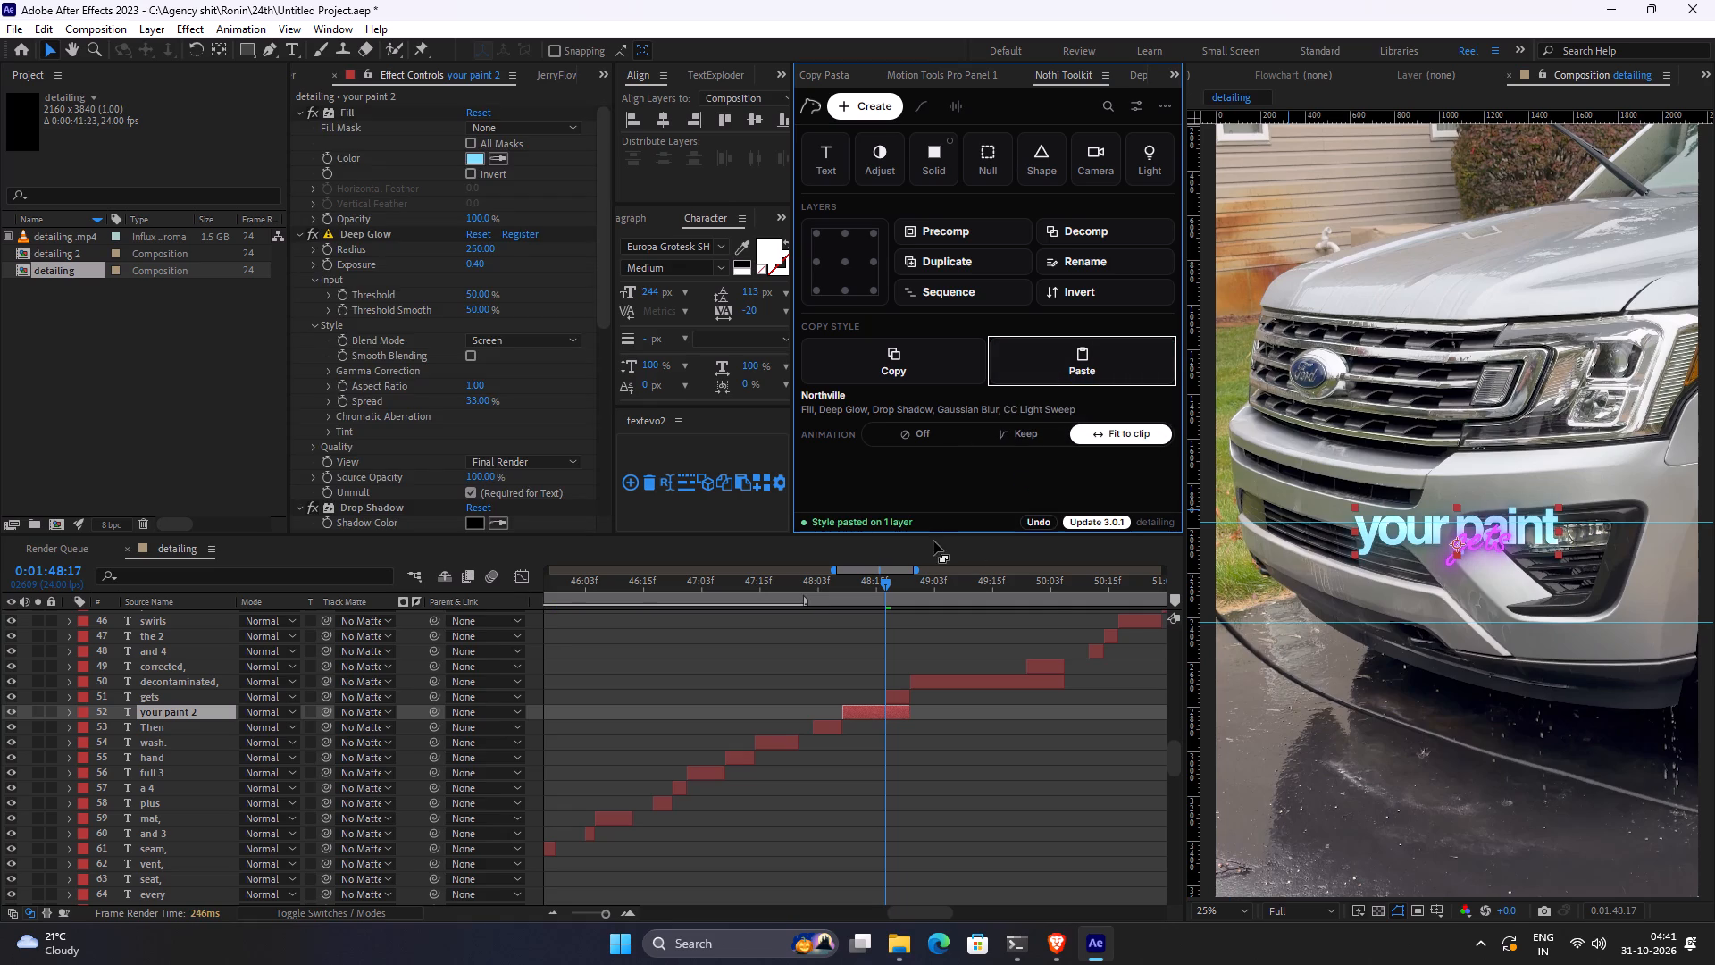
Paste the copied "Northville" style onto the "decontaminated," caption above "corrected,".
left_click(1033, 583)
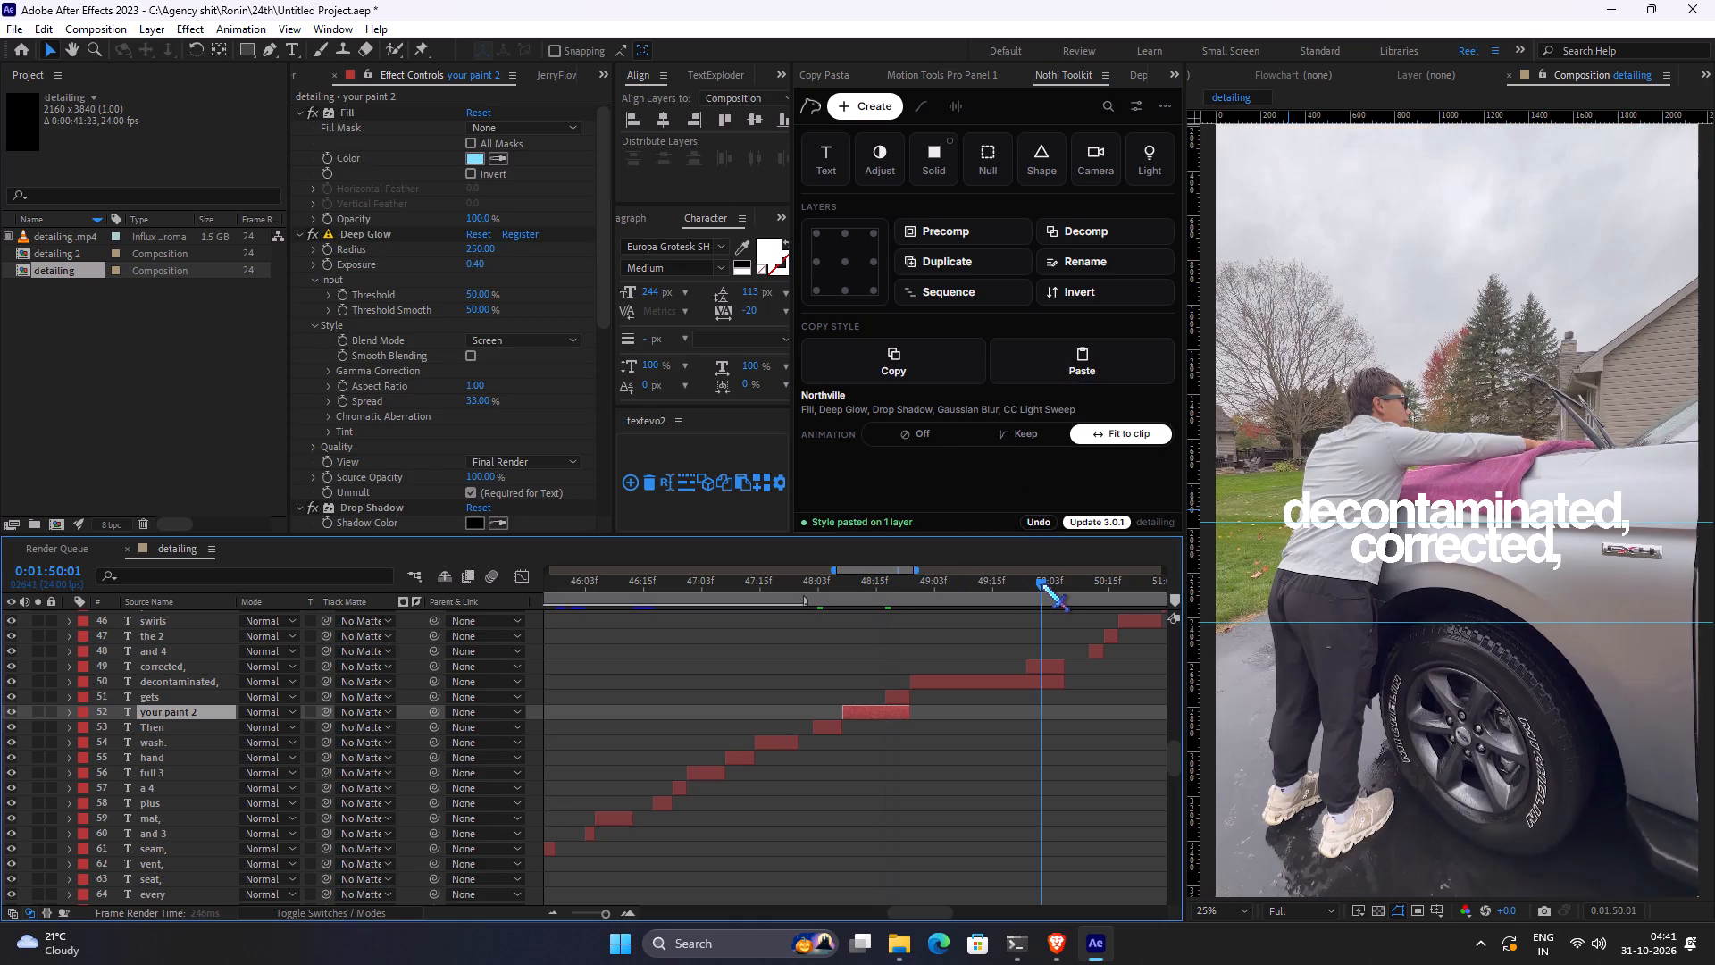
left_click(1030, 674)
left_click(1018, 677)
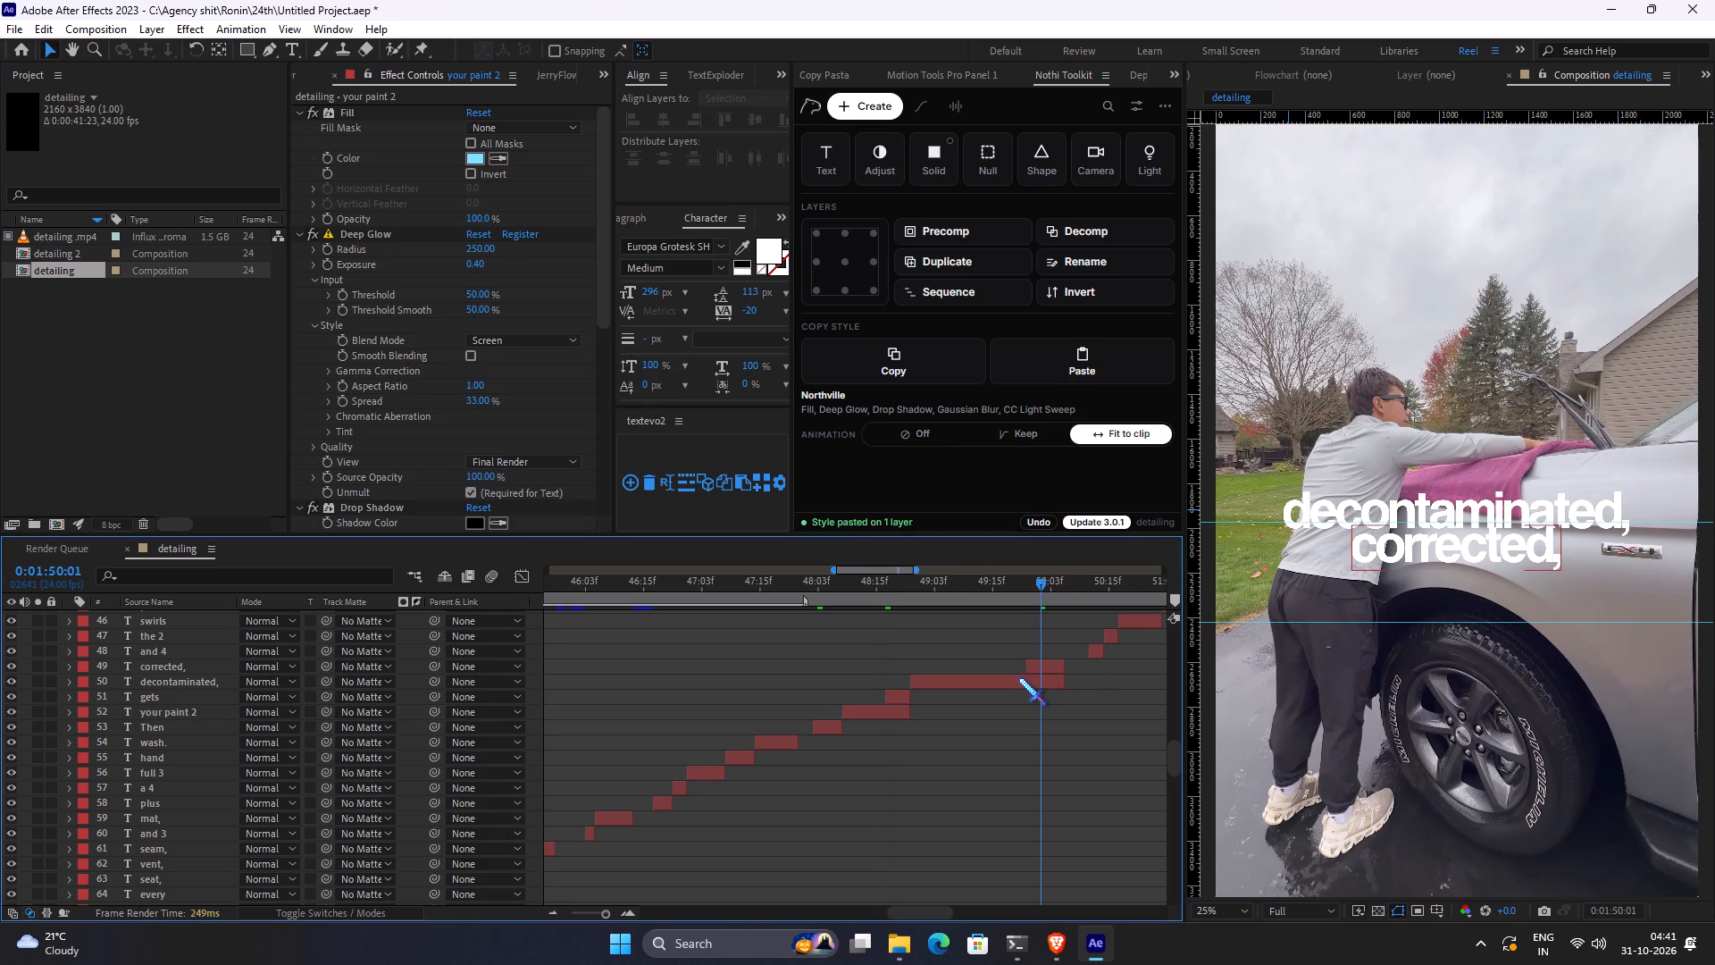
left_click(1062, 349)
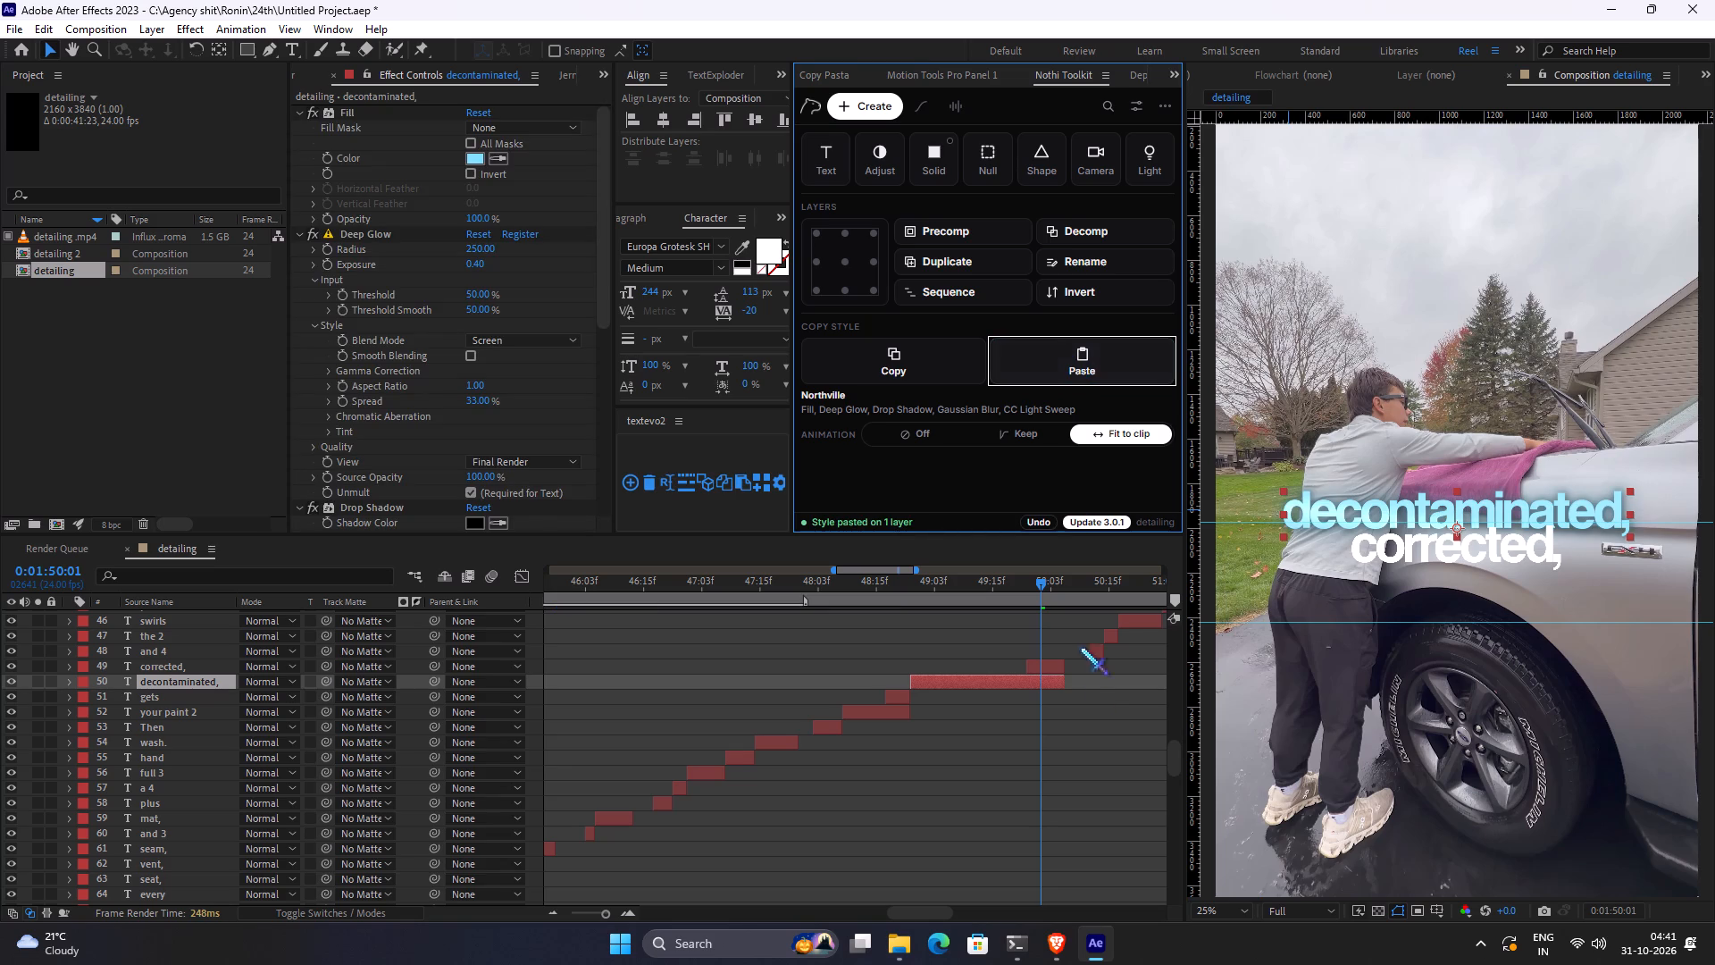
left_click(1007, 848)
Paste the copied "Northville" style onto the "pulled out" caption above "before".
key("space")
key("space")
key("space")
key("space")
key("space")
key("space")
key("space")
key("space")
key("space")
key("space")
key("space")
key("space")
key("space")
key("space")
key("space")
key("space")
key("space")
key("space")
key("space")
key("space")
left_click_drag(975, 736, 754, 743)
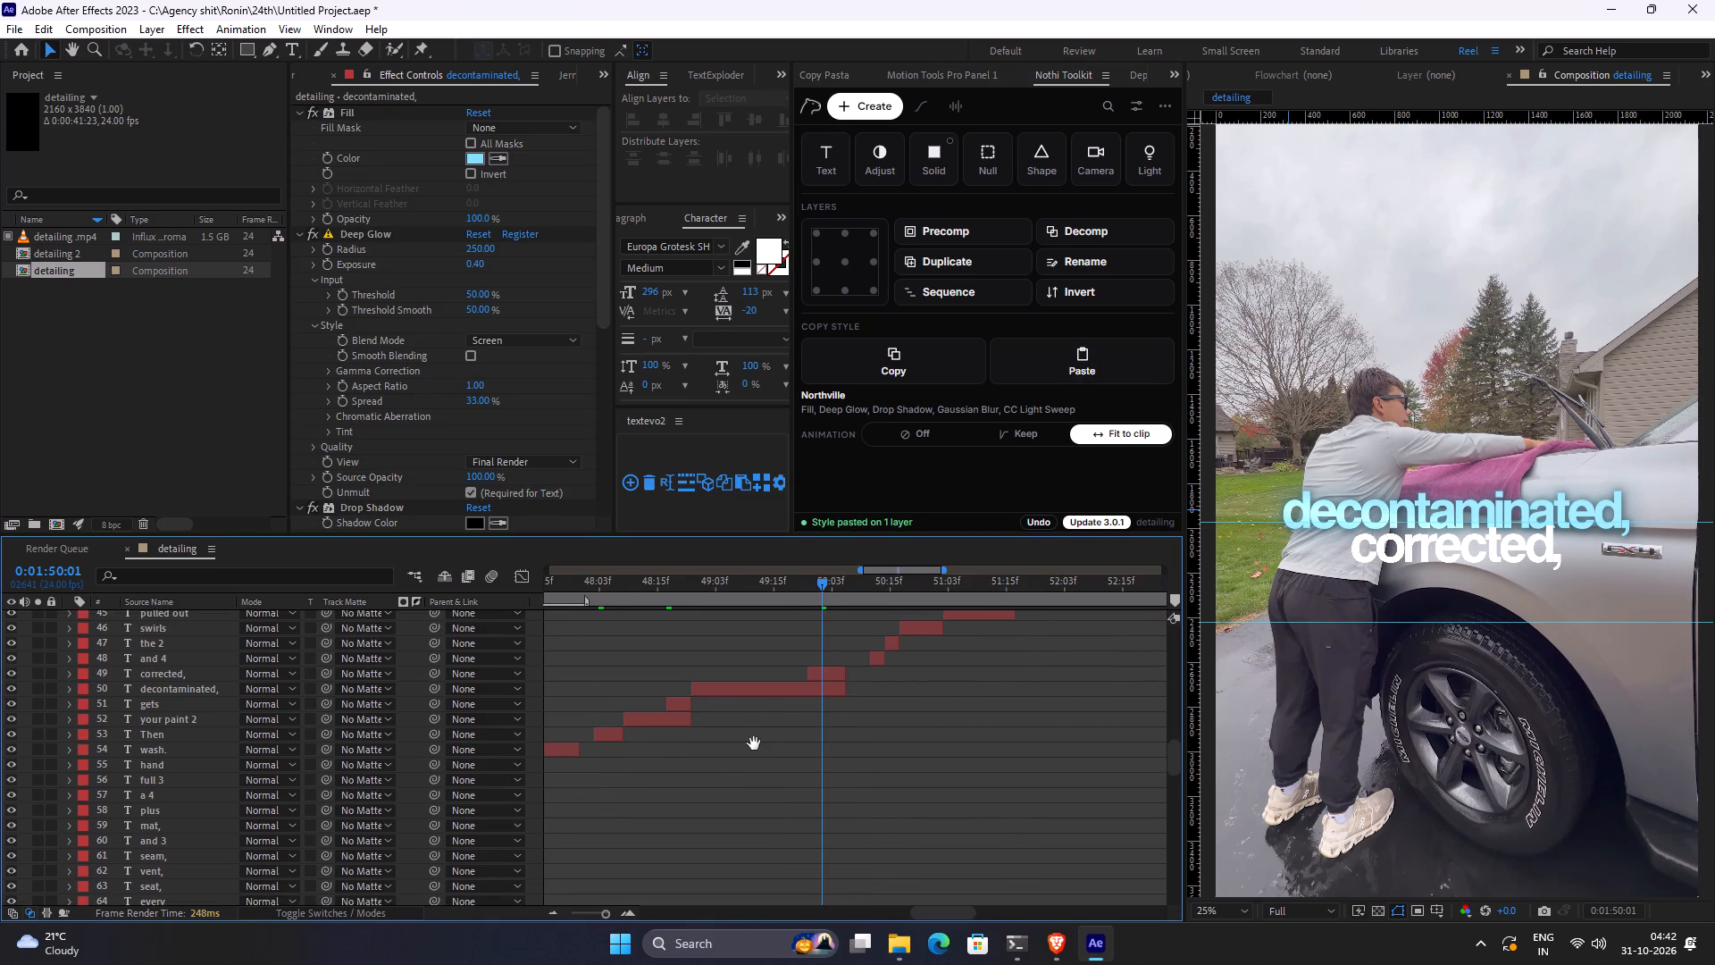
left_click_drag(754, 743, 742, 777)
left_click_drag(950, 603, 972, 603)
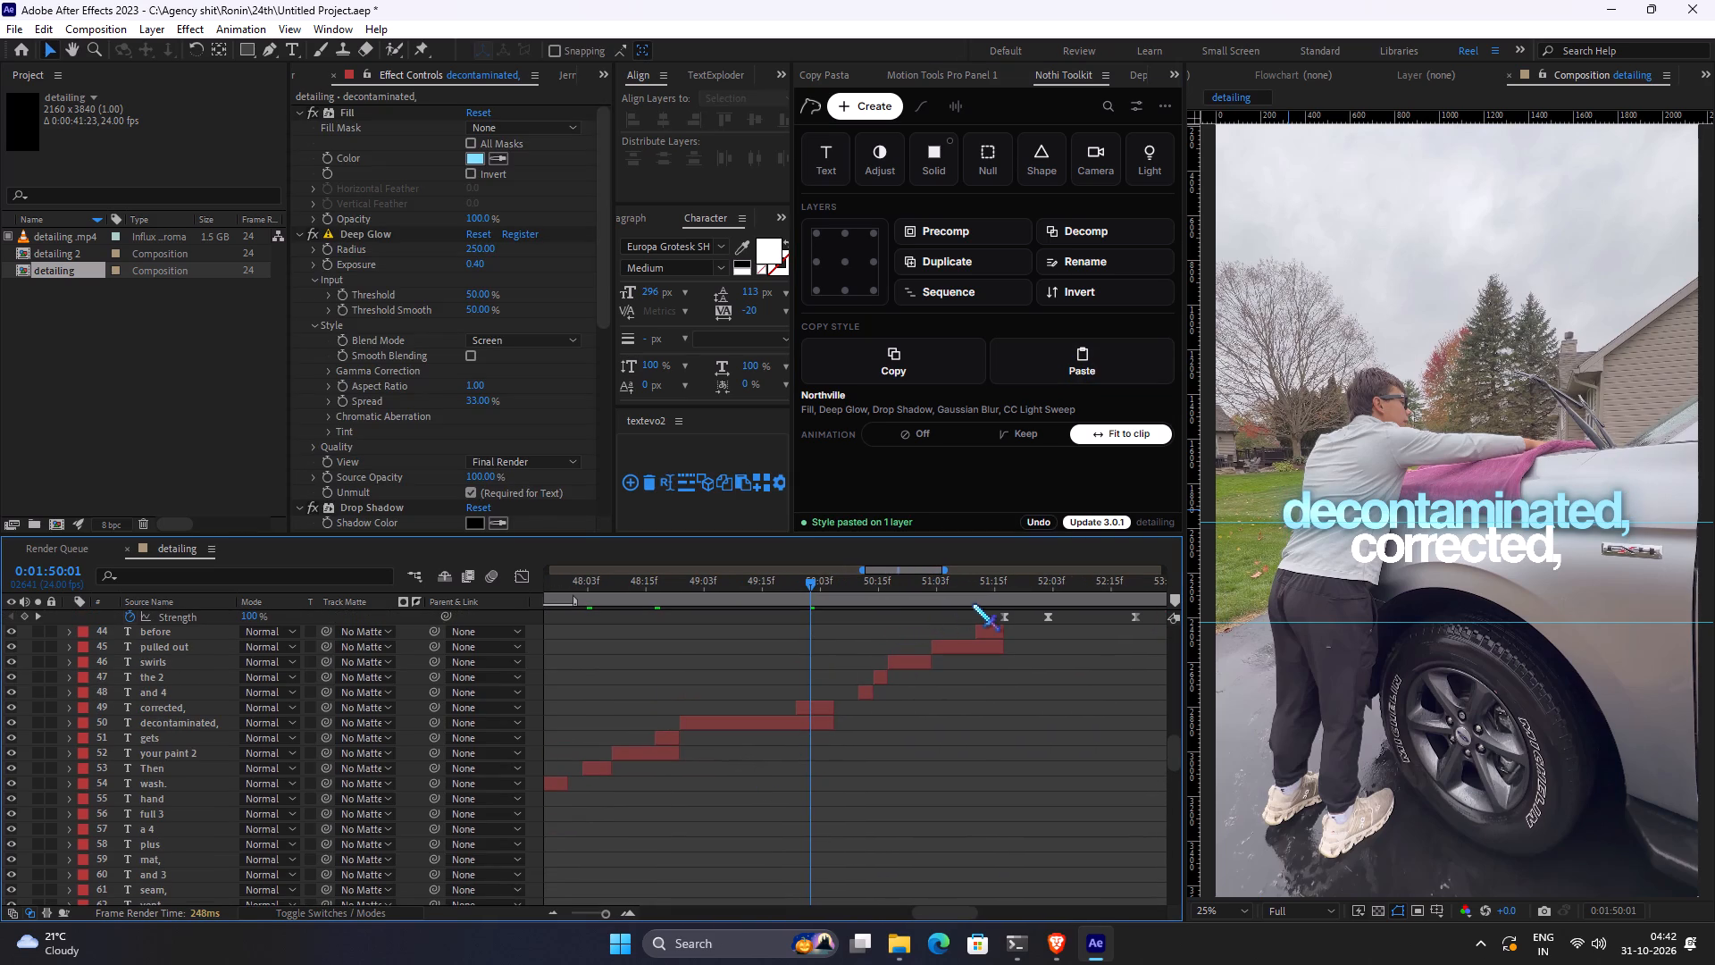
left_click_drag(972, 603, 983, 601)
left_click(986, 625)
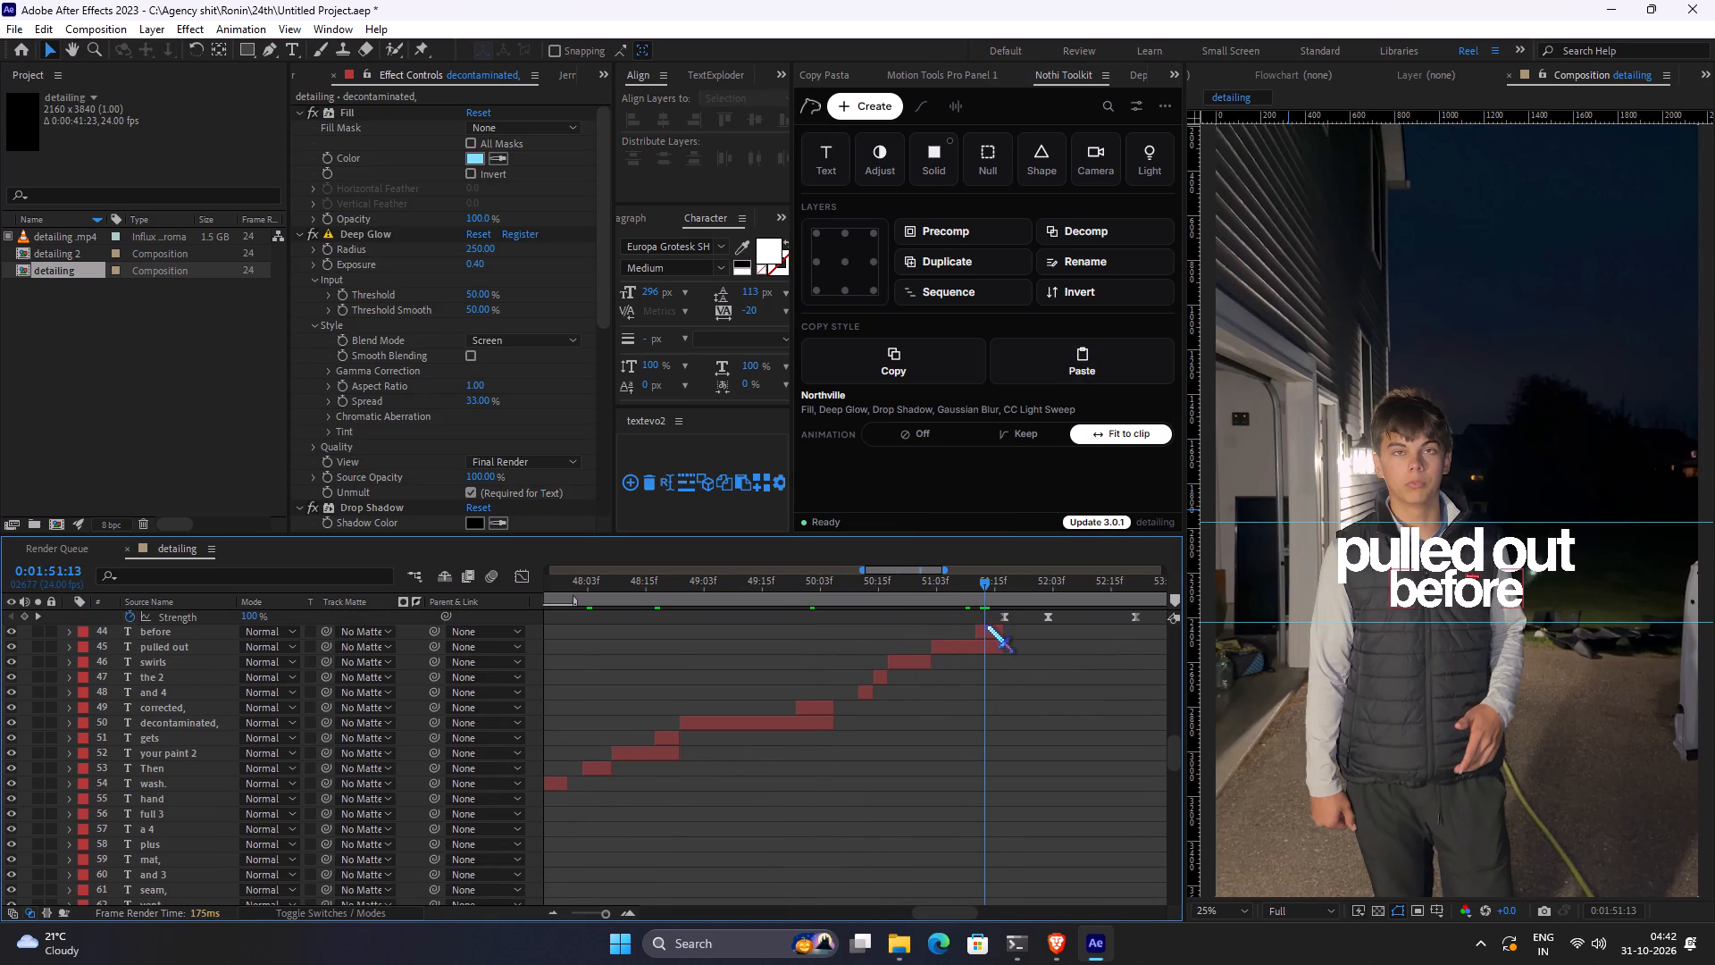
left_click(986, 642)
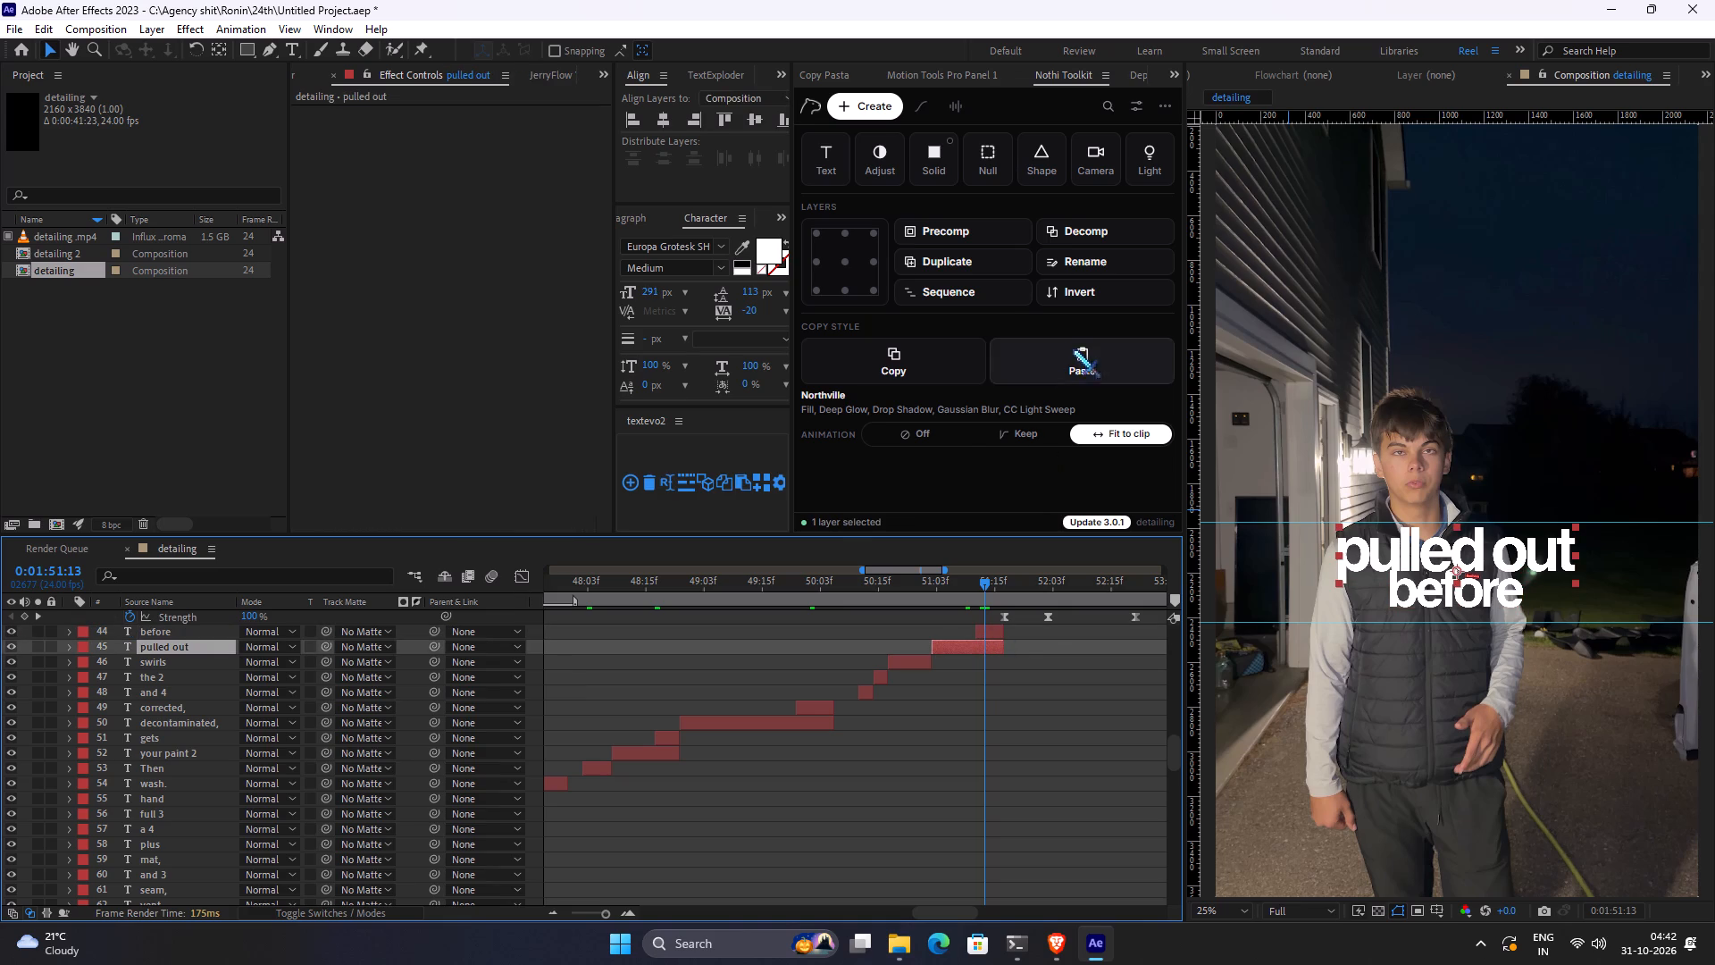
left_click(1073, 349)
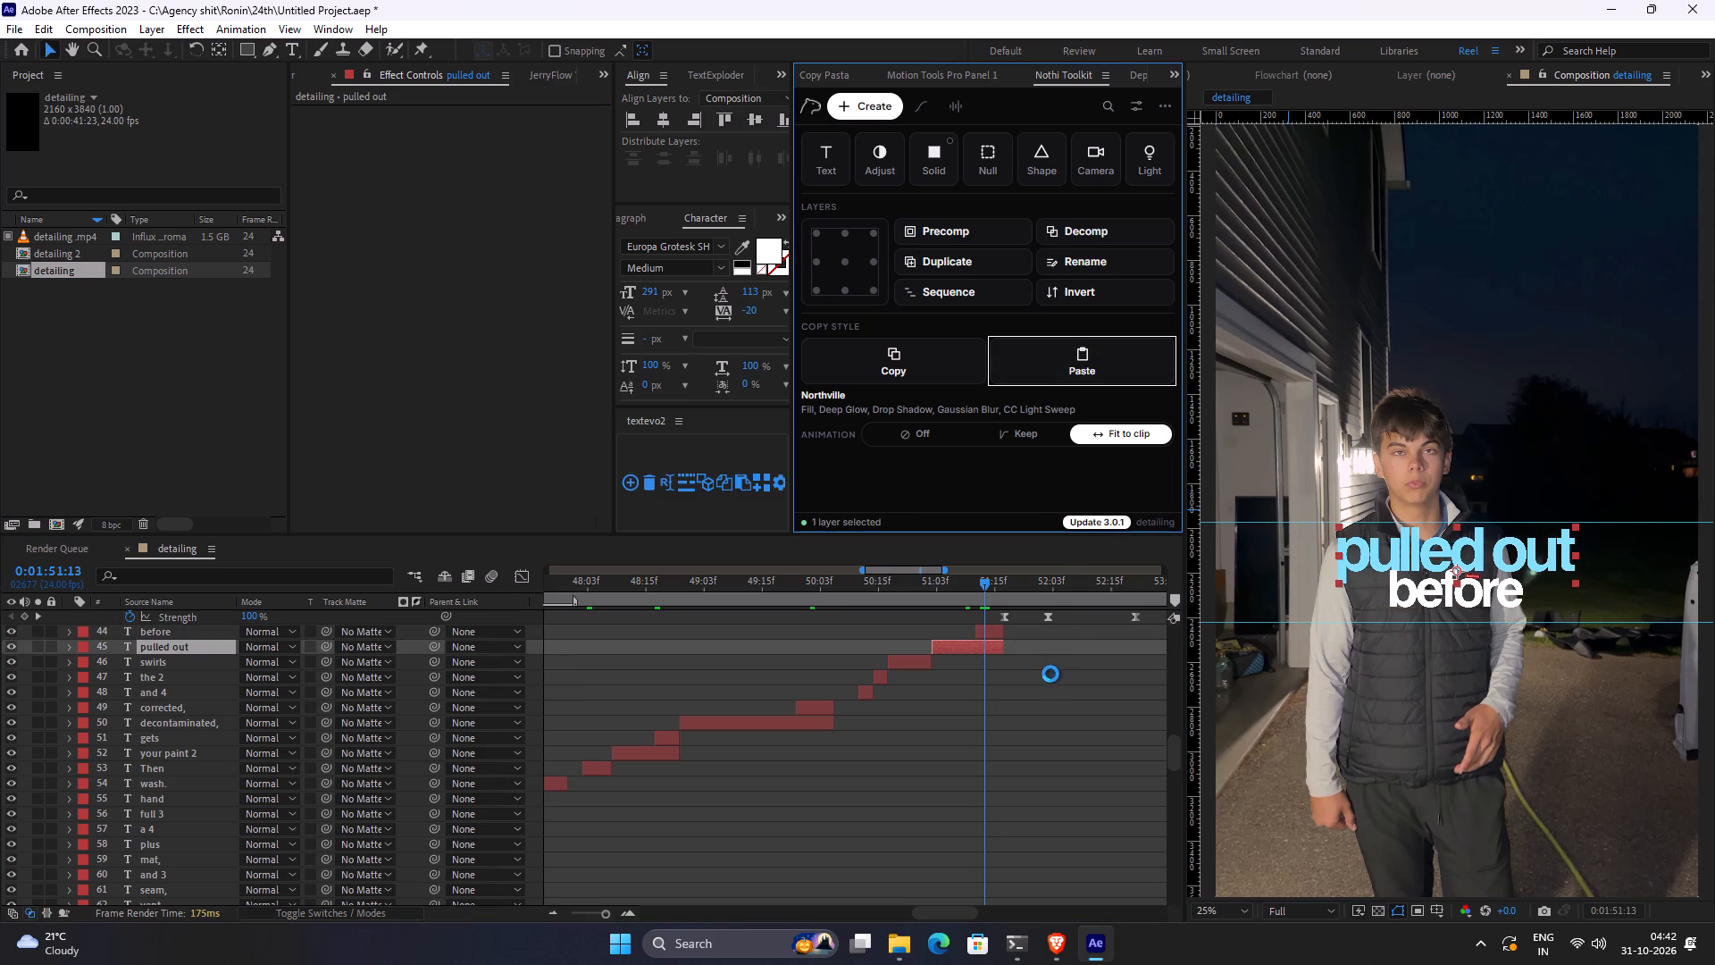
left_click(1039, 694)
Paste the copied "Northville" style onto the "whatever's" caption above "underneath".
key("space")
key("space")
key("space")
key("space")
key("space")
key("space")
key("space")
key("space")
key("space")
key("space")
key("space")
key("space")
key("space")
key("space")
key("space")
key("space")
key("space")
key("space")
key("space")
key("space")
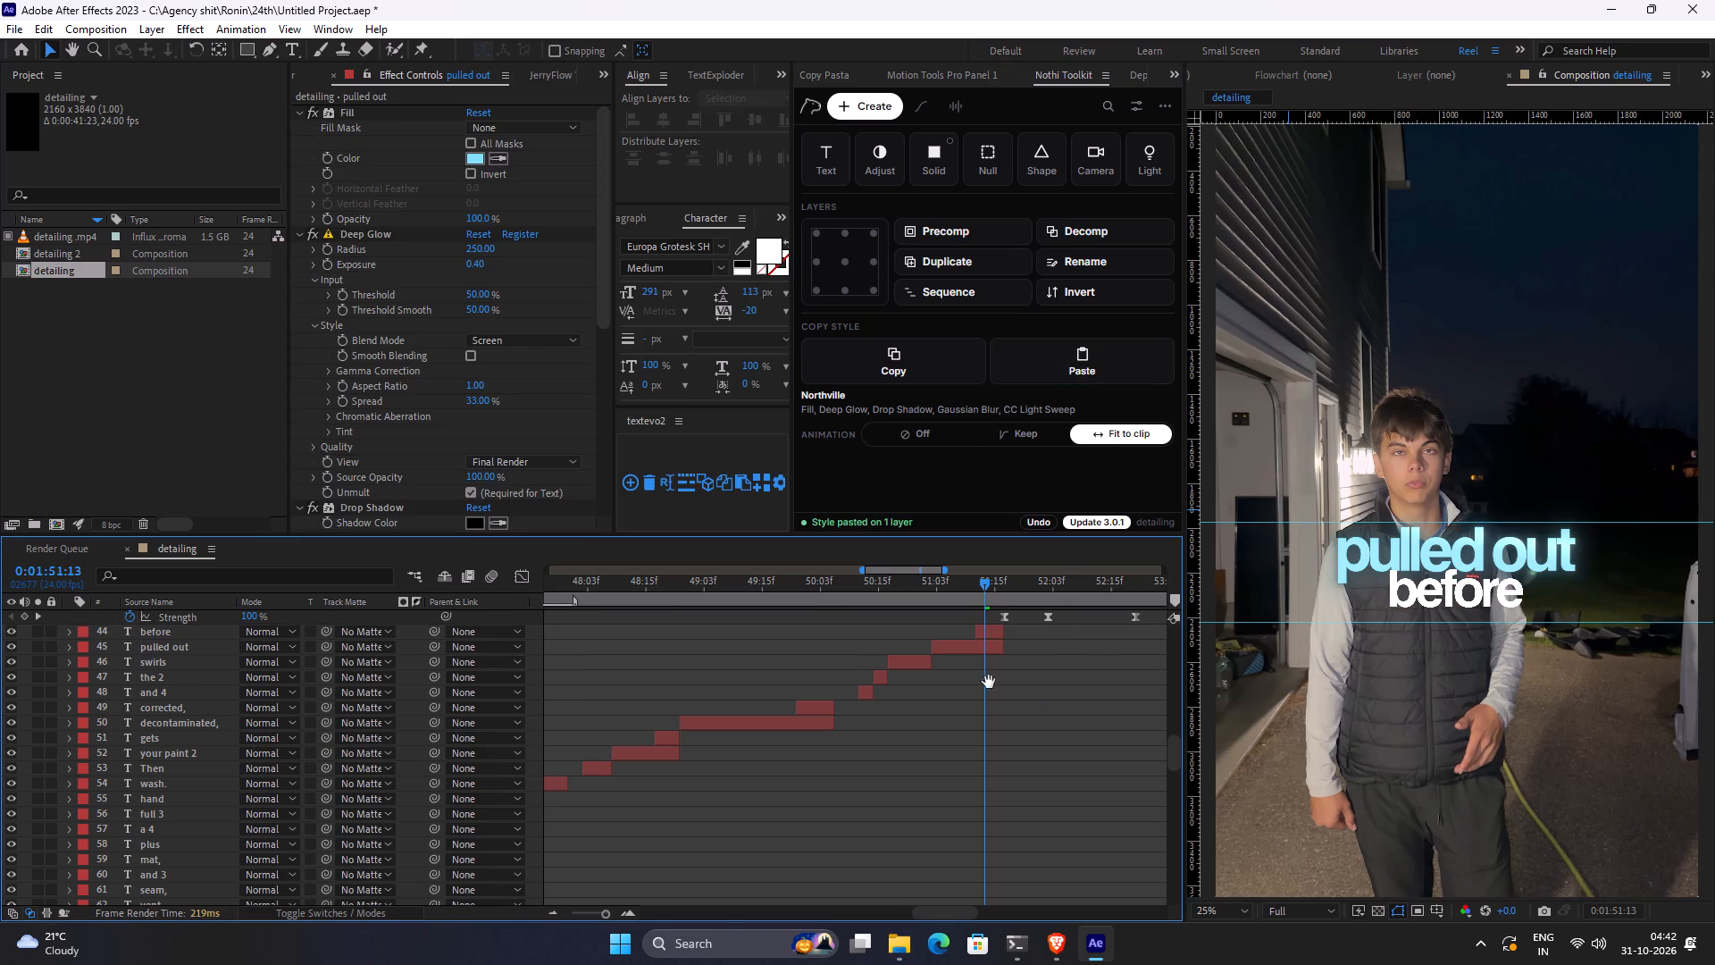
left_click_drag(988, 684, 764, 796)
left_click_drag(899, 703, 838, 767)
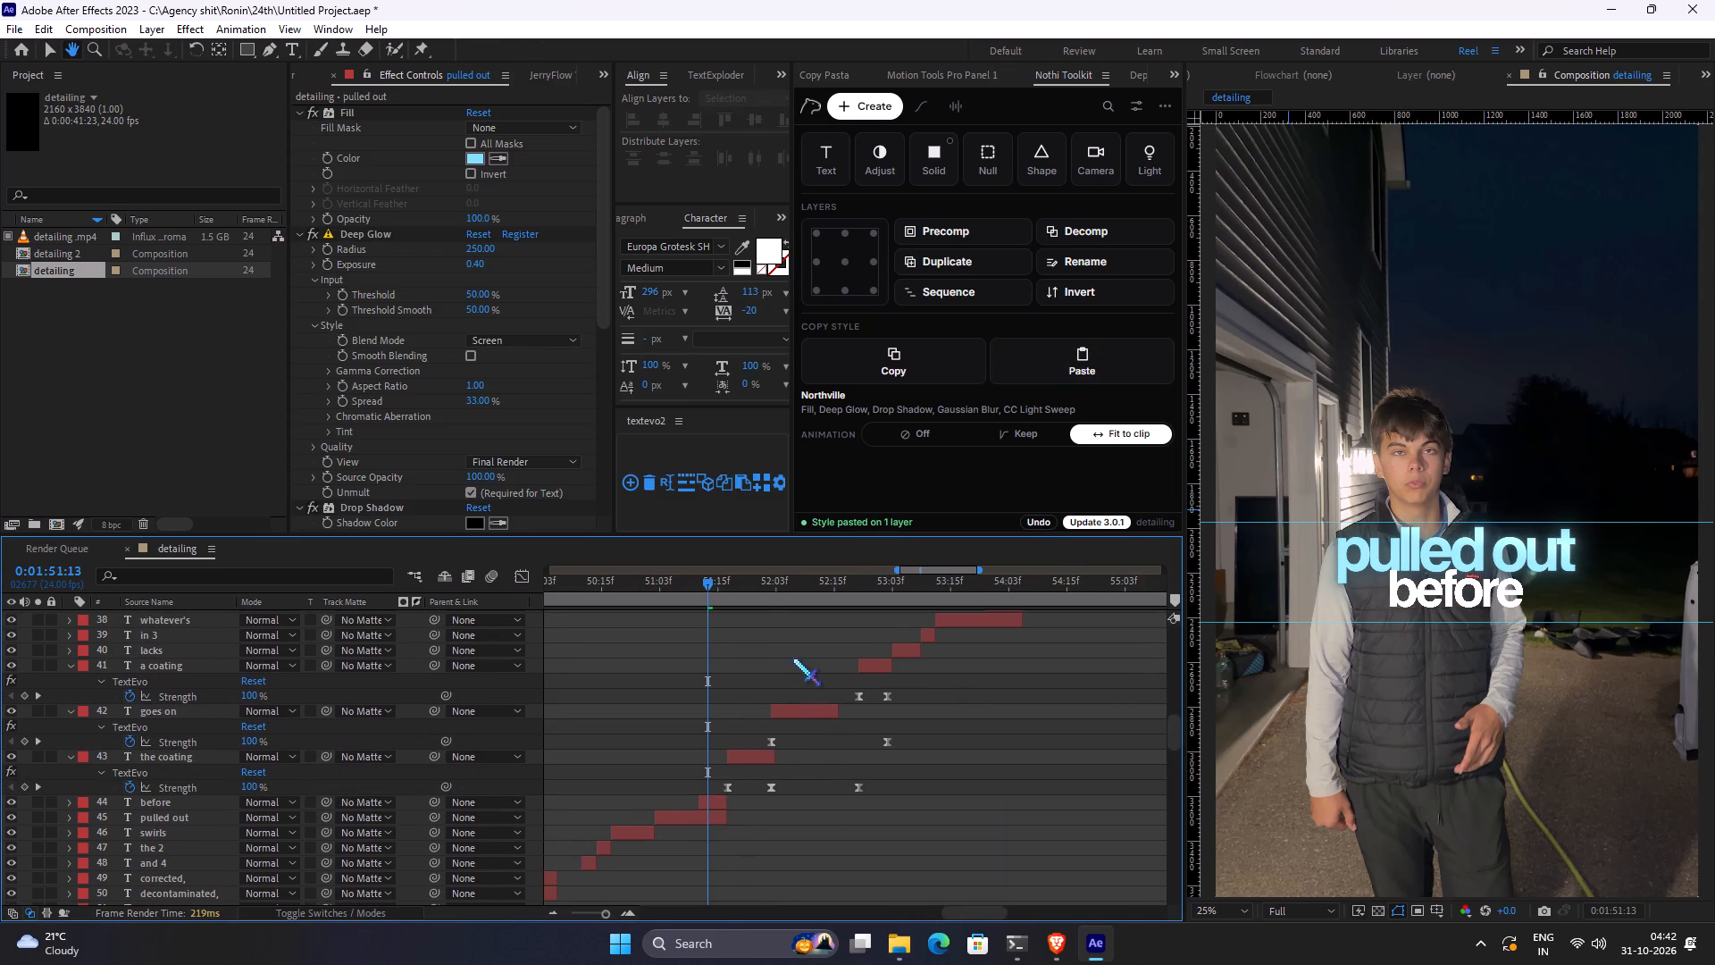
left_click_drag(757, 601, 855, 611)
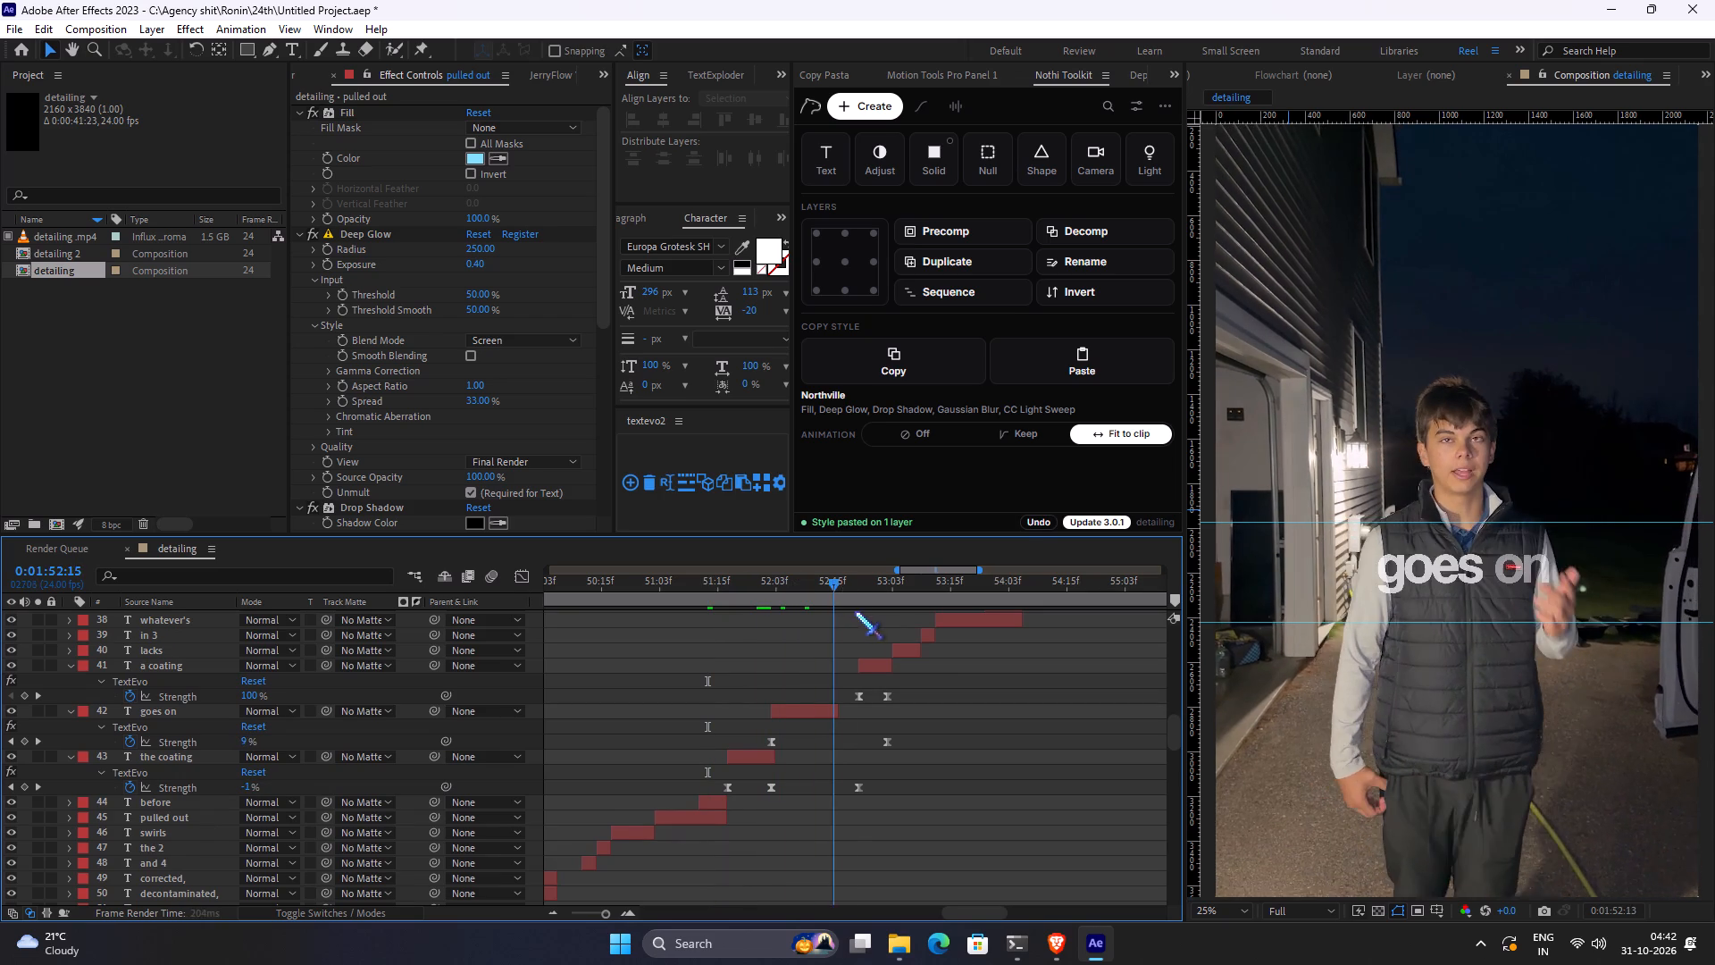
left_click_drag(855, 611, 950, 616)
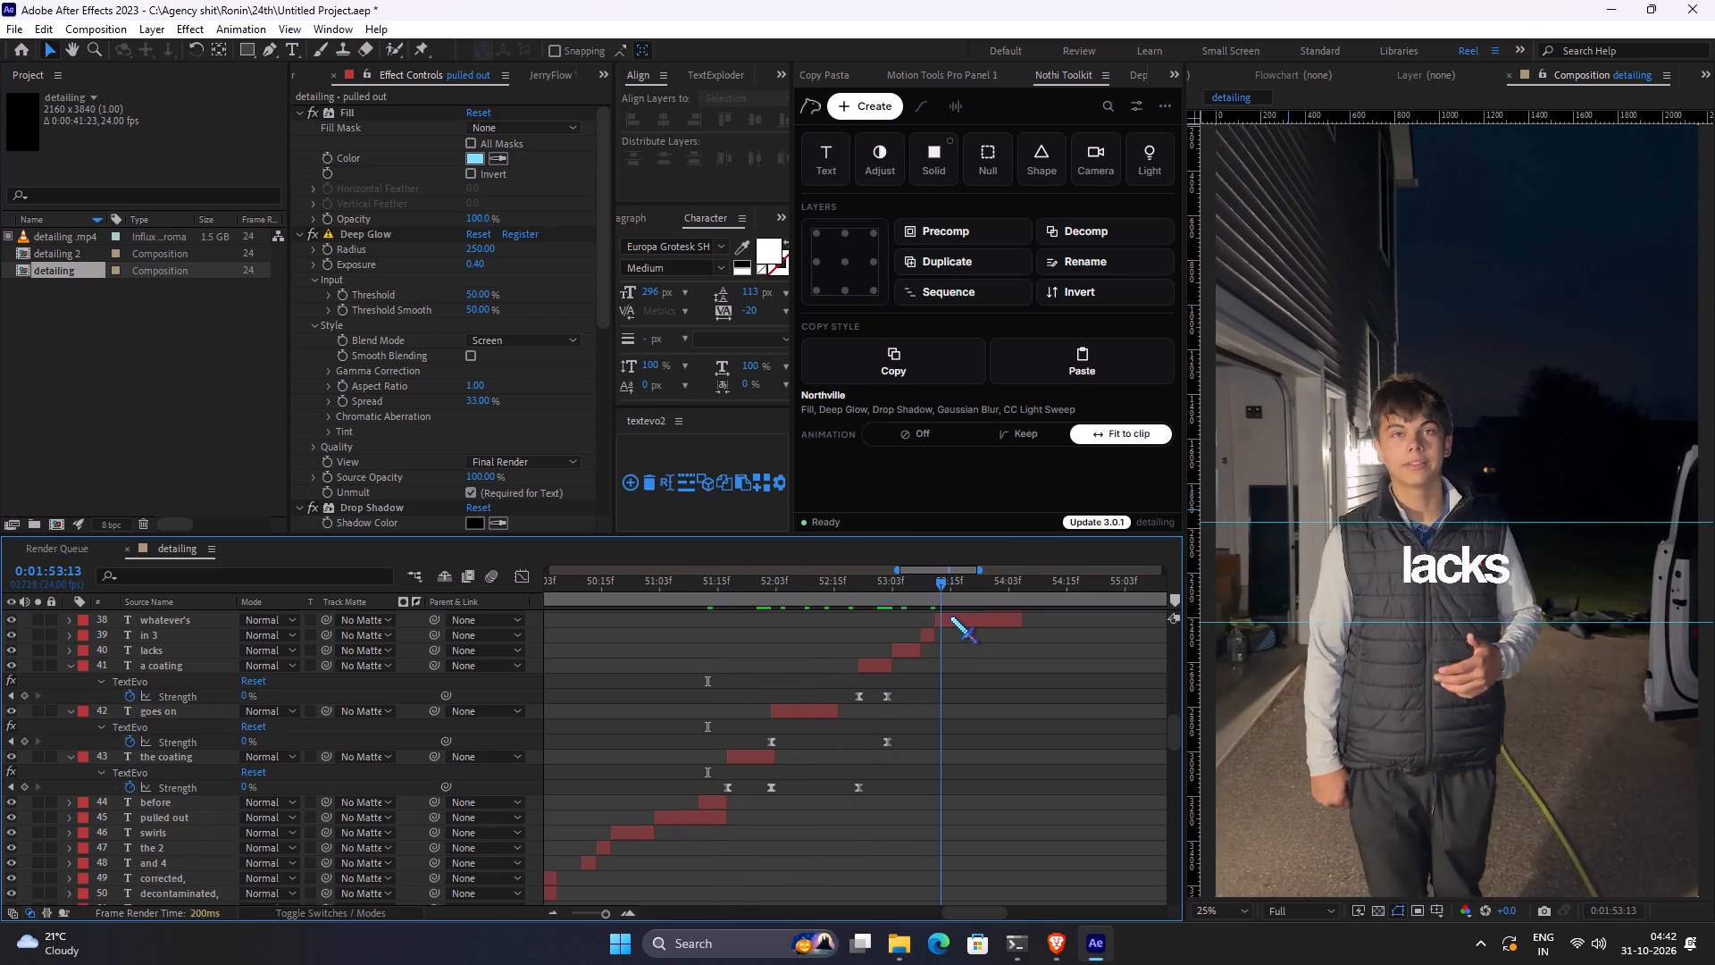
left_click_drag(950, 616, 979, 616)
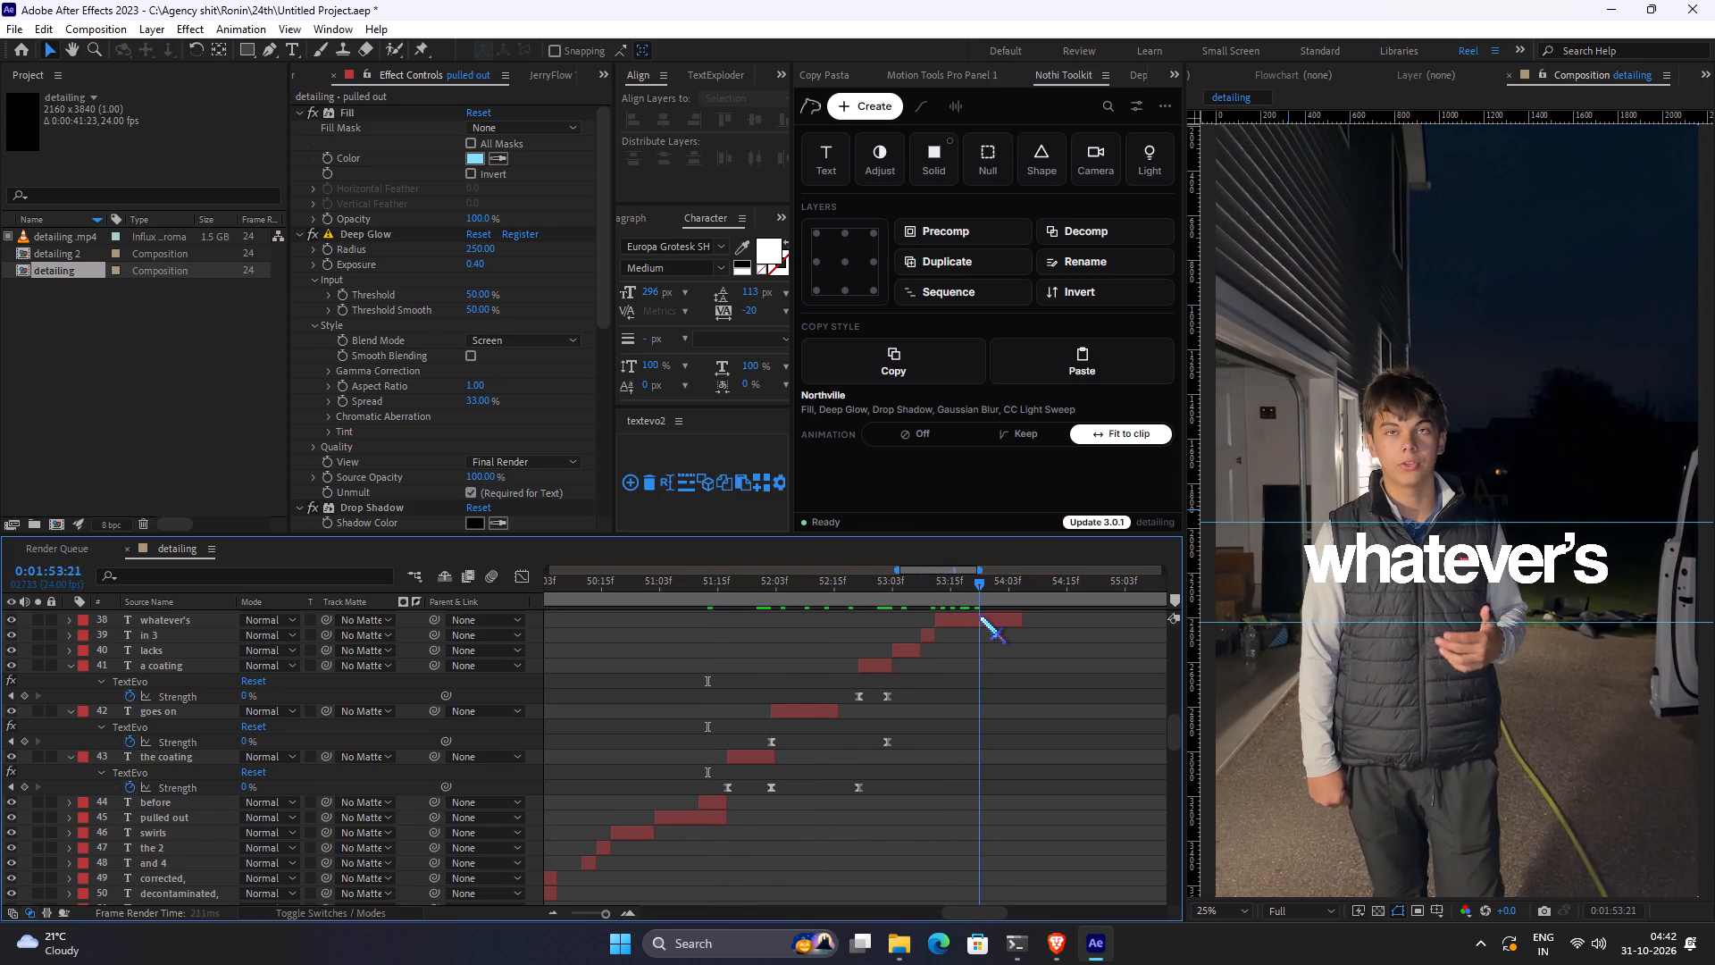
left_click_drag(979, 616, 997, 615)
scroll(997, 615, "up", 1)
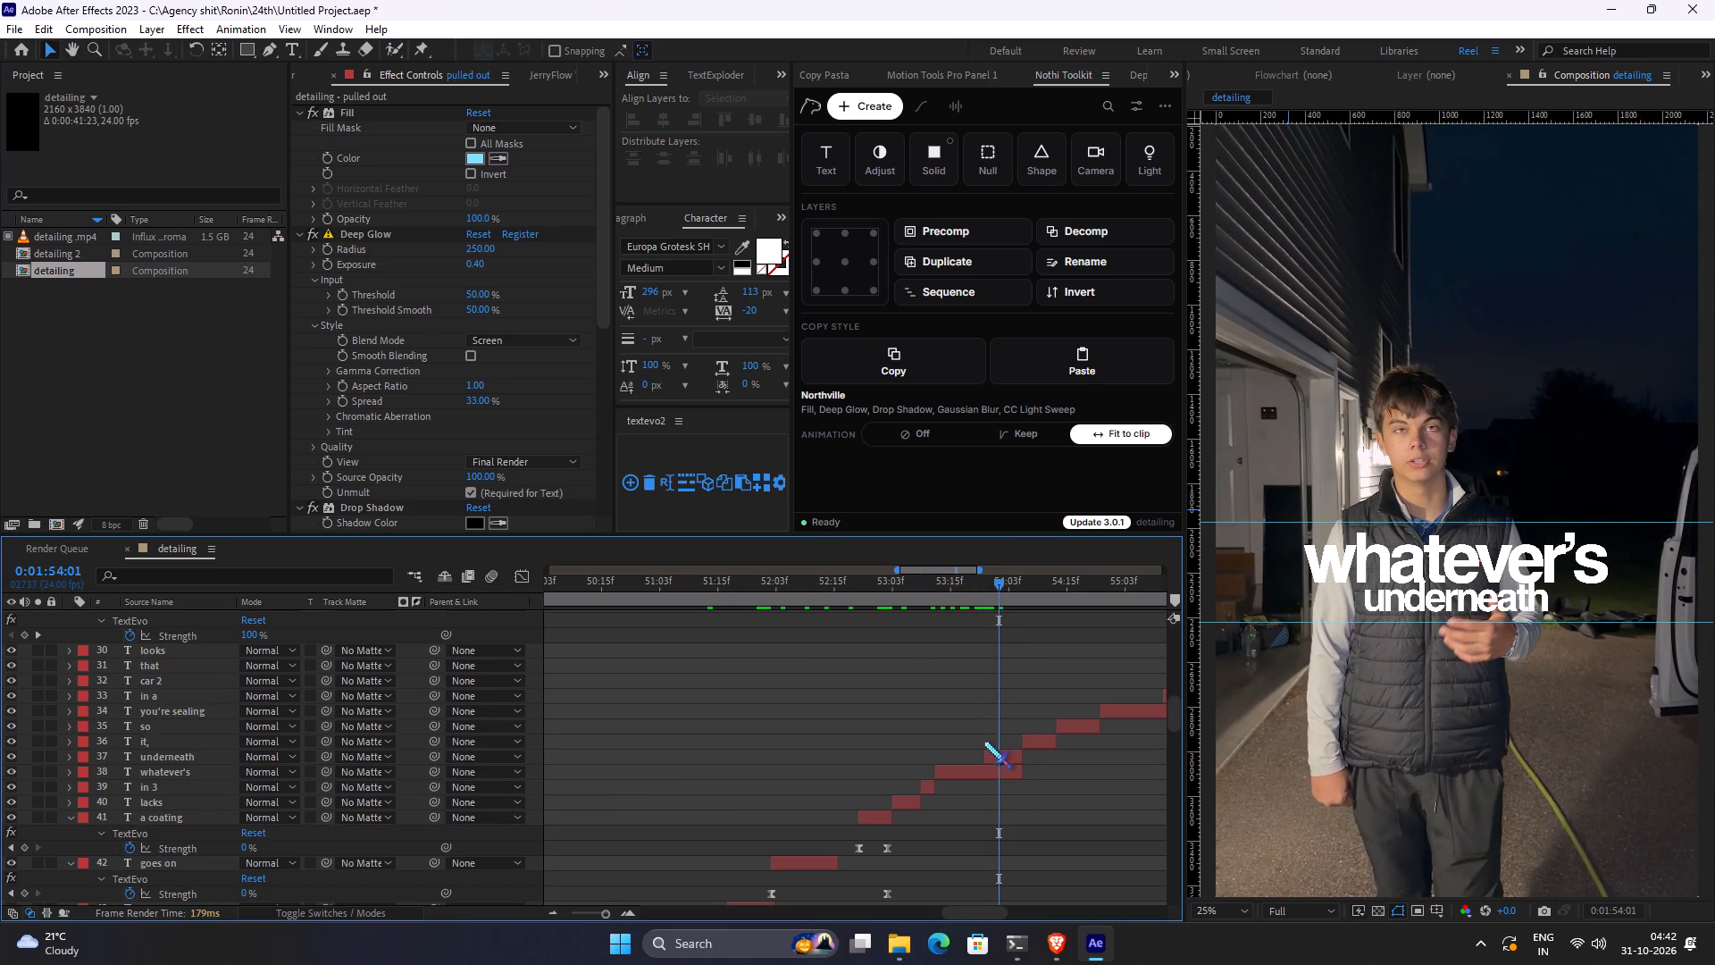
left_click(999, 774)
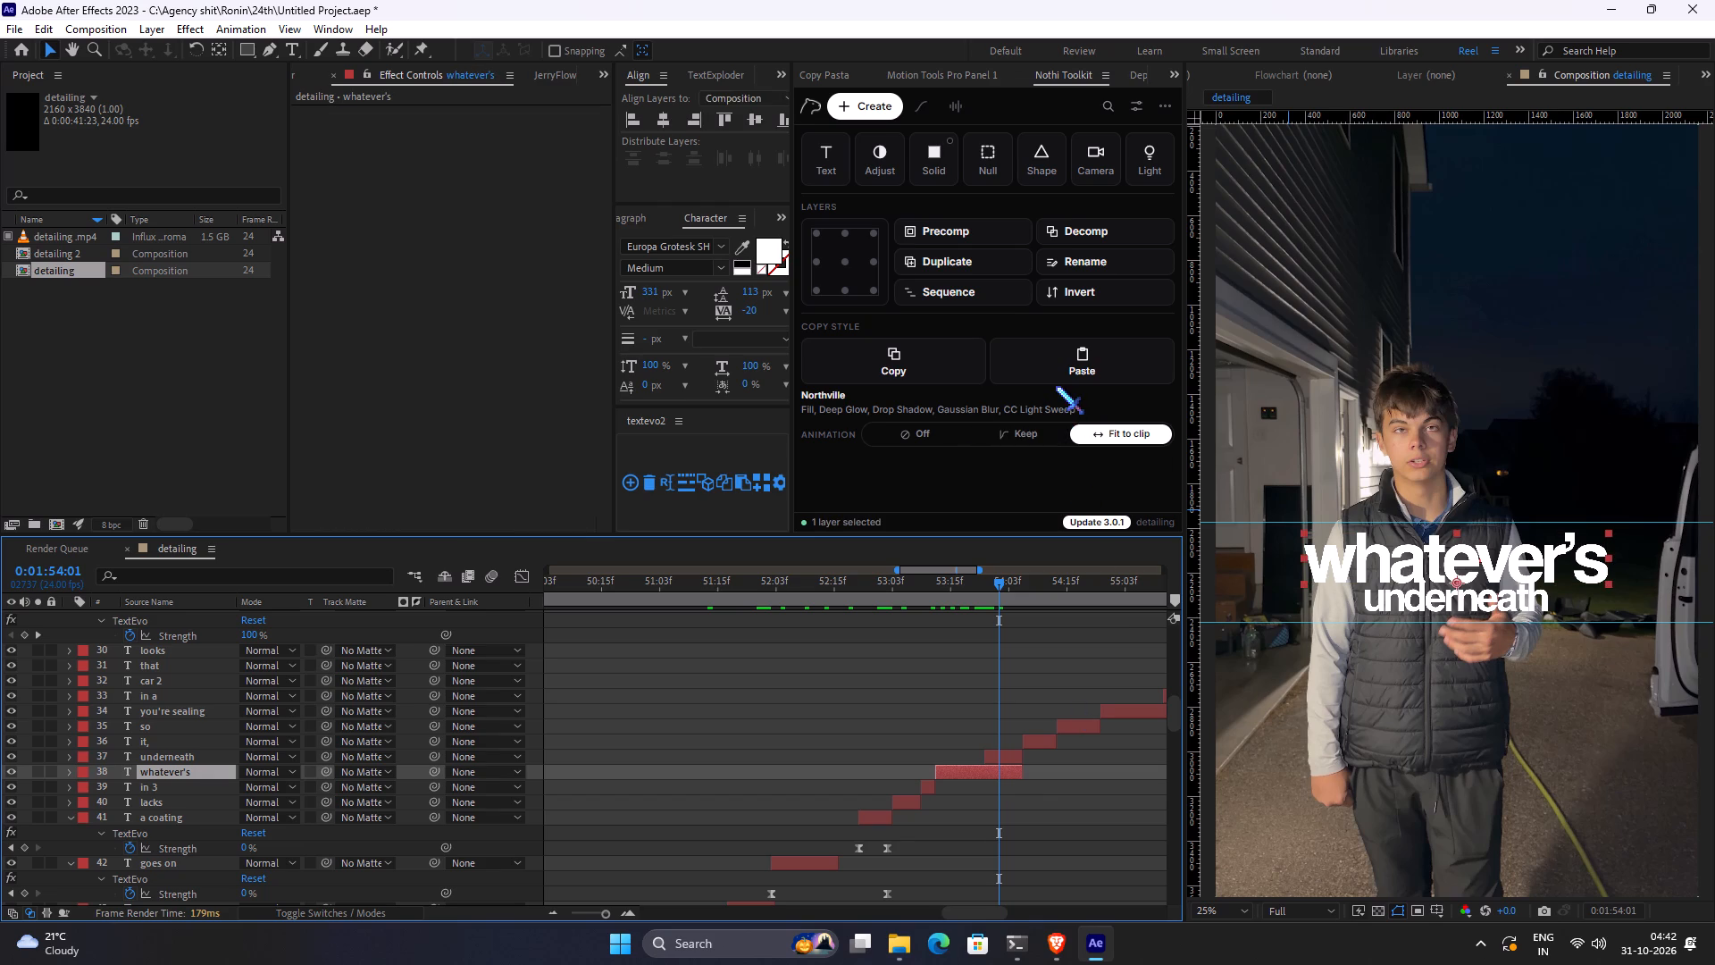
left_click(1056, 387)
left_click(1066, 374)
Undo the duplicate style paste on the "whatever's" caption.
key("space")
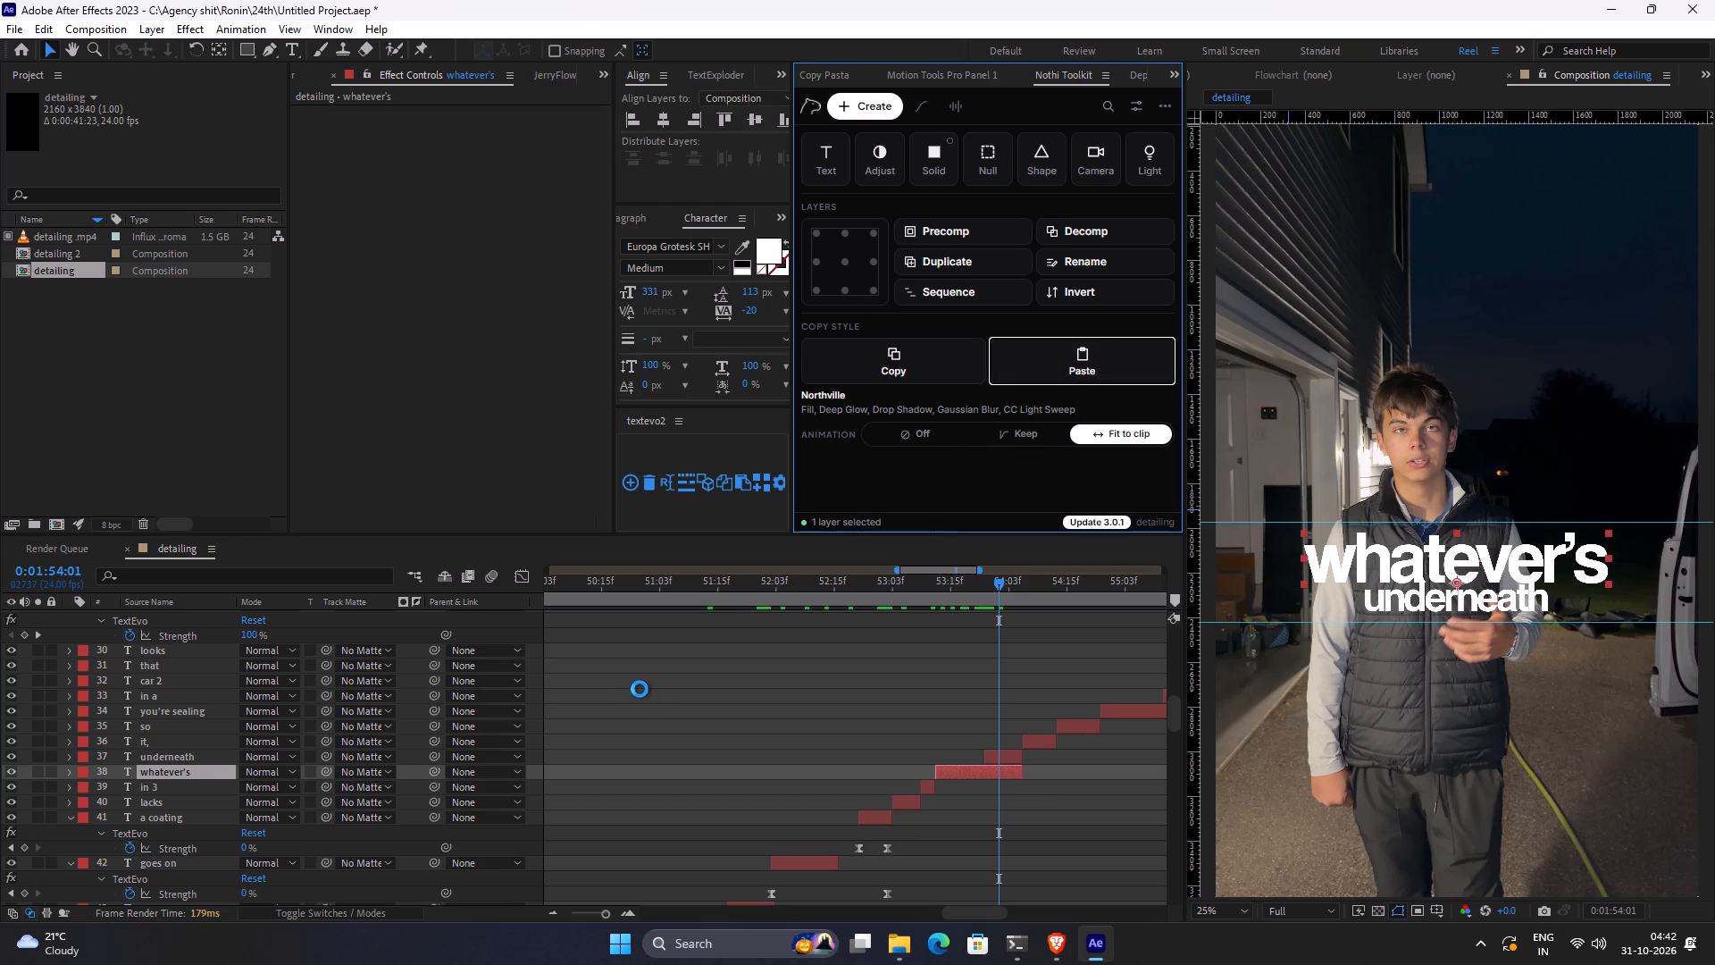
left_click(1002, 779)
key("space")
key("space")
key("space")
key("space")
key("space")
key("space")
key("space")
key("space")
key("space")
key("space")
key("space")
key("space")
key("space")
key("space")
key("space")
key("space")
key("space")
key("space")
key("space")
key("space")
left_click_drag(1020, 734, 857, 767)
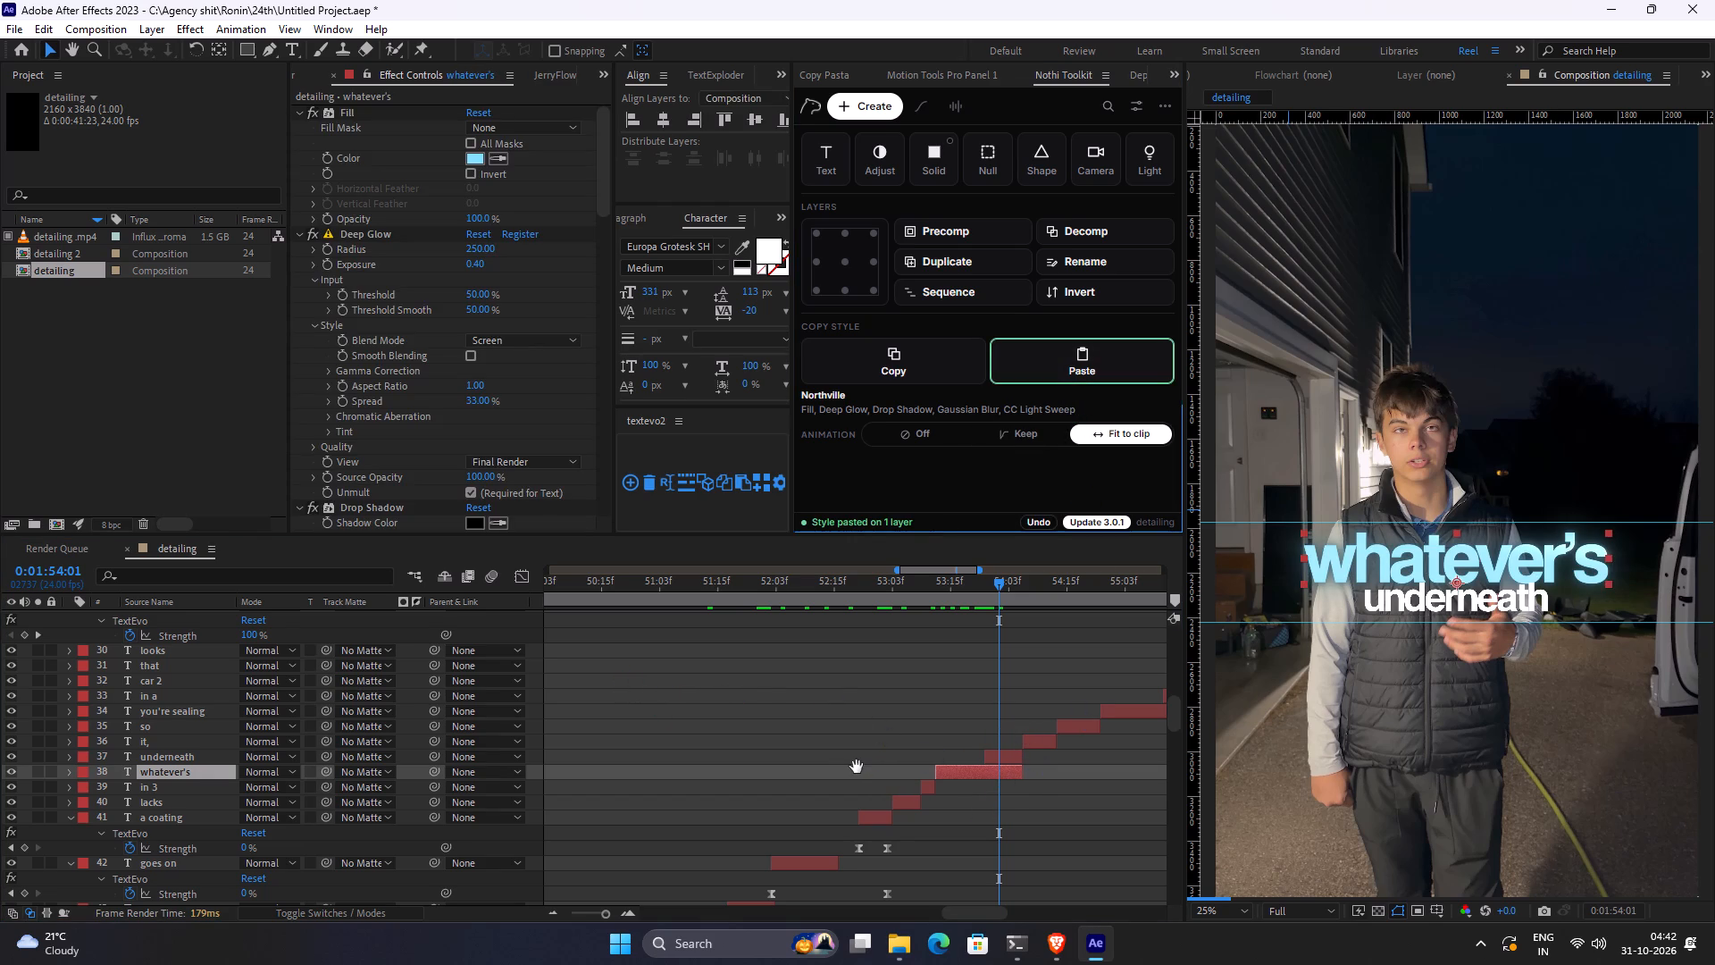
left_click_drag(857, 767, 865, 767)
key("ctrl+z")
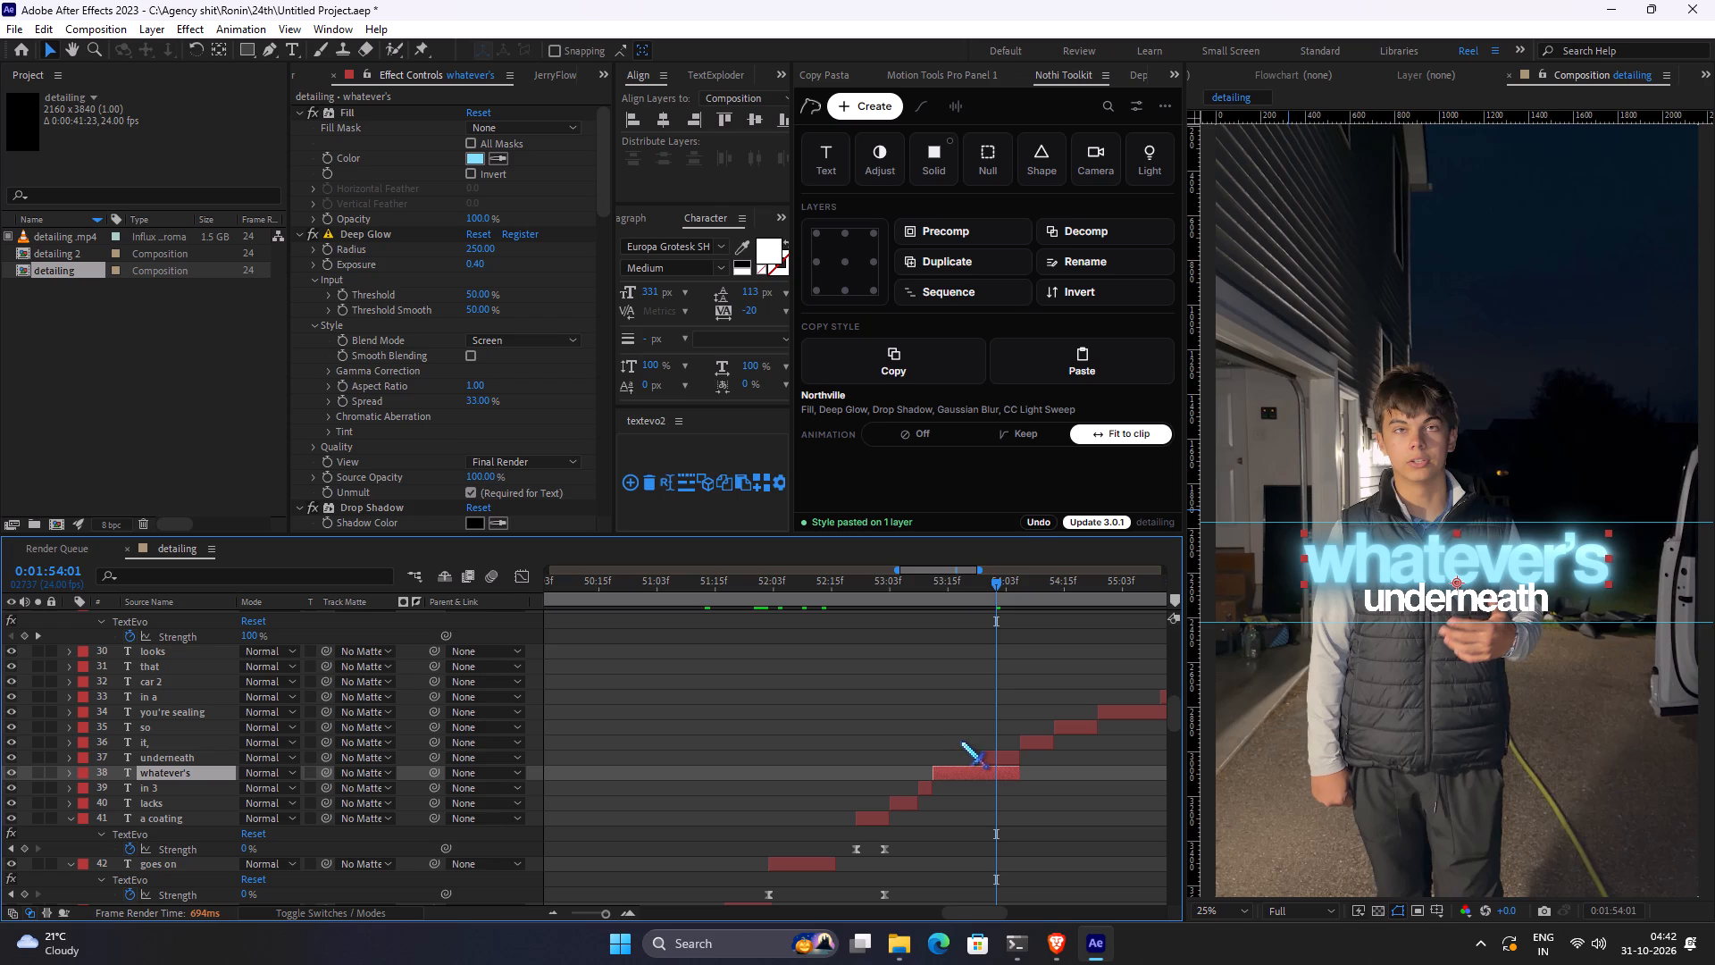
Paste the copied "Northville" style onto the "you're sealing" caption above "in a".
left_click(959, 717)
key("space")
key("space")
key("space")
key("space")
key("space")
key("space")
key("space")
key("space")
key("space")
key("space")
key("space")
key("space")
key("space")
key("space")
key("space")
key("space")
key("space")
key("space")
left_click_drag(1075, 684, 884, 754)
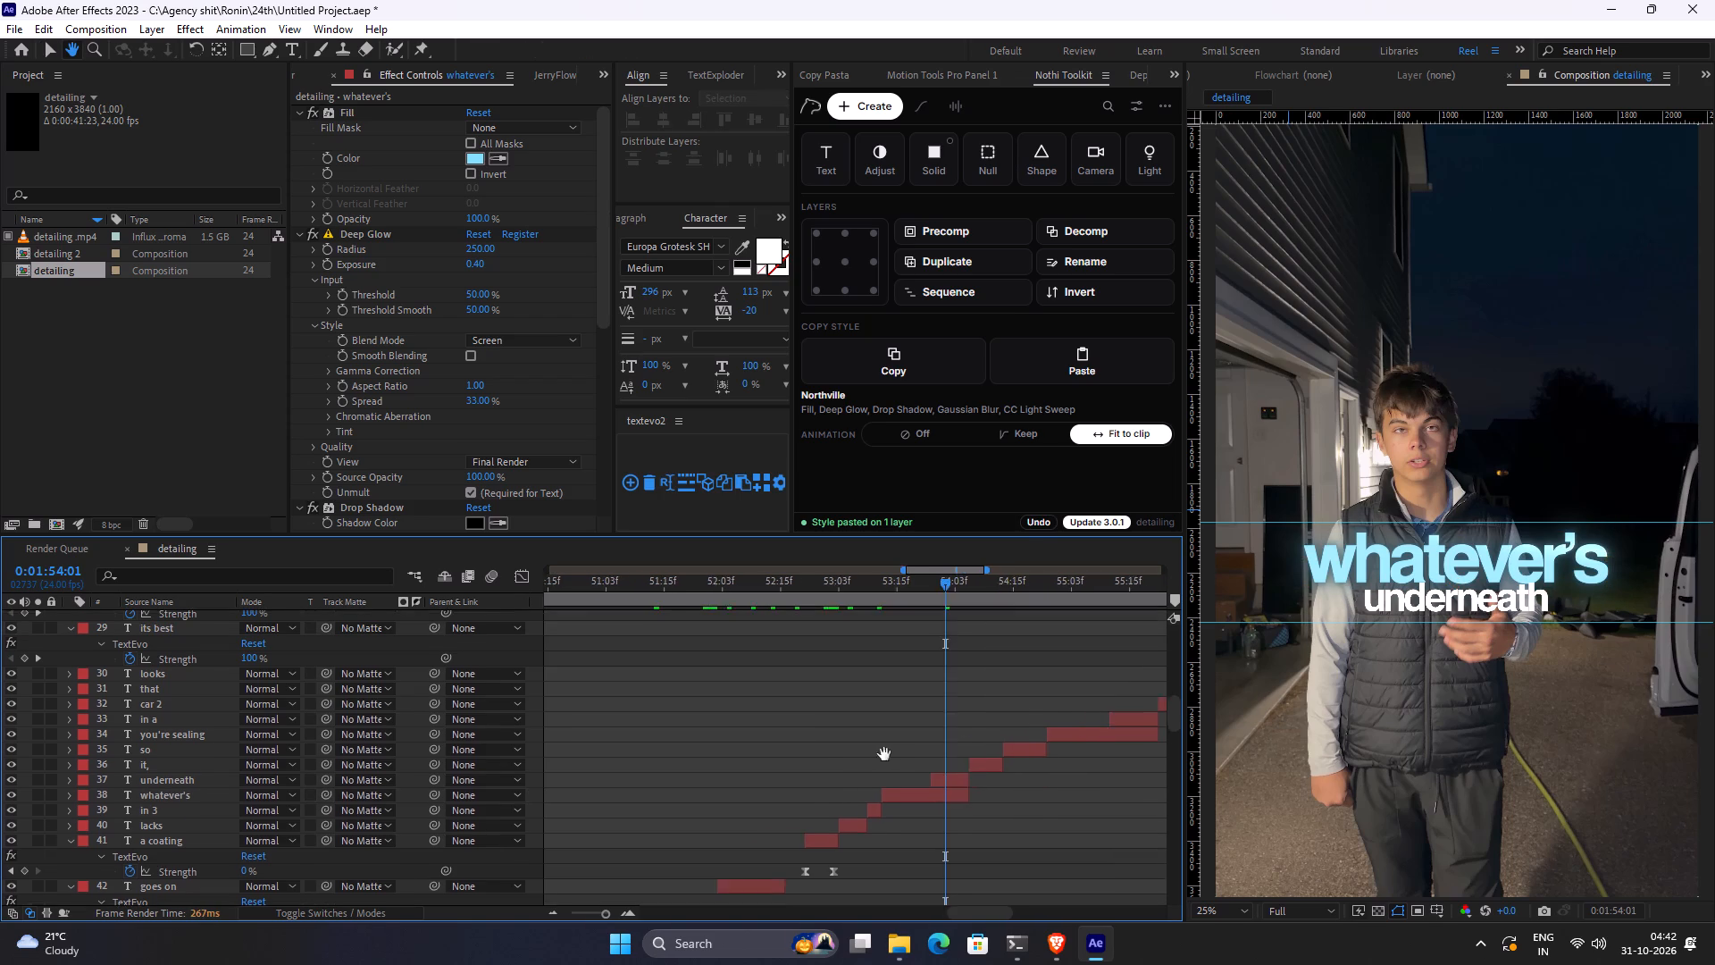
left_click_drag(884, 754, 861, 757)
left_click(968, 583)
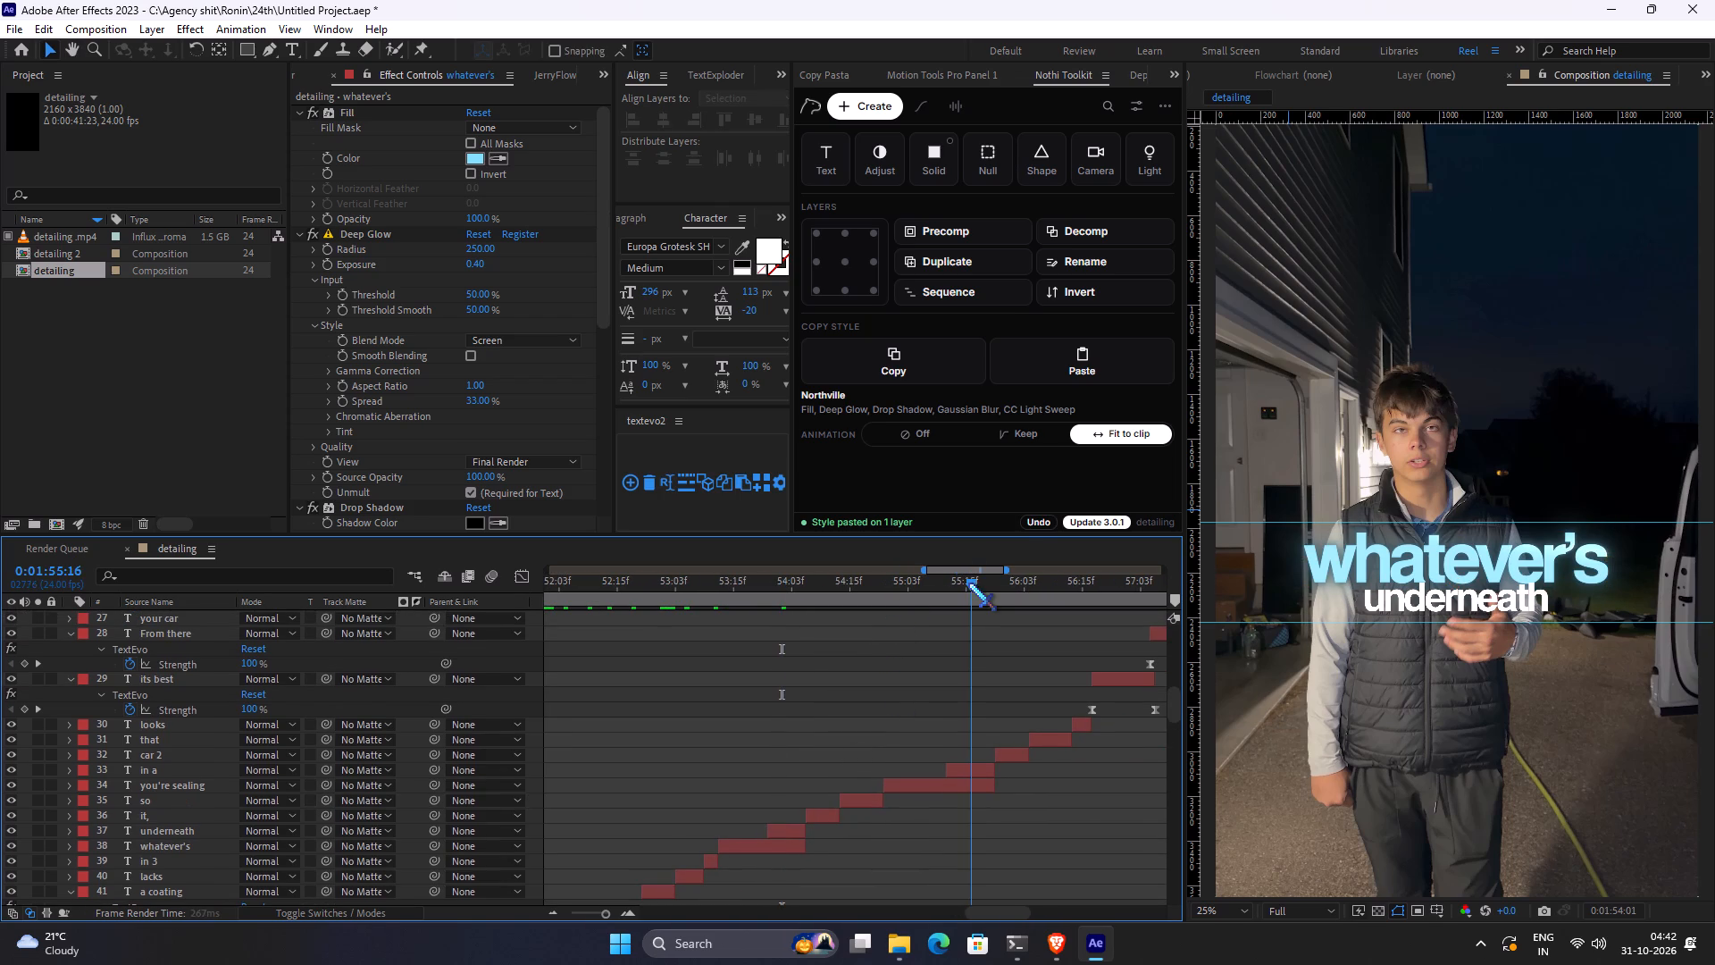
left_click(964, 757)
left_click(969, 776)
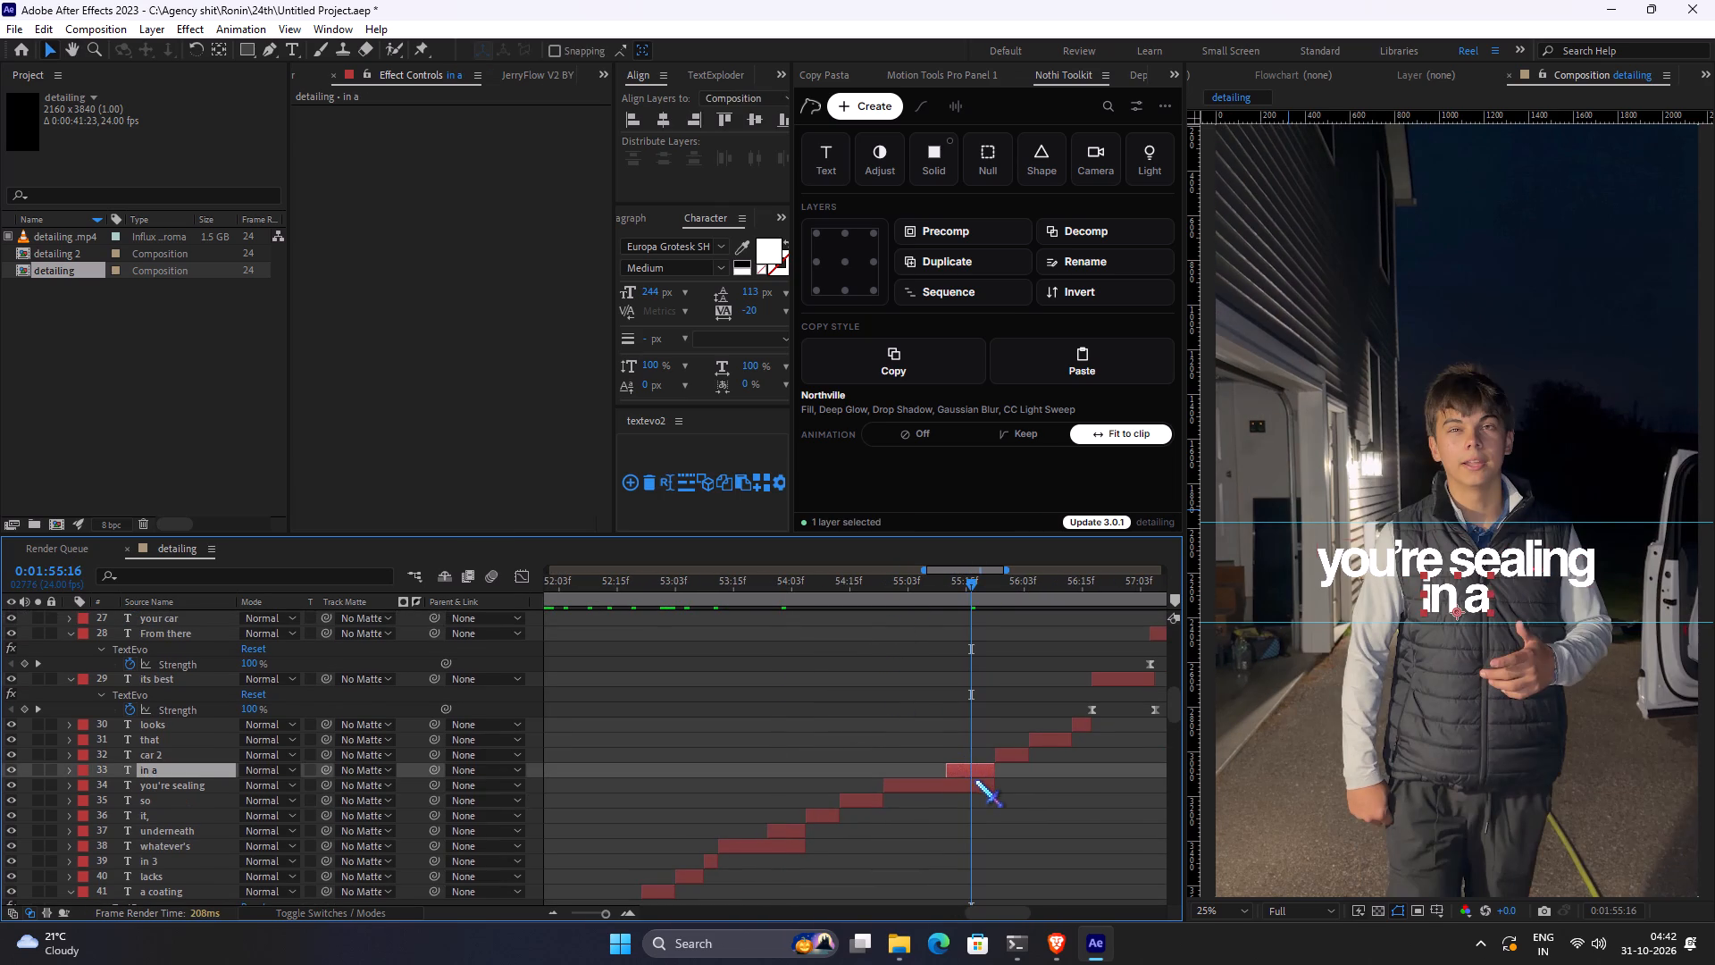
left_click(975, 785)
left_click(1072, 357)
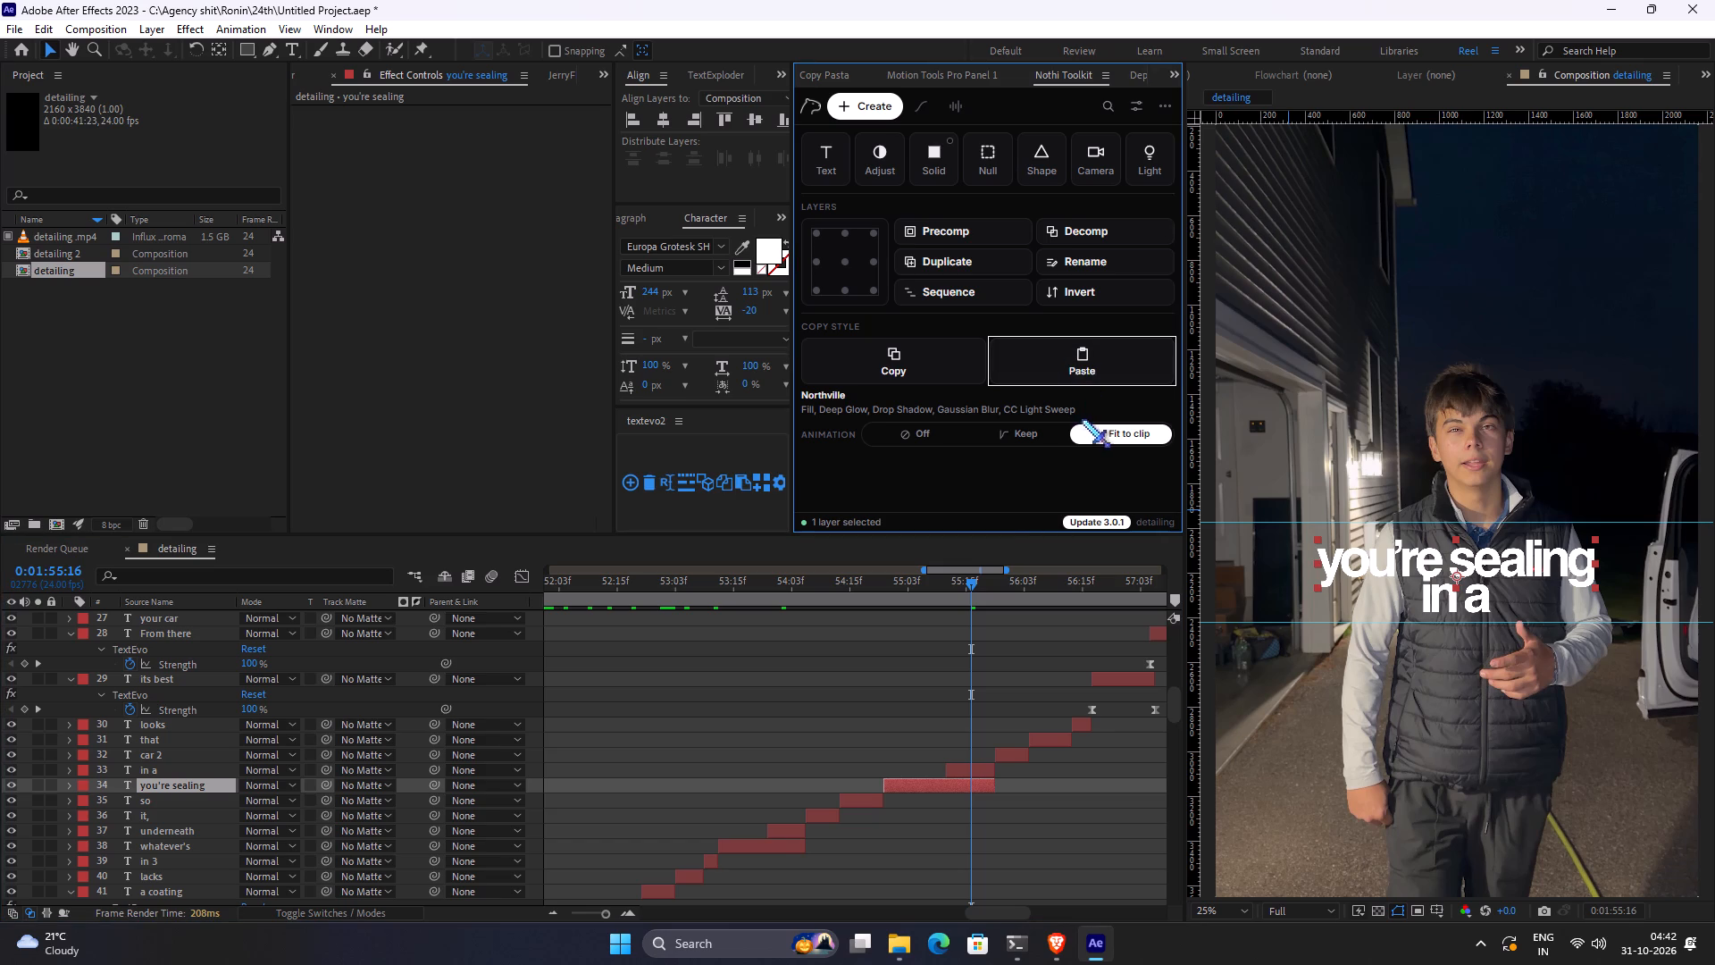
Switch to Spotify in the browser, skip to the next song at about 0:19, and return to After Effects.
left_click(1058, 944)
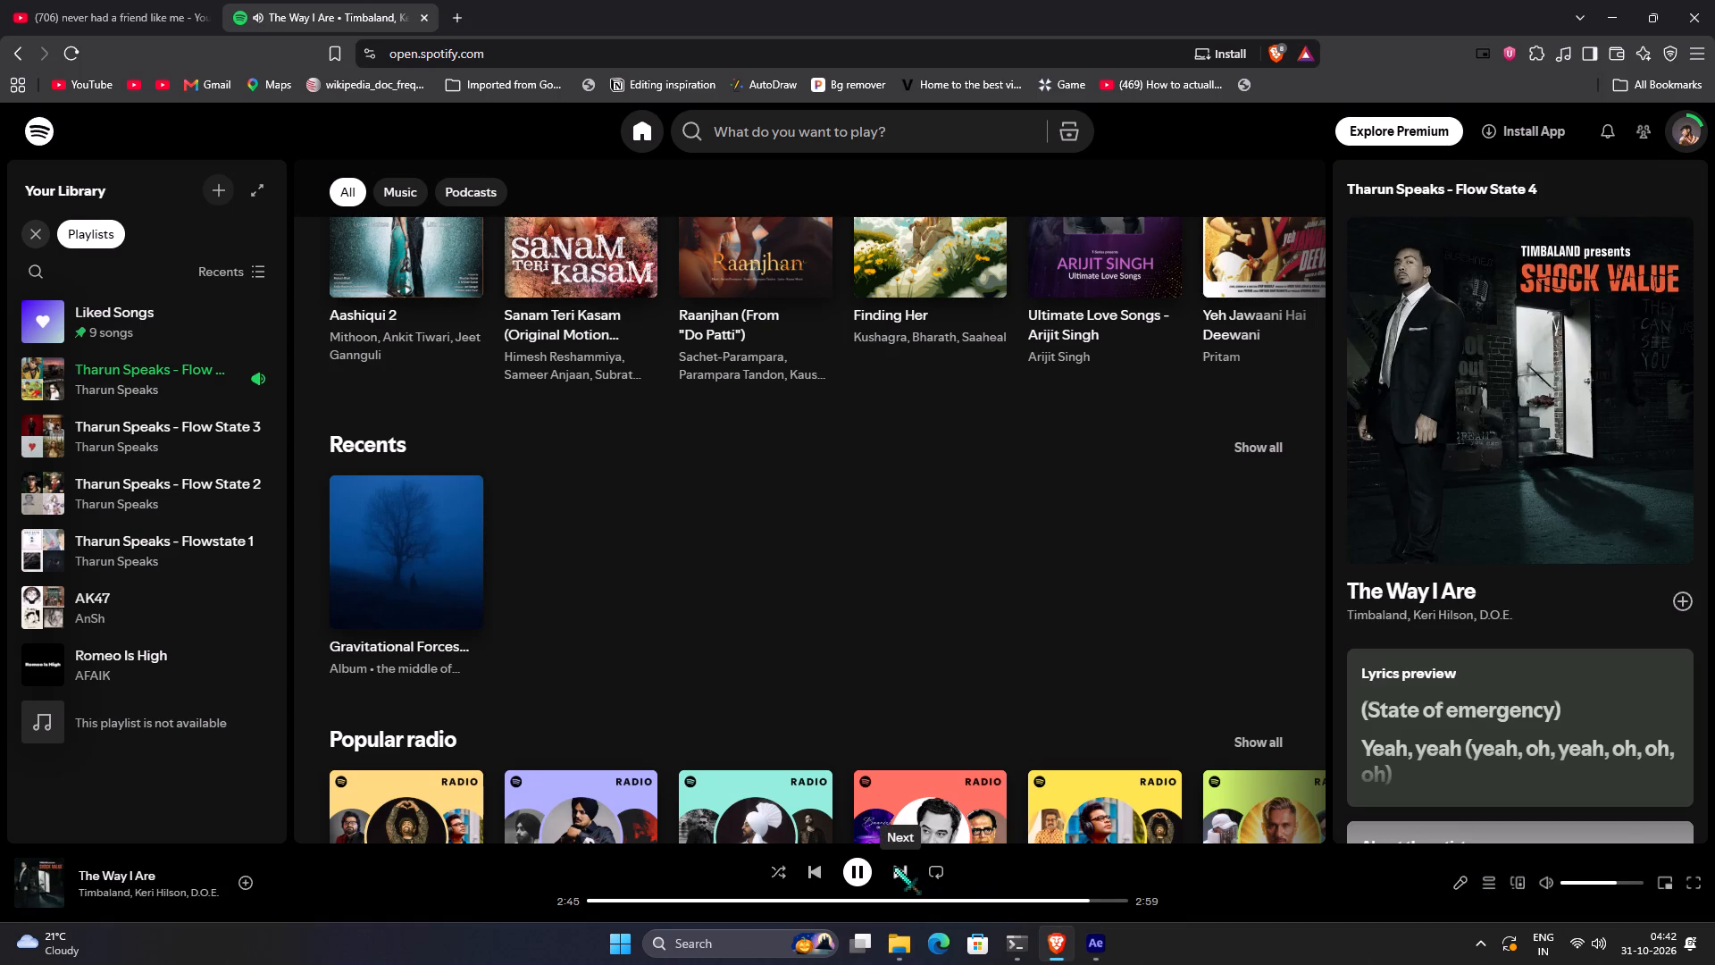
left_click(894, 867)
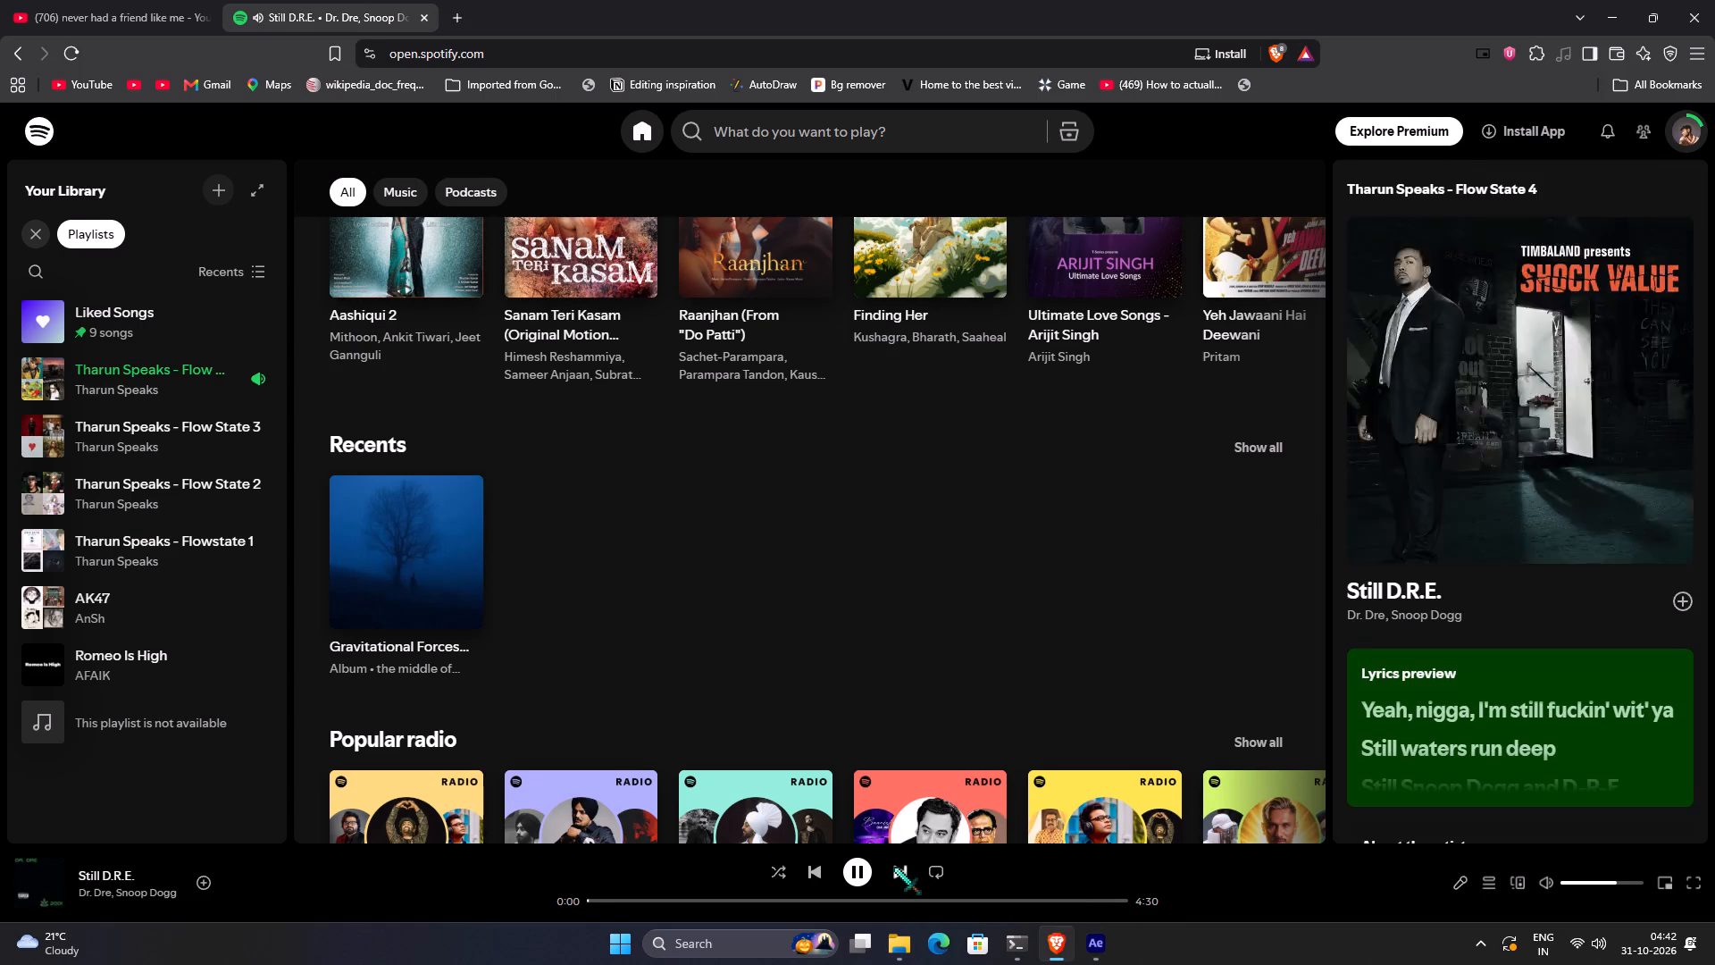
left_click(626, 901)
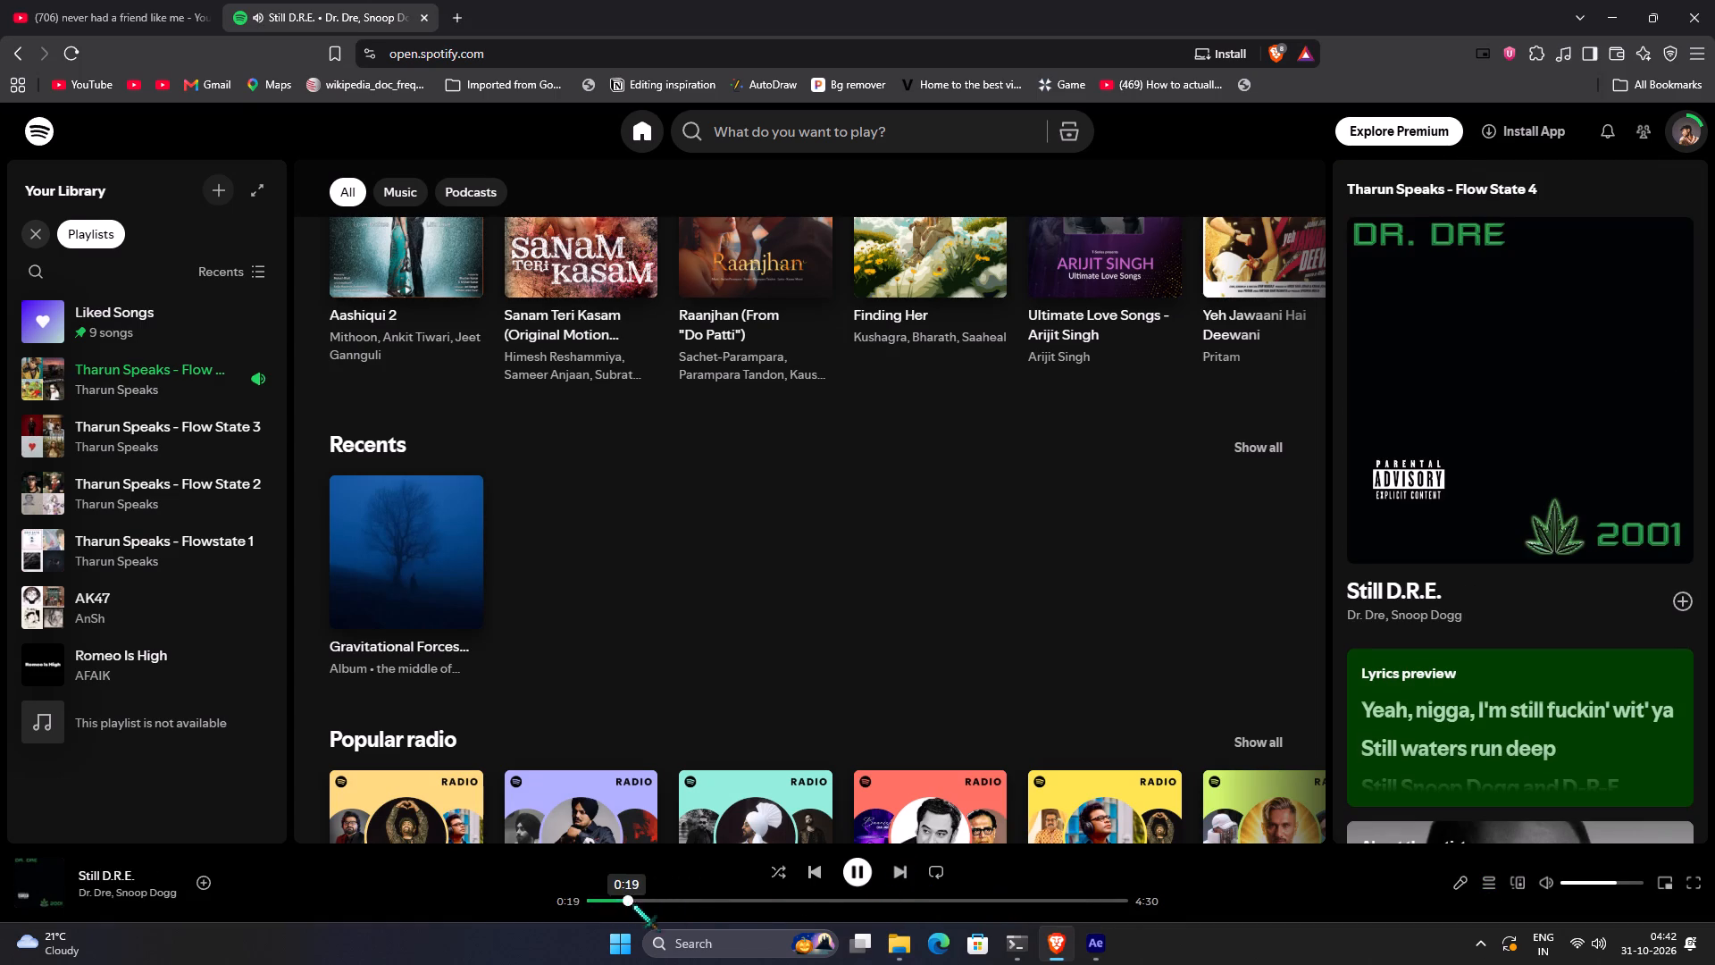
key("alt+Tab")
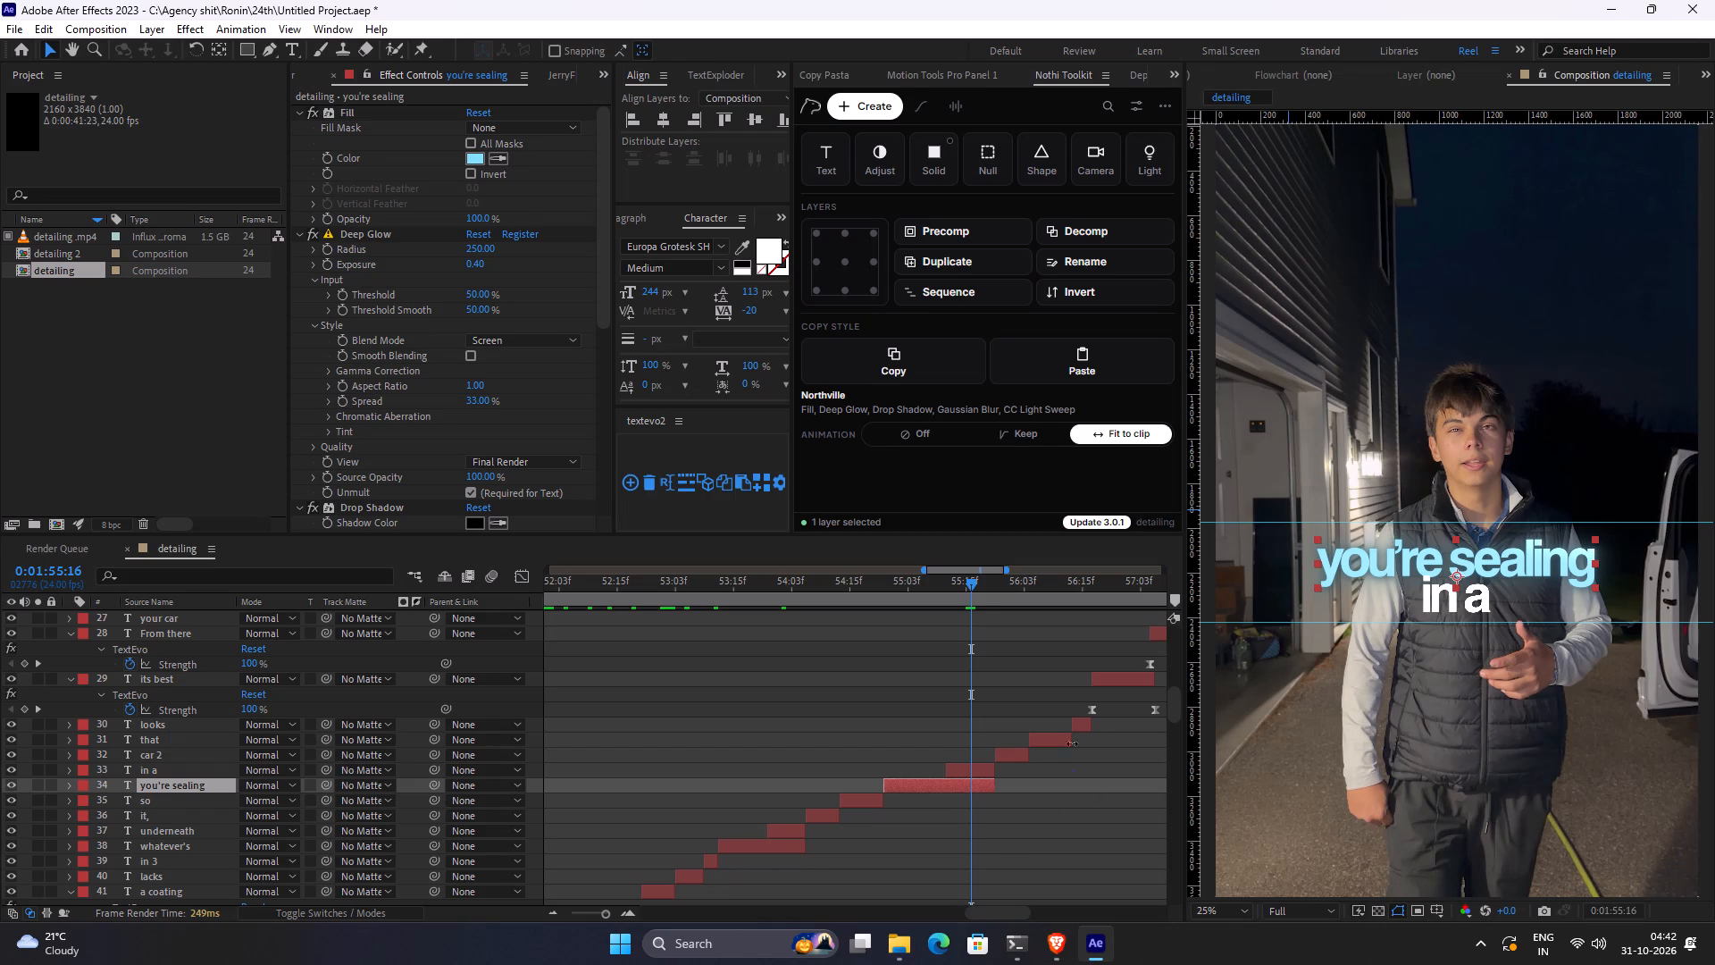
Paste the copied "Northville" style onto the "stays cleaner" caption below "your car".
left_click(1019, 684)
key("space")
key("space")
key("space")
key("space")
key("space")
key("space")
key("space")
key("space")
key("space")
key("space")
key("space")
key("space")
key("space")
key("space")
key("space")
key("space")
key("space")
key("space")
key("space")
key("space")
left_click_drag(1038, 660, 912, 700)
left_click(983, 561)
left_click_drag(983, 581, 991, 584)
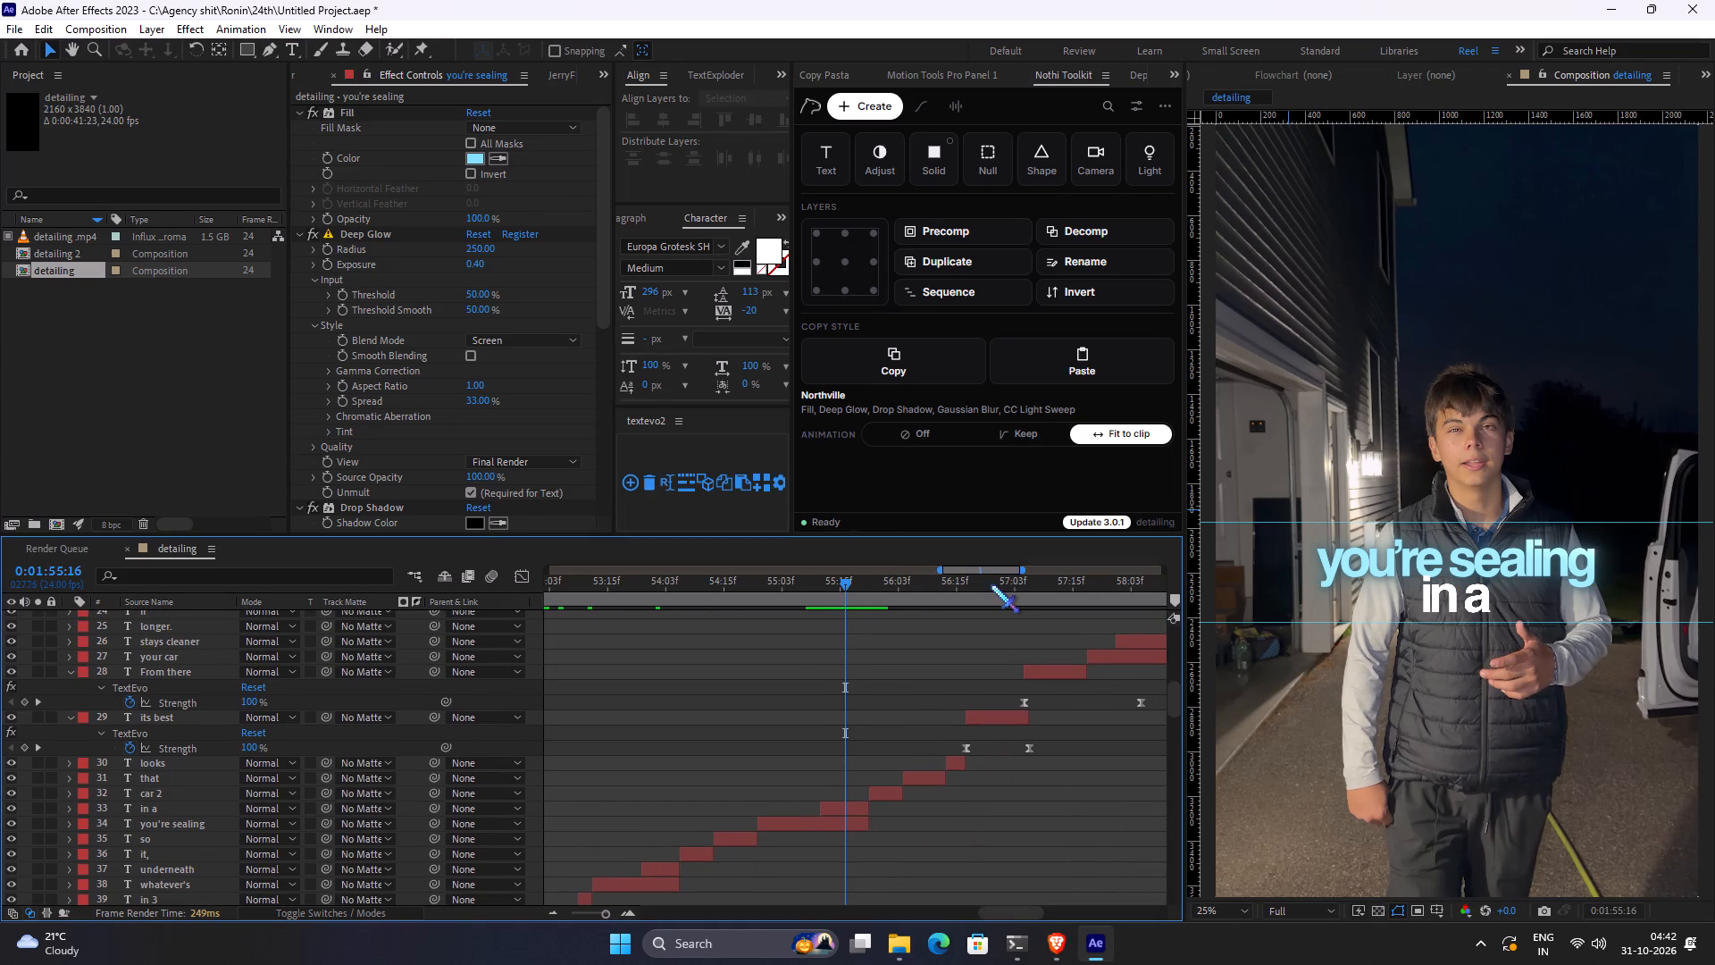
left_click_drag(991, 584, 1127, 592)
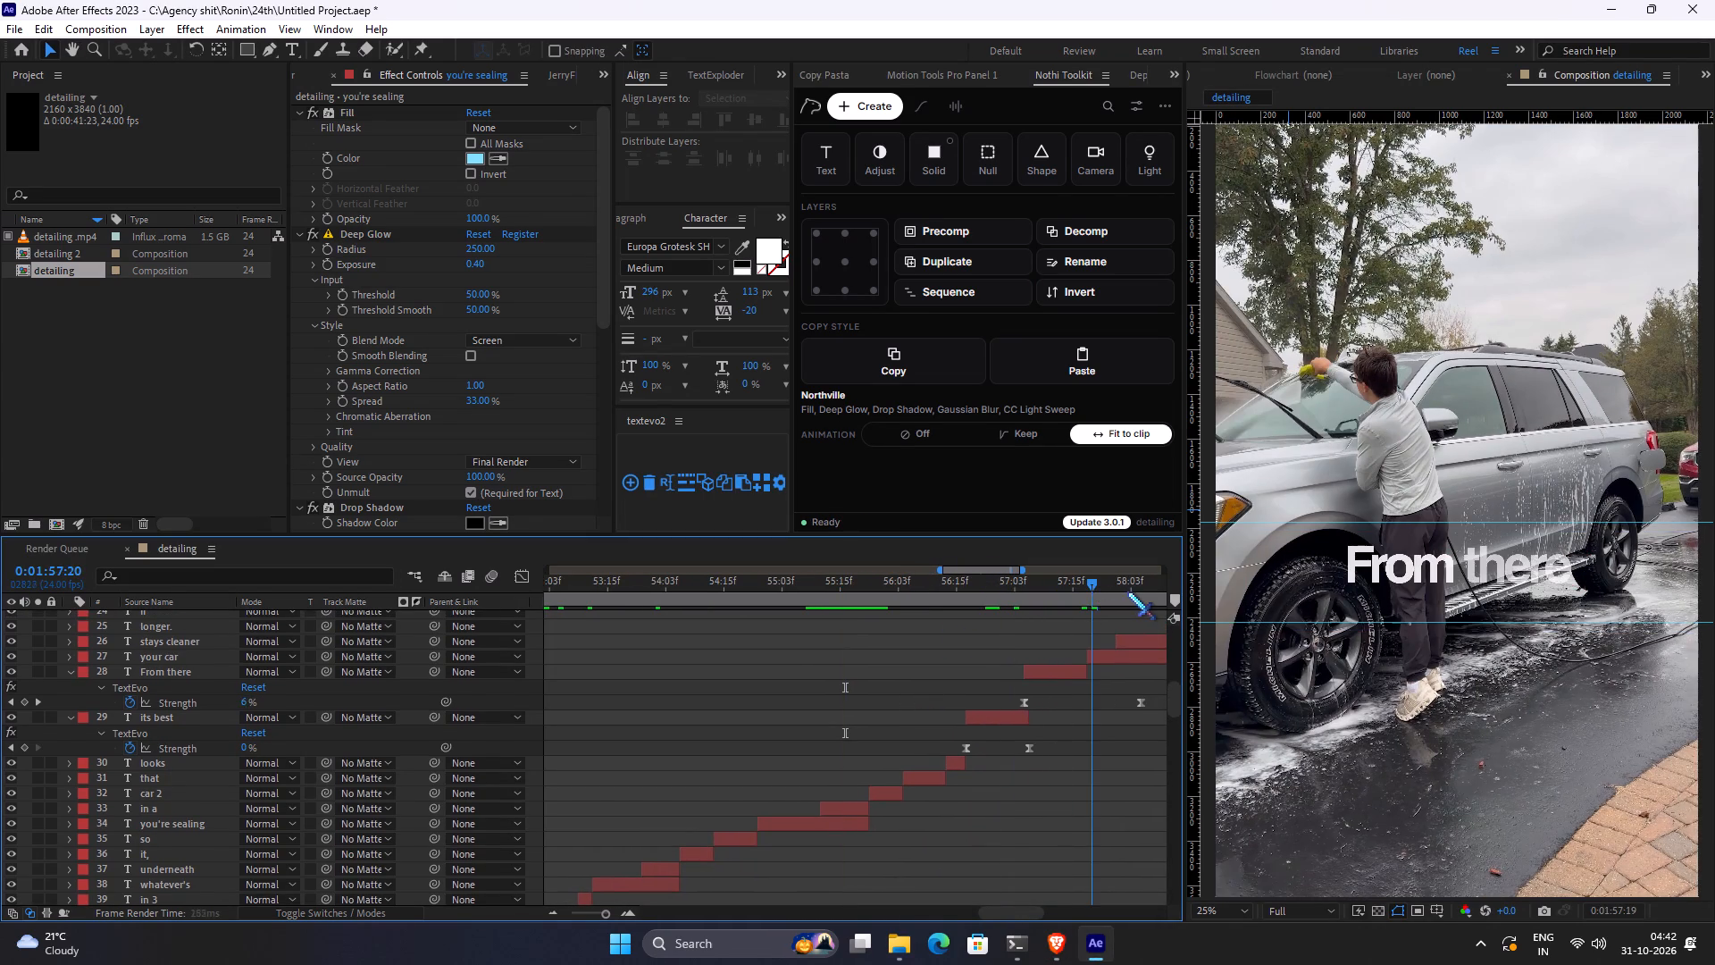
left_click_drag(1127, 592, 1050, 601)
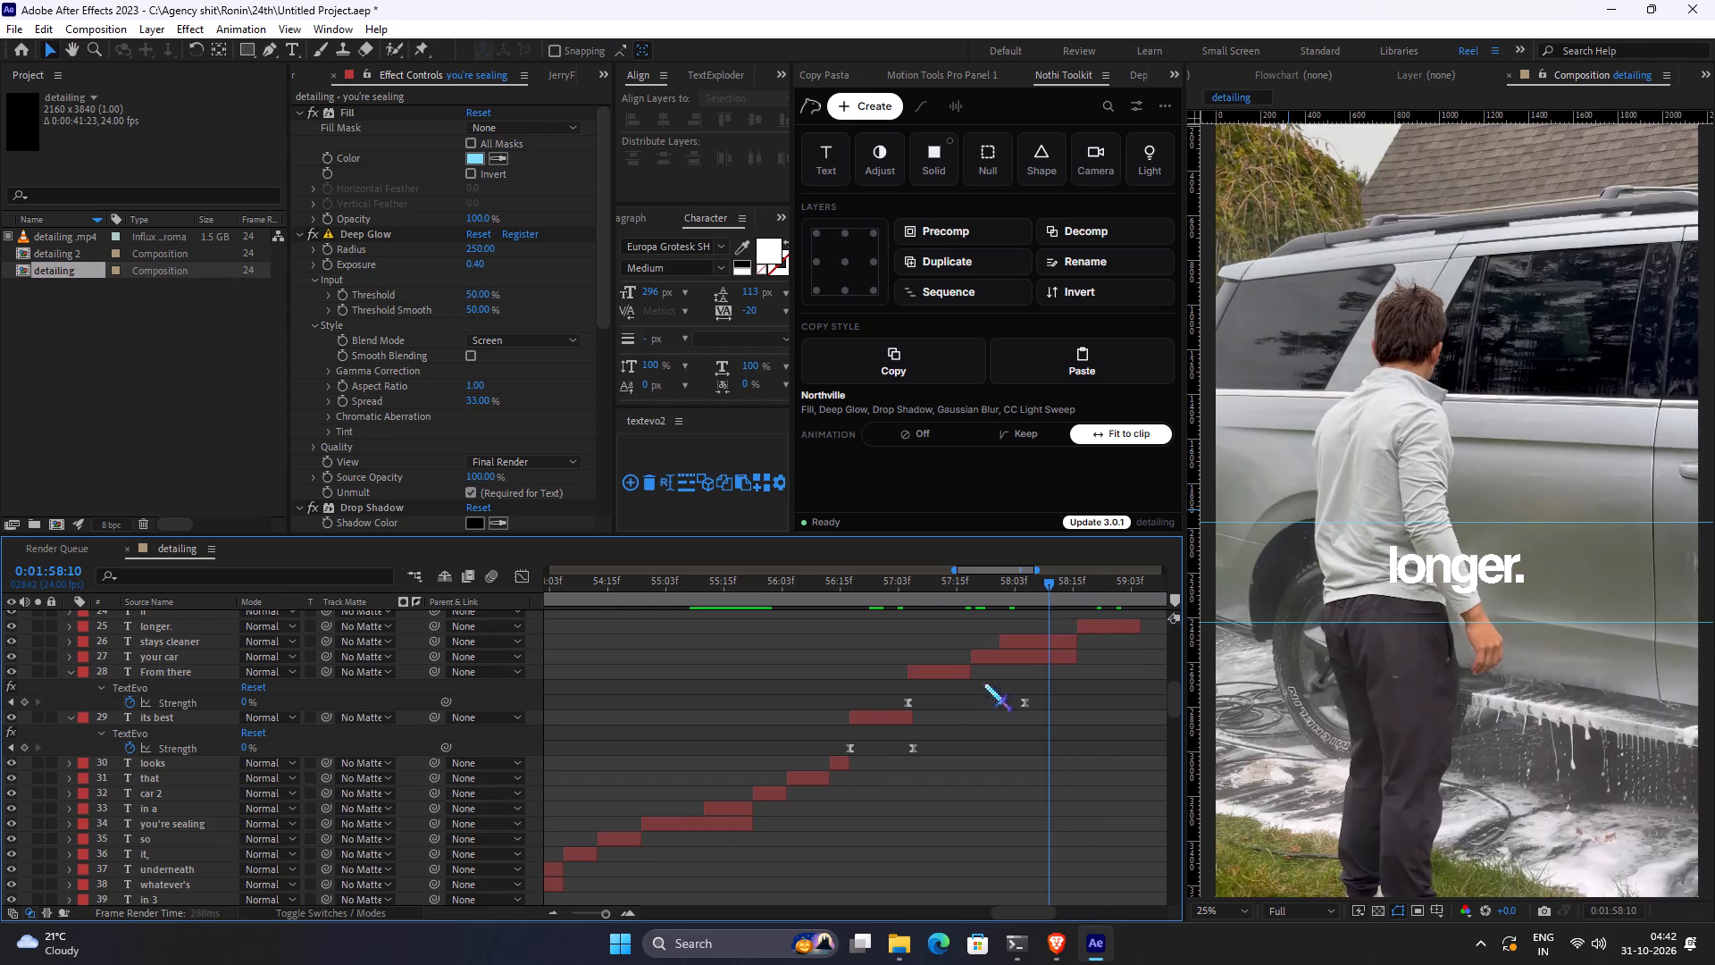
left_click(1008, 662)
left_click(1024, 632)
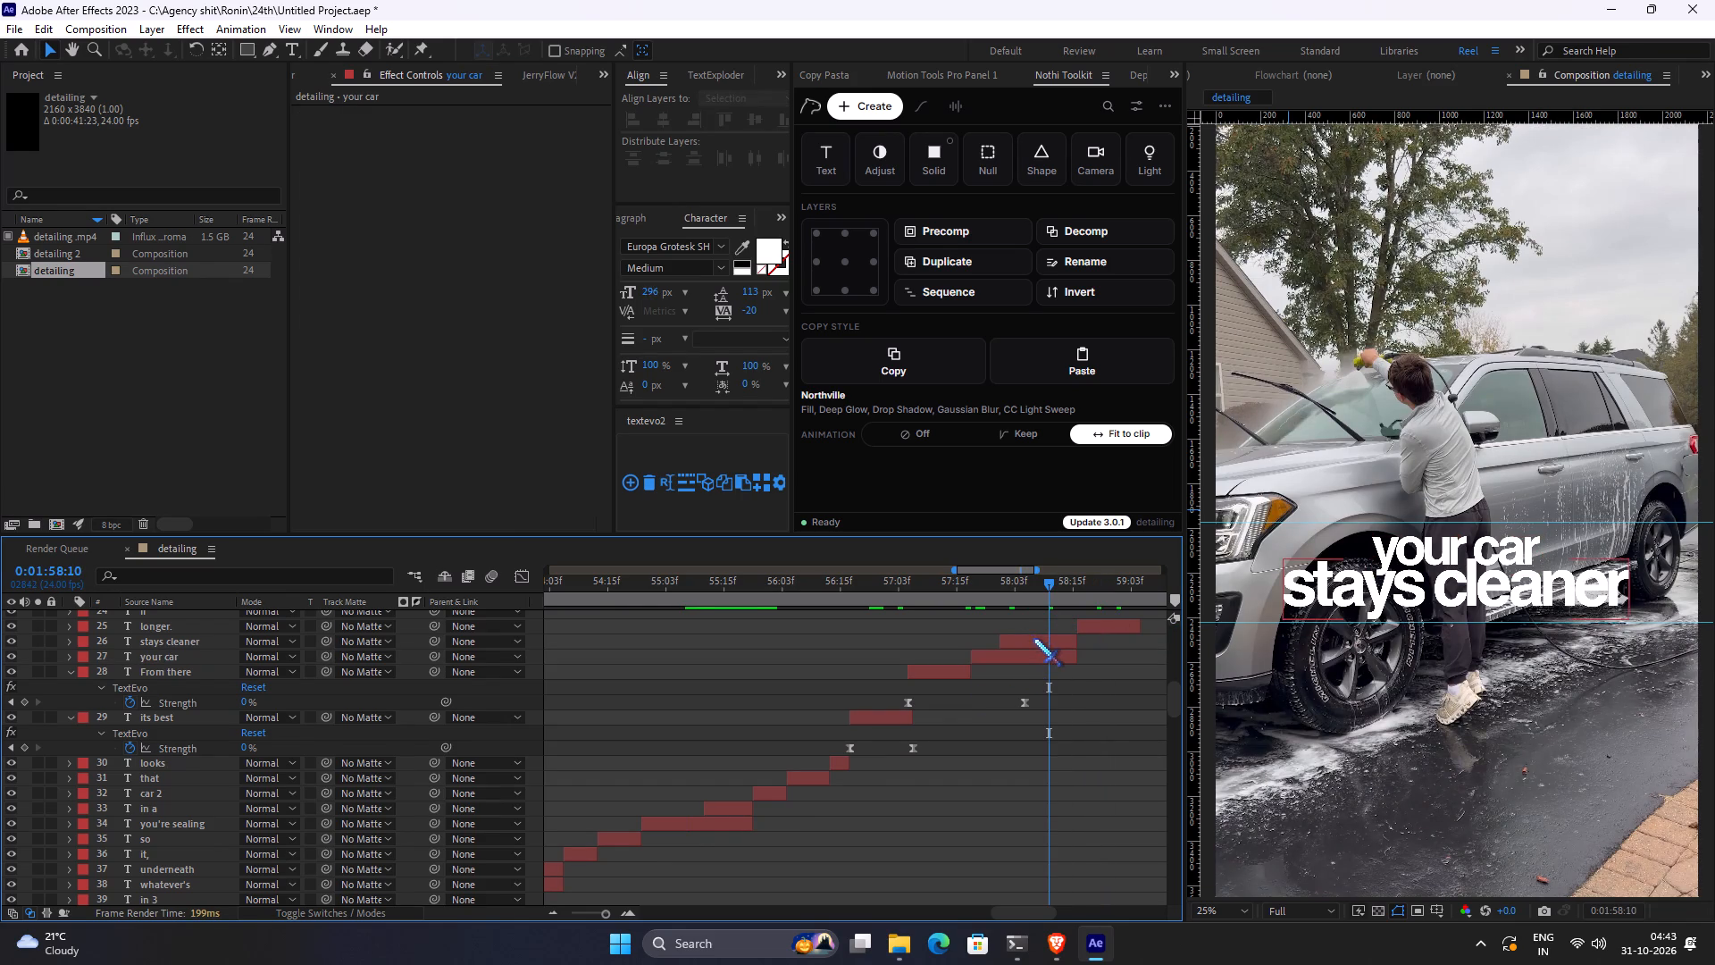
left_click(1033, 638)
left_click(1156, 373)
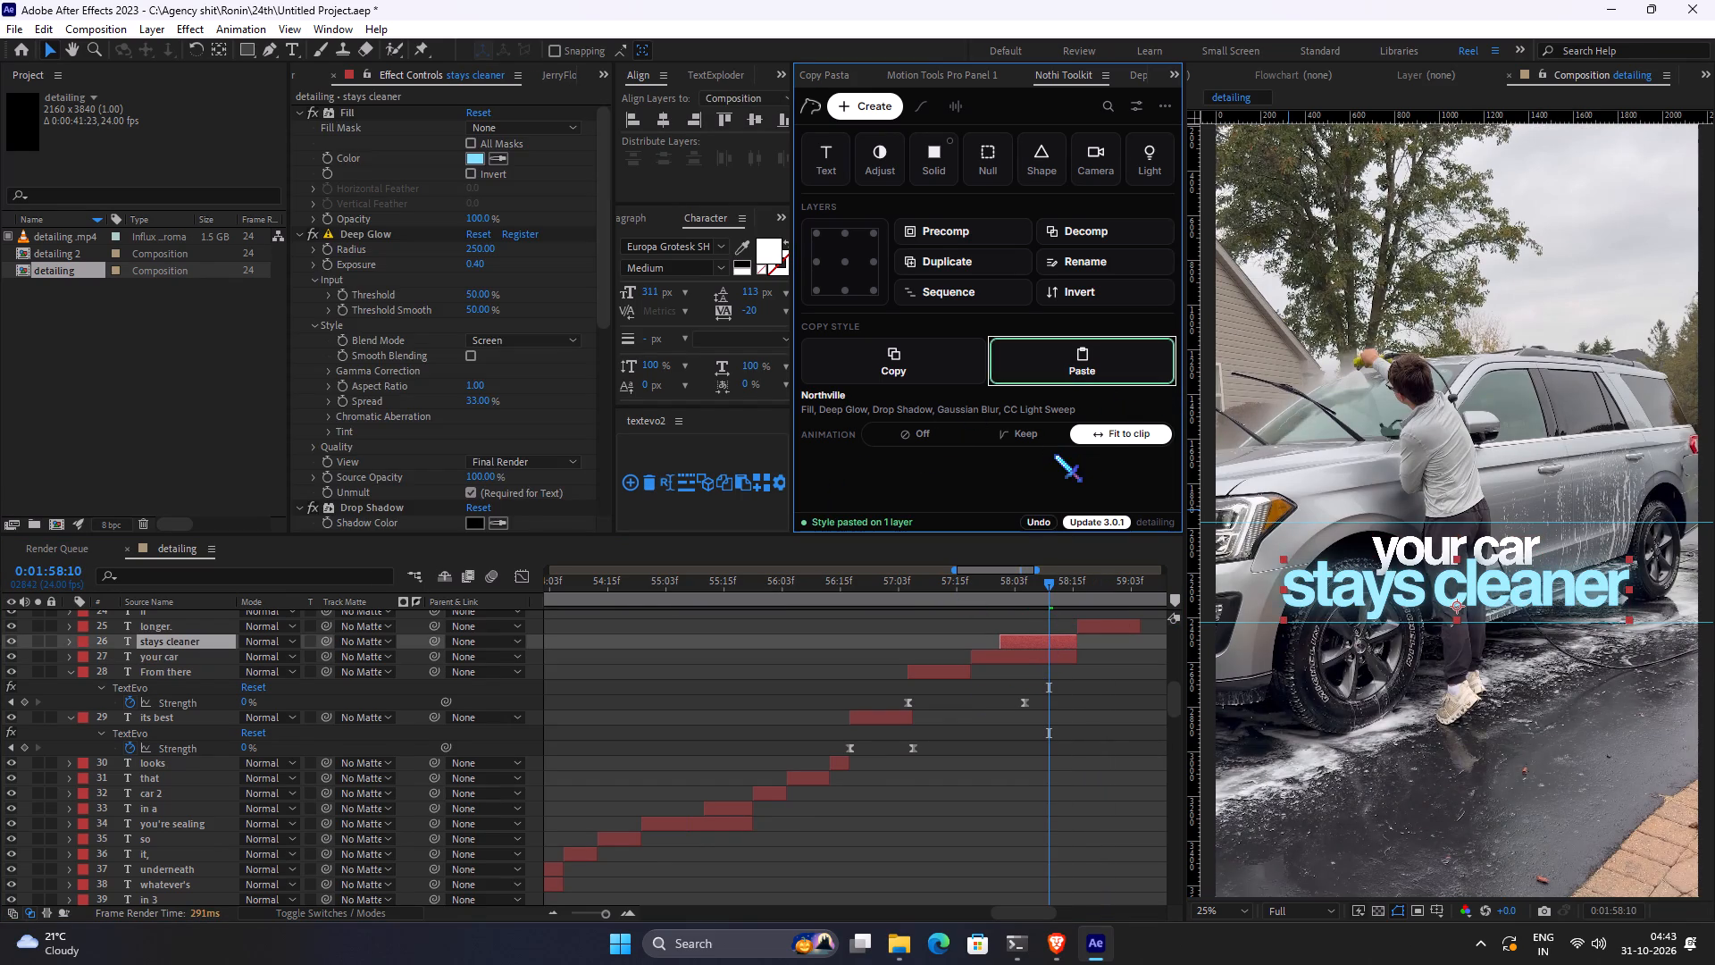
Paste the copied "Northville" style onto the "you're" caption above "busy,".
left_click(1089, 769)
key("space")
key("space")
key("space")
key("space")
key("space")
key("space")
key("space")
key("space")
key("space")
key("space")
key("space")
key("space")
key("space")
key("space")
key("space")
key("space")
key("space")
key("space")
key("space")
key("space")
left_click_drag(1110, 694, 967, 761)
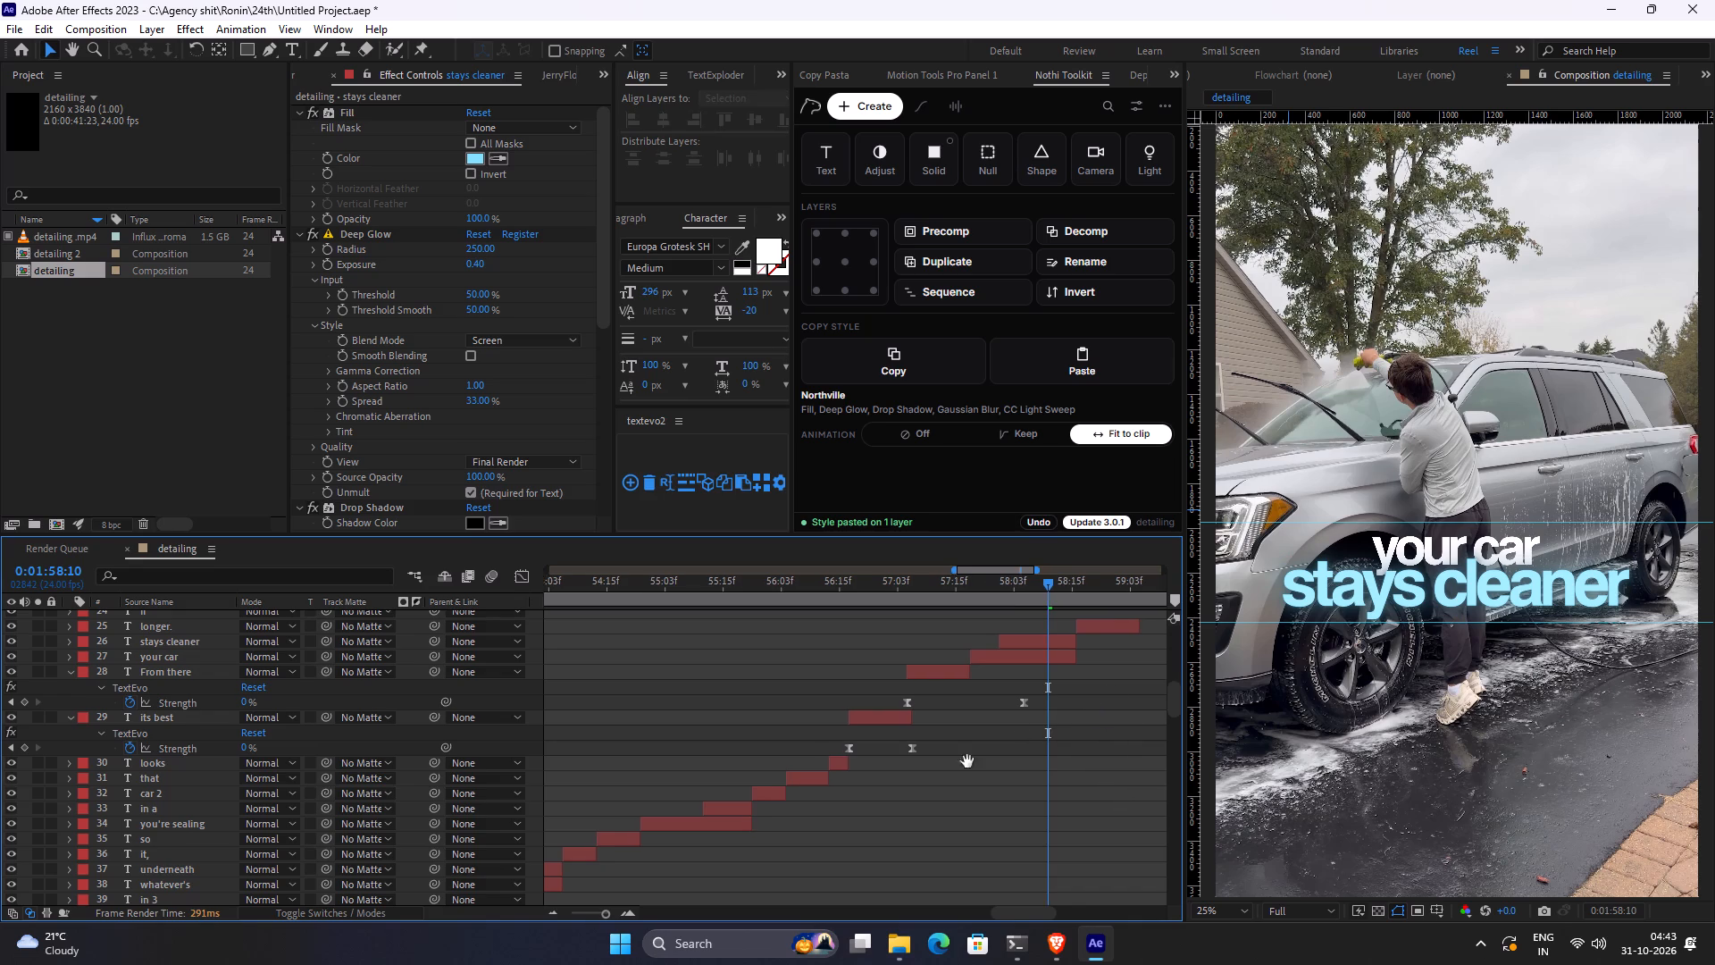
left_click_drag(967, 761, 879, 795)
left_click(1022, 572)
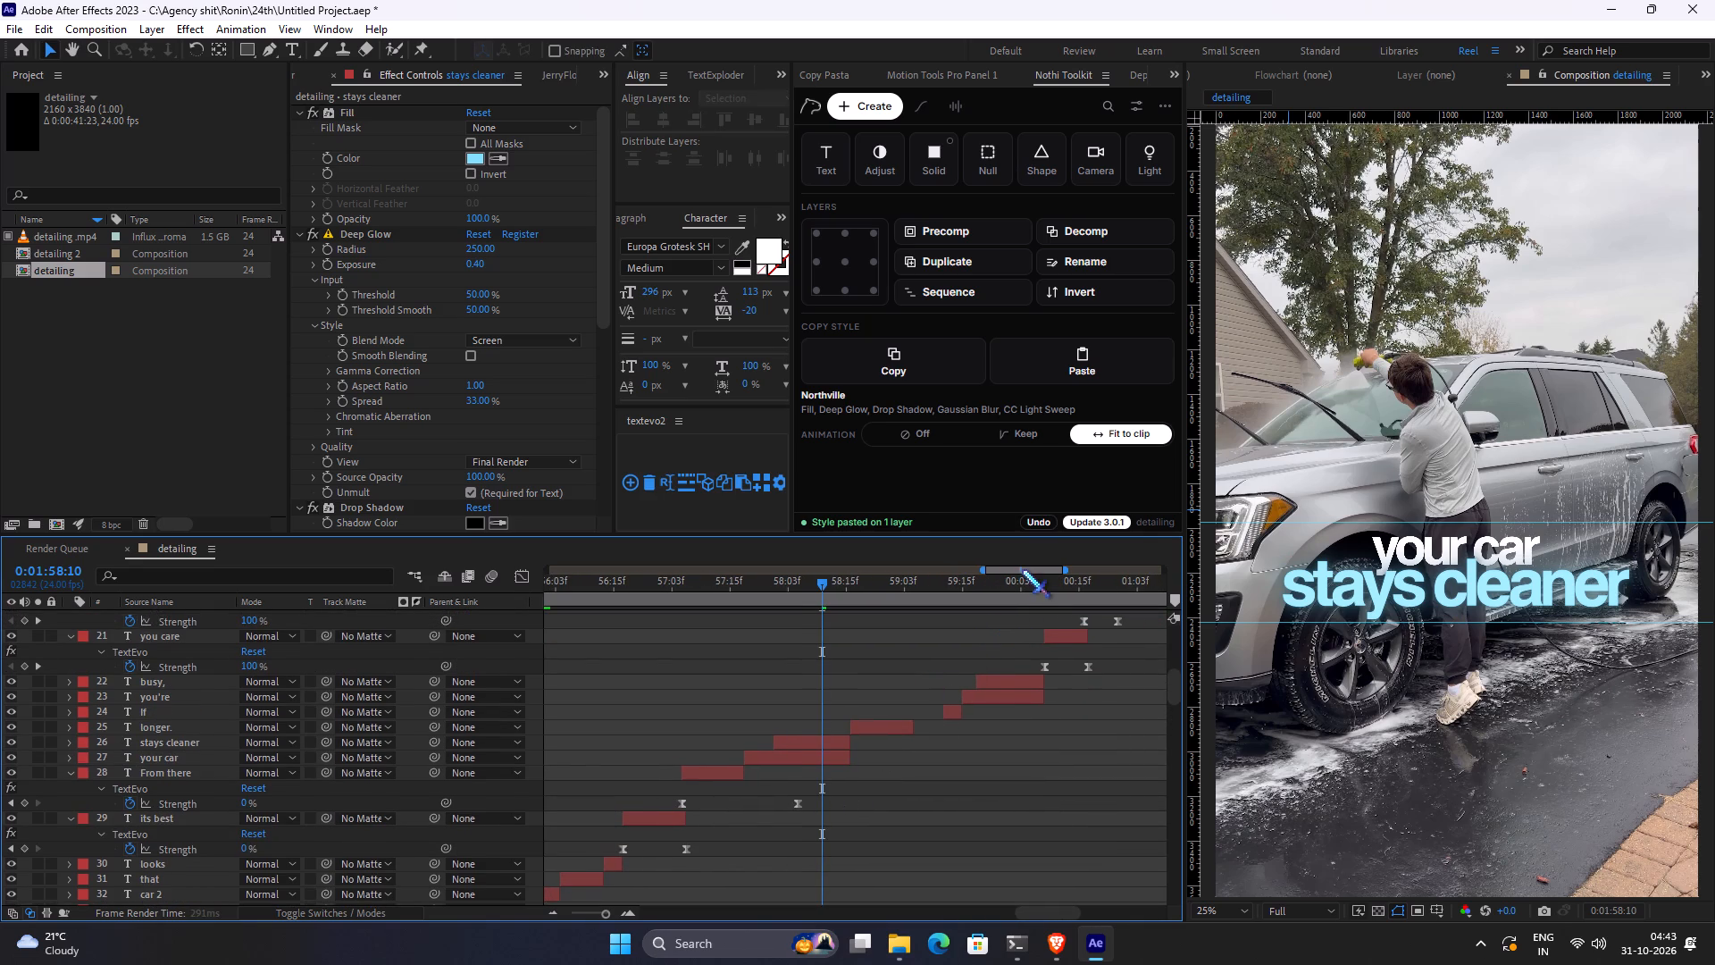
left_click(1010, 584)
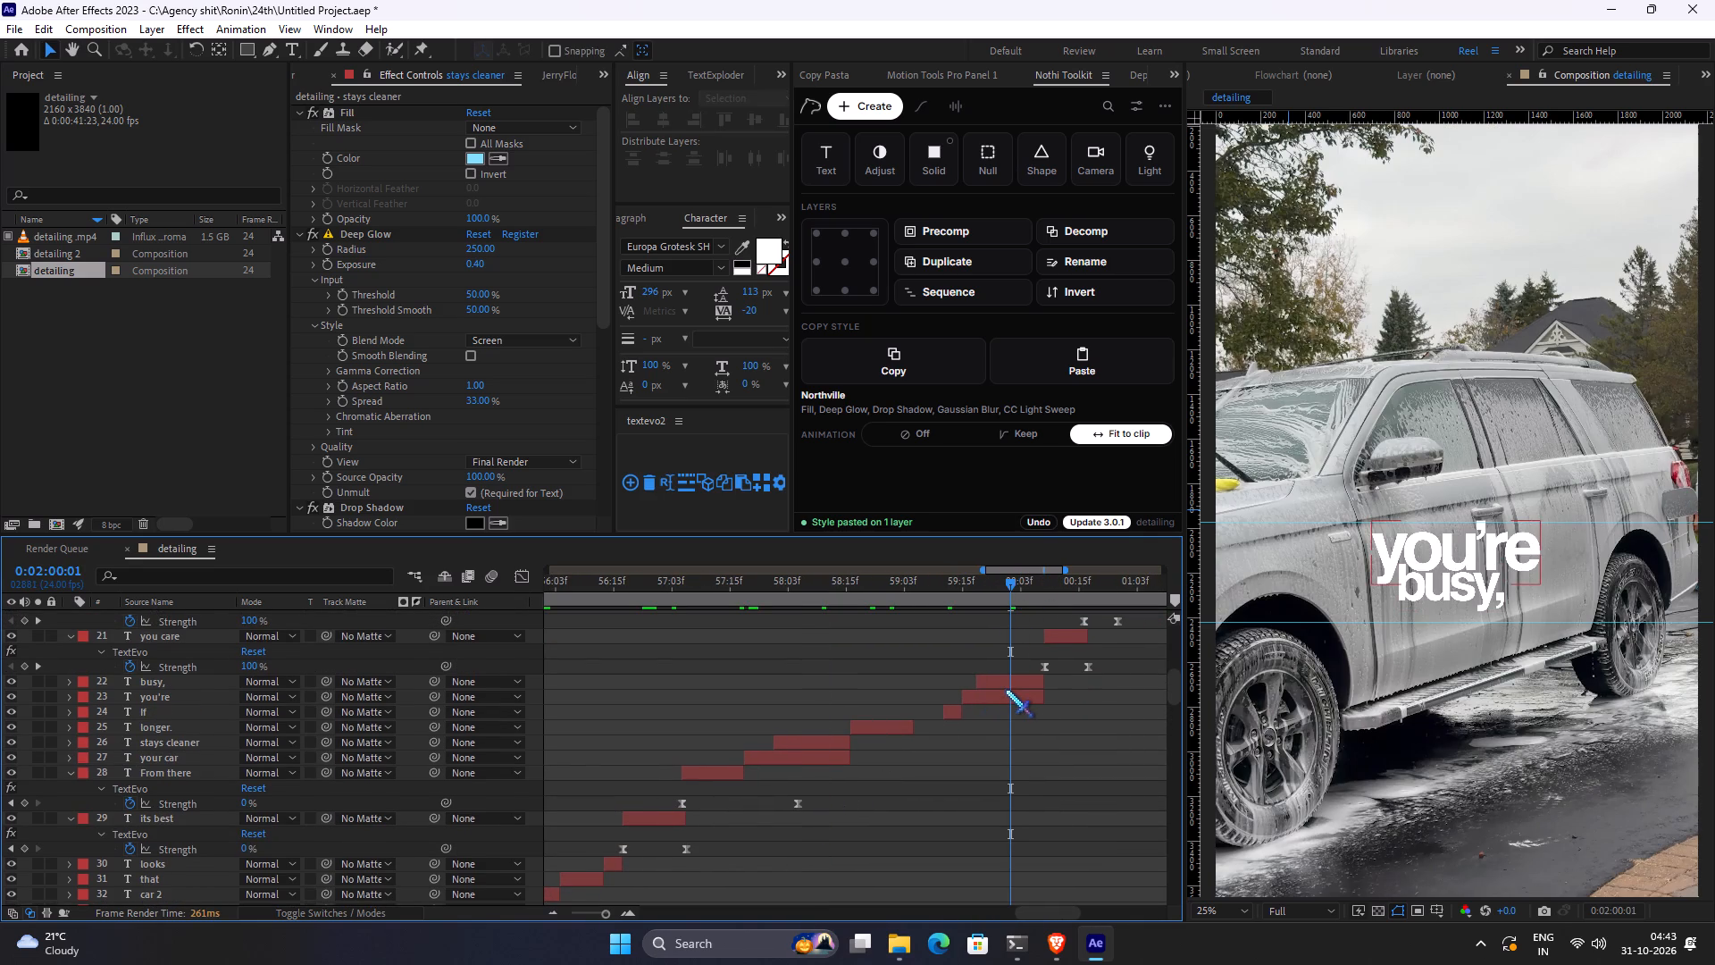
left_click(1004, 689)
left_click(1004, 689)
left_click(1021, 701)
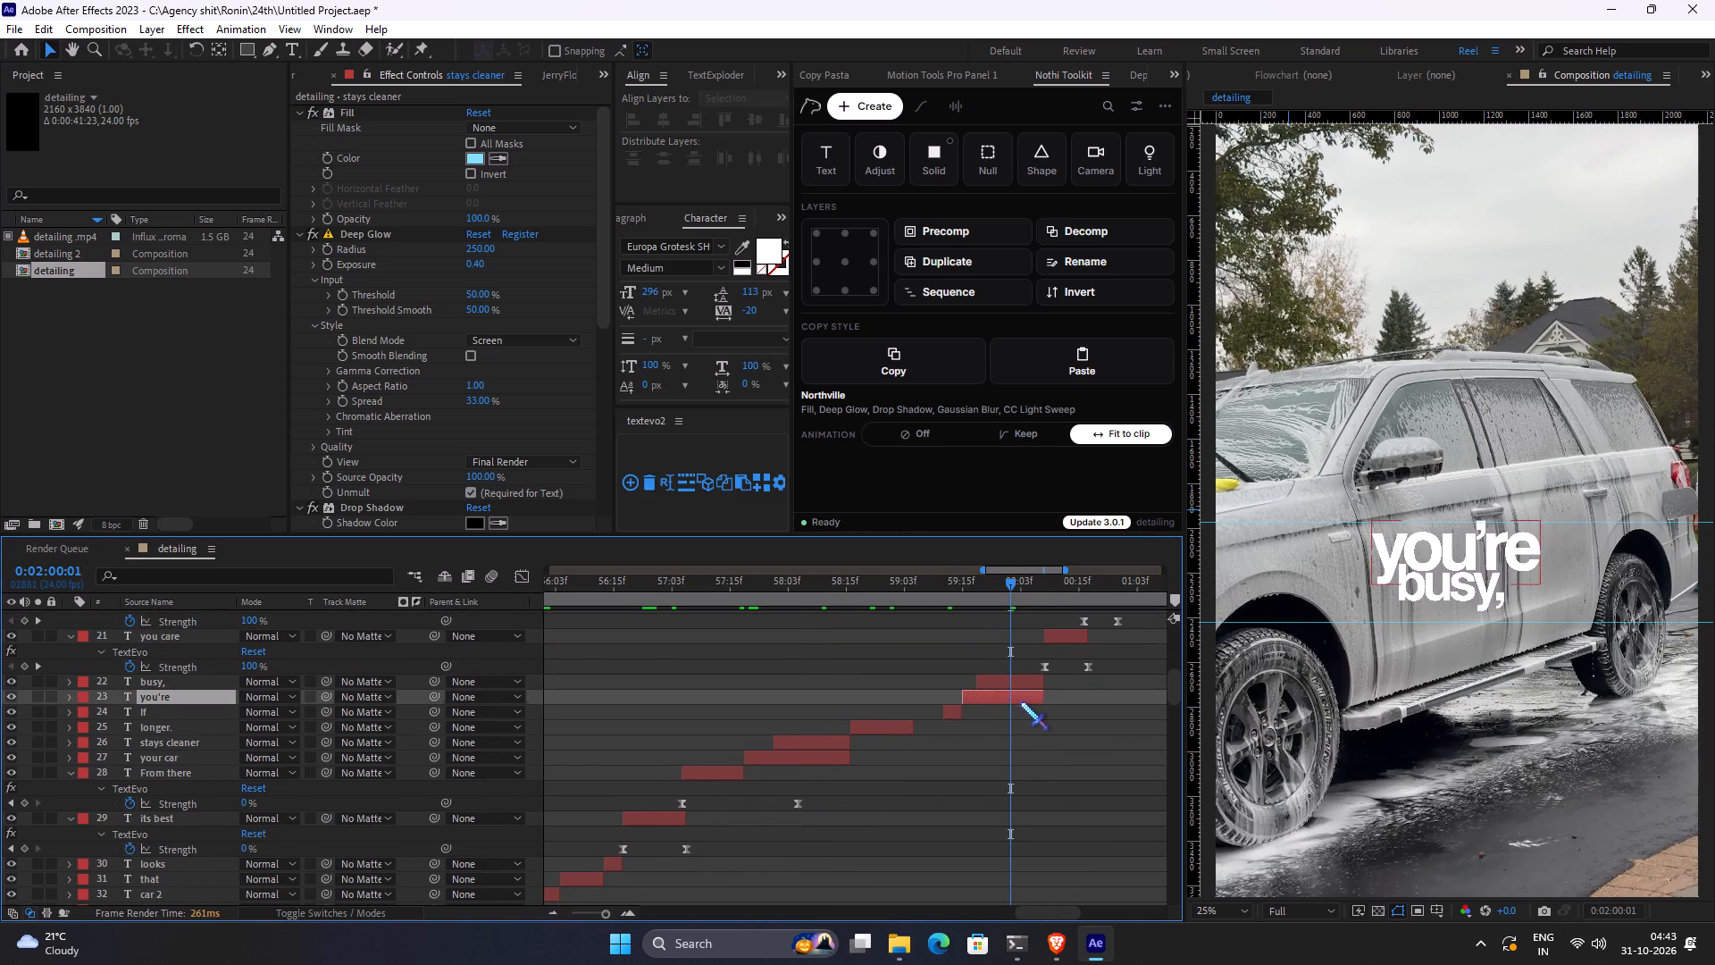
left_click(1150, 380)
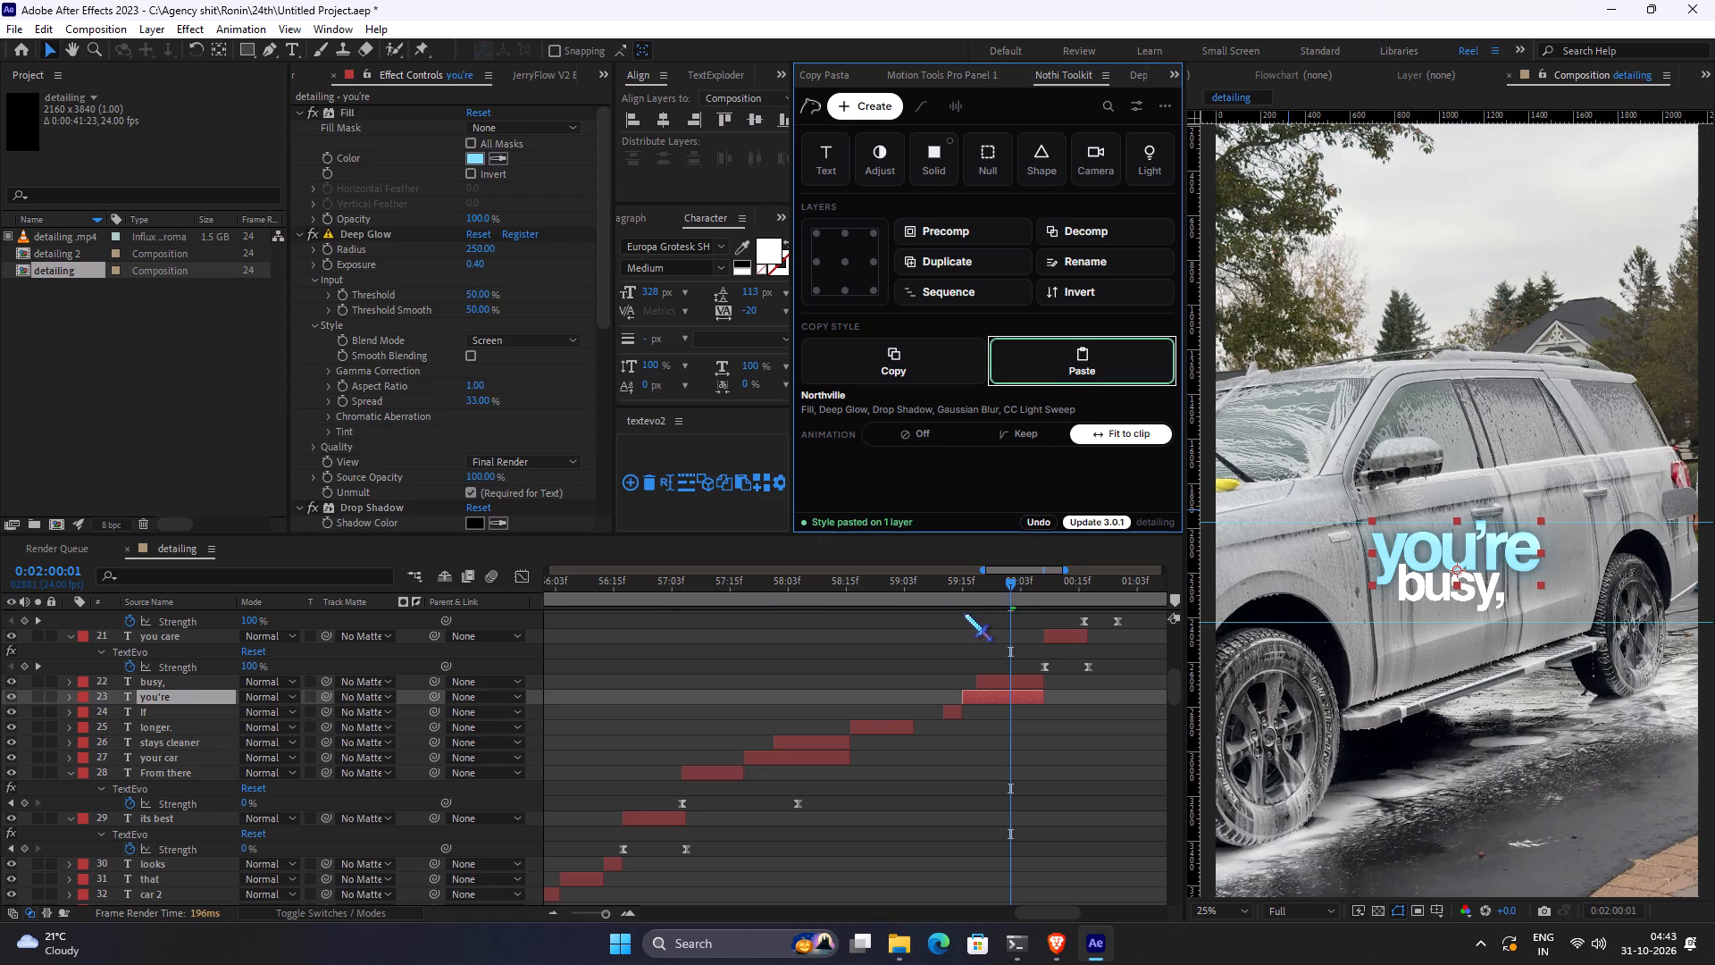
Paste the copied "Northville" style onto the "the first time" caption below "done right".
left_click_drag(966, 732, 966, 742)
key("space")
key("space")
key("space")
key("space")
key("space")
key("space")
key("space")
key("space")
key("space")
key("space")
key("space")
key("space")
key("space")
key("space")
key("space")
key("space")
key("space")
key("space")
key("space")
key("space")
left_click_drag(1030, 744, 816, 870)
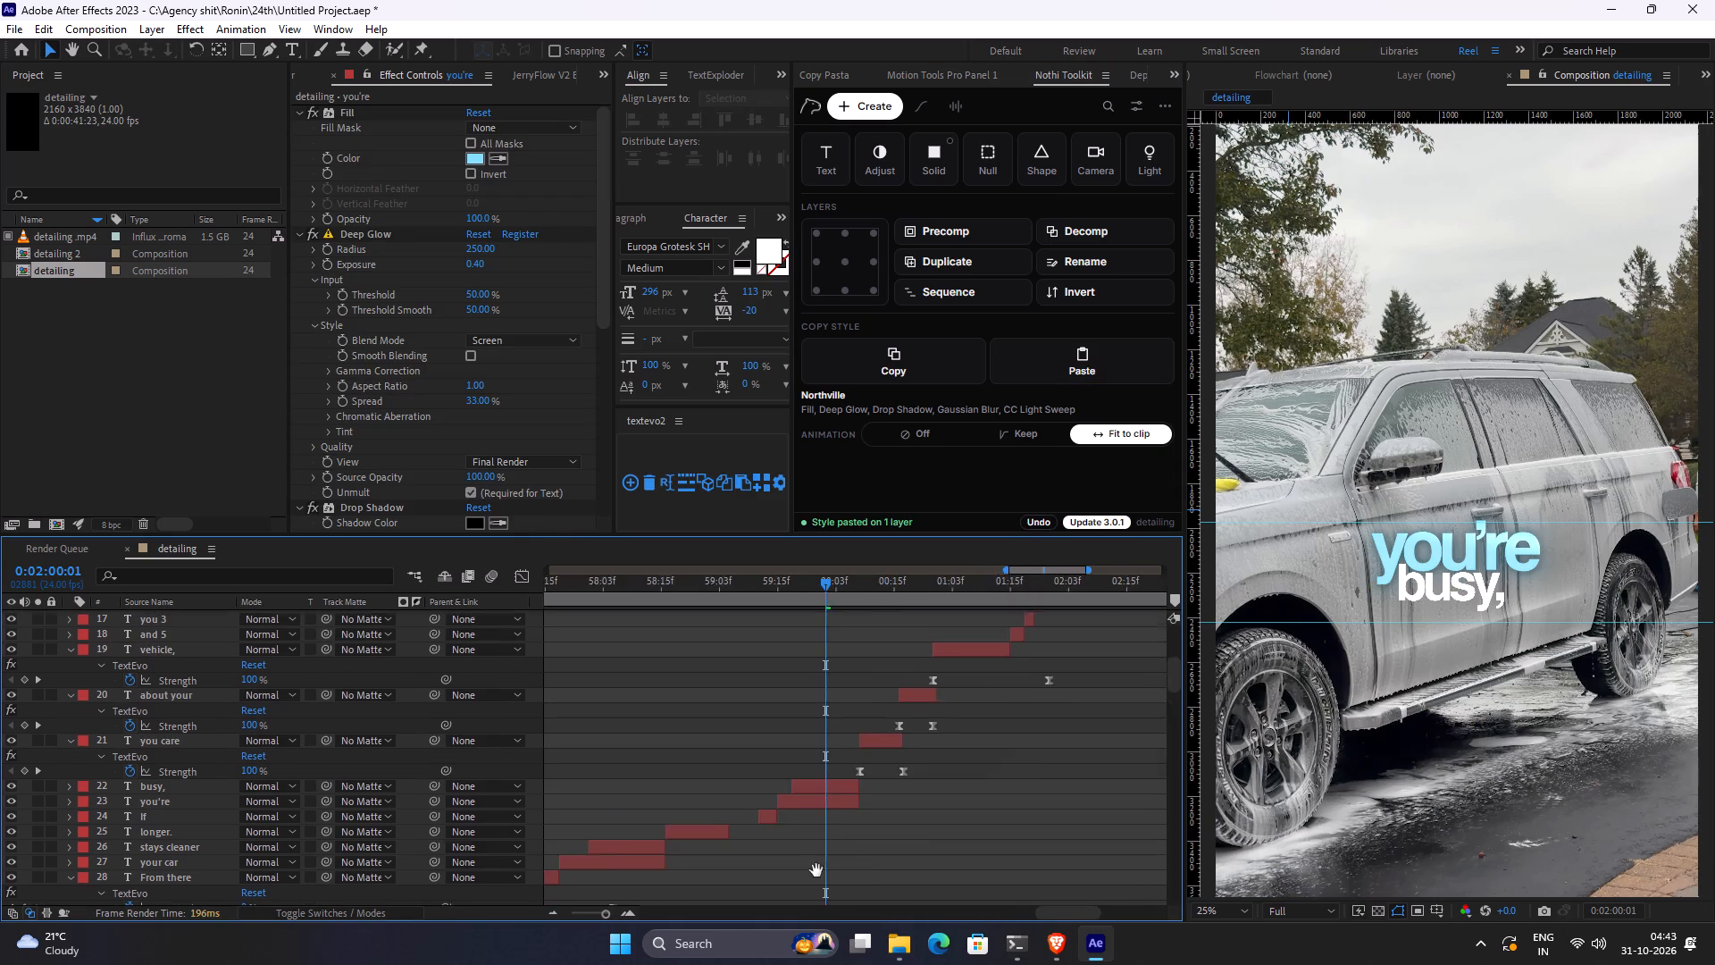
left_click_drag(816, 870, 814, 874)
left_click(858, 587)
left_click_drag(849, 585, 860, 585)
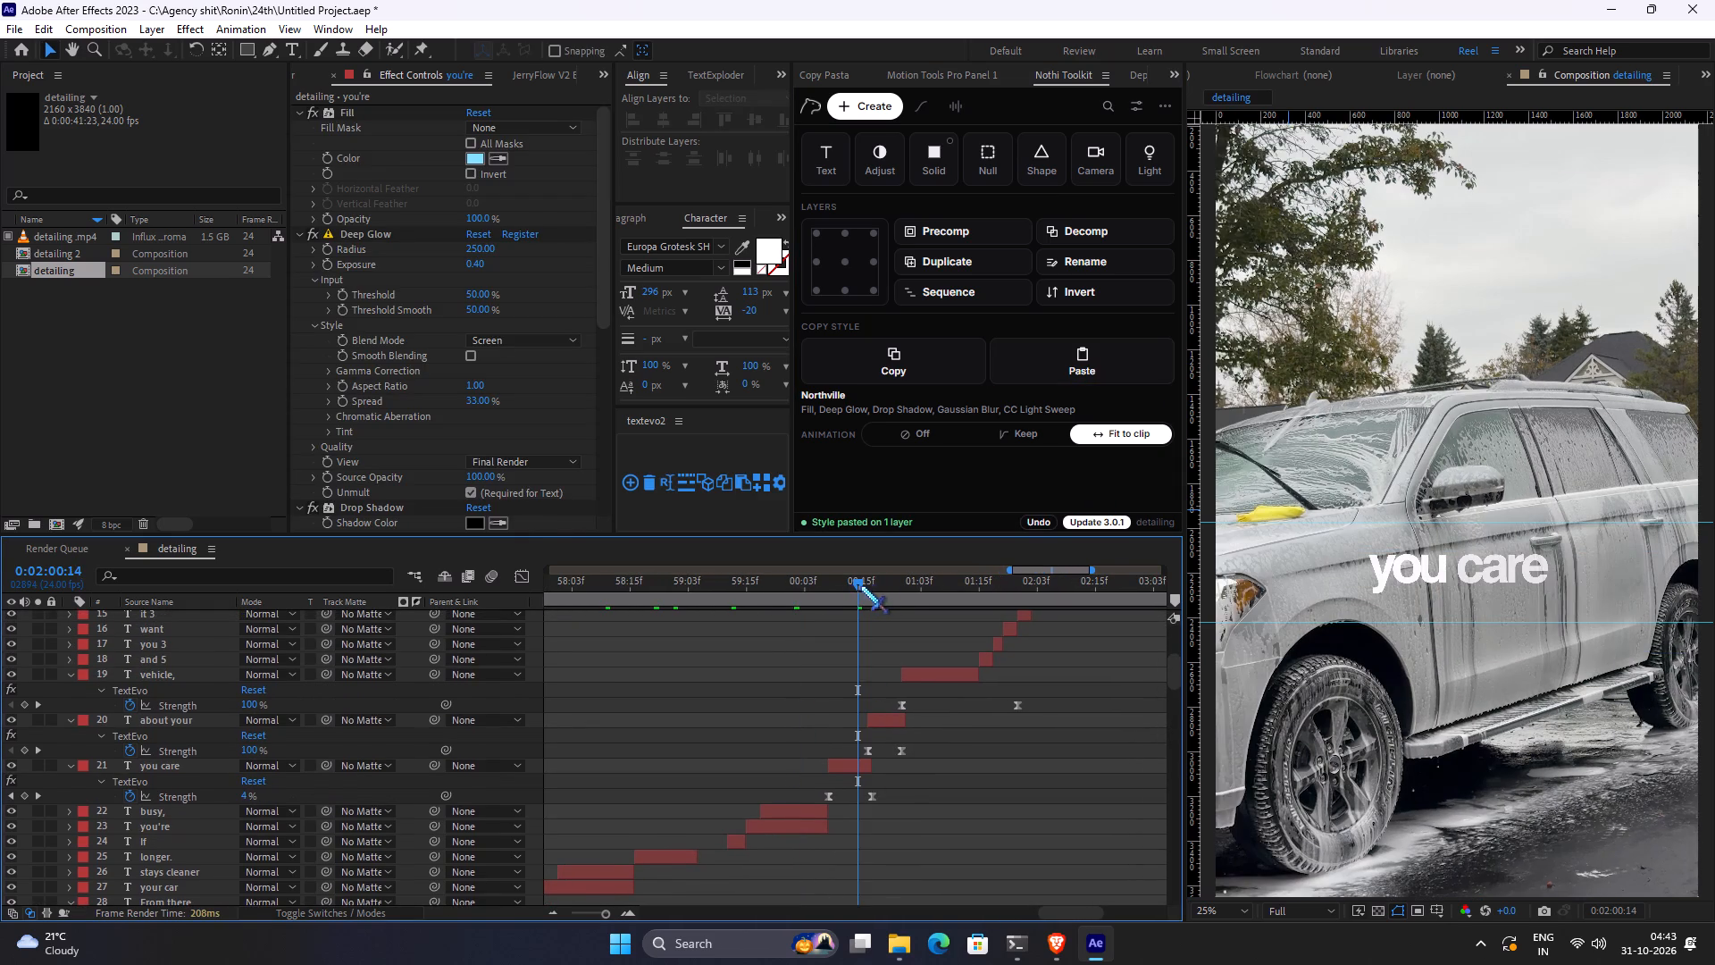
left_click_drag(860, 585, 938, 585)
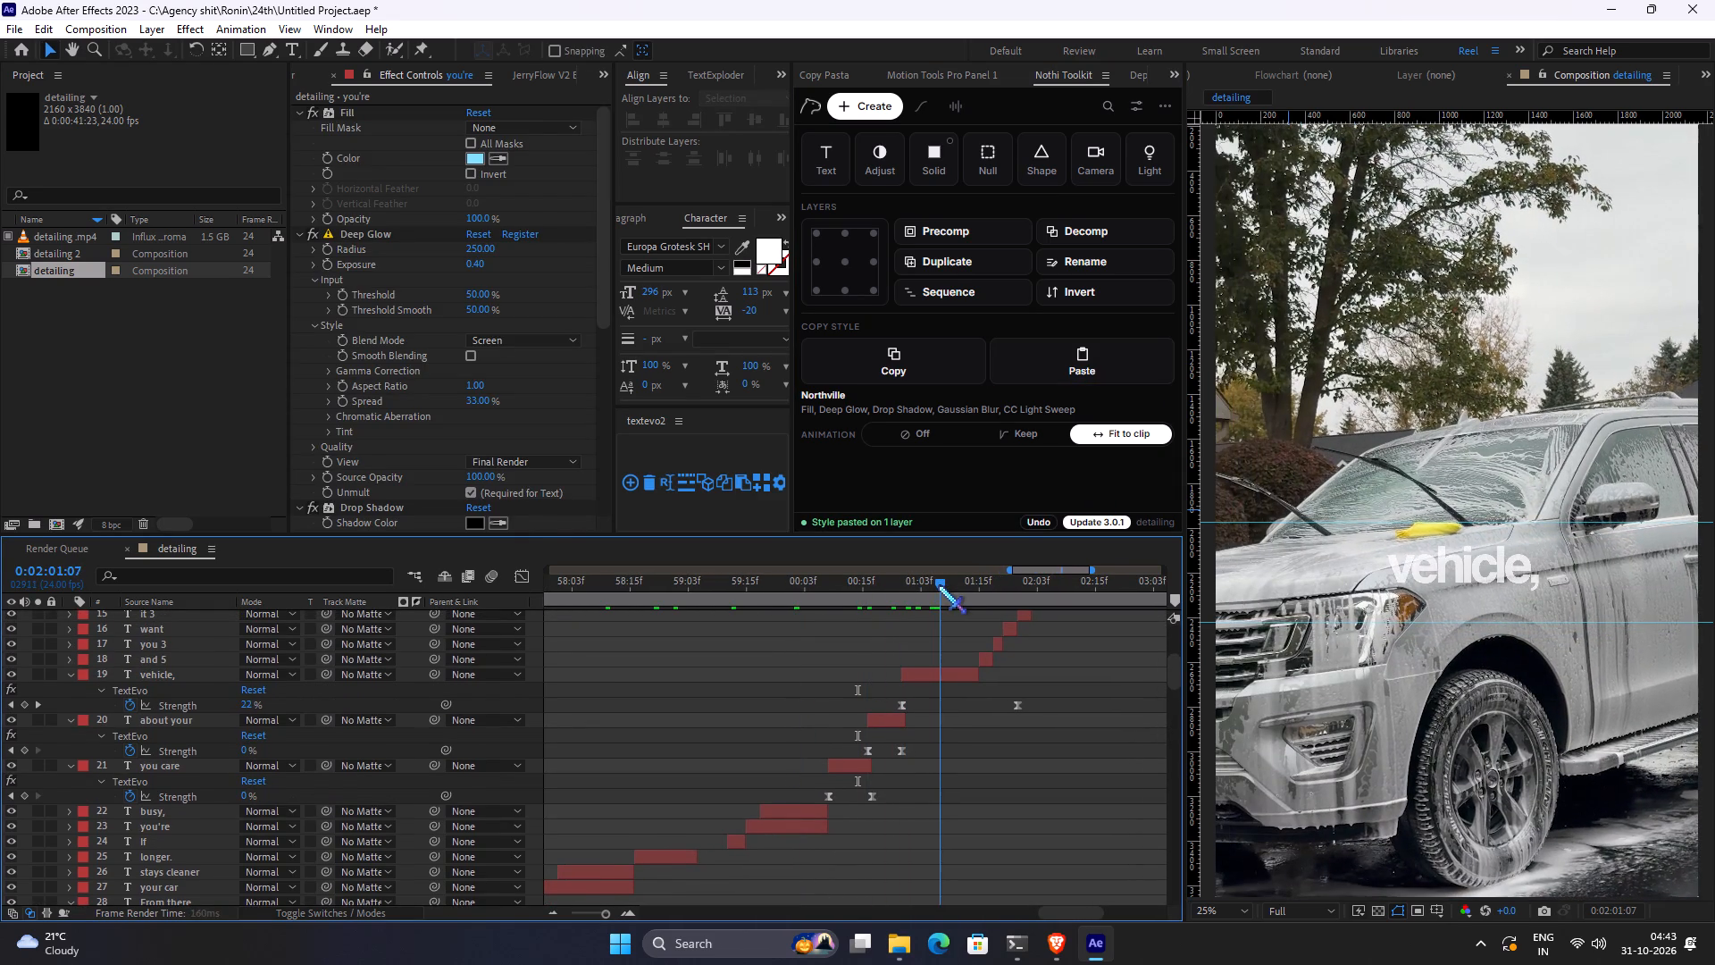
left_click_drag(938, 585, 1010, 591)
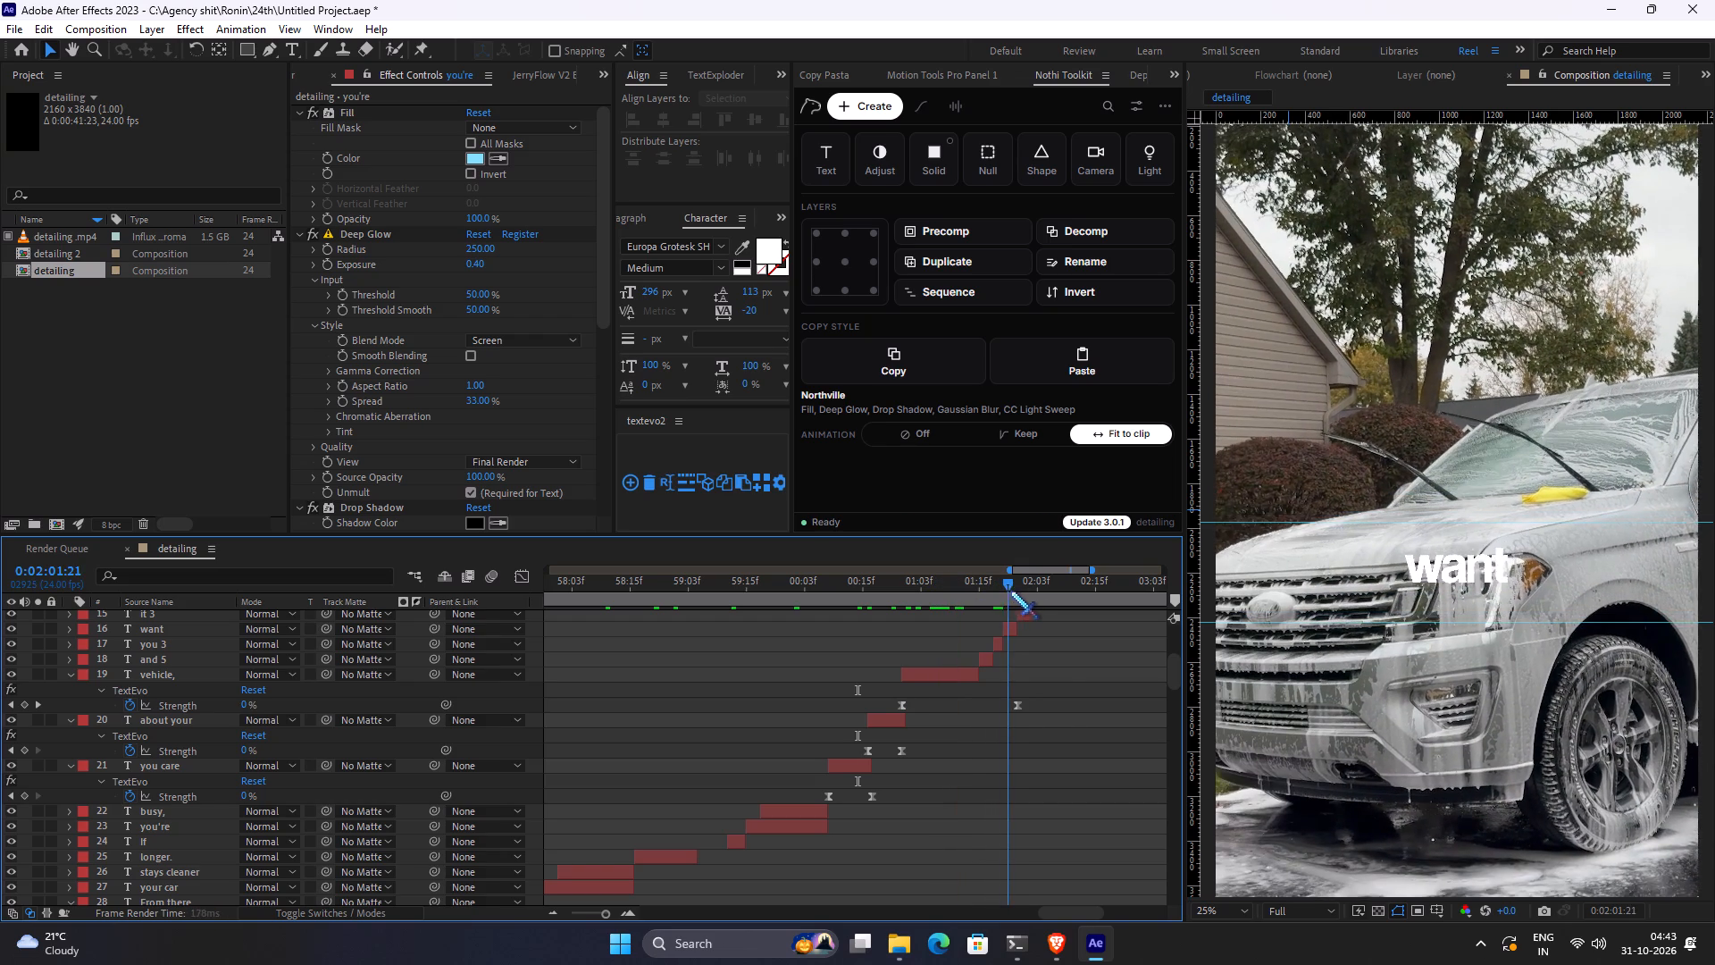
left_click_drag(1010, 591, 1084, 600)
scroll(1106, 658, "up", 1)
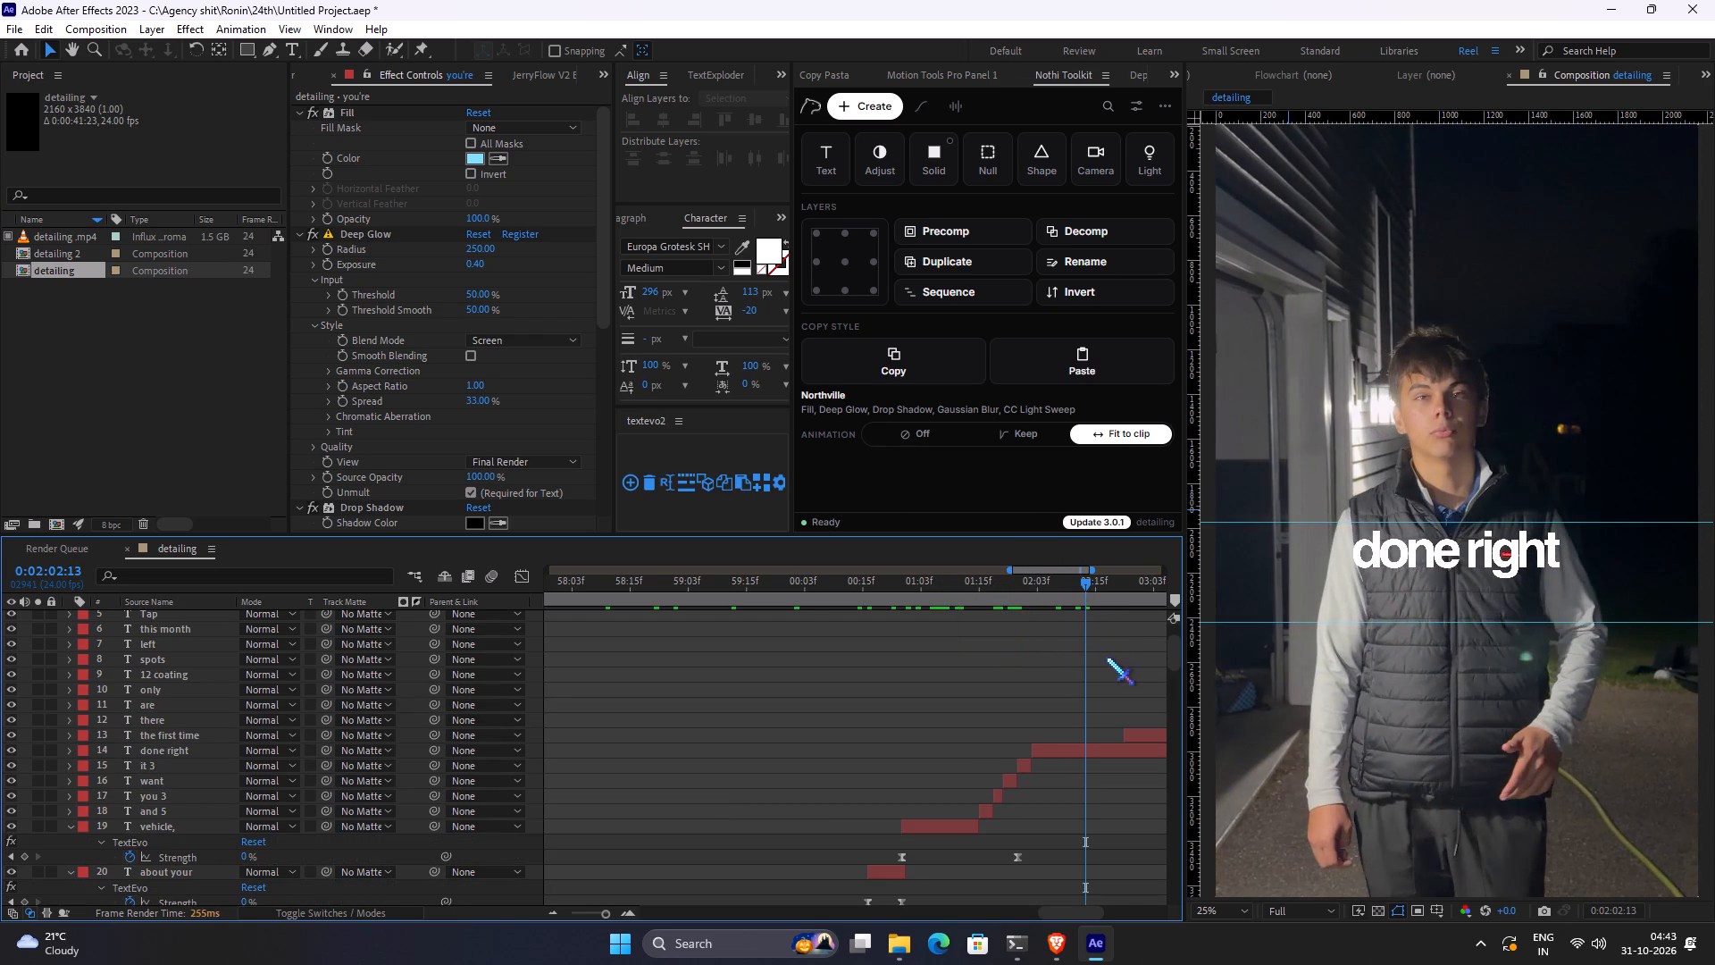
key("space")
key("space")
key("space")
key("space")
key("space")
key("space")
key("space")
key("space")
key("space")
key("space")
key("space")
key("space")
key("space")
left_click_drag(1059, 667, 860, 657)
left_click(981, 599)
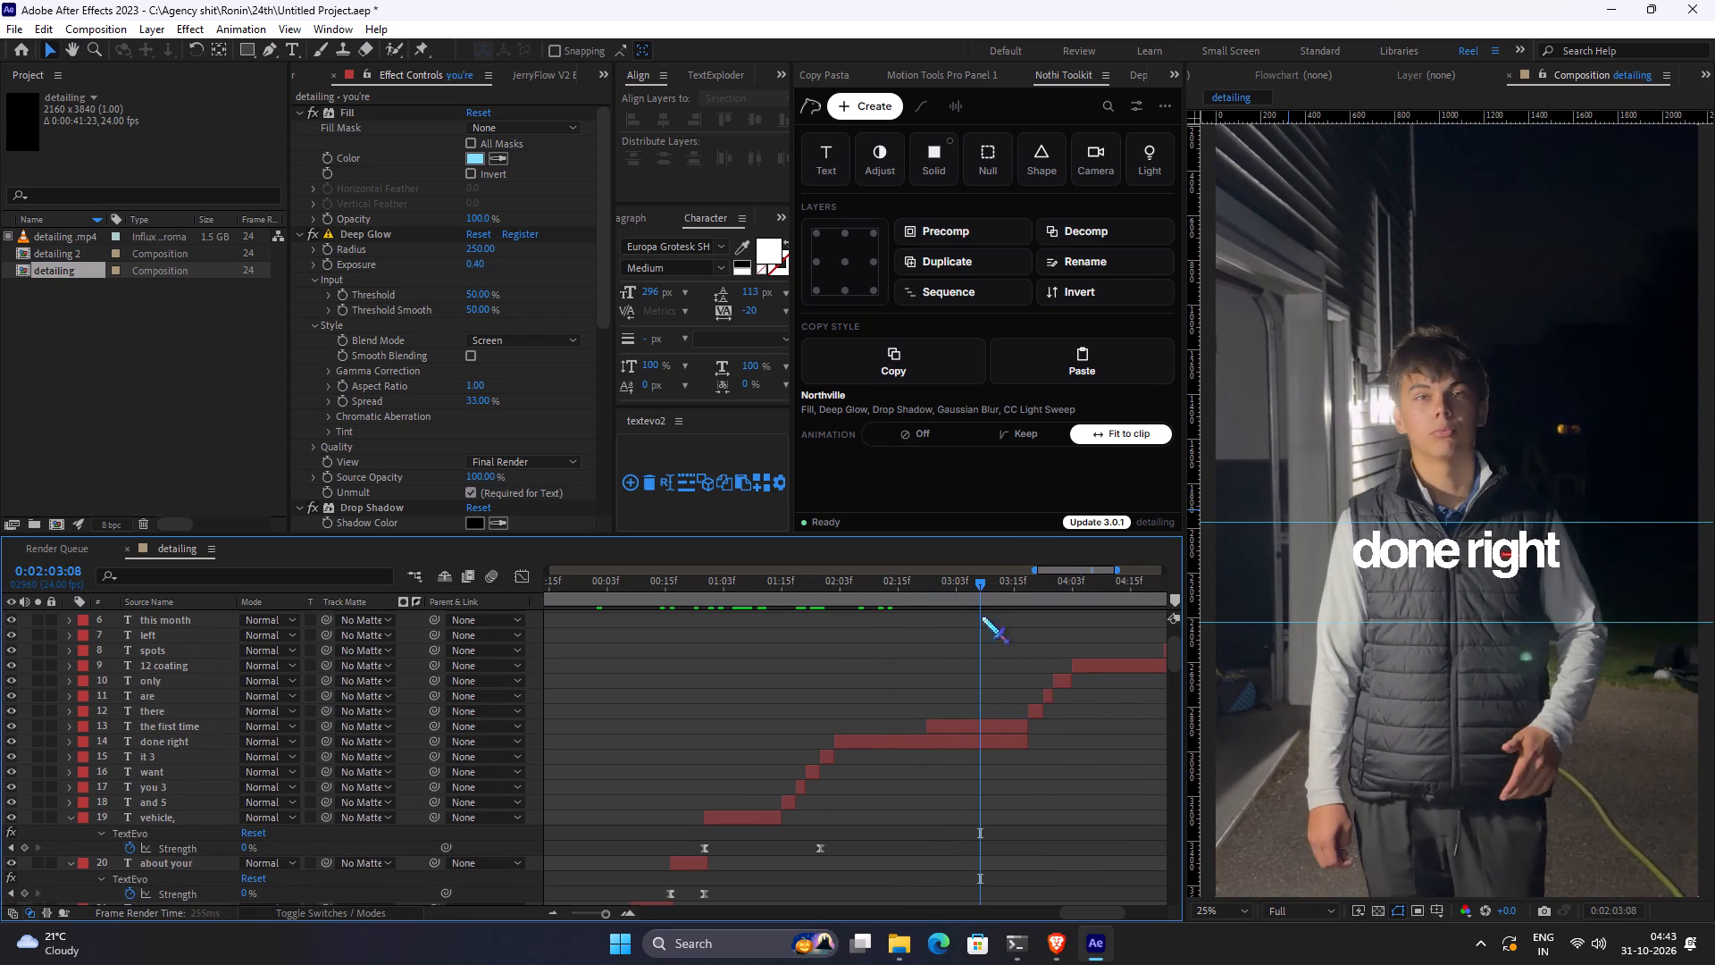
left_click(969, 726)
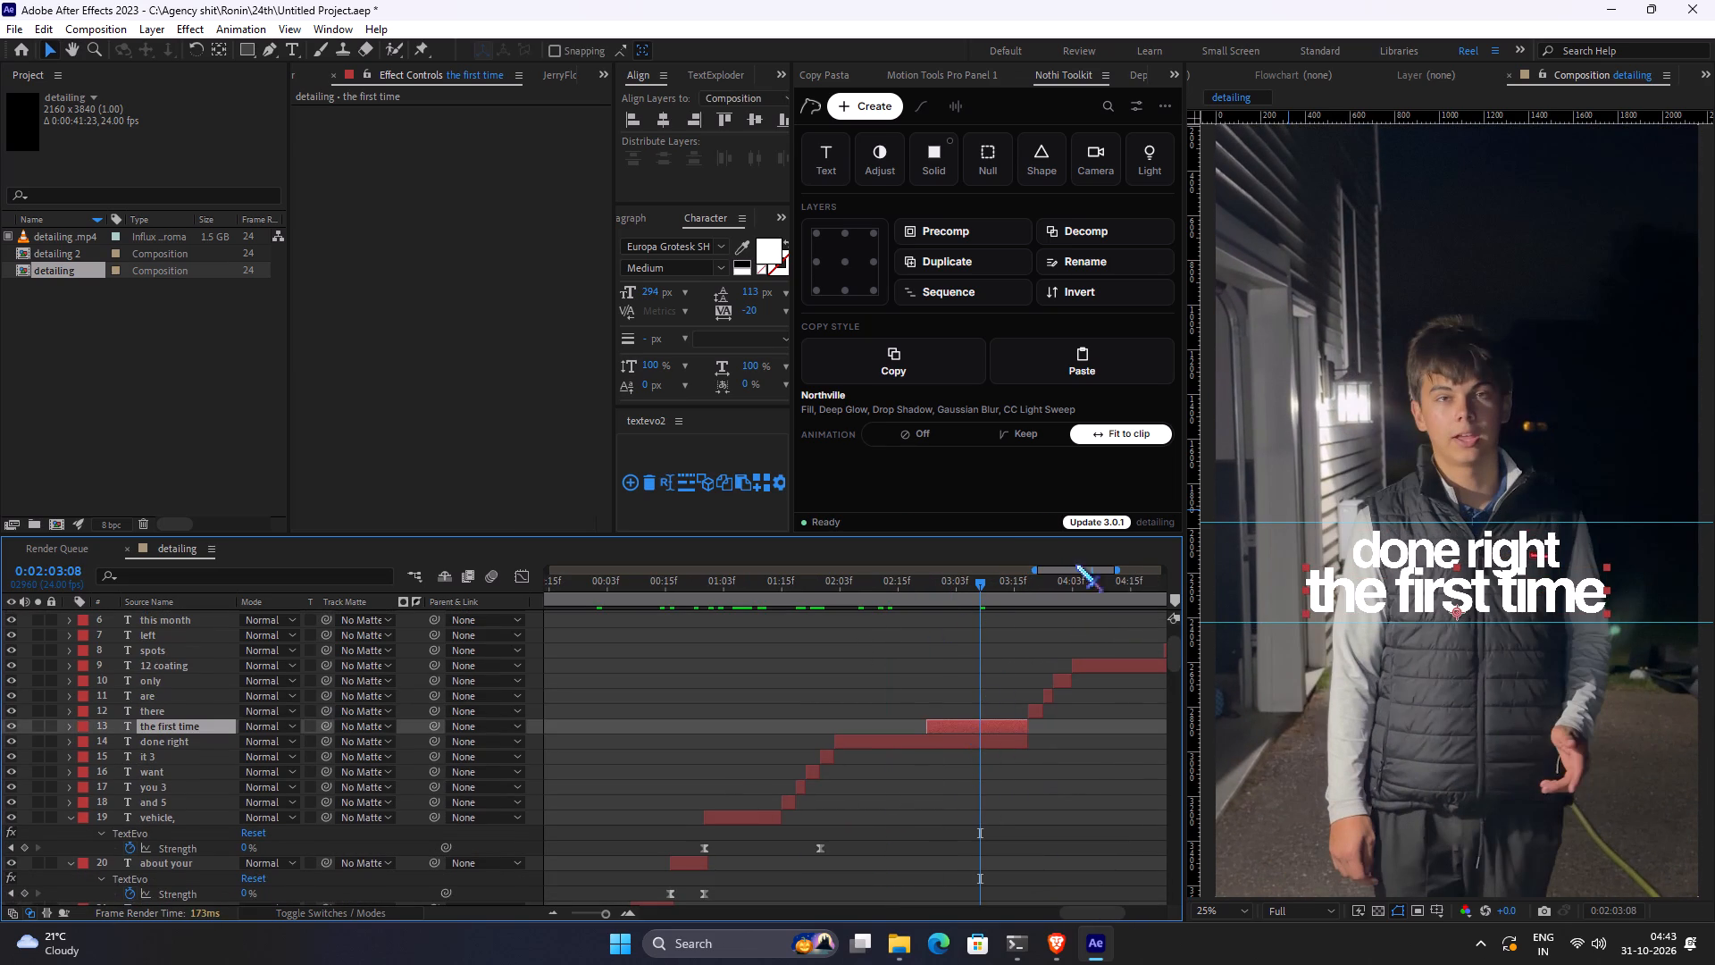
left_click(1116, 360)
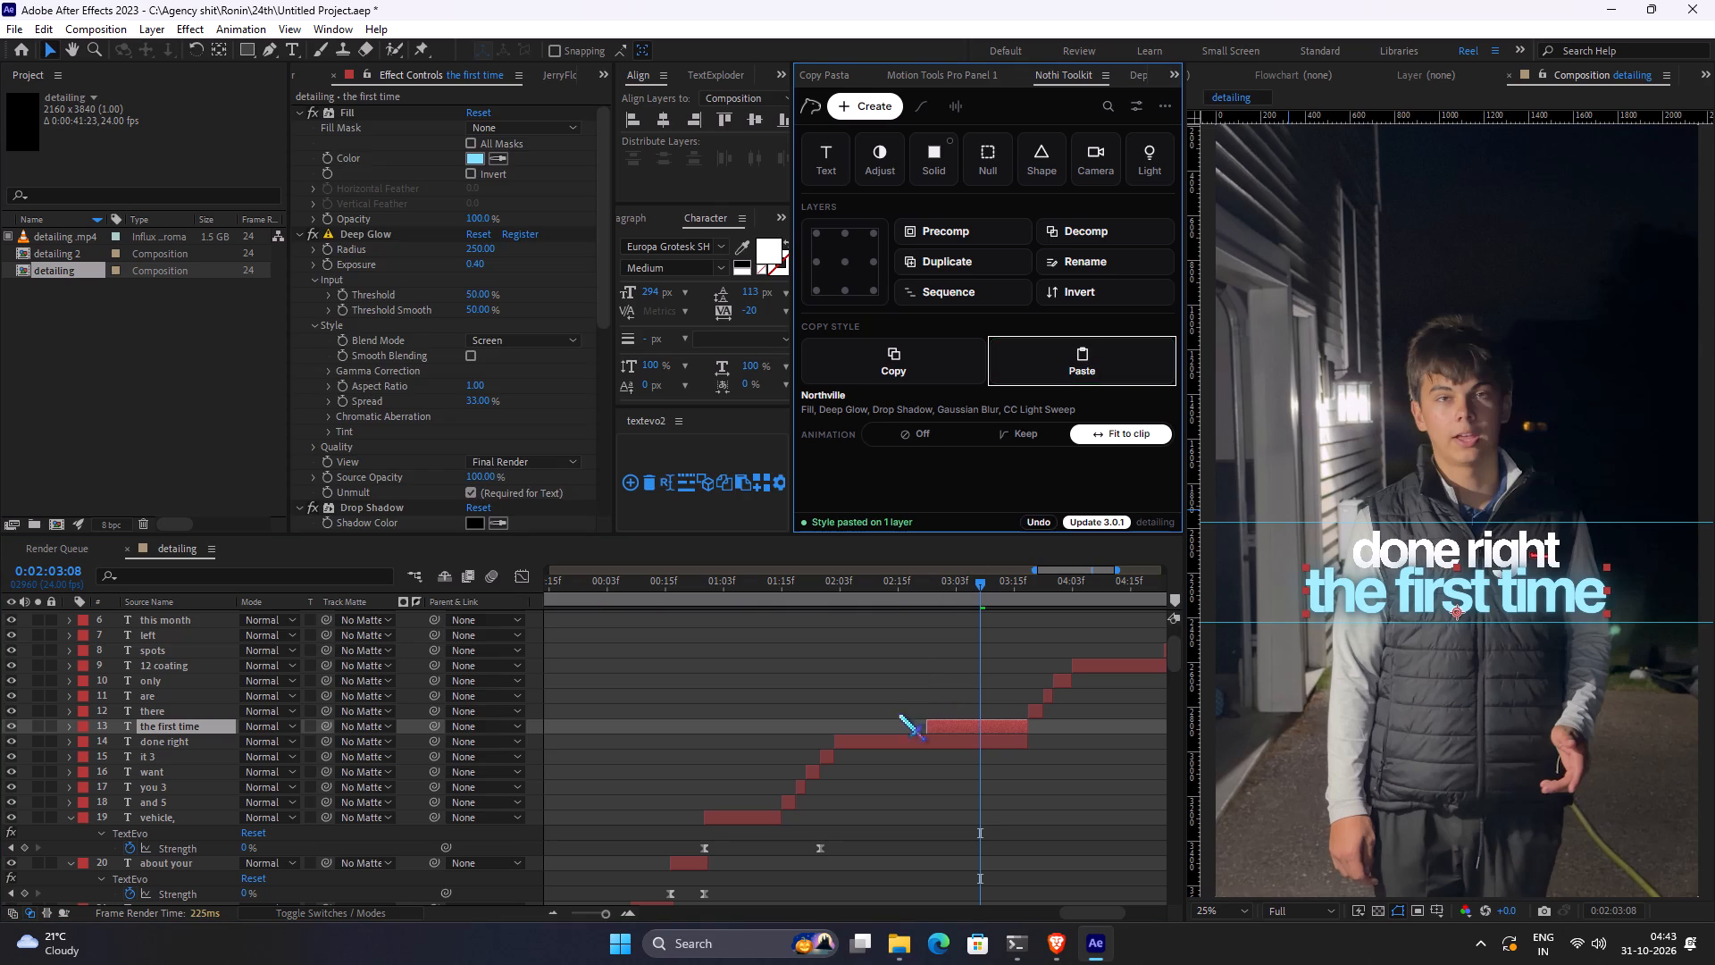
left_click(927, 756)
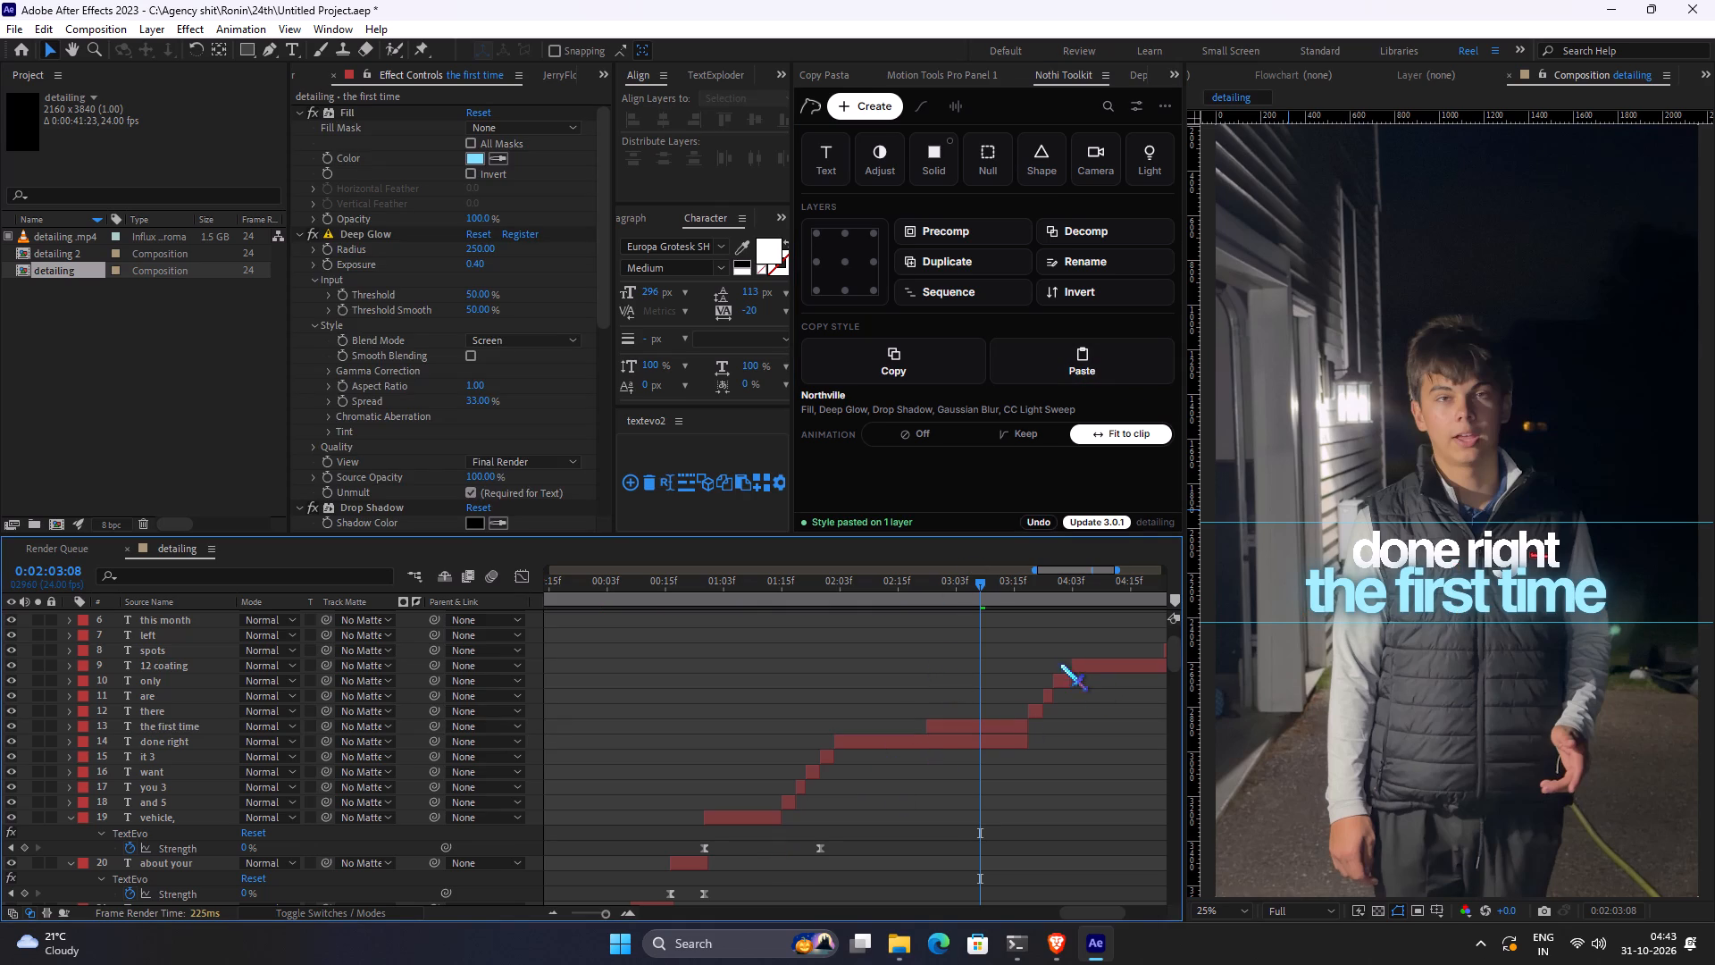
Reposition the CC Light Sweep center of the "the first time" caption beside the text's start, at about 220, 2220.
key("space")
key("space")
key("space")
key("space")
key("space")
key("space")
key("space")
key("space")
key("space")
key("space")
key("space")
key("space")
key("space")
left_click_drag(1037, 658, 1000, 662)
left_click(923, 734)
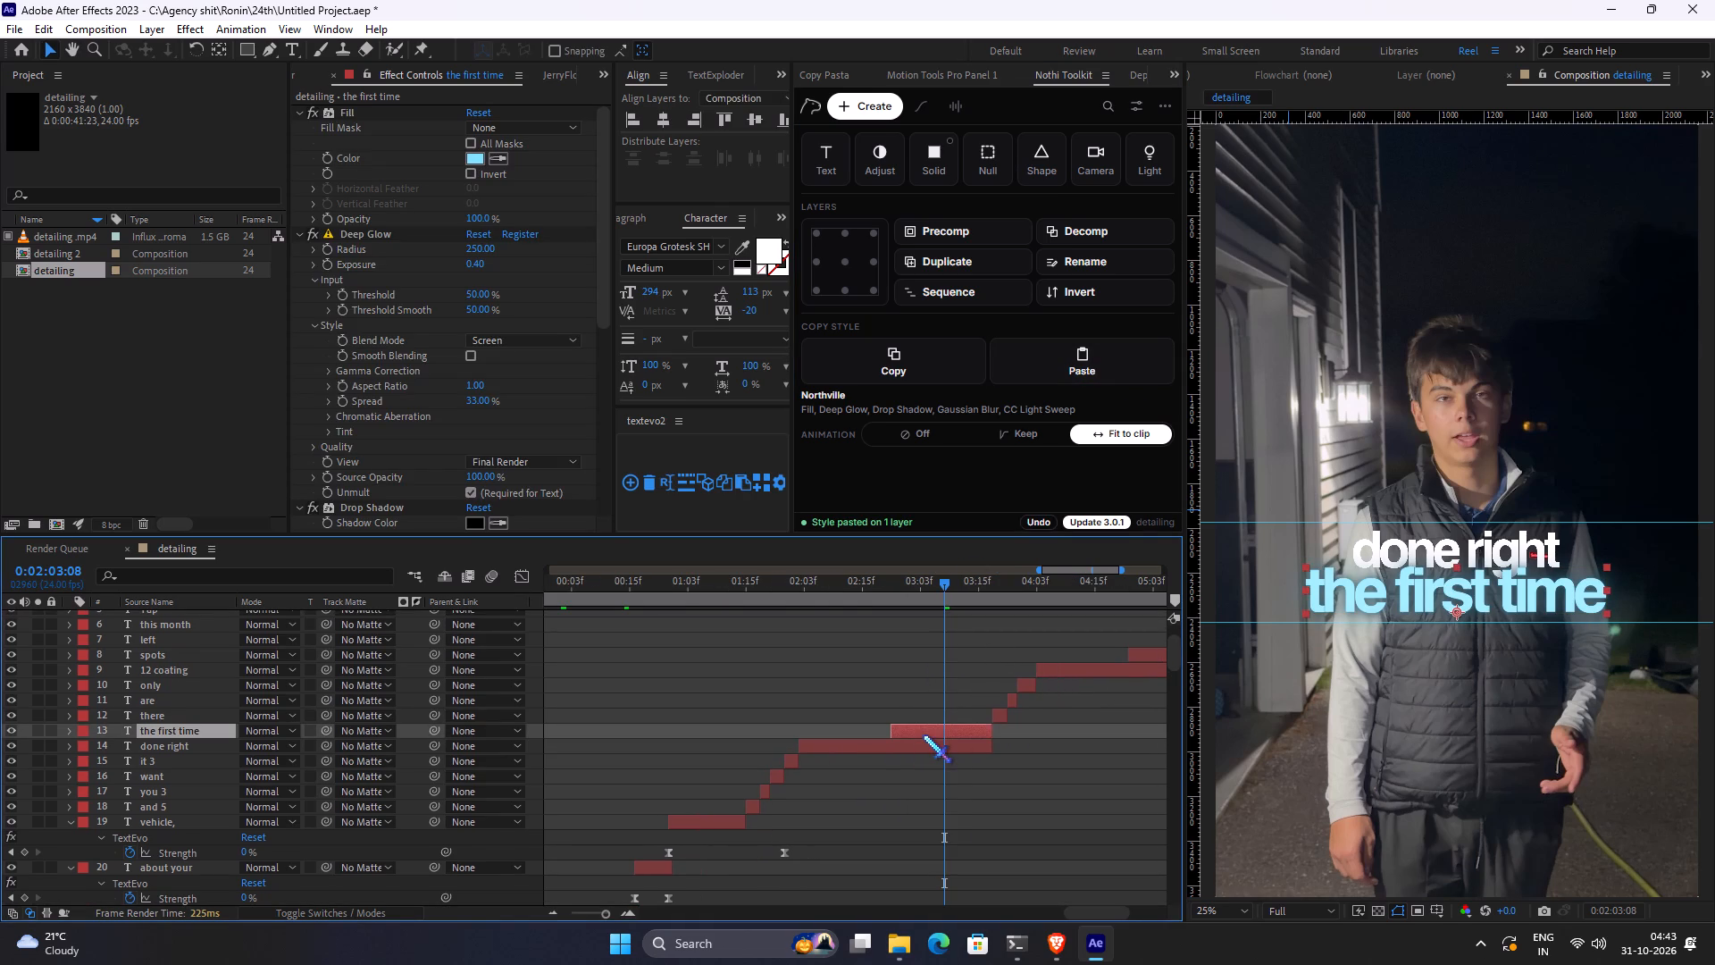
scroll(411, 251, "down", 2)
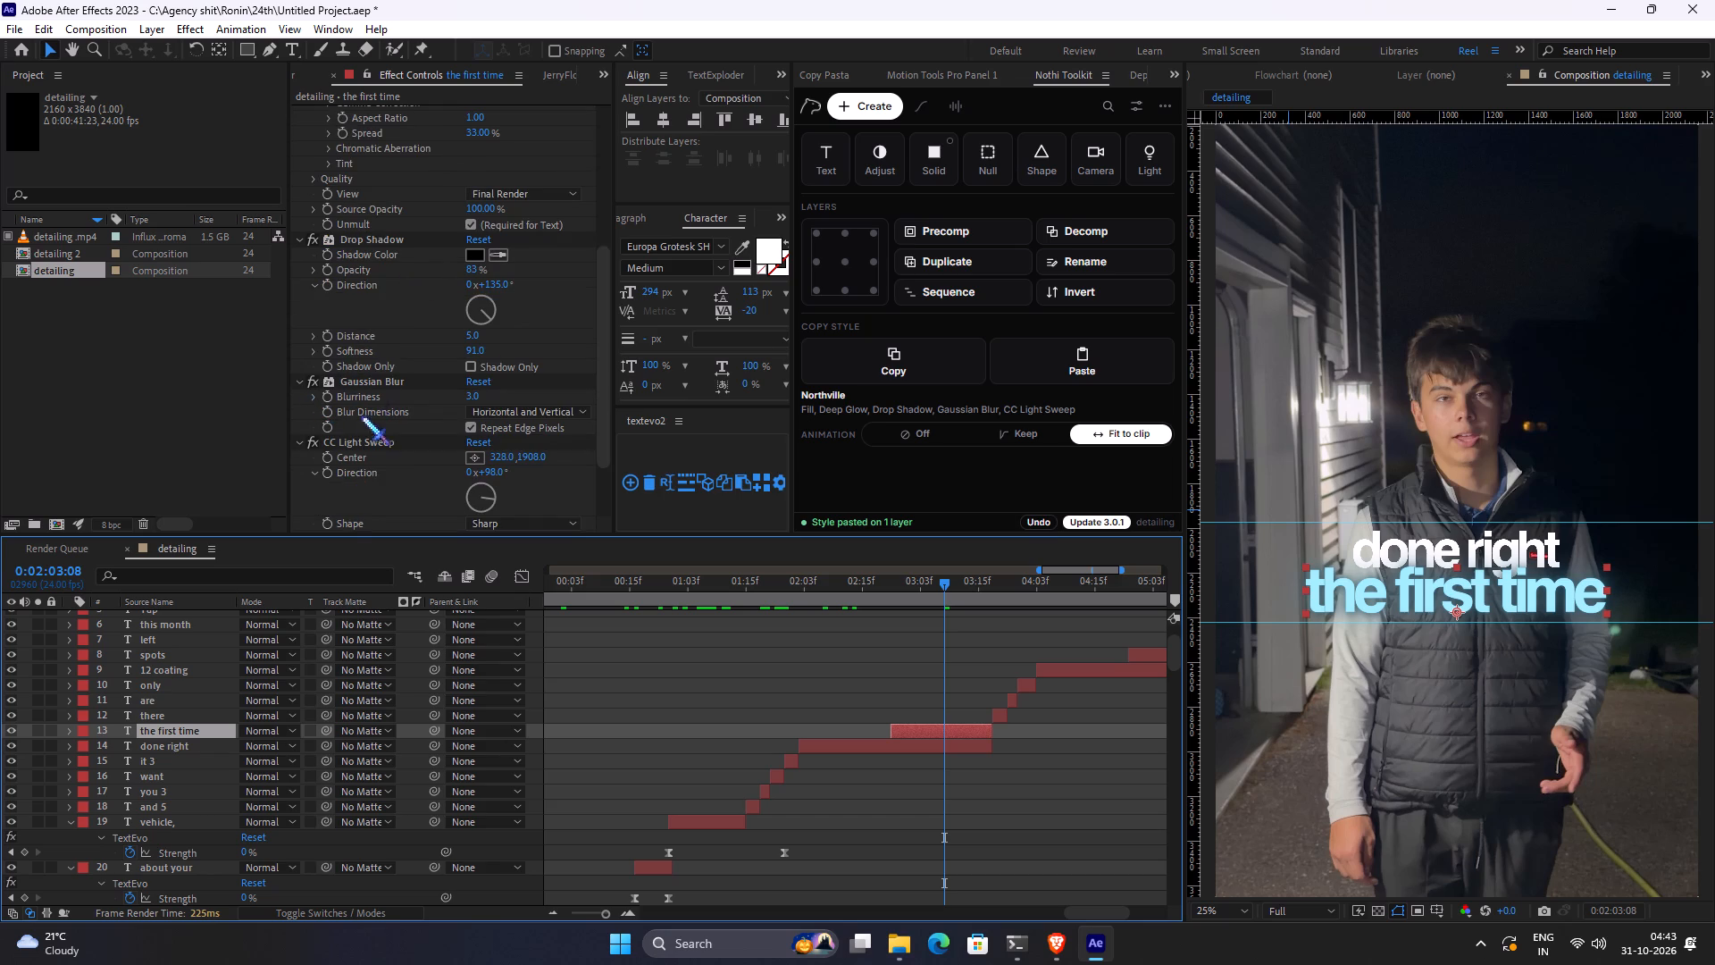
left_click(357, 439)
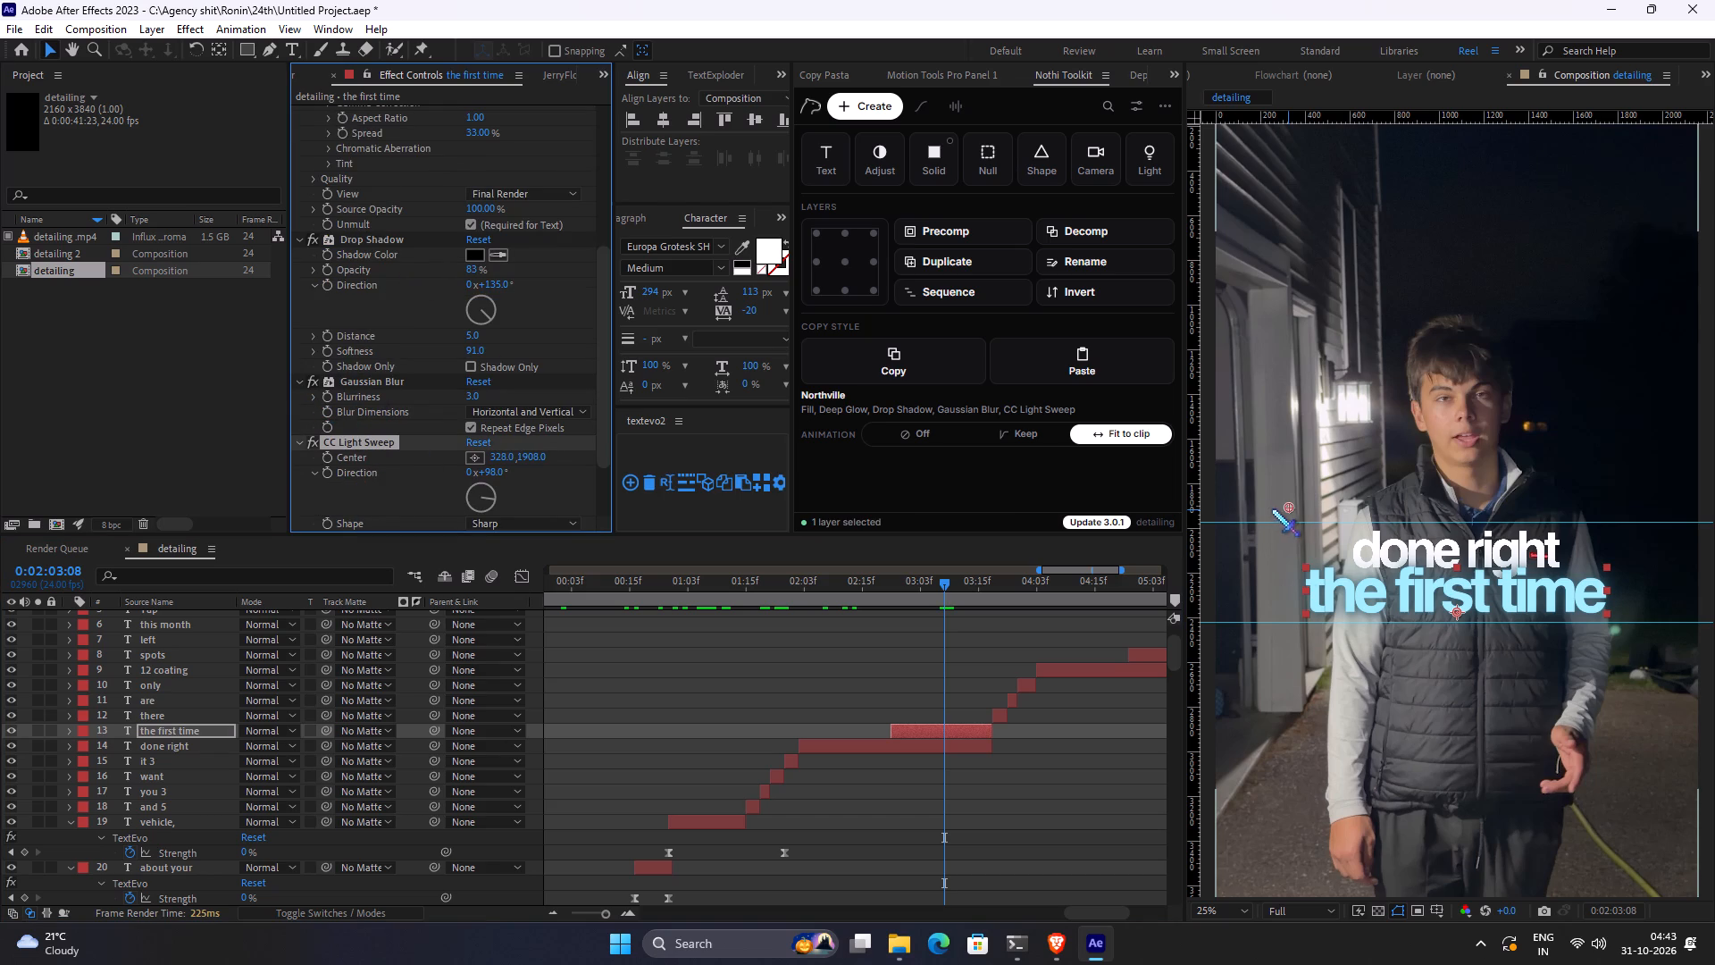
left_click_drag(1284, 508, 1342, 488)
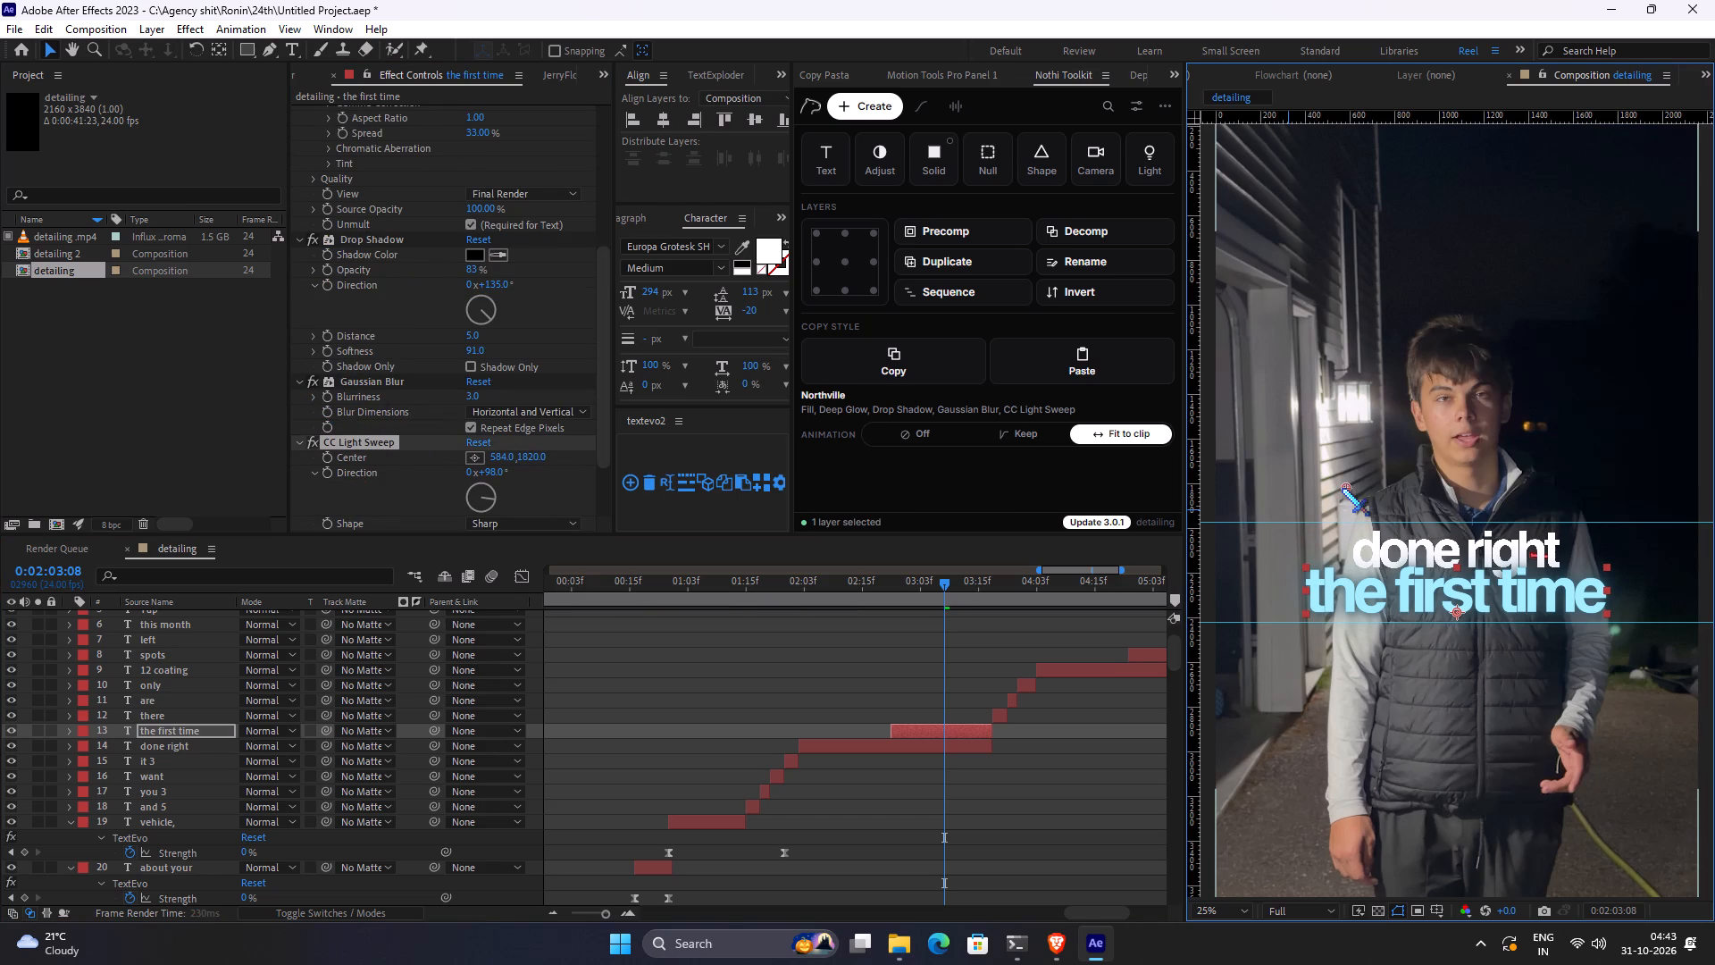
left_click_drag(1342, 488, 1287, 580)
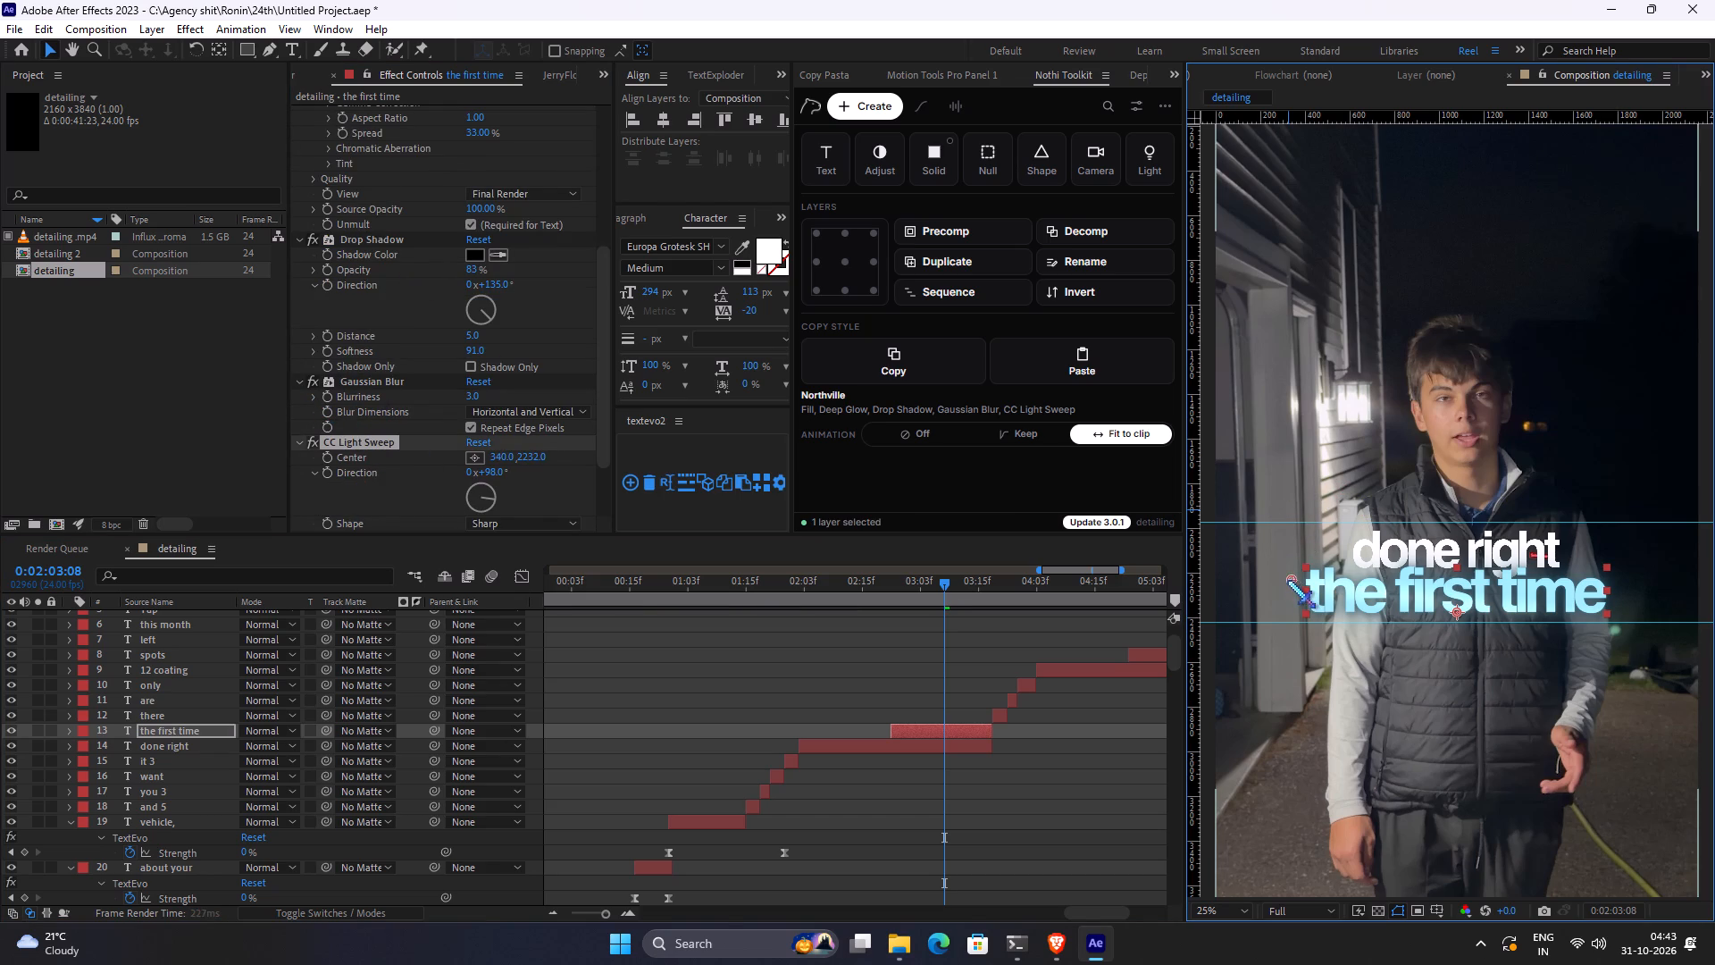
left_click_drag(1287, 580, 1260, 577)
left_click(940, 868)
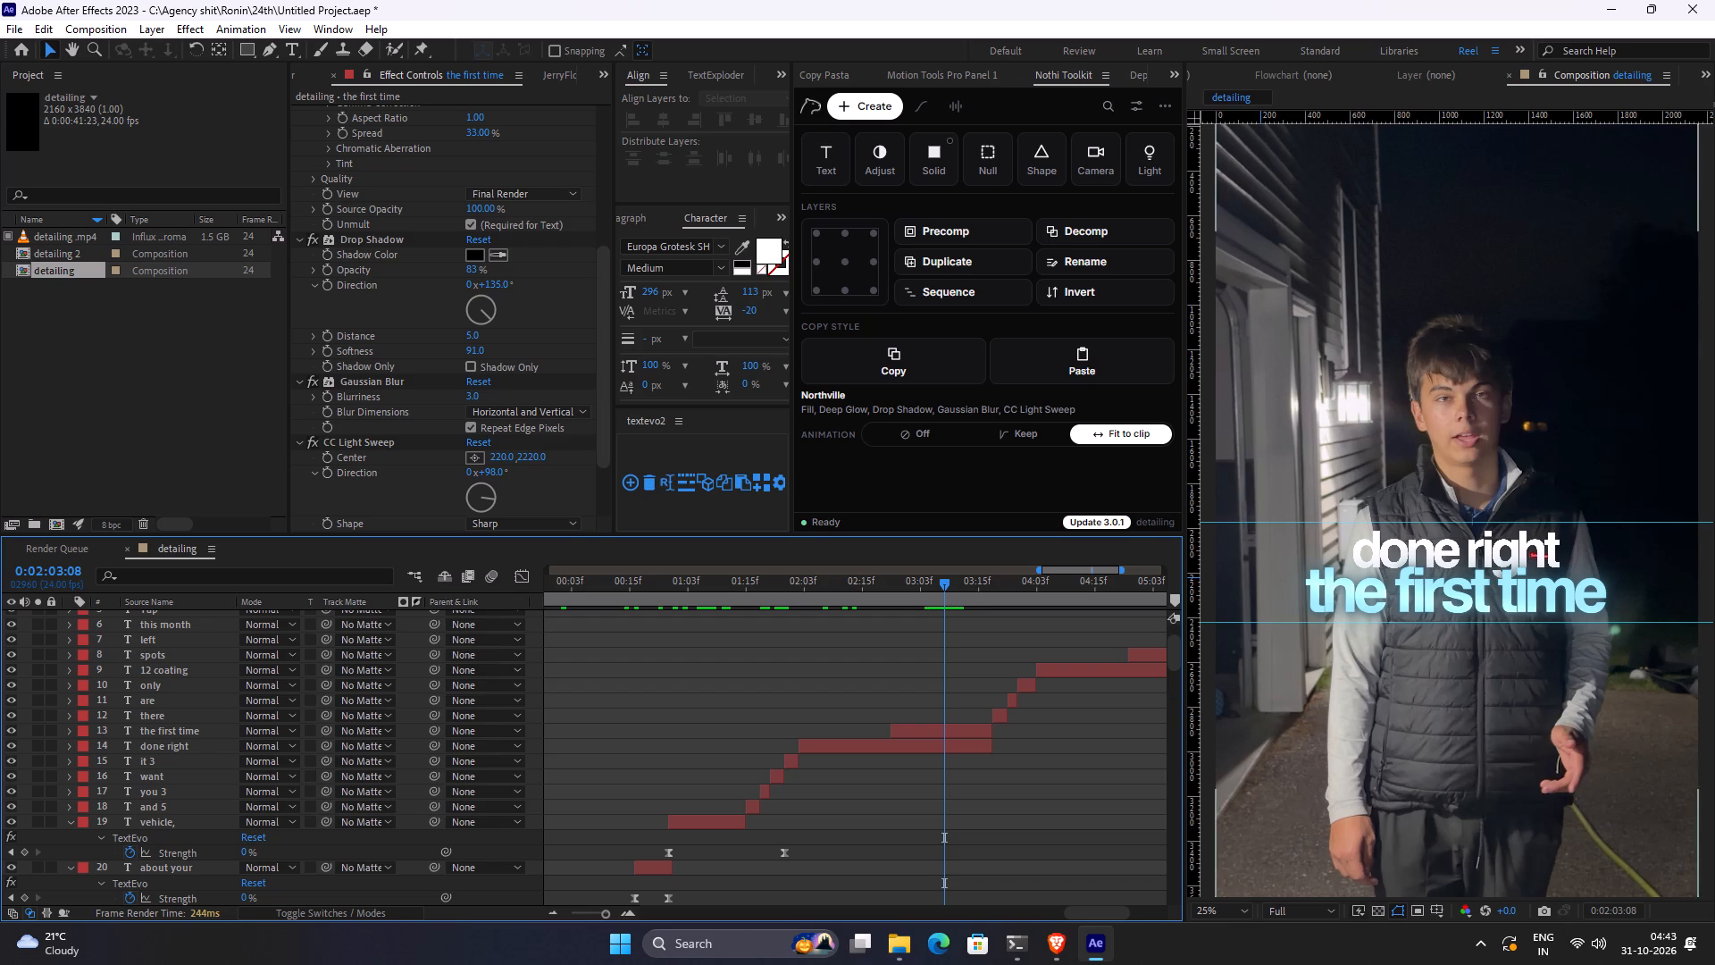
Paste the copied "Northville" style onto the "12 coating" caption that overlaps "spots".
key("space")
key("space")
key("space")
key("space")
key("space")
key("space")
key("space")
key("space")
key("space")
key("space")
key("space")
key("space")
key("space")
left_click_drag(1036, 698, 763, 821)
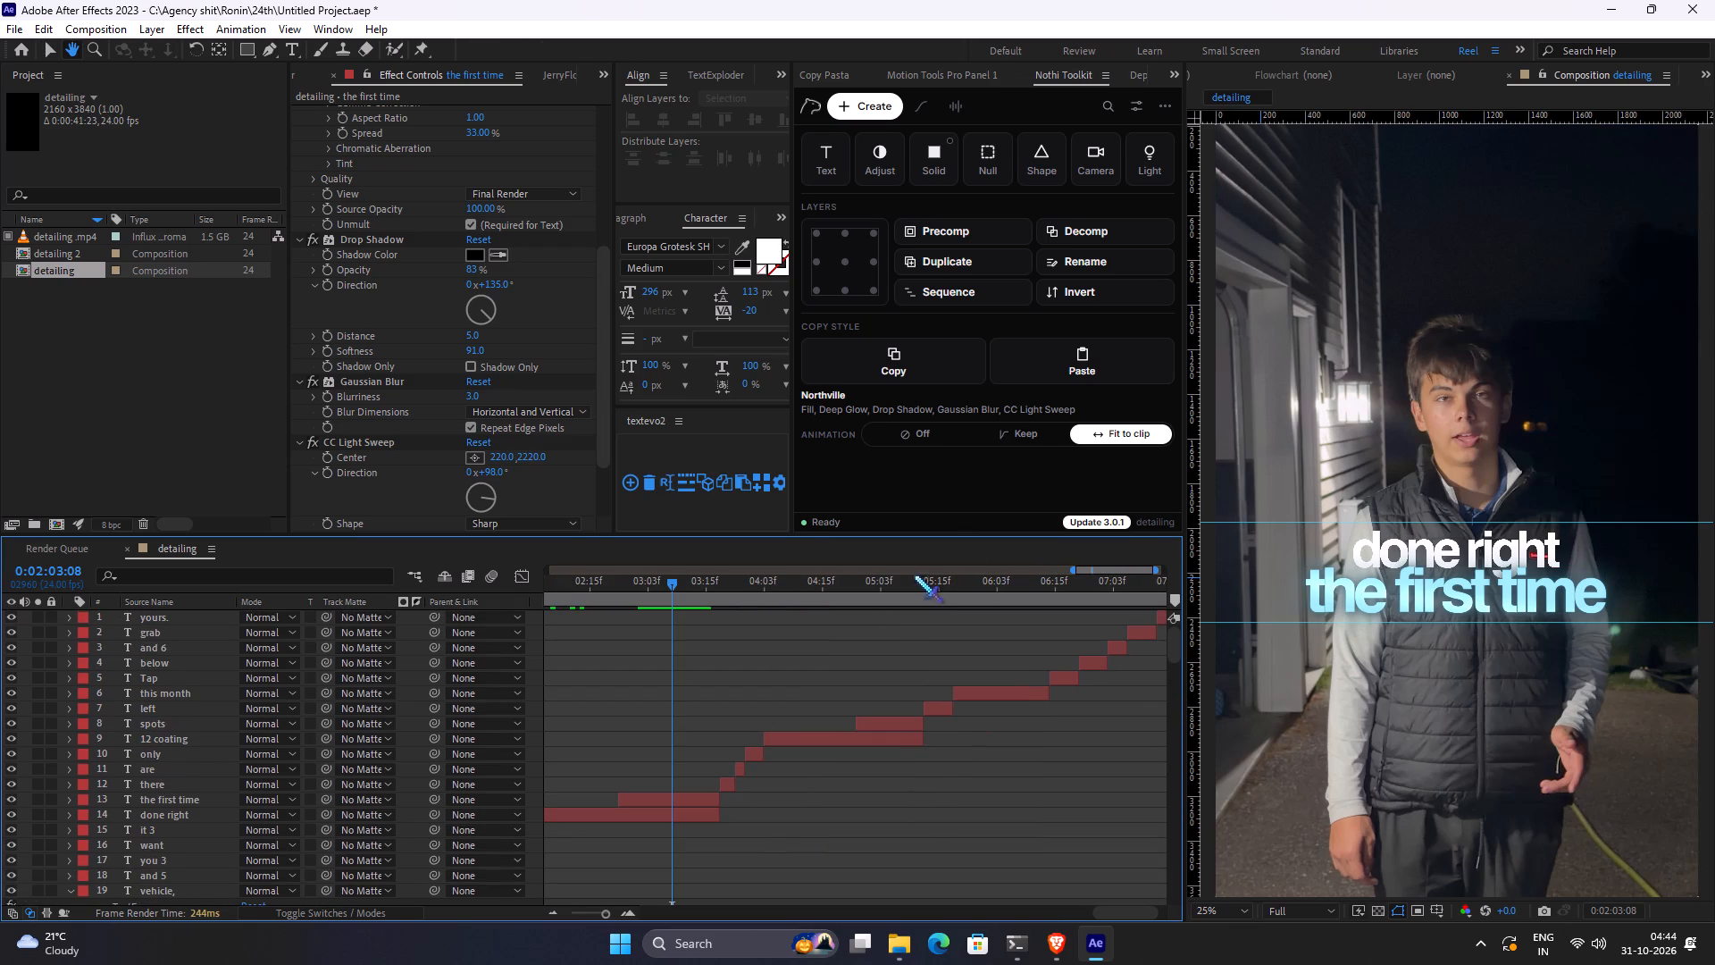
left_click(892, 580)
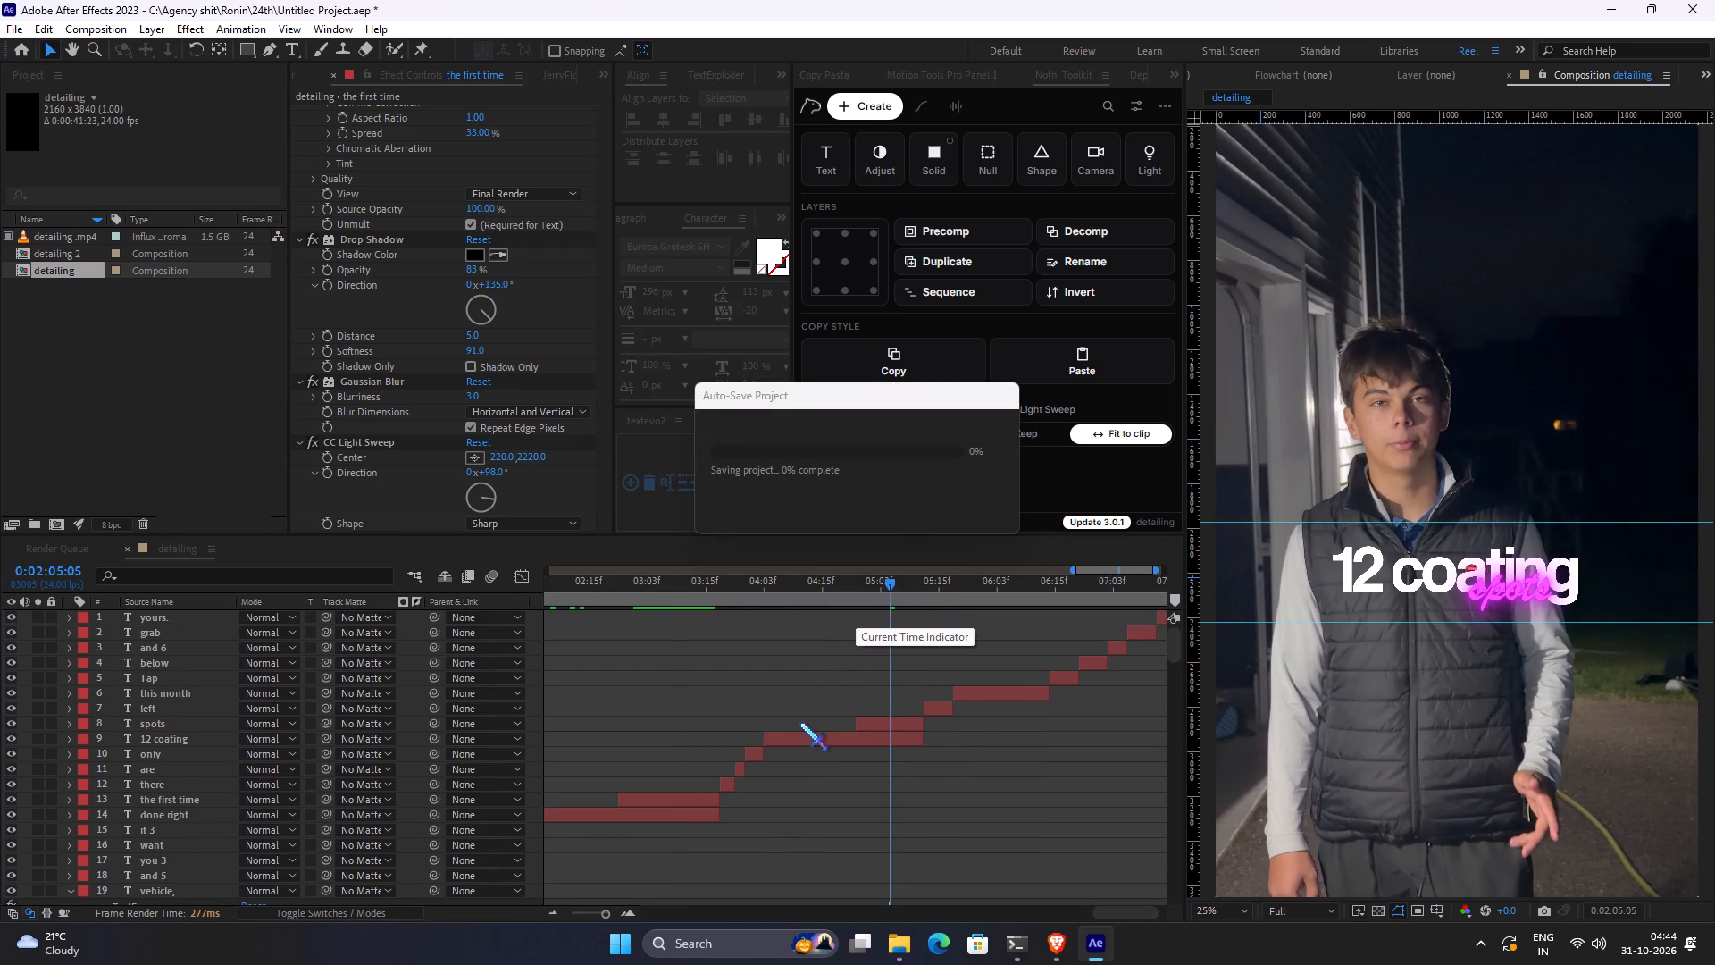
left_click(880, 732)
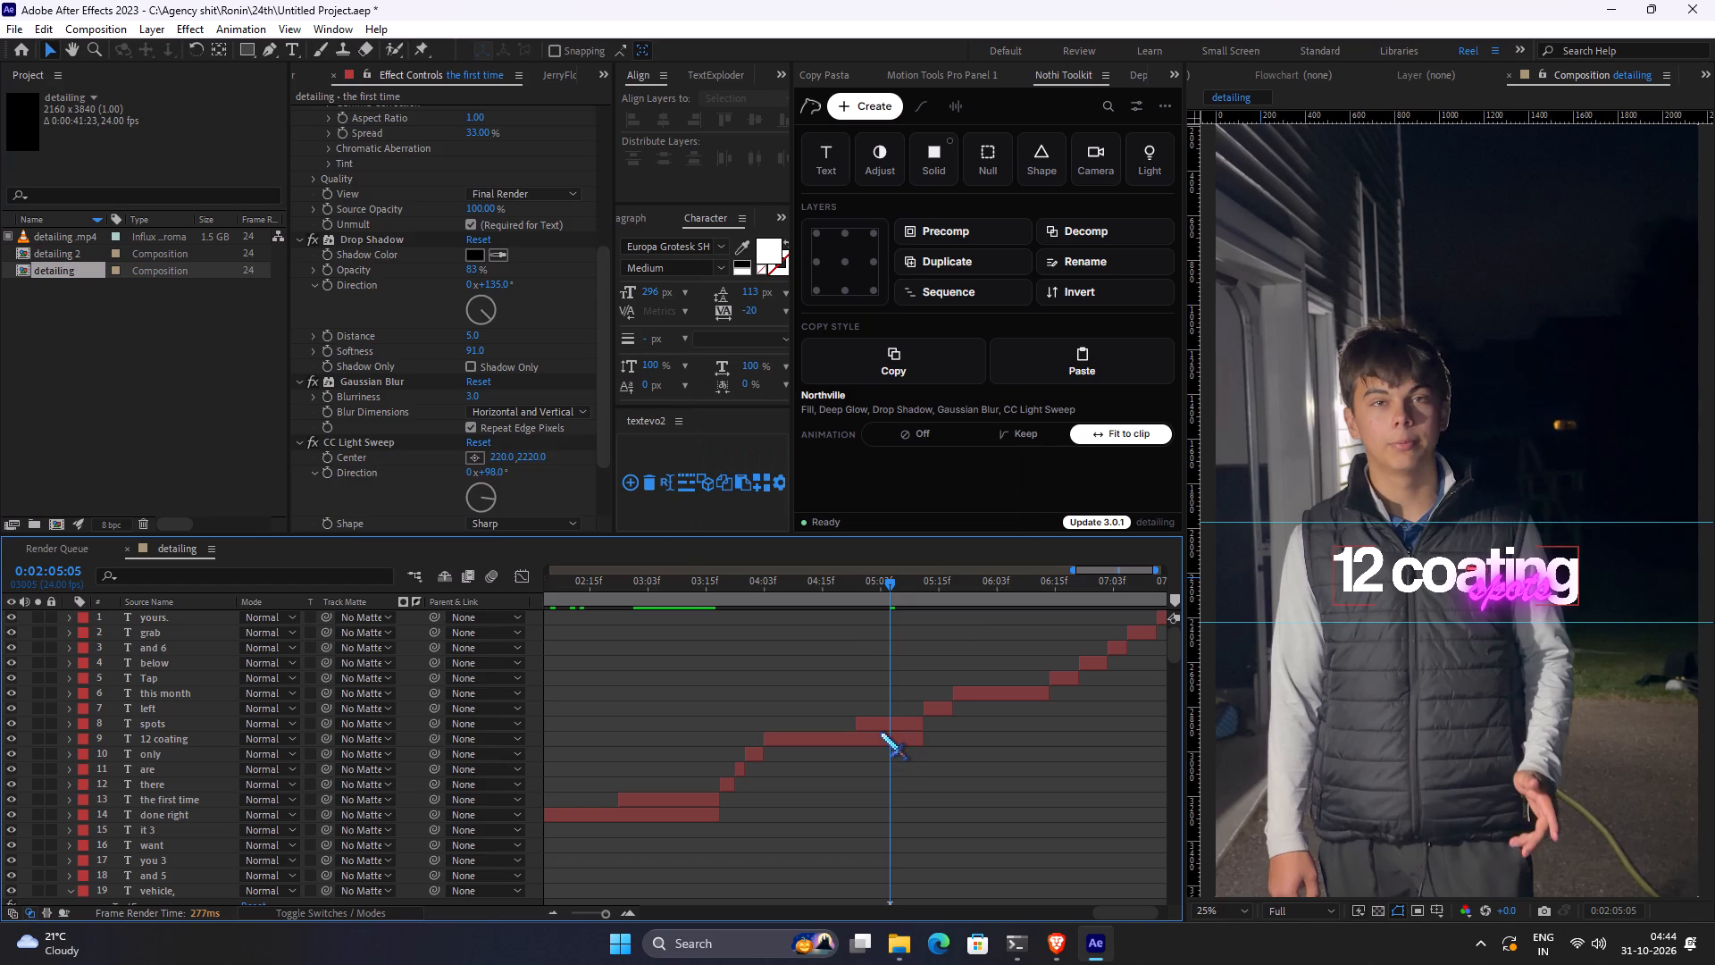
left_click(1100, 367)
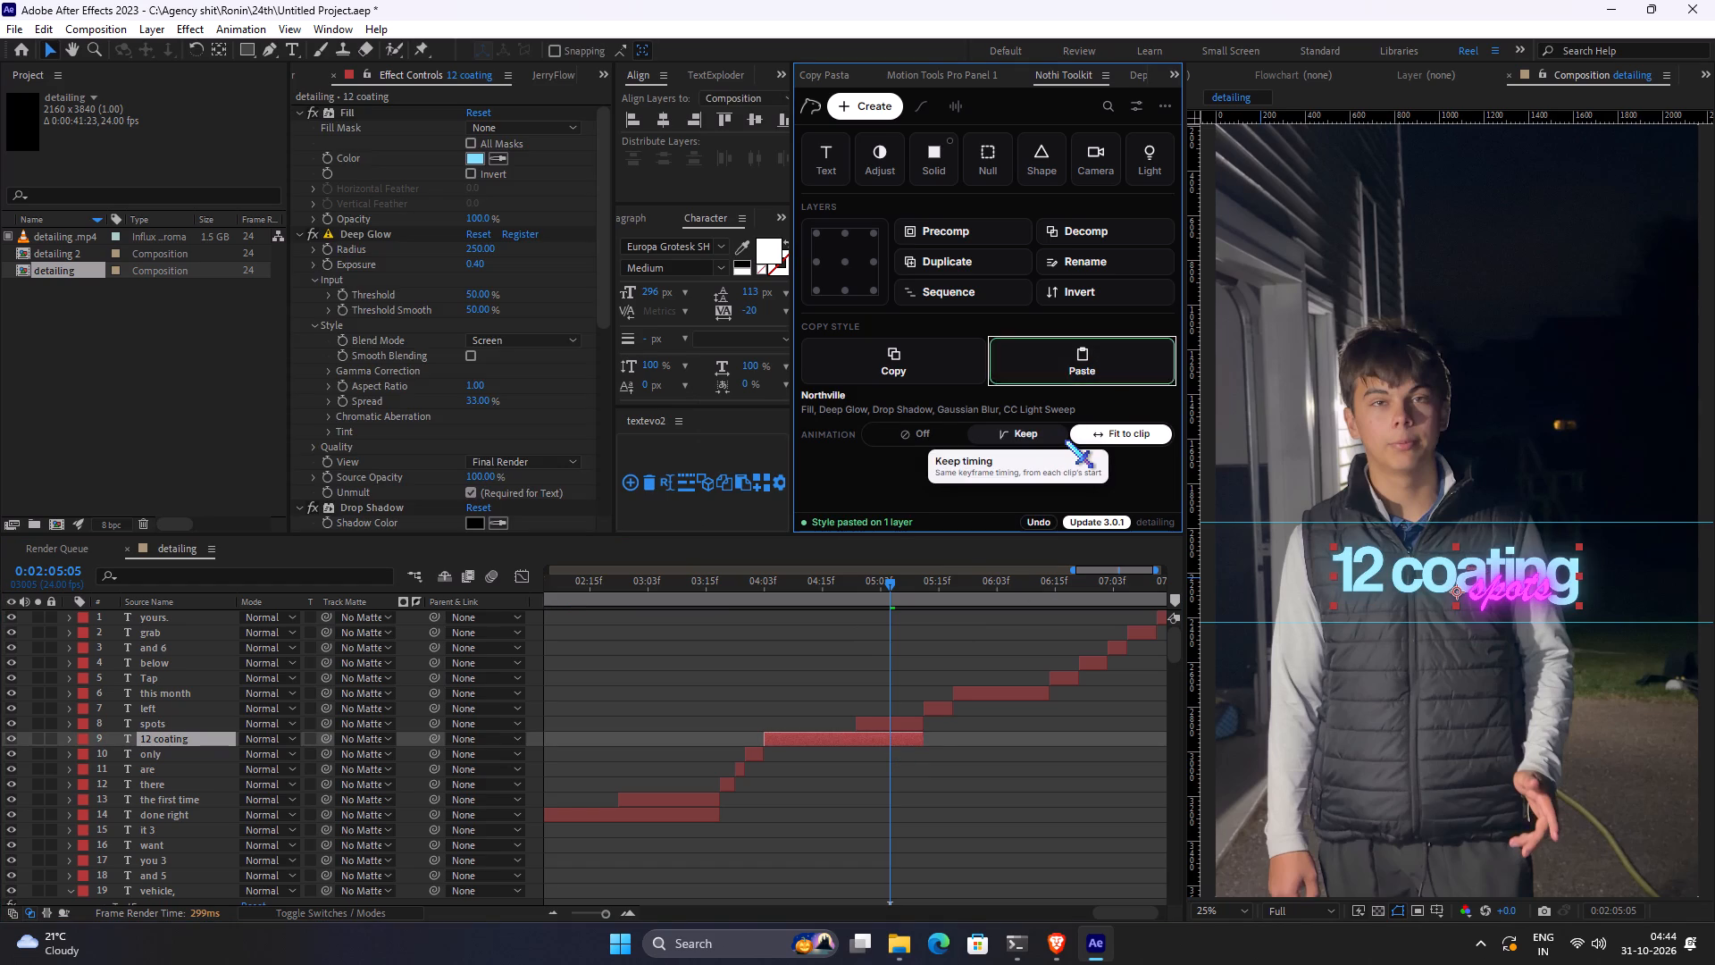
Move the CC Light Sweep center of the "12 coating" caption to about 396, 2096, just before the text.
scroll(337, 482, "down", 2)
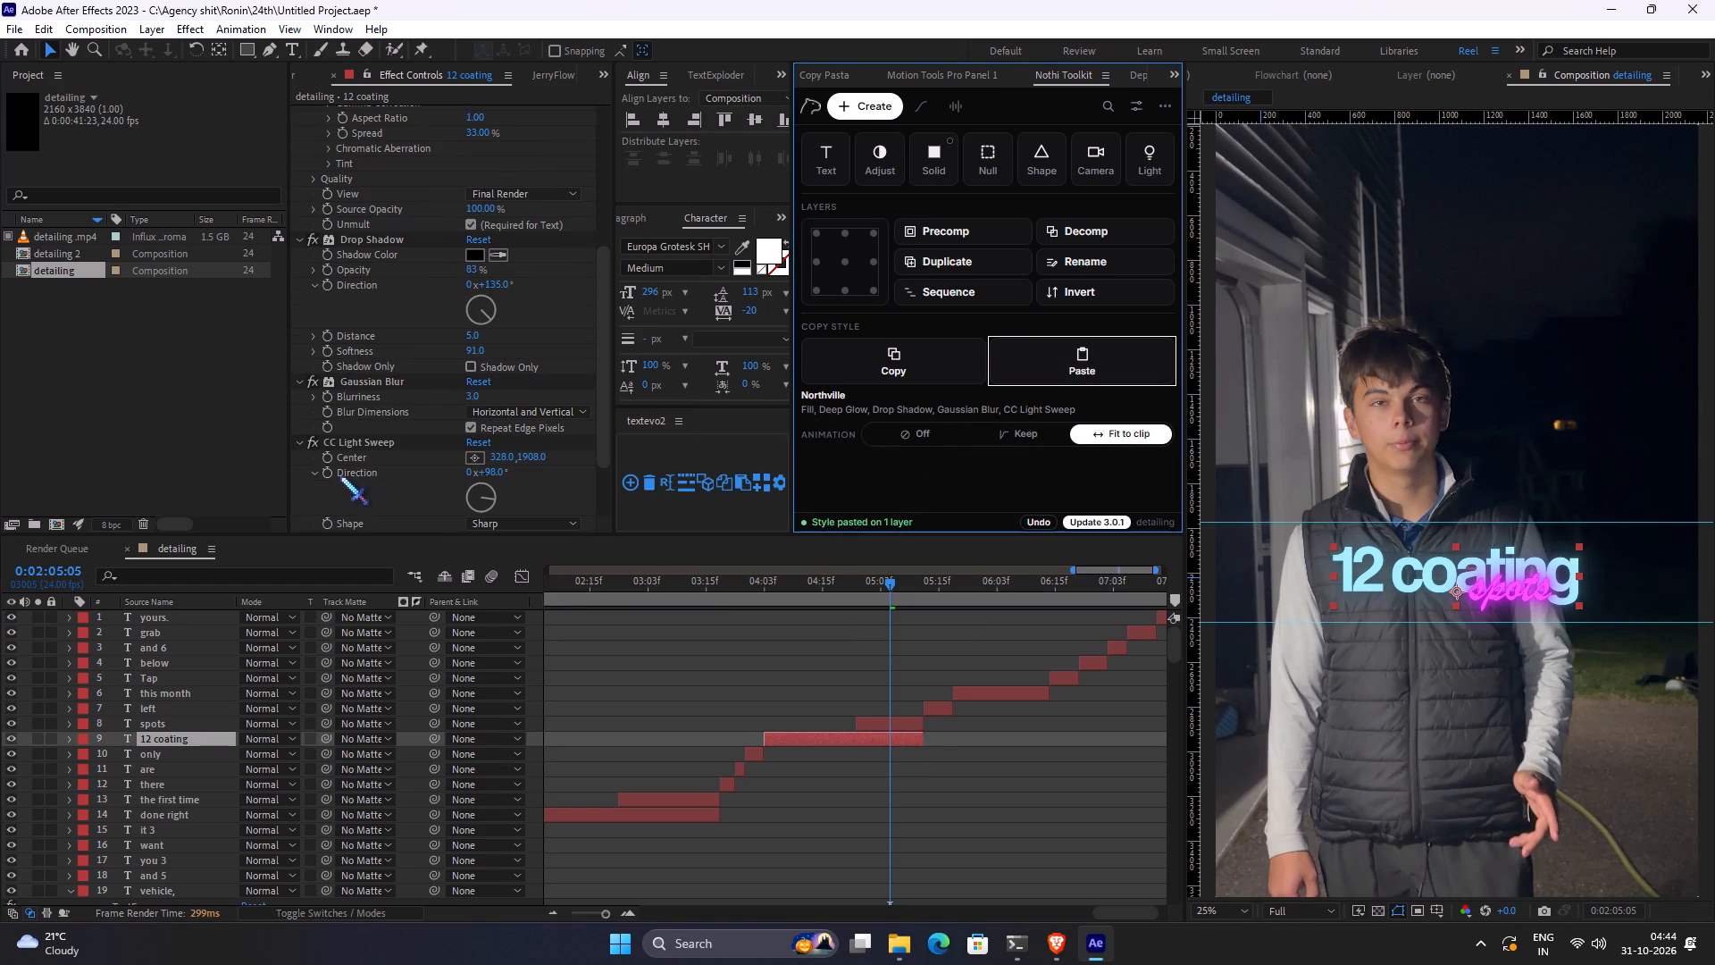
left_click(352, 445)
left_click_drag(1288, 505, 1269, 546)
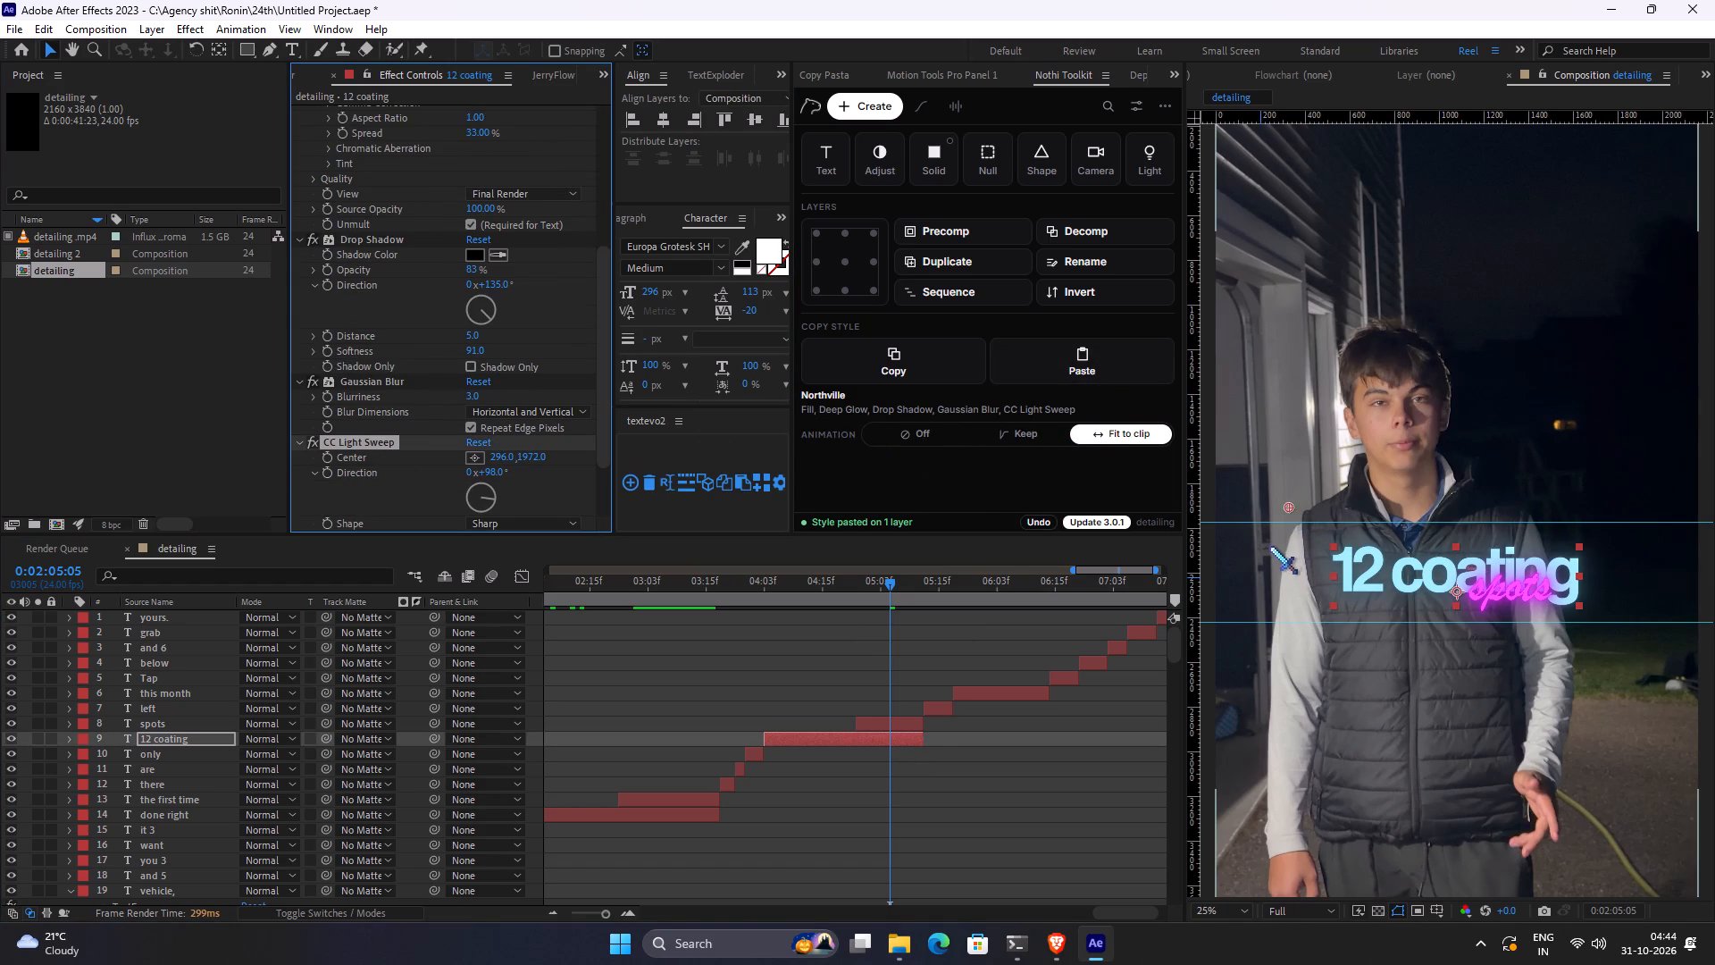
left_click_drag(1269, 546, 1277, 550)
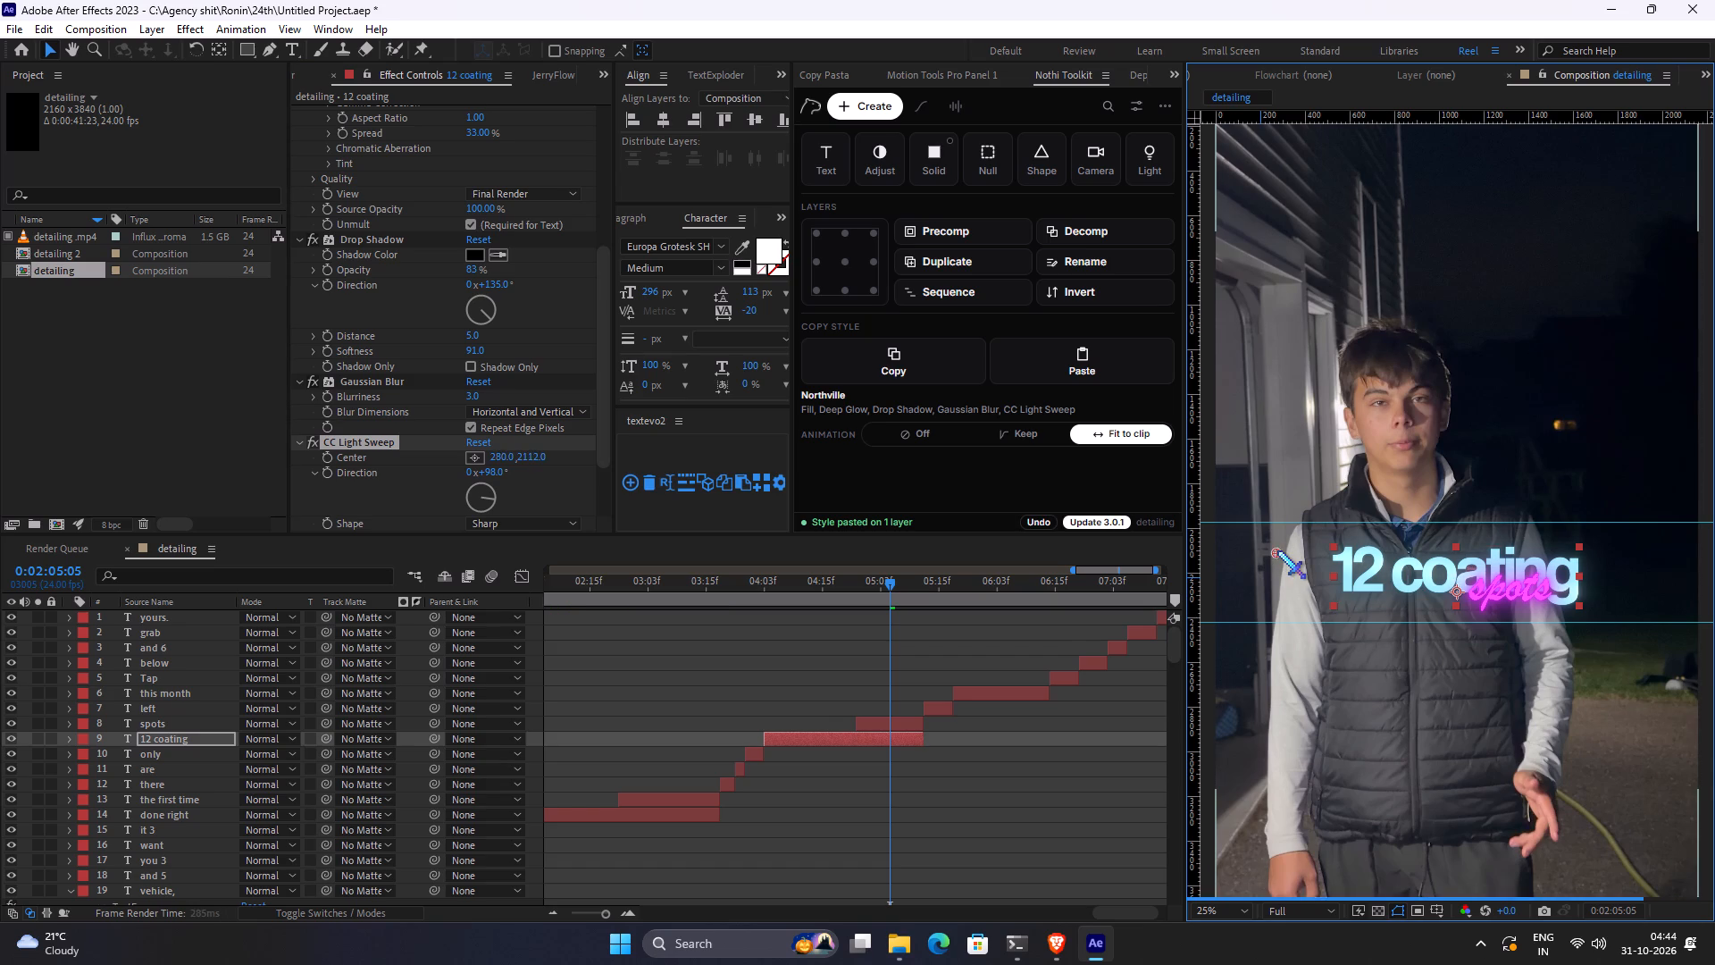
left_click_drag(1277, 550, 1303, 547)
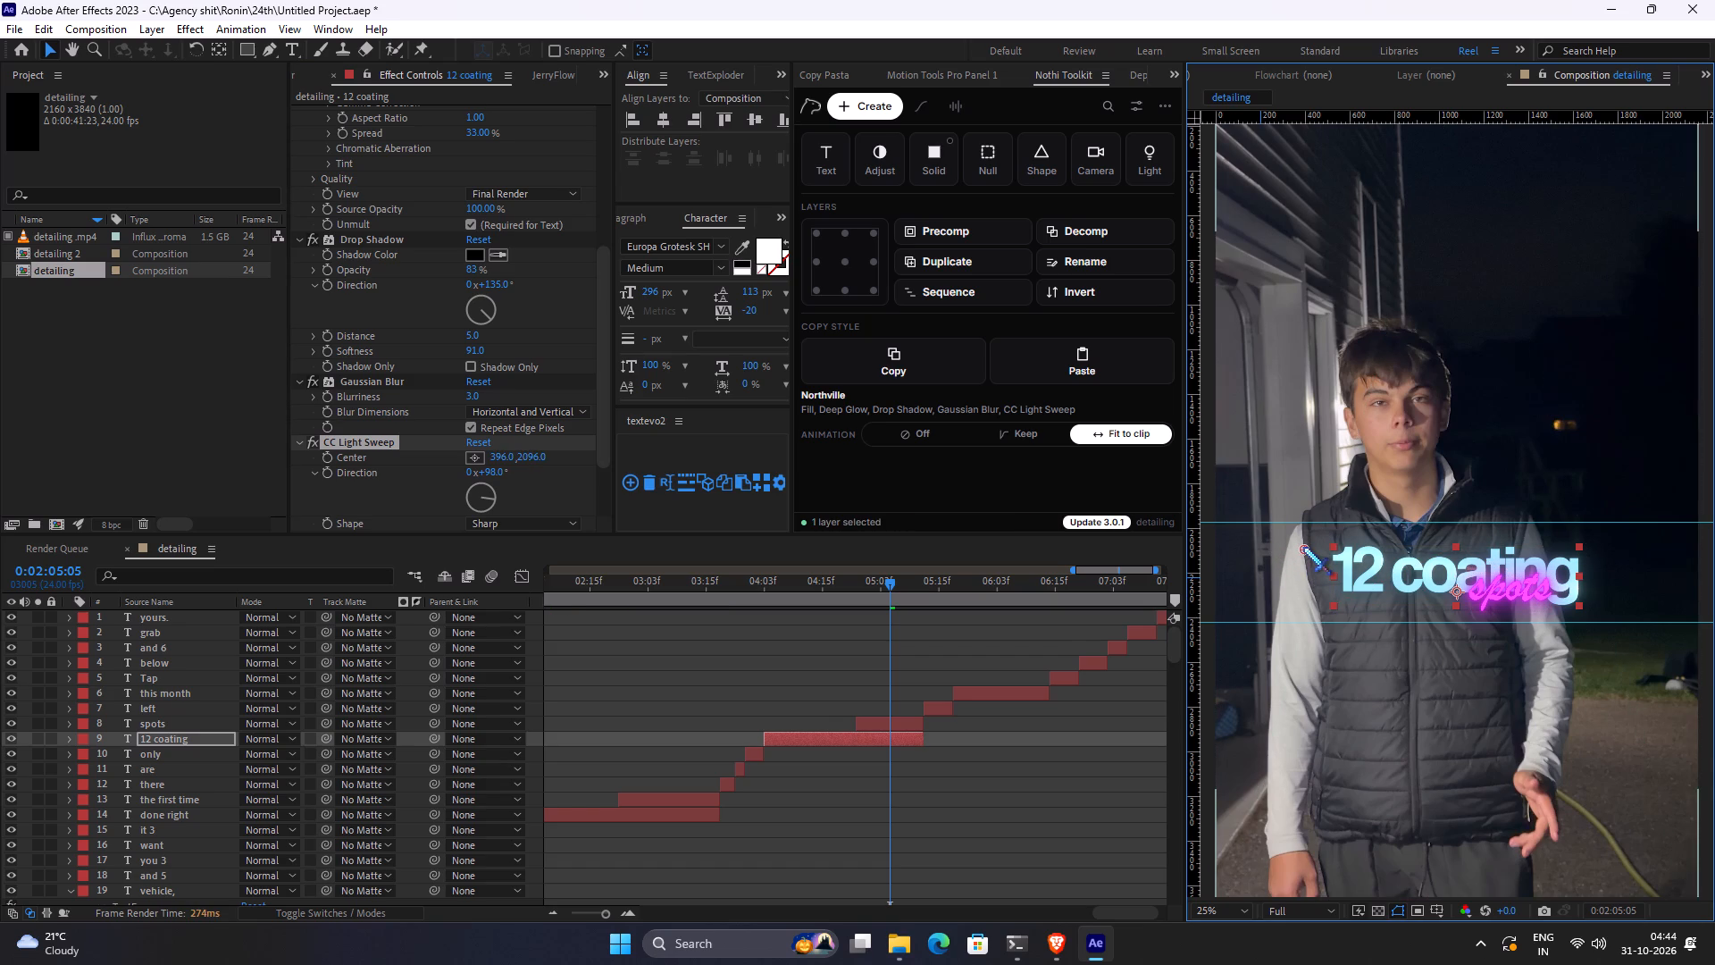
left_click_drag(1303, 547, 1302, 547)
Copy the complete effect style of the "12 coating" caption, with all its effects selected.
scroll(354, 200, "up", 3)
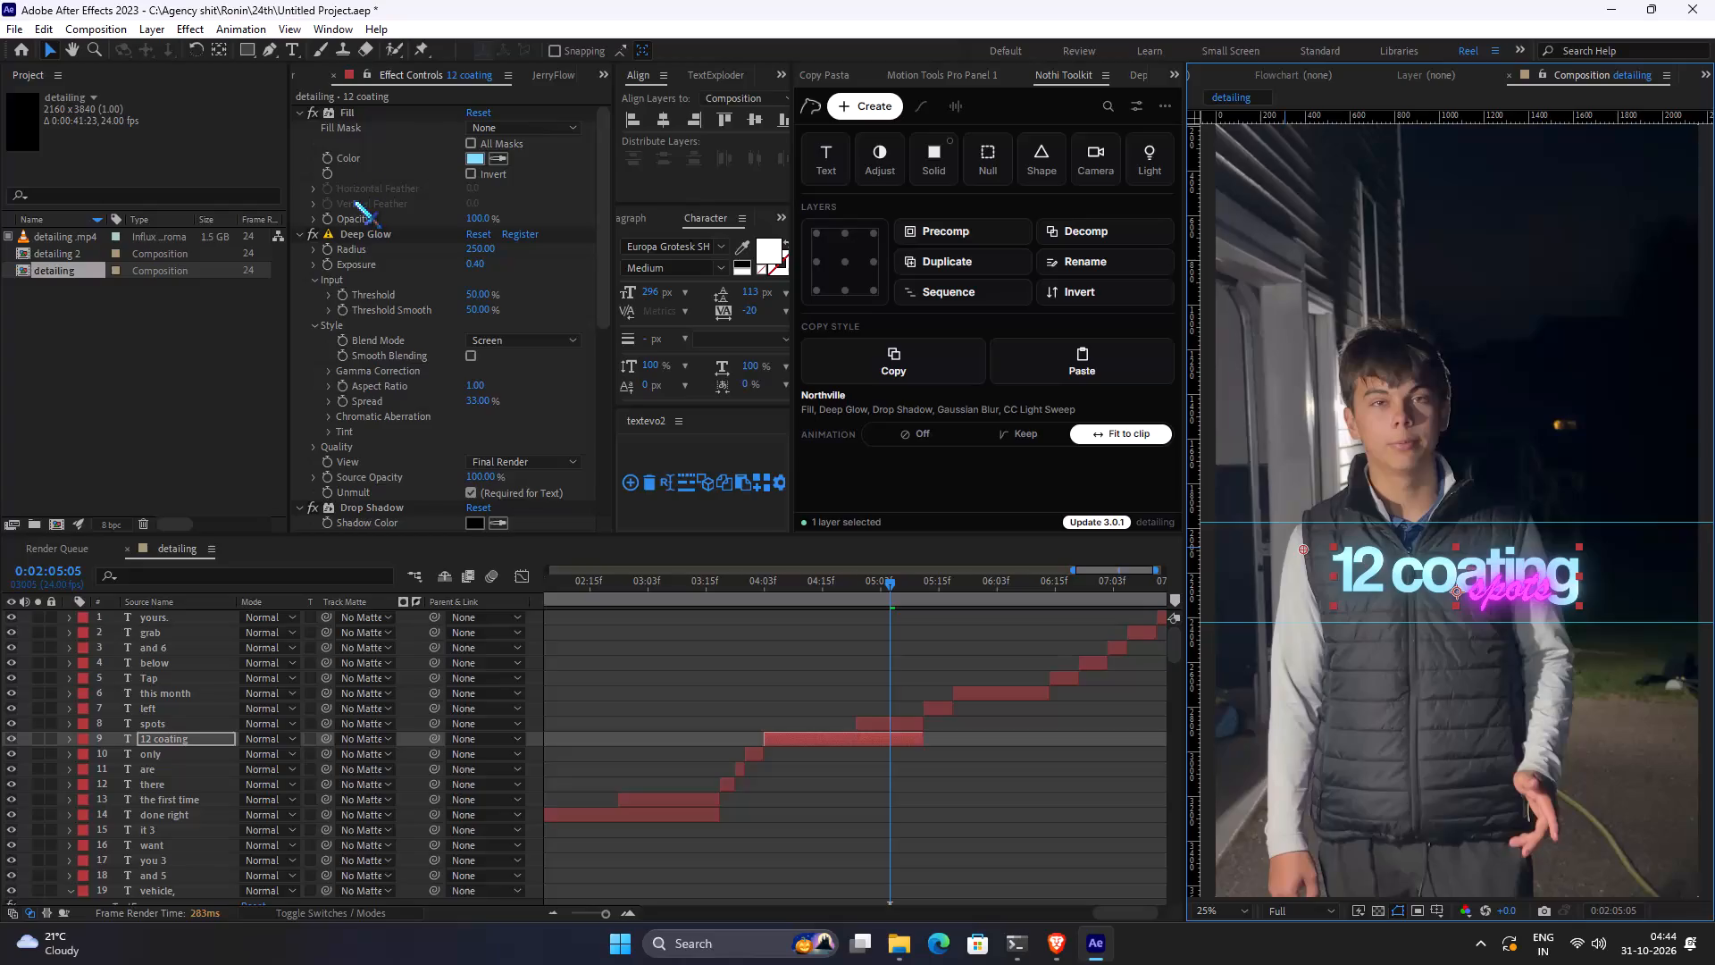
left_click(340, 105)
left_click(344, 109)
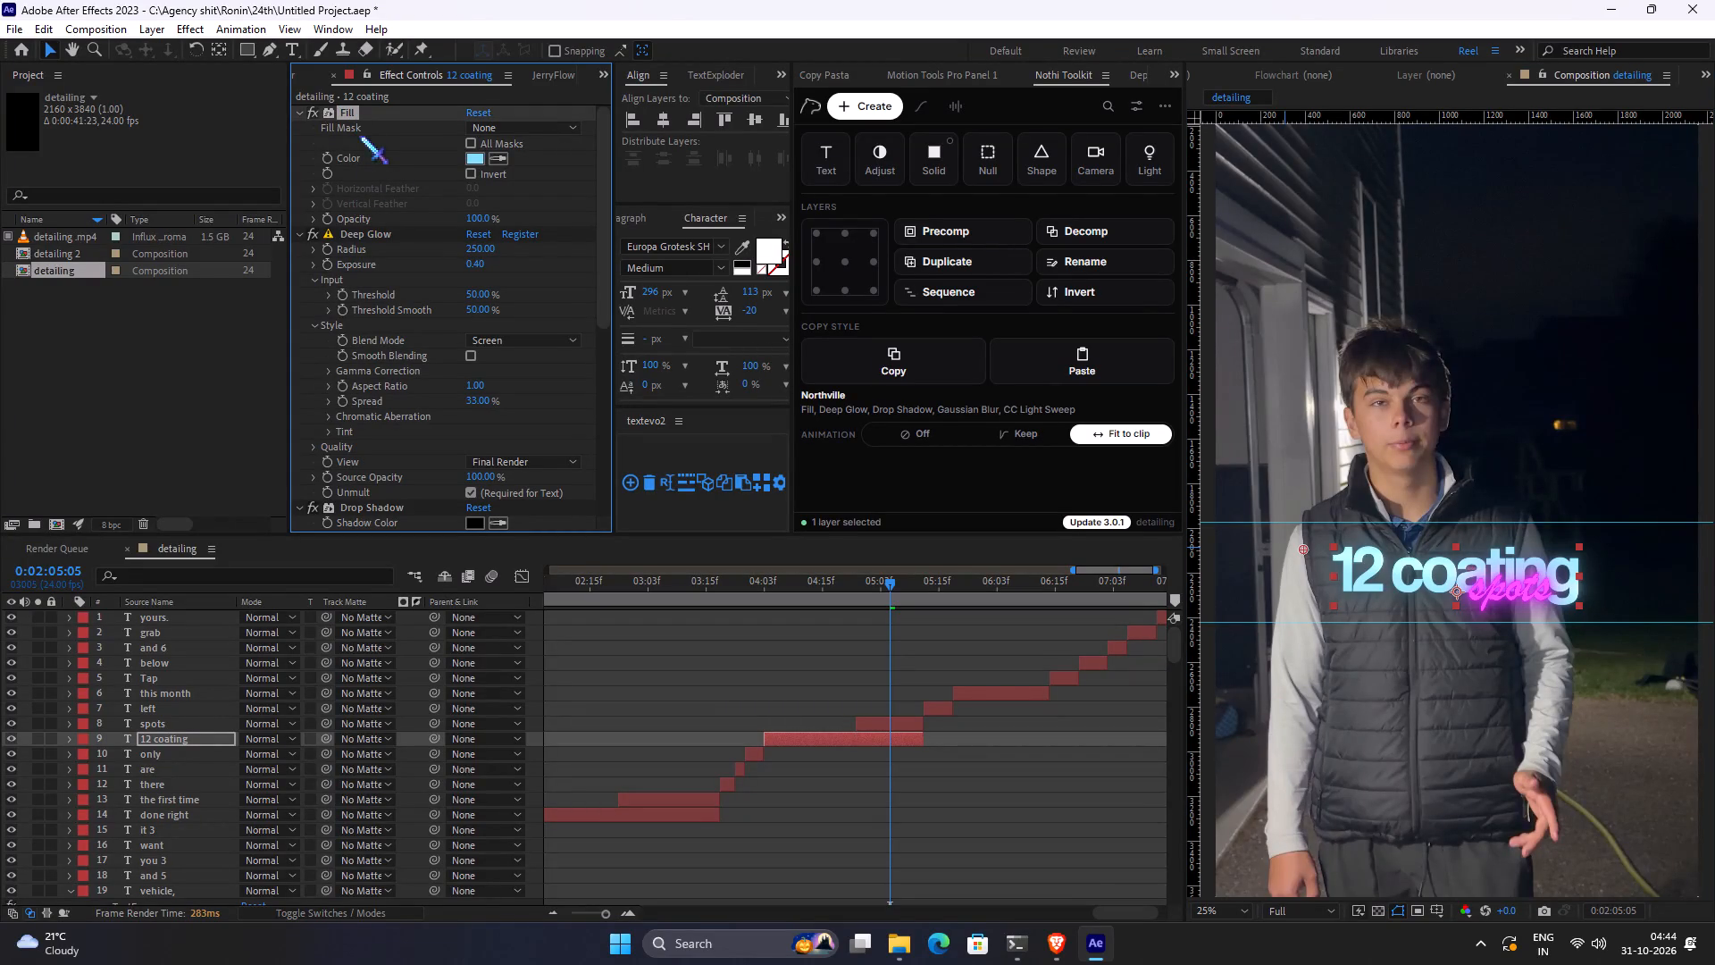
key("ctrl+a")
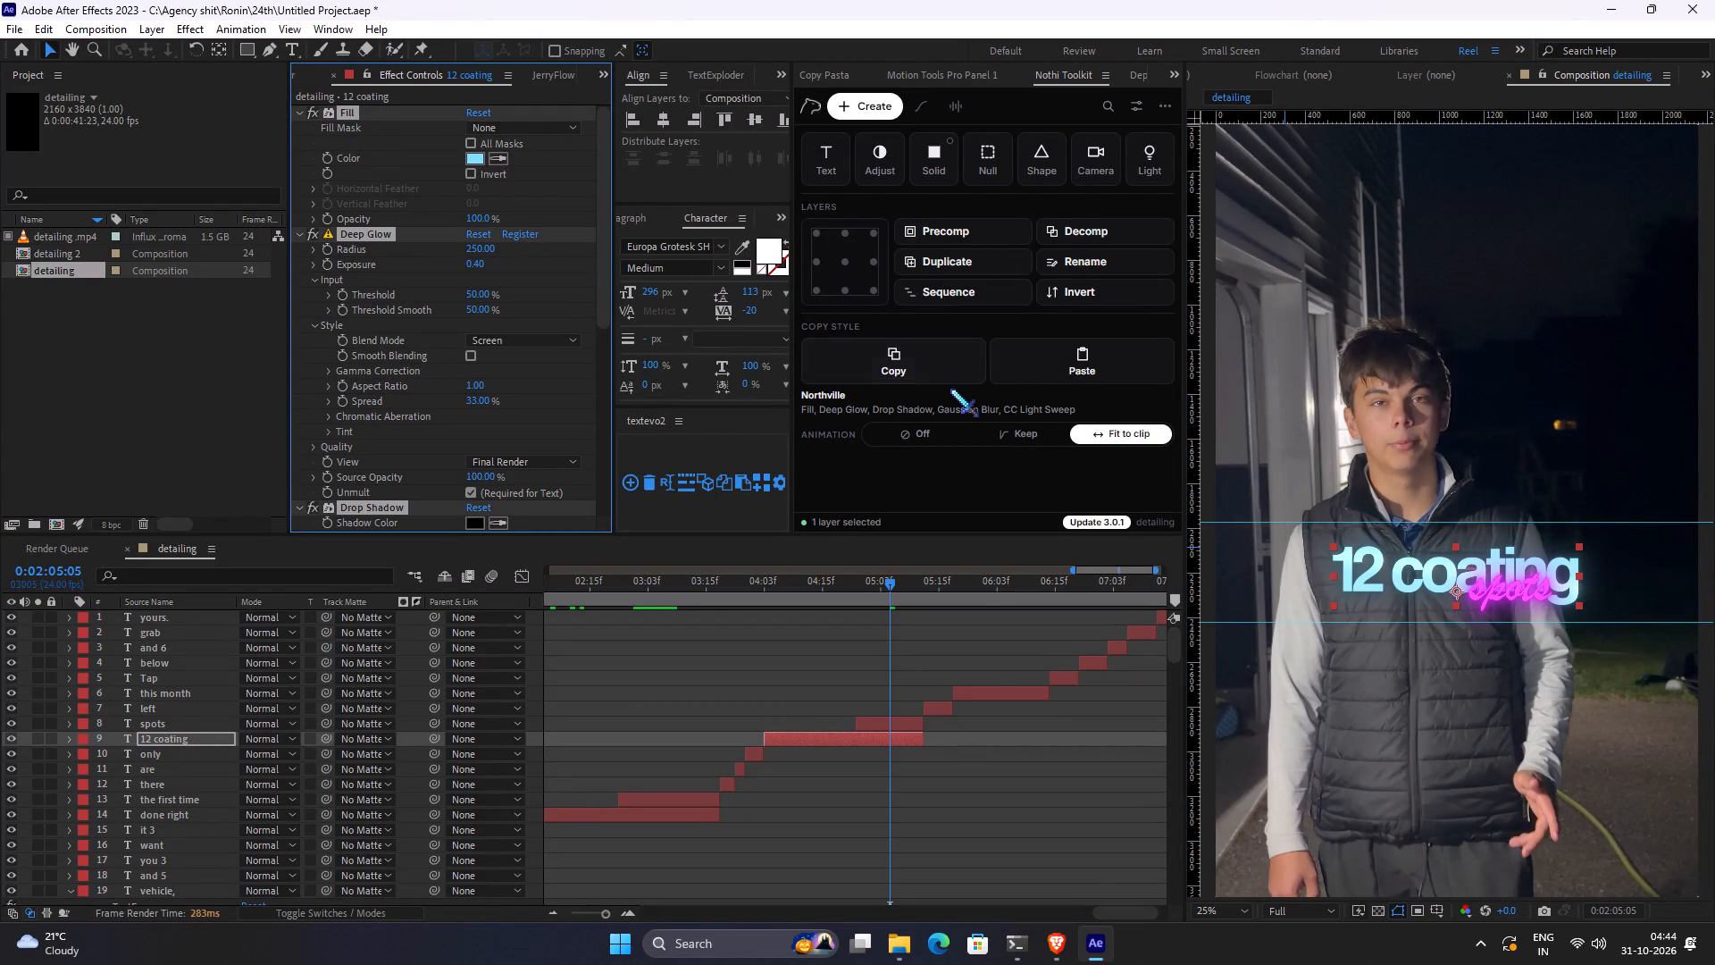
left_click(918, 365)
left_click(974, 643)
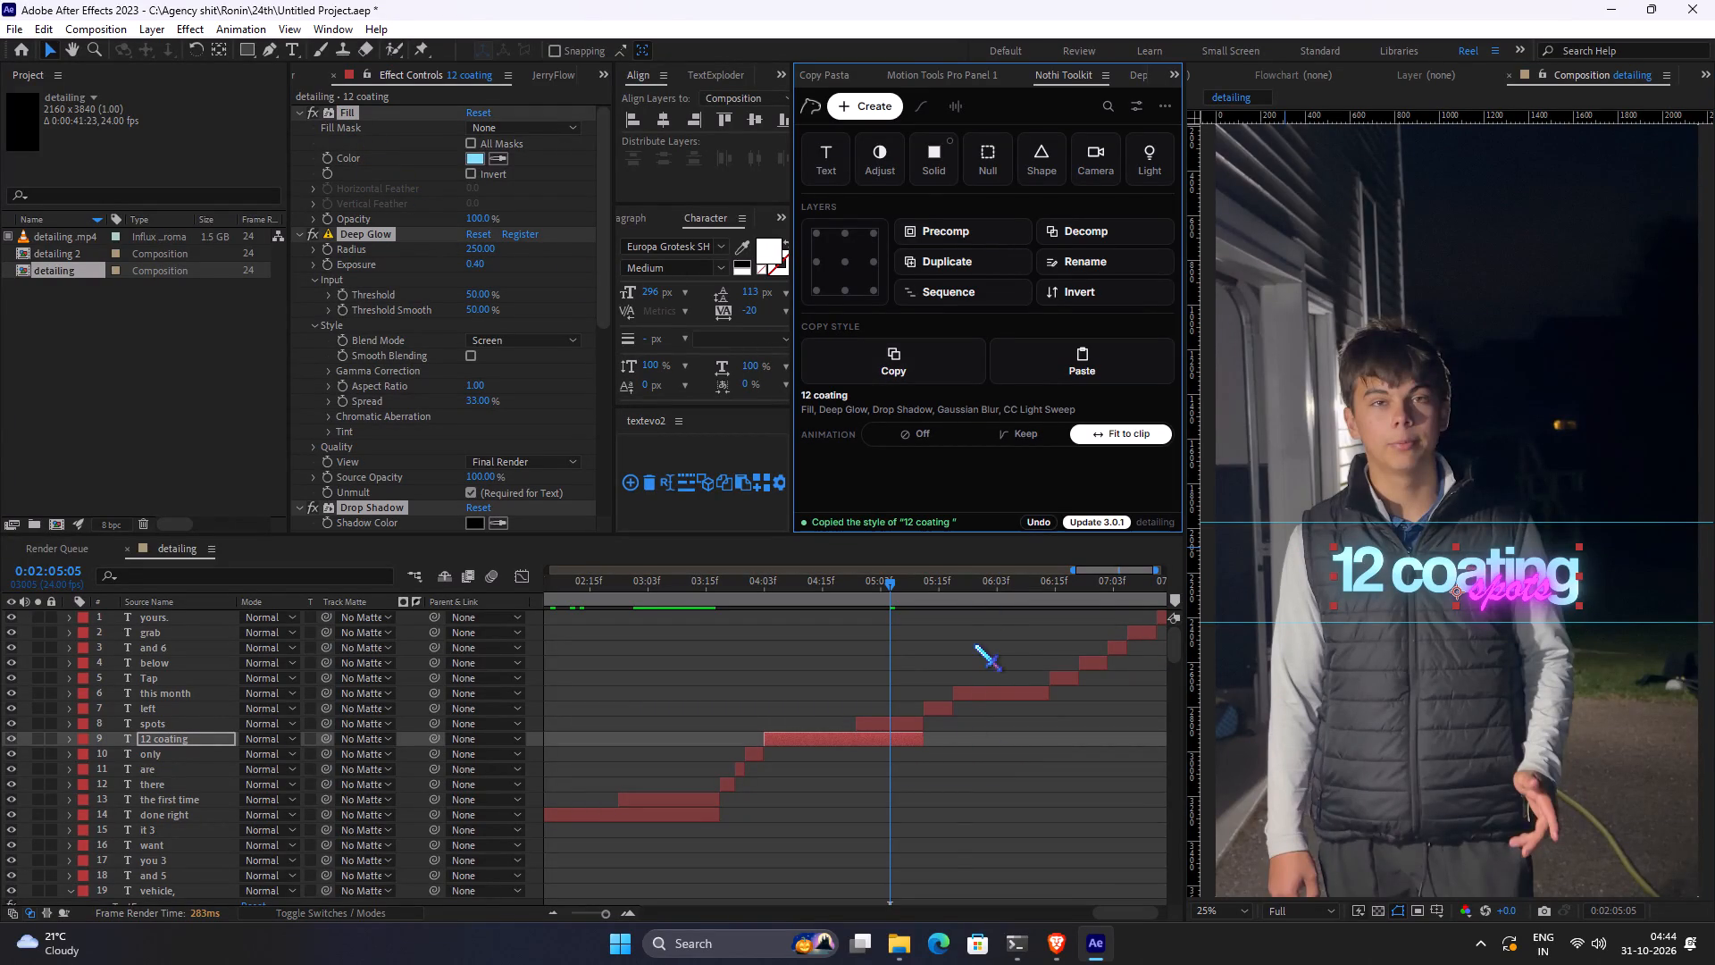
Scrub through the remaining captions from "this month" to the closing "yours." to review how they look.
left_click(1019, 574)
left_click(1005, 585)
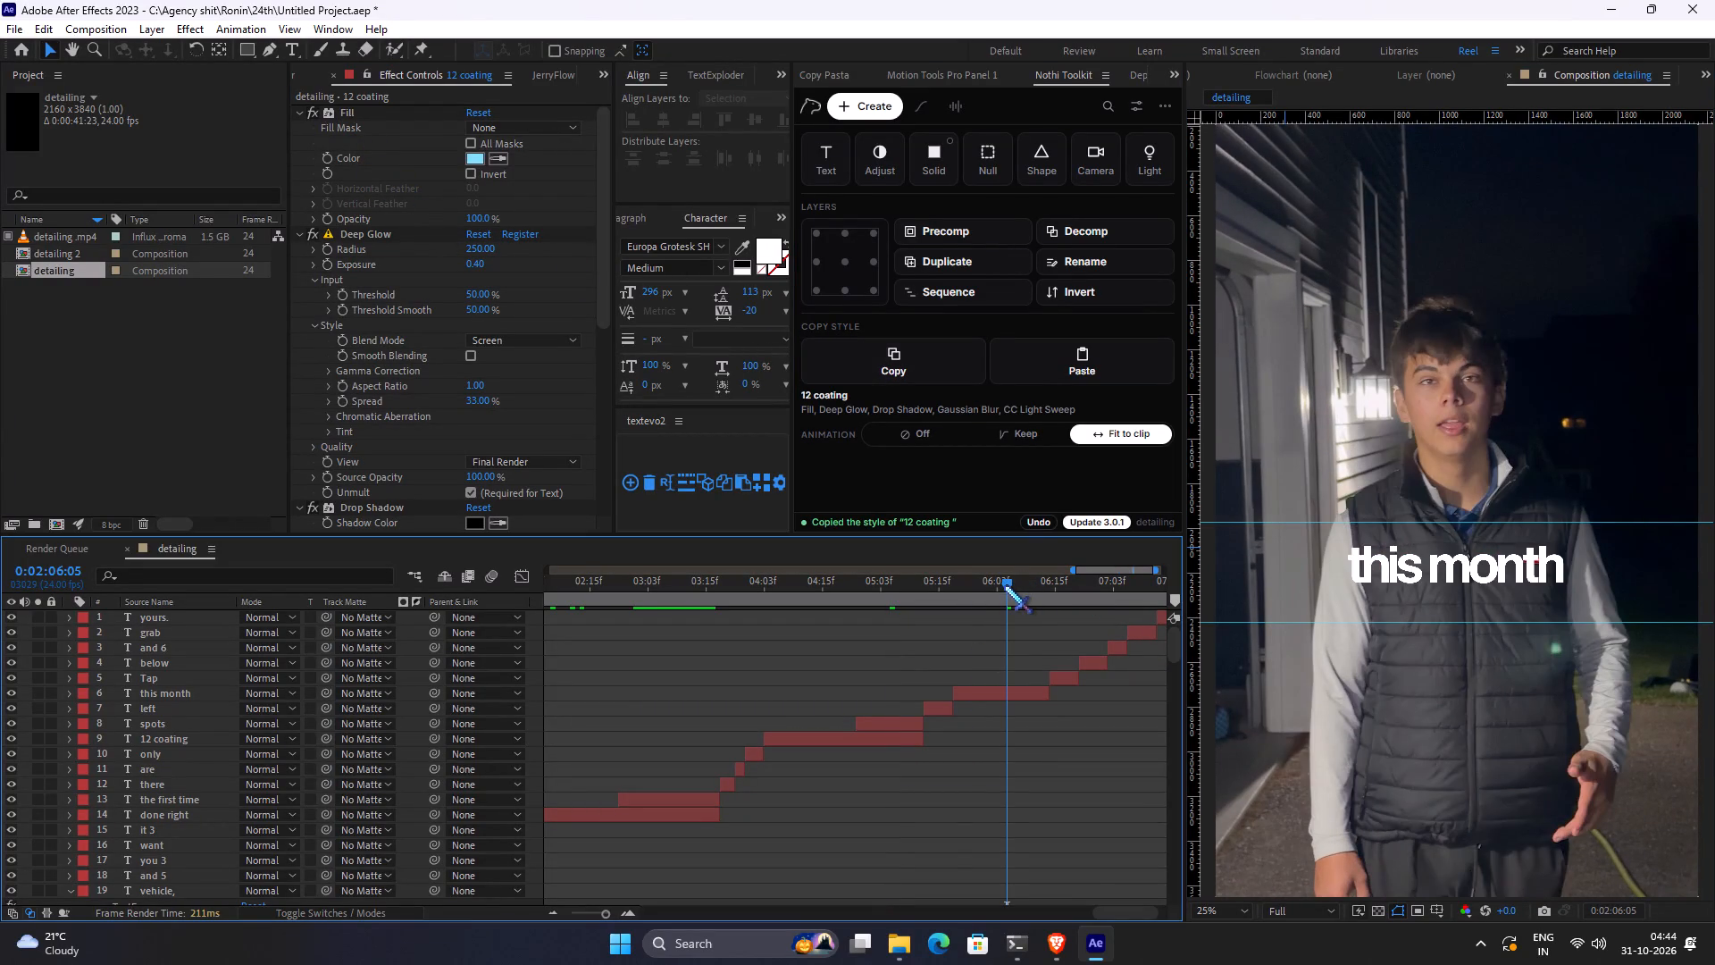
left_click_drag(1004, 585, 1154, 588)
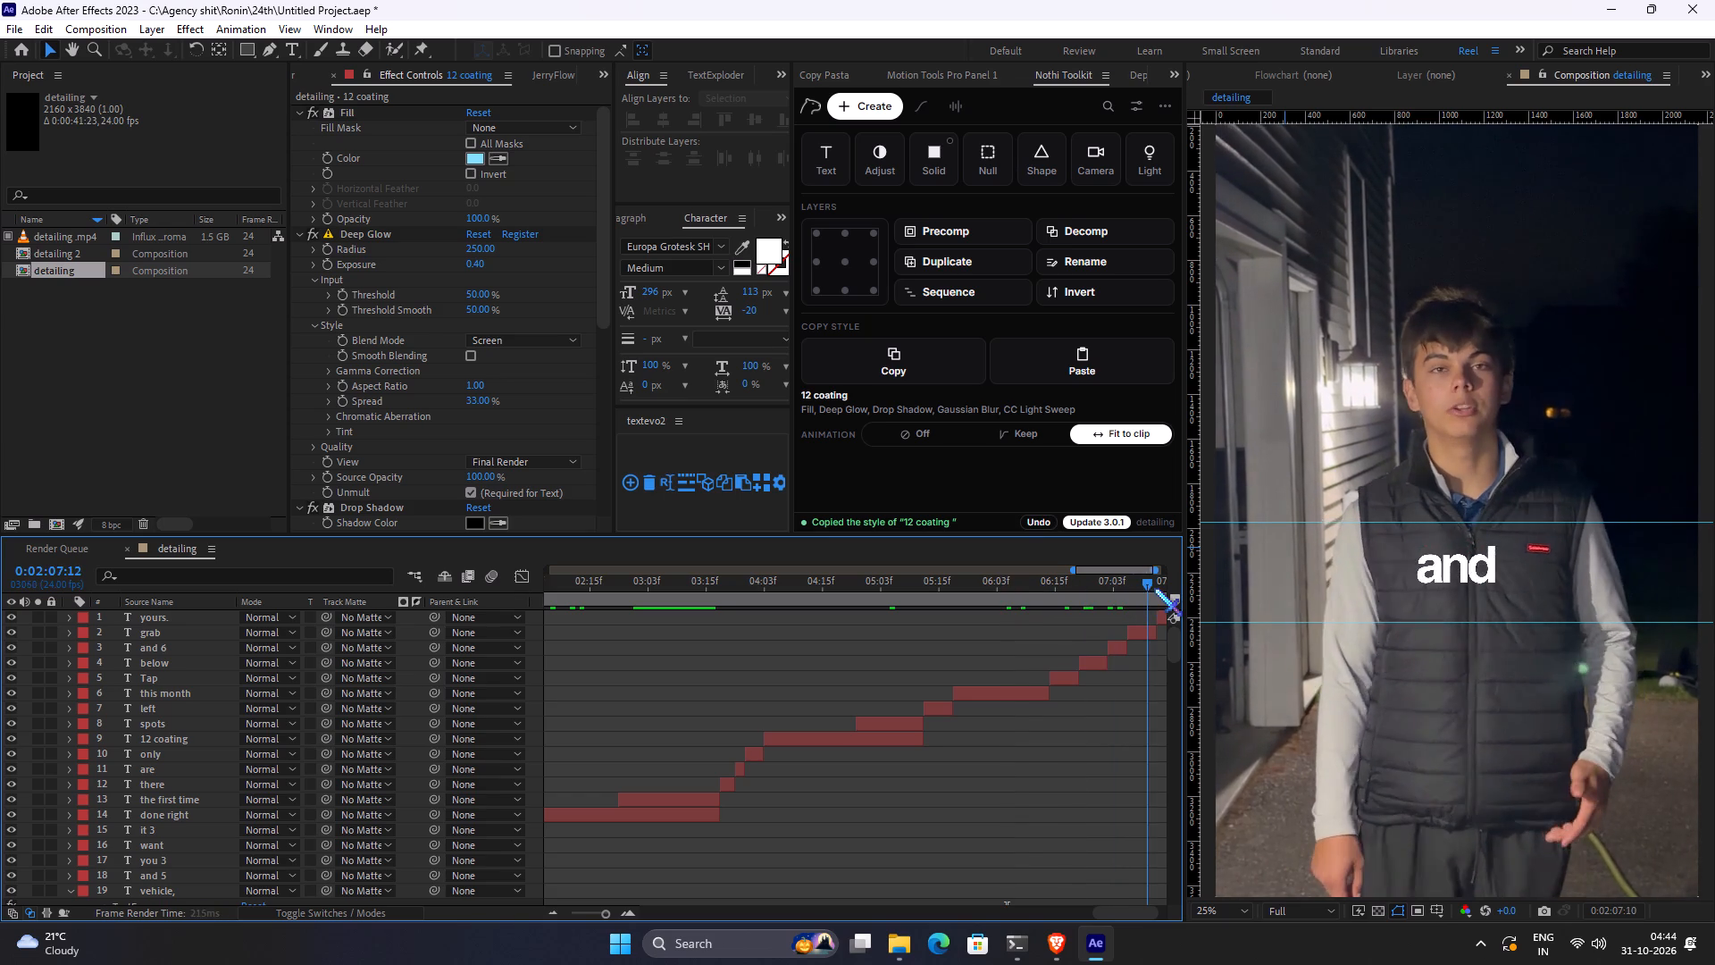
left_click_drag(1154, 588, 1150, 588)
scroll(1036, 657, "down", 1, "alt")
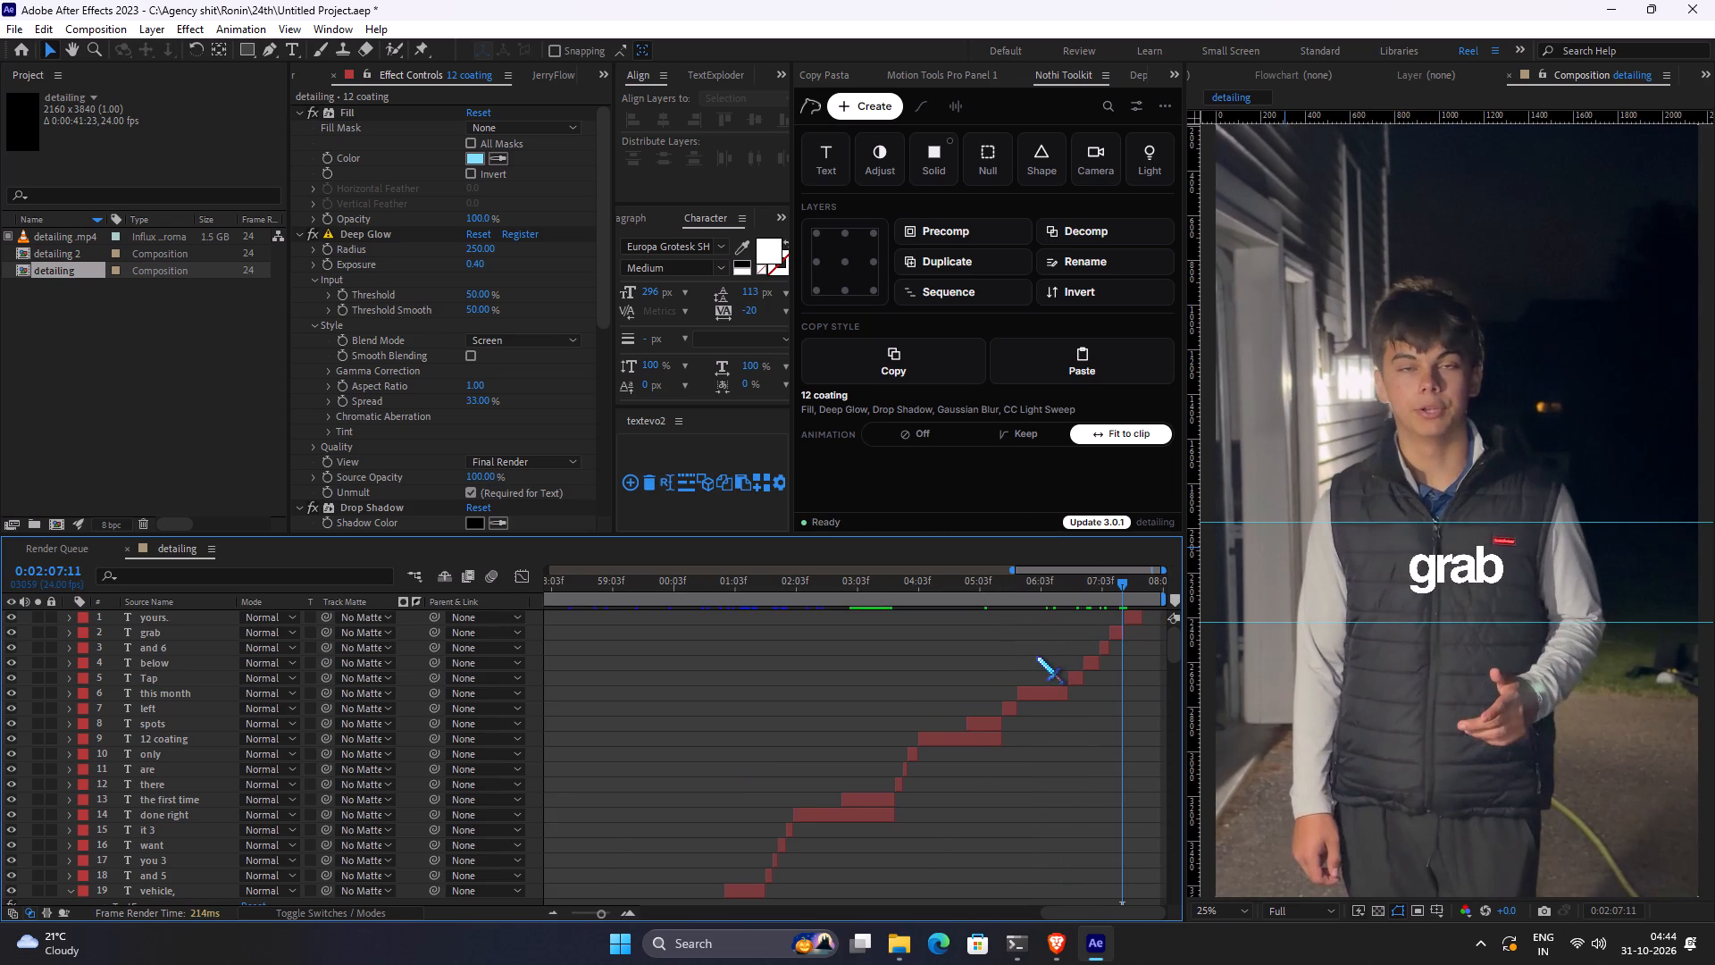
scroll(1036, 656, "up", 1)
left_click_drag(1134, 586, 1159, 584)
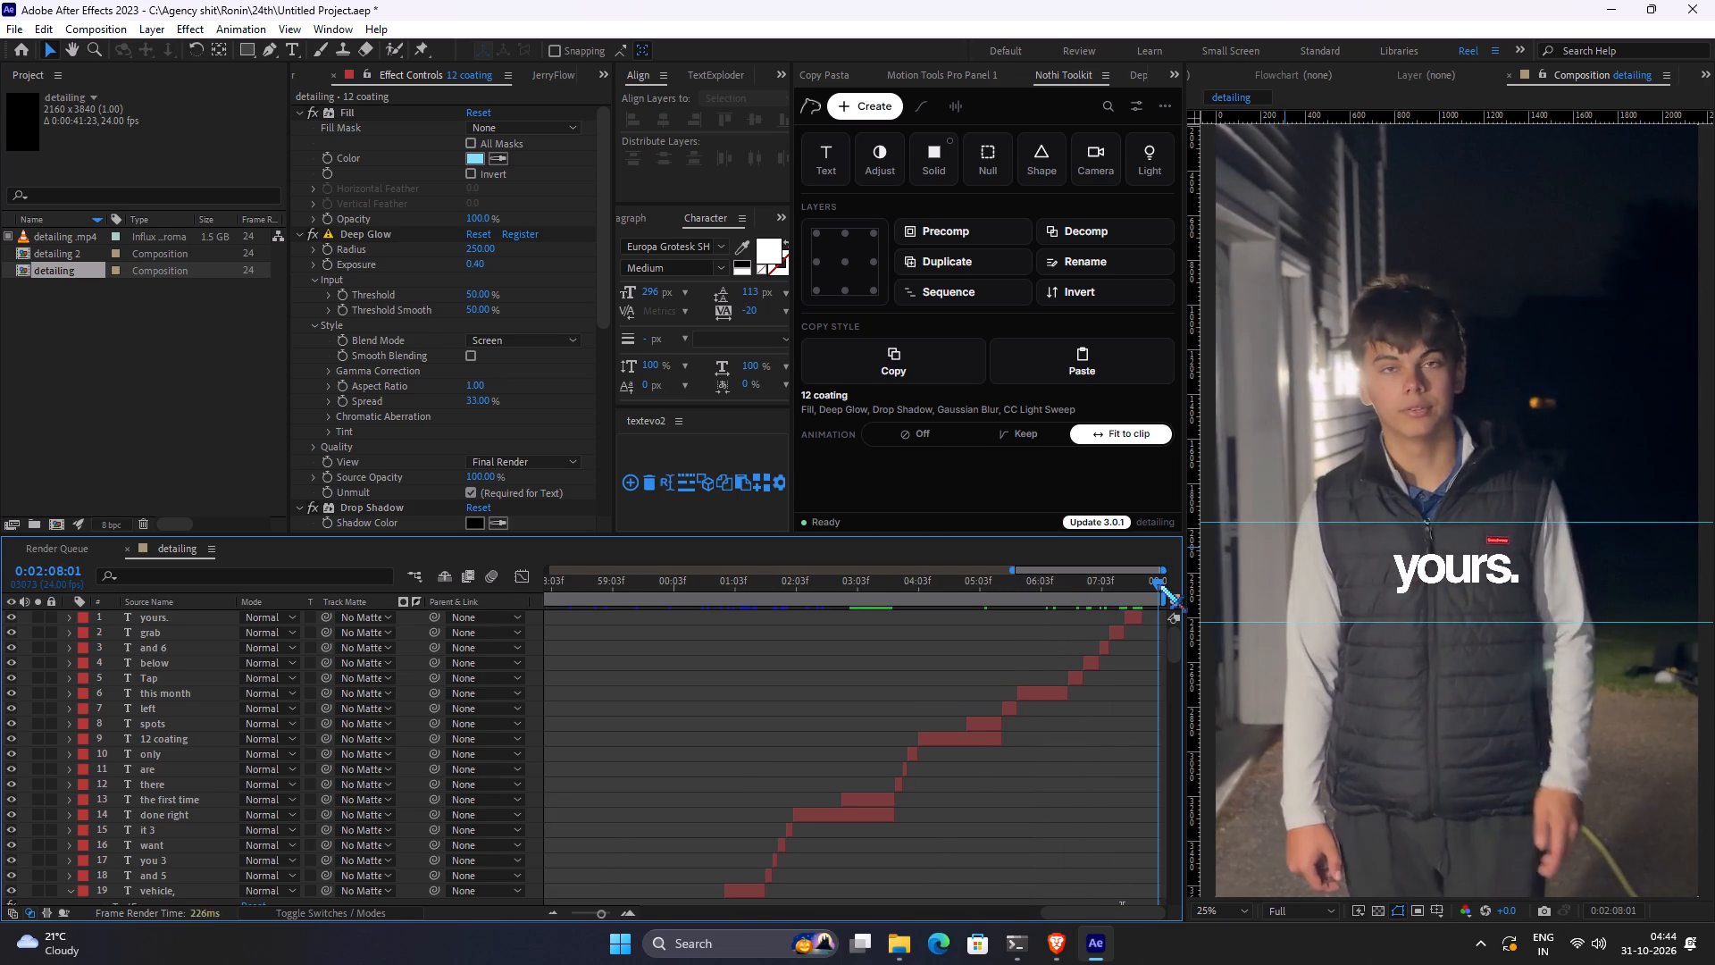
Return to the composition's opening "Northville" frame at 0:01:26:03 and bring the earliest caption layers into view.
left_click_drag(1159, 584, 0, 885)
scroll(797, 751, "down", 5)
scroll(797, 751, "down", 8, "alt")
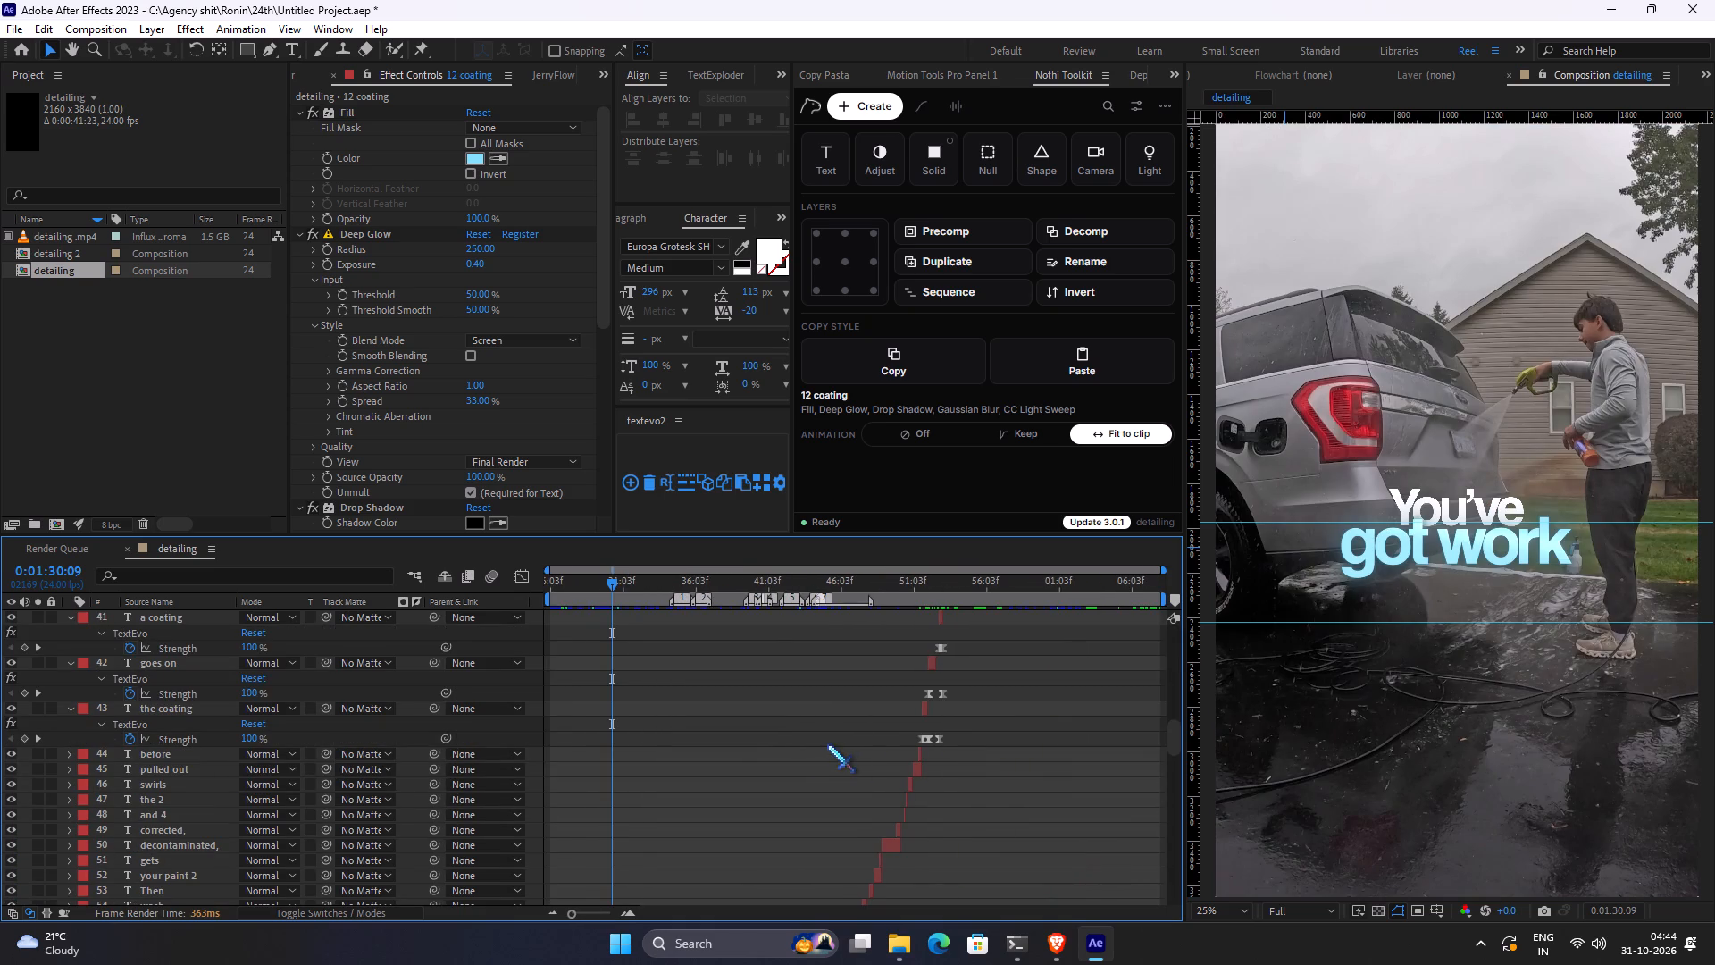
left_click_drag(614, 595, 53, 669)
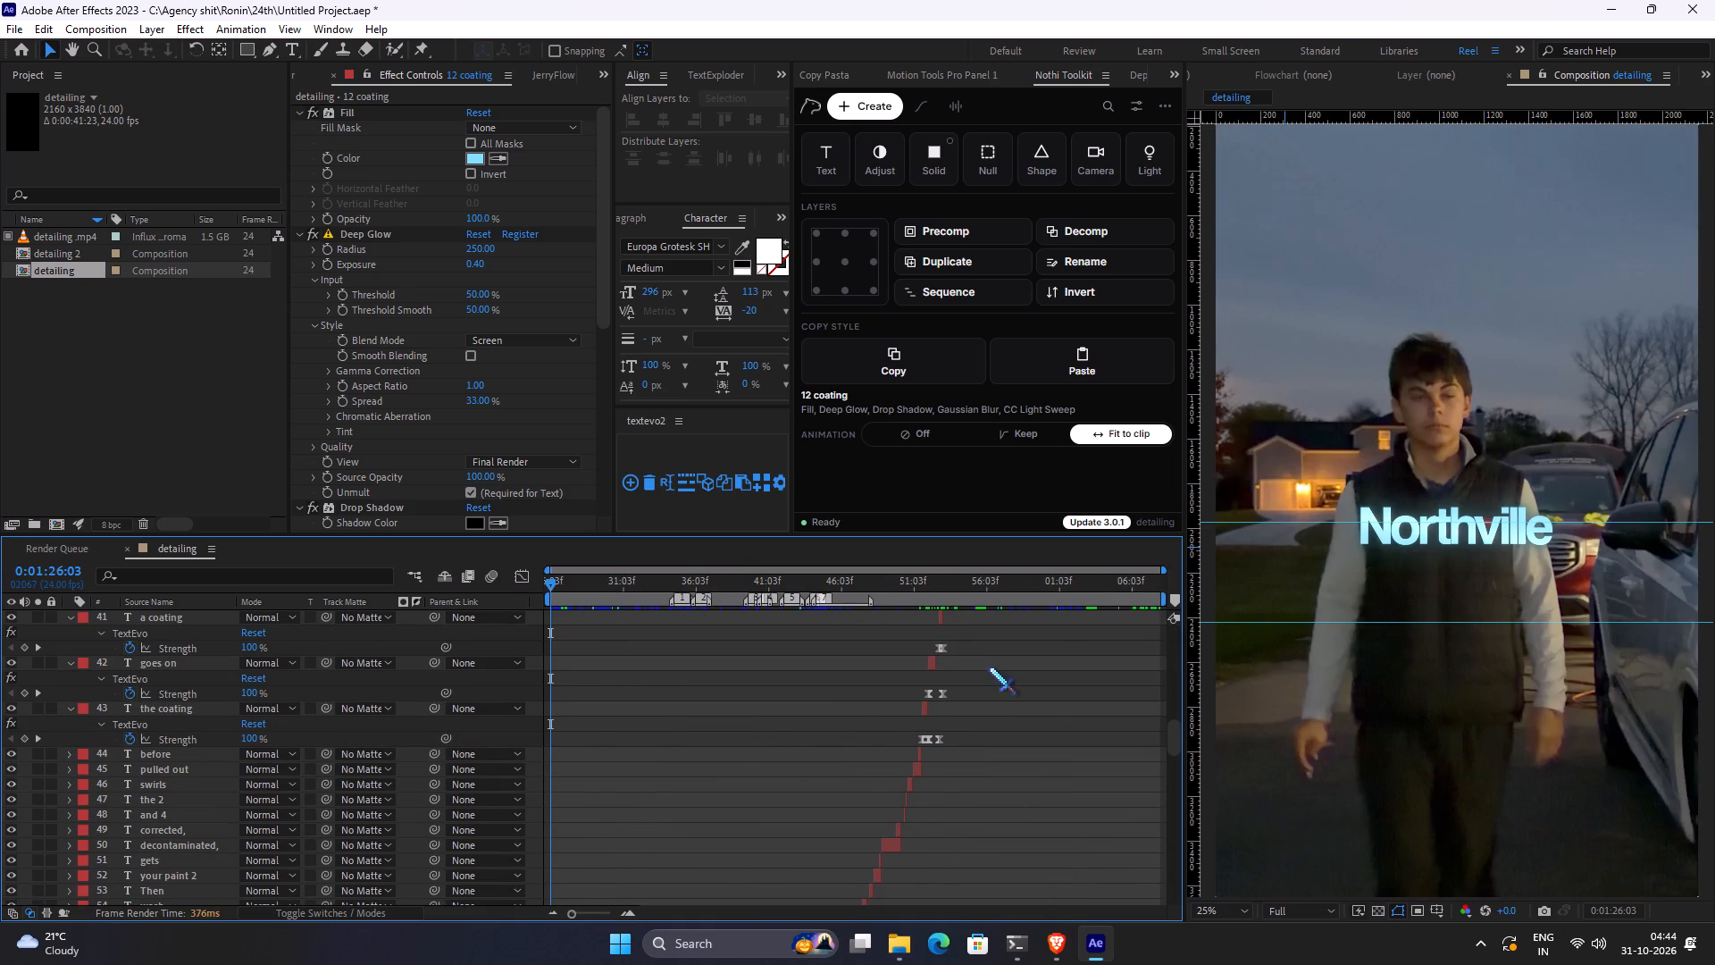
scroll(491, 737, "down", 8)
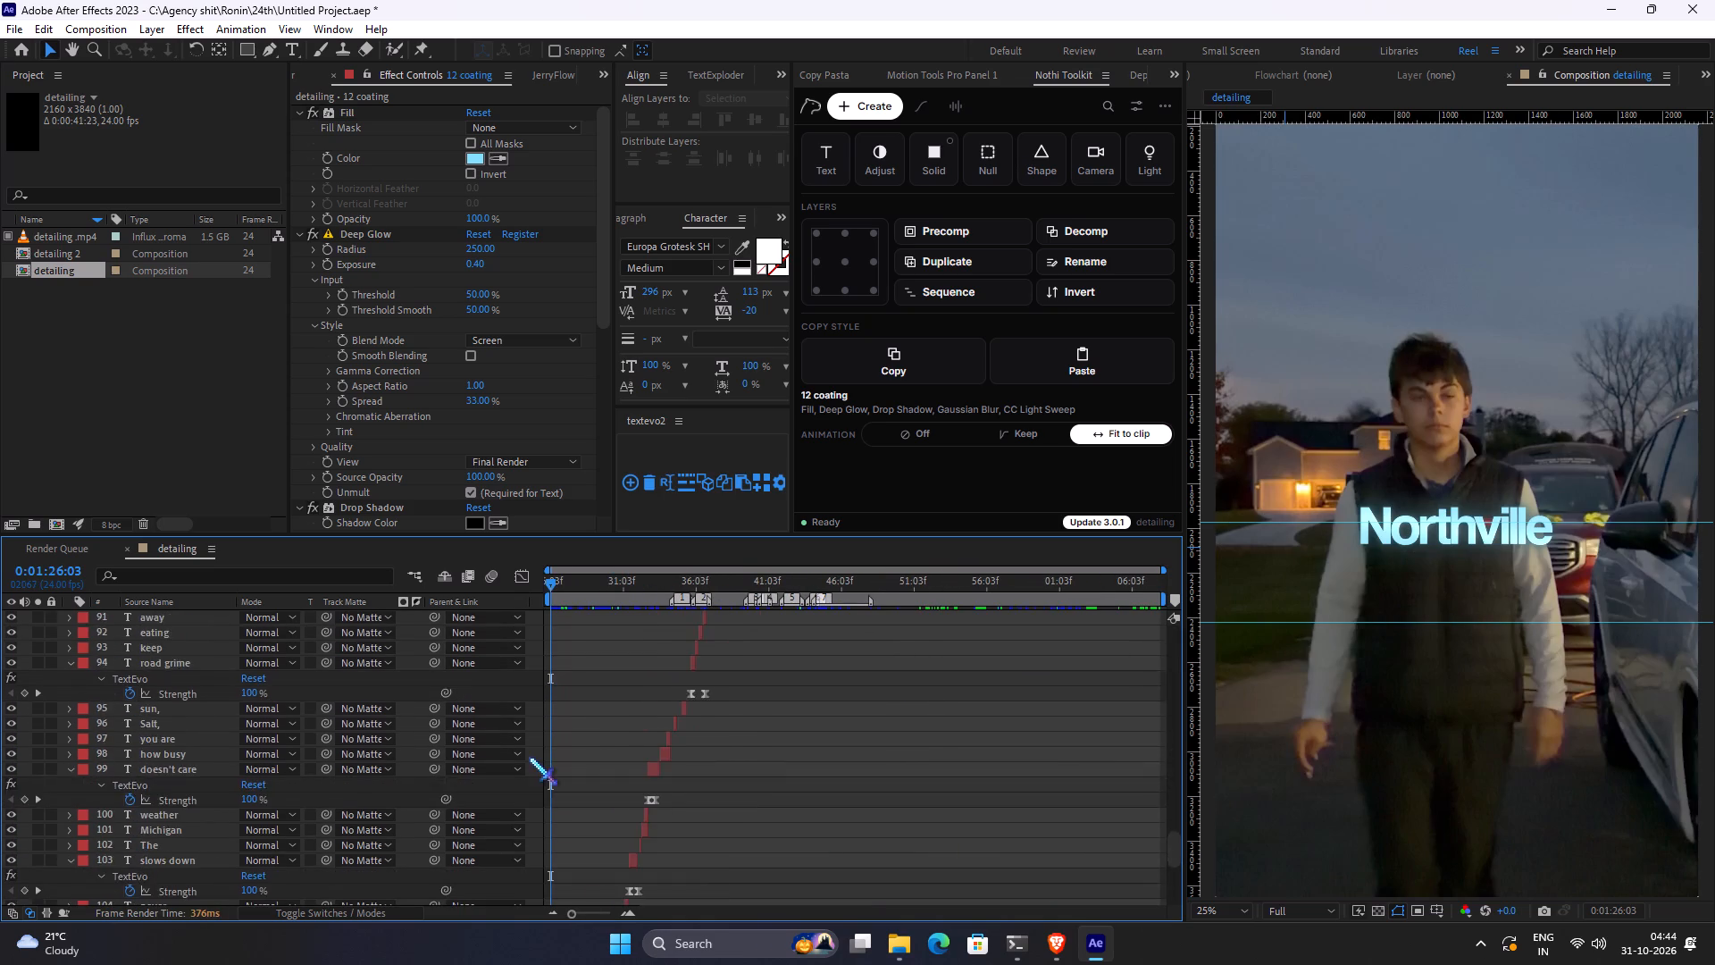
scroll(529, 757, "down", 4)
scroll(567, 759, "up", 2, "alt")
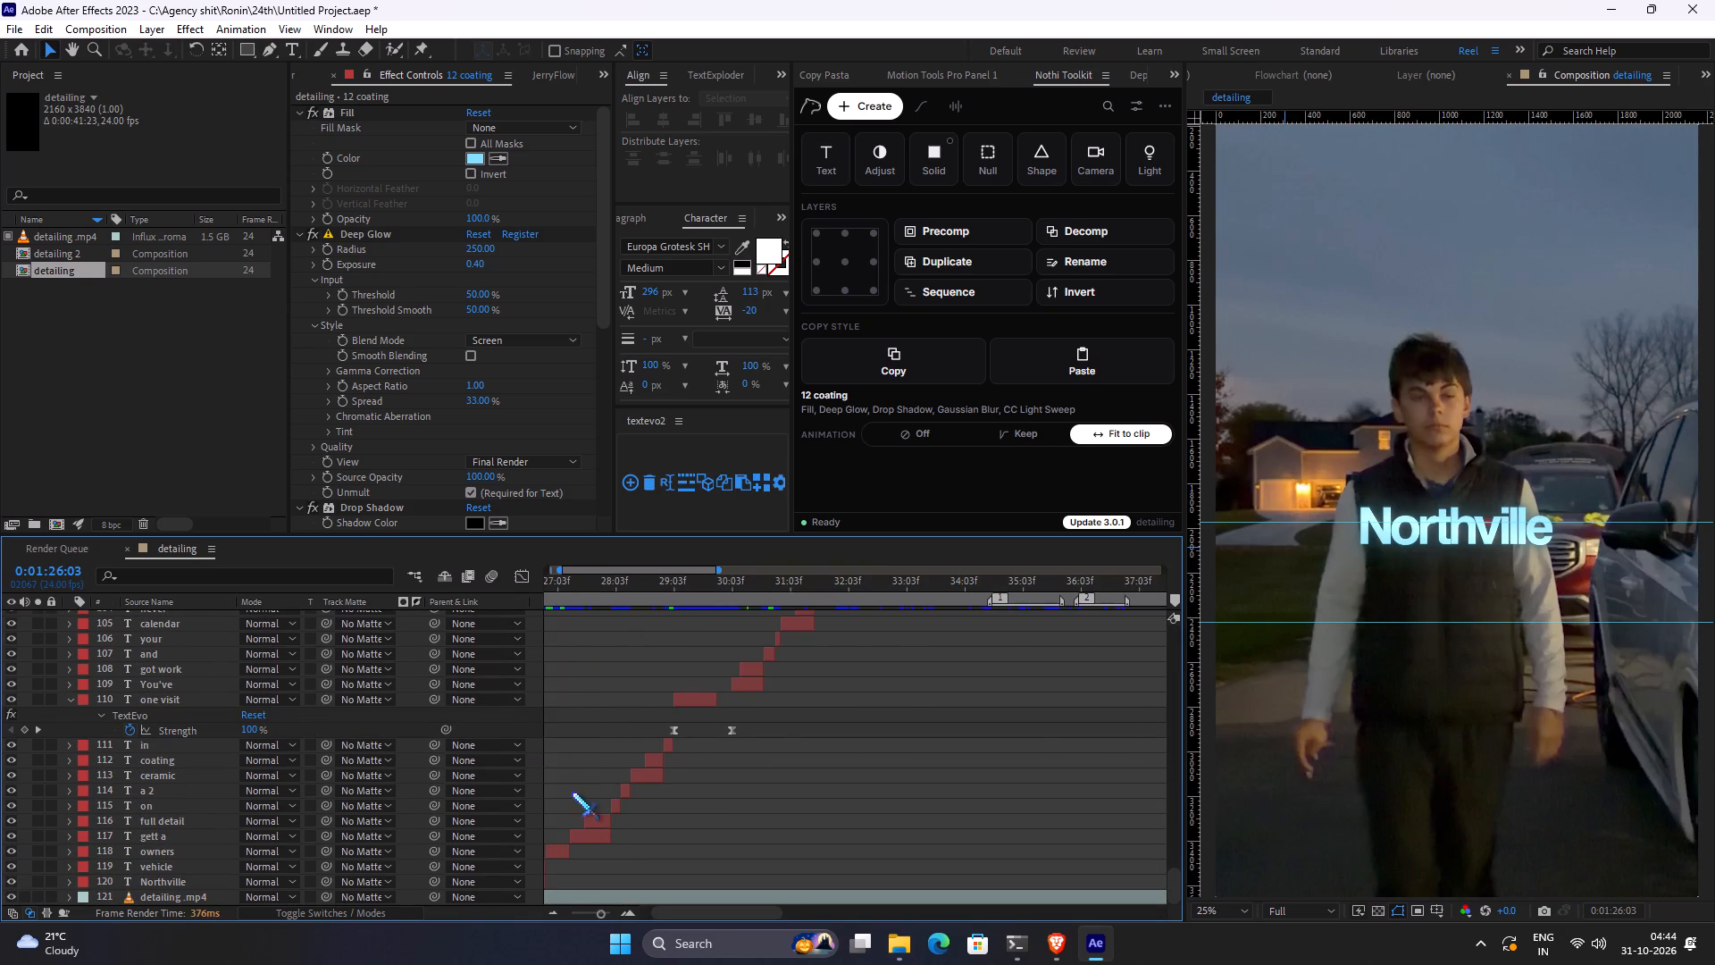
Remove the Deep Glow effect from the "vehicle" caption, working at 0:01:26:16.
key("space")
key("space")
key("space")
key("space")
key("space")
key("space")
key("space")
key("space")
key("space")
left_click_drag(597, 761, 1265, 611)
scroll(432, 726, "up", 1, "alt")
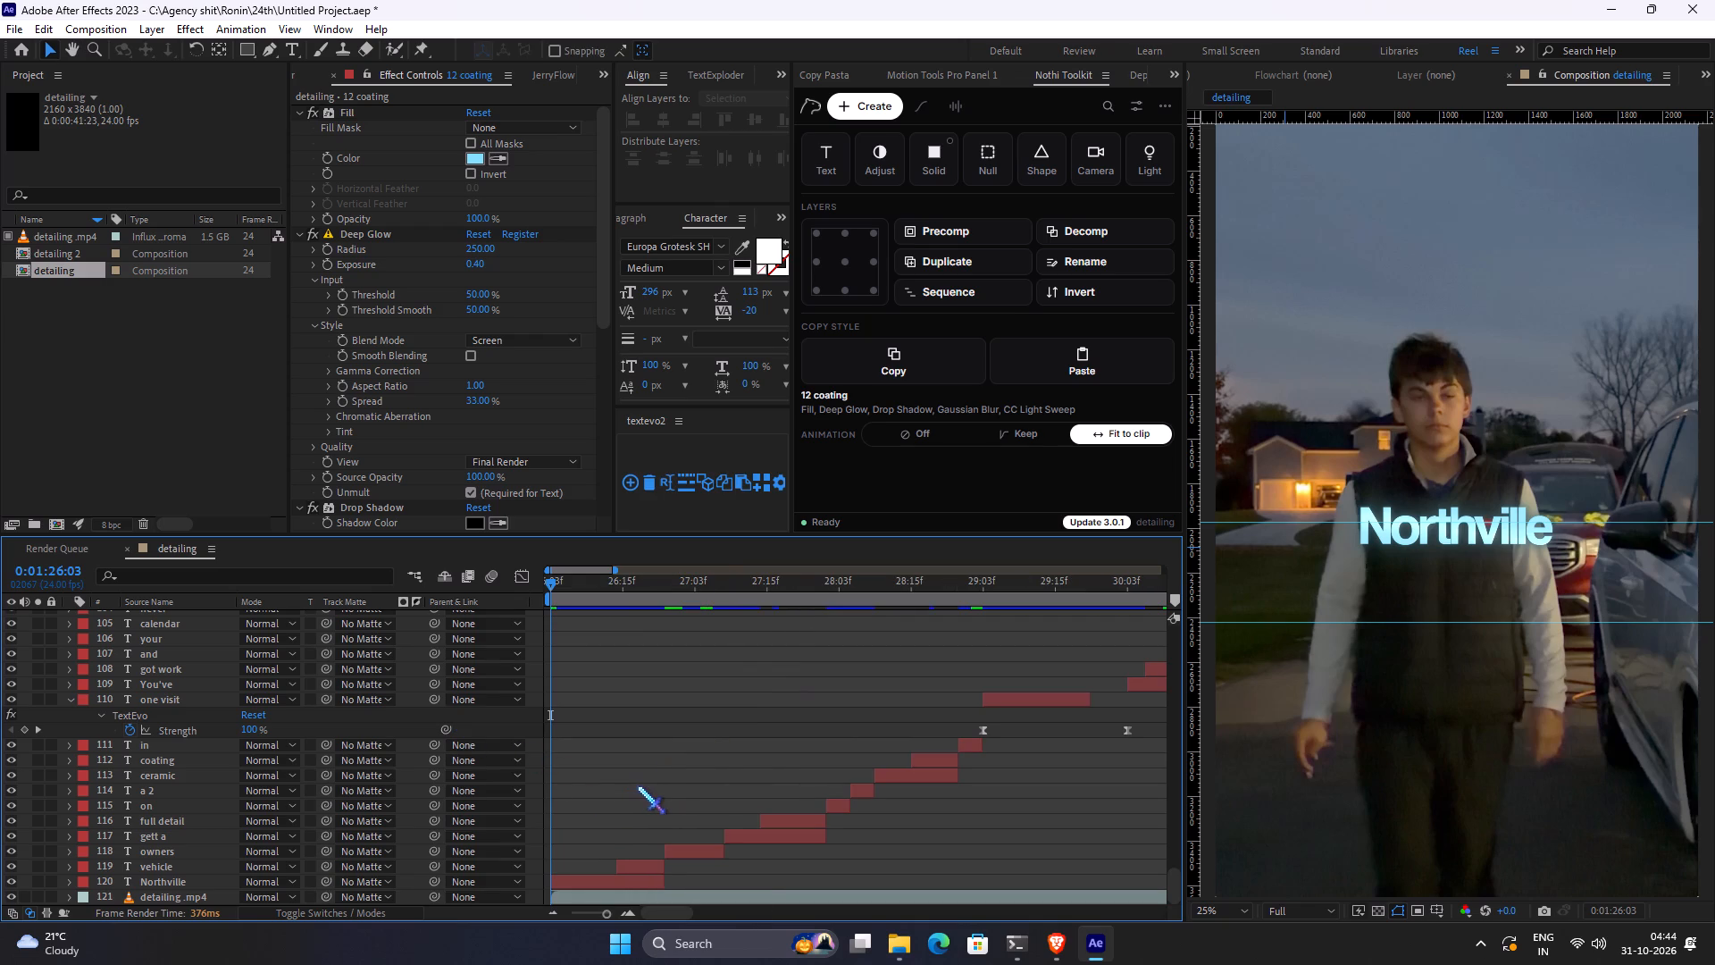
left_click(631, 597)
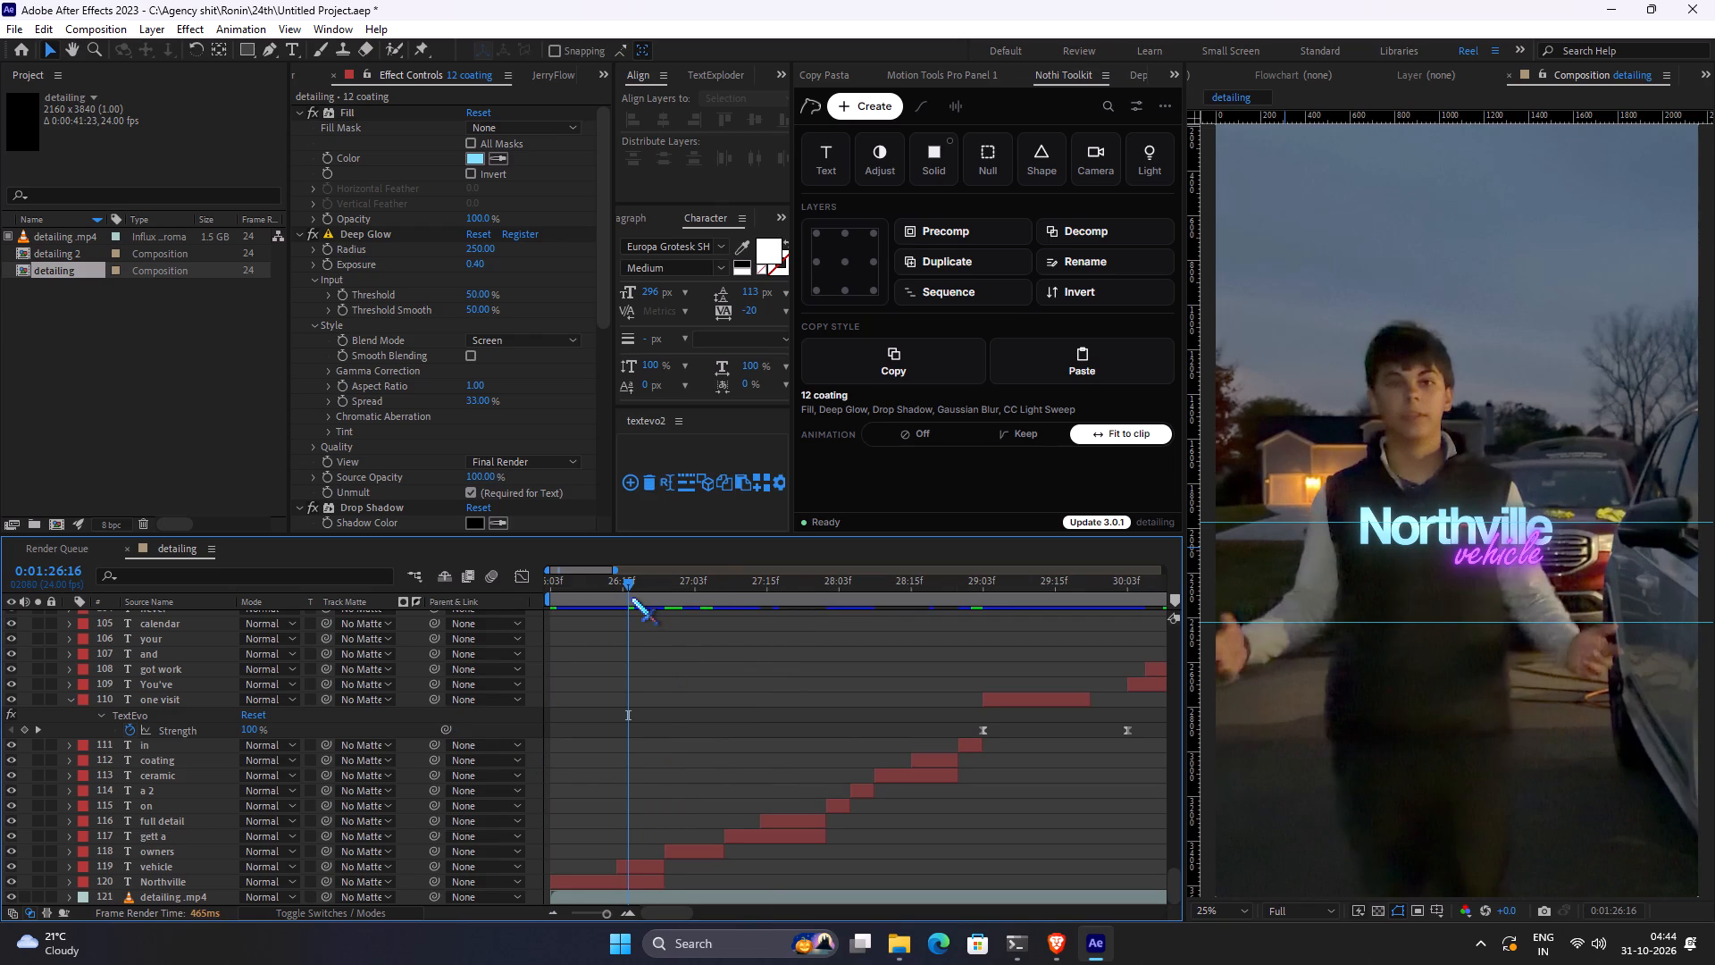
left_click(631, 597)
left_click(651, 867)
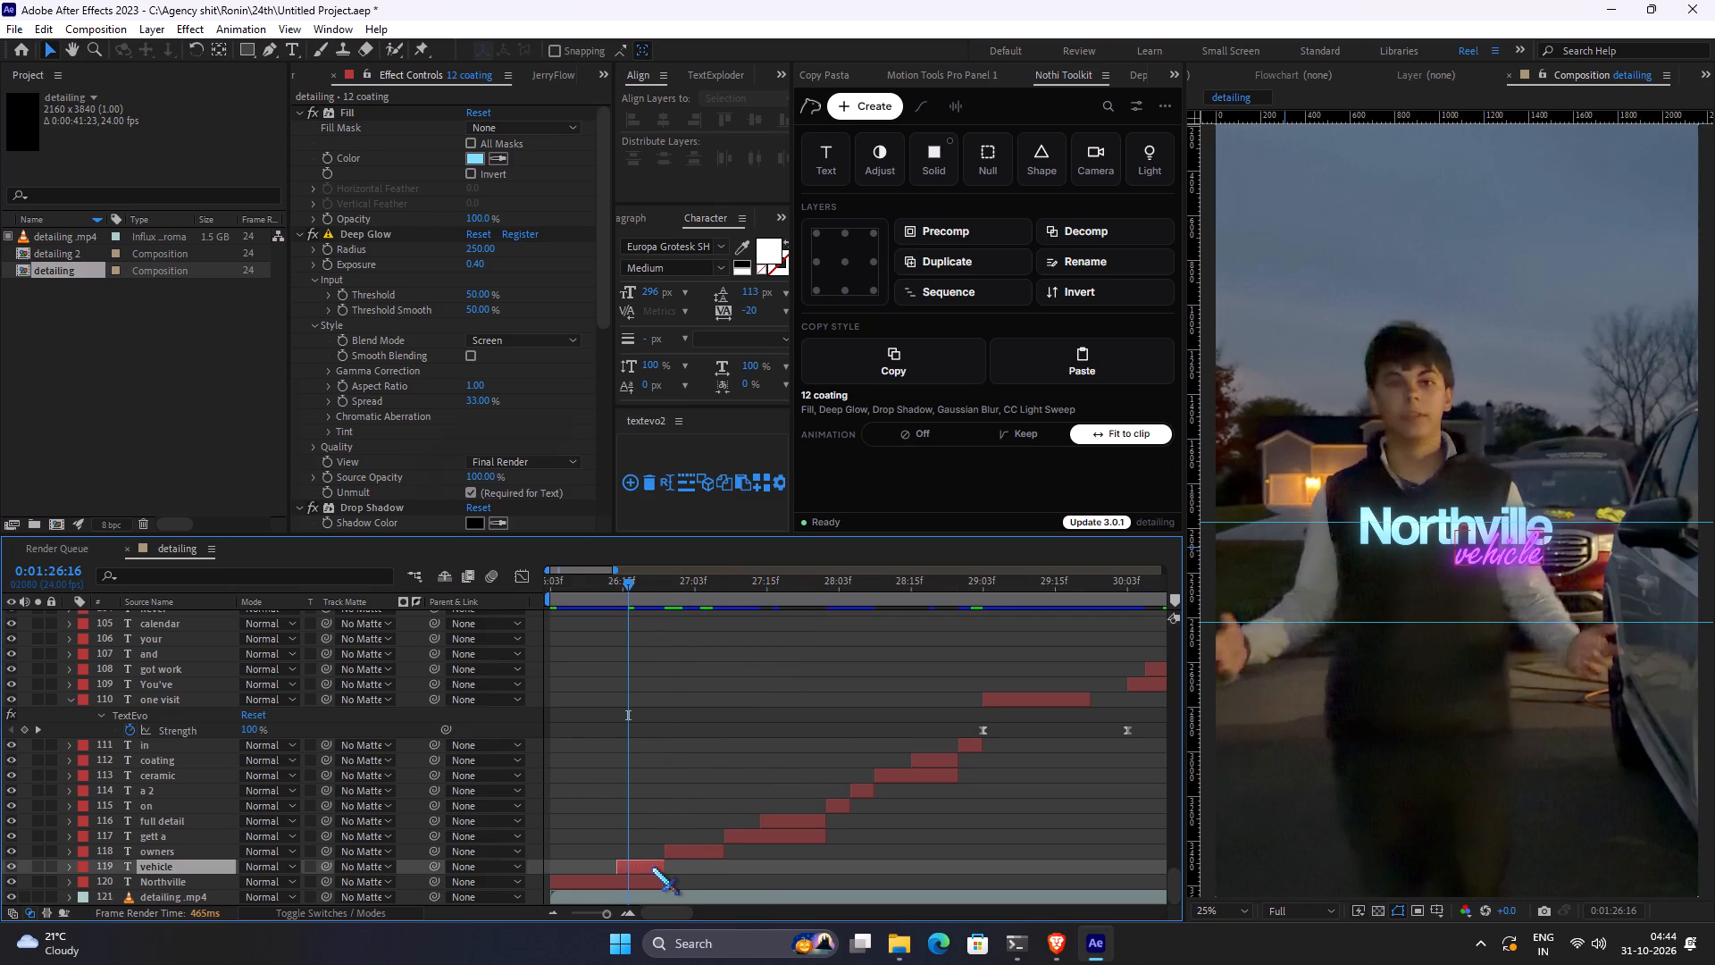
left_click(376, 113)
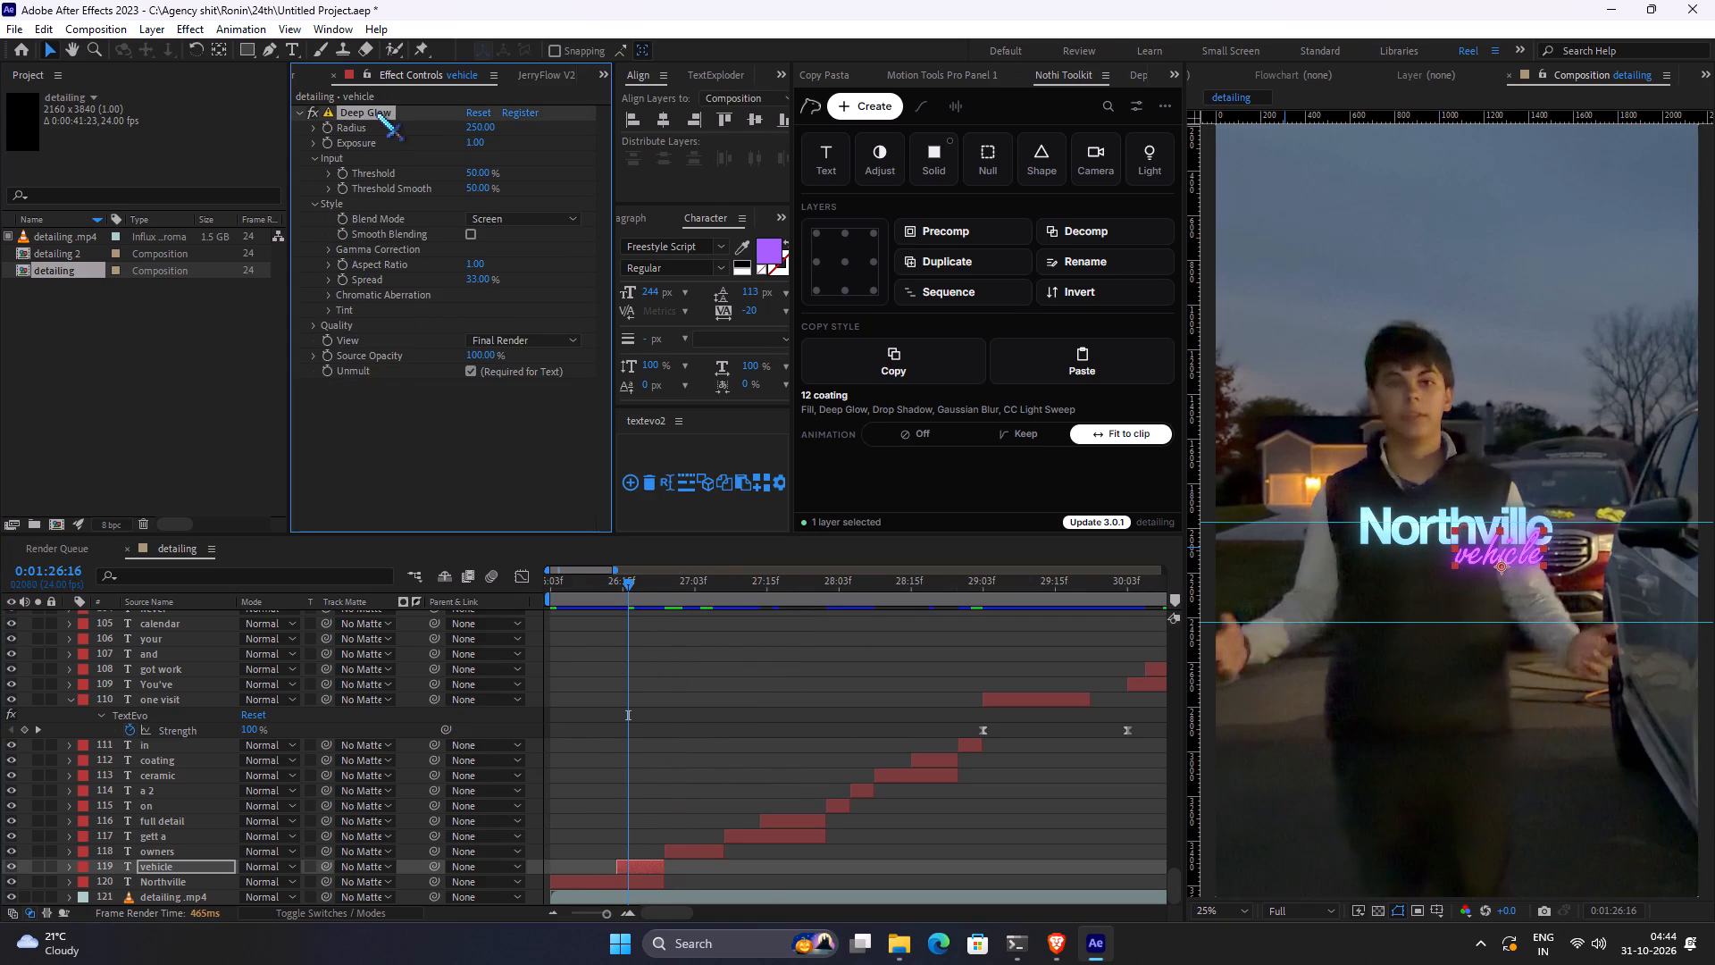
key("Delete")
left_click(672, 801)
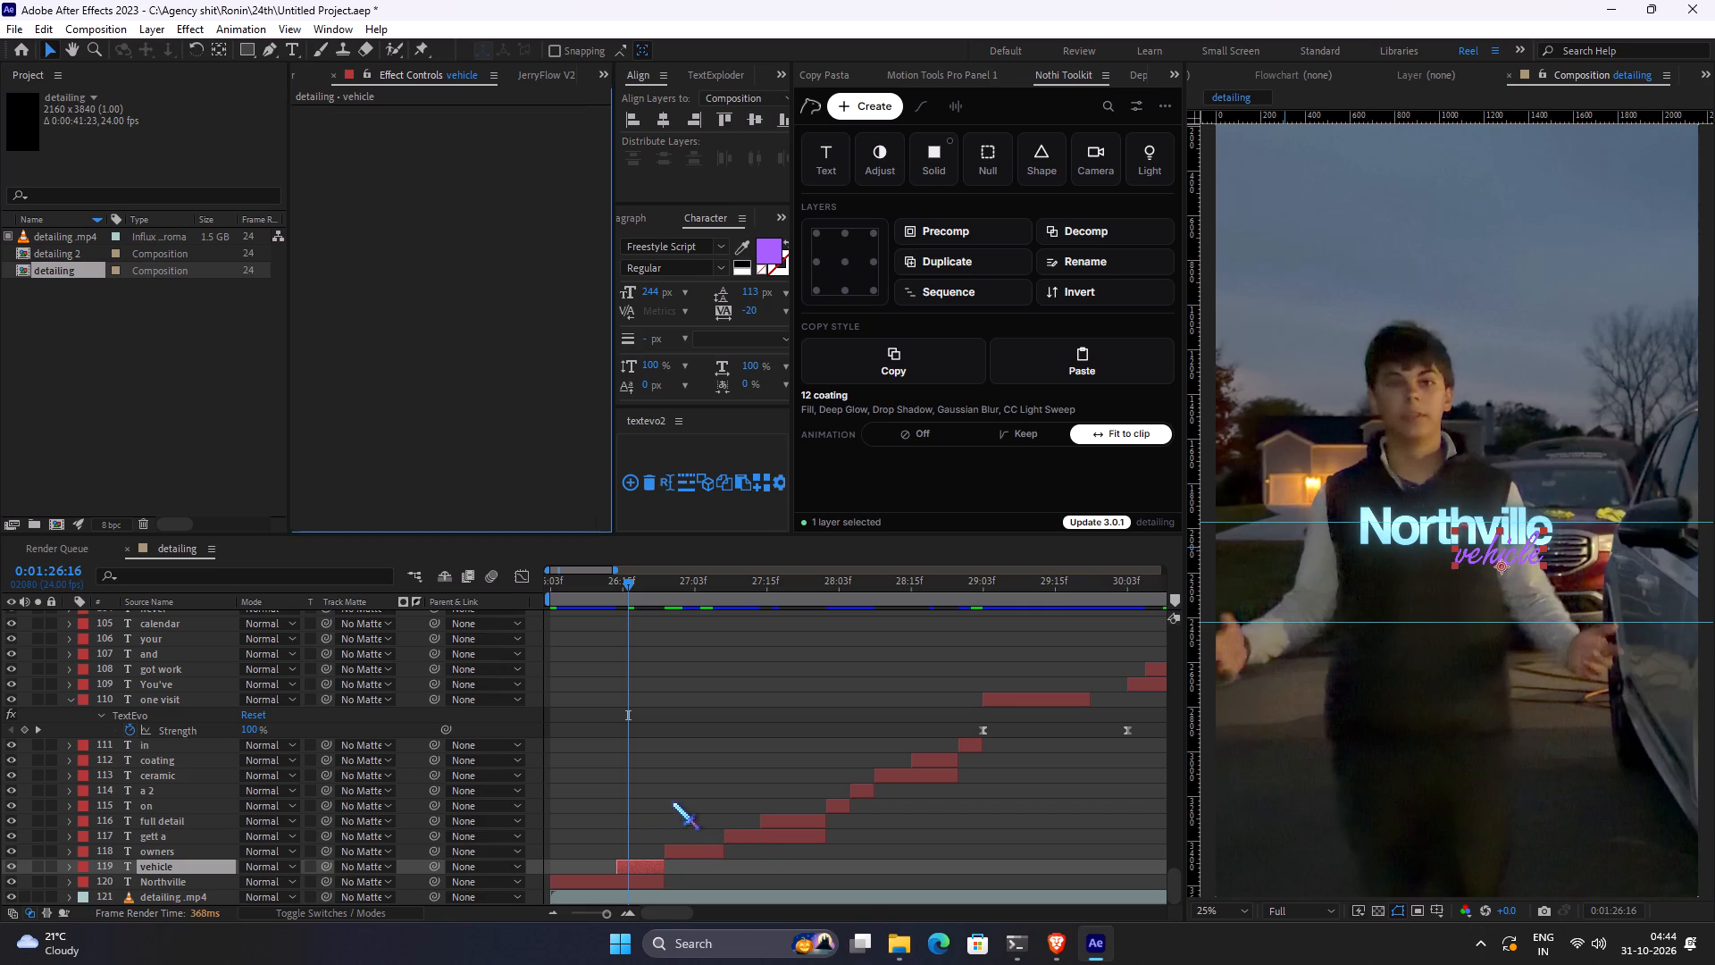
Apply a Fill effect to the "vehicle" caption and set its color to the pinkish purple E349FF.
left_click(644, 867)
key("ctrl+space")
key("f")
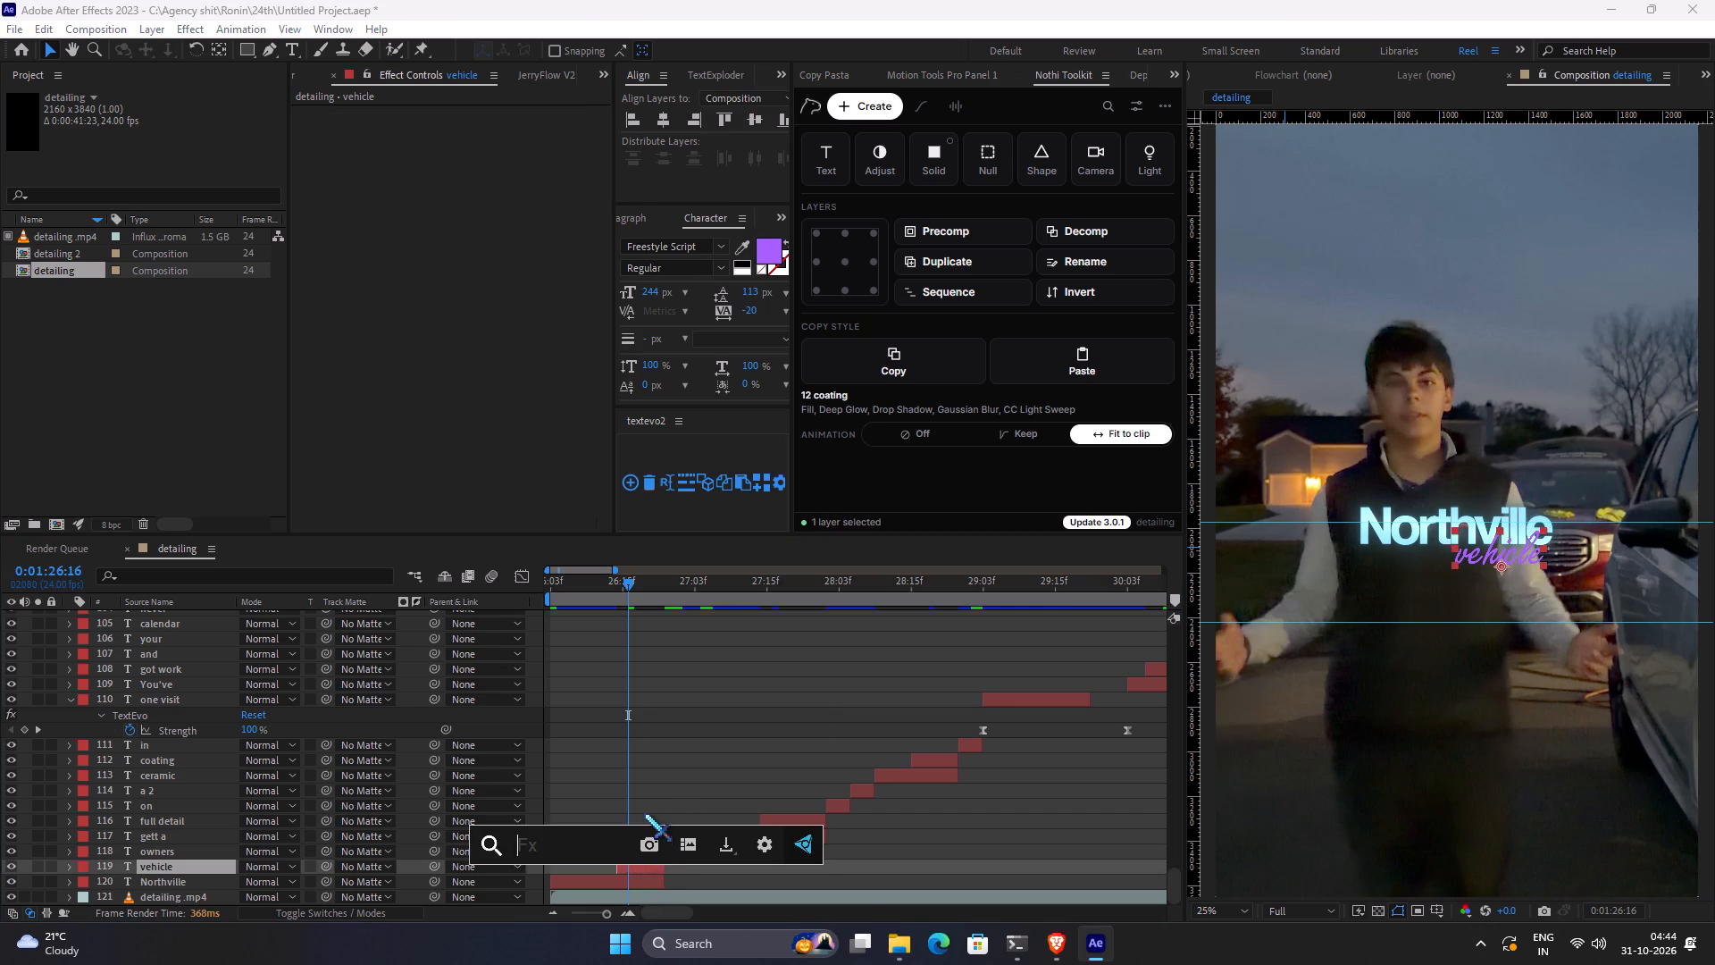
left_click(615, 797)
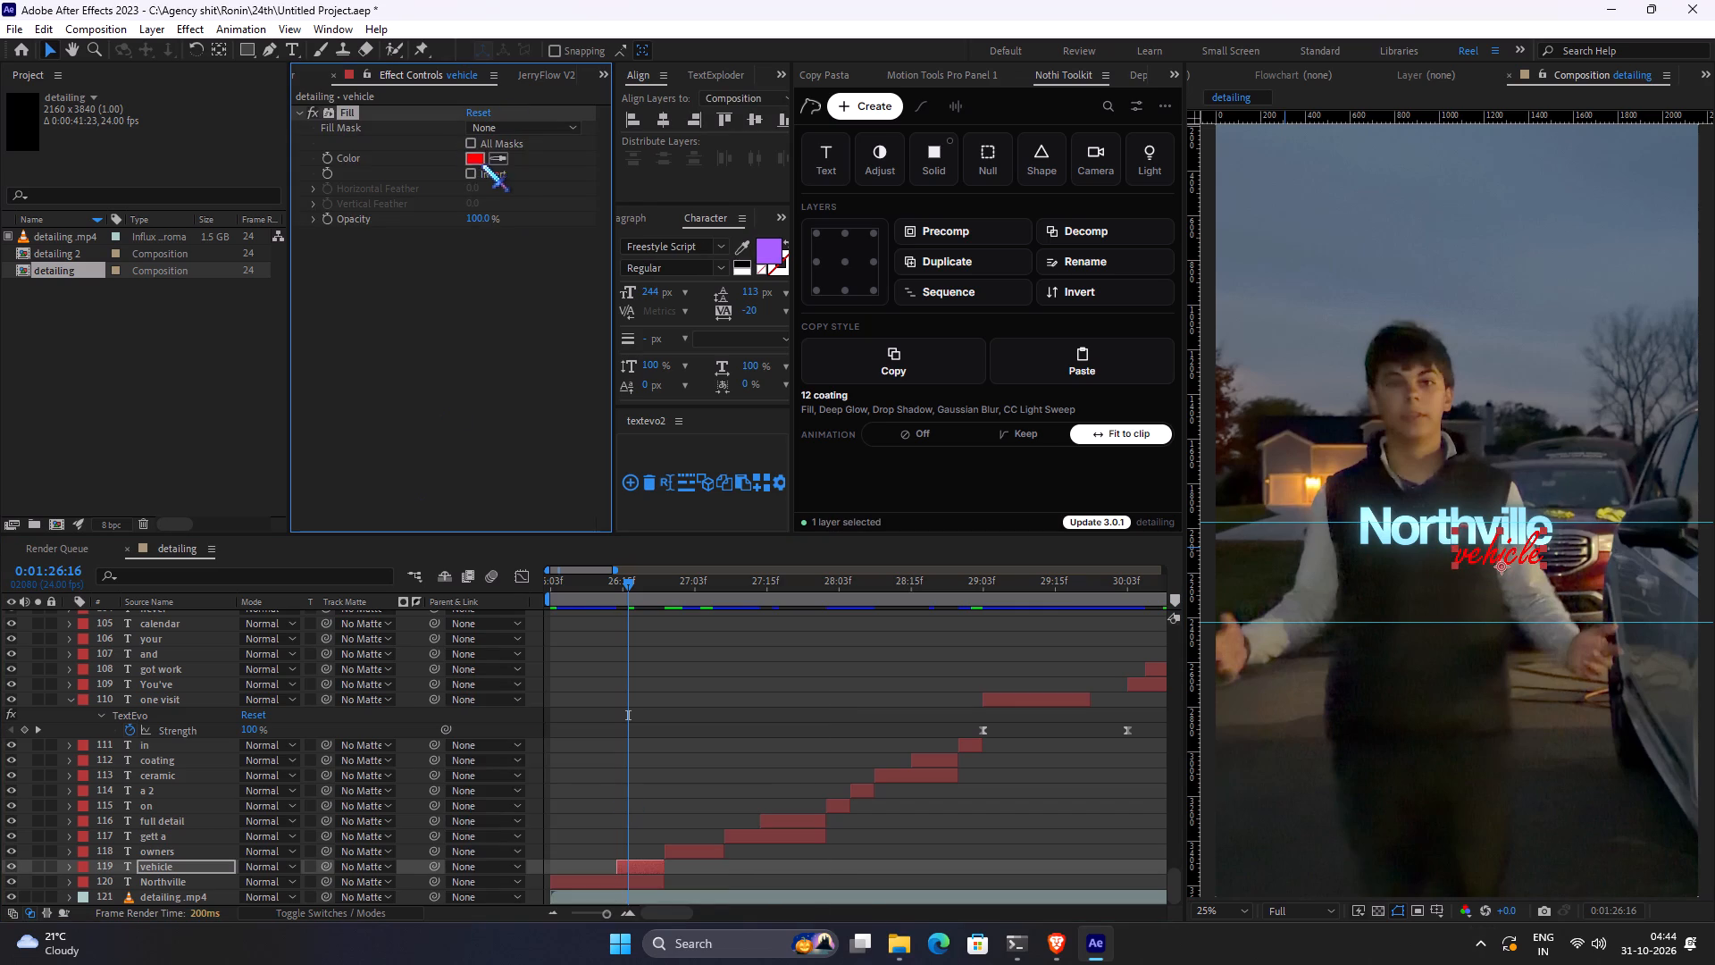
left_click(473, 160)
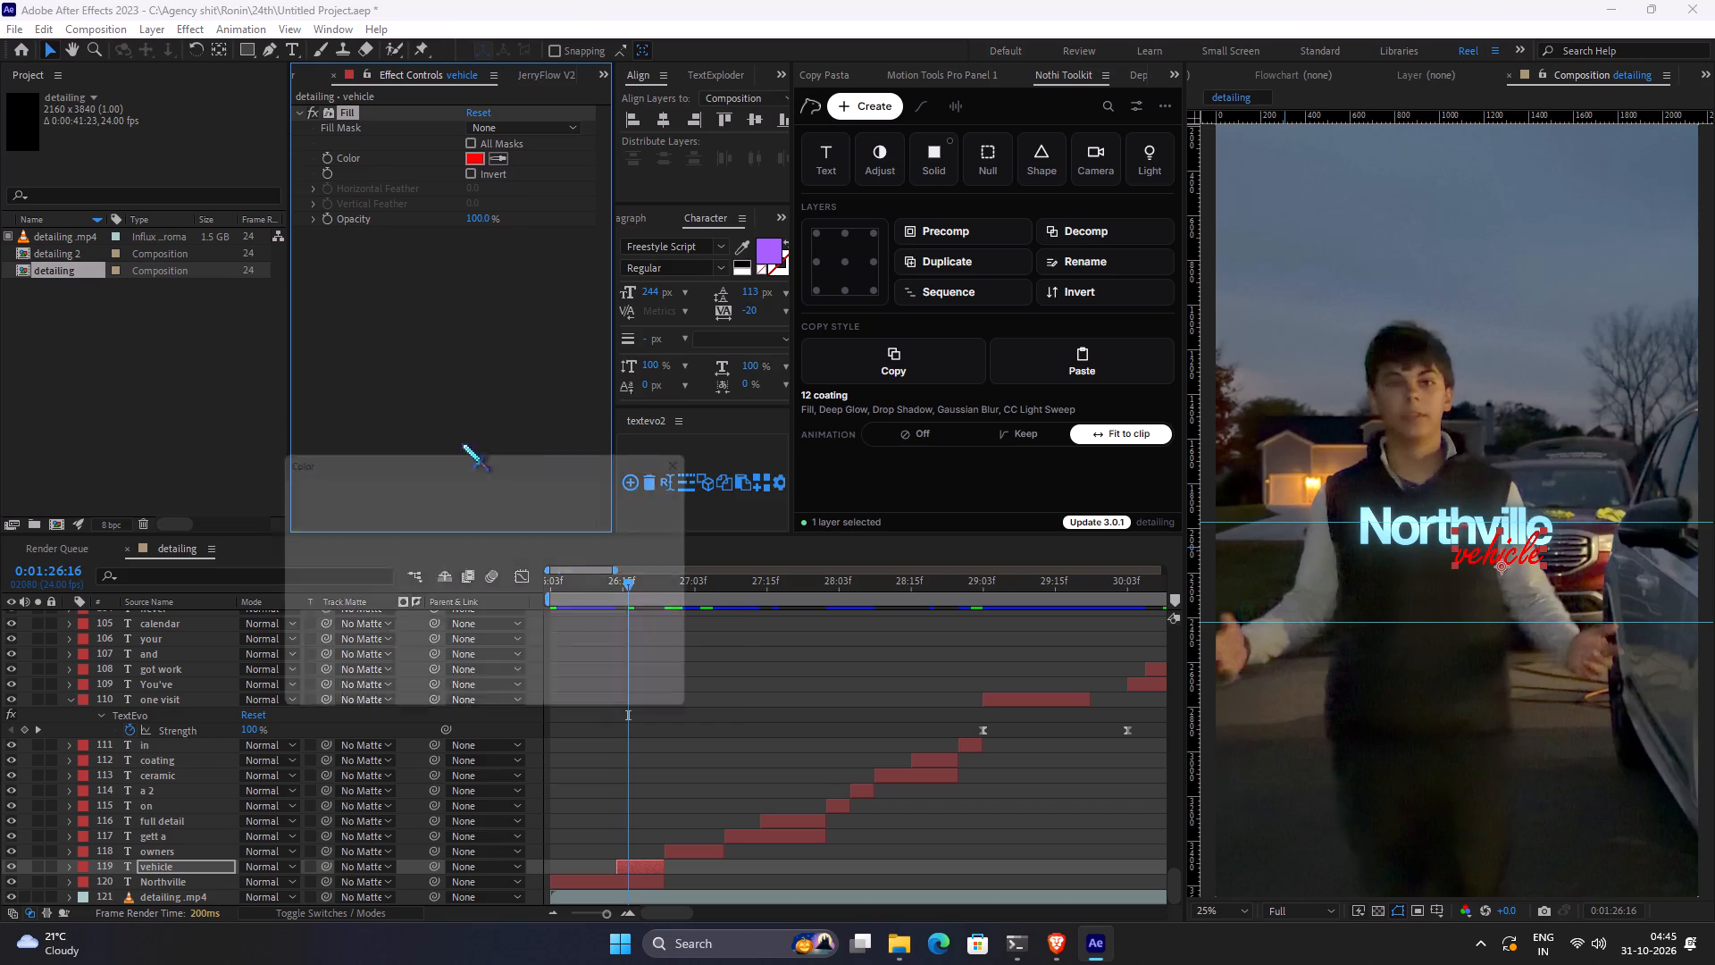
left_click(519, 526)
left_click_drag(476, 508, 434, 427)
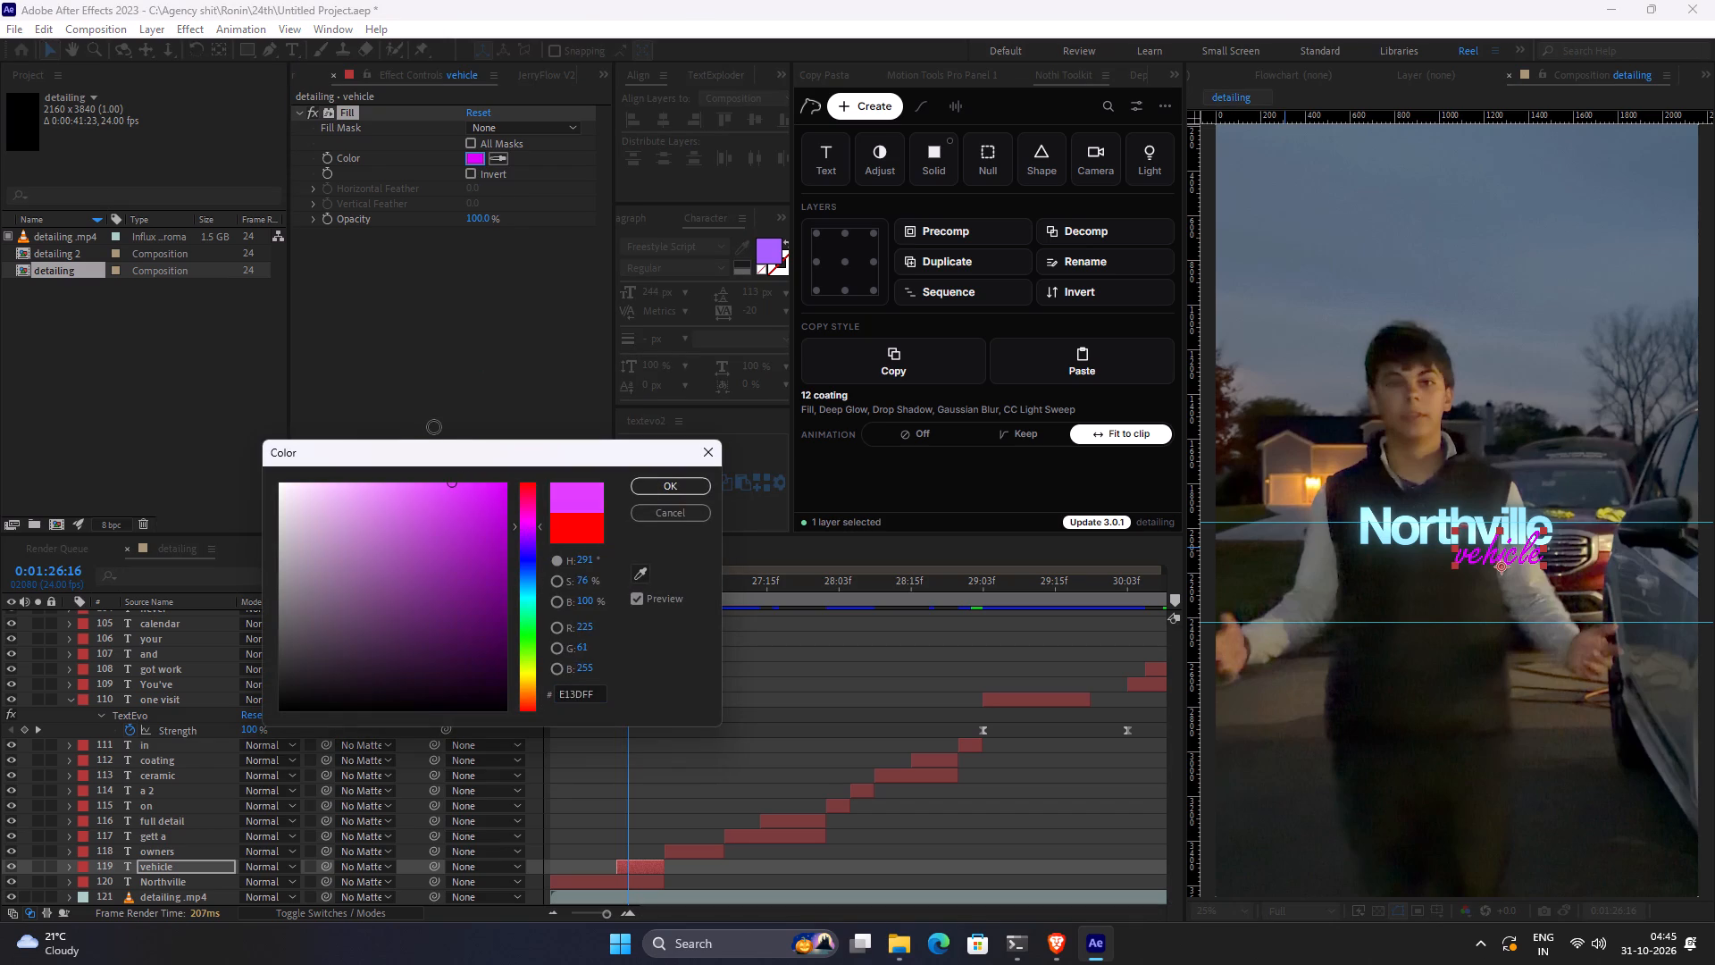
left_click_drag(434, 427, 441, 425)
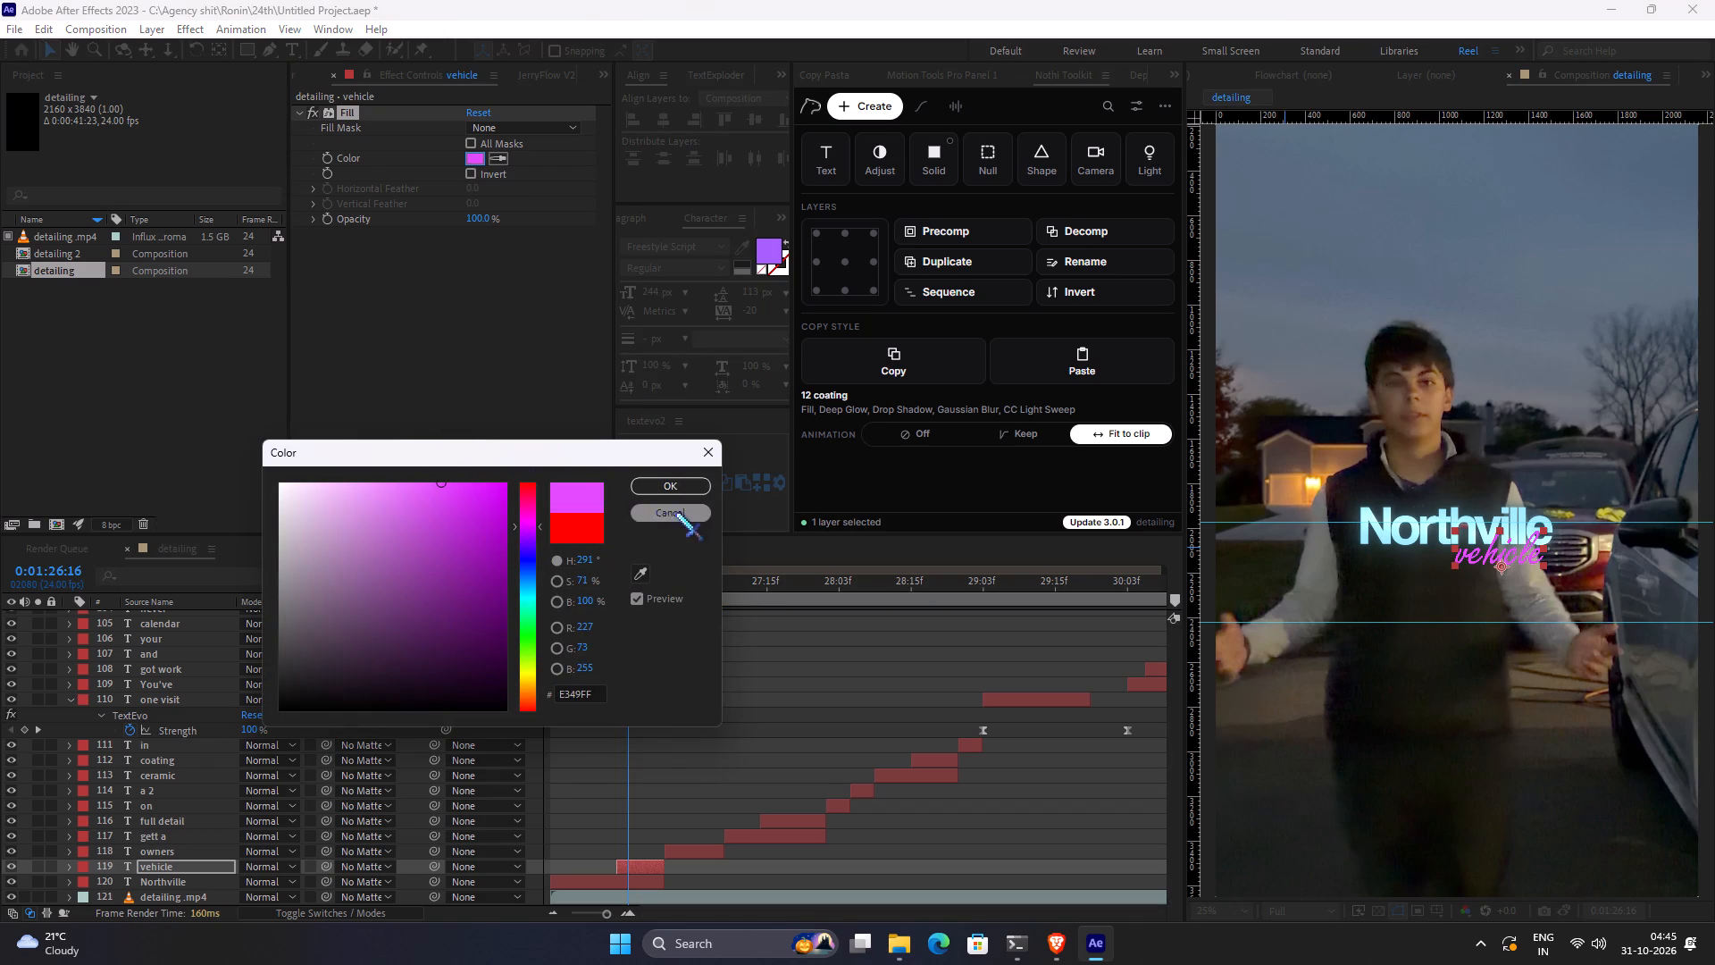
left_click(683, 482)
left_click(632, 801)
Apply Deep Glow to the "vehicle" caption with exposure 0.4 and Unmult enabled.
left_click(640, 869)
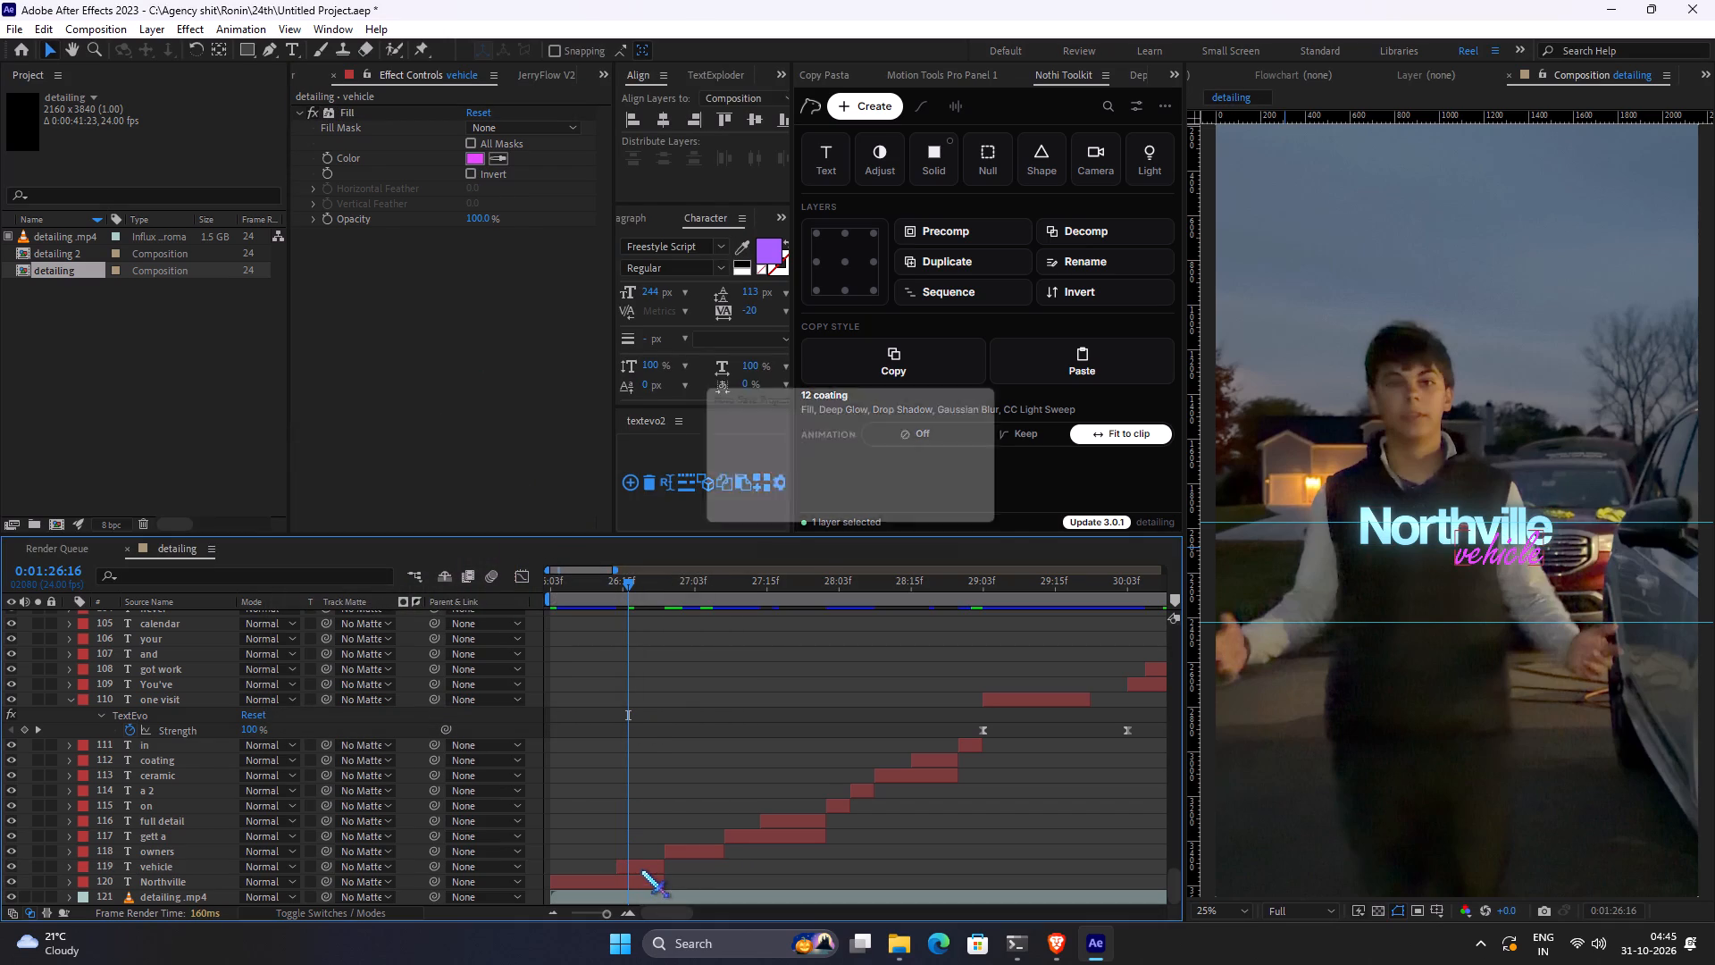
left_click(645, 865)
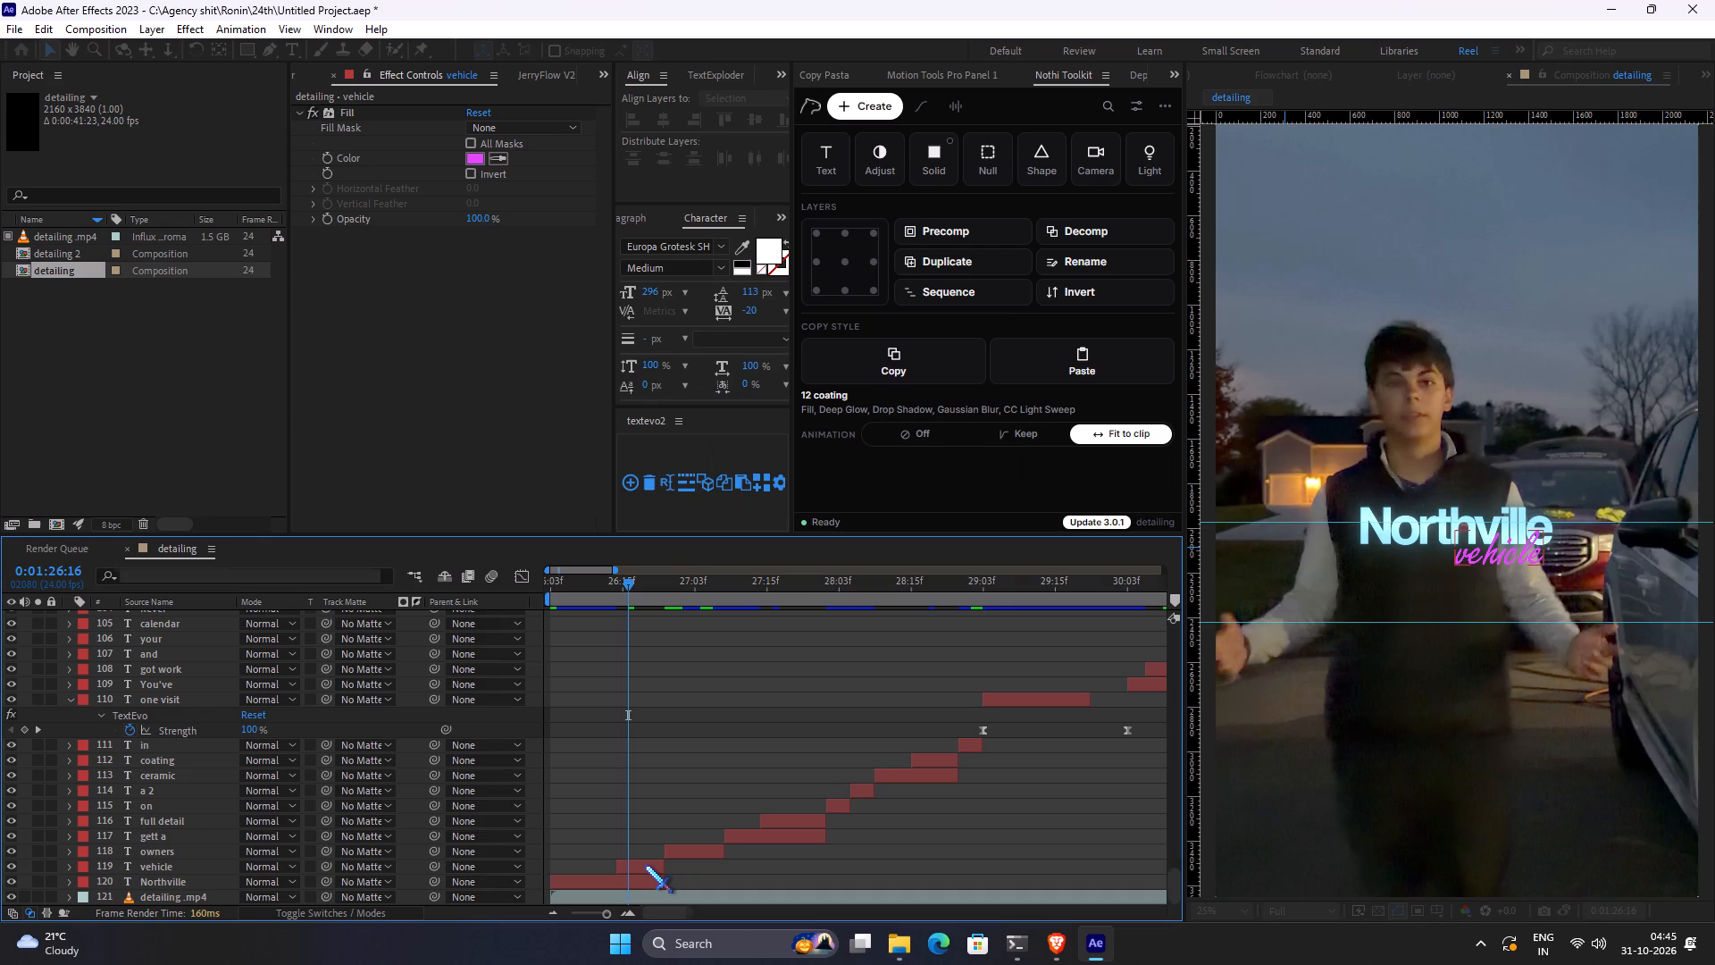
left_click(645, 865)
key("ctrl+space")
key("d")
key("e")
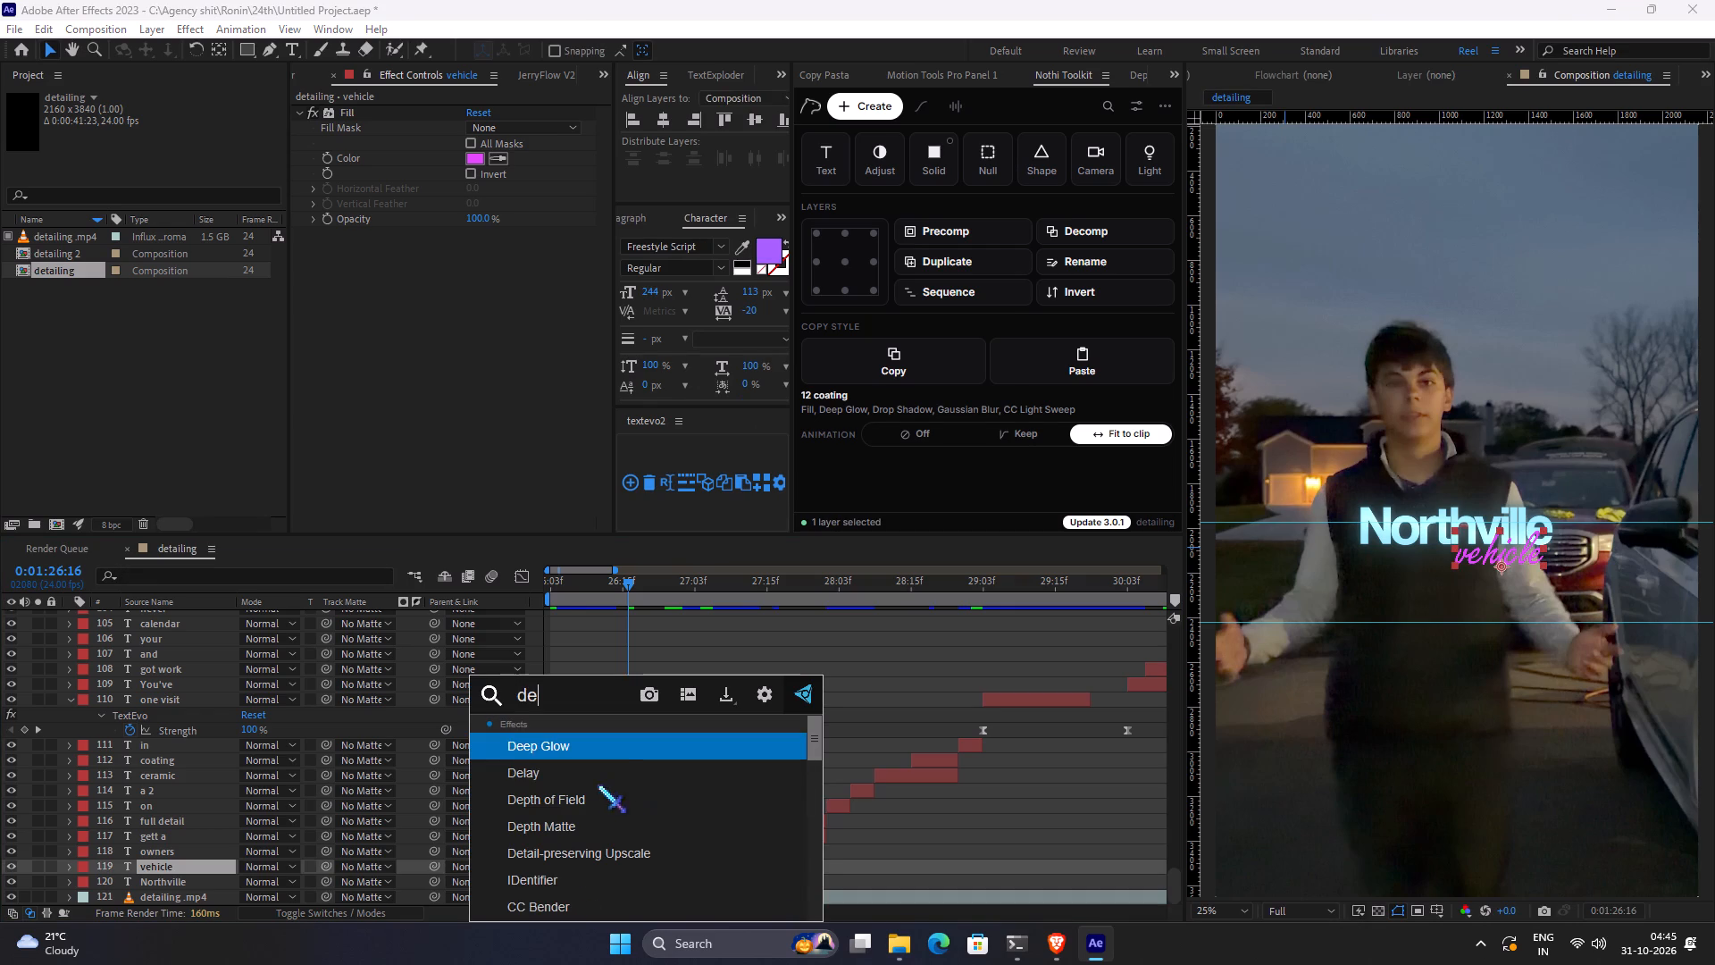
left_click(573, 743)
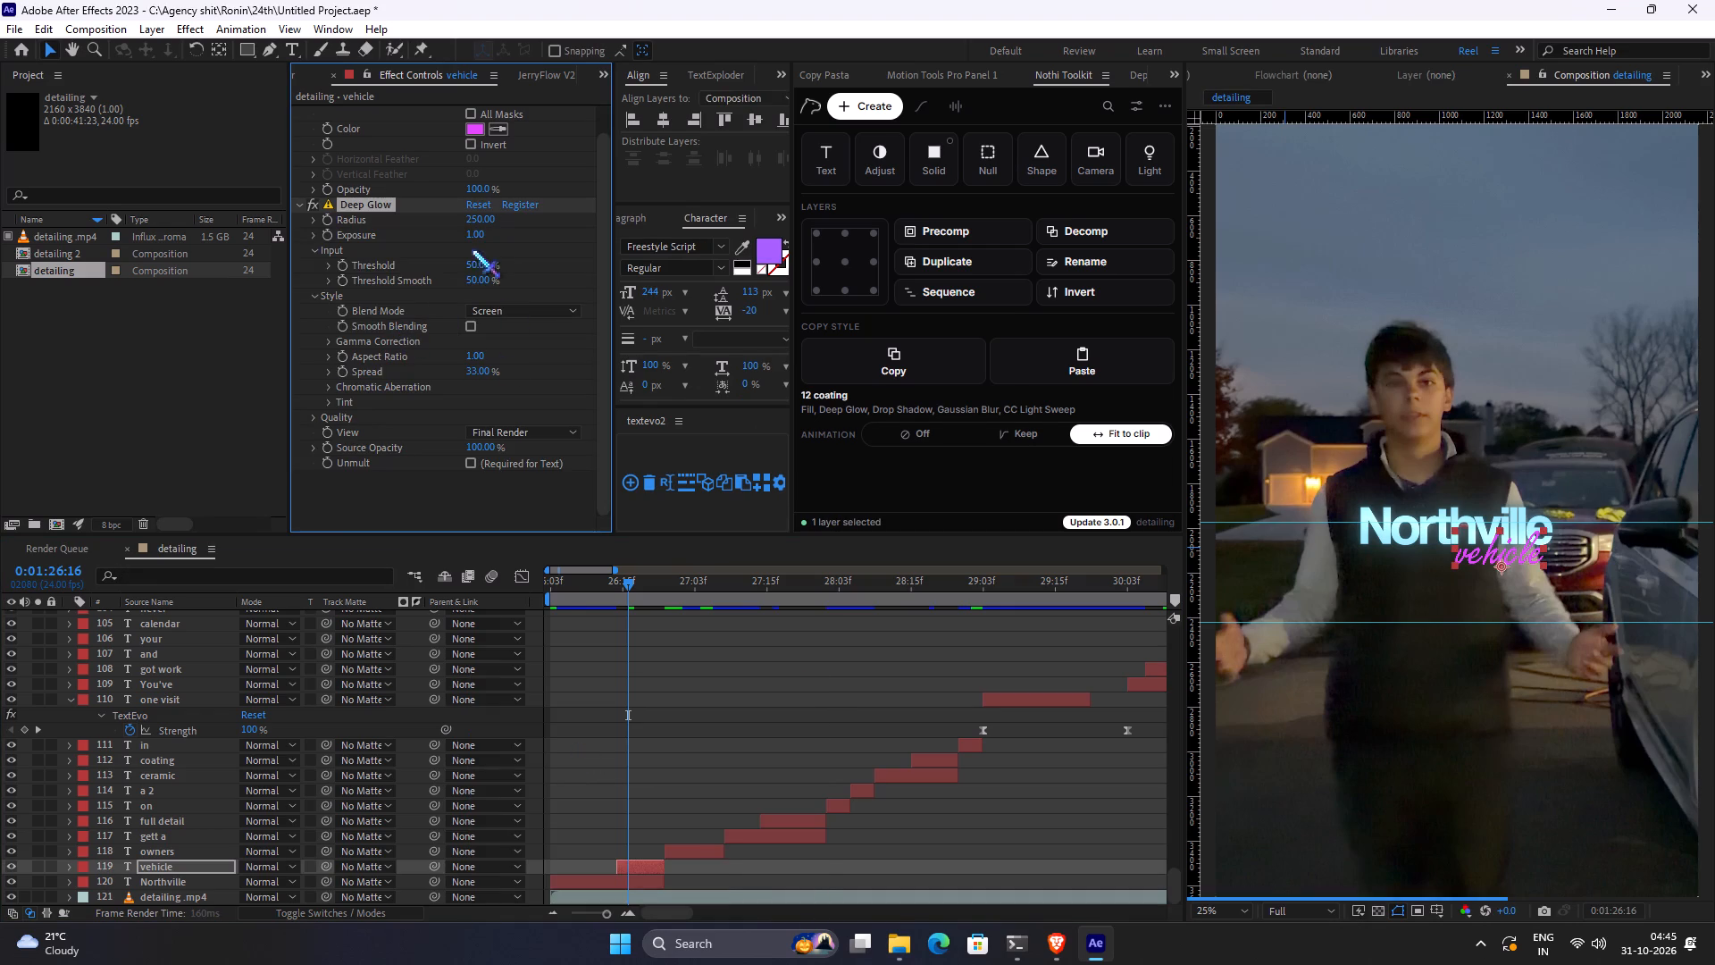
left_click(473, 231)
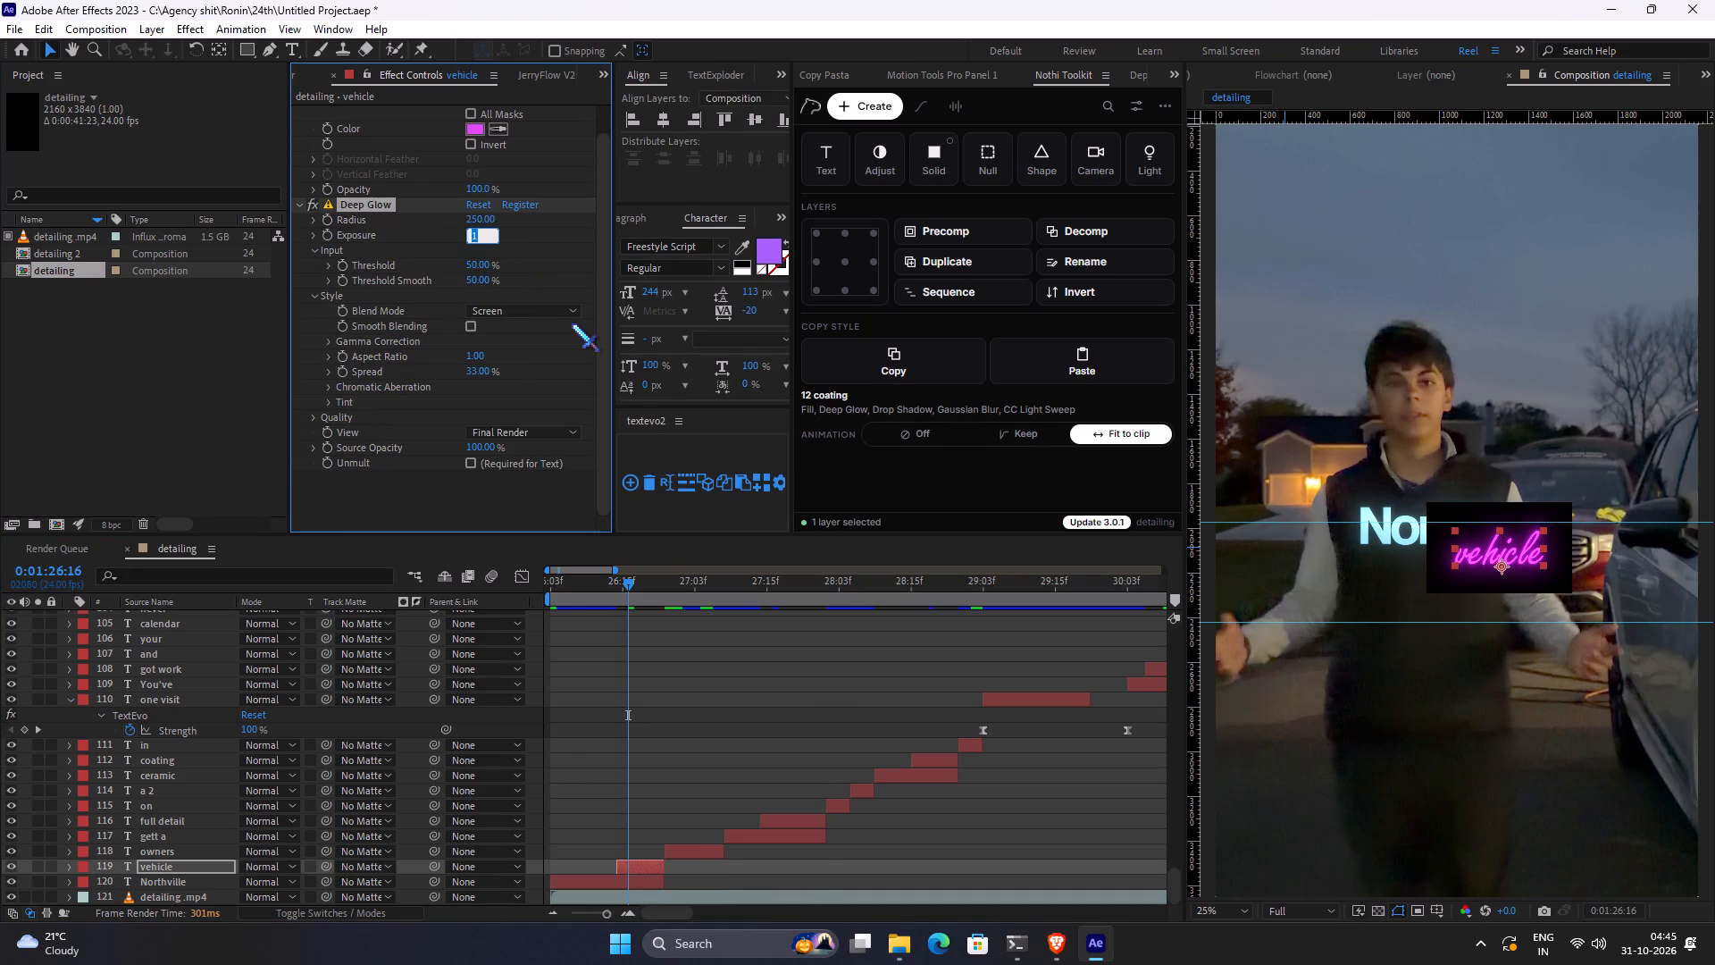
type("0.4")
key("Return")
left_click(470, 461)
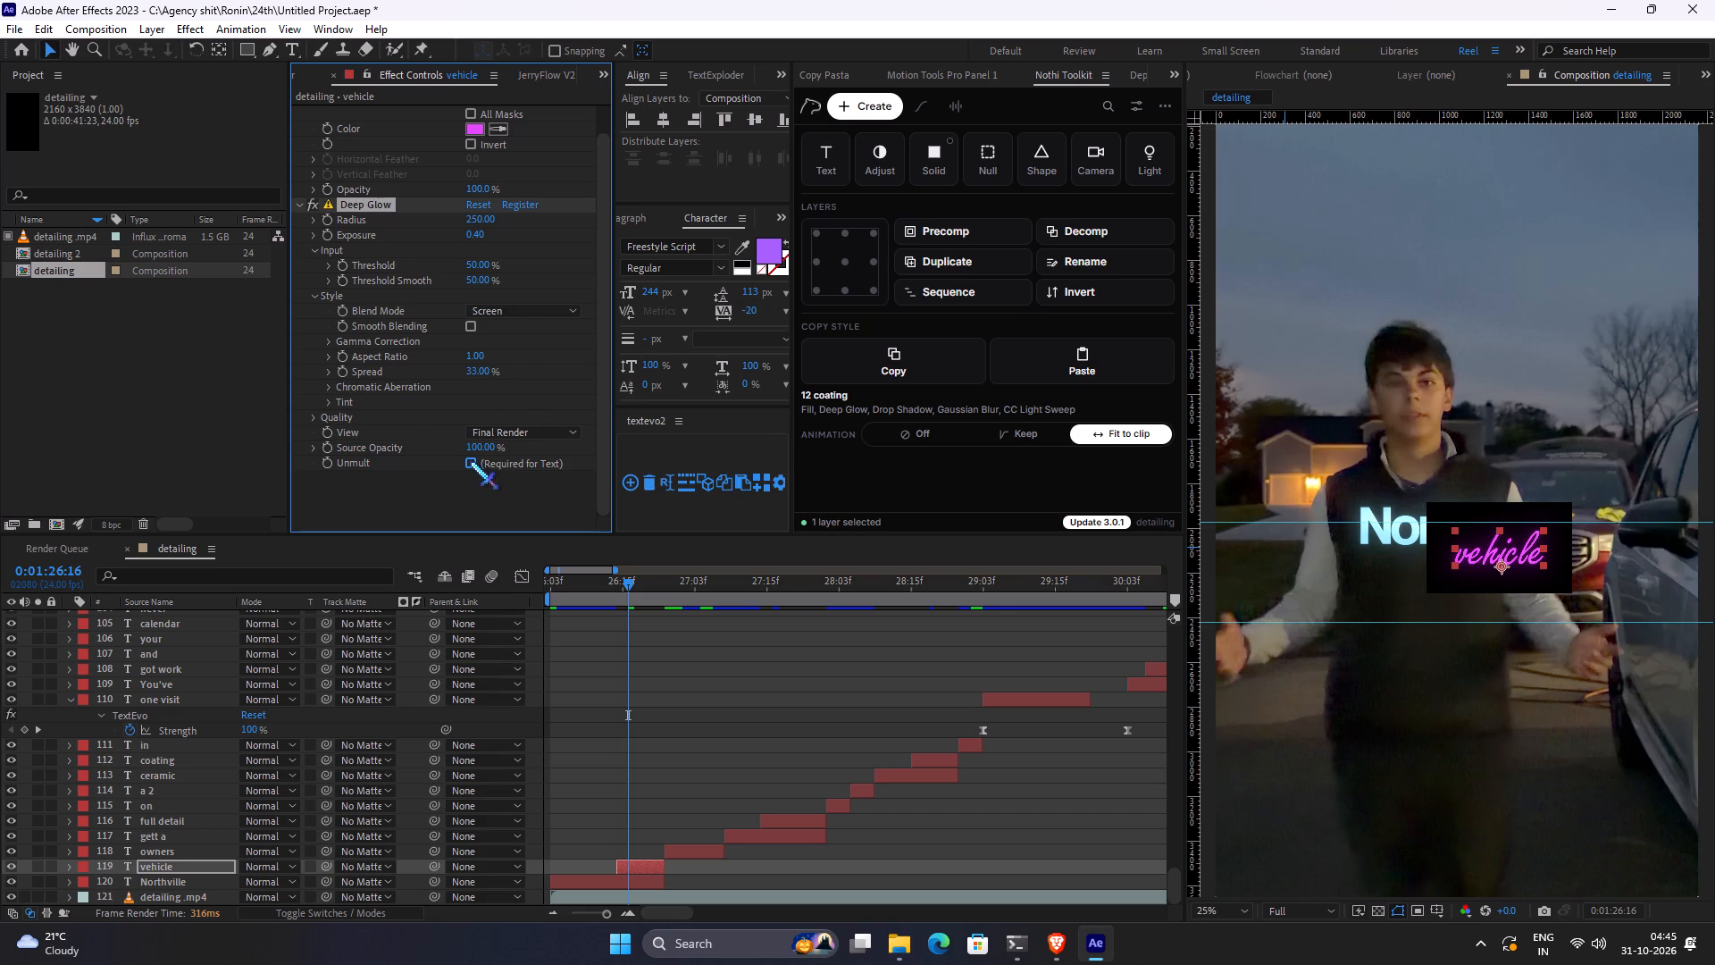
left_click(448, 488)
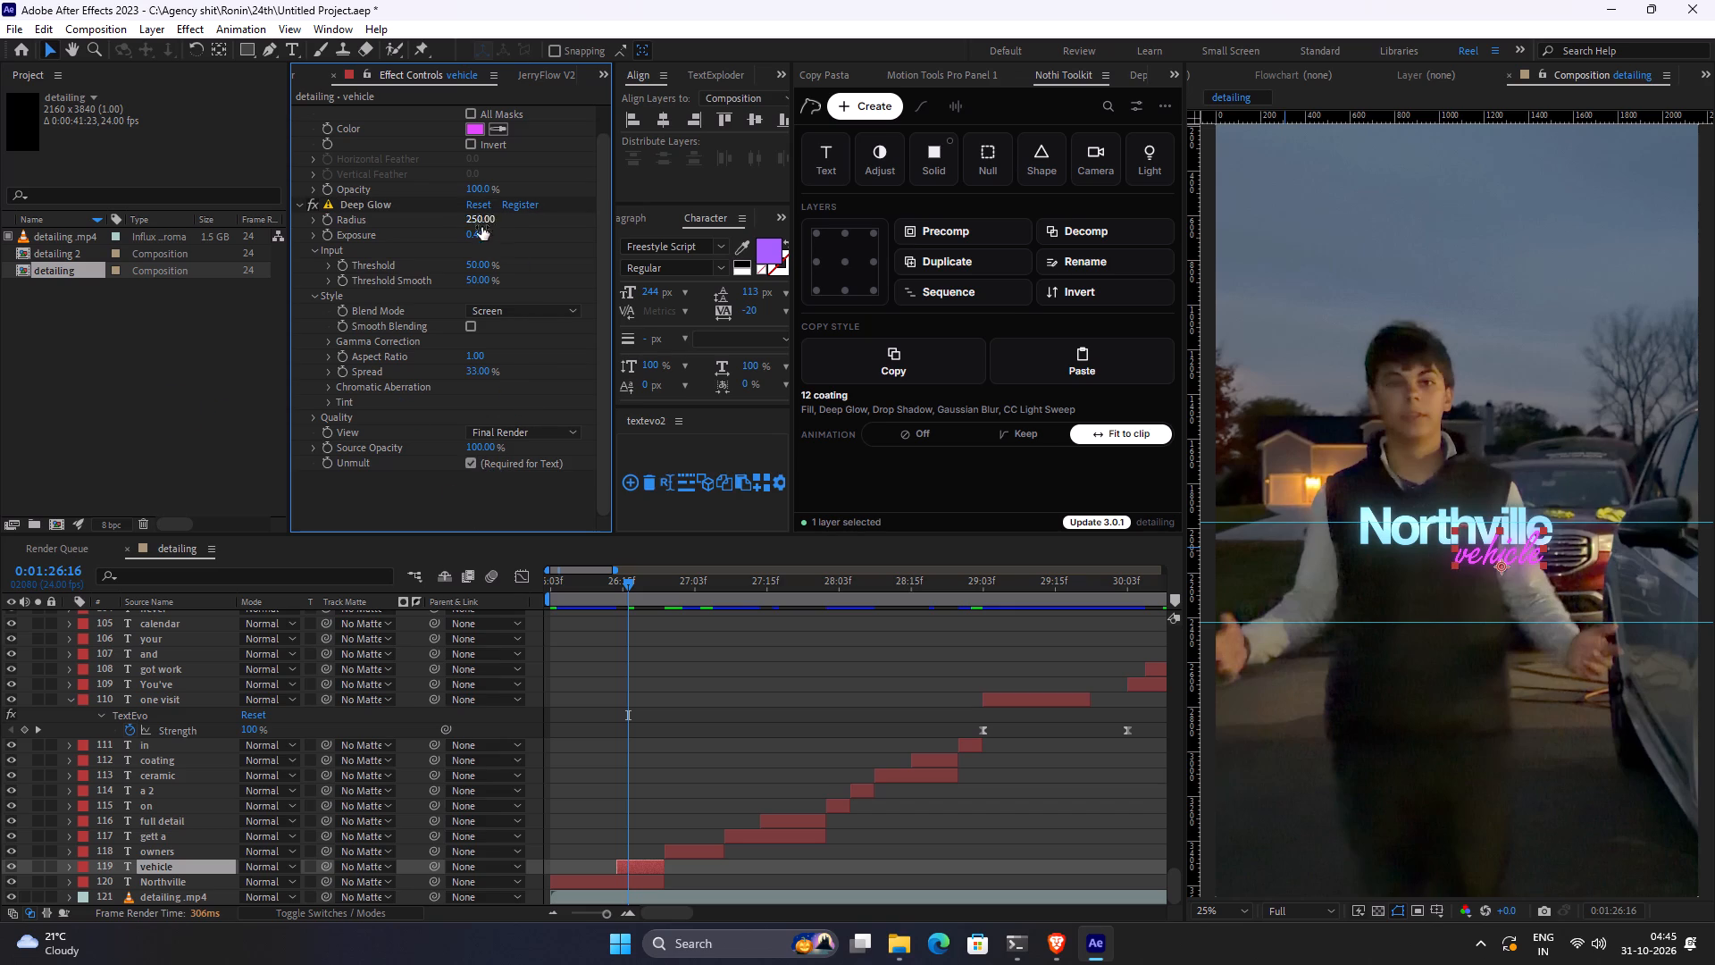
Set the Deep Glow exposure of the "vehicle" caption to 0.8.
left_click(481, 241)
type("0.")
key("8")
key("Return")
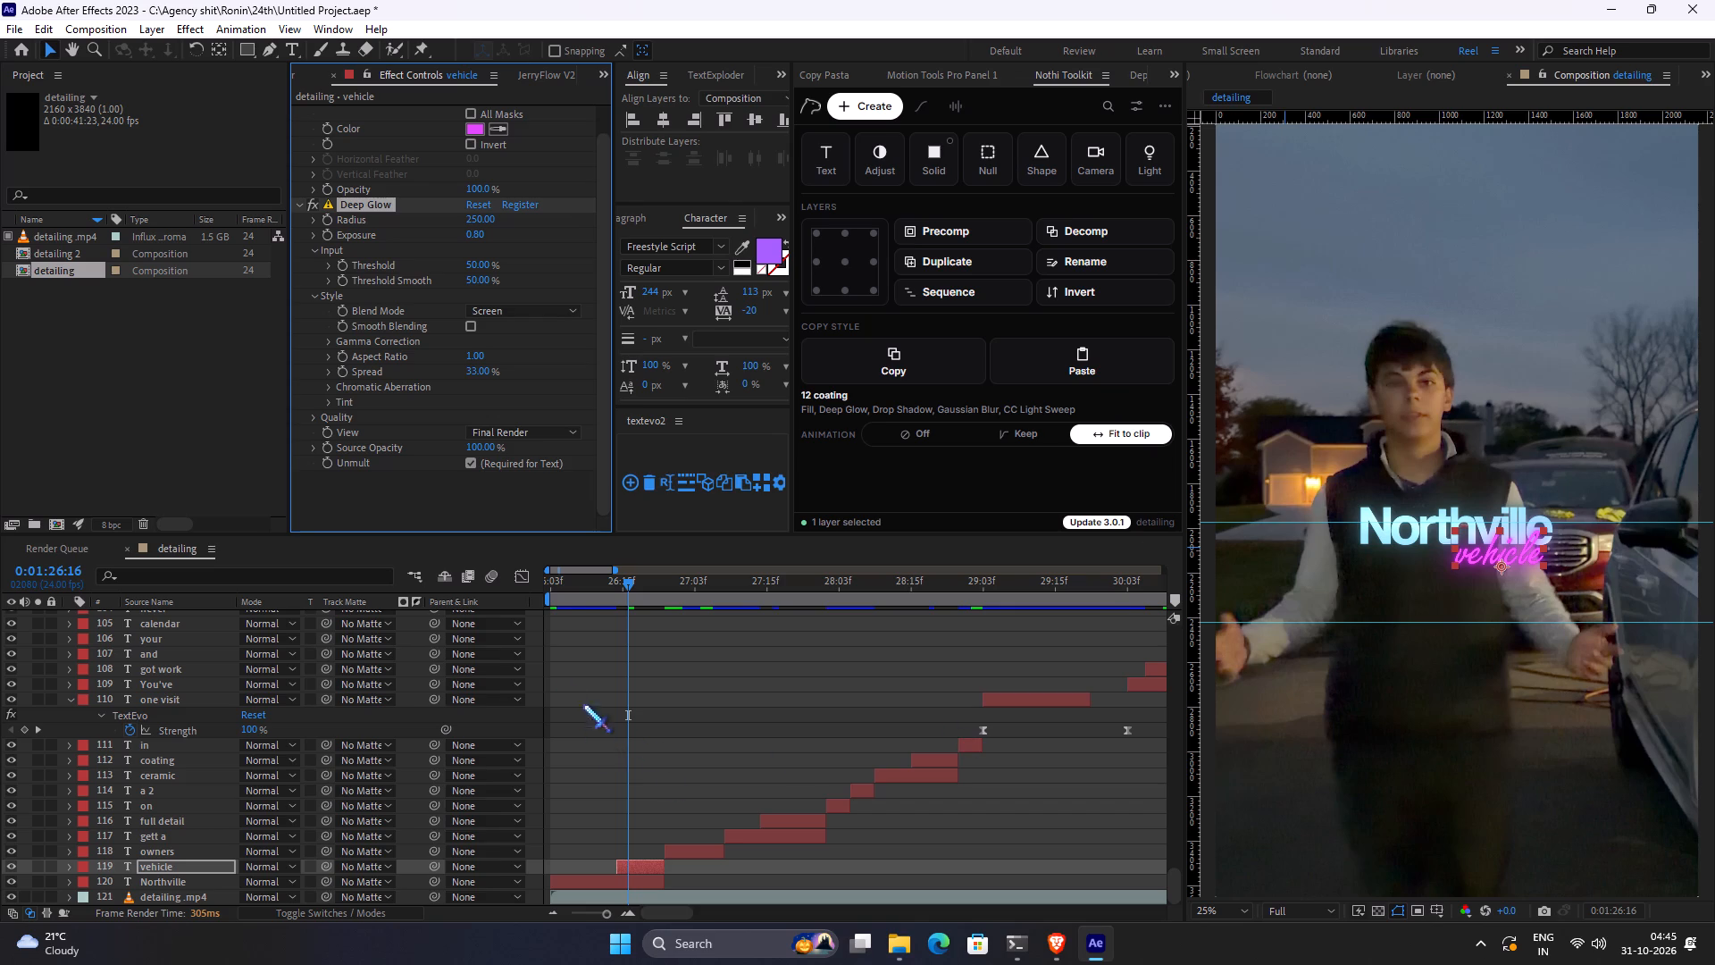
left_click(683, 823)
Apply a Drop Shadow to the "vehicle" caption and set its softness to 46.
left_click(625, 866)
key("ctrl+space")
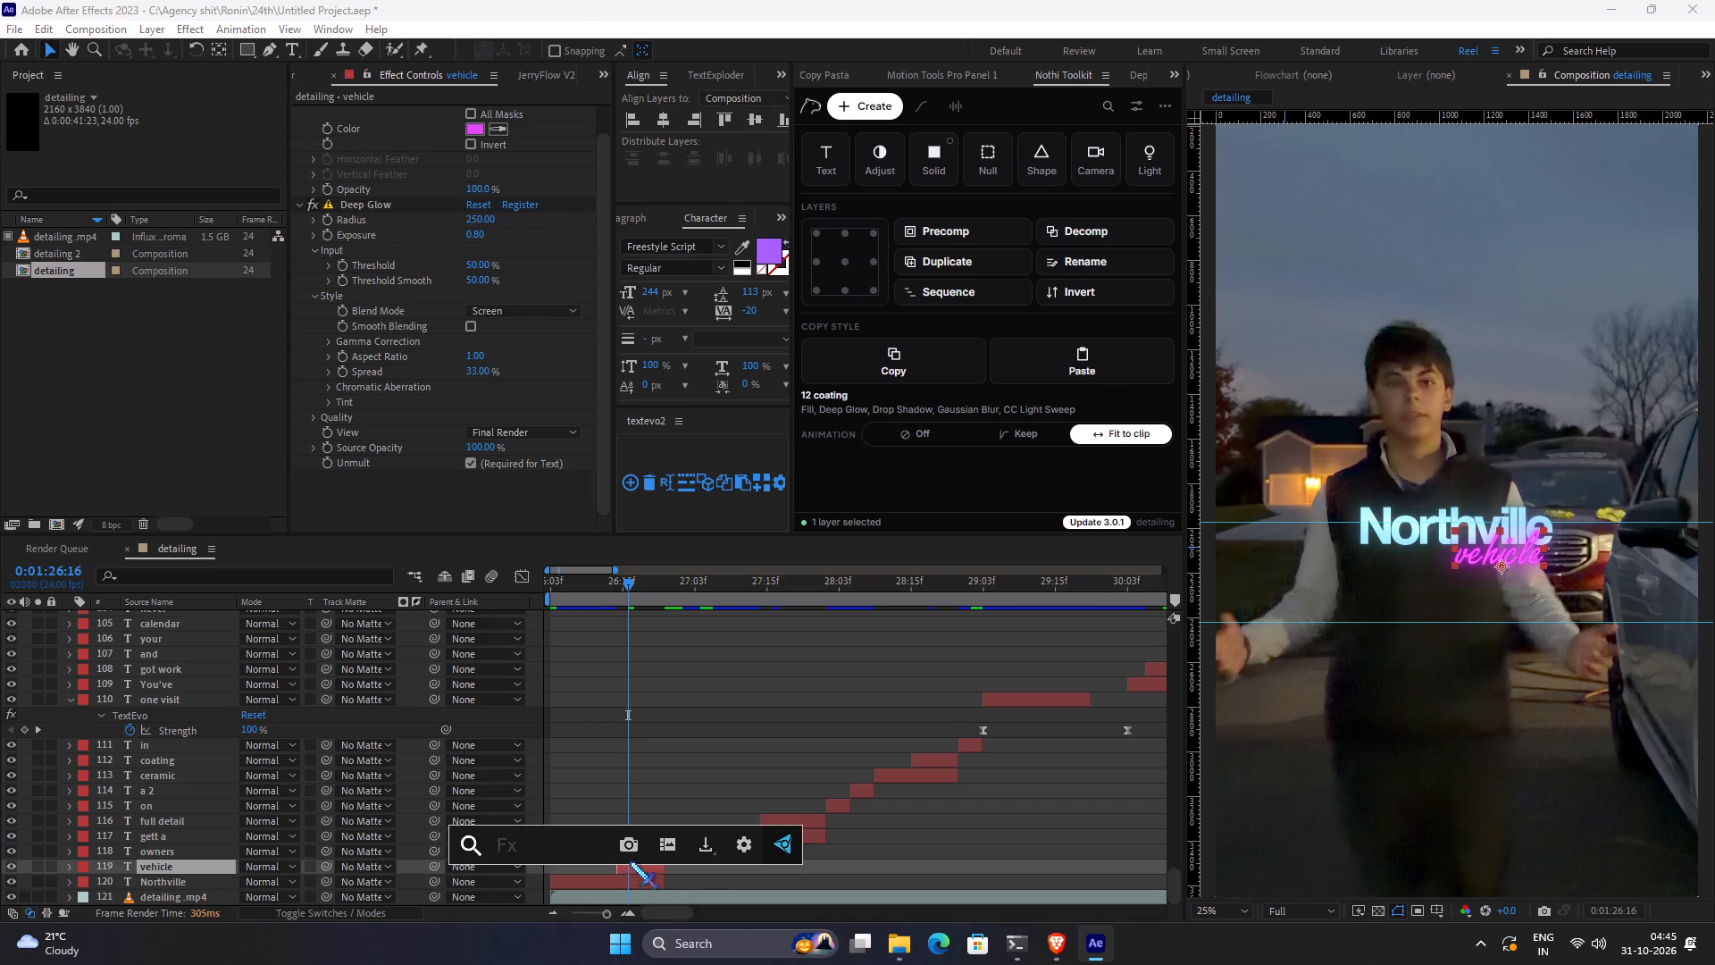
key("d")
key("r")
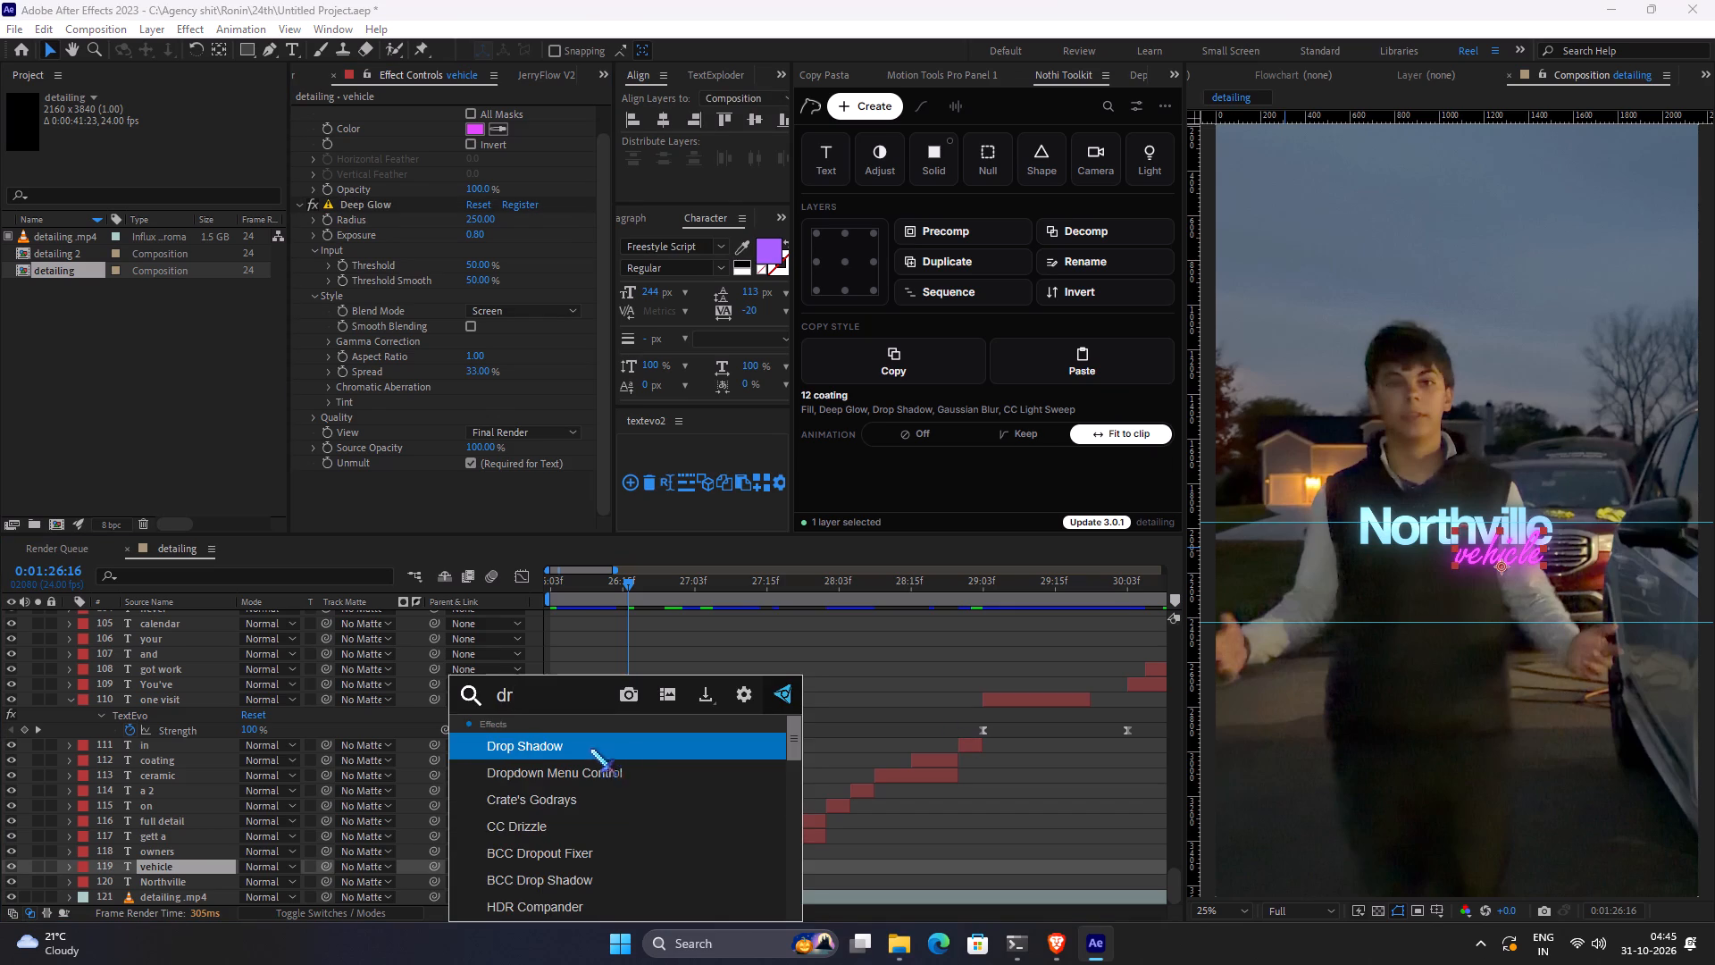
left_click(585, 746)
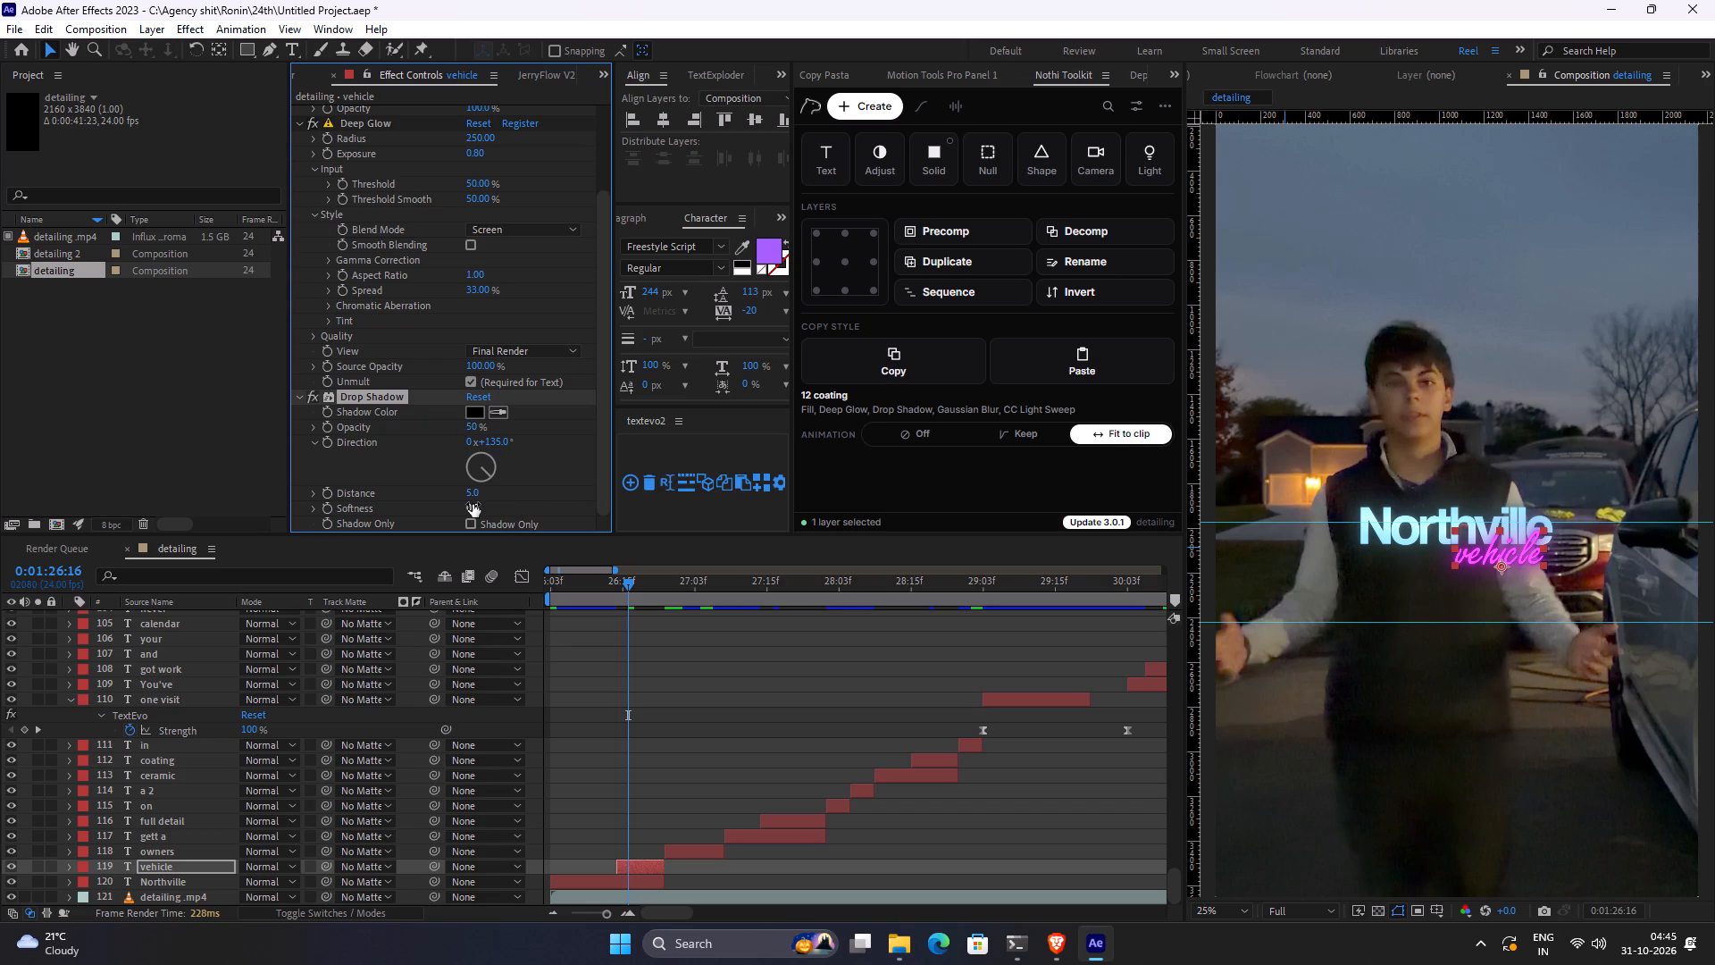
left_click_drag(473, 504, 514, 504)
left_click(742, 741)
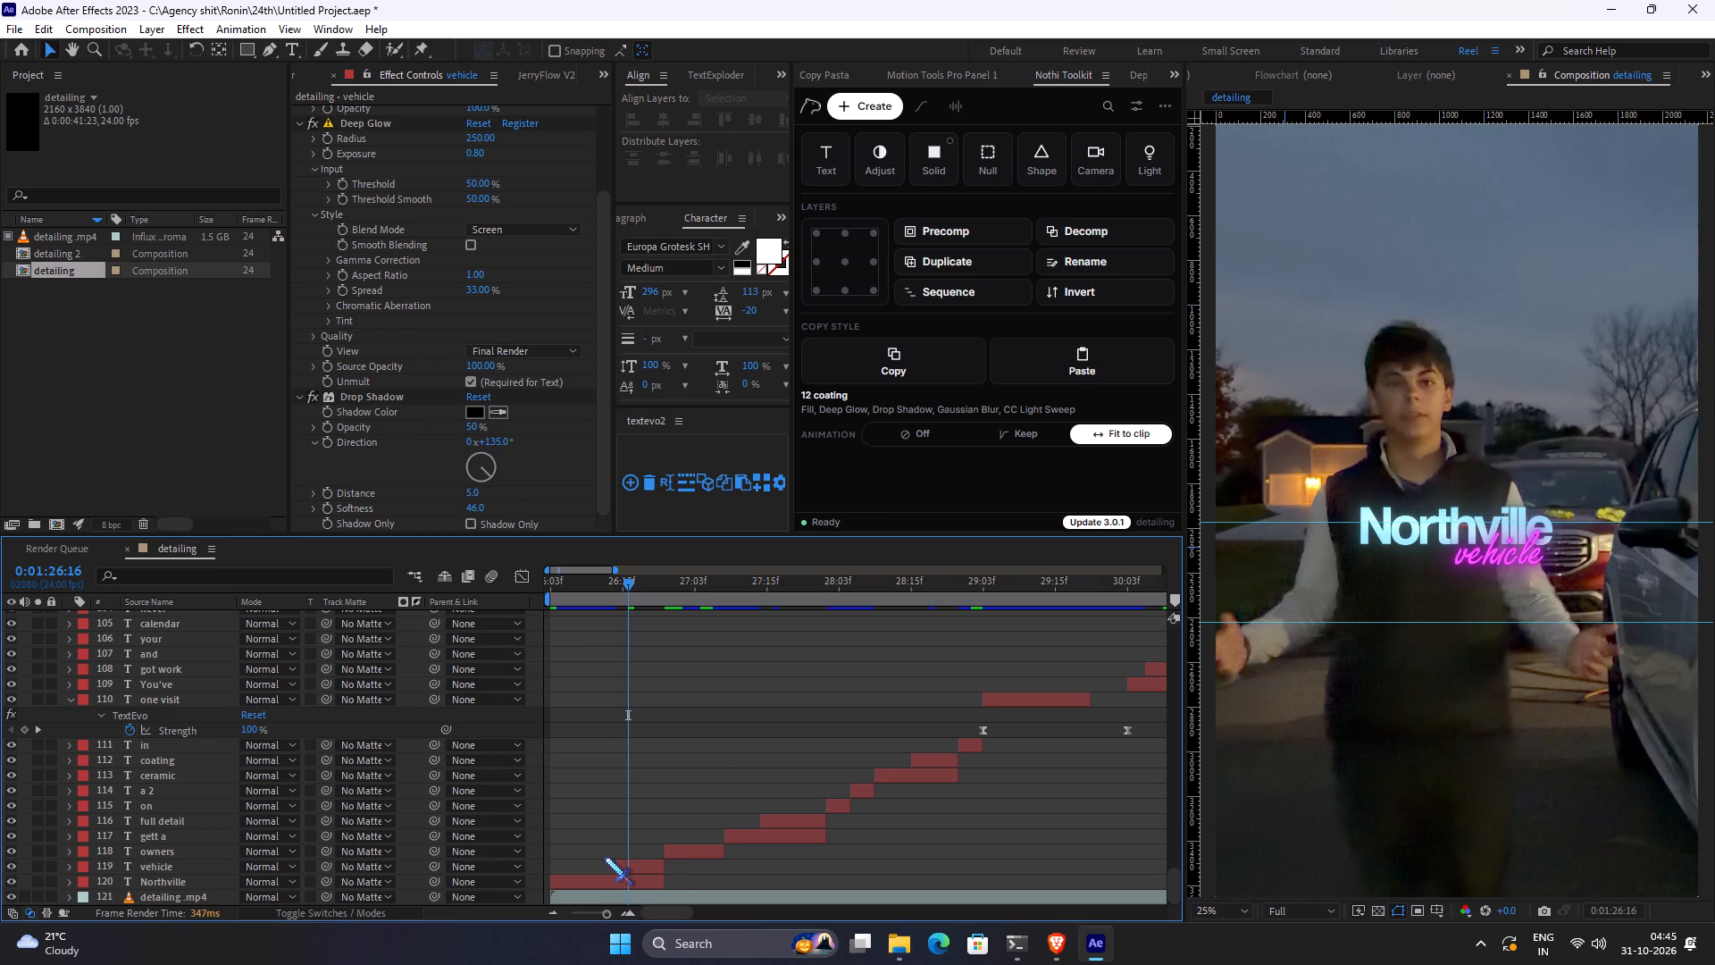
Apply the CC Light Sweep effect to the "vehicle" caption.
left_click(629, 874)
left_click(640, 869)
key("ctrl+space")
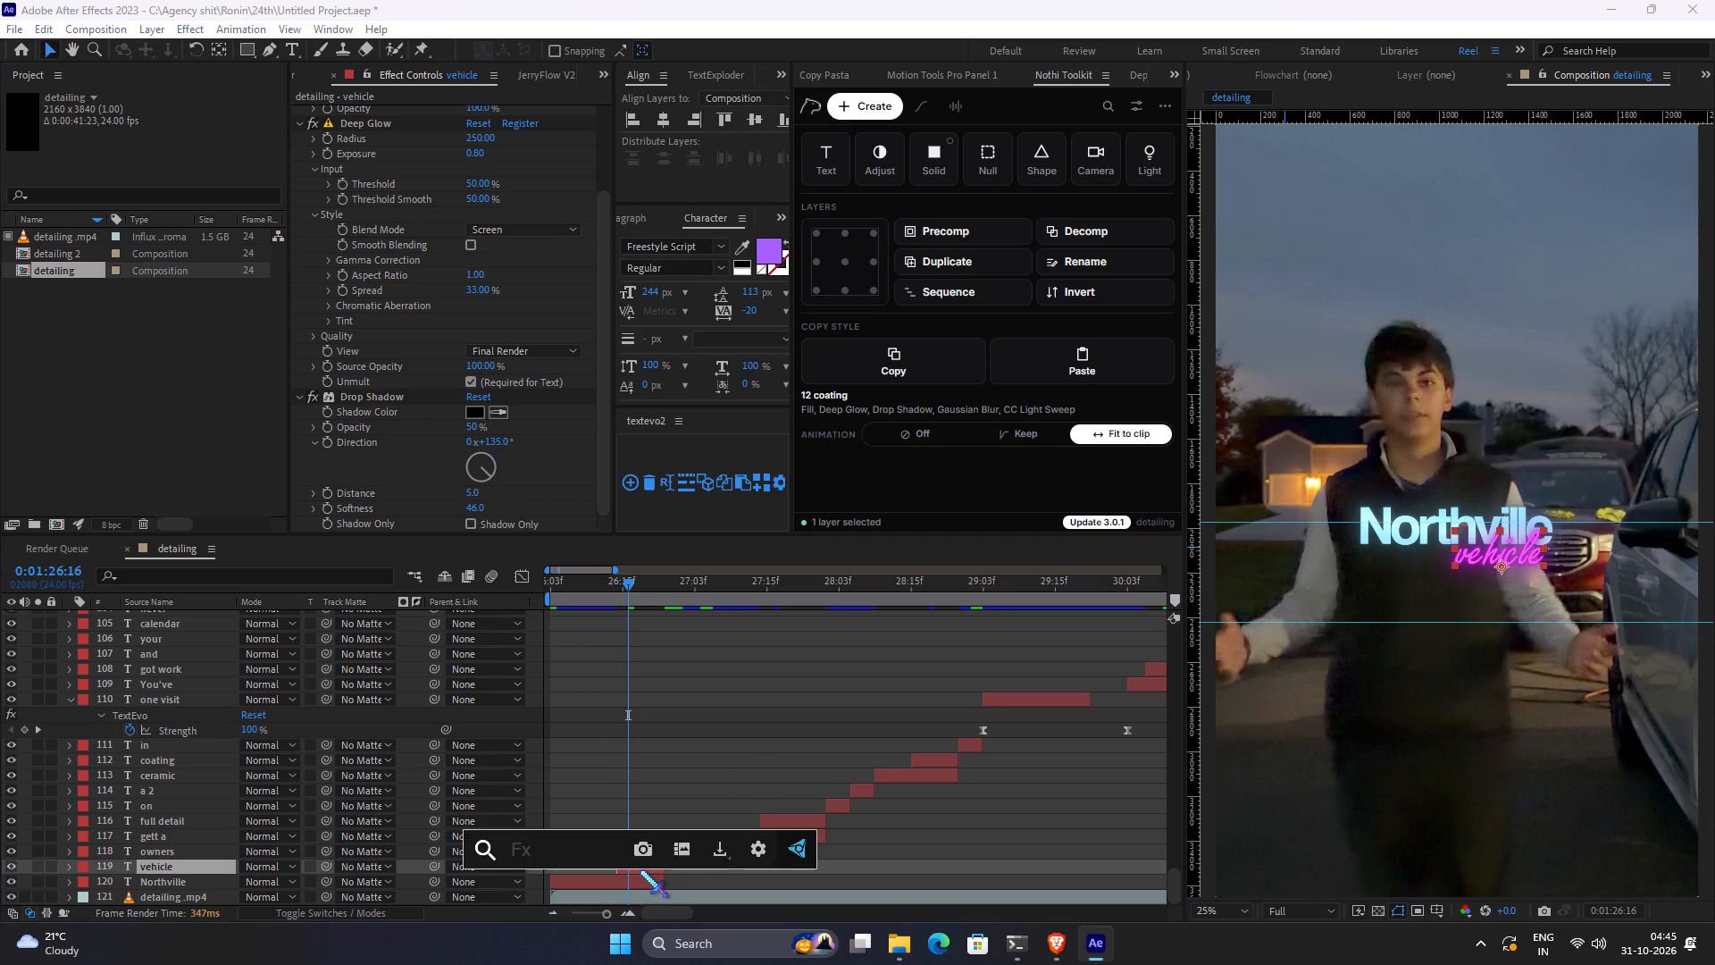
type("cc")
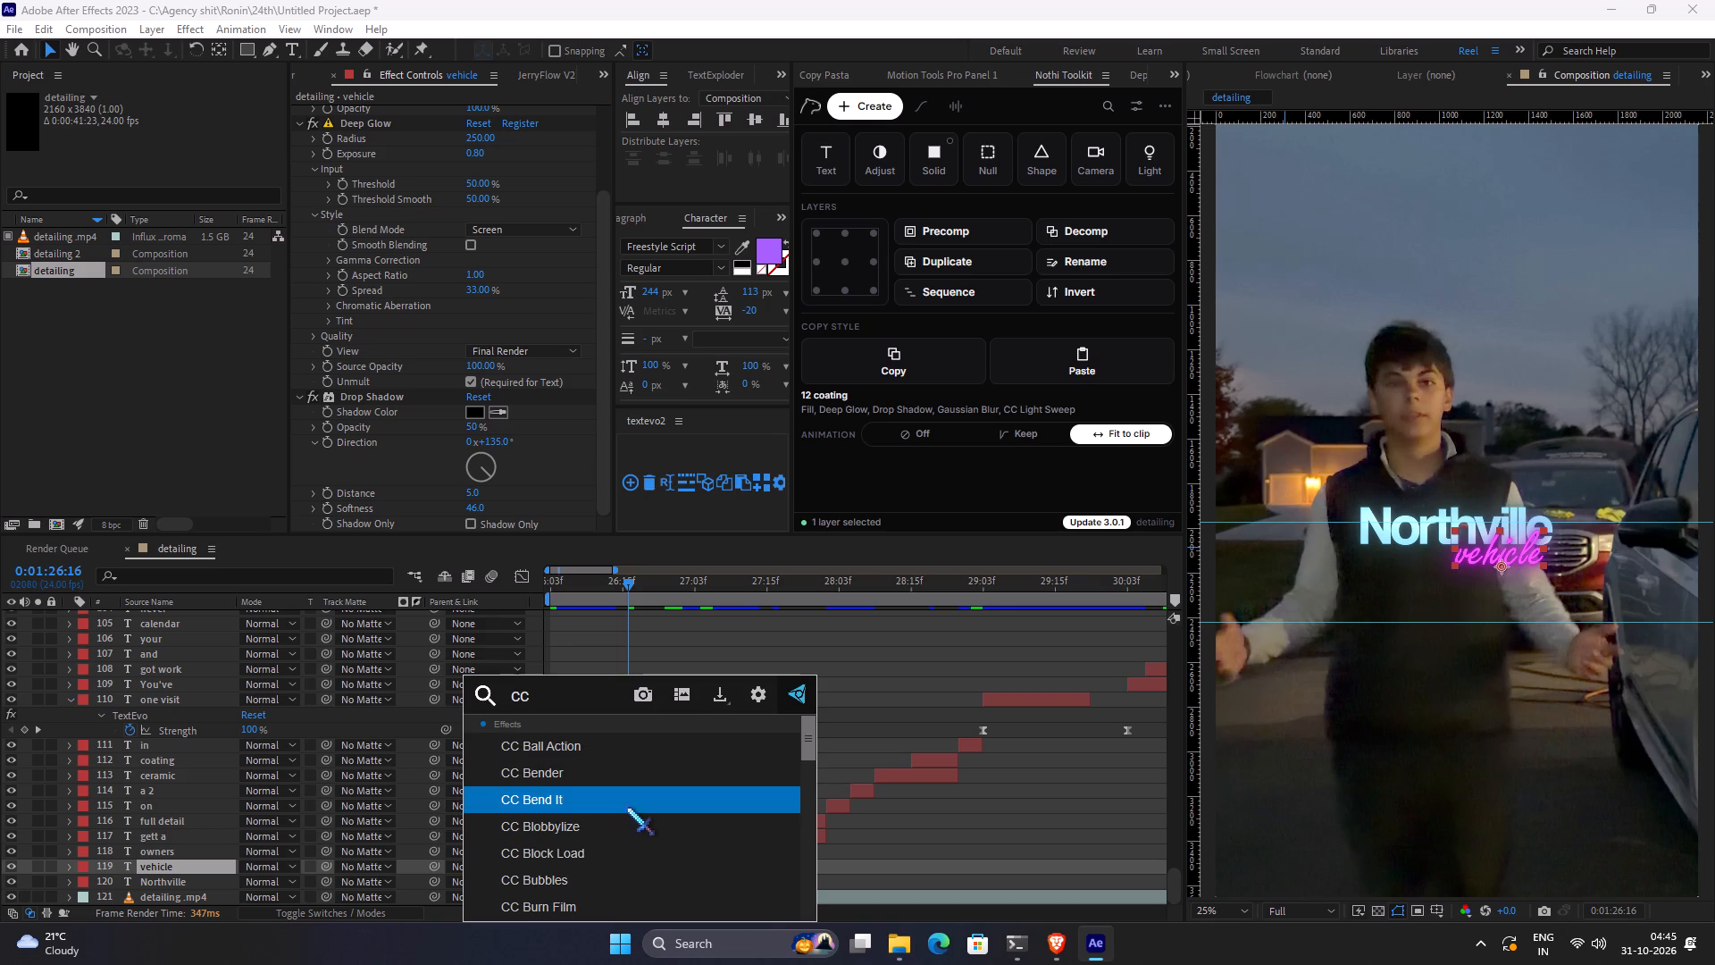
key("BackSpace")
key("BackSpace")
key("BackSpace")
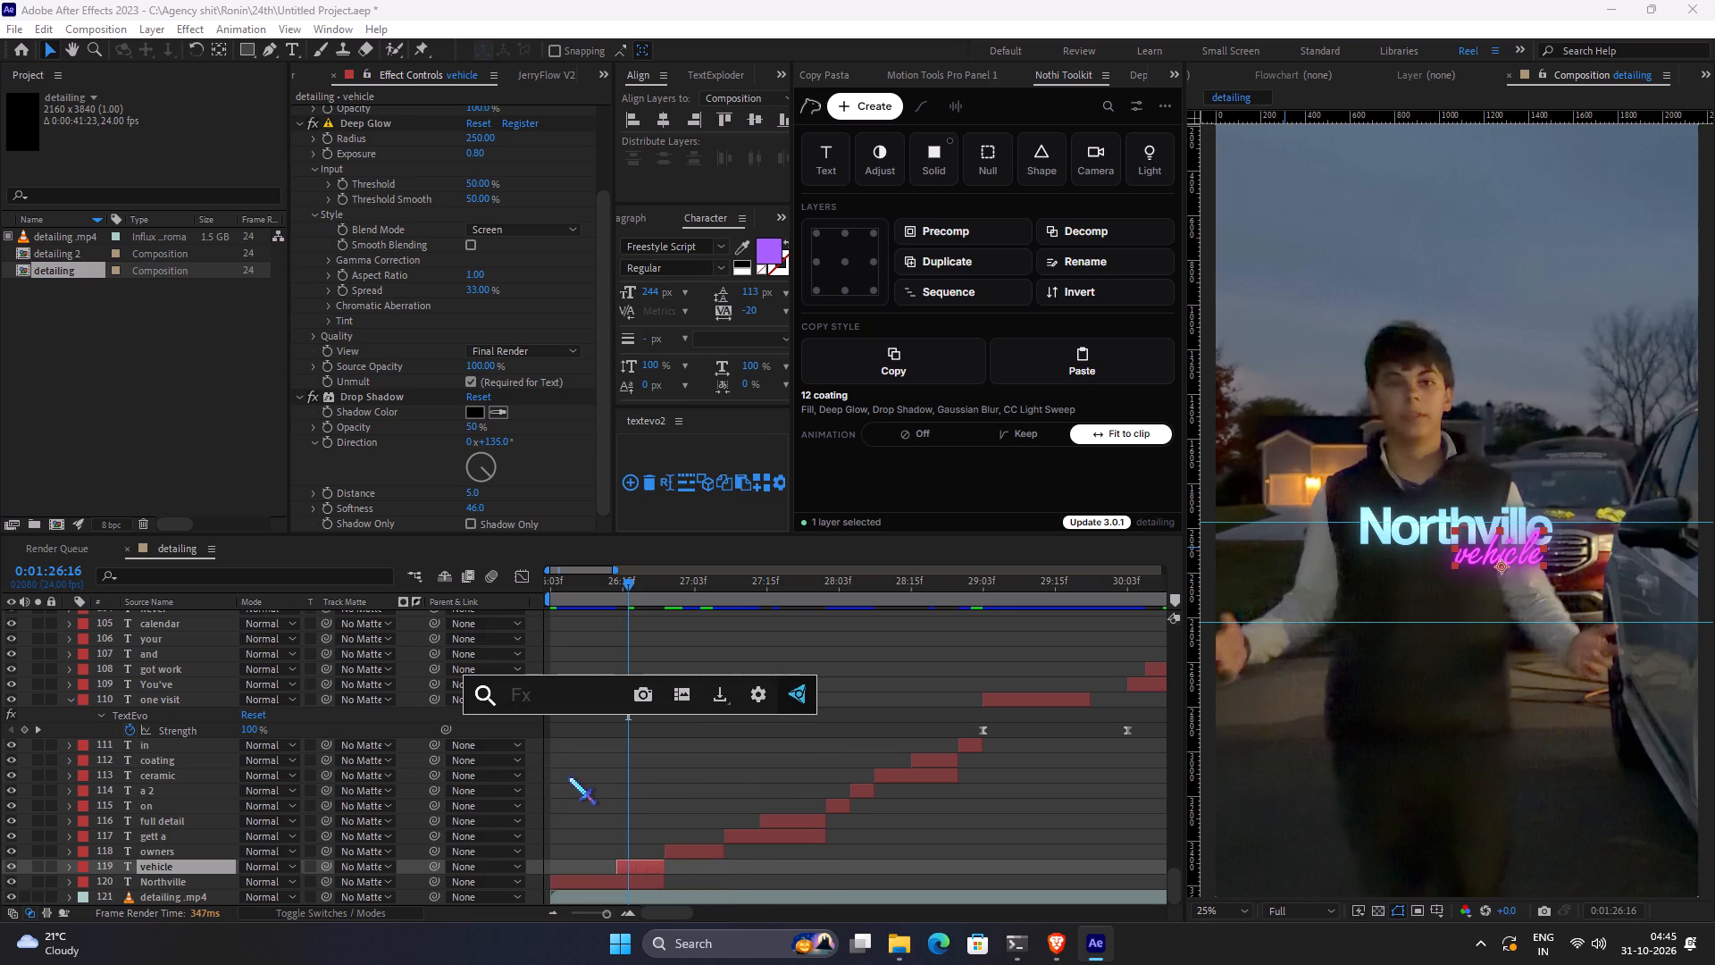
type("light")
key("Down")
key("Down")
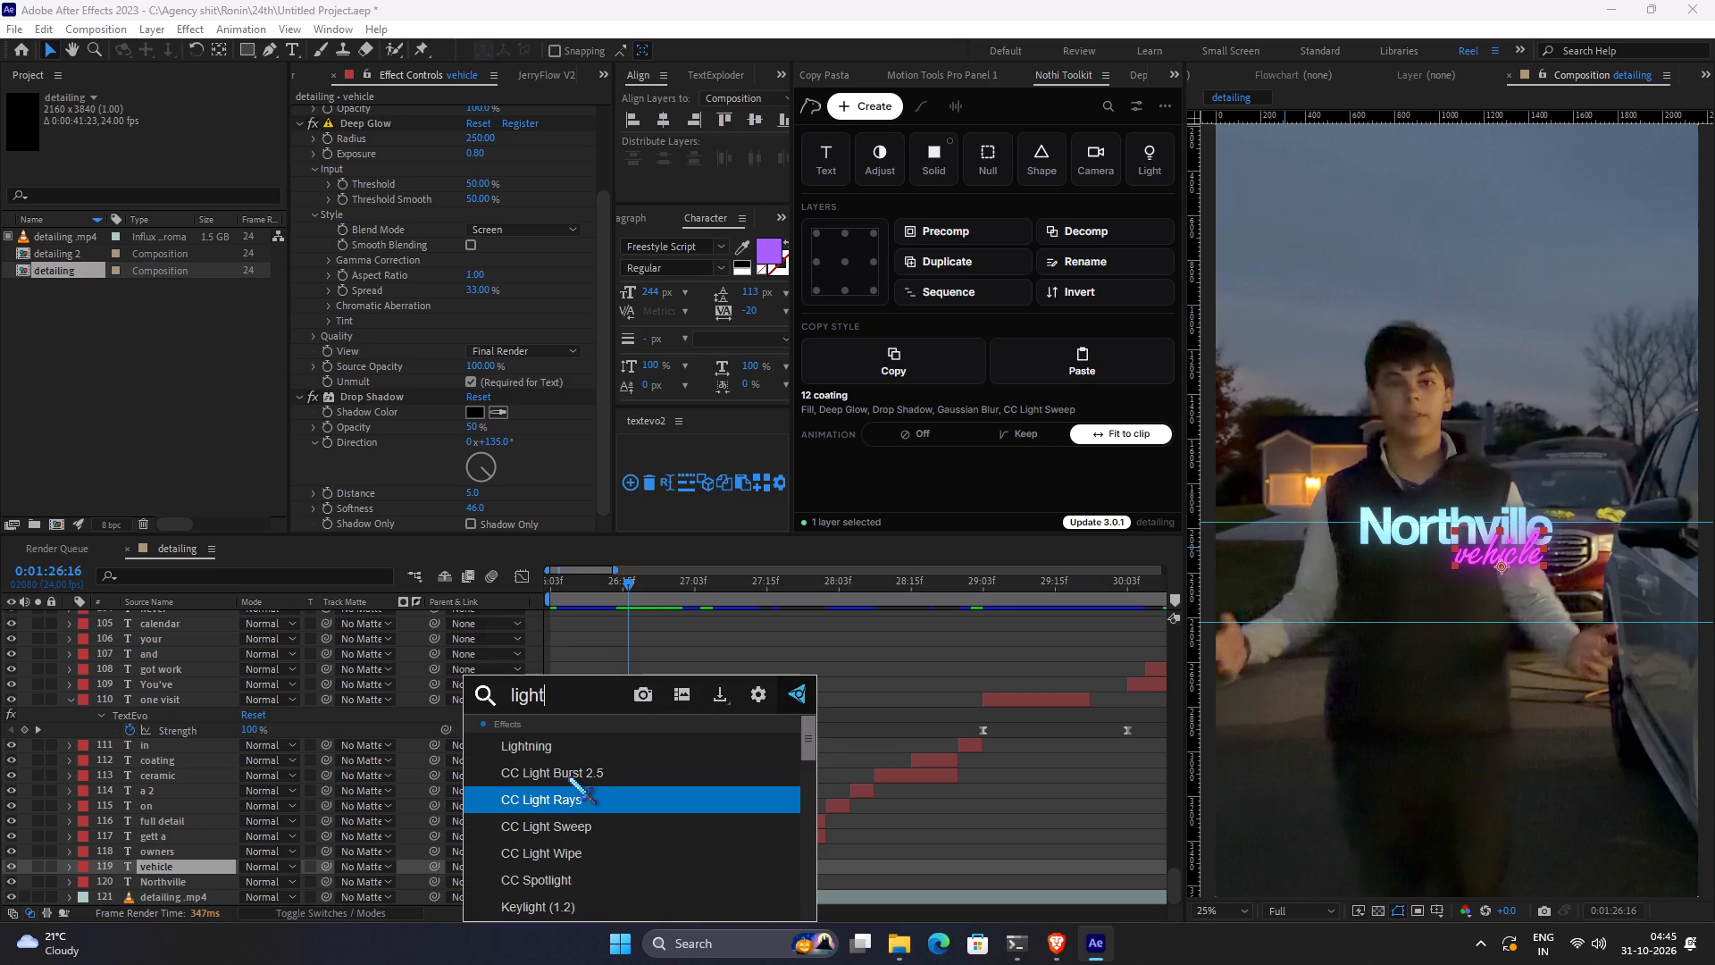
key("Down")
key("Return")
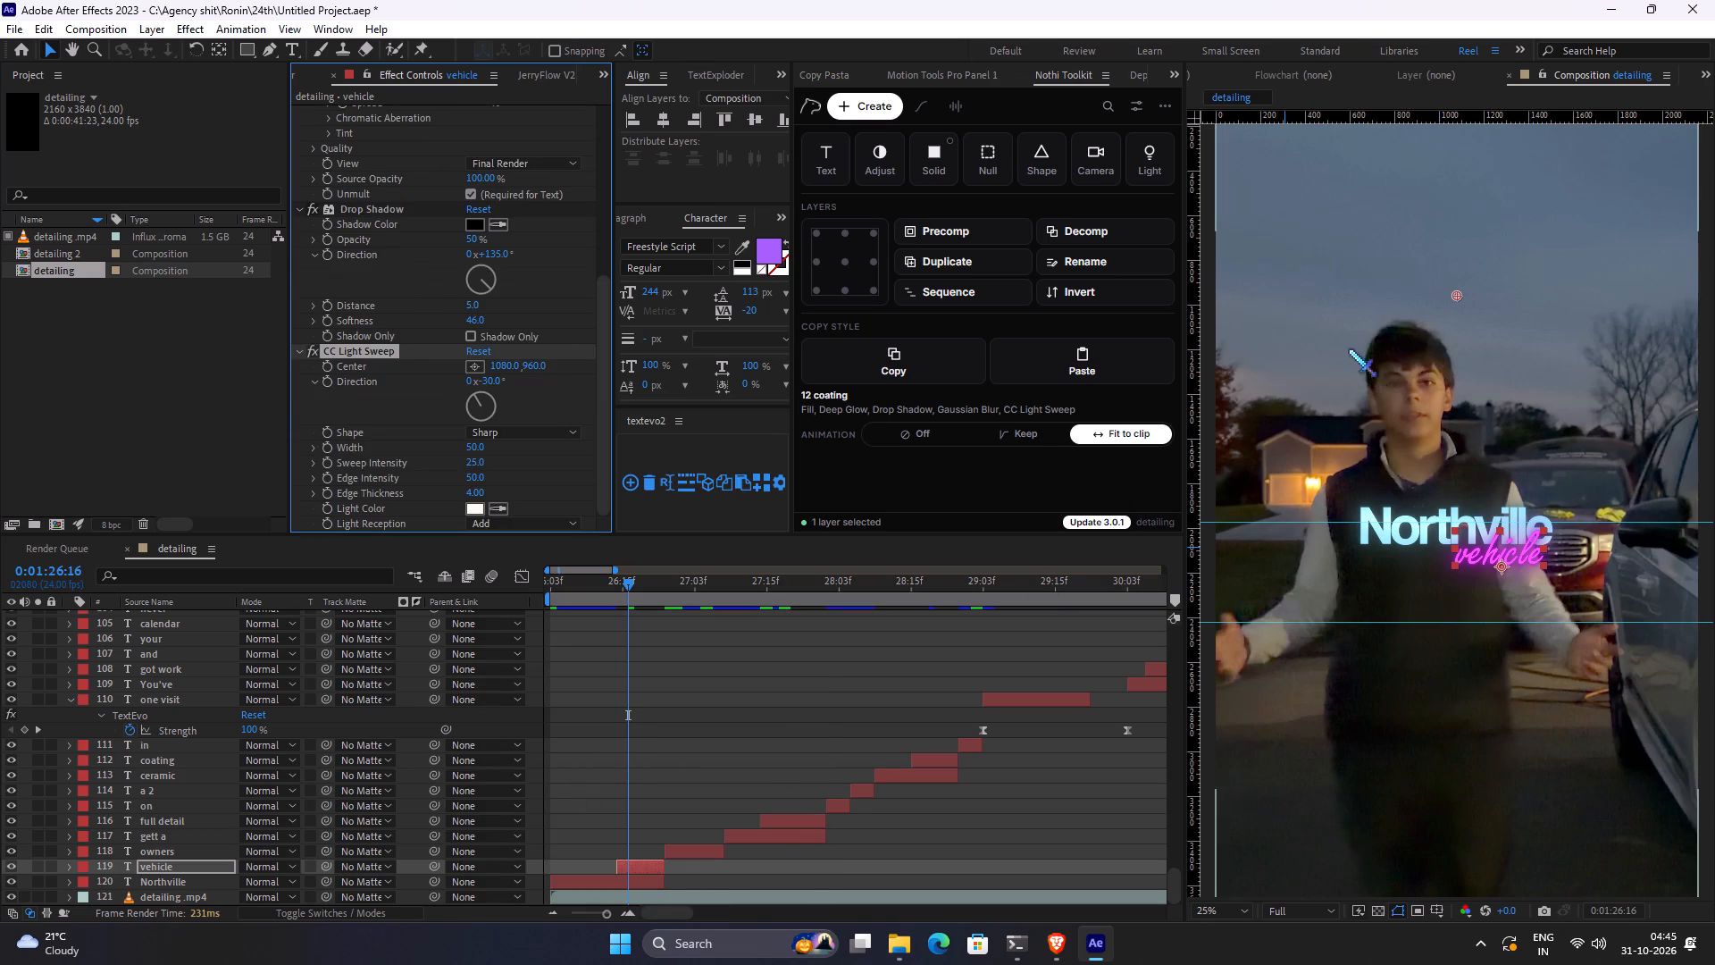
Move the CC Light Sweep center to about 976, 2420, below the "vehicle" text, and rotate its direction to 60°.
left_click_drag(1460, 292, 1414, 558)
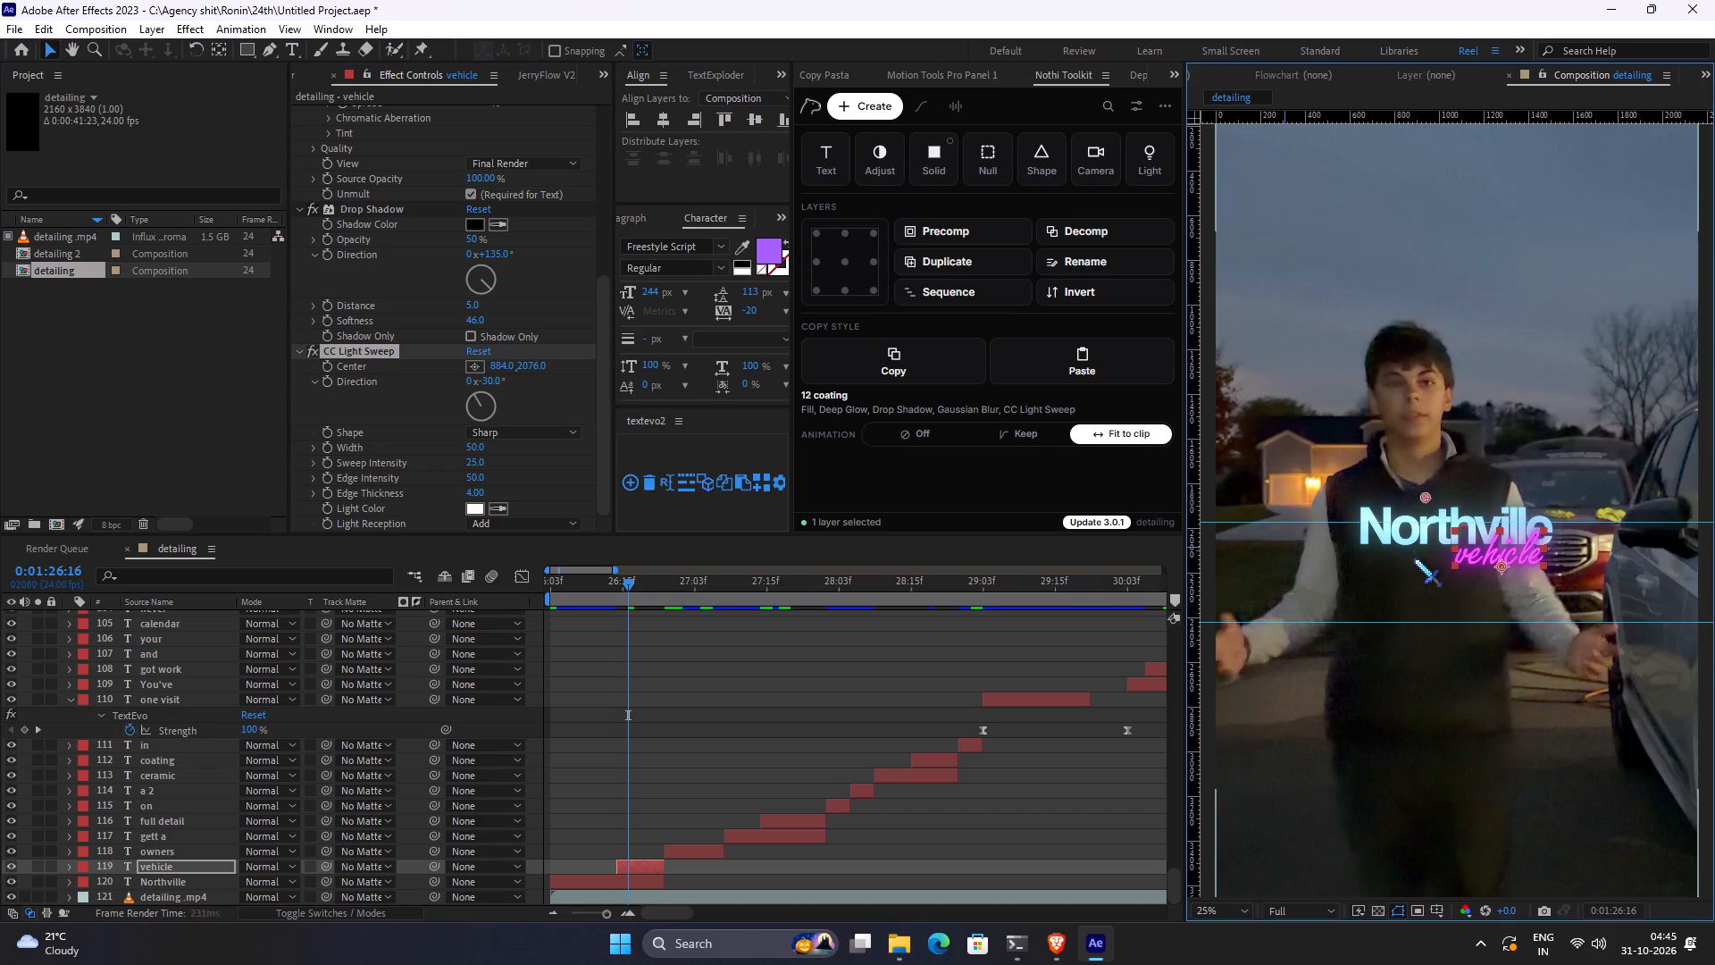
left_click_drag(1414, 558, 1449, 620)
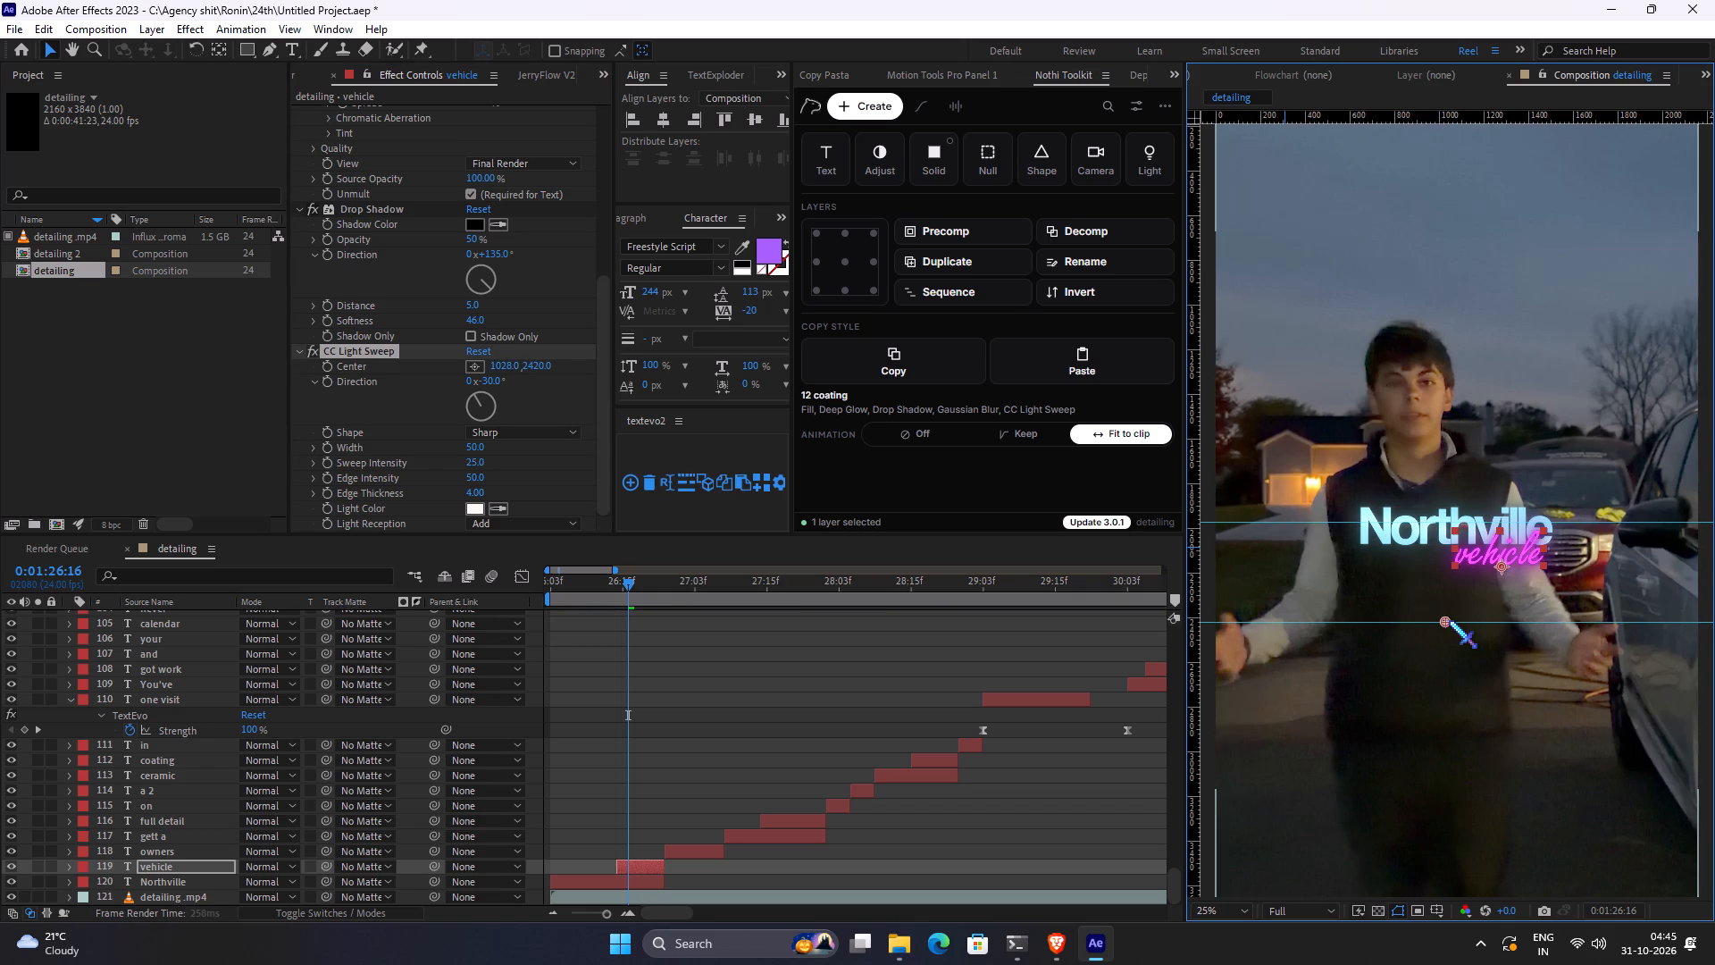
left_click_drag(1449, 620, 1437, 613)
left_click_drag(486, 402, 526, 387)
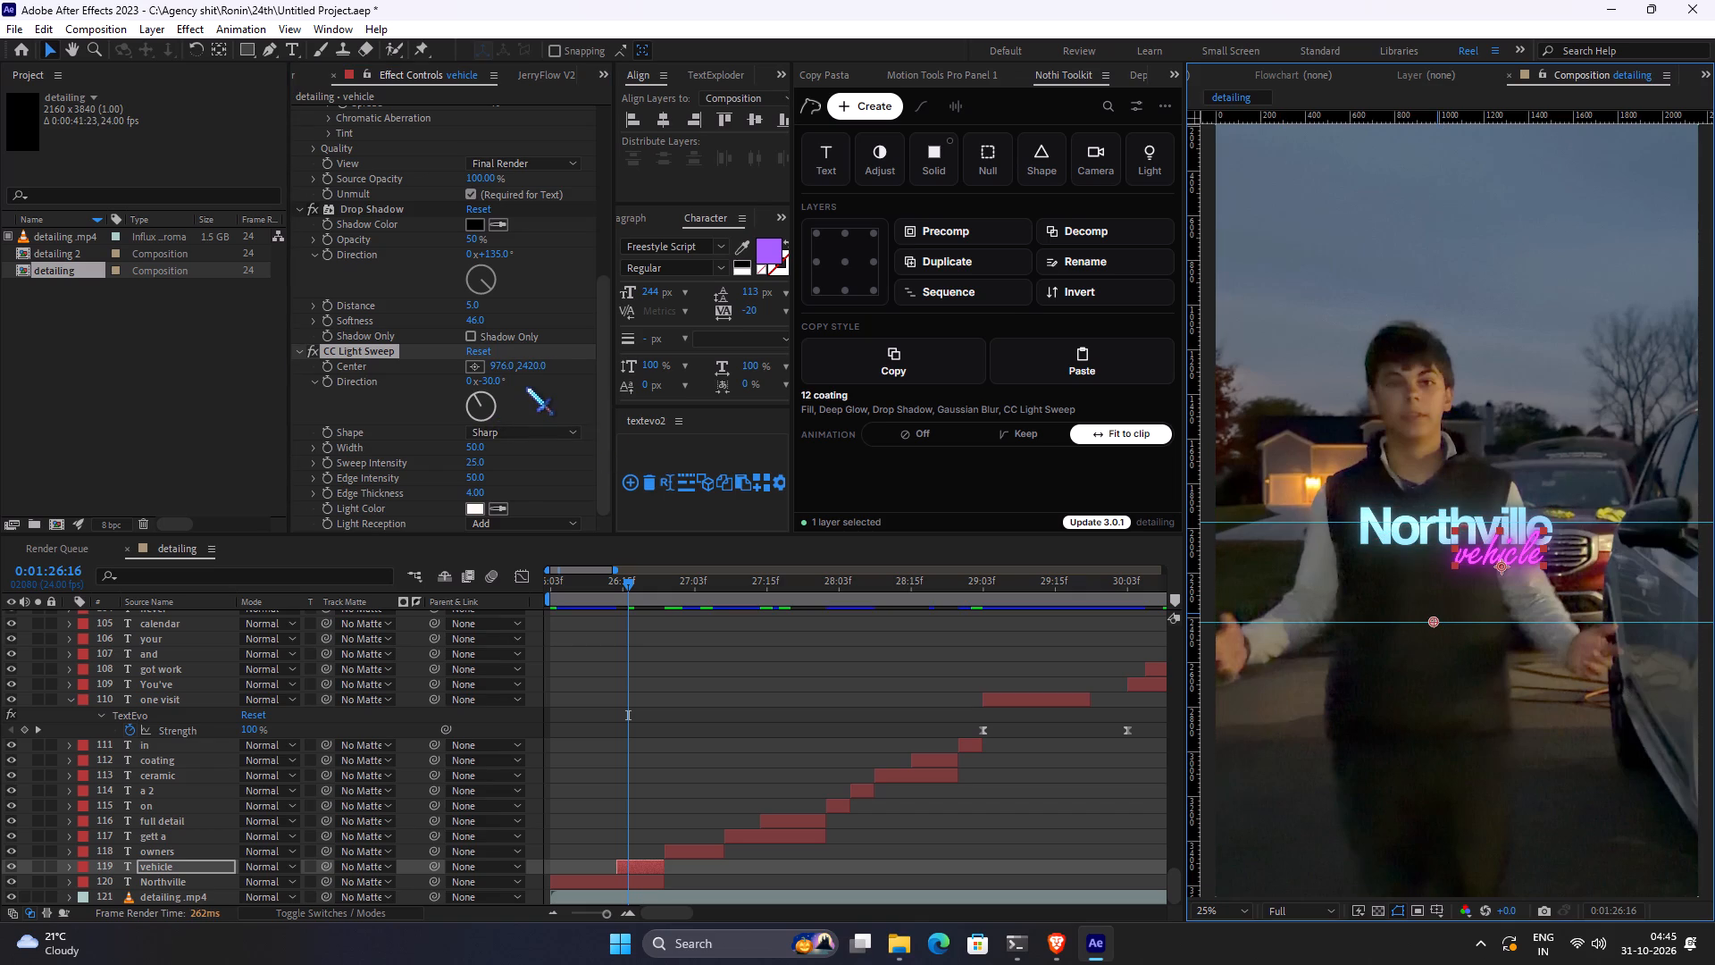
left_click_drag(526, 387, 528, 380)
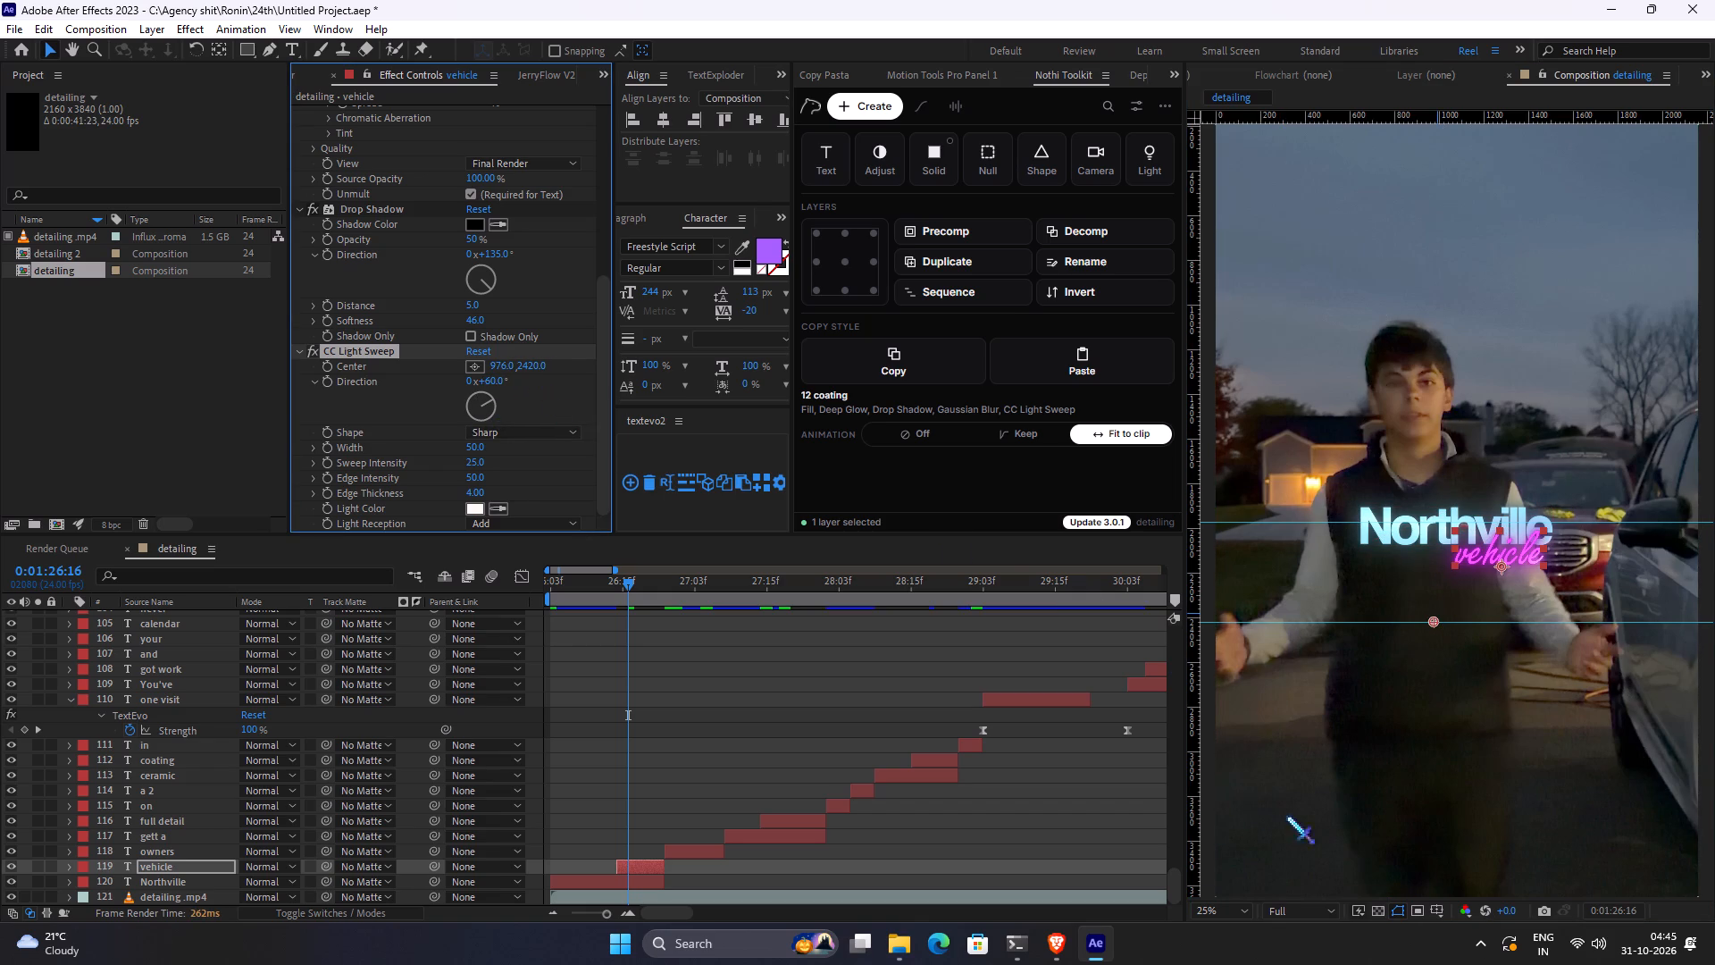
Move the CC Light Sweep center of the "vehicle" caption to about 832, 2368.
left_click(314, 350)
left_click(314, 350)
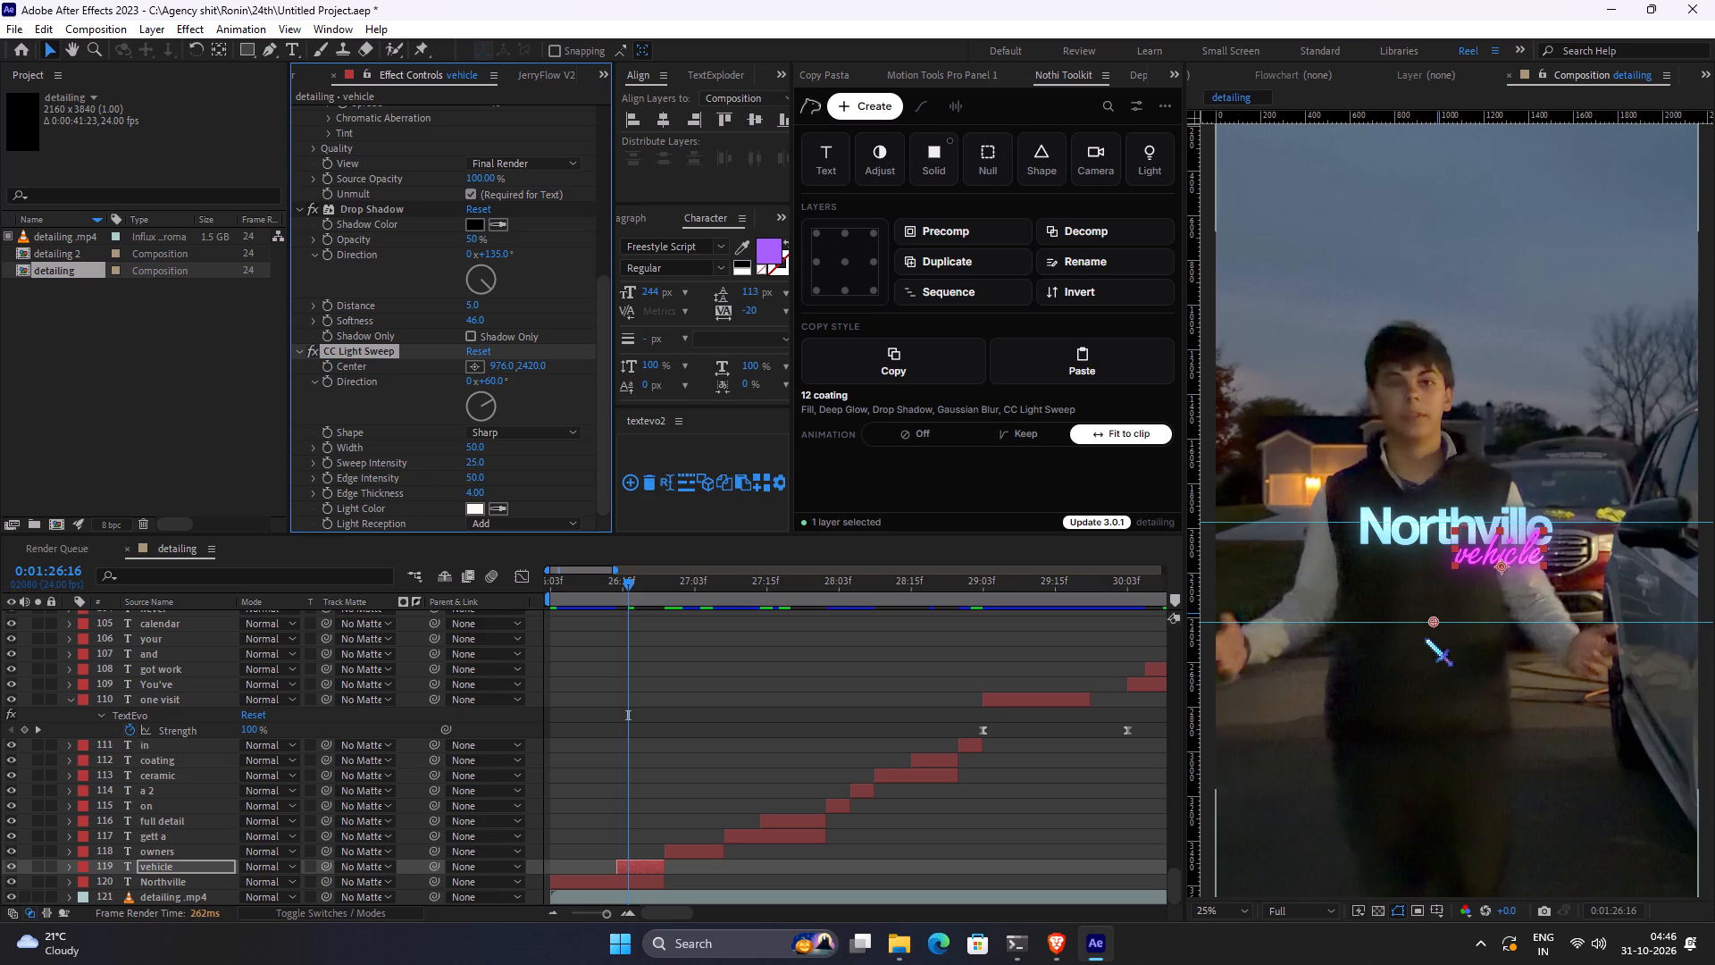
left_click_drag(1436, 622, 1424, 617)
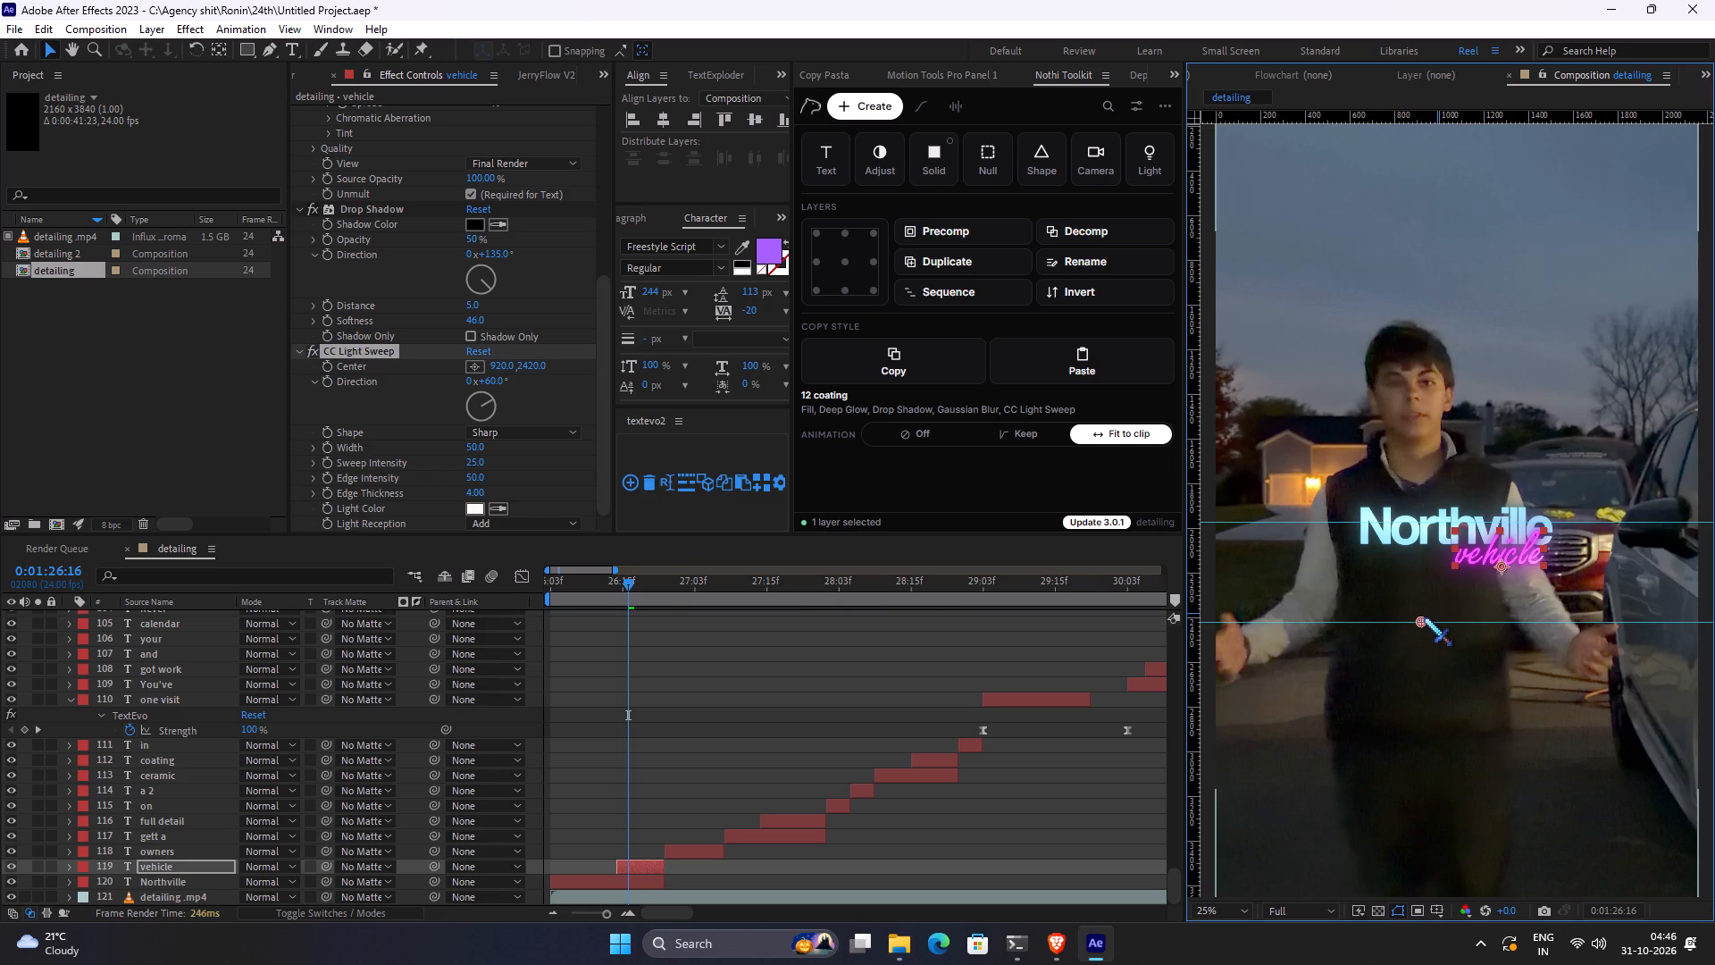
left_click_drag(1424, 617, 1404, 610)
left_click(1451, 740)
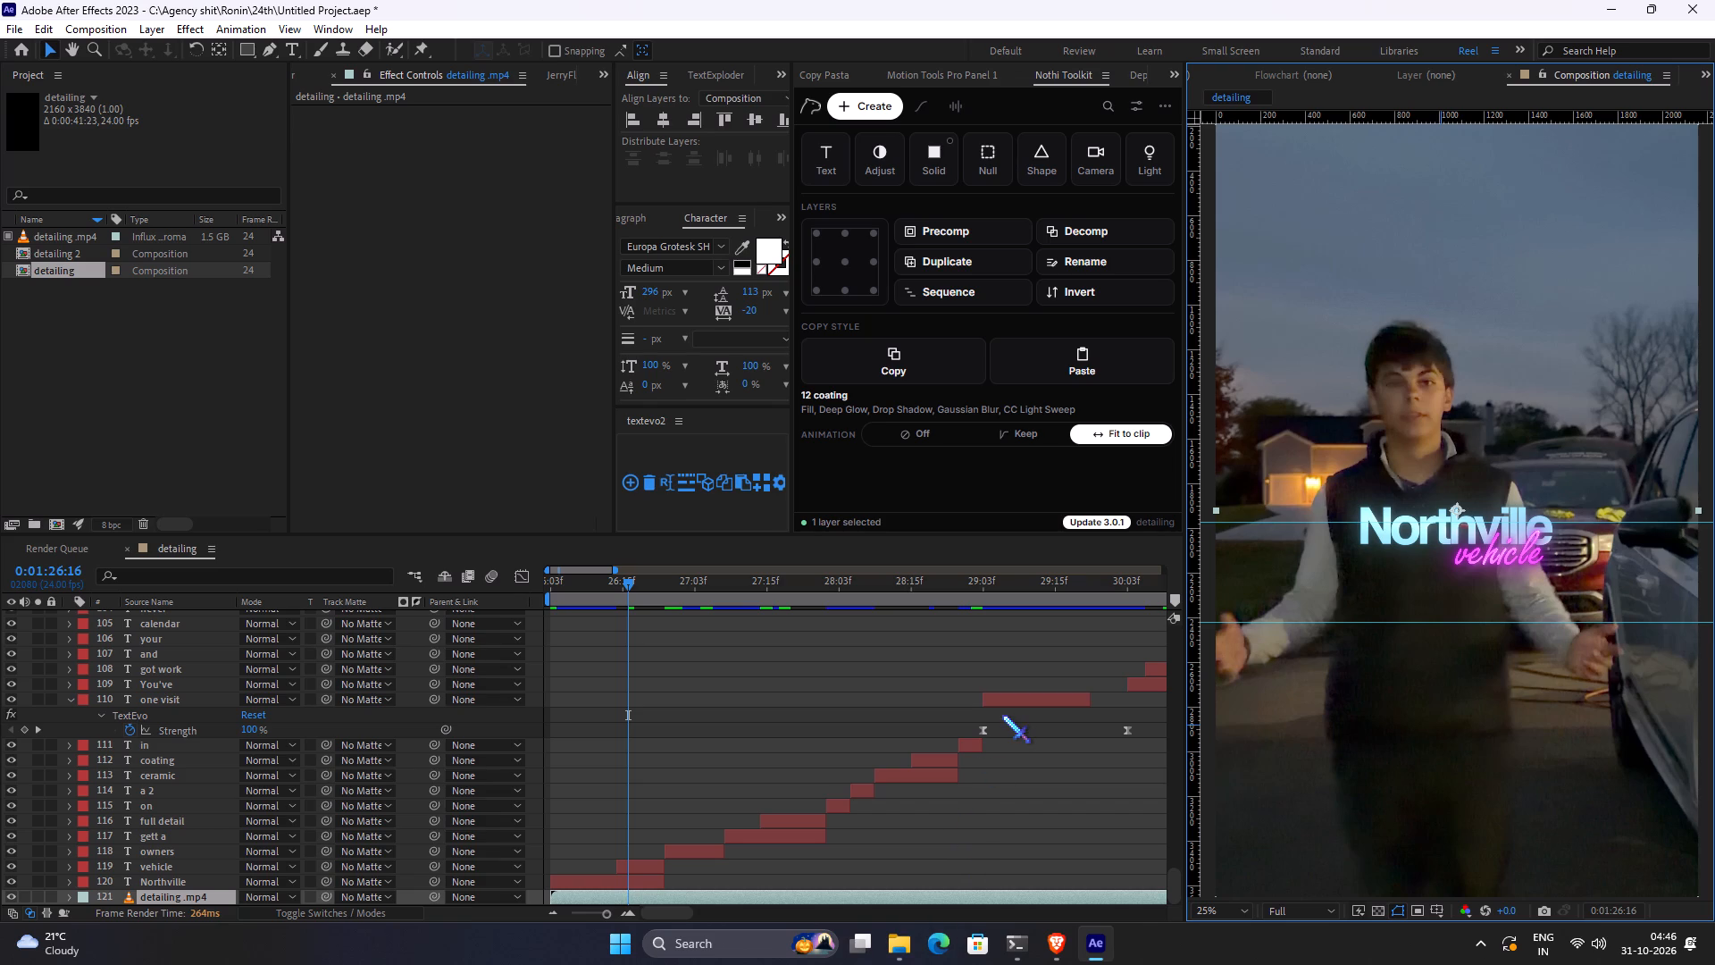
left_click(633, 867)
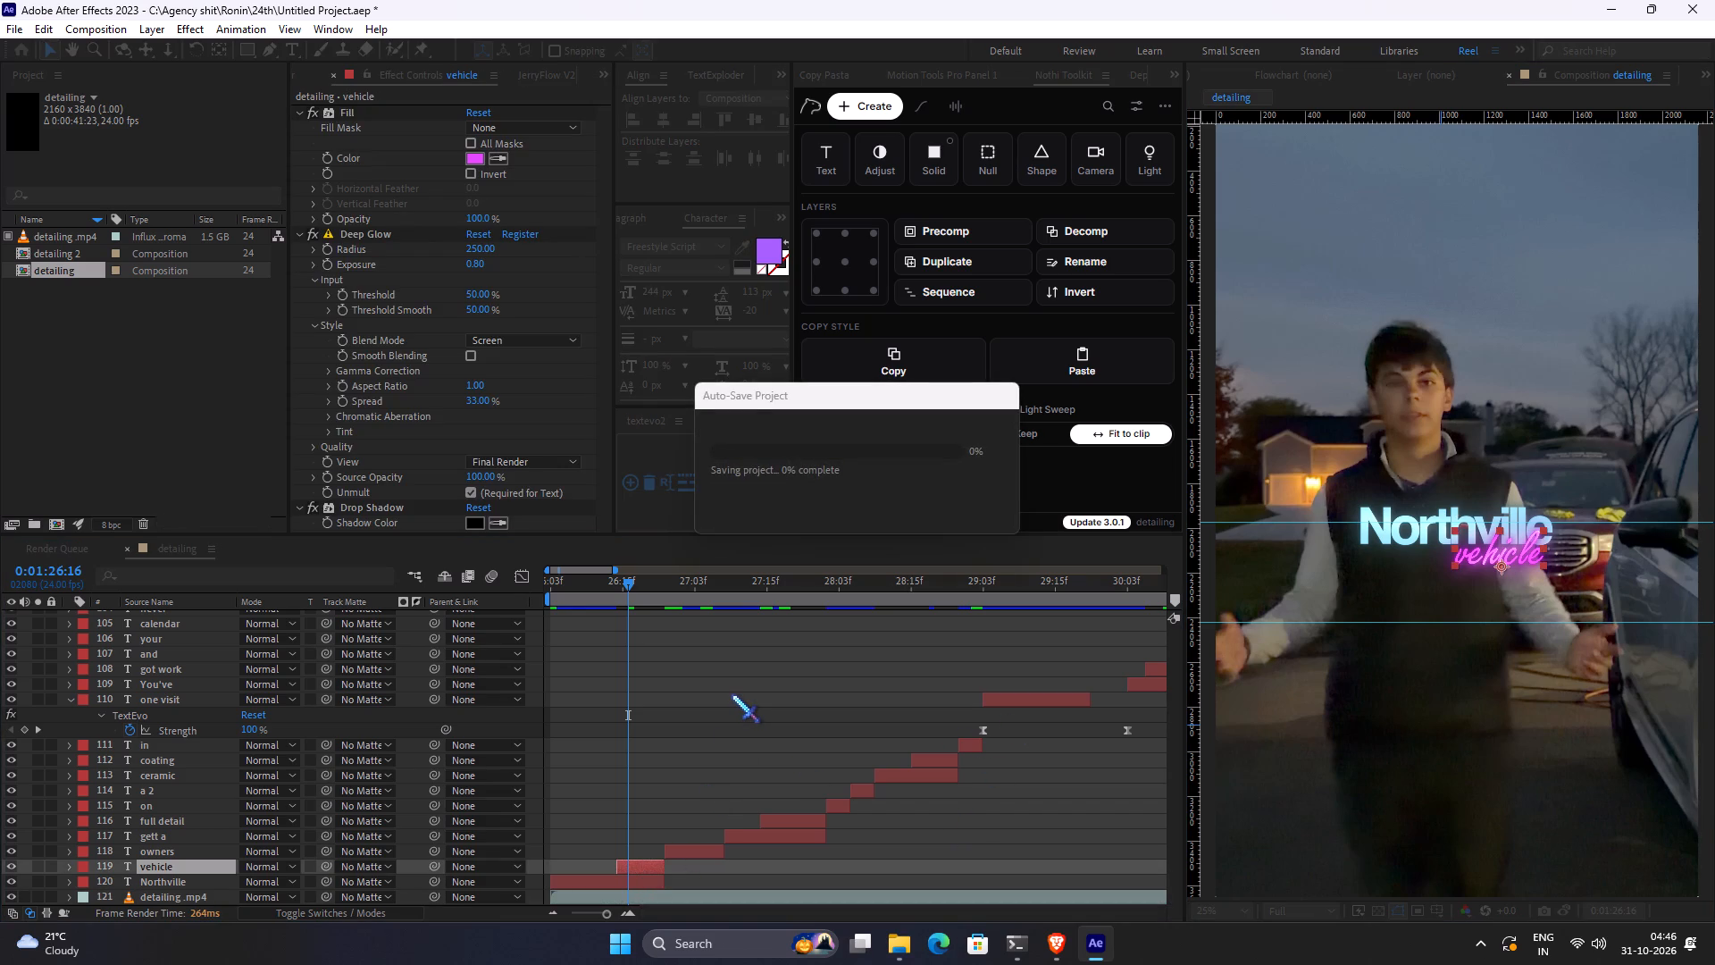
scroll(438, 361, "up", 1)
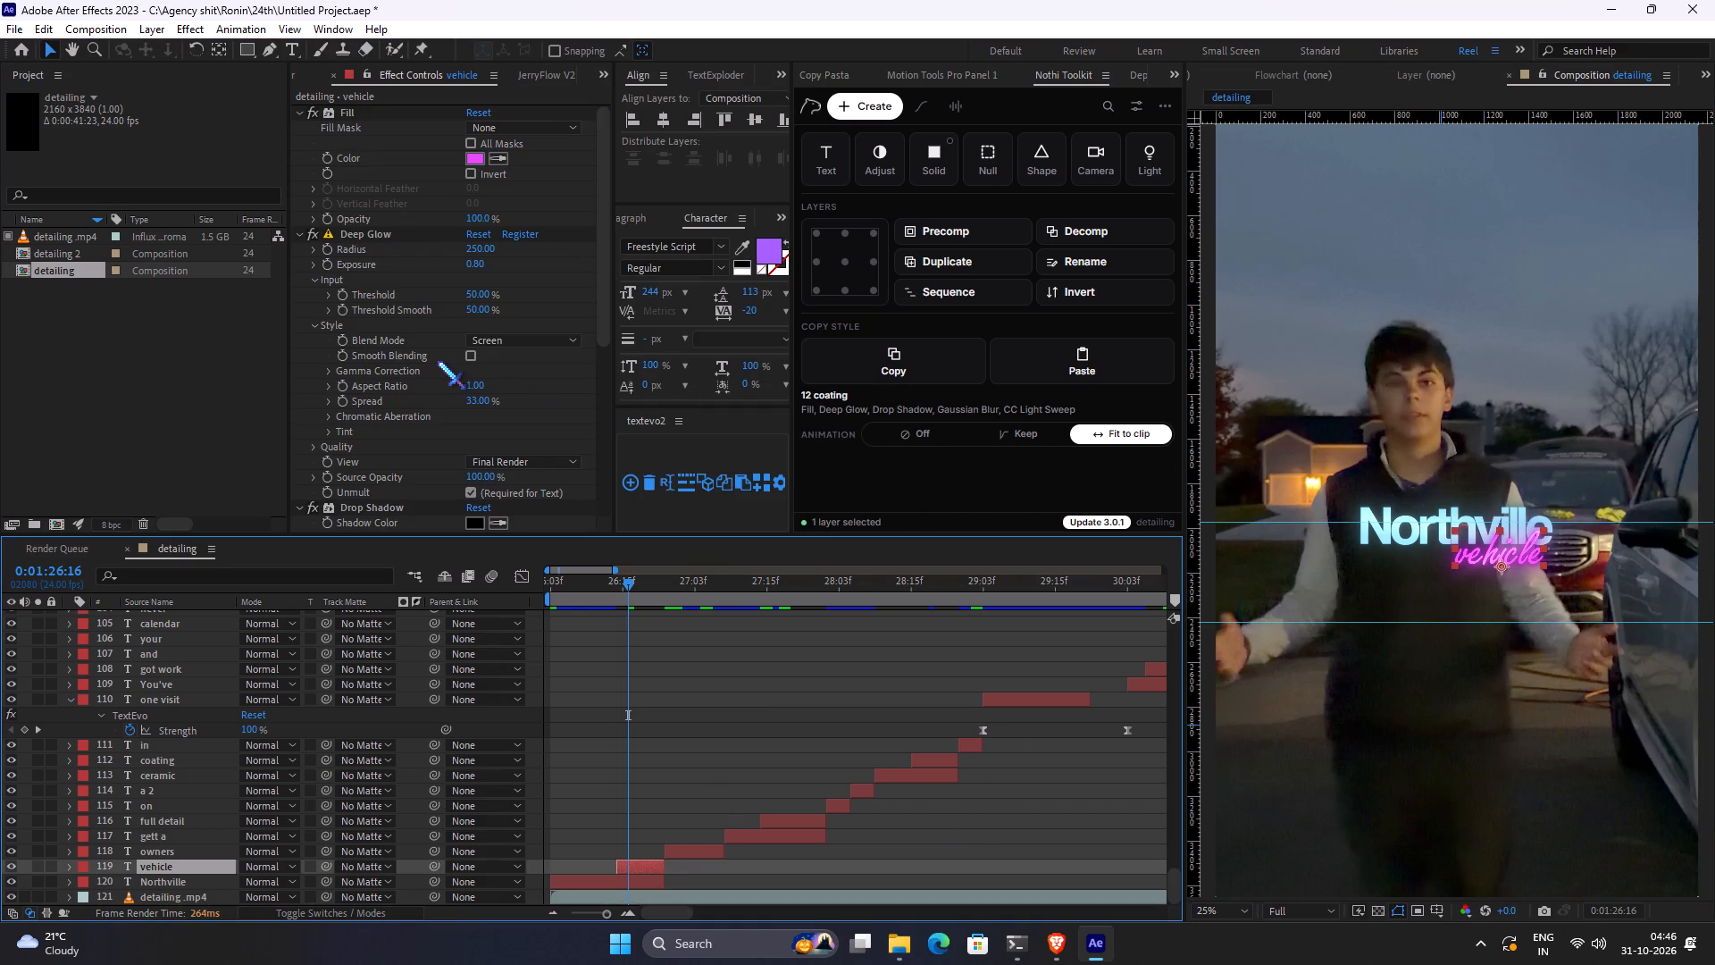
scroll(438, 361, "up", 2)
scroll(438, 361, "down", 5)
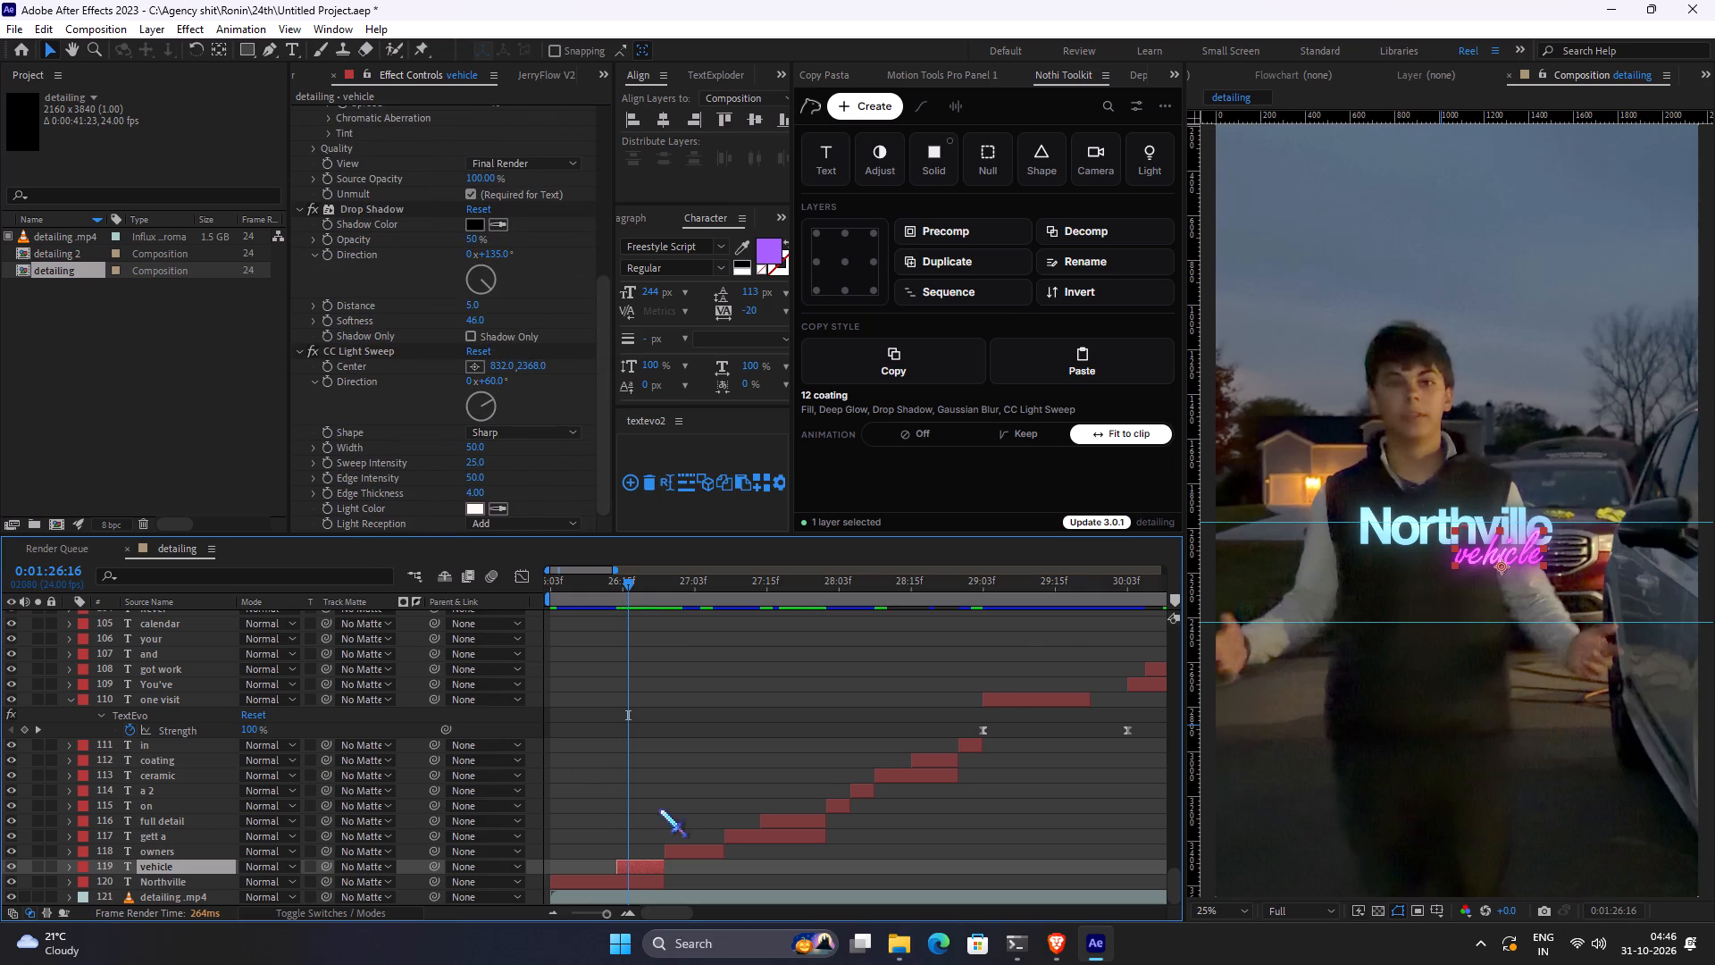
Apply Gaussian Blur to the "vehicle" caption and set its blurriness to 2.
scroll(1445, 572, "up", 1, "ctrl")
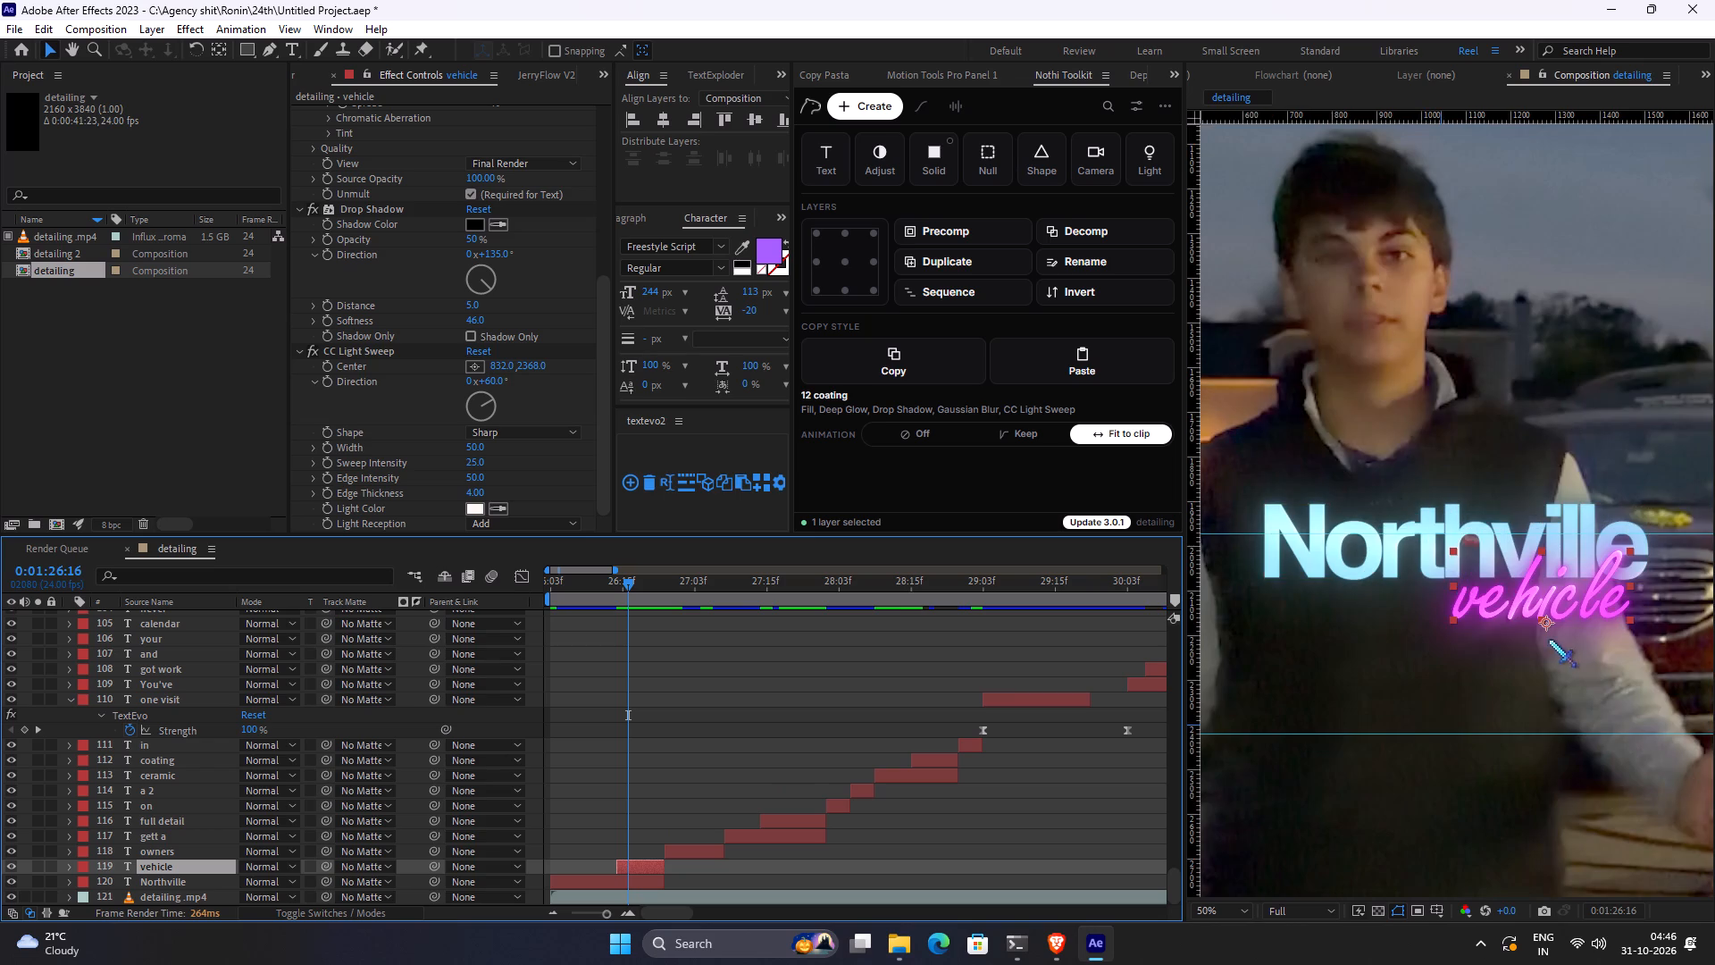
scroll(1548, 639, "up", 1, "ctrl")
key("space")
key("space")
key("space")
key("space")
key("space")
key("space")
key("space")
key("space")
key("space")
key("space")
key("space")
key("space")
key("space")
key("space")
key("space")
key("space")
key("space")
key("space")
key("space")
key("space")
left_click_drag(1521, 771, 1452, 698)
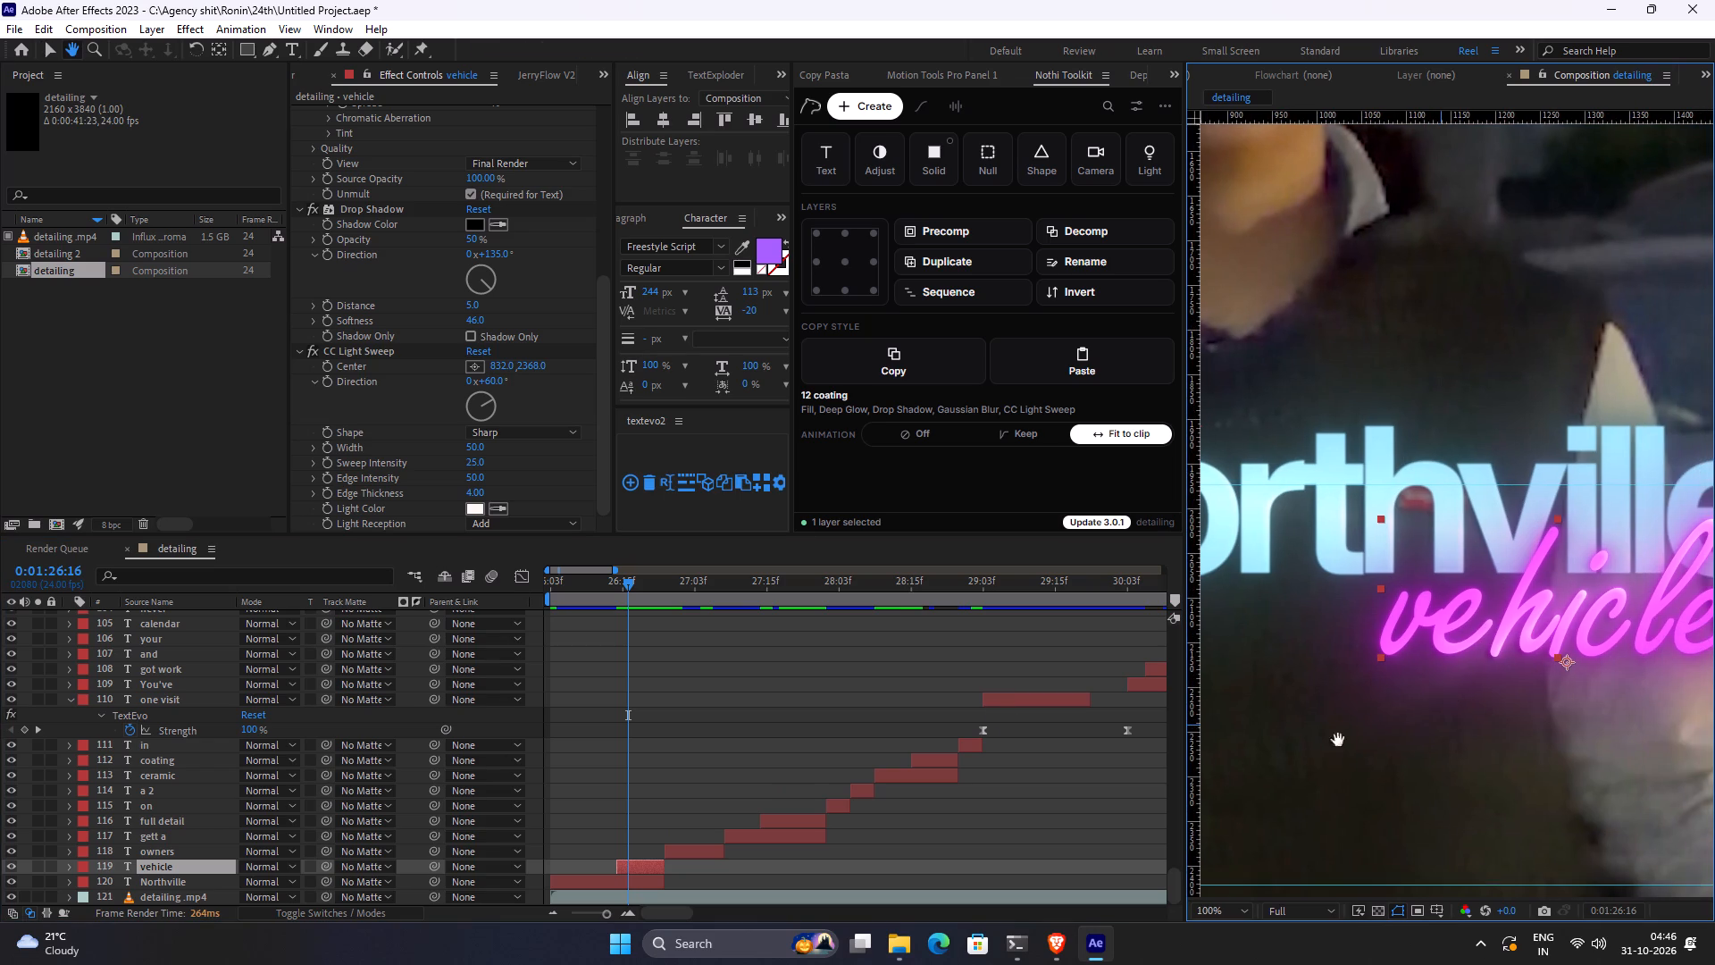
left_click(677, 770)
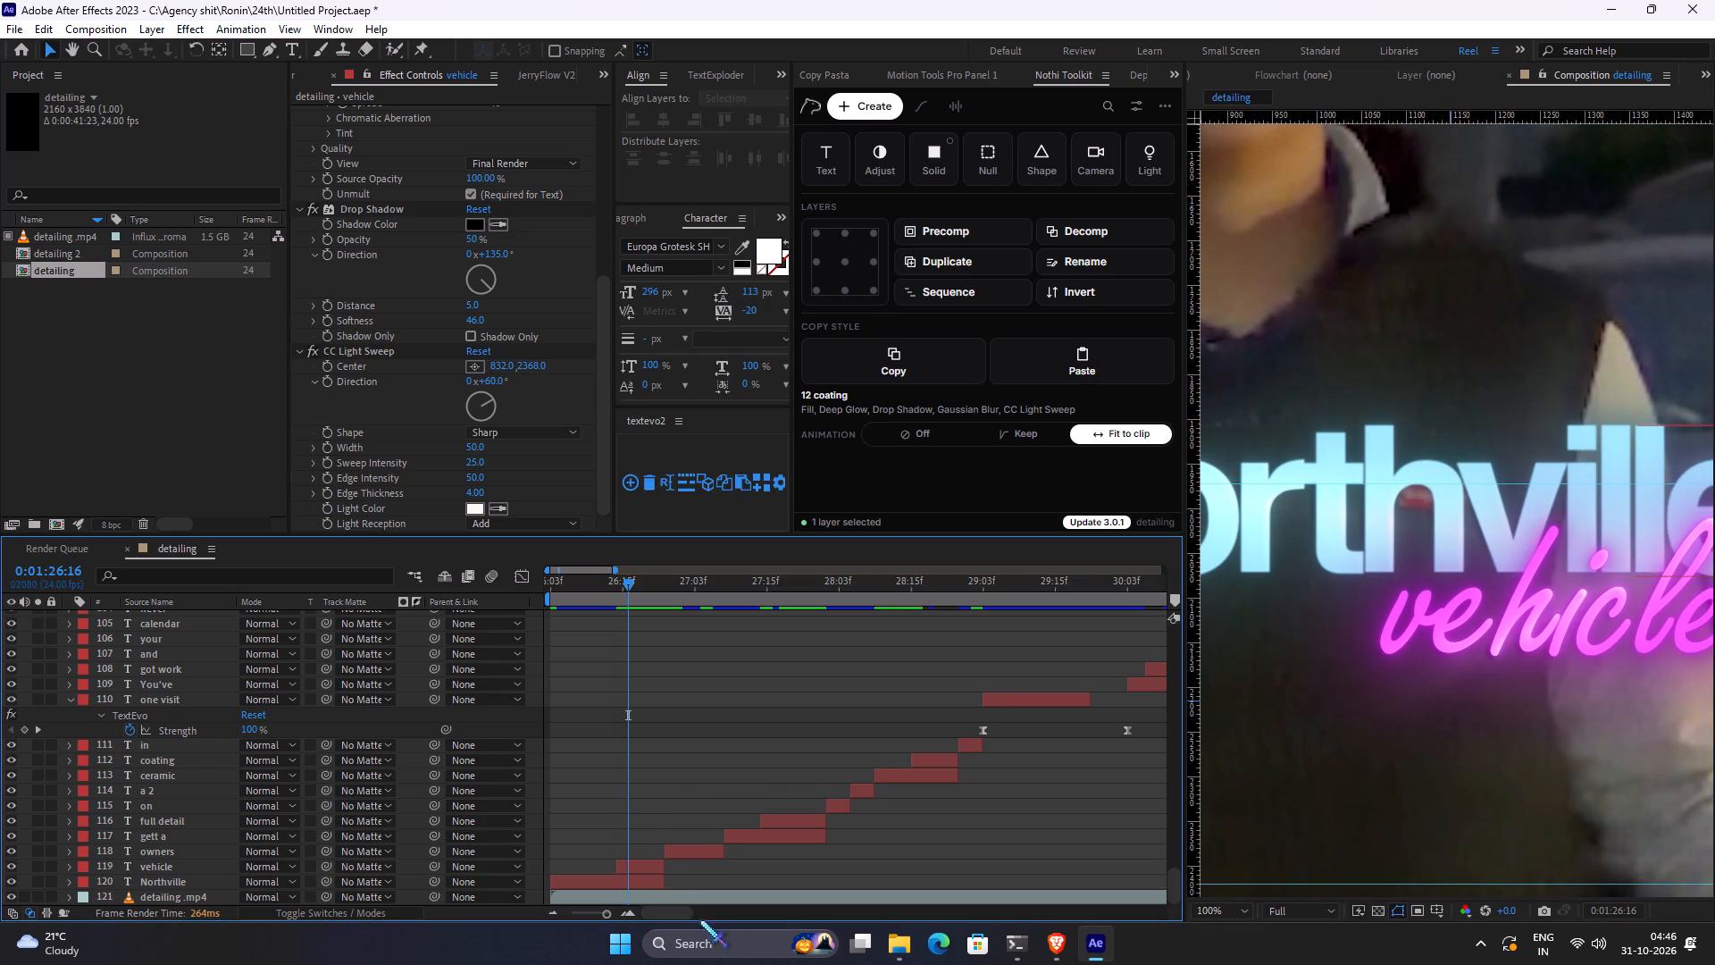
left_click(631, 868)
key("ctrl+space")
type("ga")
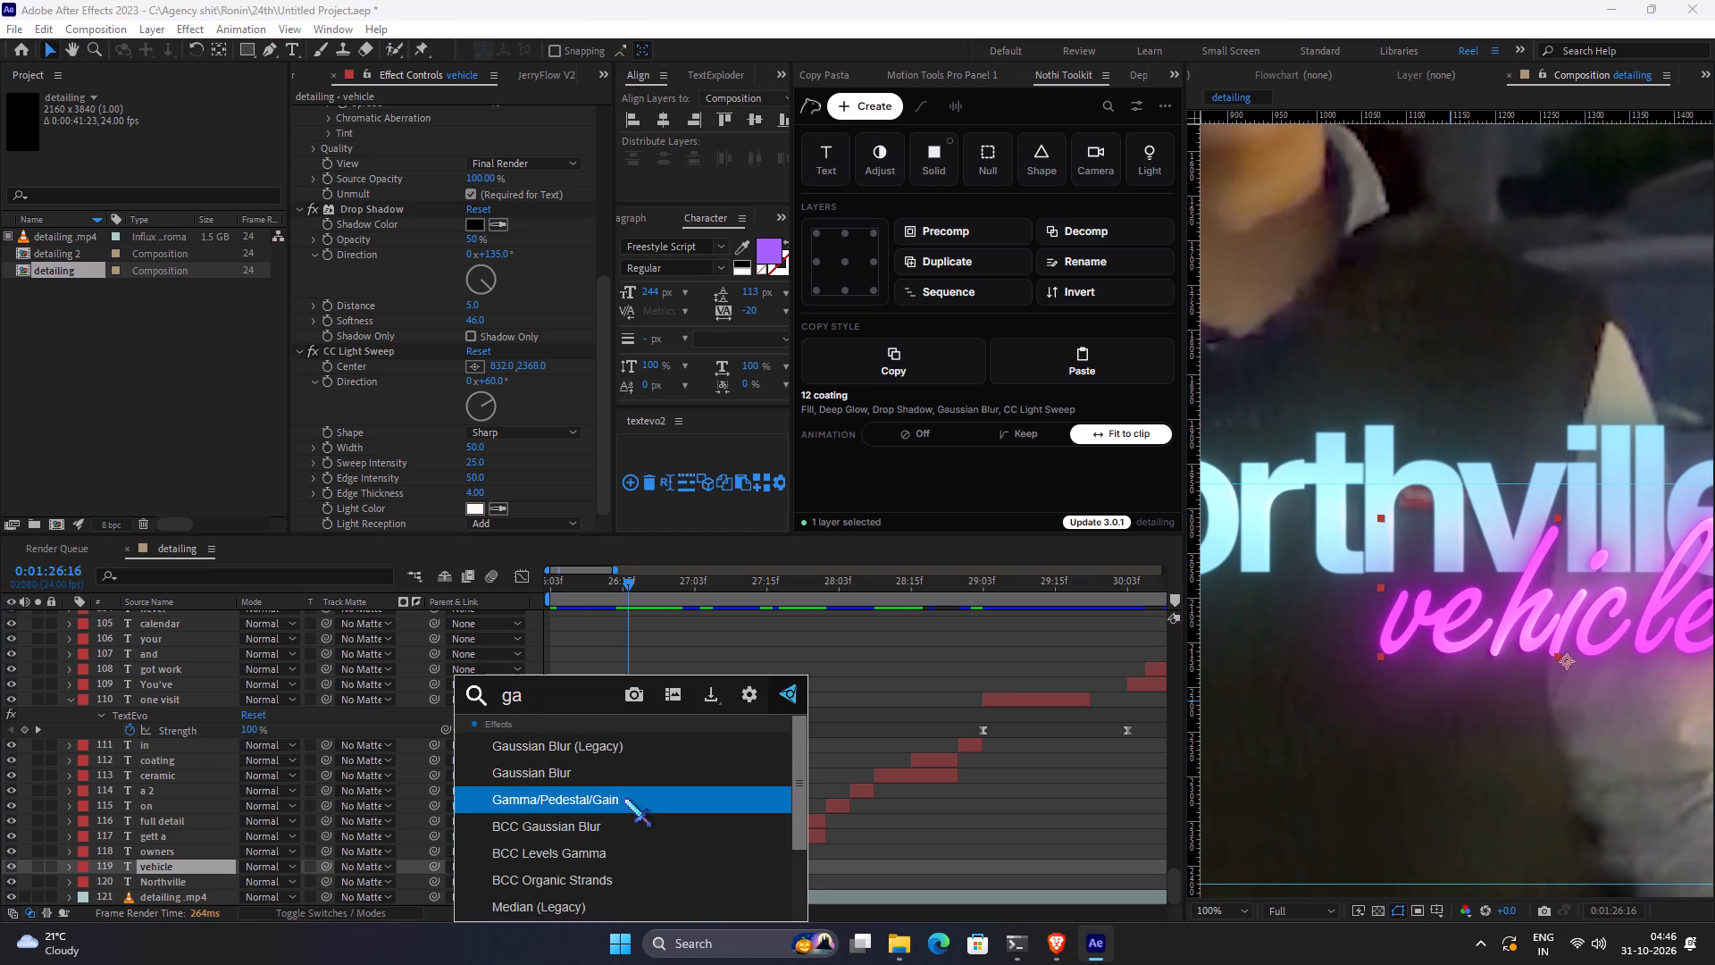
left_click(597, 765)
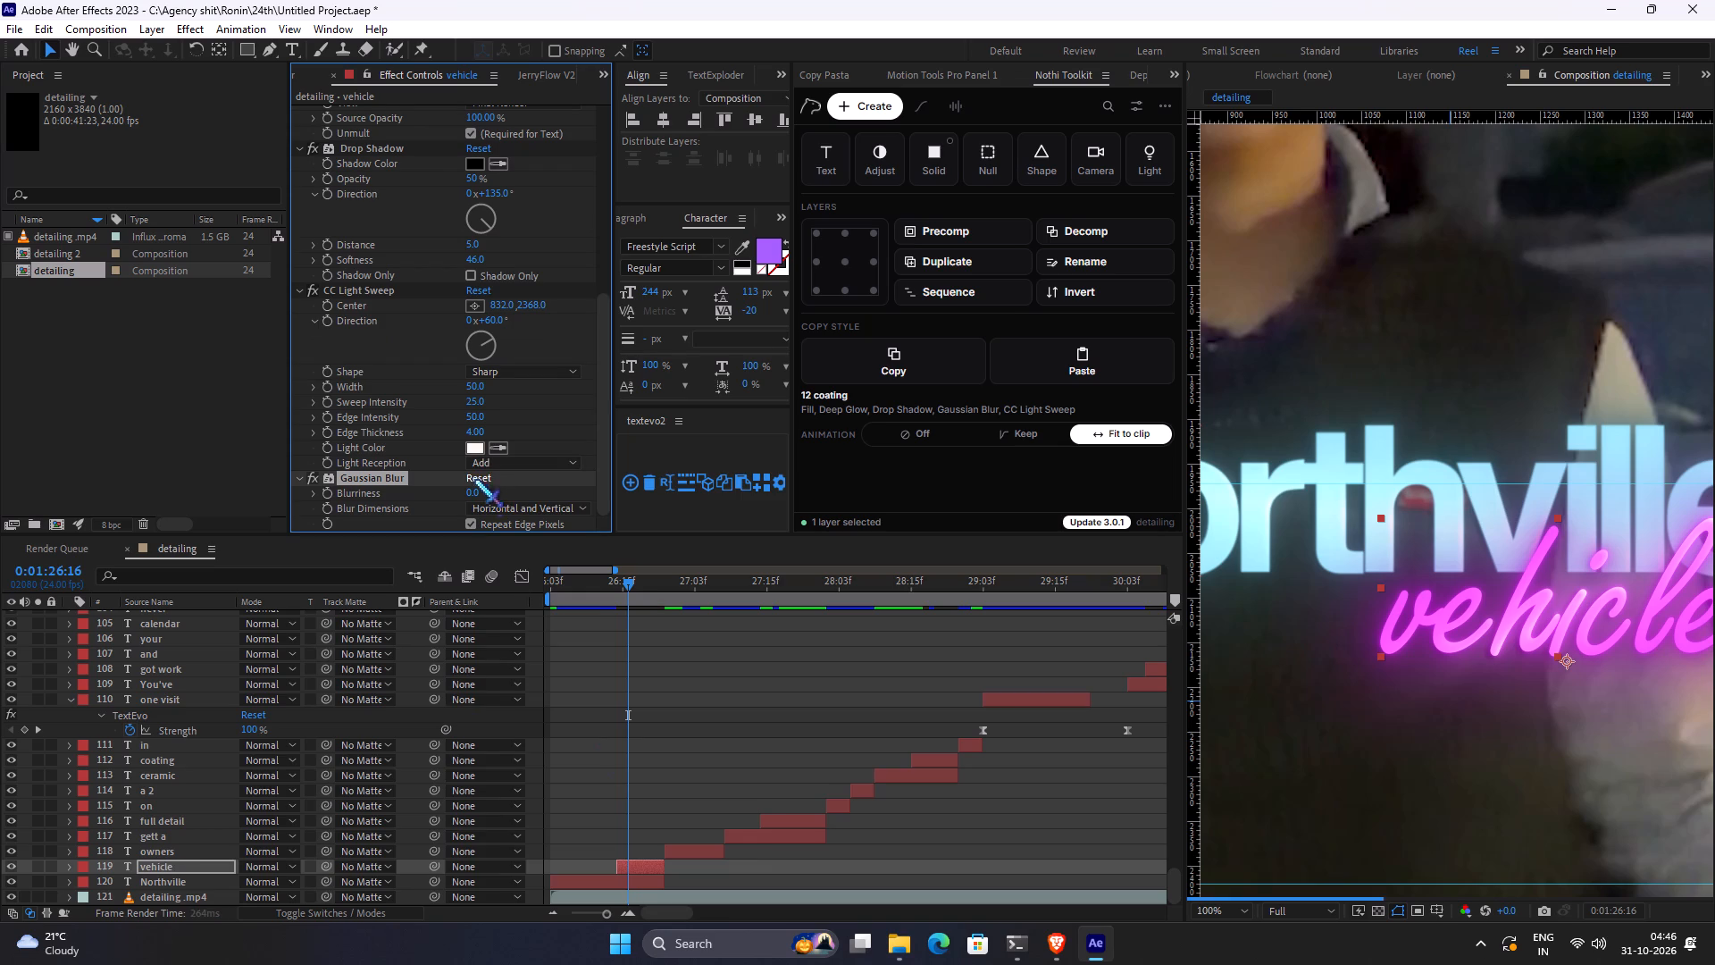
left_click(479, 497)
key("2")
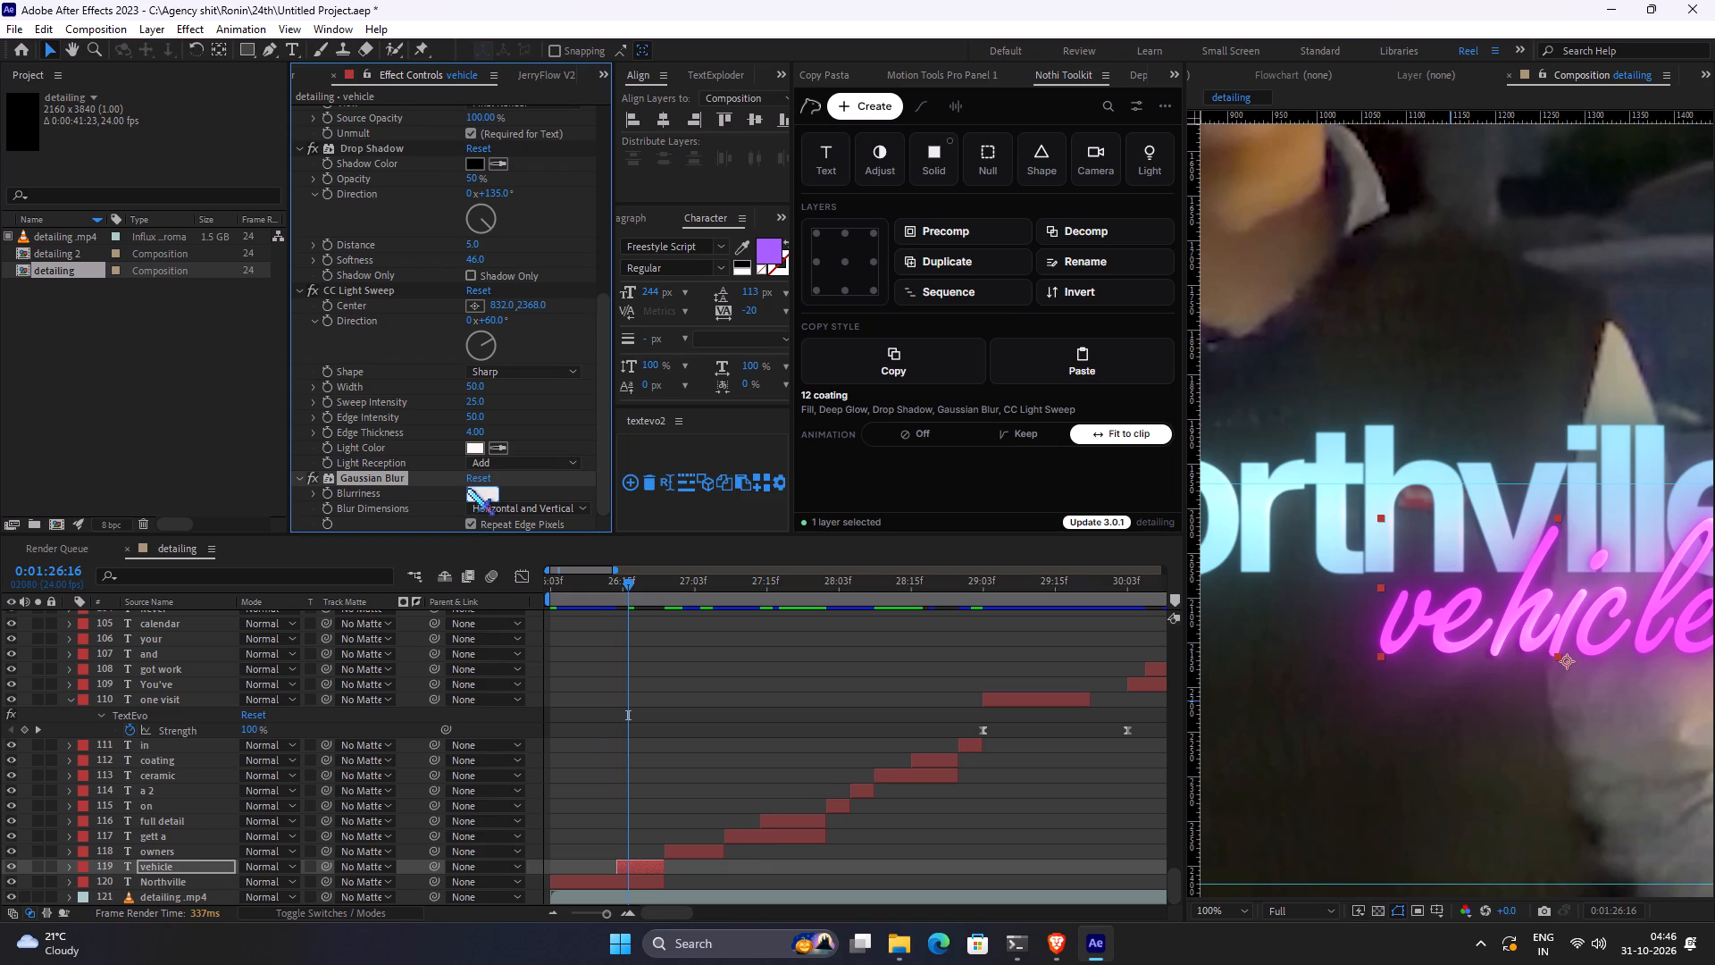
left_click(673, 684)
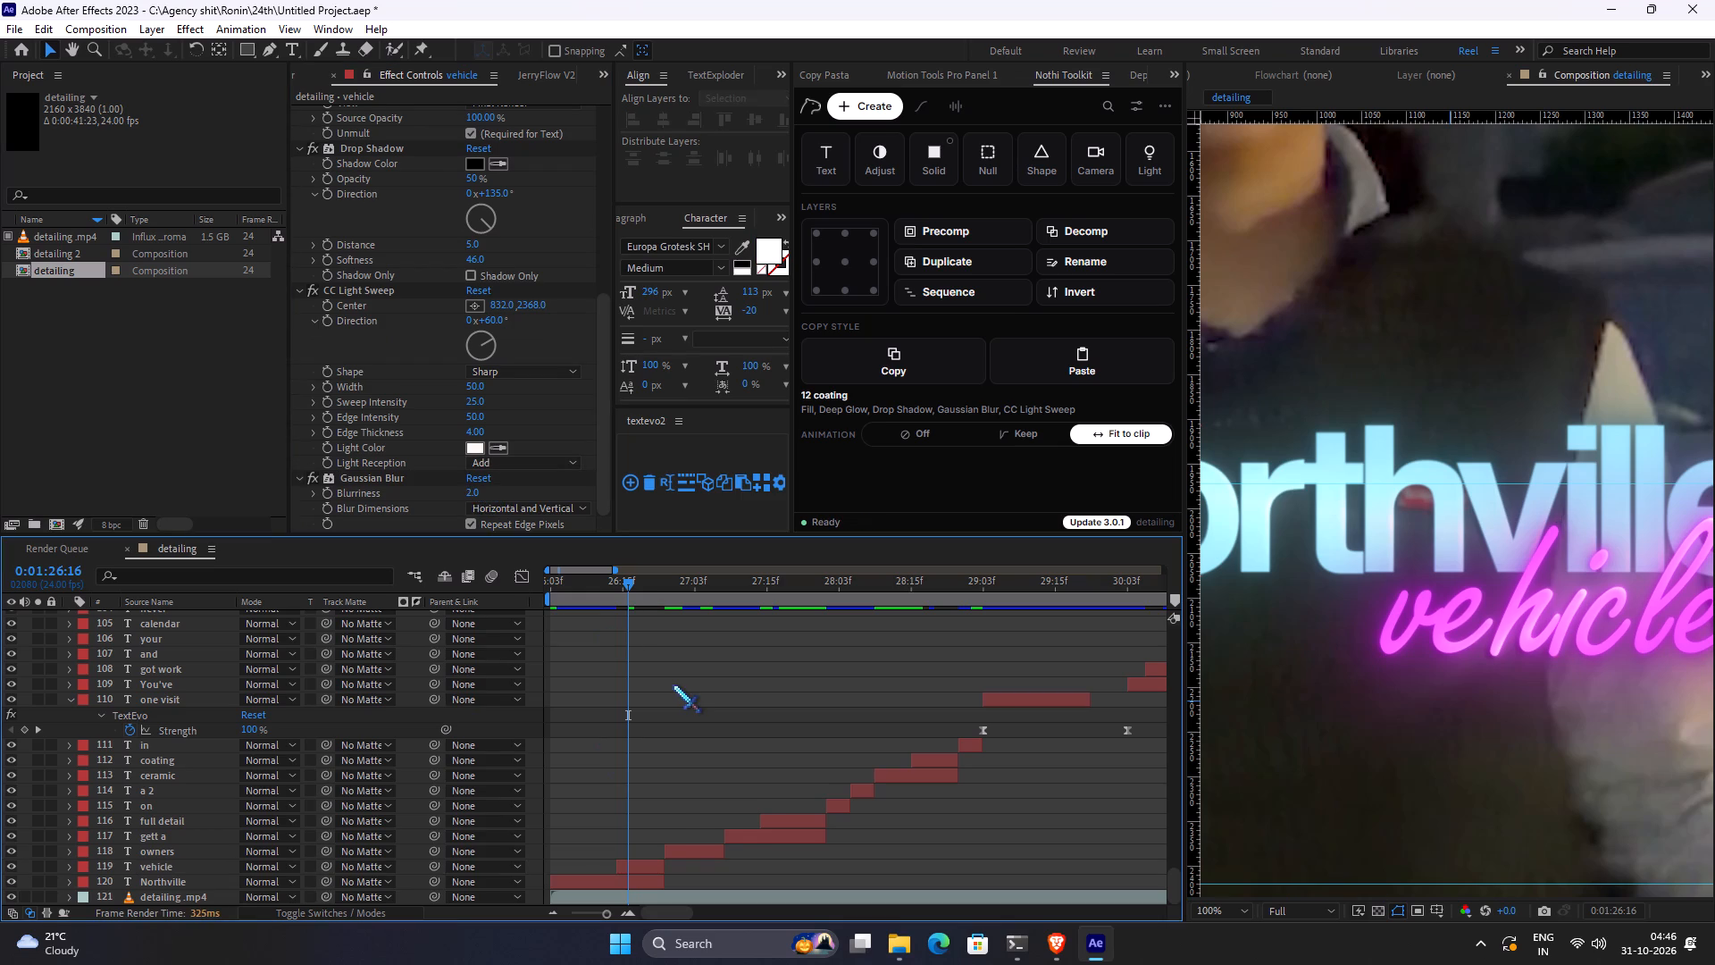
Select all effects of the "vehicle" caption and copy its style with Nothi Toolkit.
scroll(1521, 600, "down", 1, "ctrl")
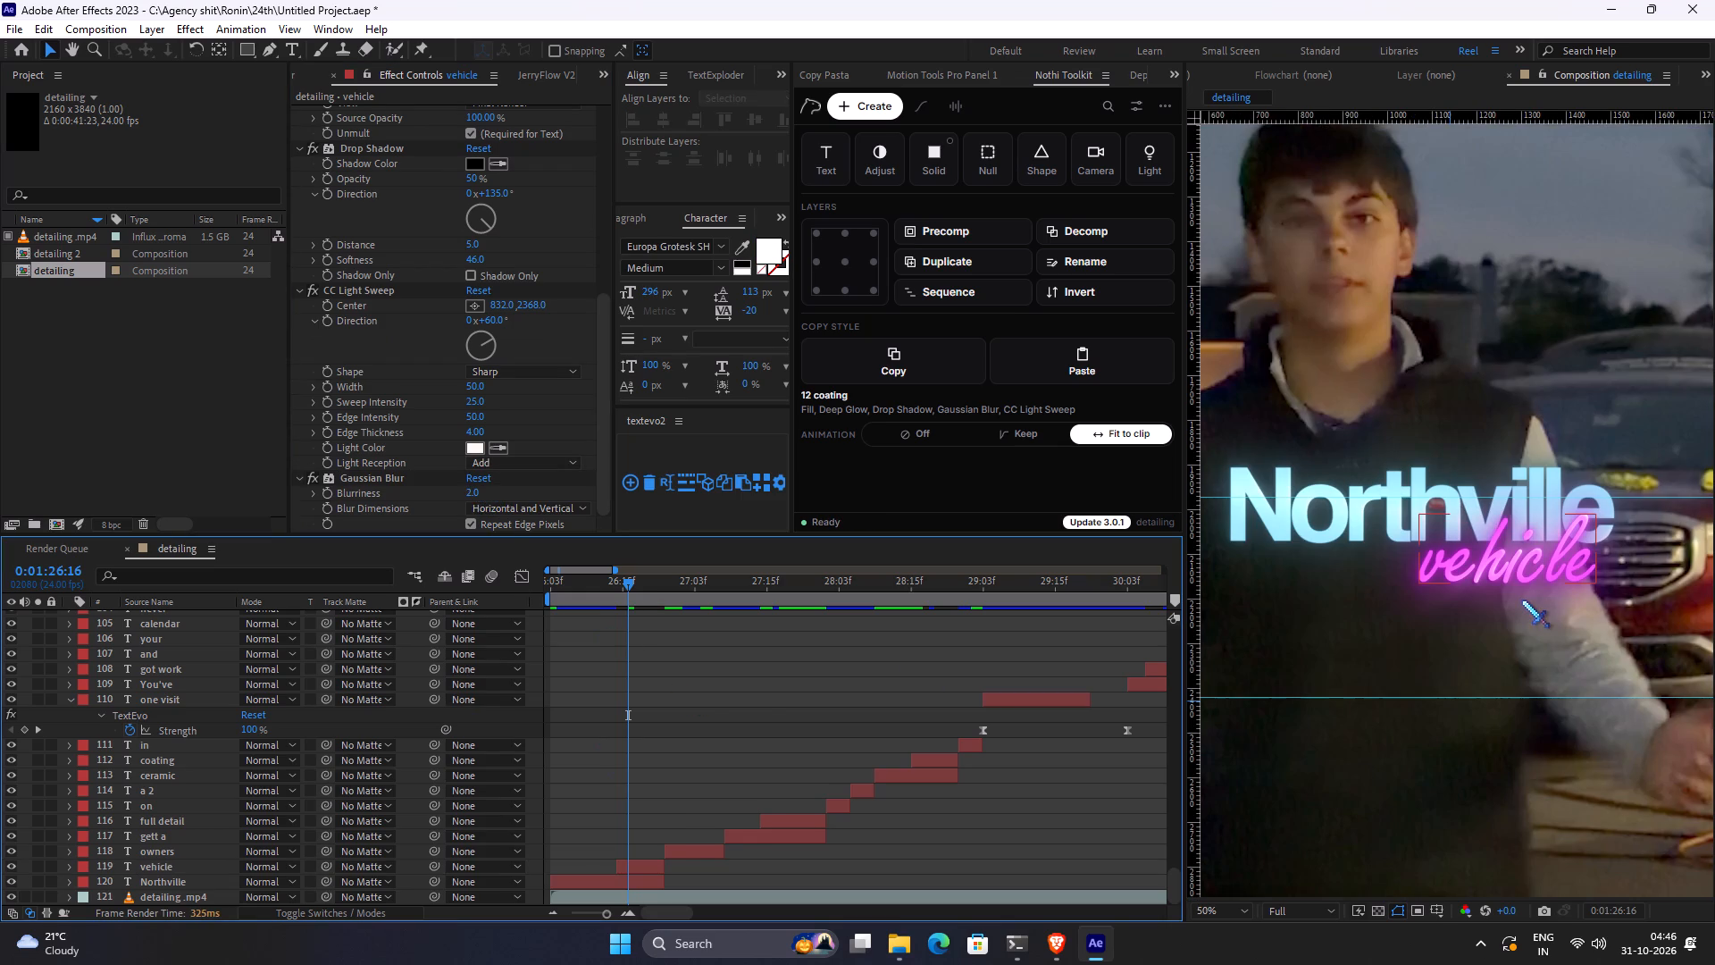
scroll(1521, 600, "down", 1, "ctrl")
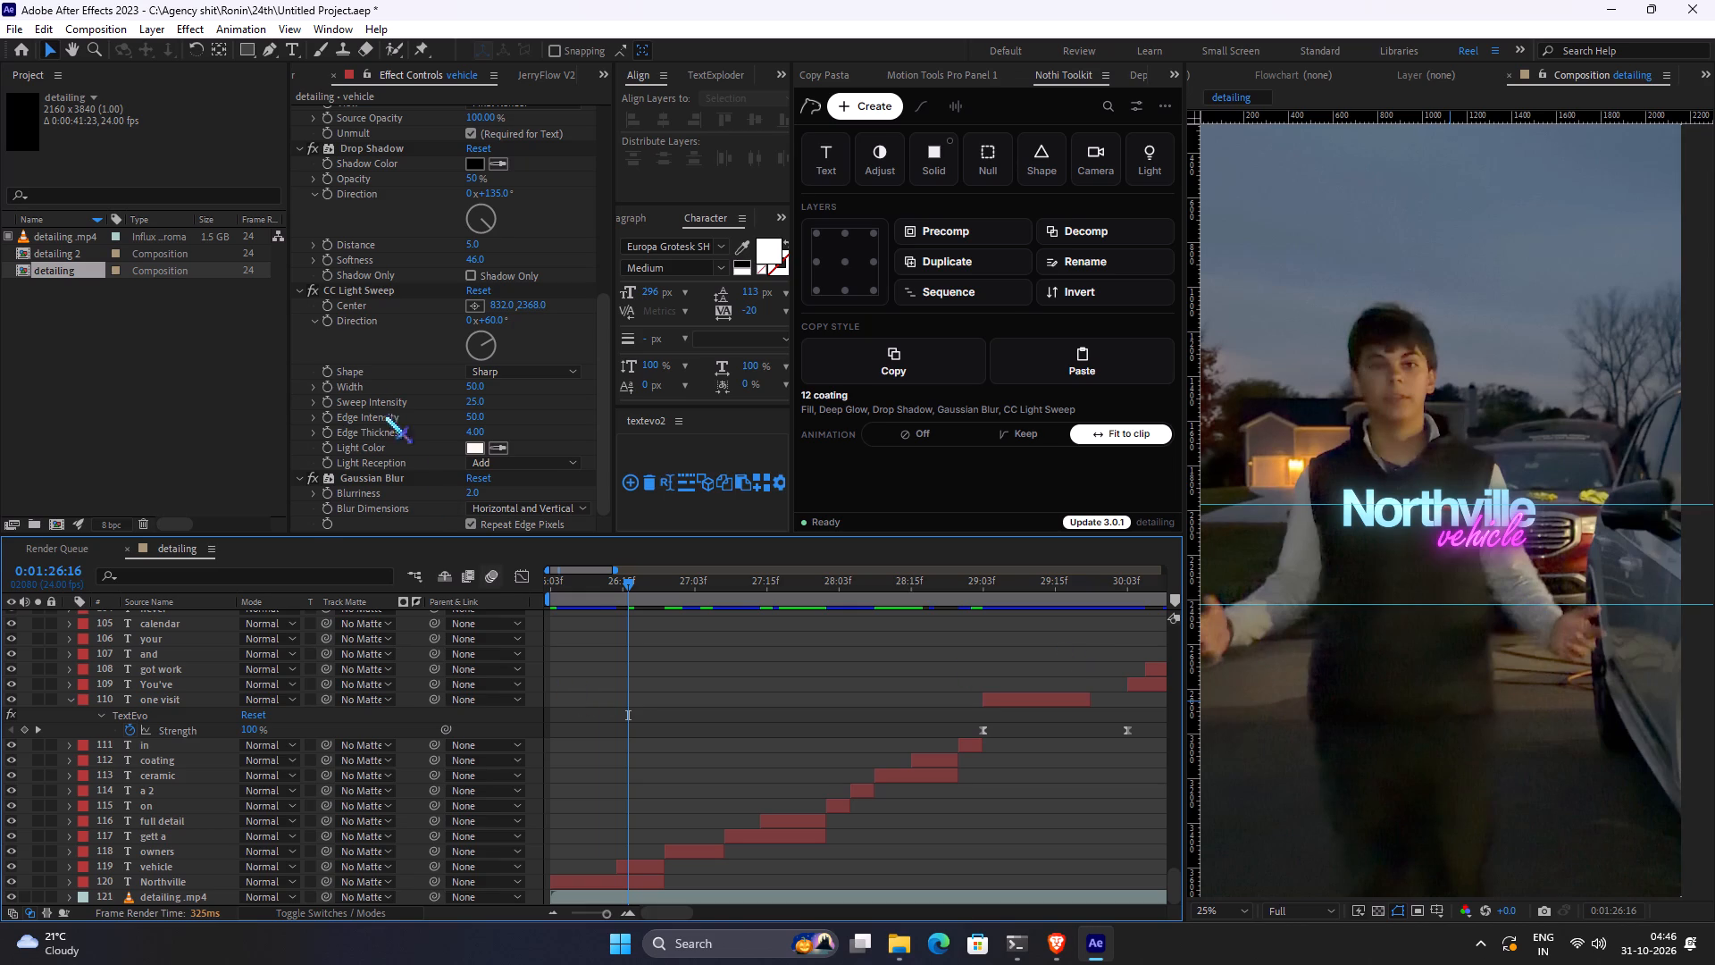
scroll(322, 322, "up", 2)
scroll(423, 116, "up", 4)
left_click(356, 114)
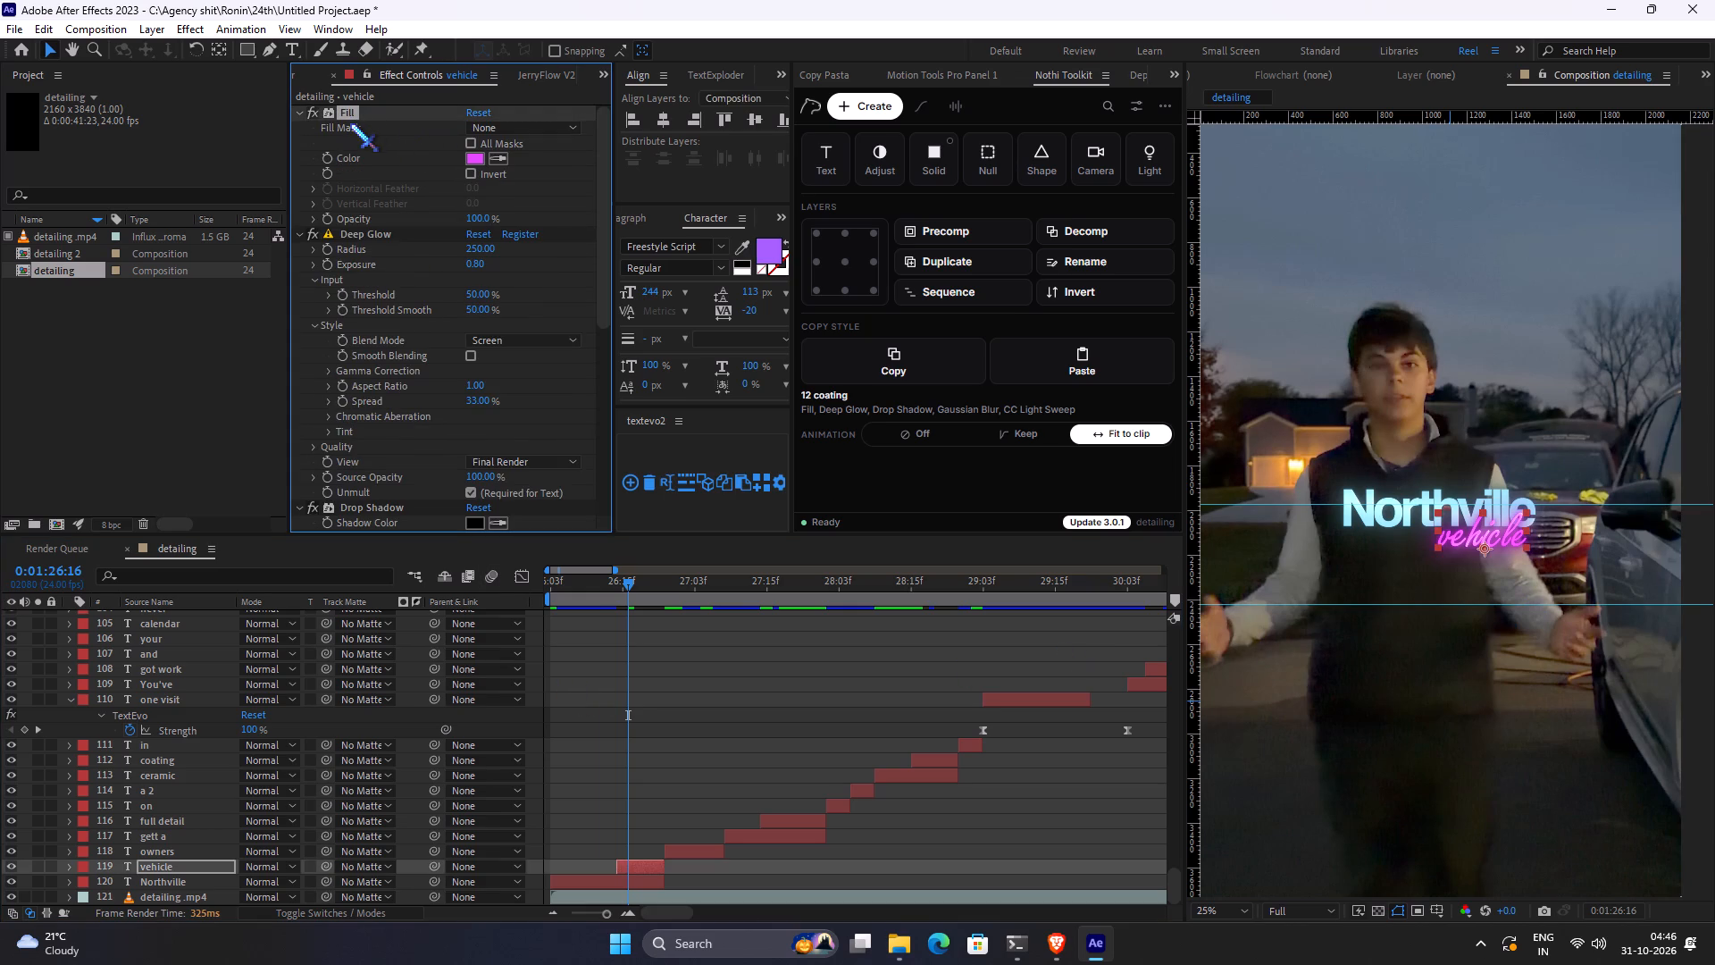
key("ctrl+a")
left_click(956, 368)
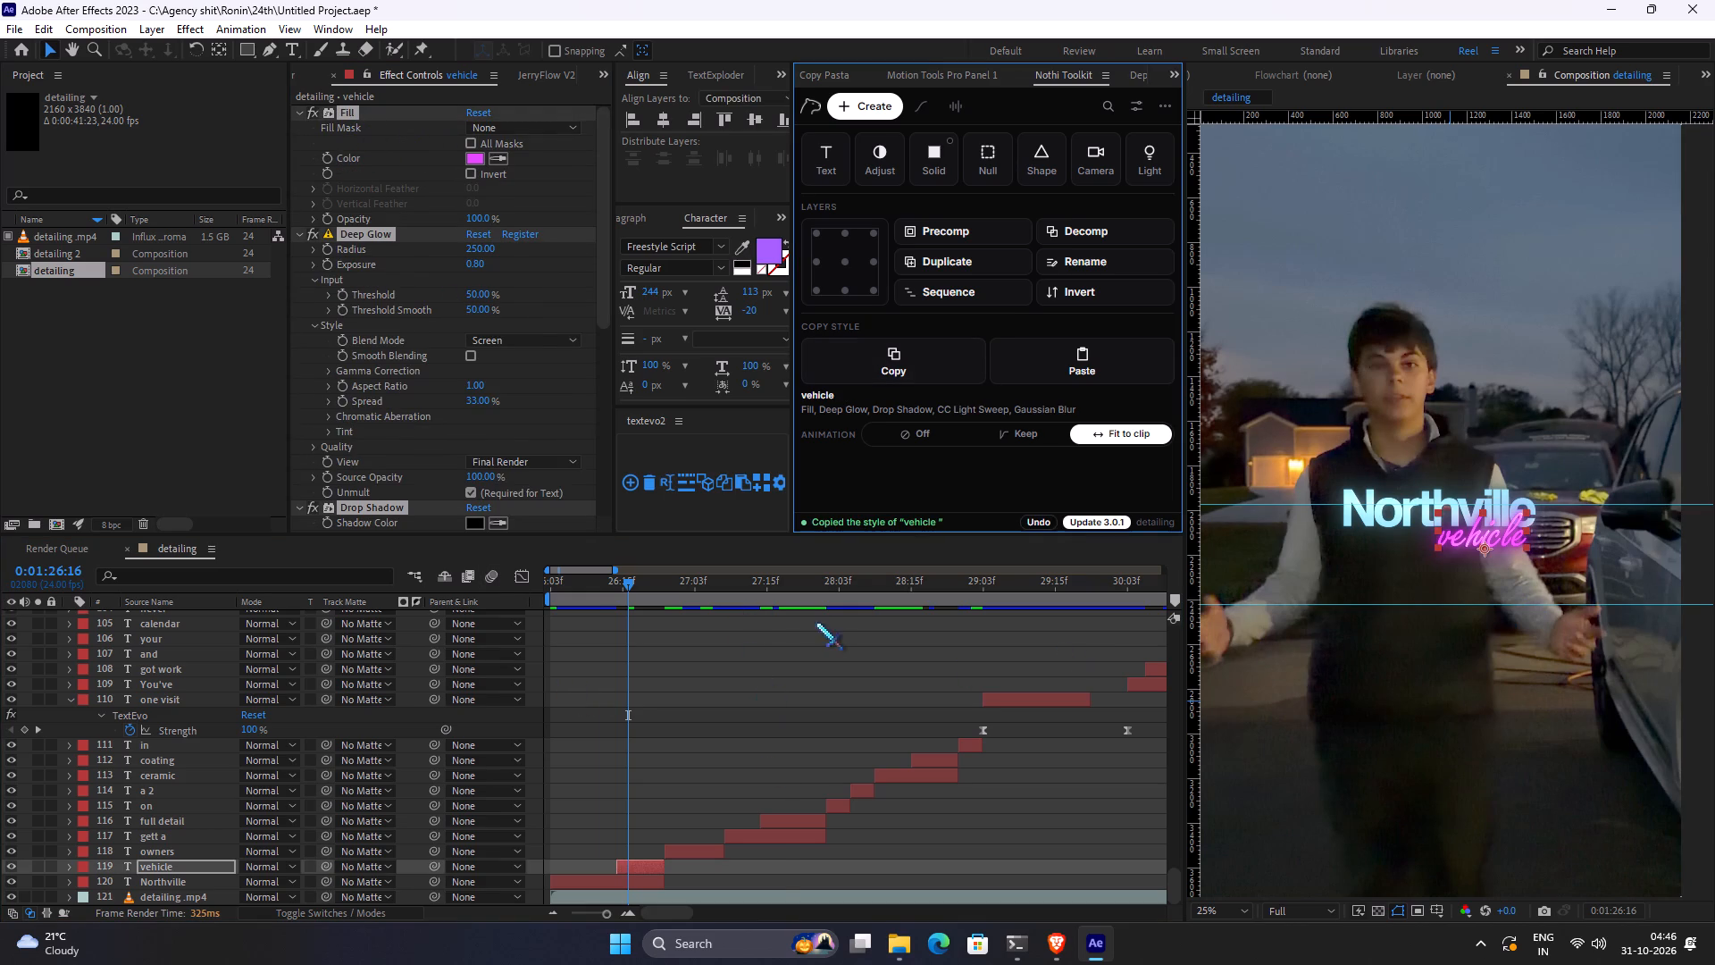
Go to 0:01:28:18 and paste the copied "vehicle" style onto the "coating" caption.
left_click(786, 600)
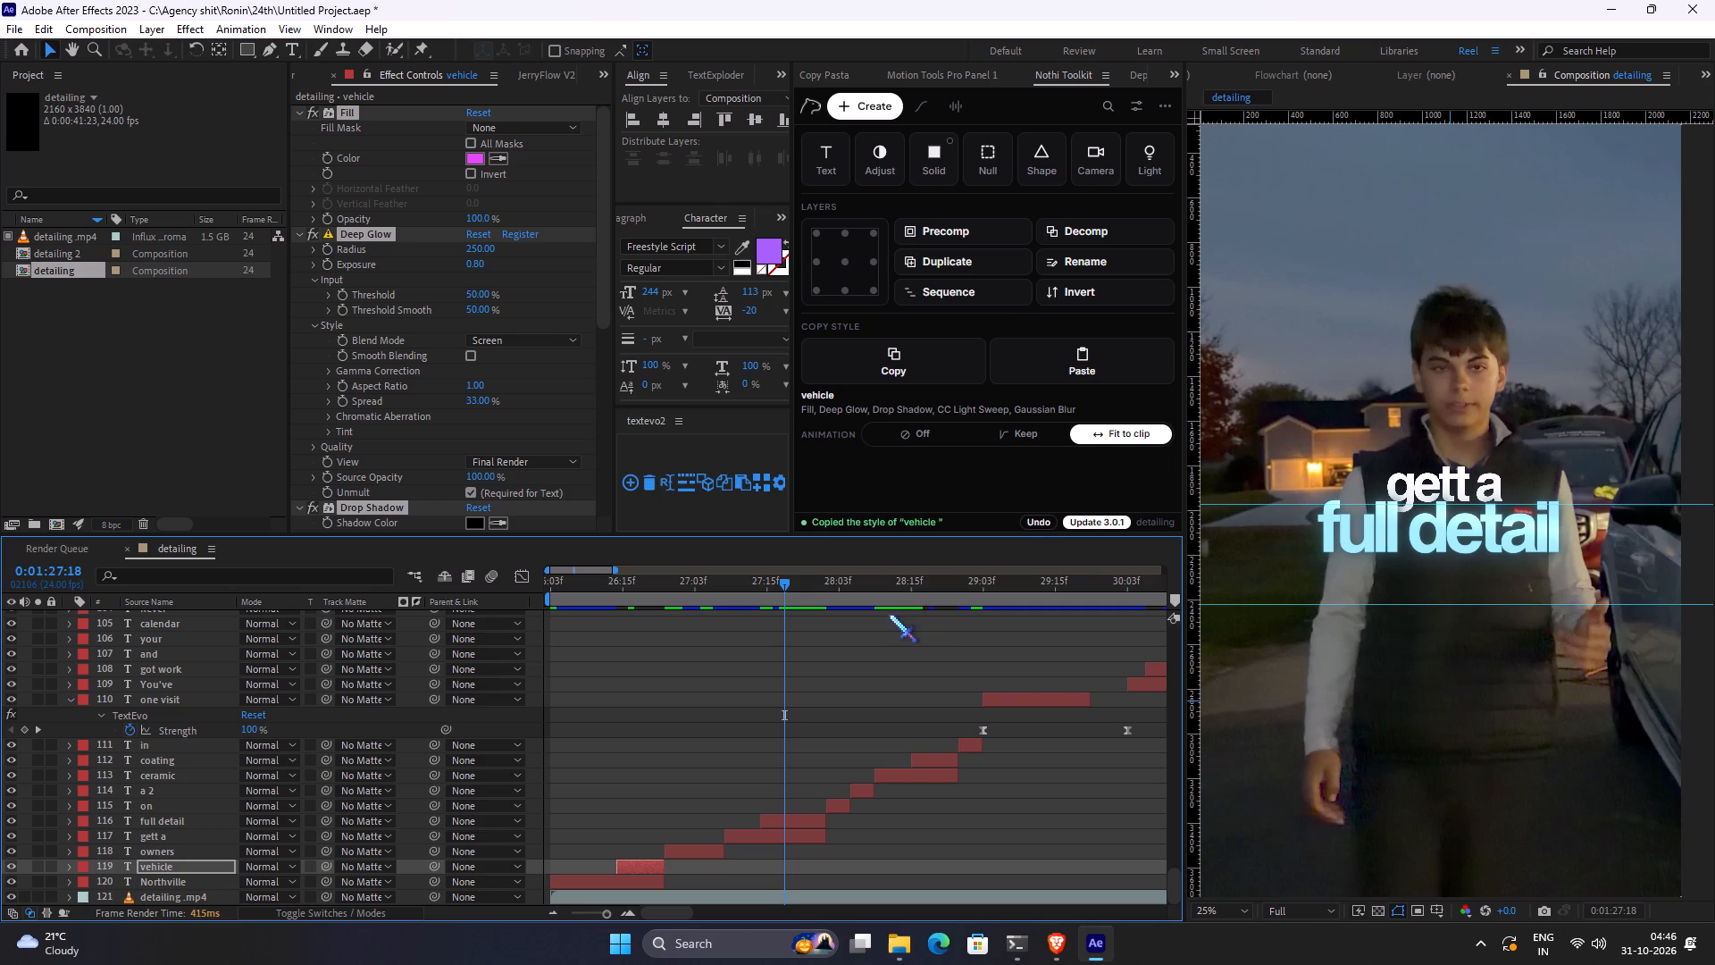
left_click(928, 604)
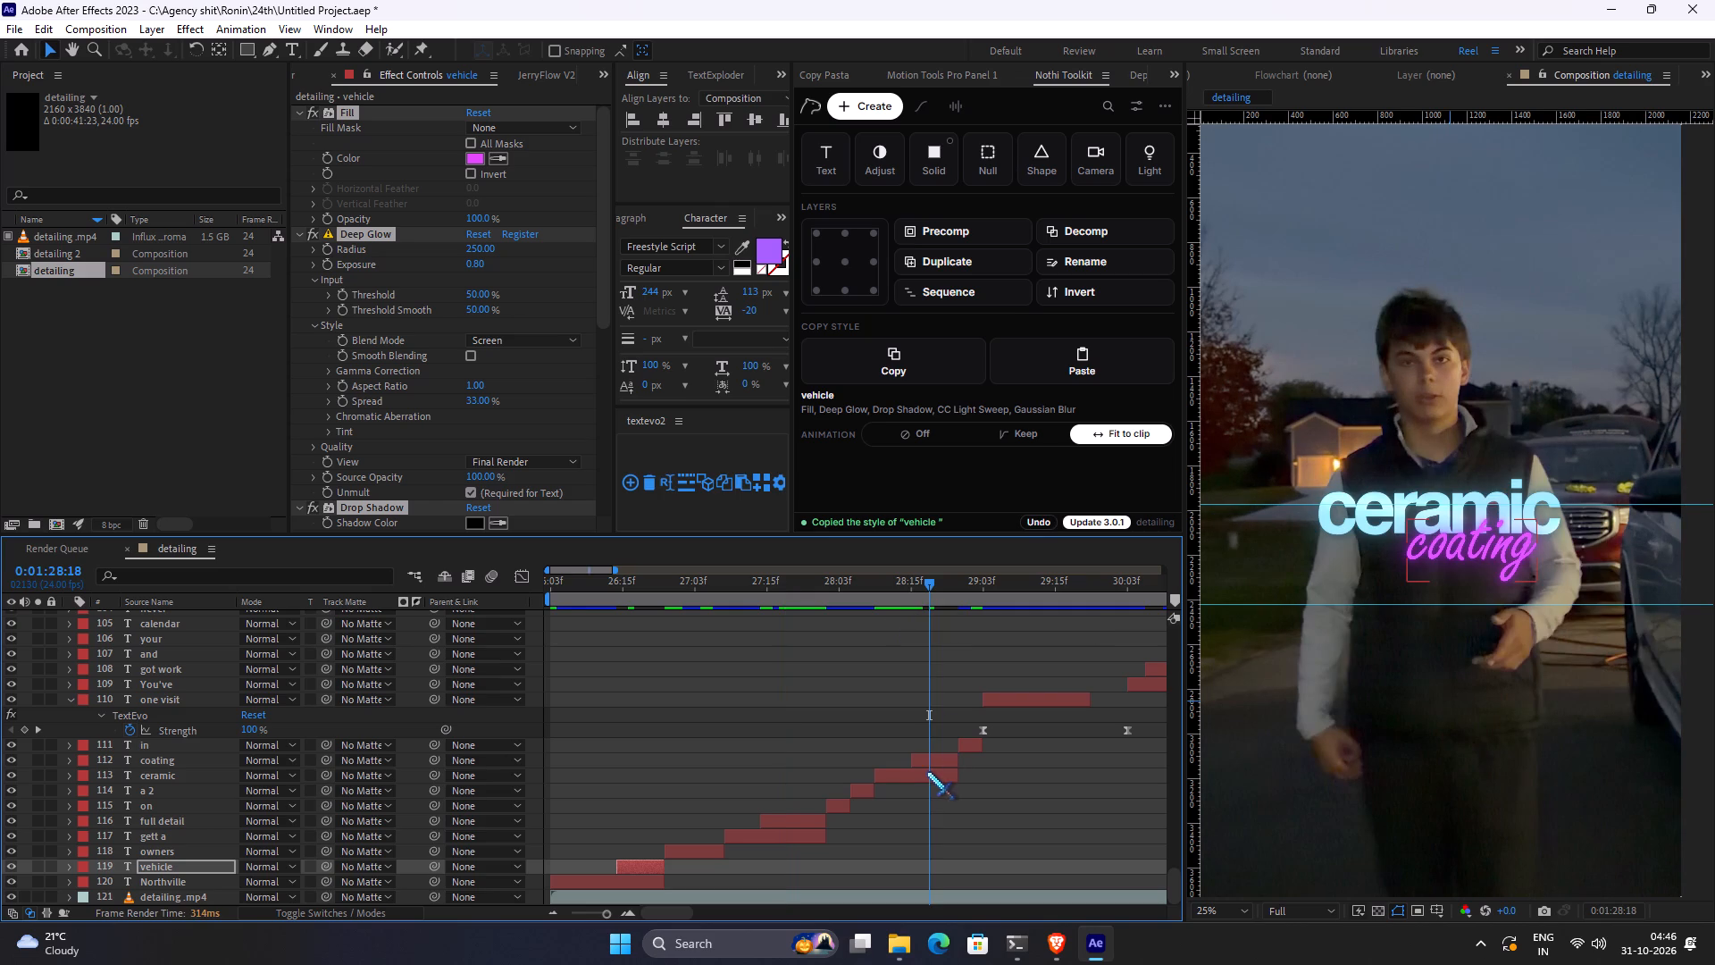
left_click(926, 771)
left_click(928, 758)
left_click(1086, 355)
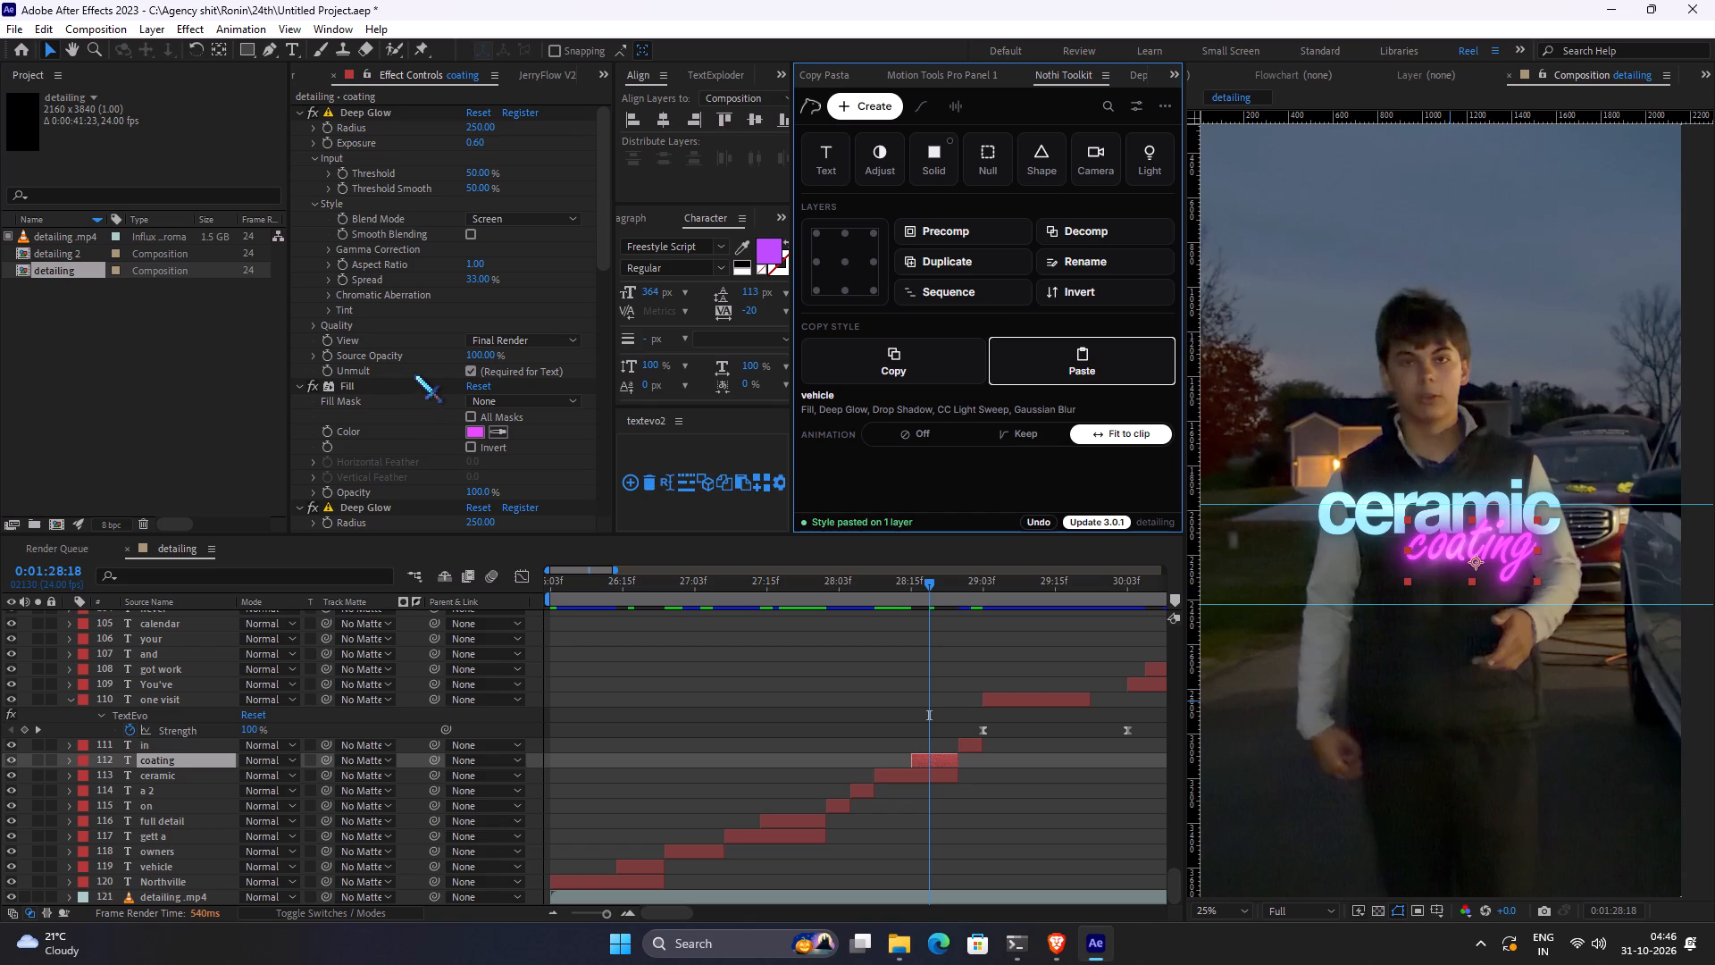
Delete the old Deep Glow with 0.60 exposure above the Fill effect on the "coating" caption.
scroll(414, 374, "down", 1)
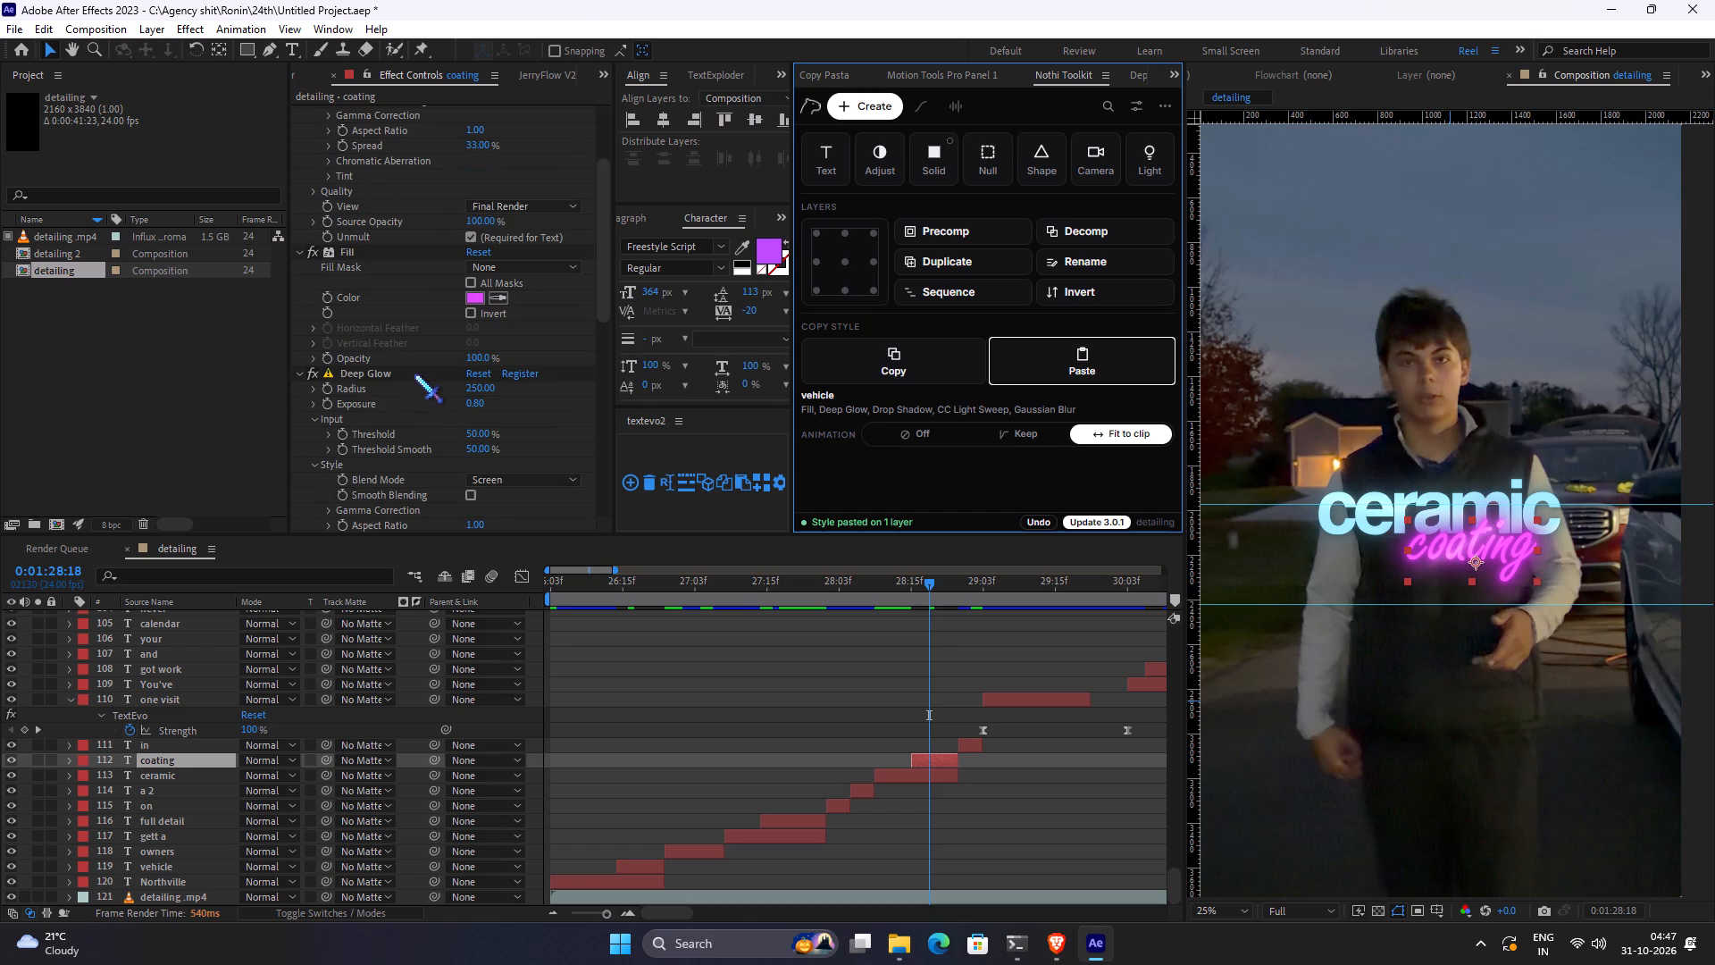
scroll(414, 374, "up", 1)
left_click(354, 116)
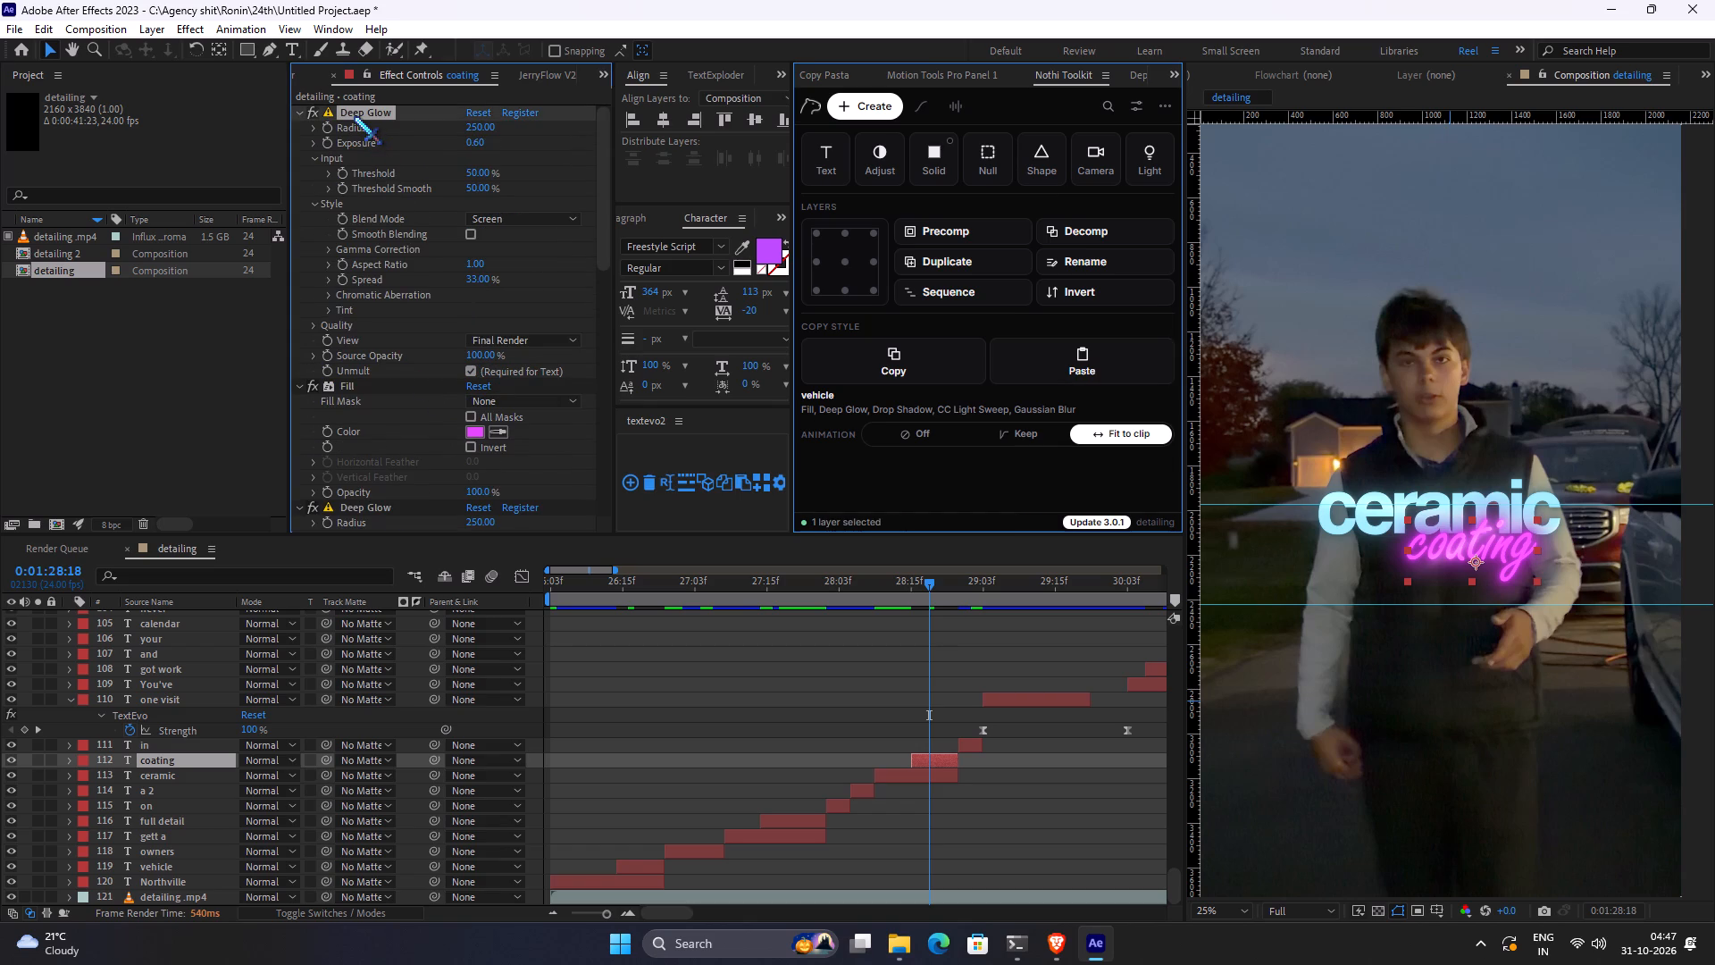
key("Delete")
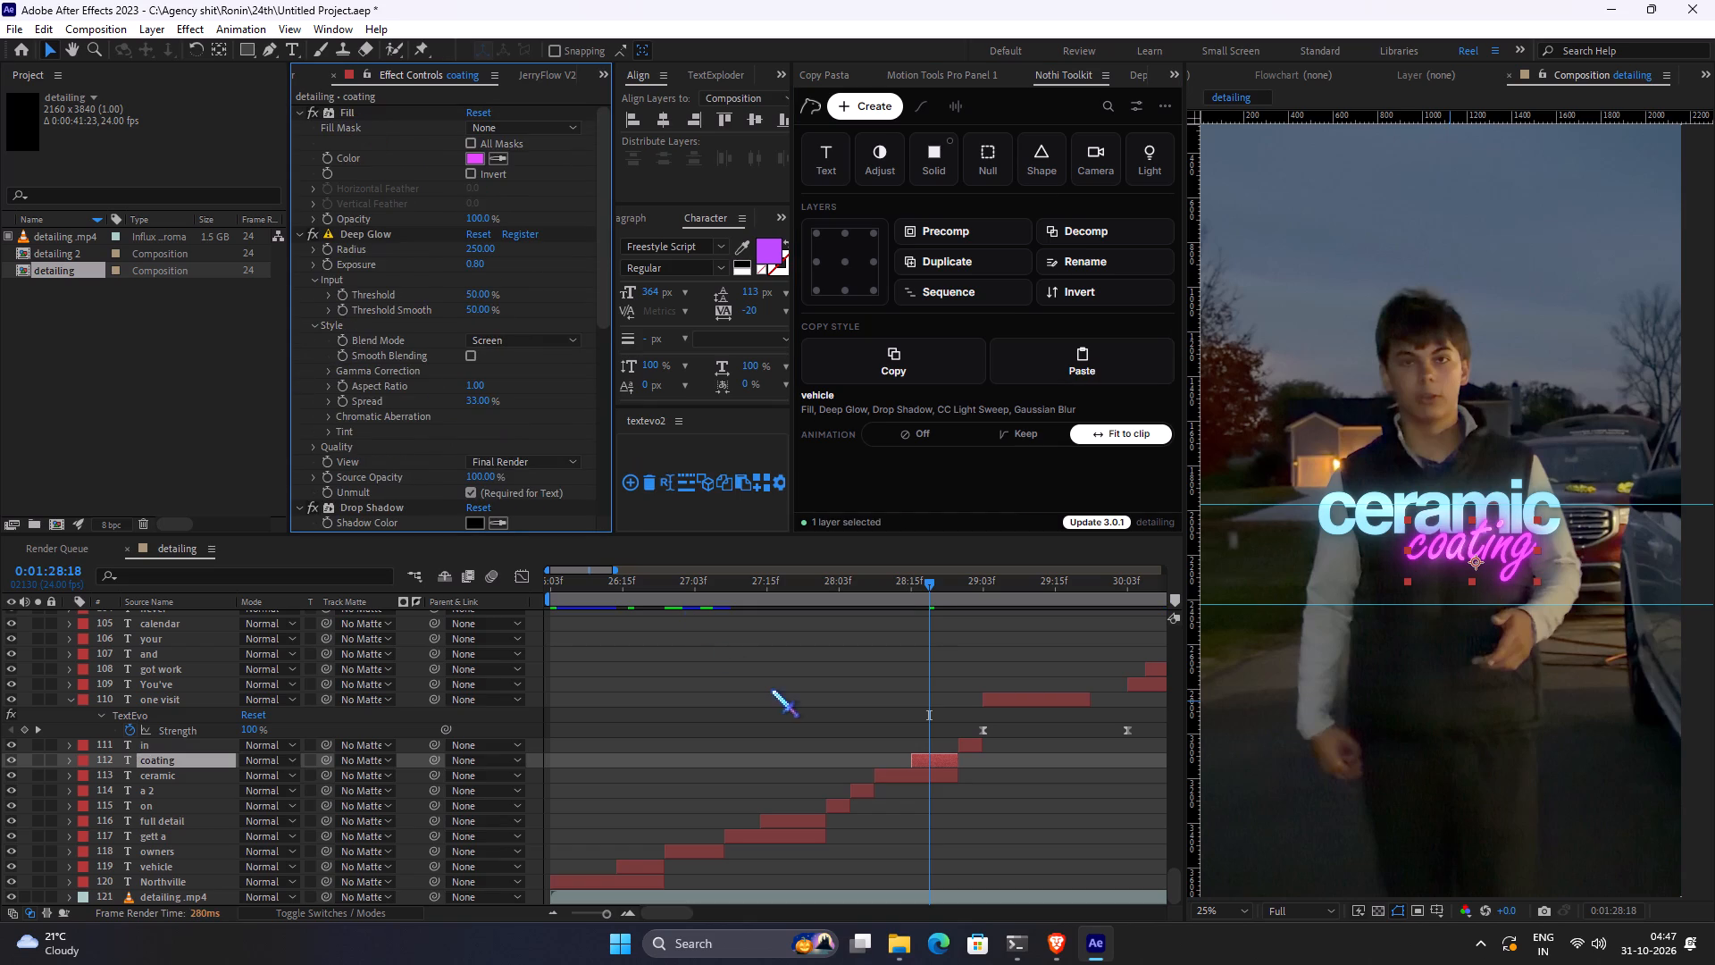
left_click(989, 716)
Move the CC Light Sweep center of the "coating" caption to about 756, 2340, just below and before the word.
key("space")
key("space")
key("space")
key("space")
key("space")
key("space")
key("space")
key("space")
key("space")
key("space")
key("space")
key("space")
key("space")
key("space")
key("space")
key("space")
key("space")
key("space")
key("space")
key("space")
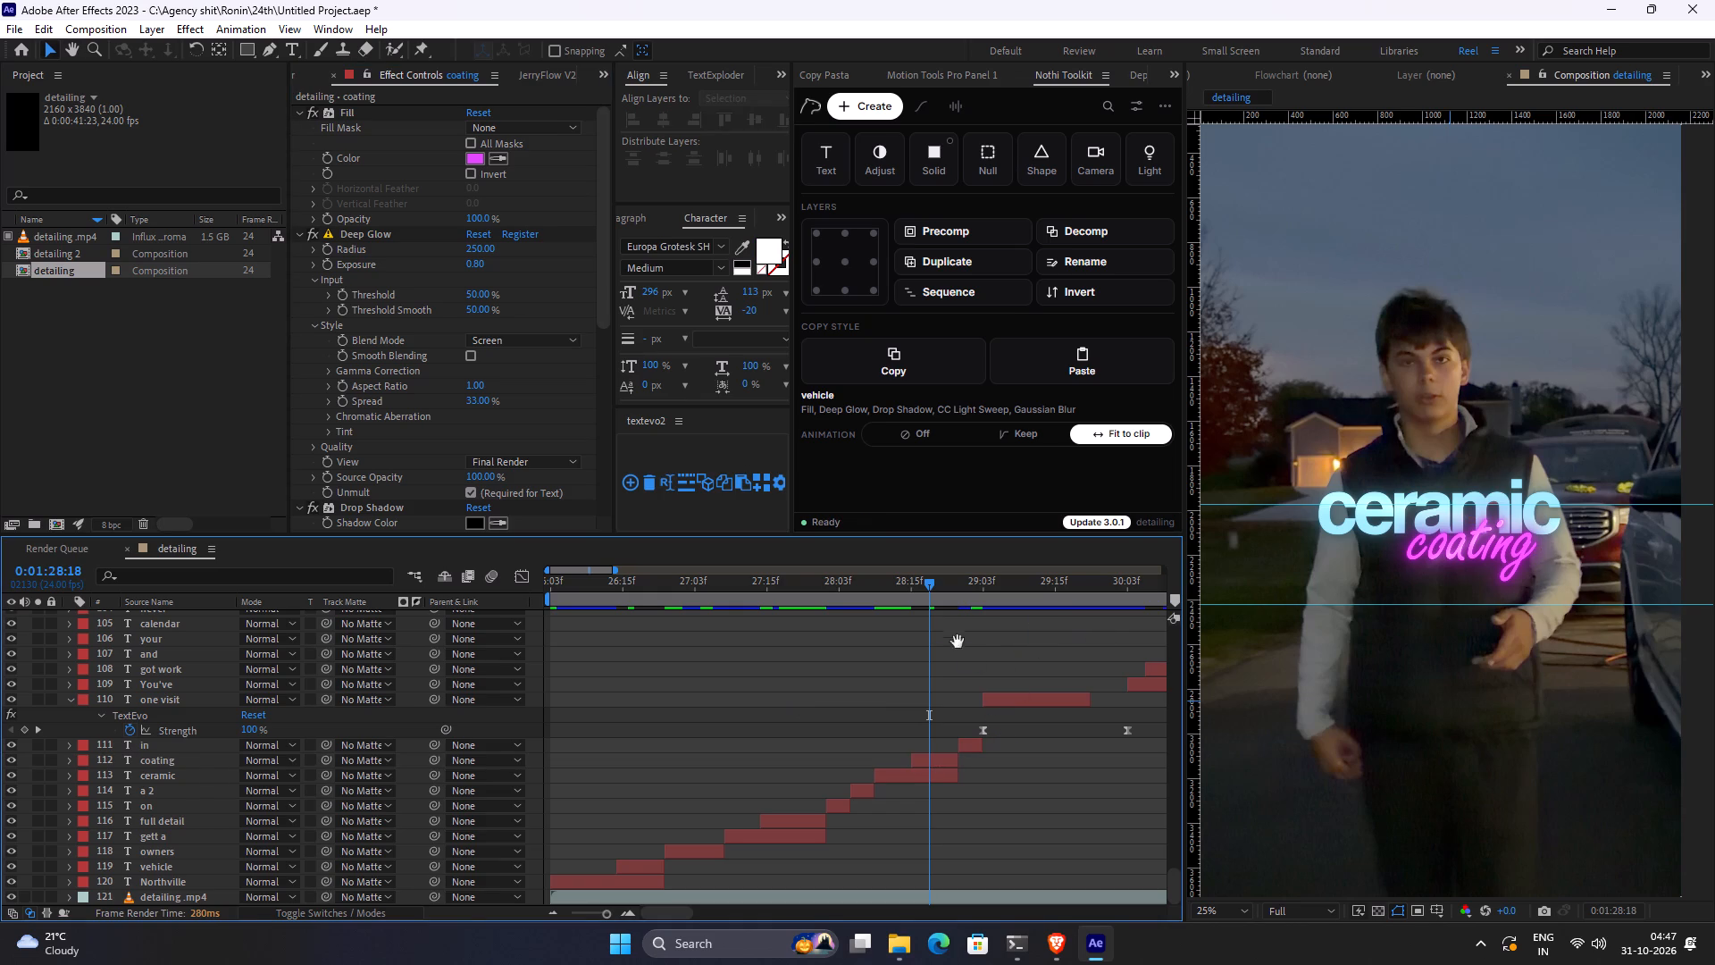
left_click_drag(991, 625, 736, 666)
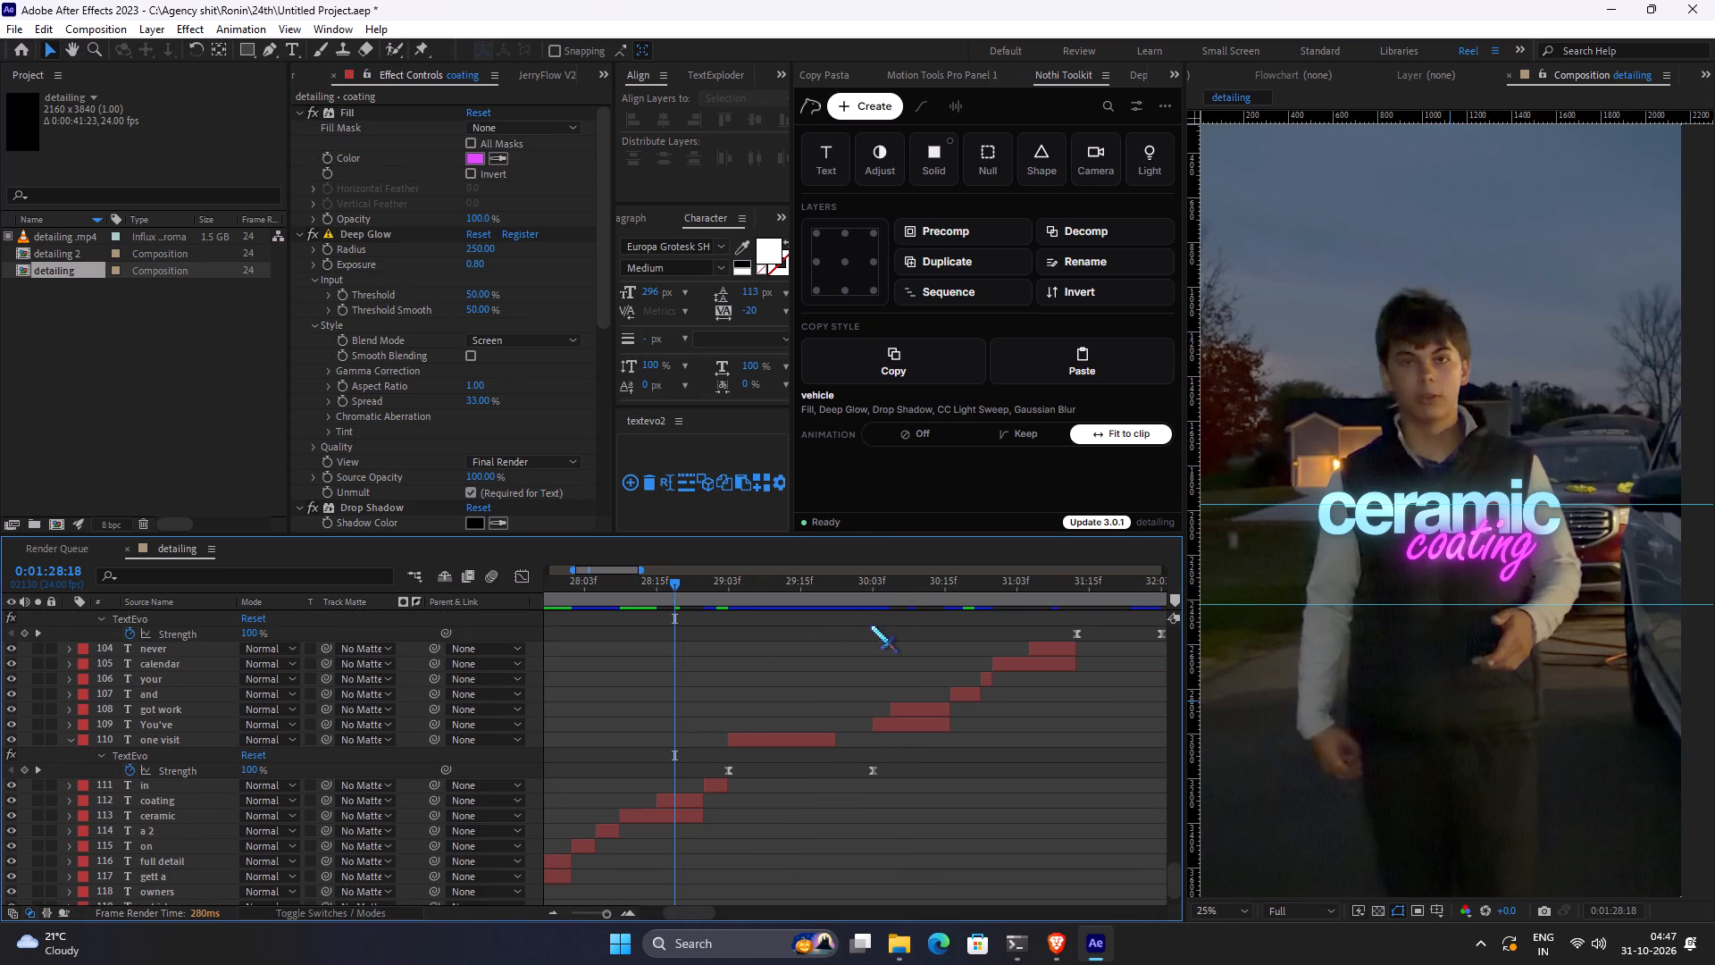
scroll(393, 438, "down", 1)
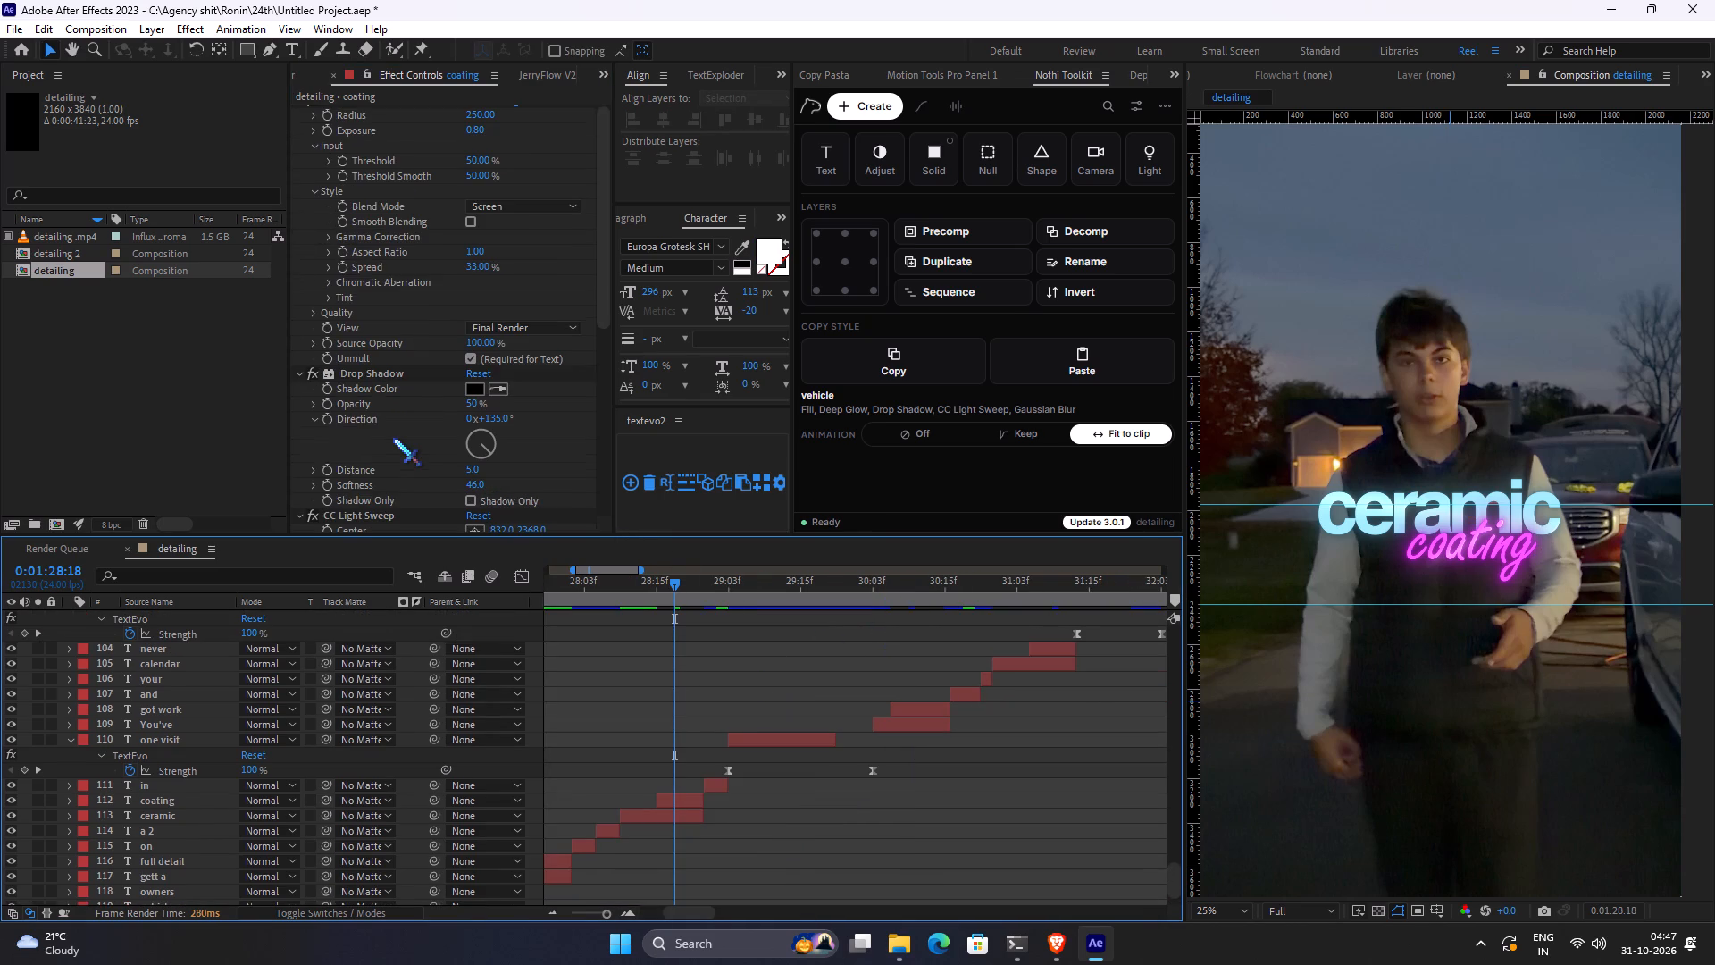
left_click(384, 521)
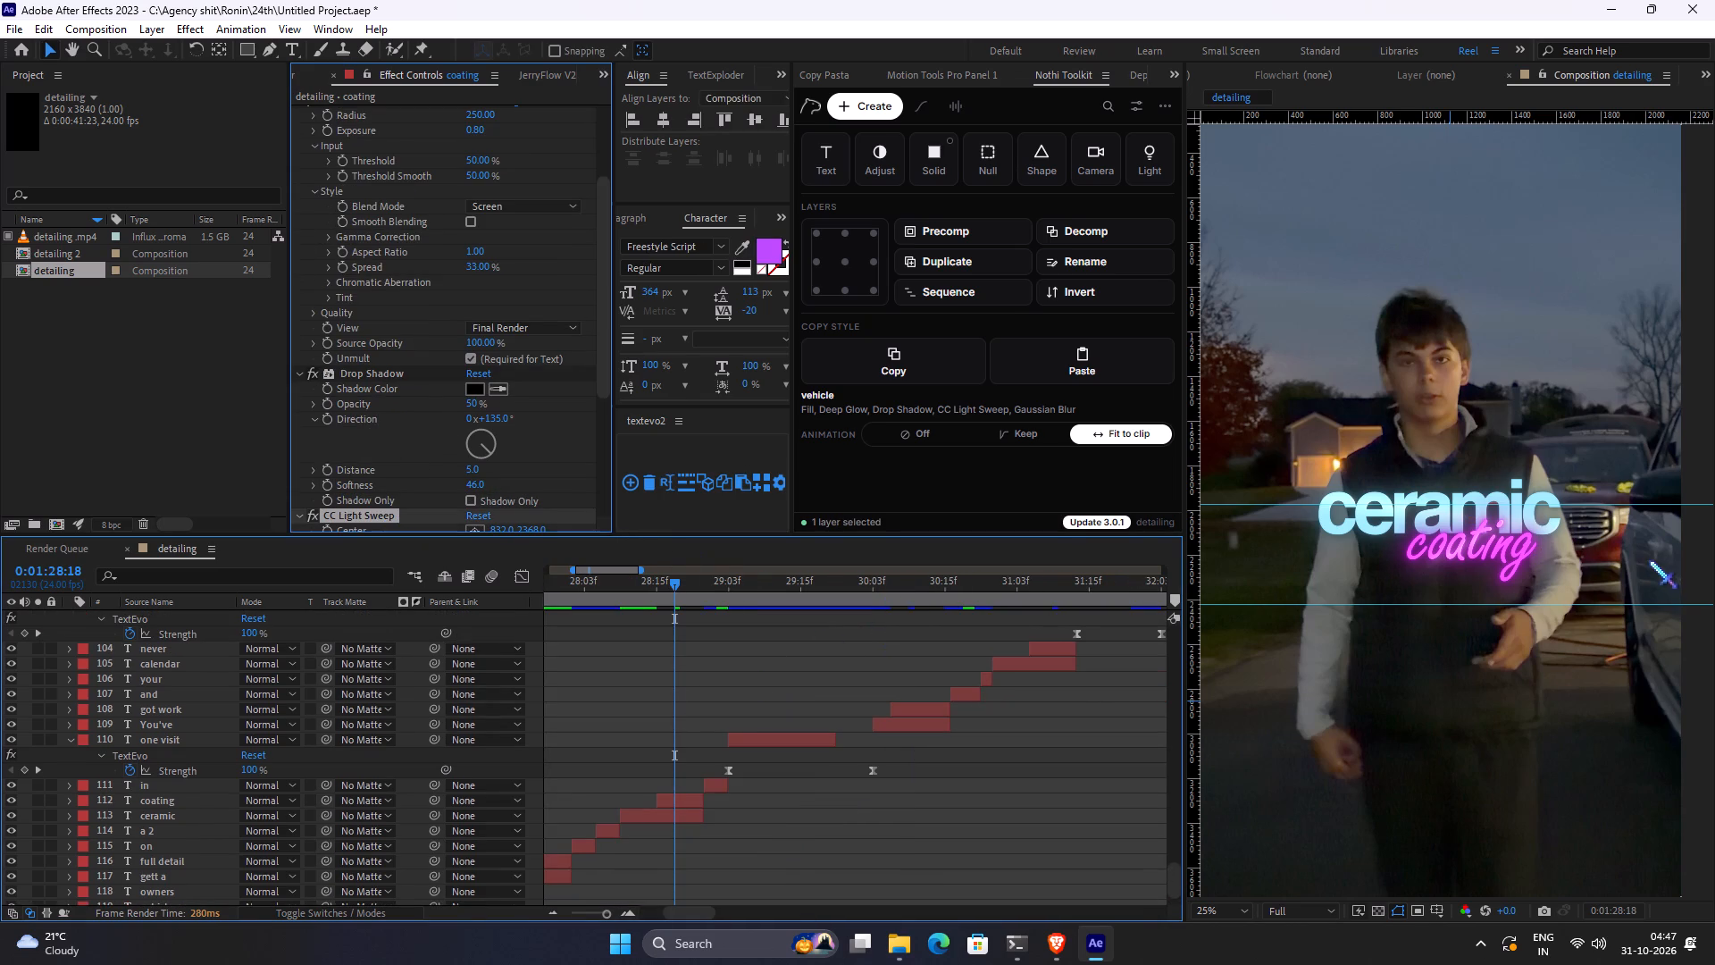
left_click_drag(1380, 592, 1409, 601)
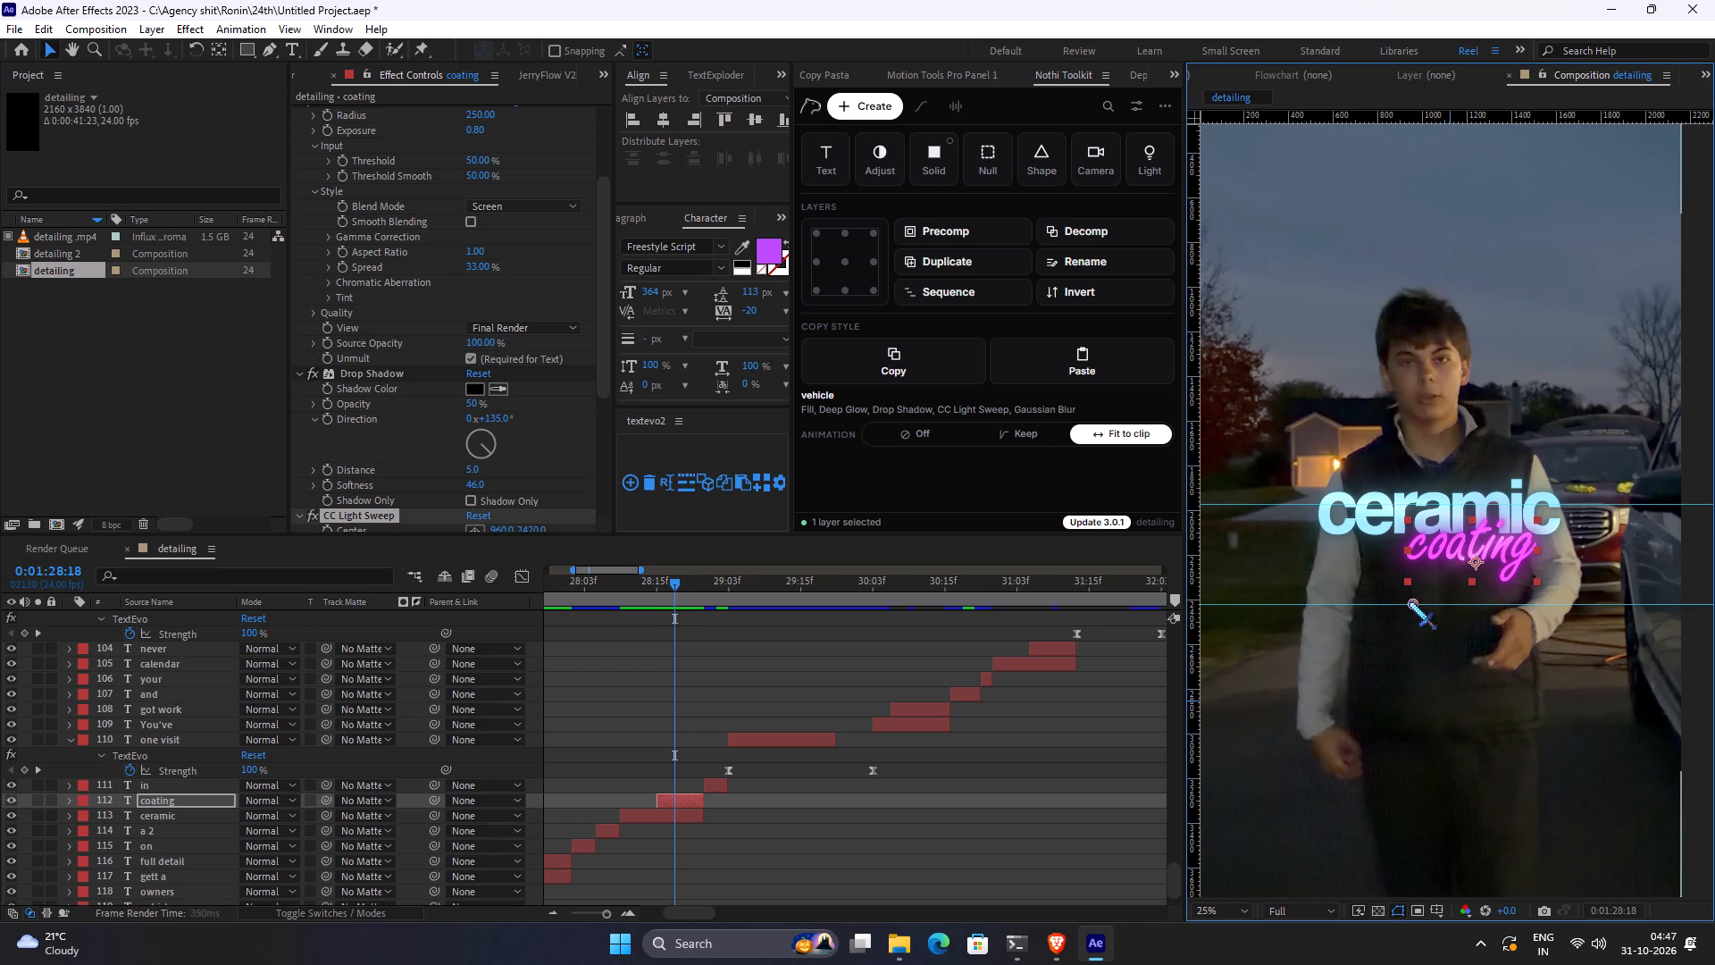
left_click_drag(1409, 601, 1339, 585)
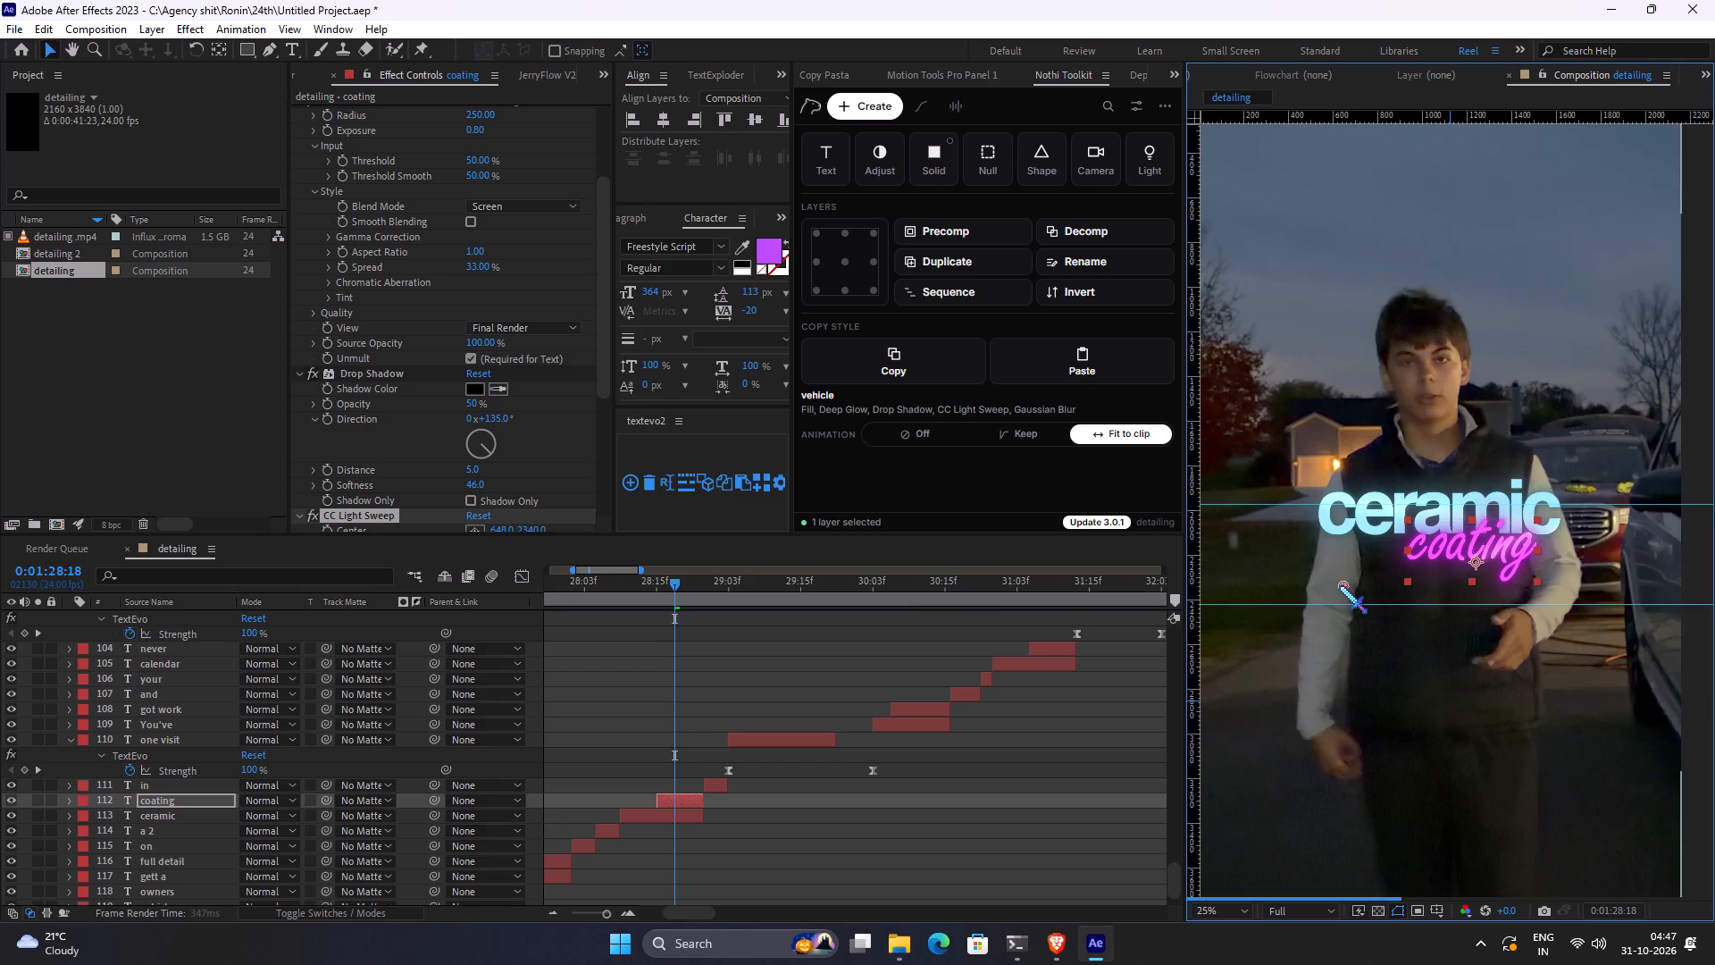
left_click_drag(1339, 585, 1363, 585)
left_click(998, 844)
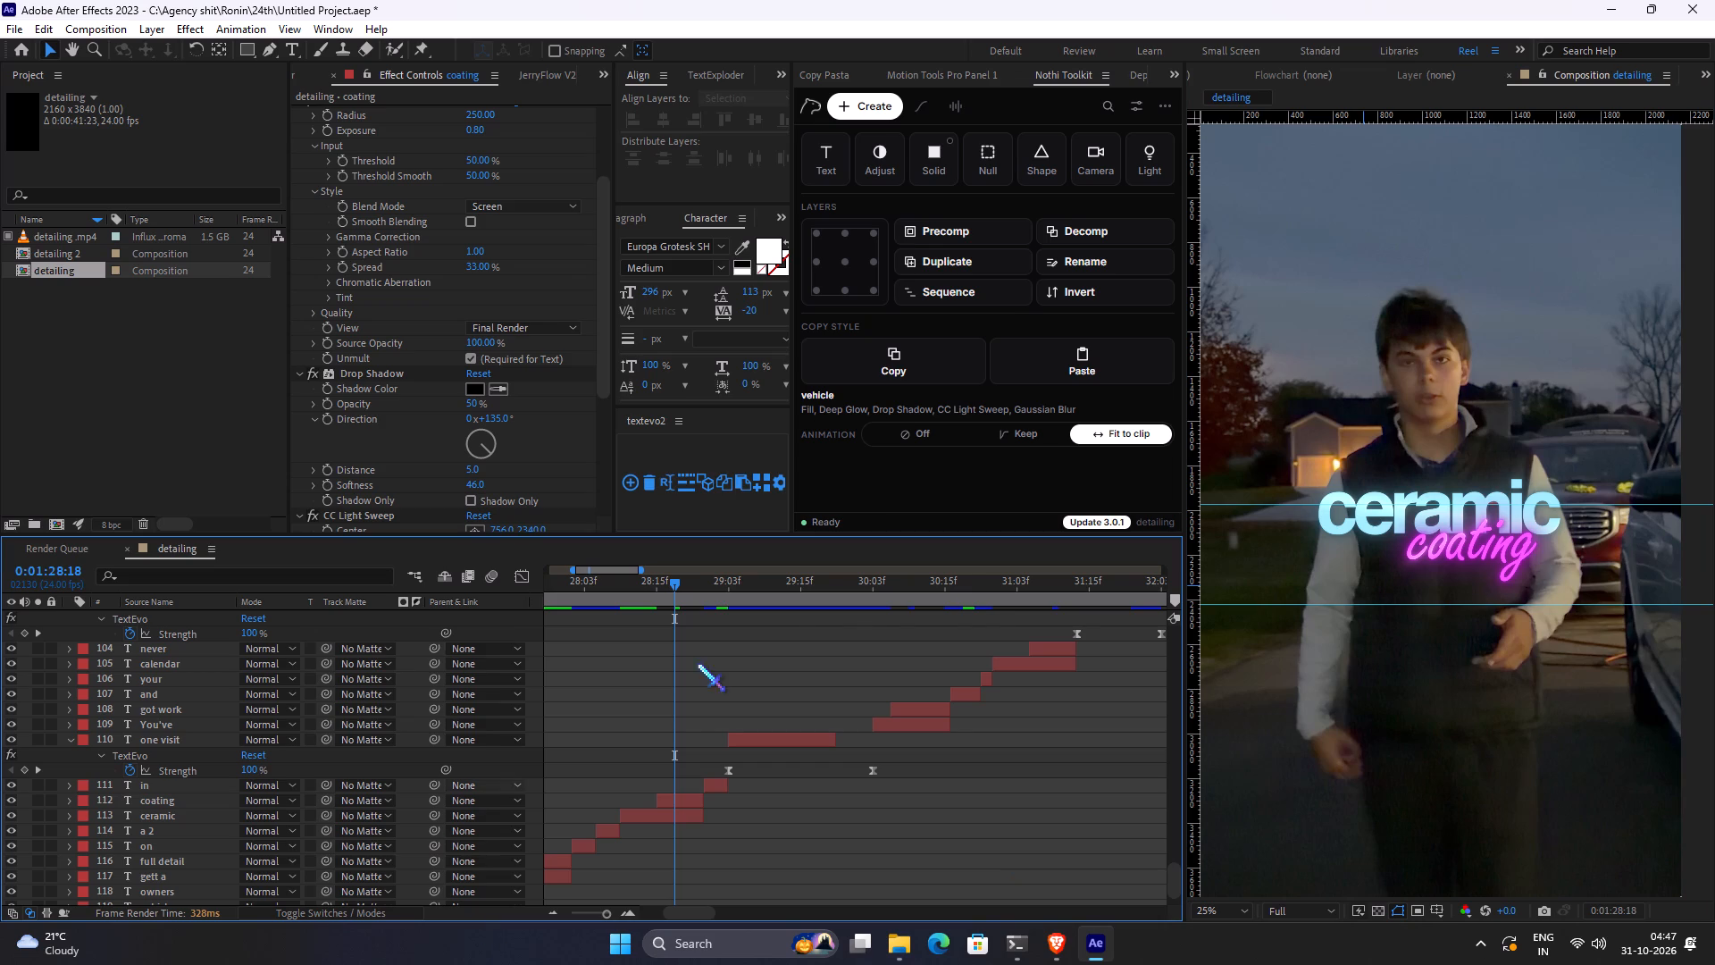
At 0:01:32:18, delete the old Deep Glow from the "weather" caption and paste the copied "vehicle" style onto it.
left_click_drag(881, 584, 920, 583)
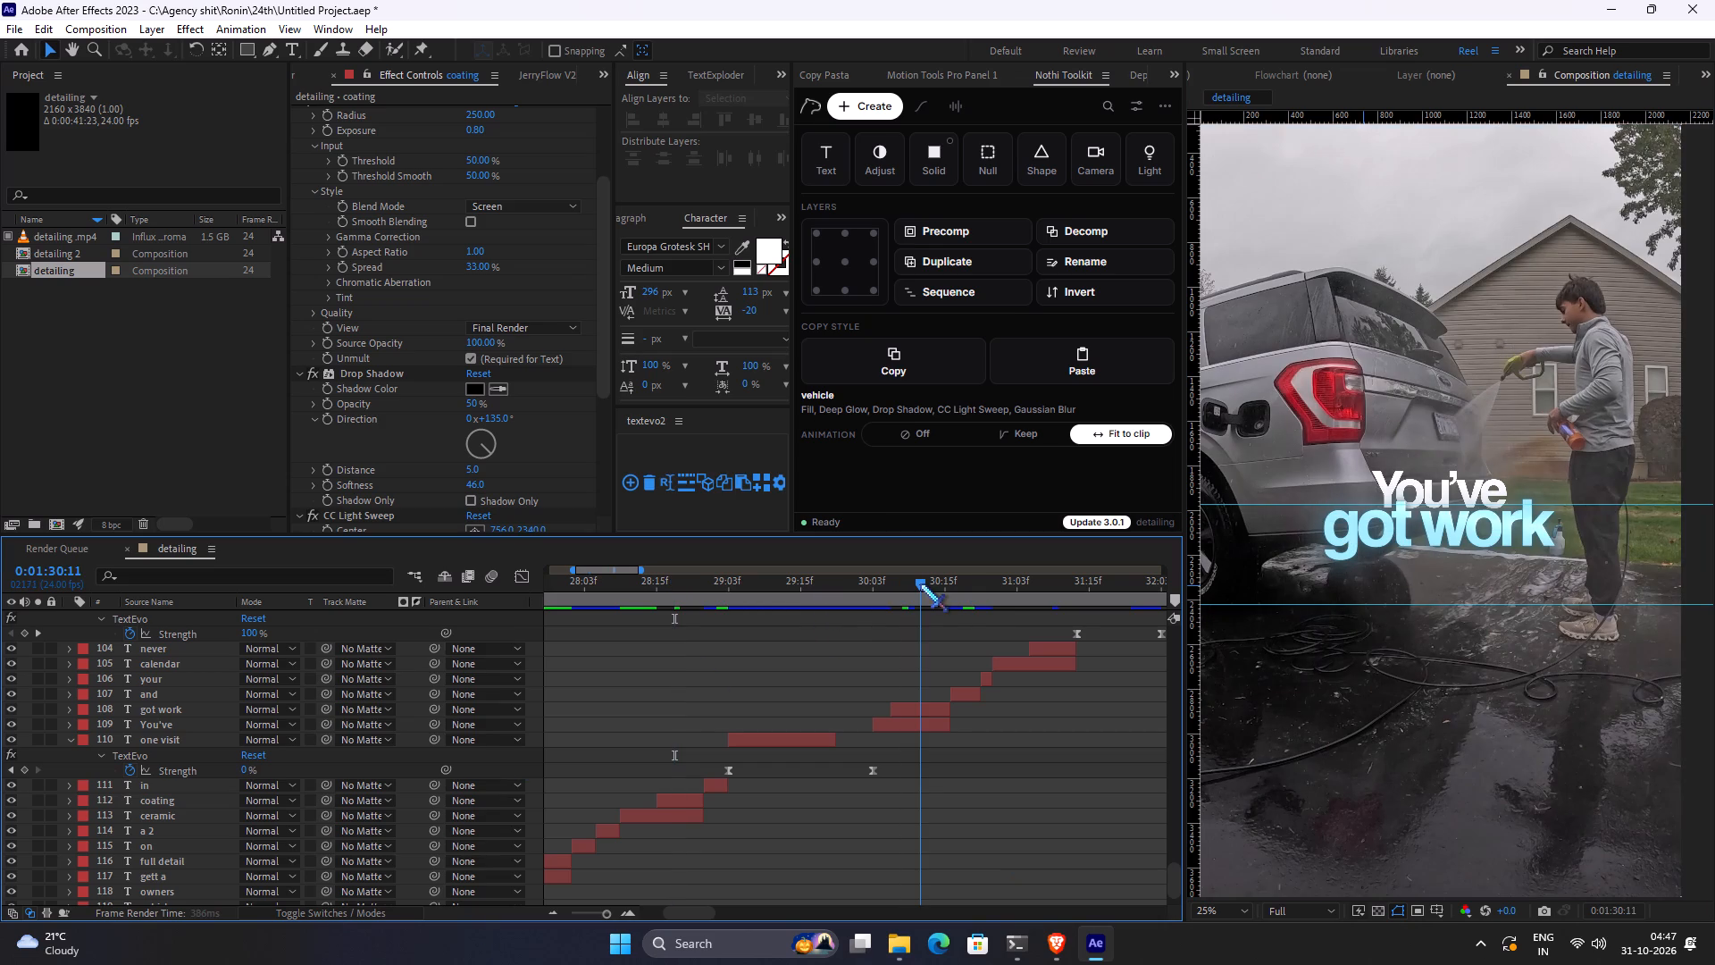
left_click_drag(920, 583, 1045, 583)
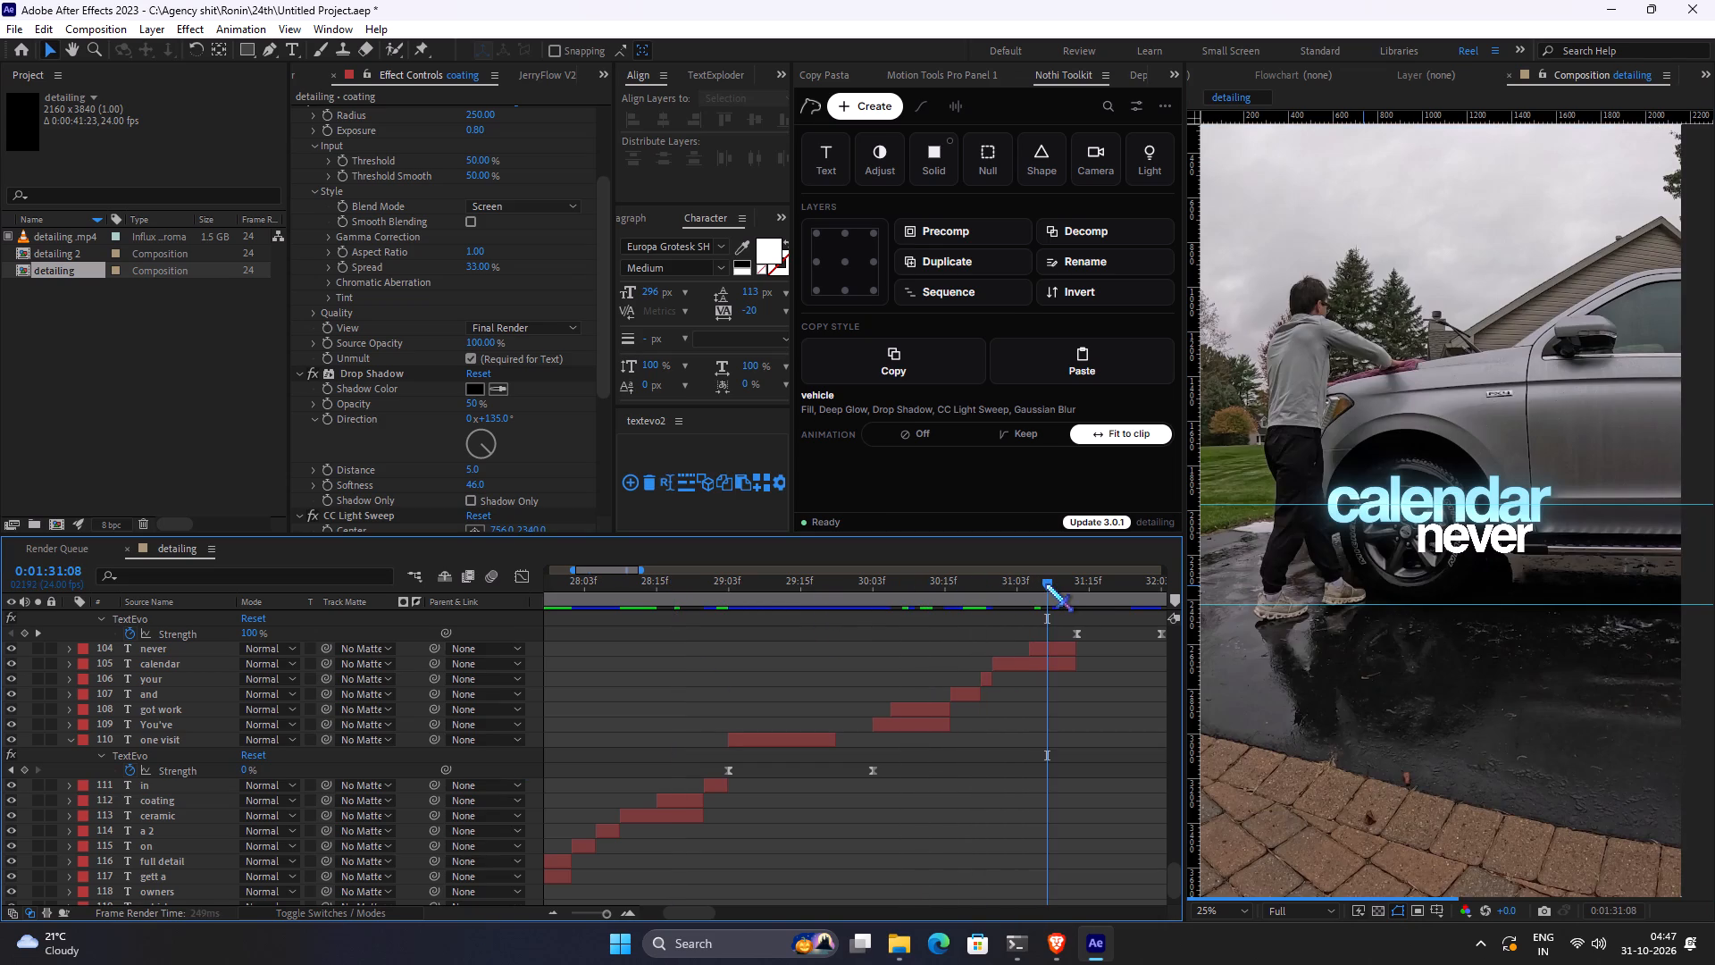
key("space")
key("space")
key("space")
key("space")
key("space")
key("space")
key("space")
key("space")
key("space")
key("space")
key("space")
key("space")
key("space")
key("space")
key("space")
key("space")
key("space")
key("space")
key("space")
key("space")
left_click_drag(1083, 667, 783, 822)
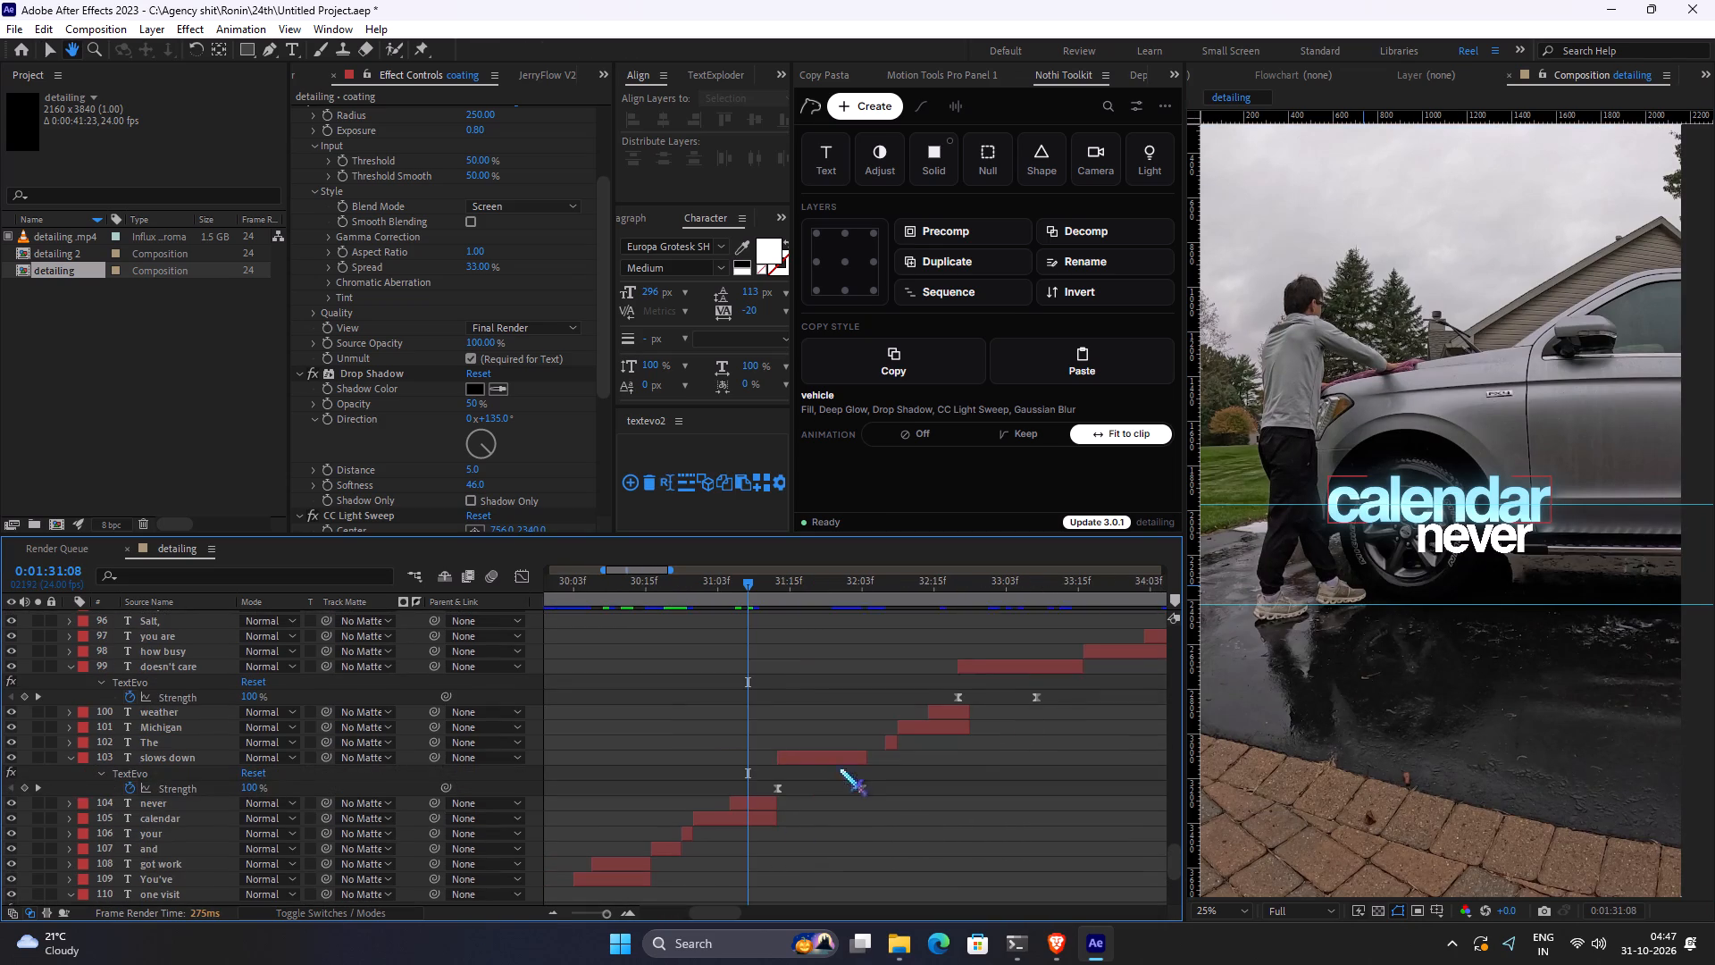
left_click(950, 592)
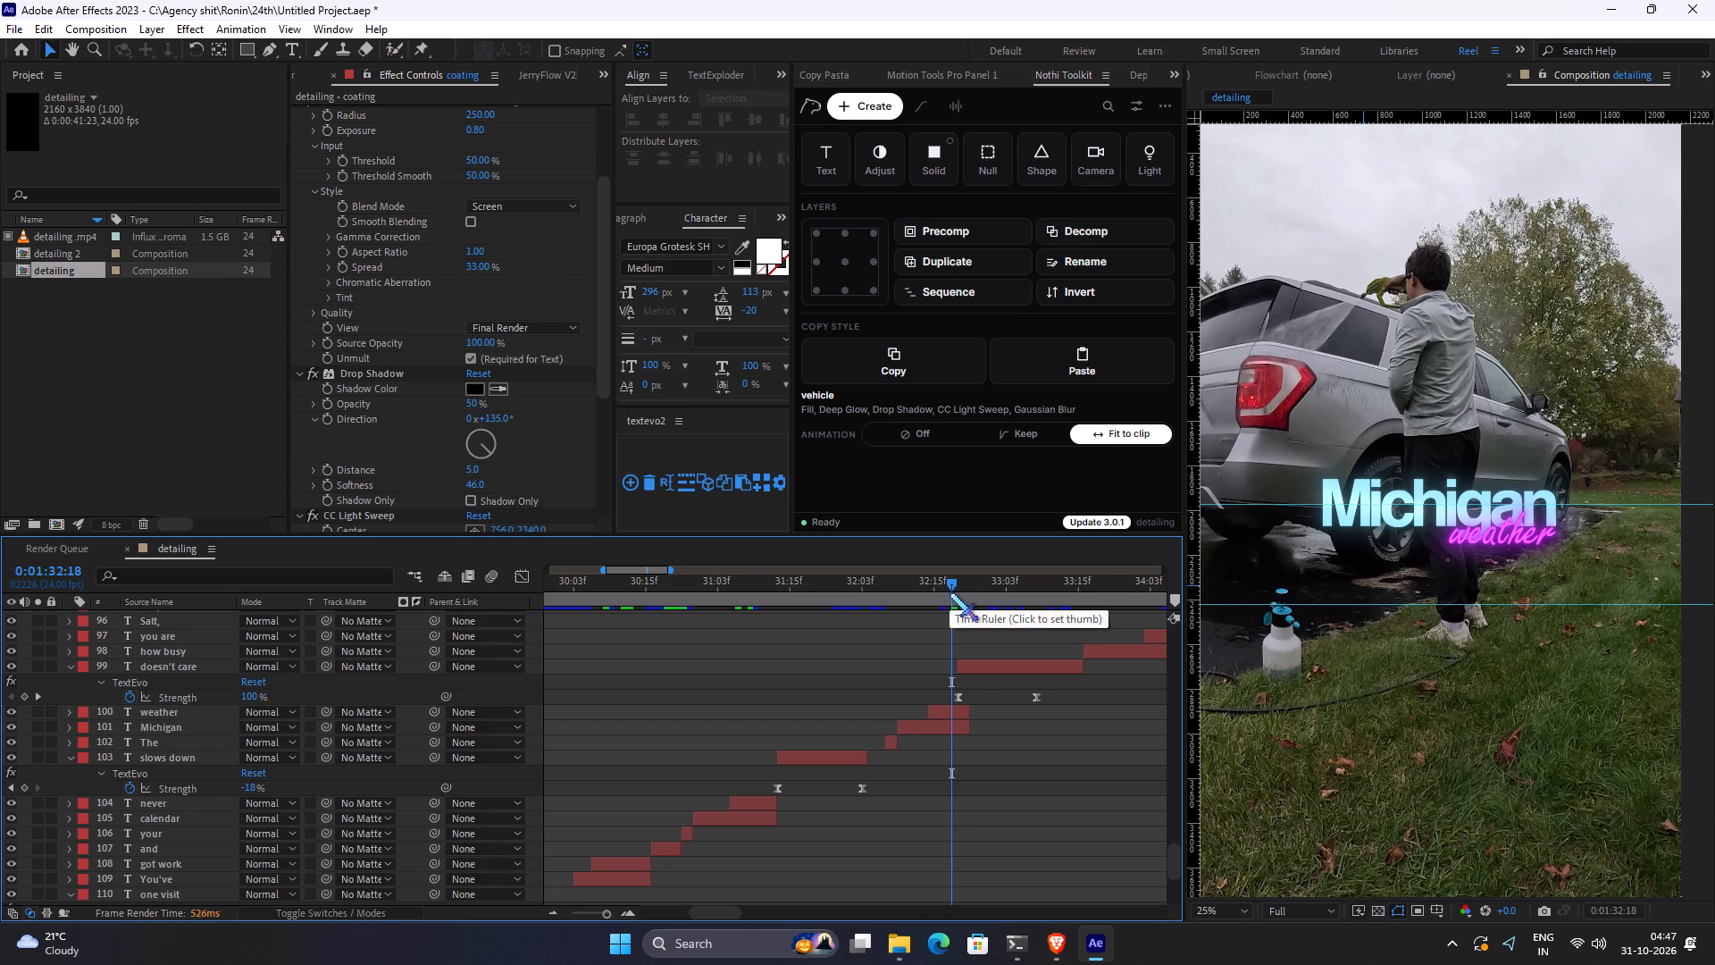
left_click(949, 717)
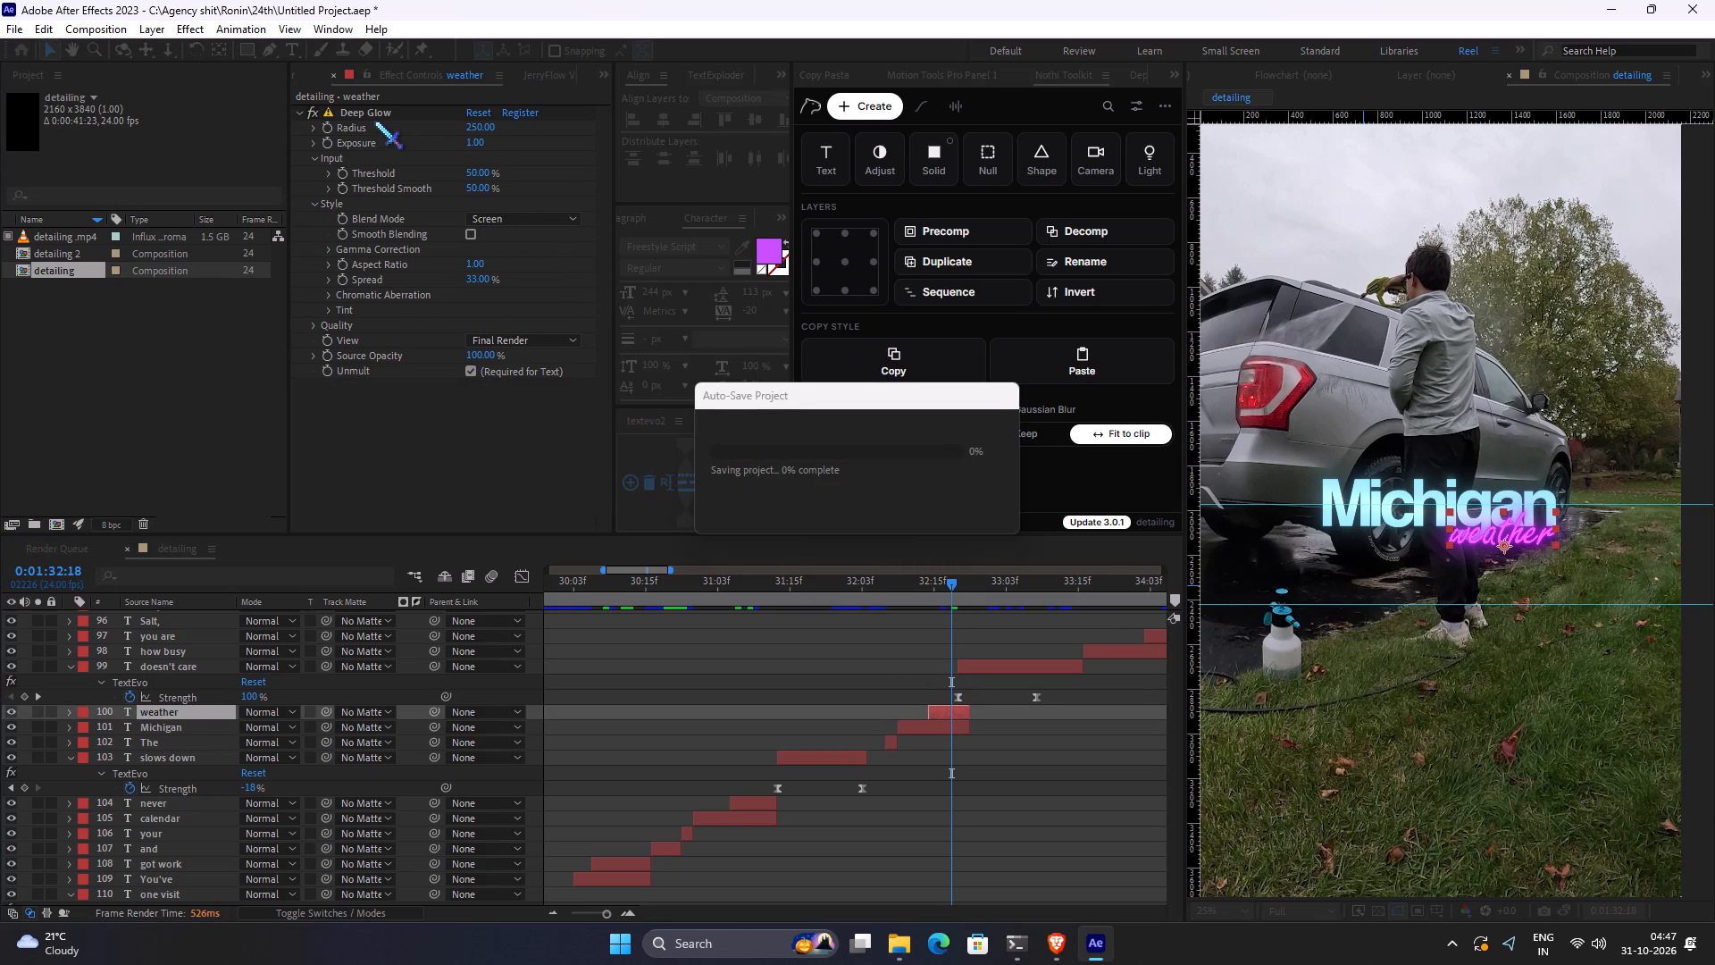
left_click(364, 116)
key("Delete")
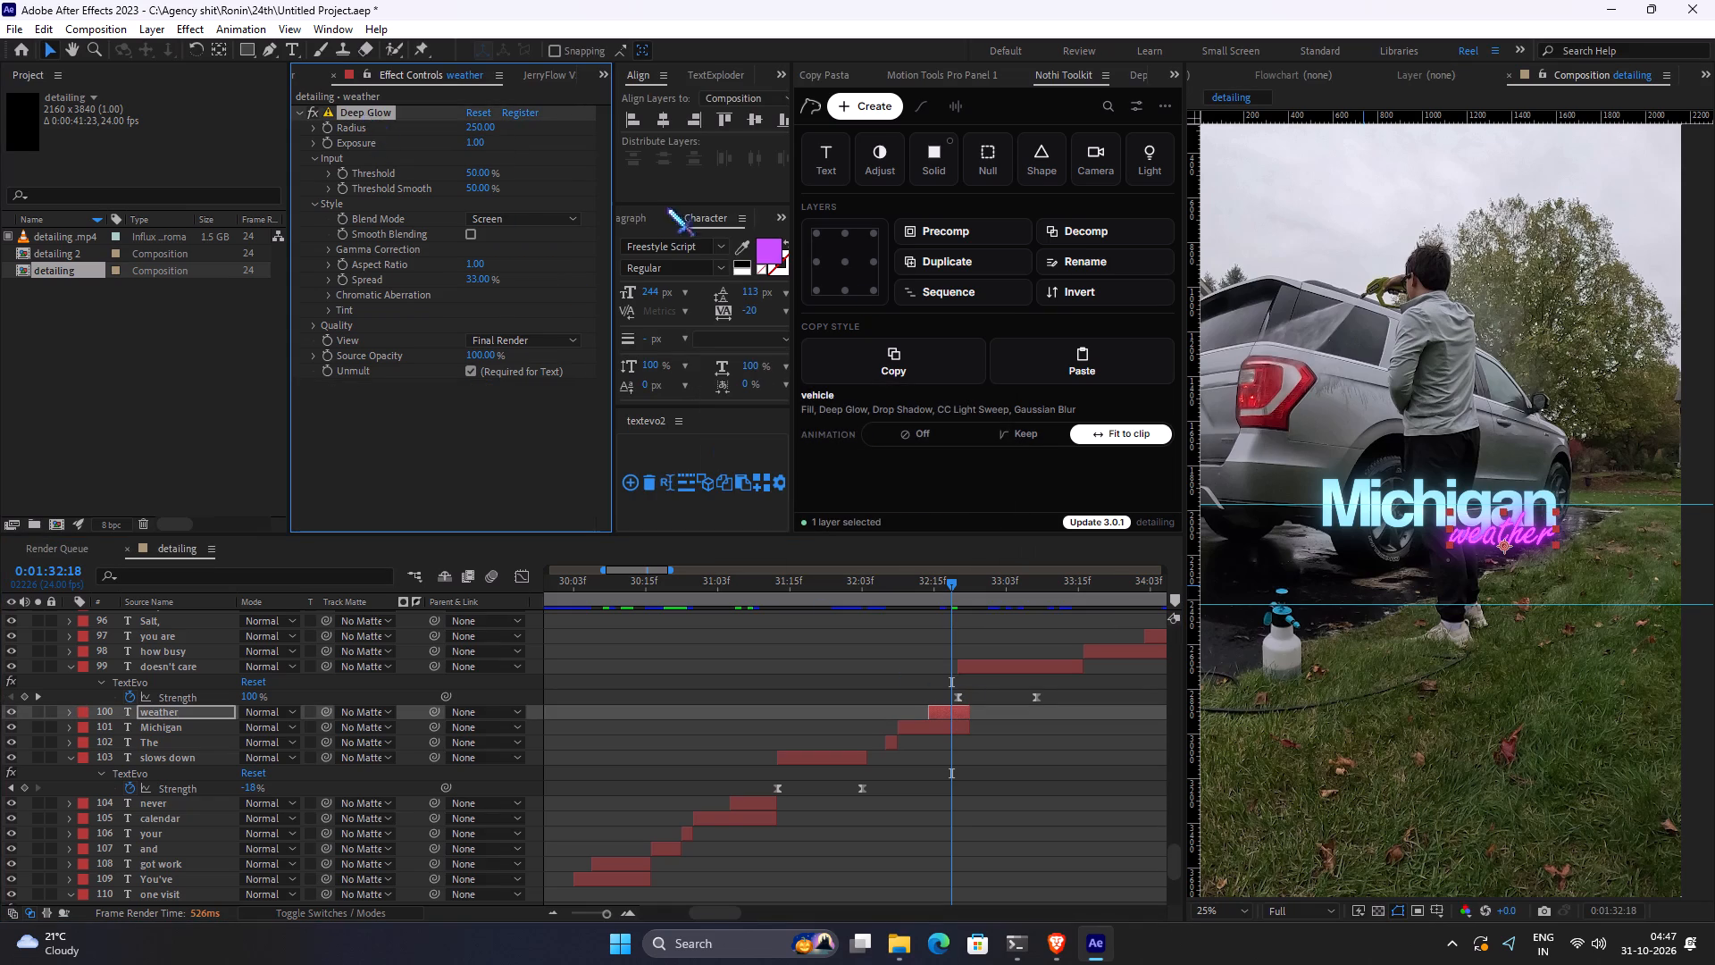
left_click(1076, 377)
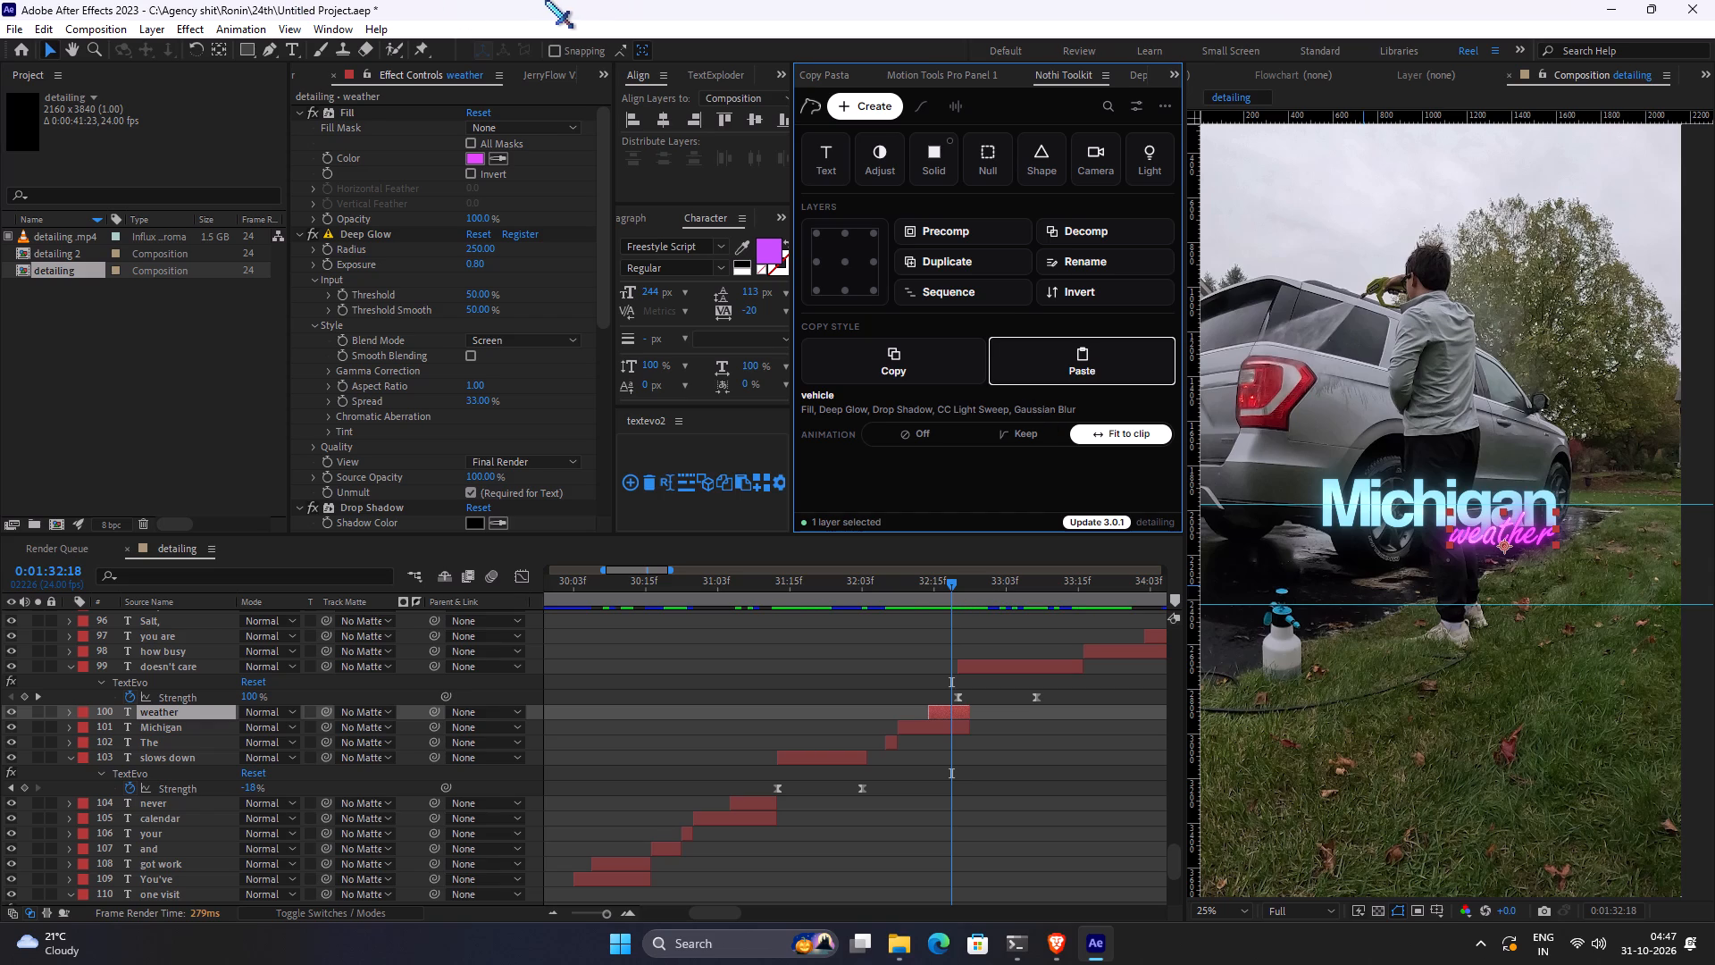
At 0:01:37:18, delete the old Deep Glow from the purple "you've" caption and paste the copied "vehicle" style onto it.
key("space")
key("space")
key("space")
key("space")
key("space")
key("space")
key("space")
key("space")
key("space")
key("space")
key("space")
key("space")
key("space")
key("space")
key("space")
key("space")
key("space")
left_click_drag(1009, 758, 999, 762)
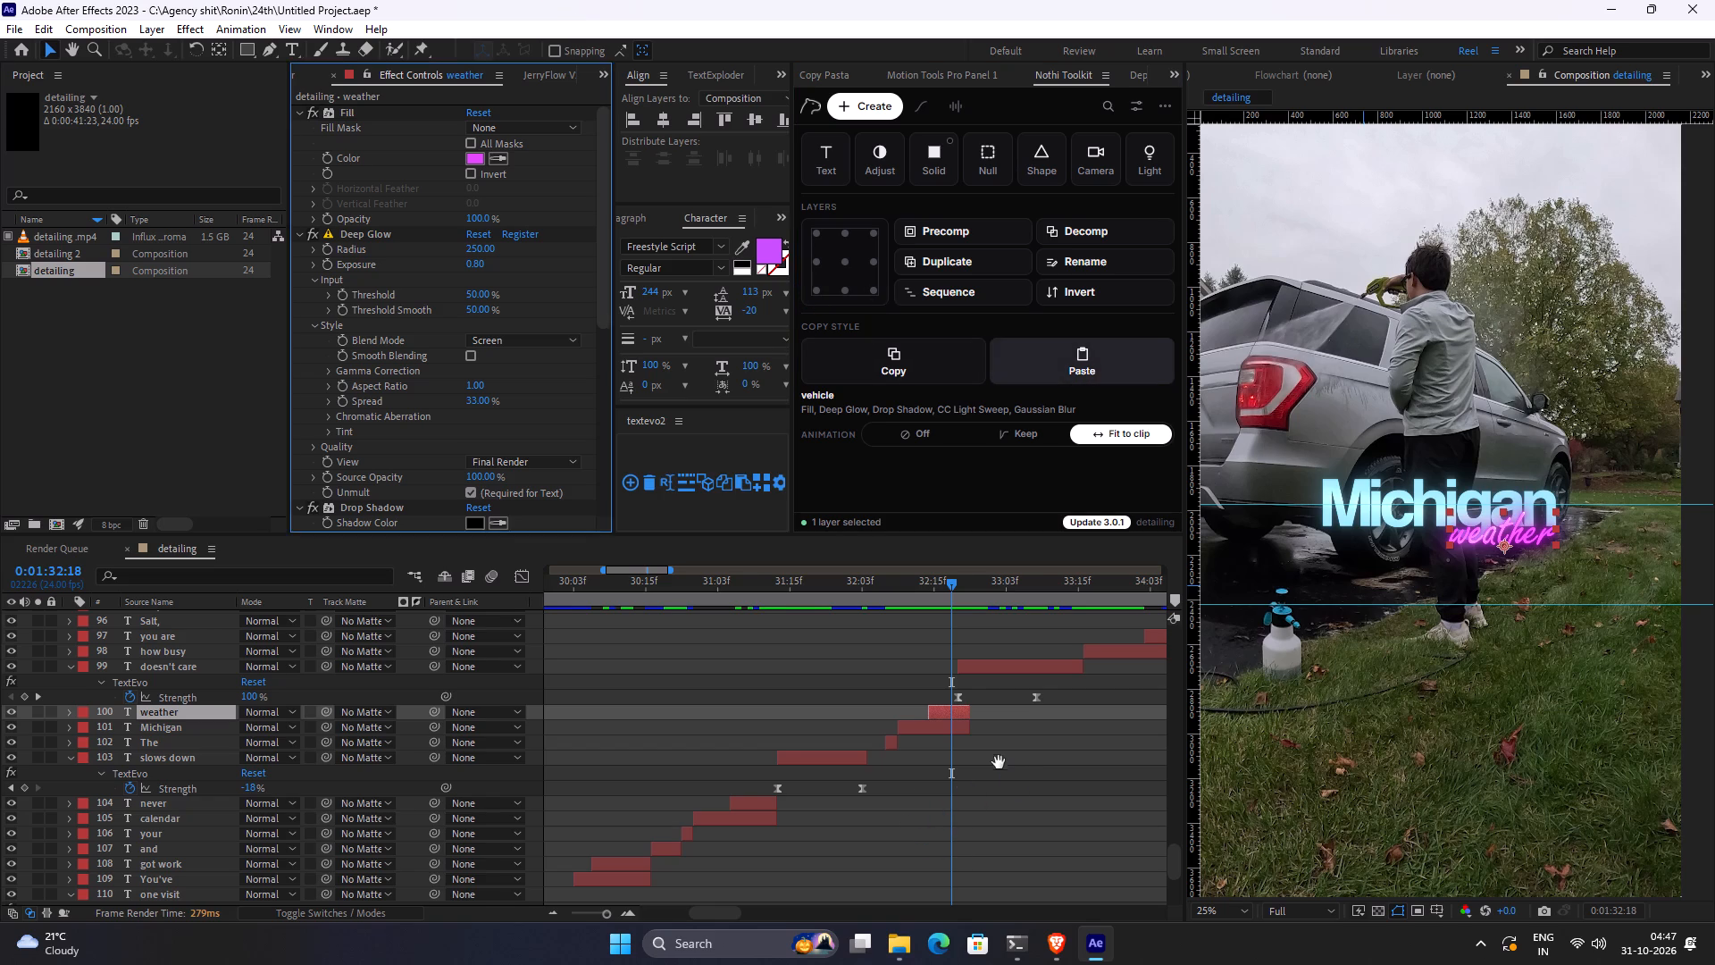
left_click_drag(999, 762, 816, 826)
left_click(996, 599)
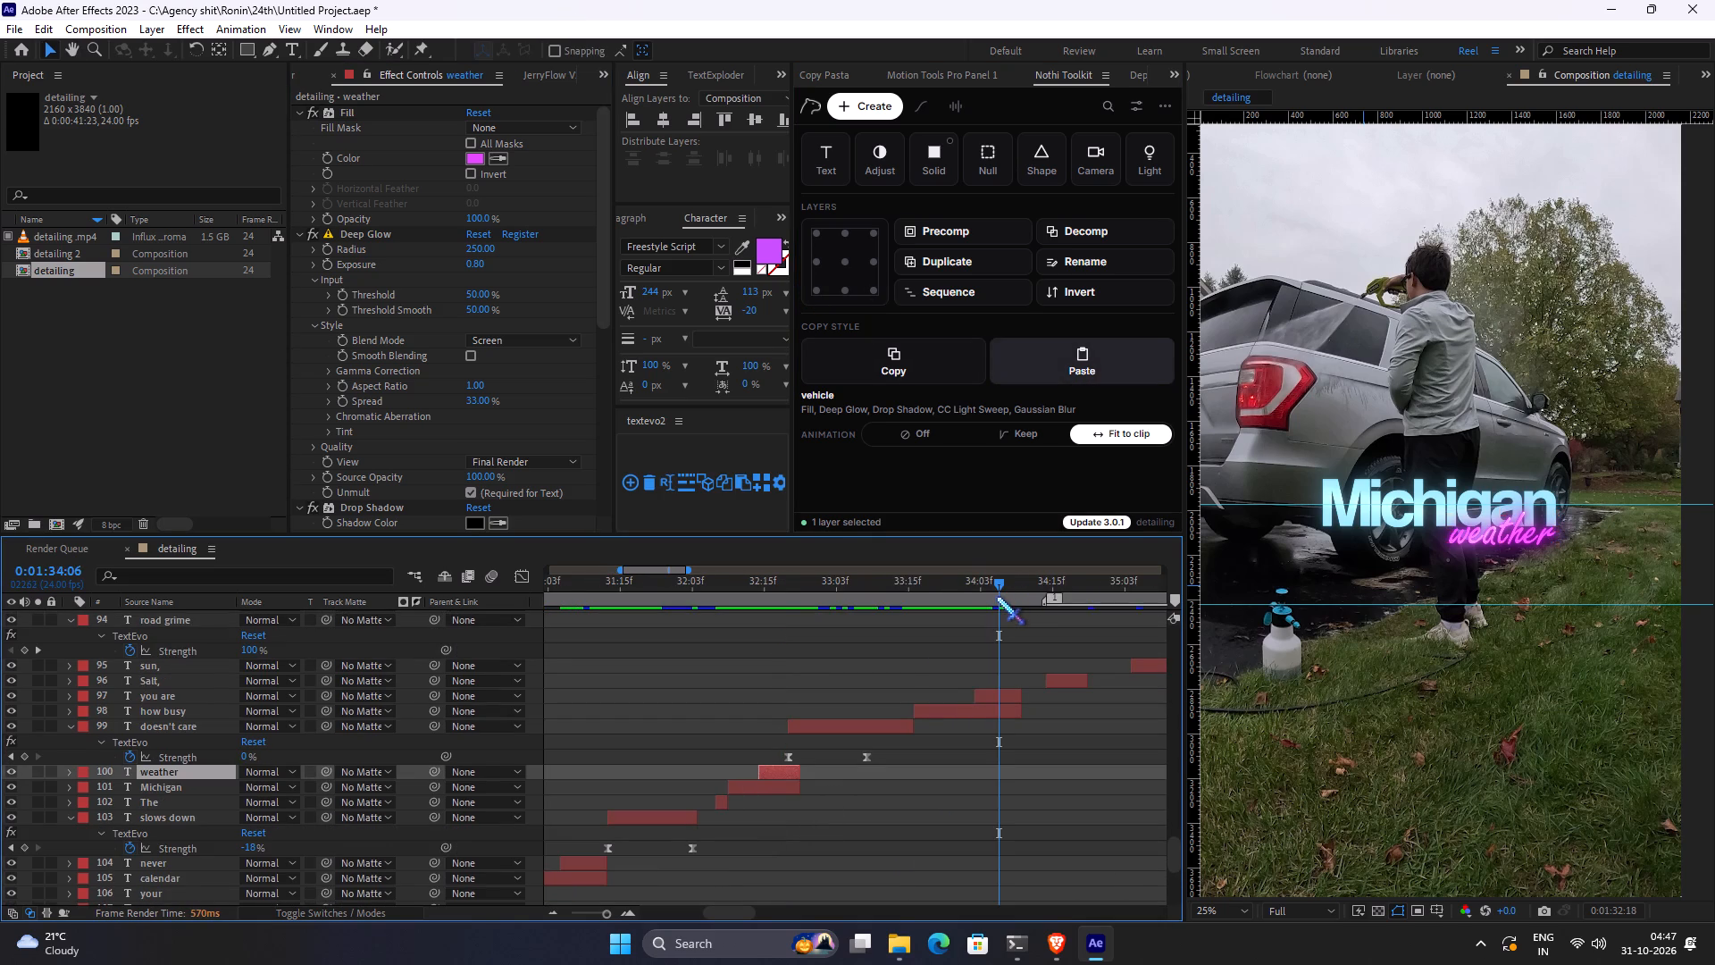
key("space")
key("space")
key("space")
key("space")
key("space")
key("space")
key("space")
key("space")
key("space")
key("space")
key("space")
key("space")
key("space")
key("space")
key("space")
key("space")
key("space")
left_click_drag(1083, 684, 859, 782)
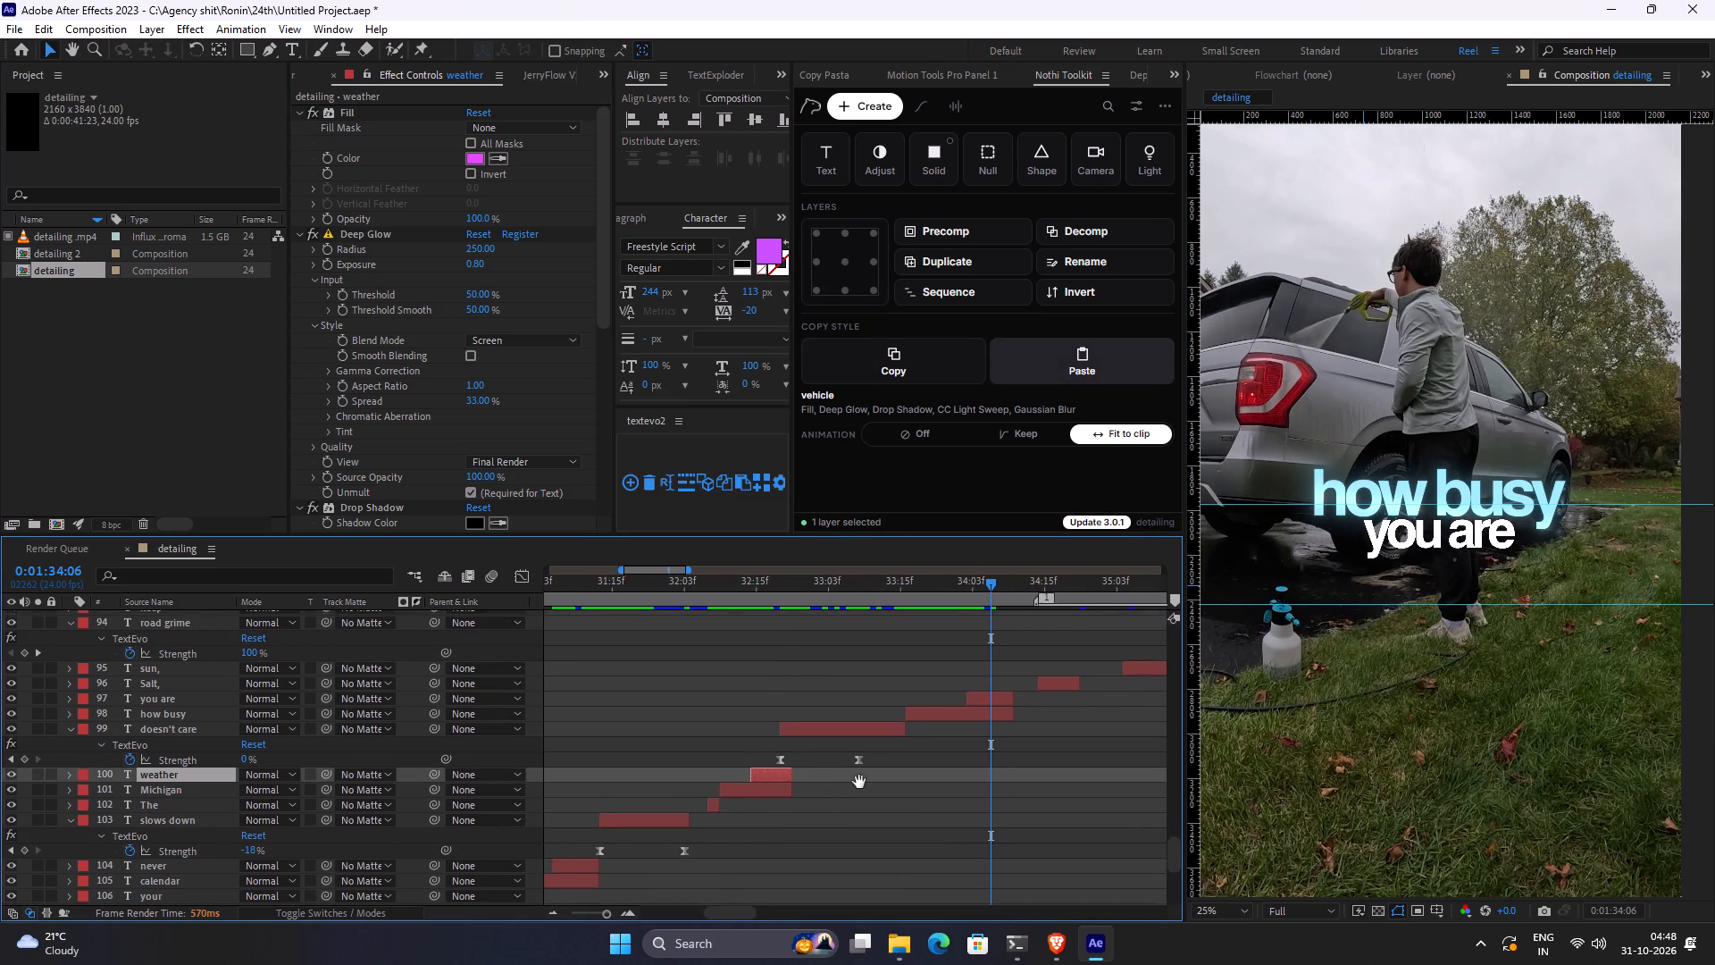
left_click_drag(859, 782, 796, 787)
key("space")
key("space")
key("space")
key("space")
key("space")
key("space")
key("space")
key("space")
key("space")
key("space")
key("space")
key("space")
key("space")
key("space")
key("space")
key("space")
key("space")
key("space")
key("space")
key("space")
left_click_drag(1071, 689, 997, 724)
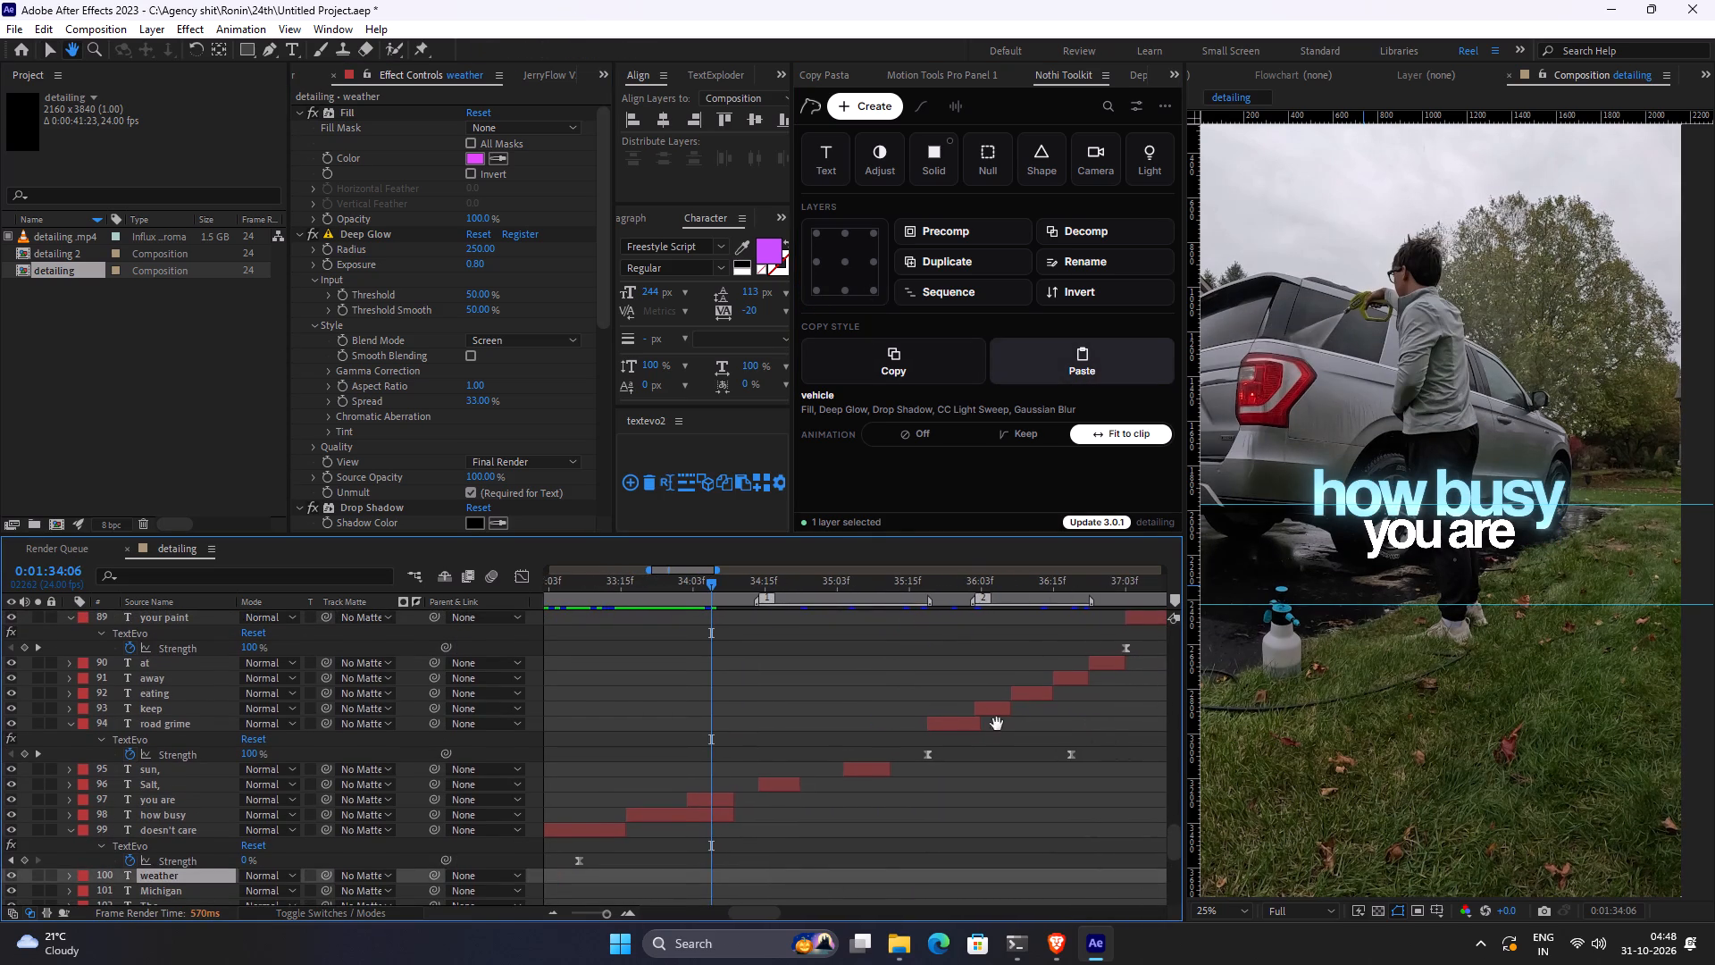
left_click_drag(997, 724, 800, 761)
left_click(946, 595)
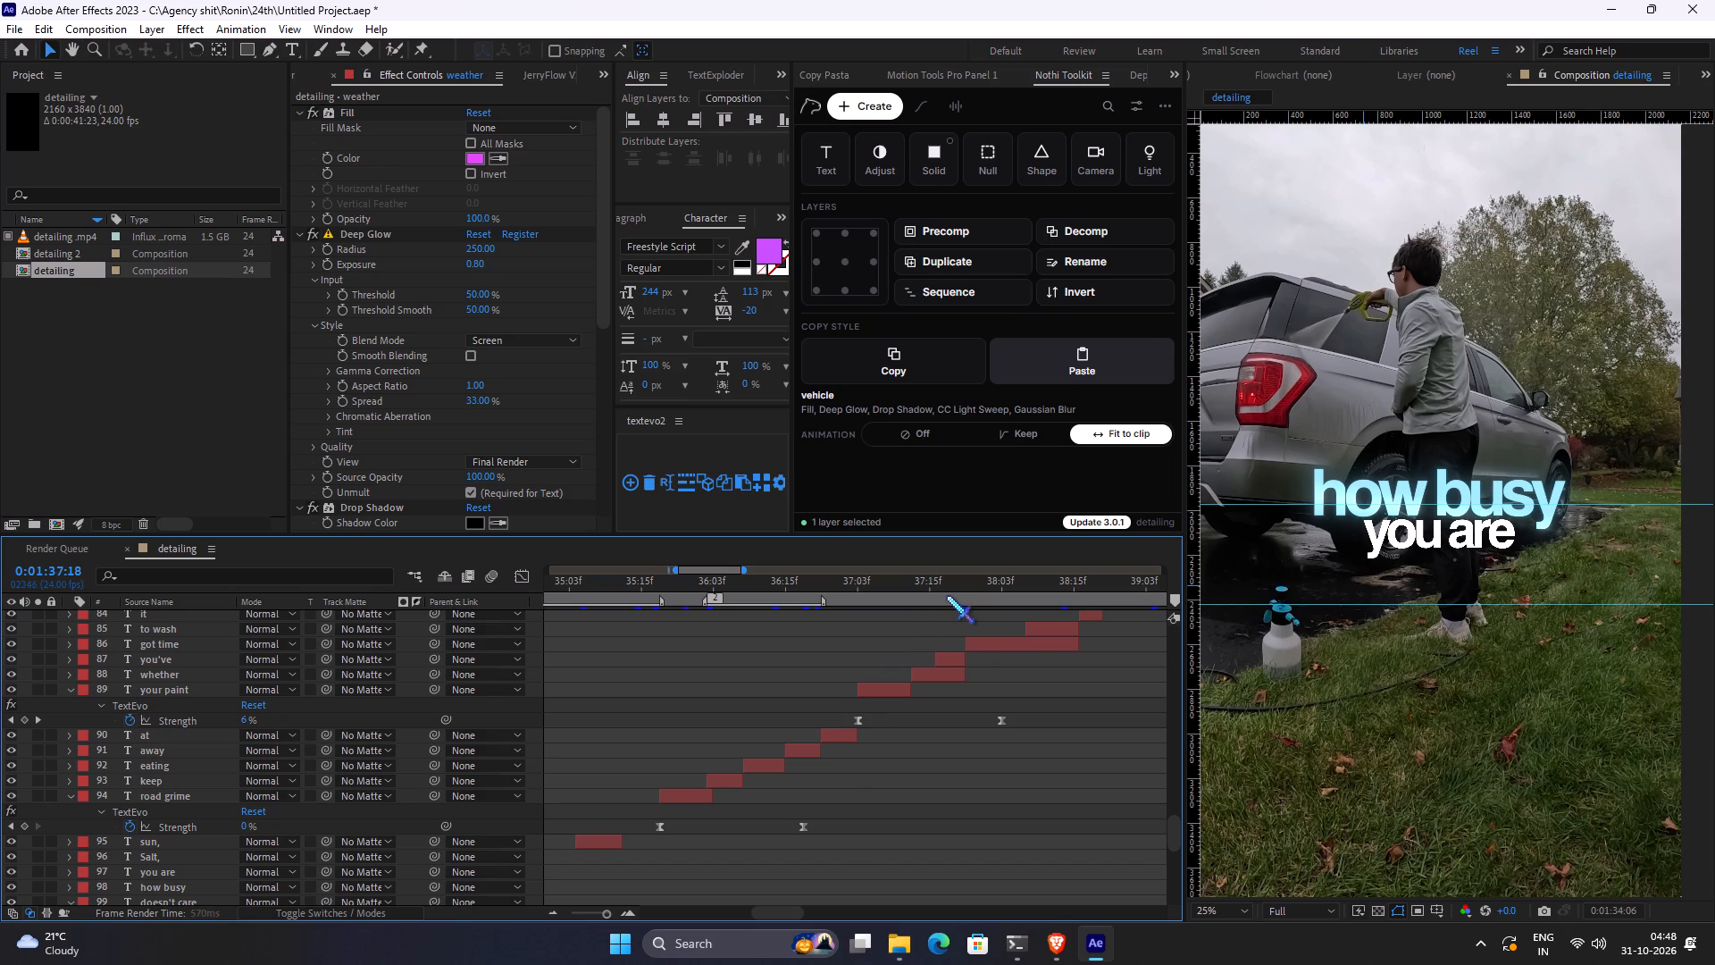
key("space")
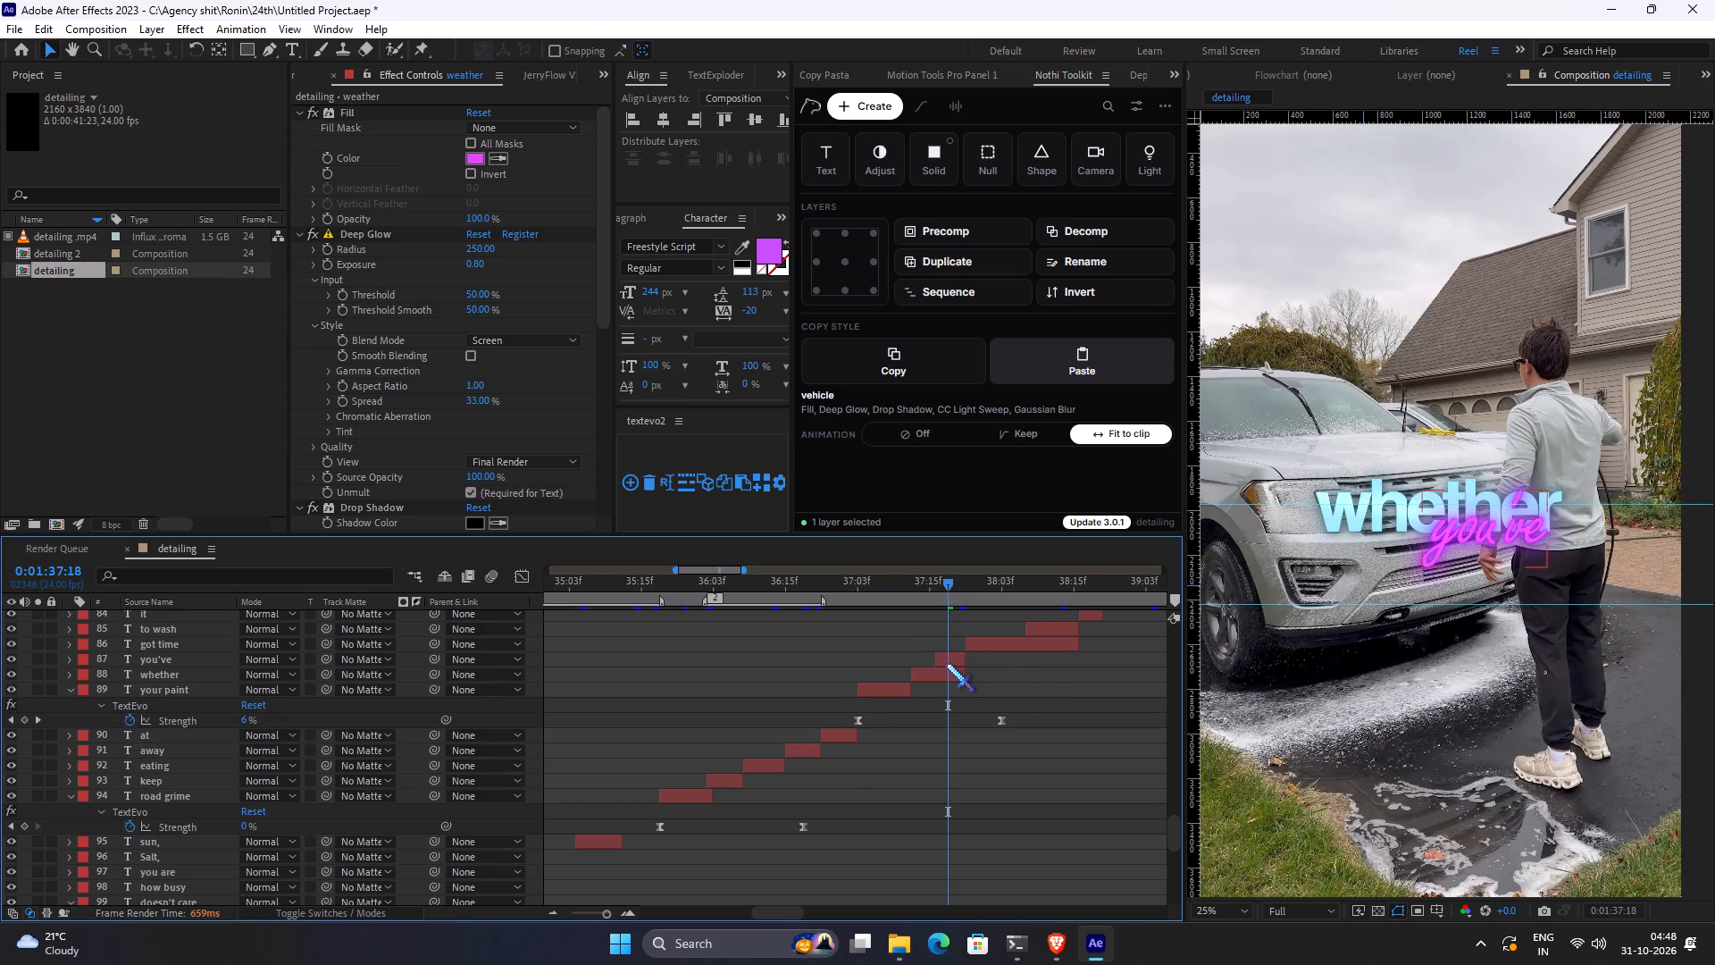
left_click(946, 663)
left_click(345, 115)
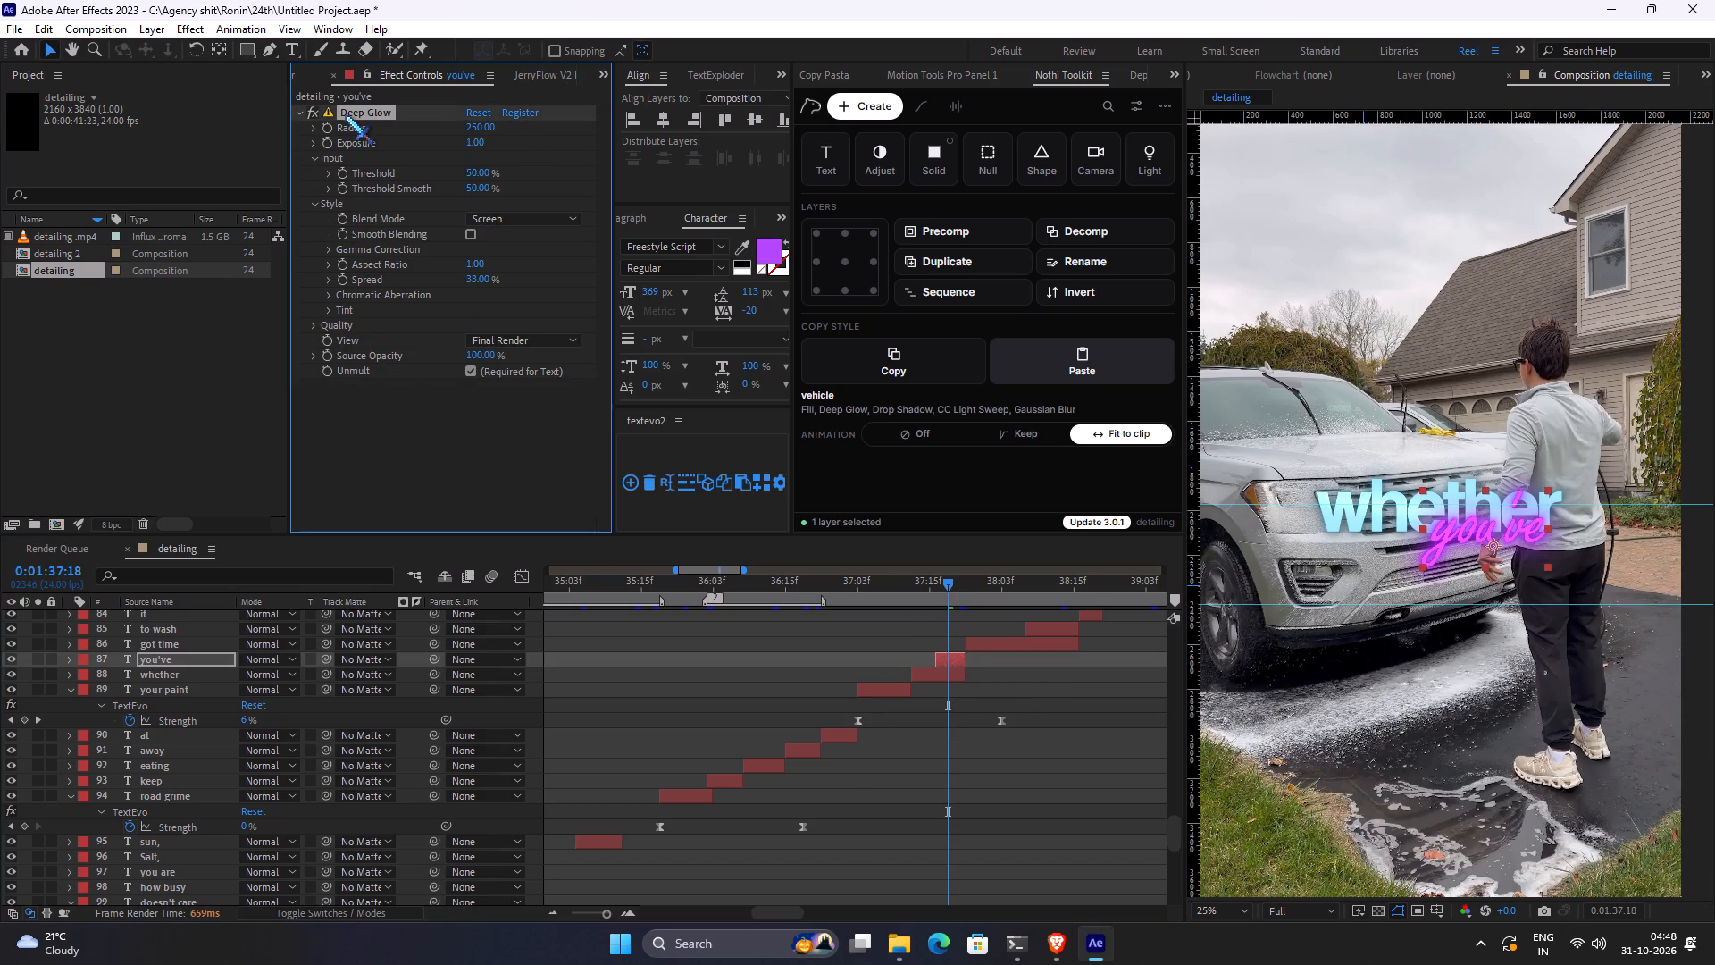
key("Delete")
left_click(1096, 345)
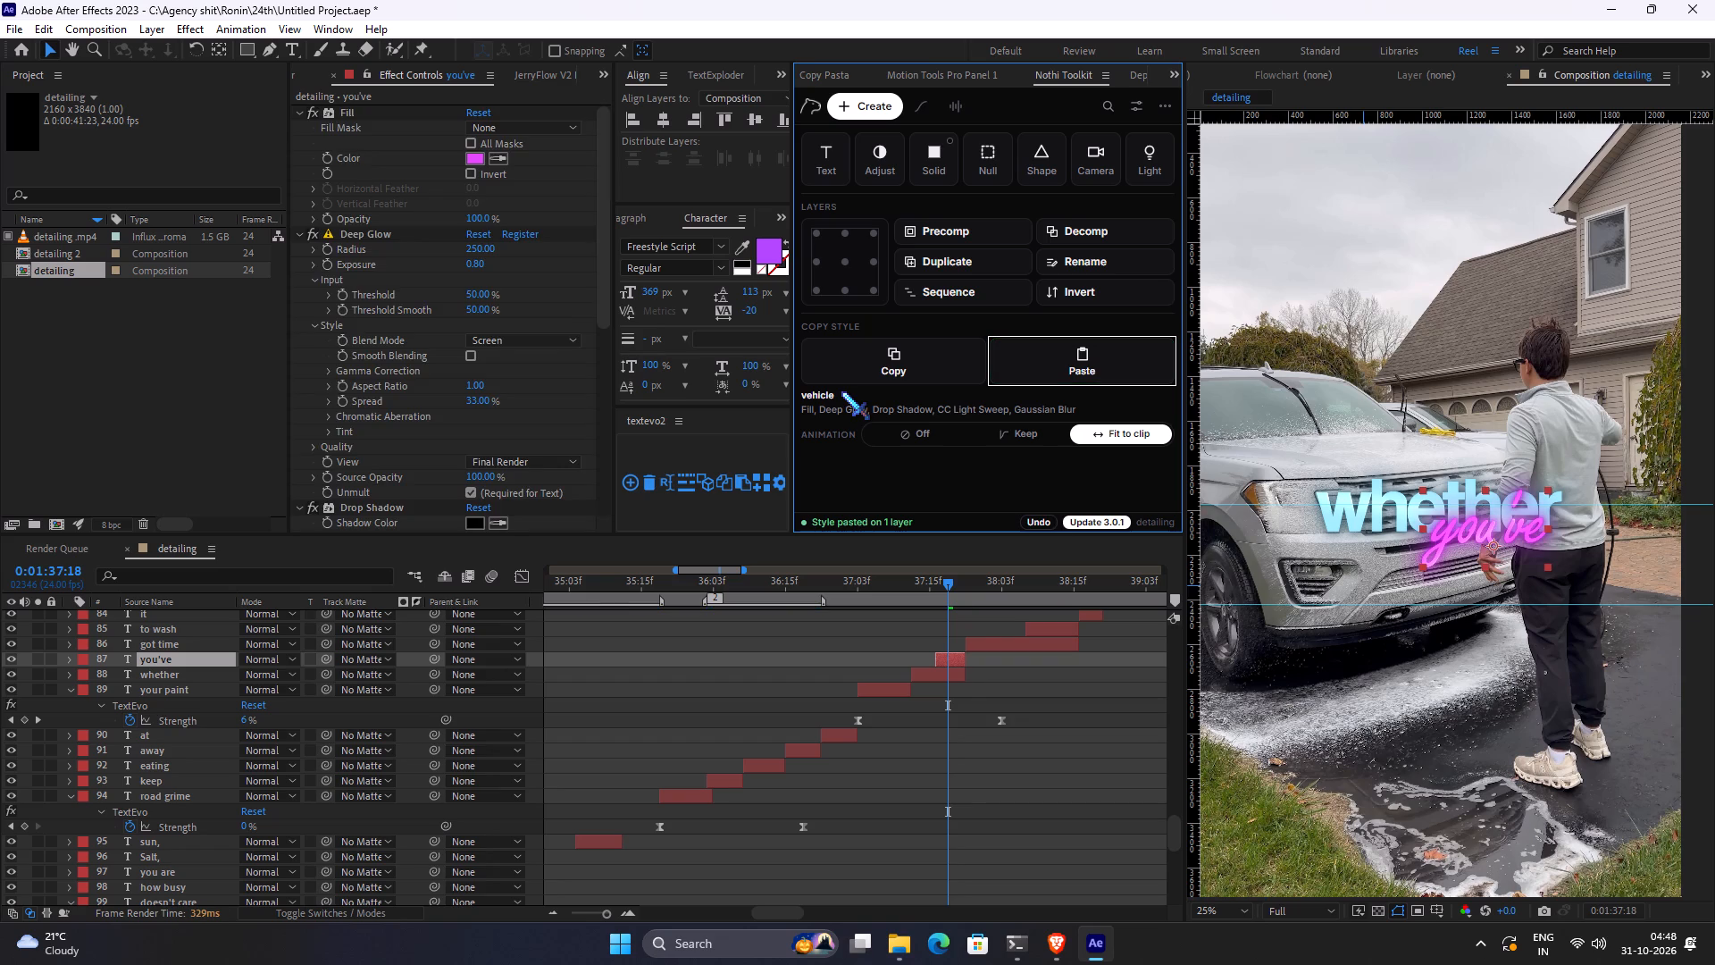
left_click(901, 740)
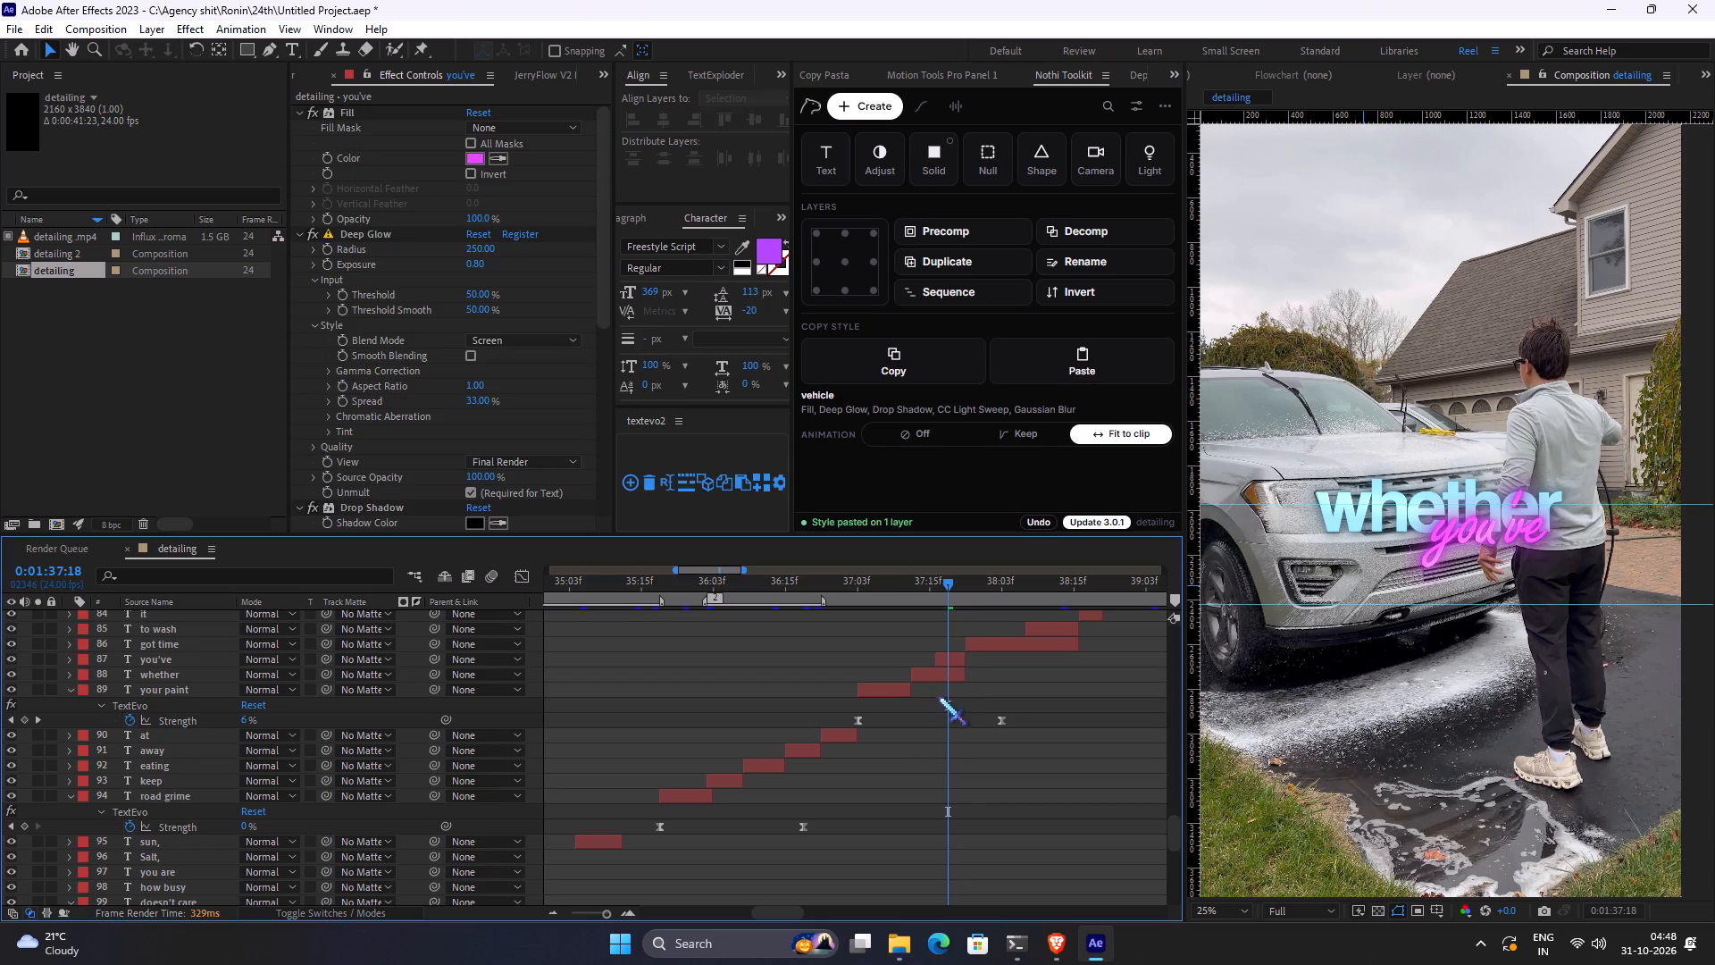
At 0:01:41:22, delete the old Deep Glow from the "a full" caption and paste the copied "vehicle" style onto it.
key("space")
key("space")
key("space")
key("space")
key("space")
key("space")
key("space")
key("space")
key("space")
key("space")
left_click_drag(925, 734, 809, 776)
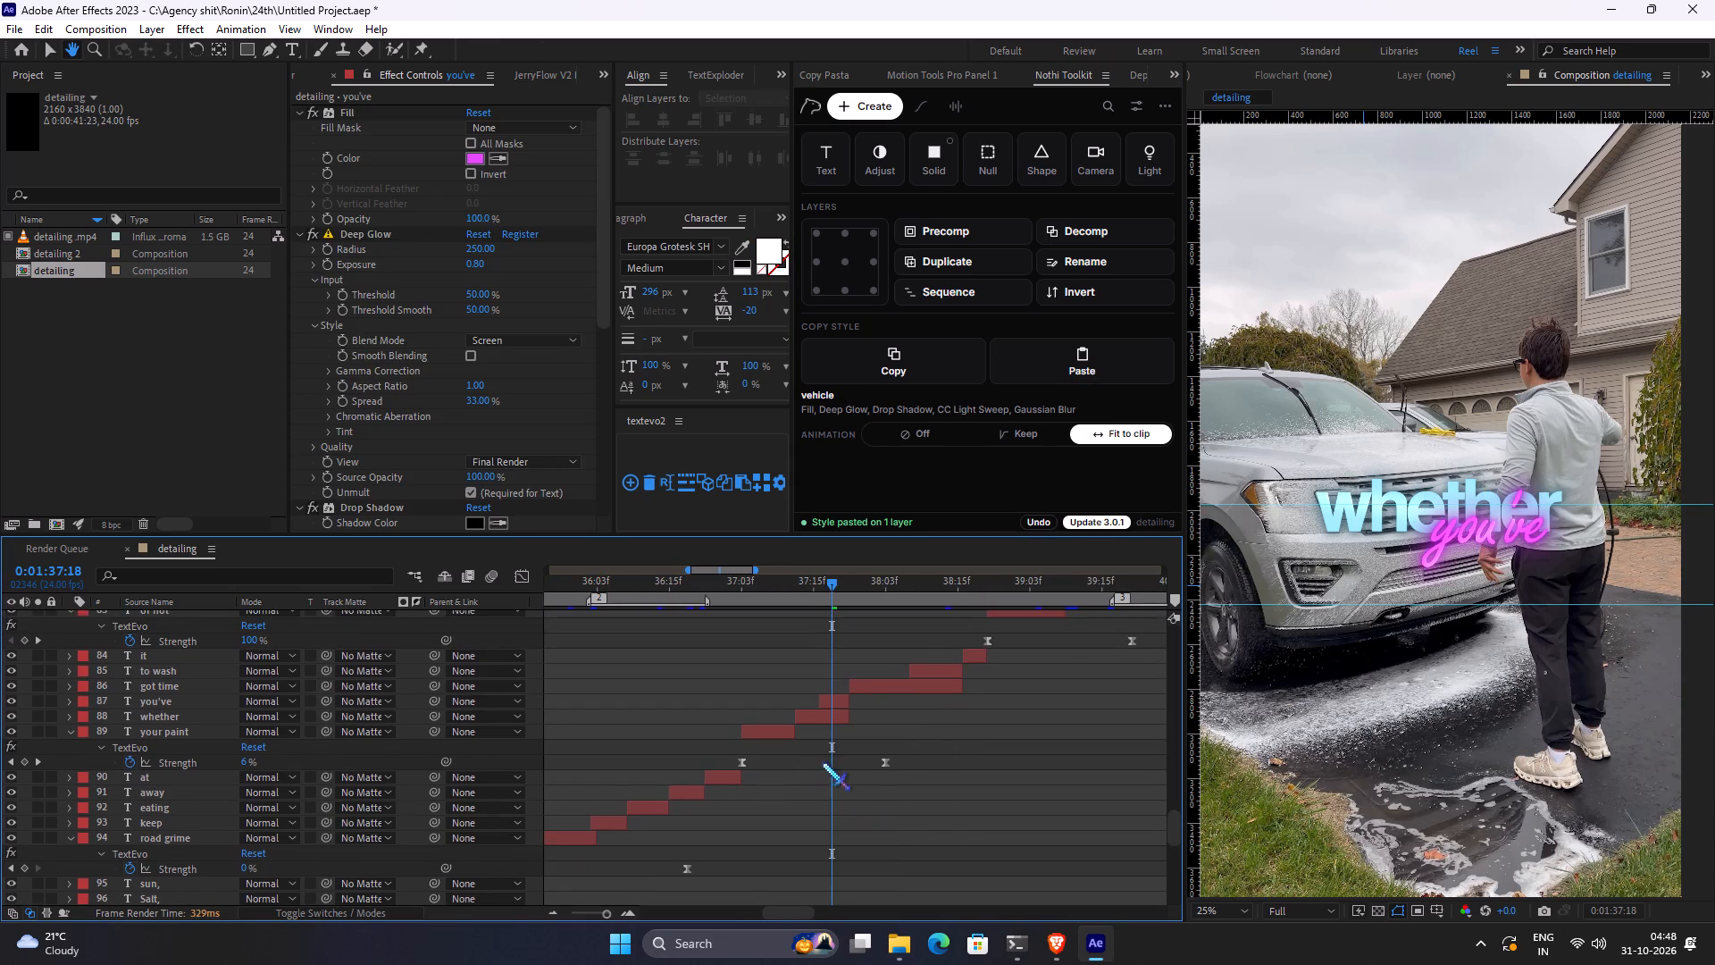
left_click(941, 588)
key("space")
key("space")
key("space")
key("space")
key("space")
key("space")
key("space")
key("space")
key("space")
key("space")
key("space")
key("space")
key("space")
key("space")
left_click_drag(1043, 669, 889, 805)
left_click_drag(844, 575, 1000, 581)
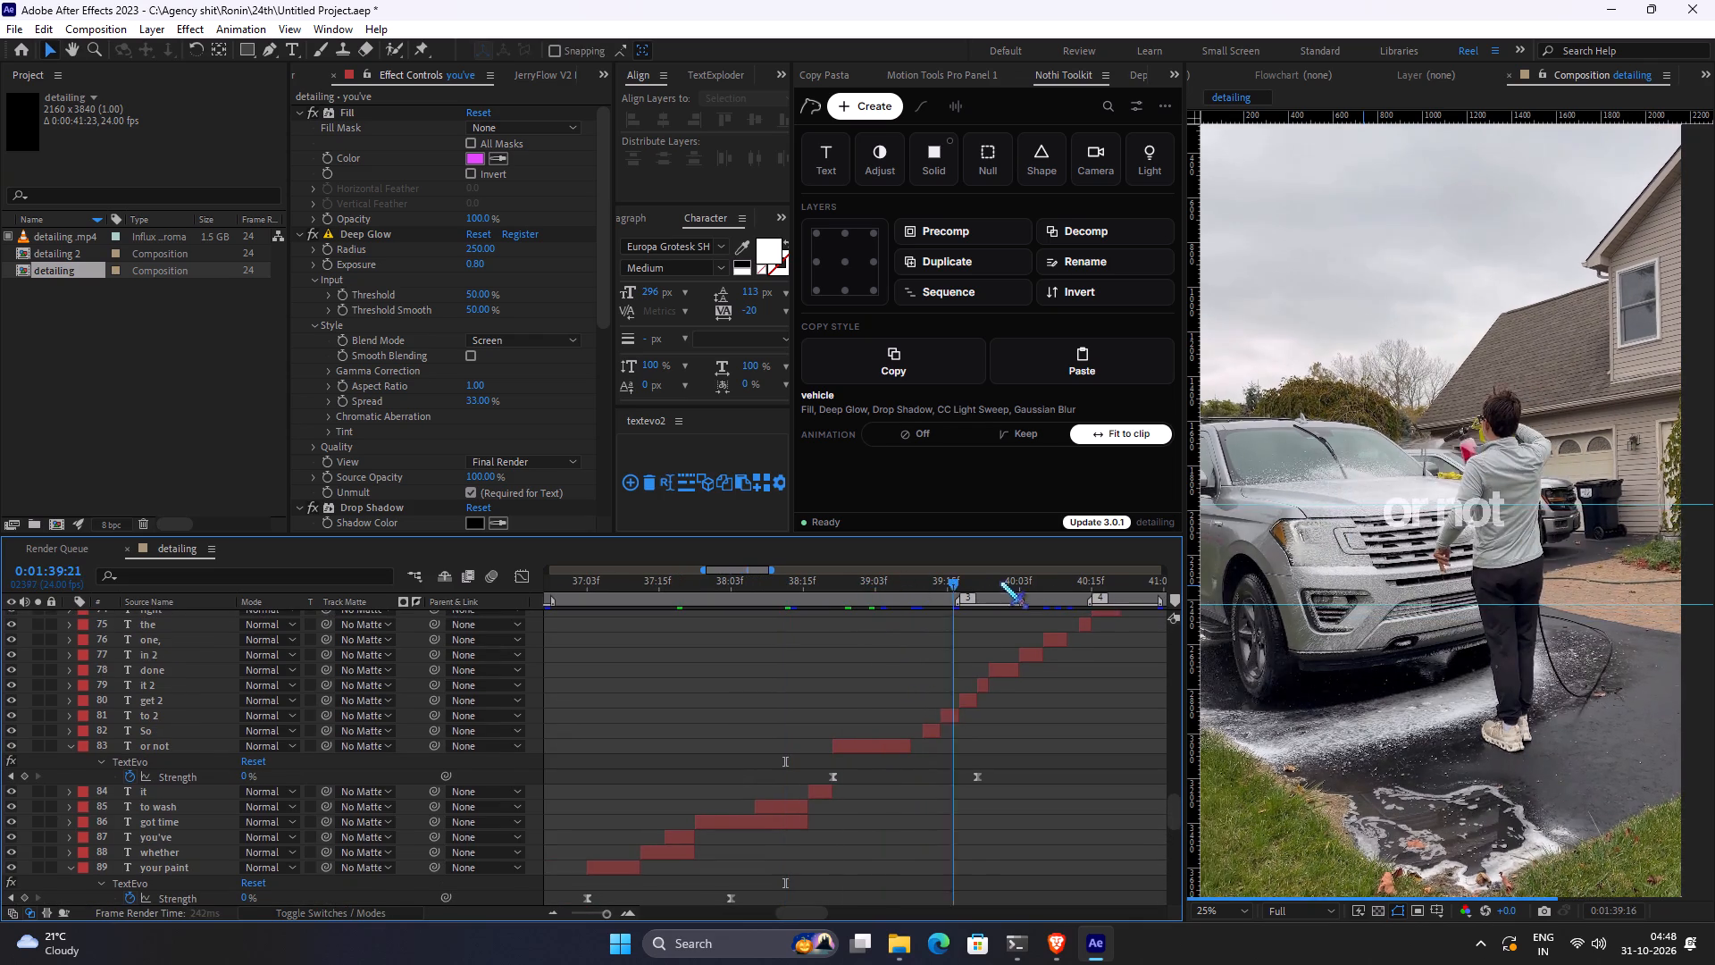
left_click_drag(1000, 581, 1025, 581)
key("space")
key("space")
key("space")
key("space")
key("space")
key("space")
key("space")
key("space")
key("space")
key("space")
key("space")
key("space")
key("space")
key("space")
key("space")
key("space")
key("space")
key("space")
key("space")
key("space")
left_click_drag(1210, 718, 1172, 719)
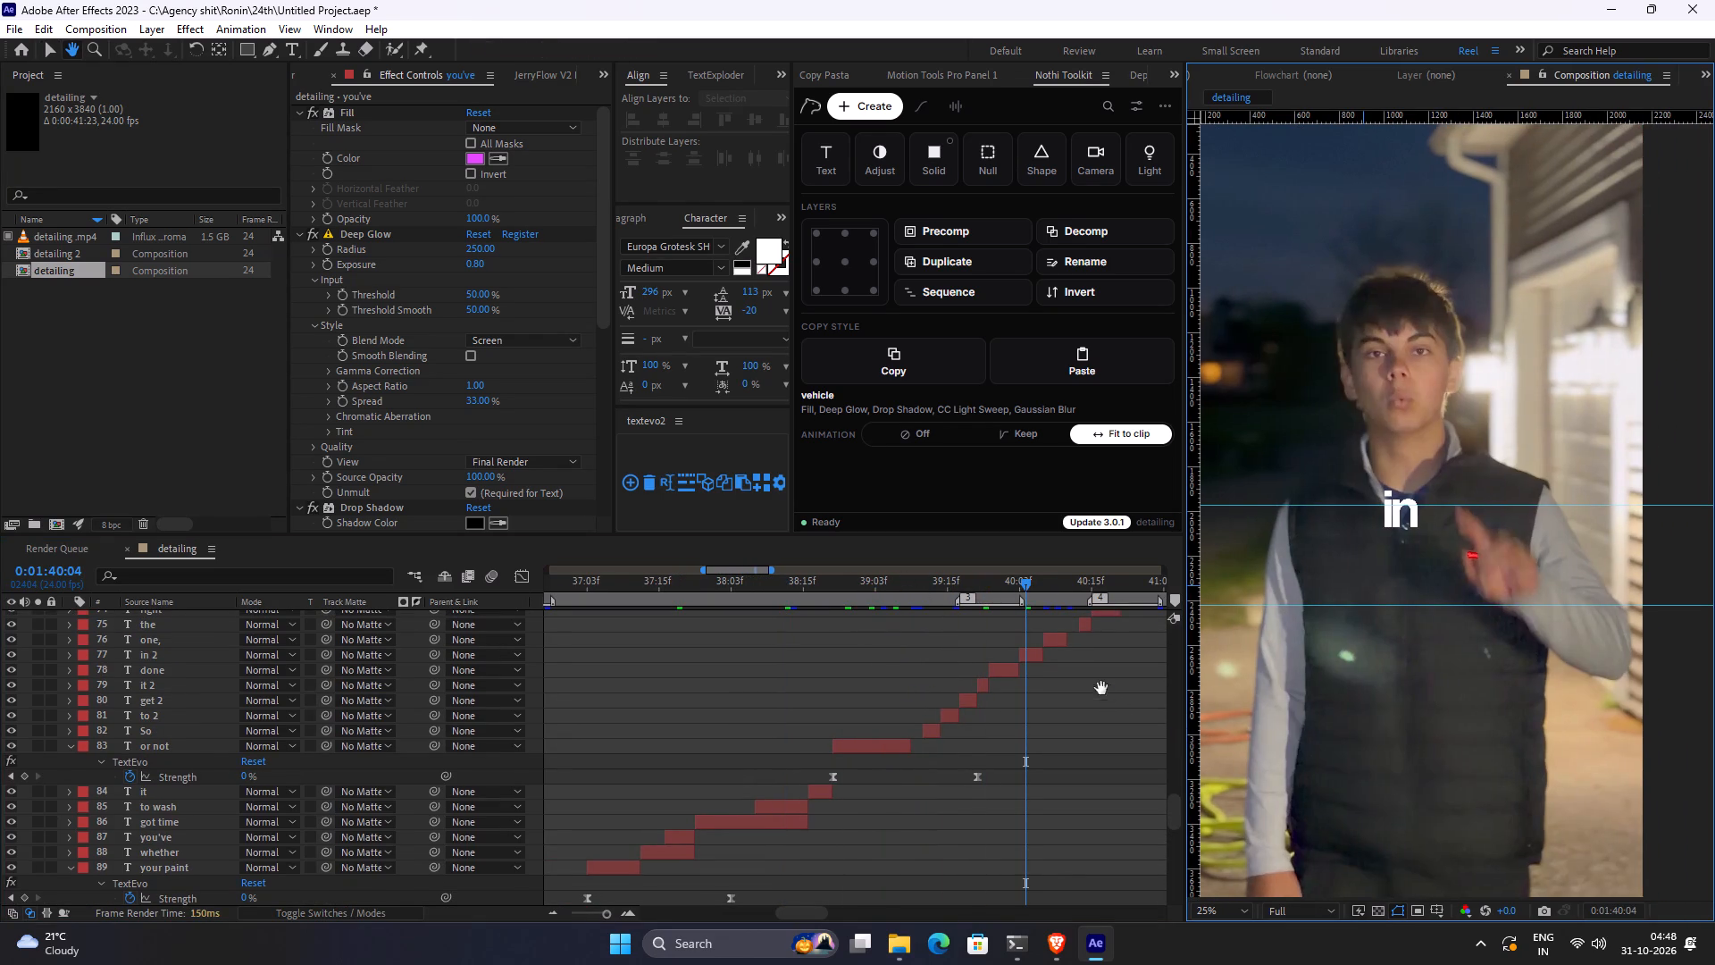
left_click_drag(1101, 688, 862, 781)
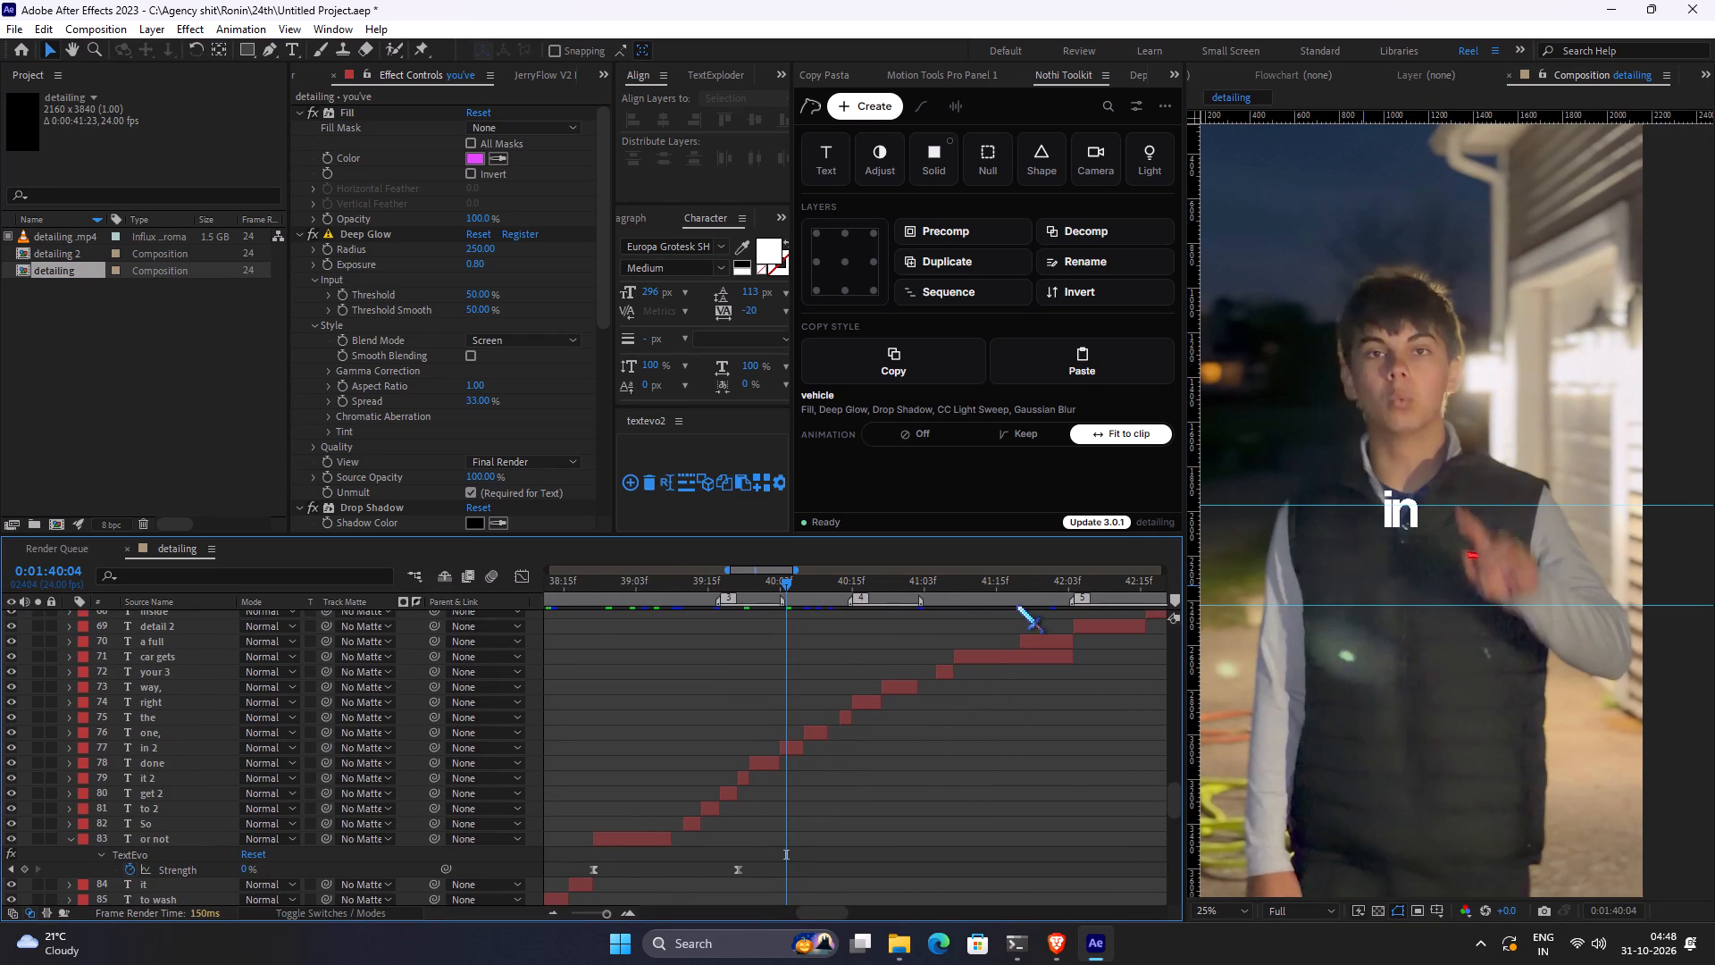
left_click(1036, 584)
left_click(1056, 635)
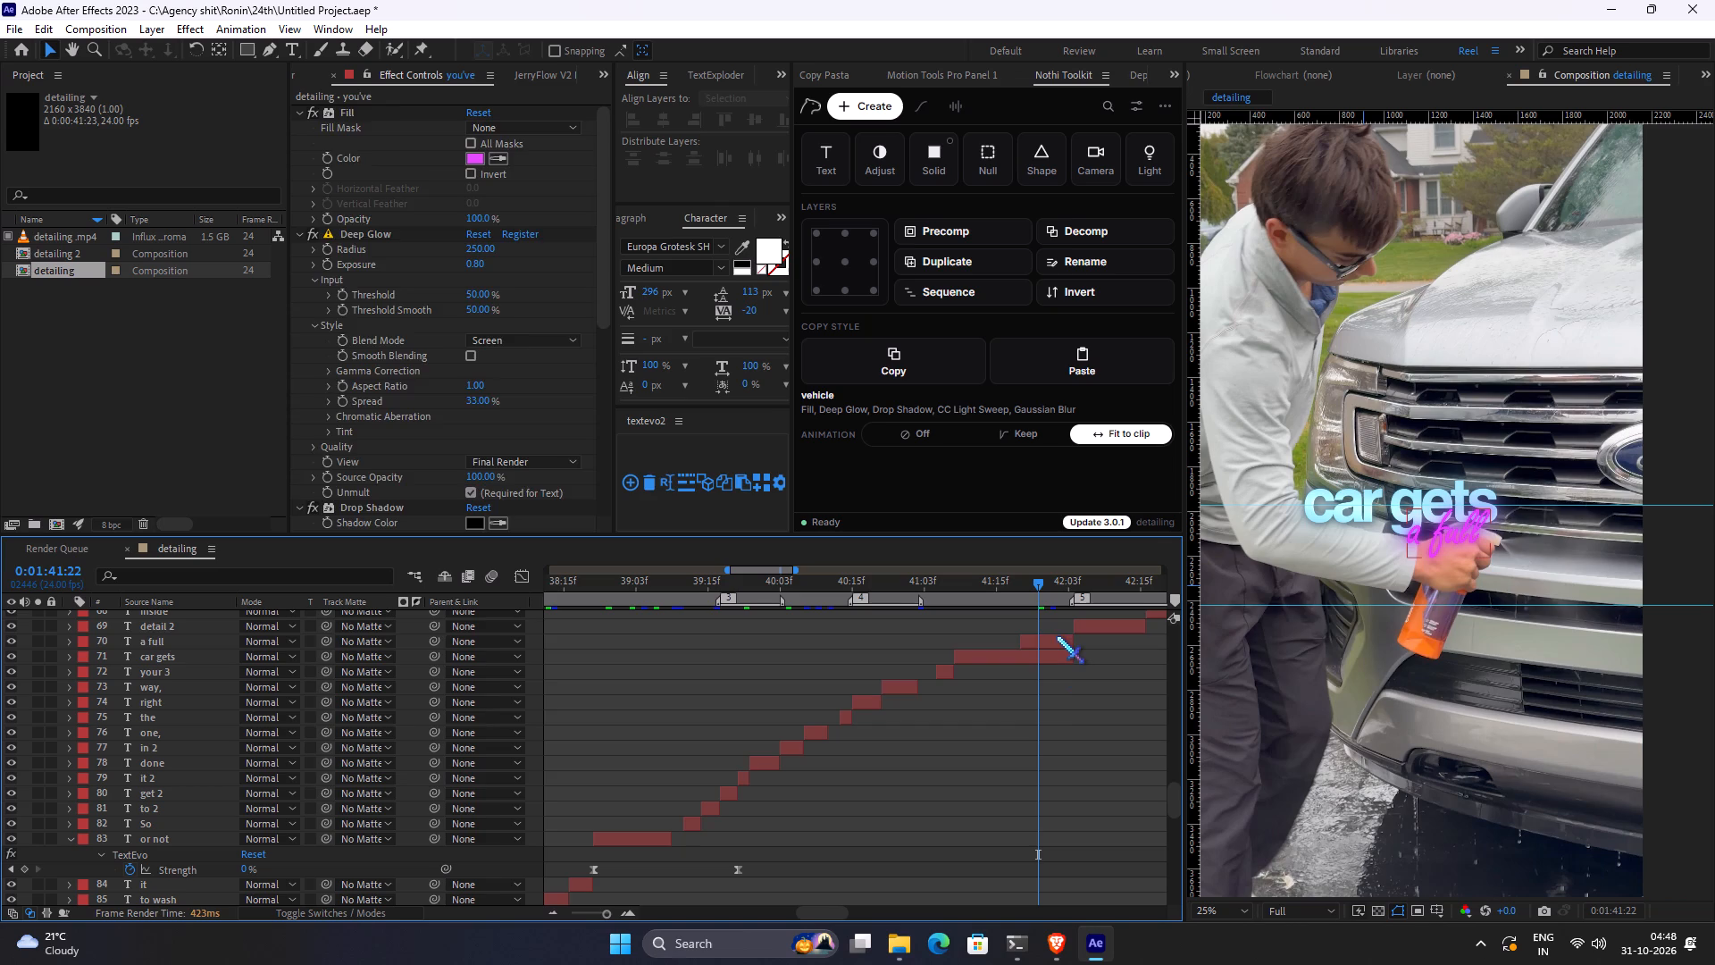
left_click(370, 111)
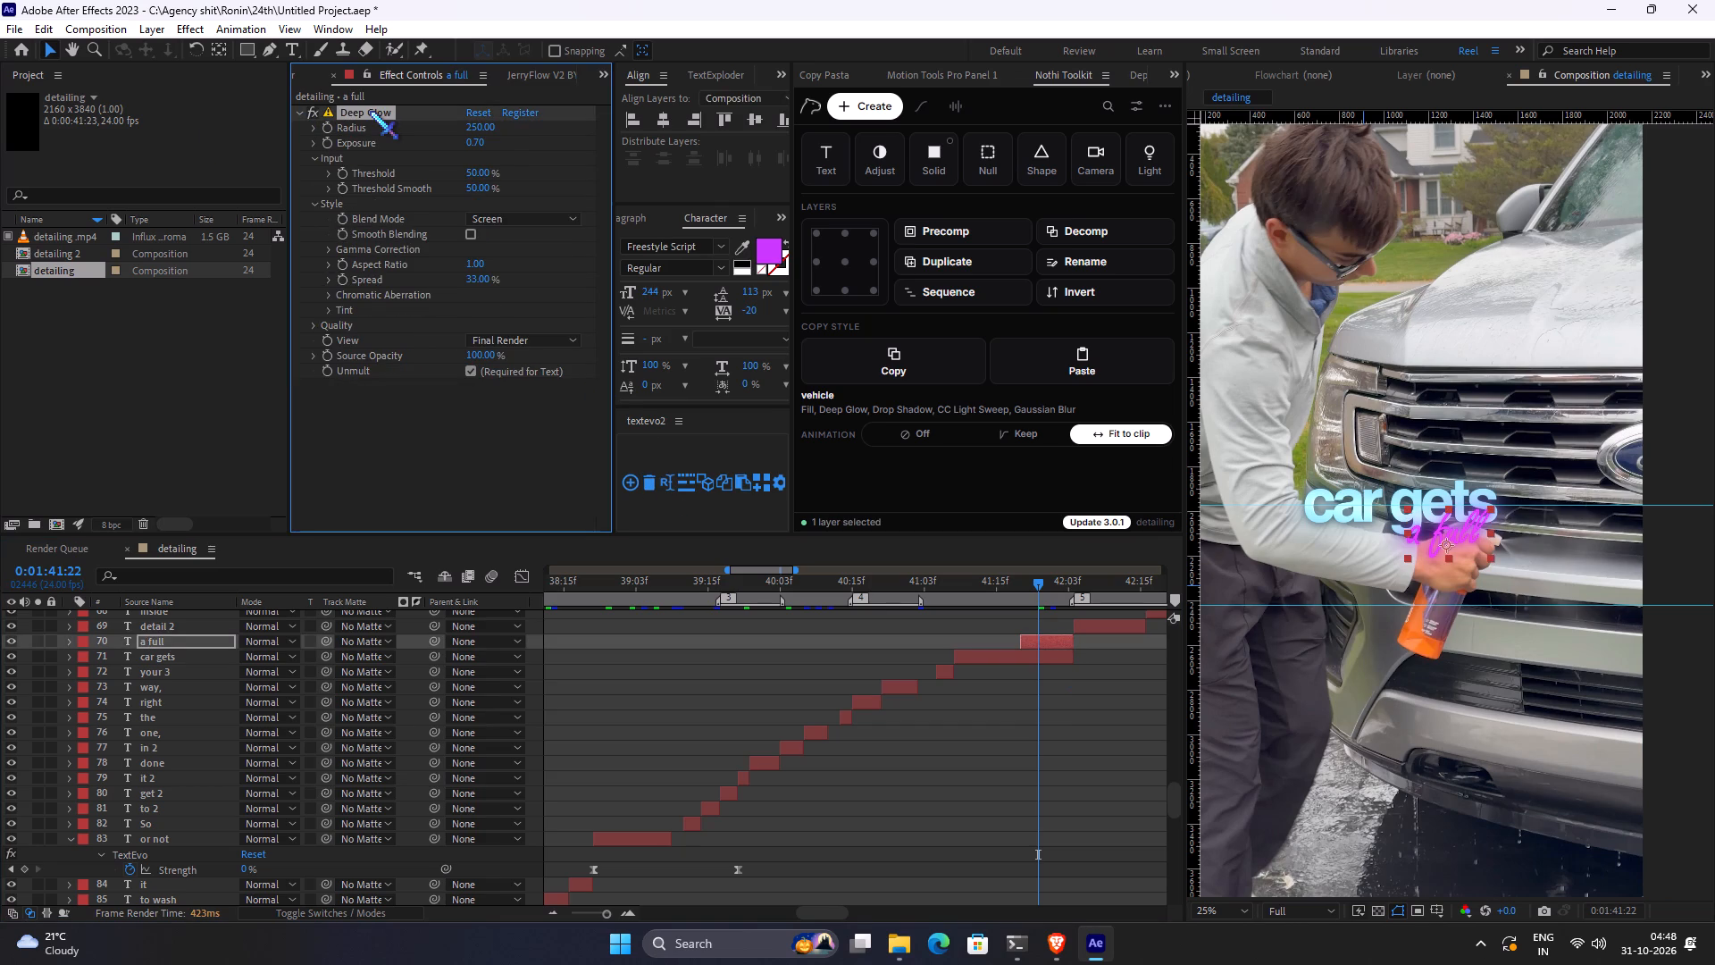
key("Delete")
left_click(1120, 372)
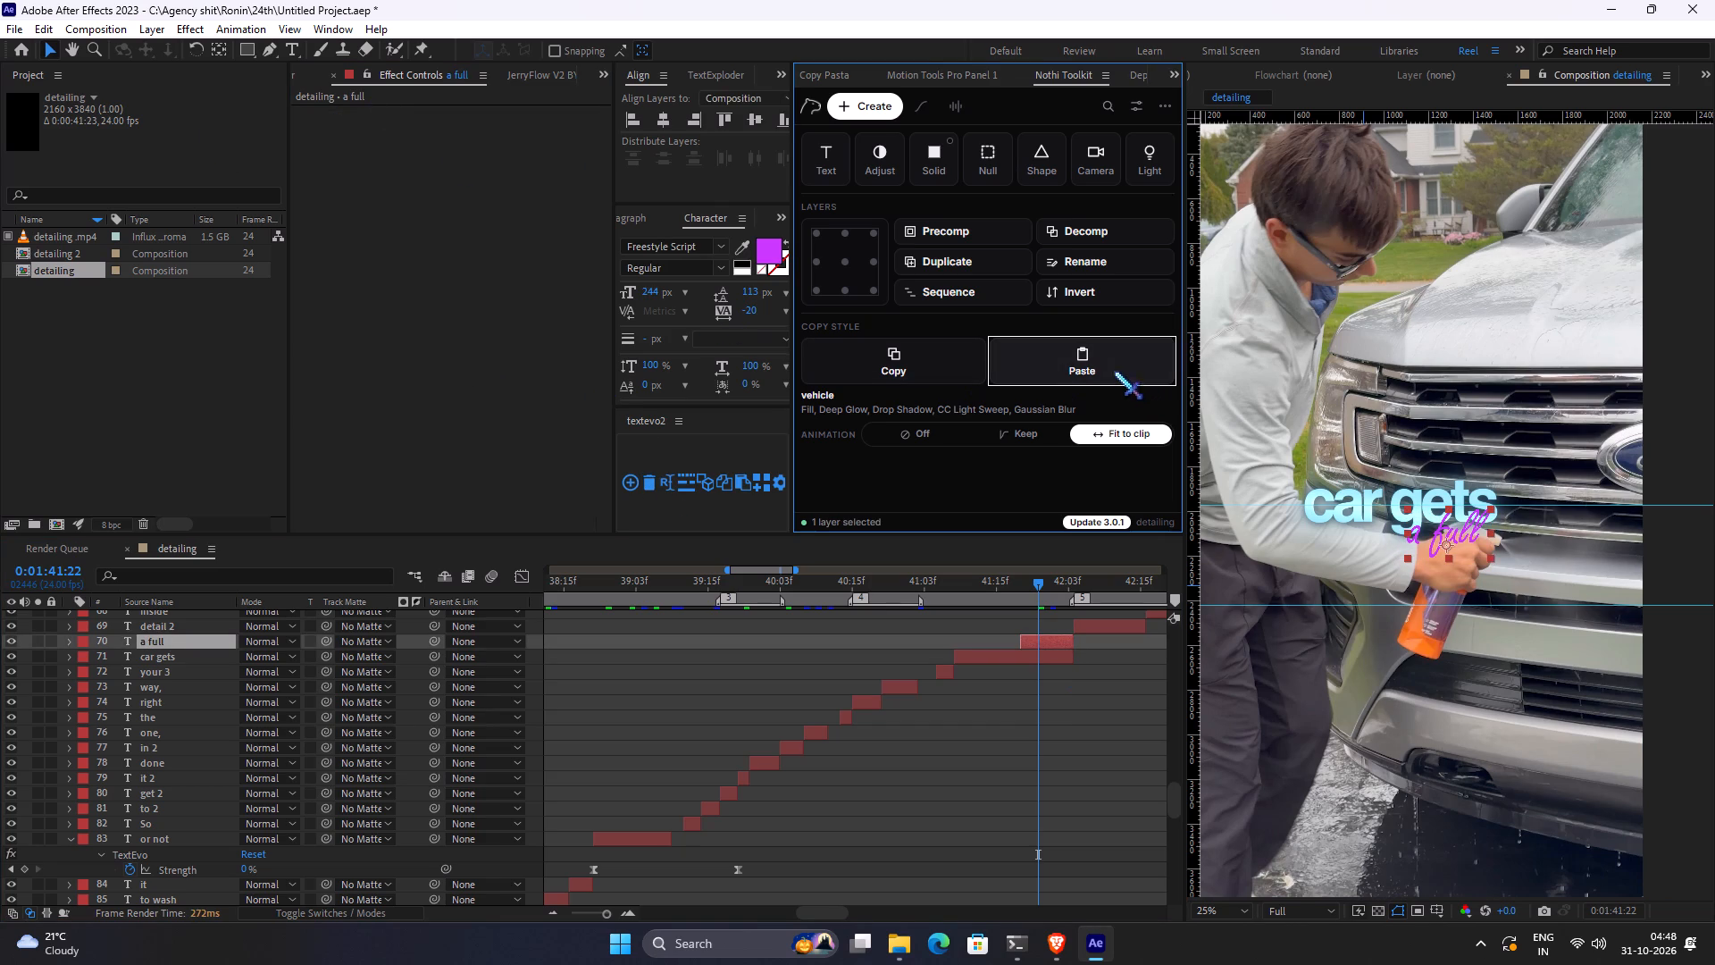
left_click(985, 733)
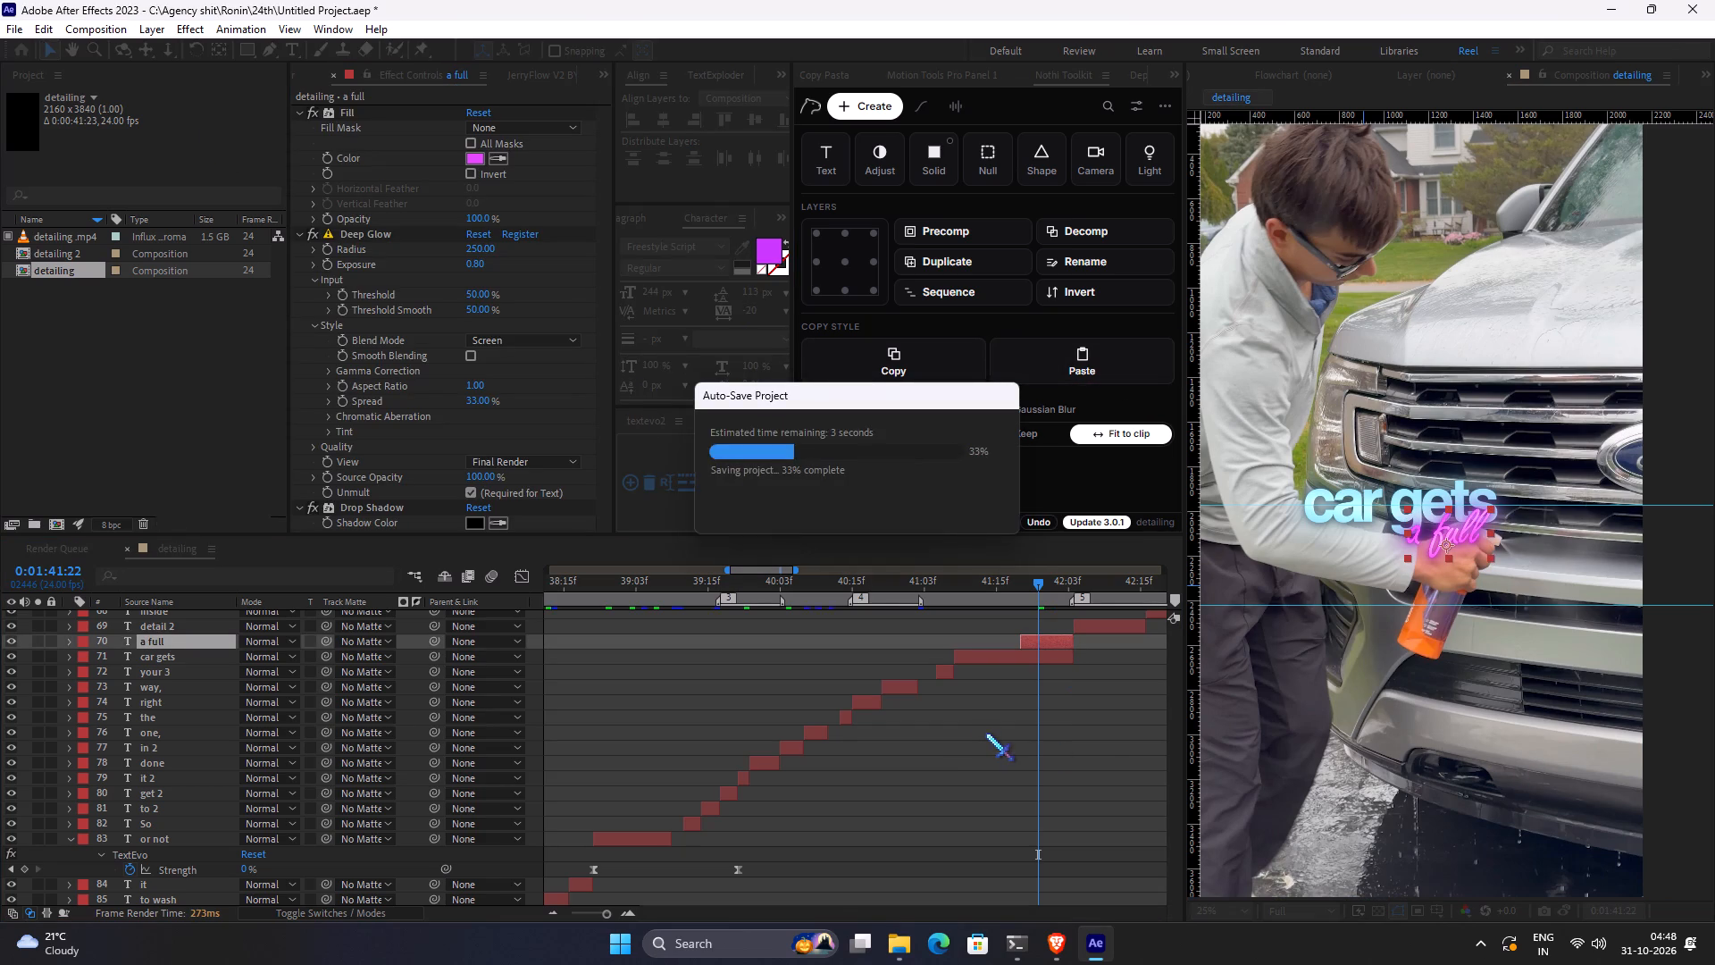
At 0:01:48:19, delete the old Deep Glow from the purple "gets" caption and paste the copied "vehicle" style onto it.
key("space")
key("space")
key("space")
key("space")
key("space")
key("space")
key("space")
key("space")
key("space")
key("space")
key("space")
key("space")
key("space")
key("space")
key("space")
key("space")
key("space")
key("space")
key("space")
key("space")
left_click_drag(929, 742, 724, 810)
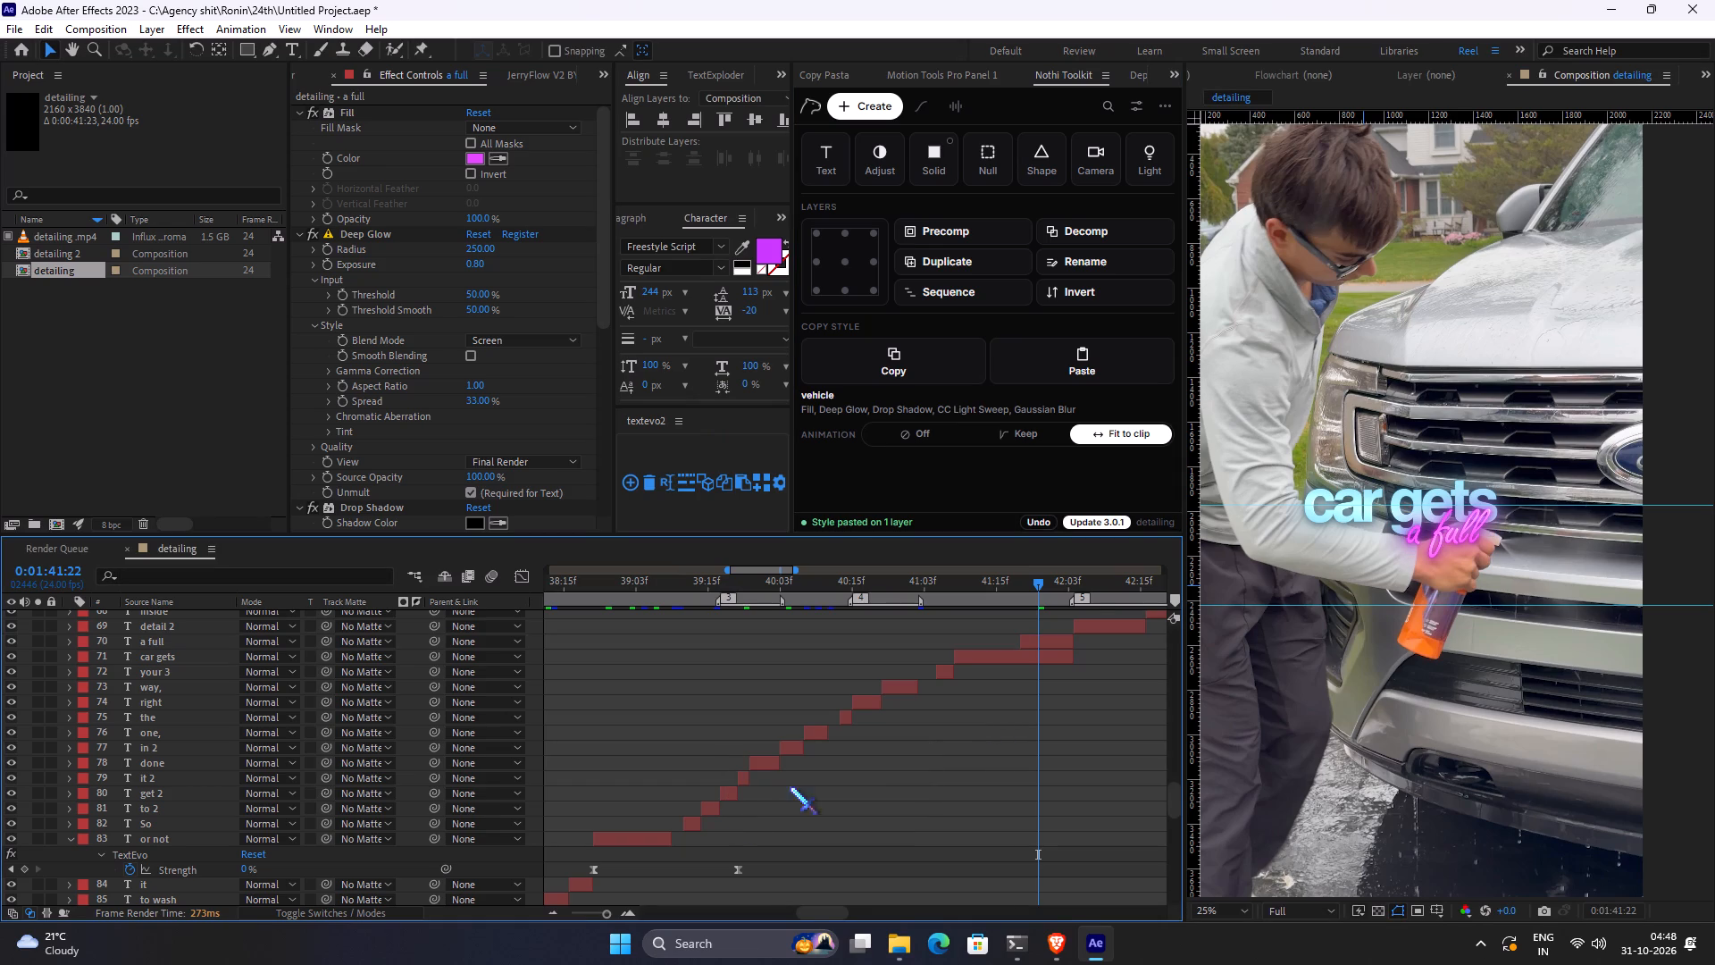
key("space")
key("space")
key("space")
key("space")
key("space")
key("space")
key("space")
key("space")
key("space")
key("space")
key("space")
key("space")
key("space")
key("space")
key("space")
key("space")
key("space")
key("space")
key("space")
key("space")
left_click_drag(1009, 726, 816, 808)
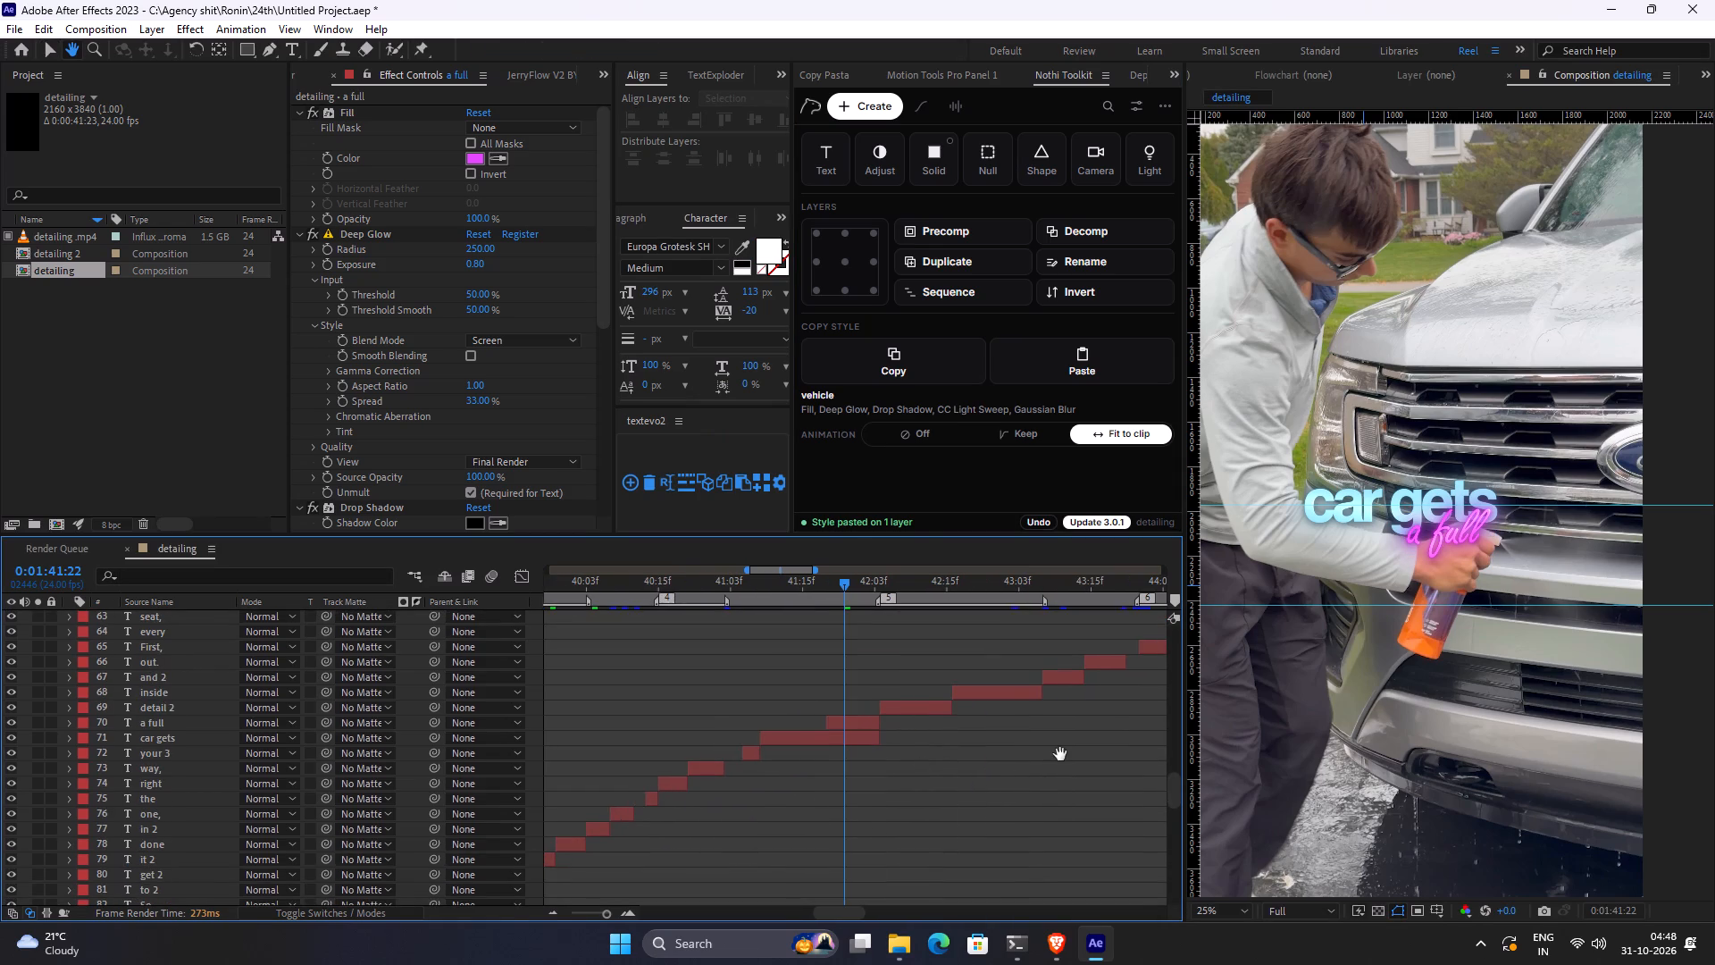
left_click_drag(1060, 754, 778, 809)
left_click_drag(983, 701, 807, 801)
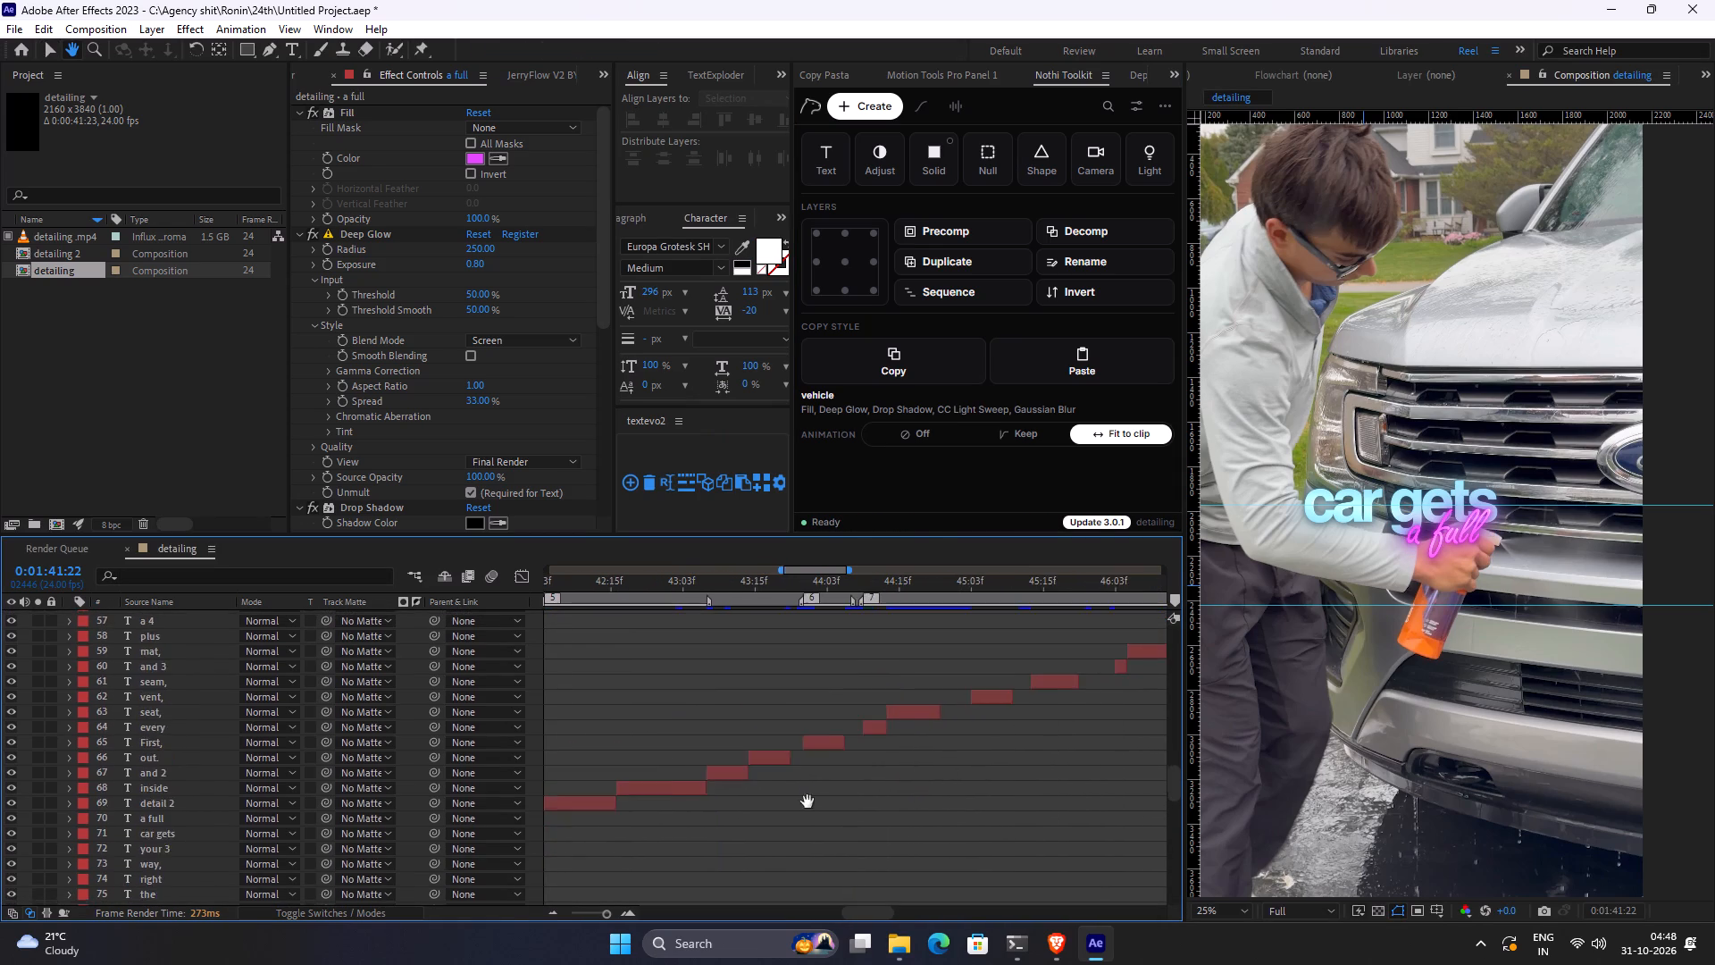
left_click_drag(807, 801, 796, 807)
left_click_drag(990, 761, 840, 833)
left_click_drag(1047, 766, 927, 823)
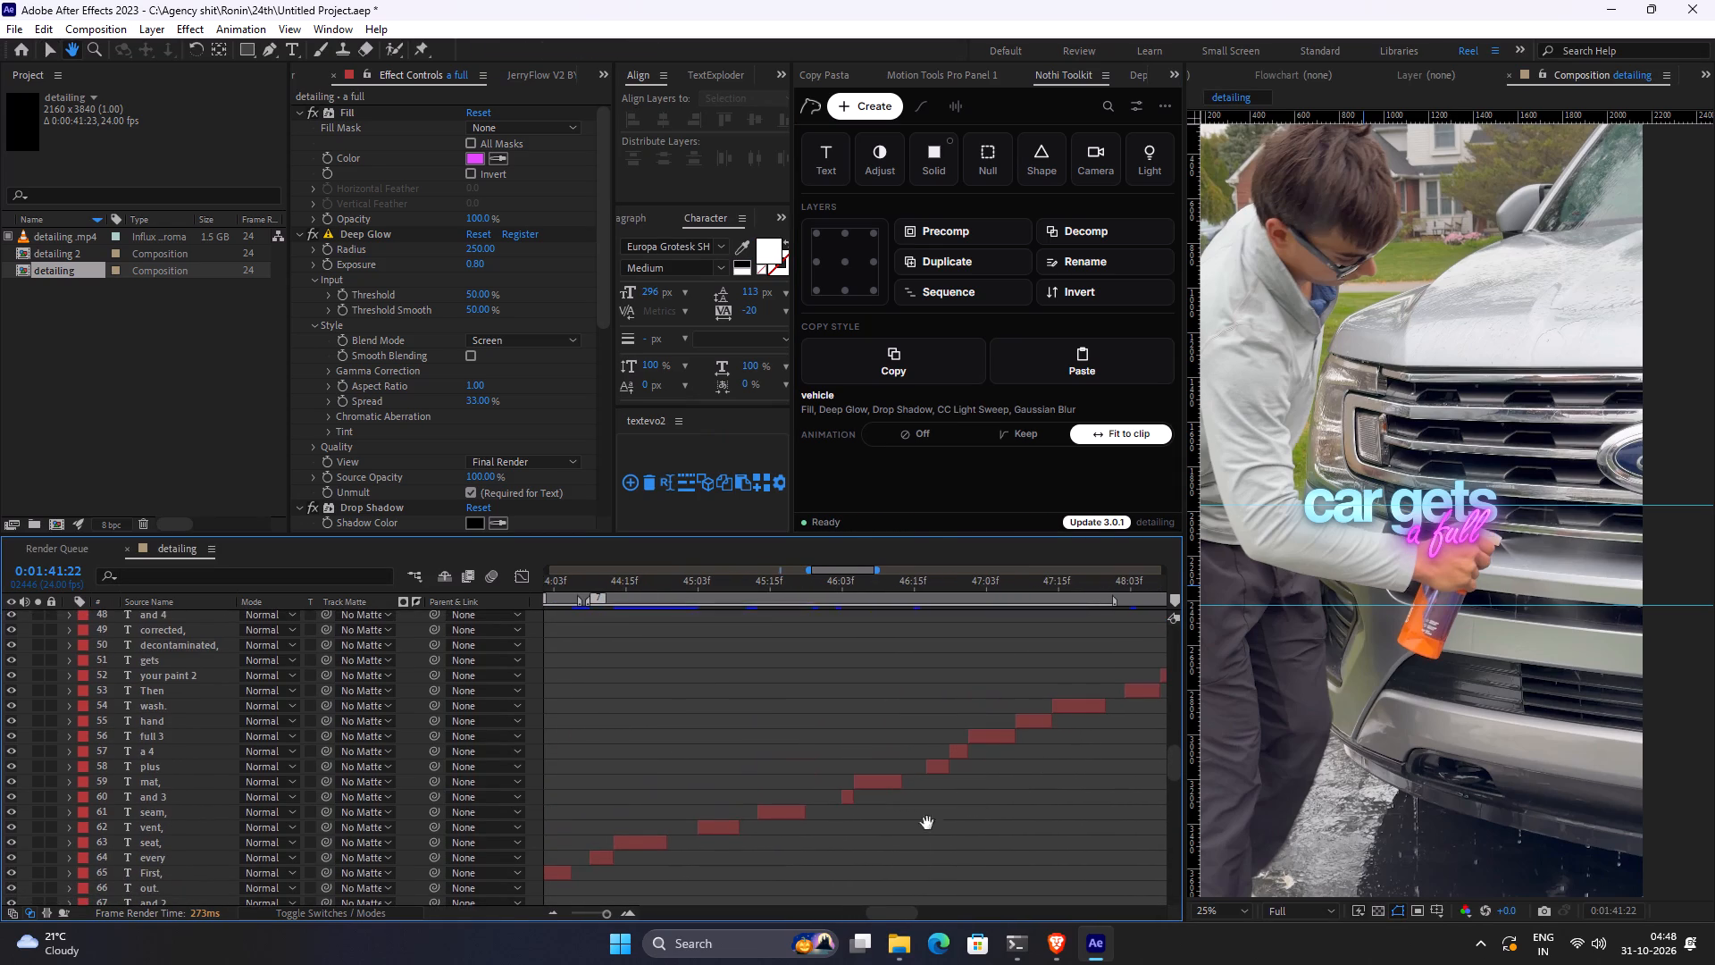
left_click_drag(927, 823, 821, 858)
left_click(1000, 586)
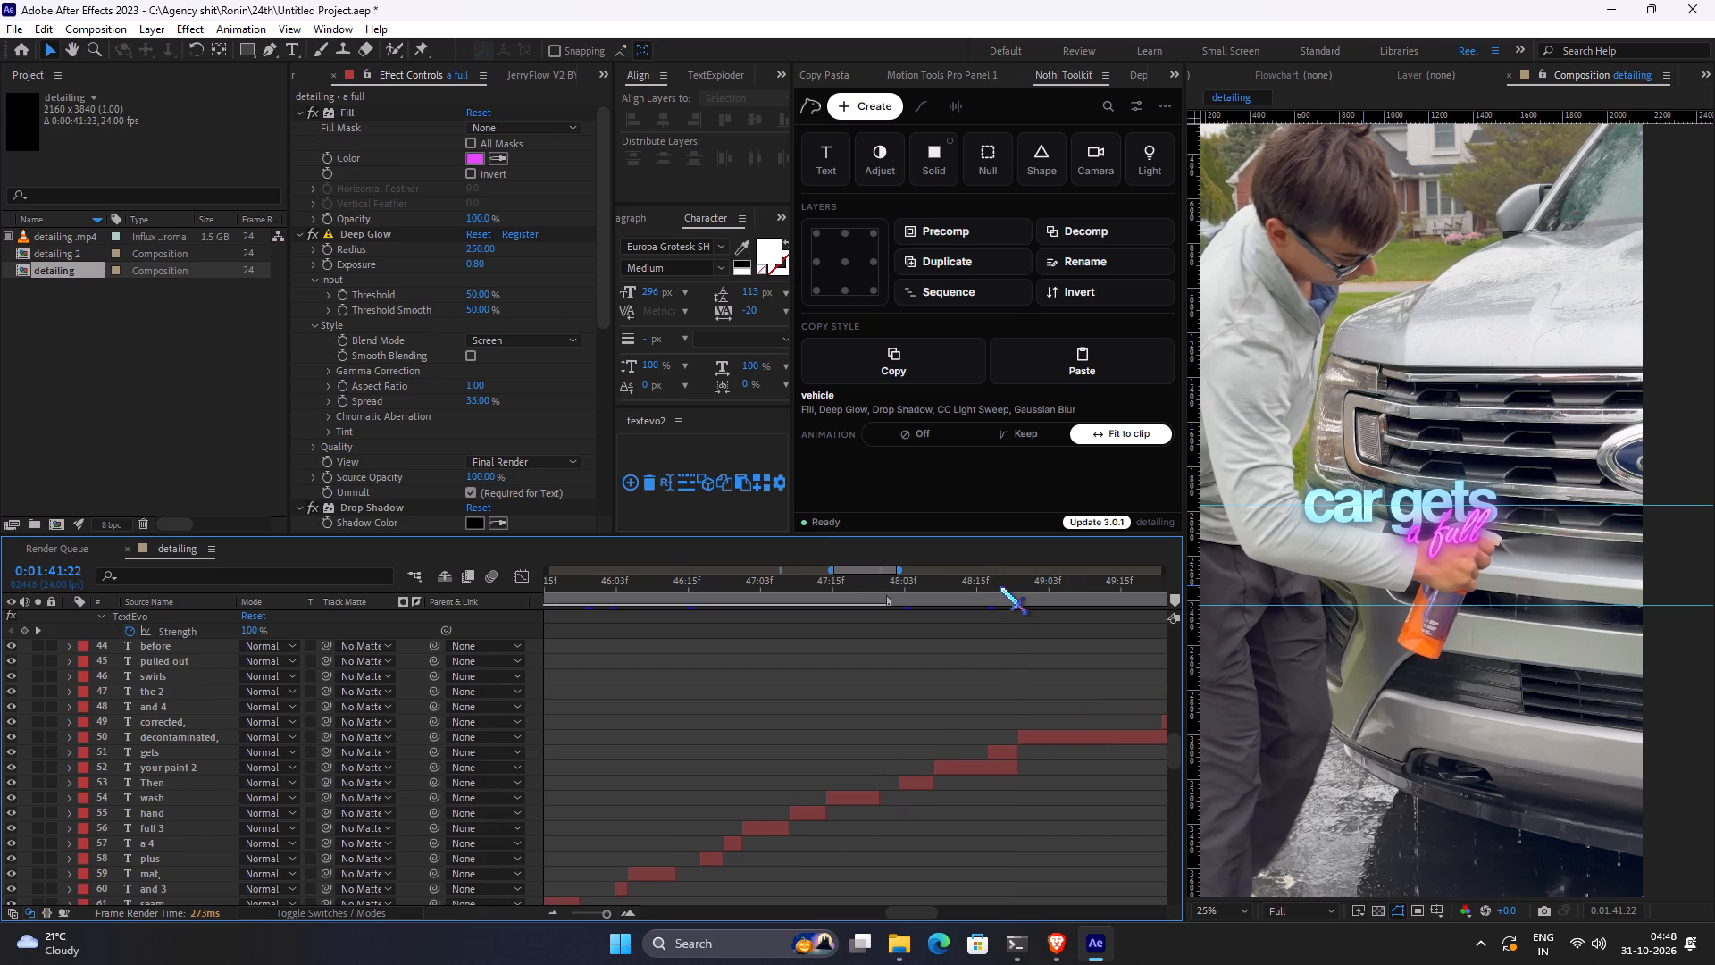
left_click(989, 759)
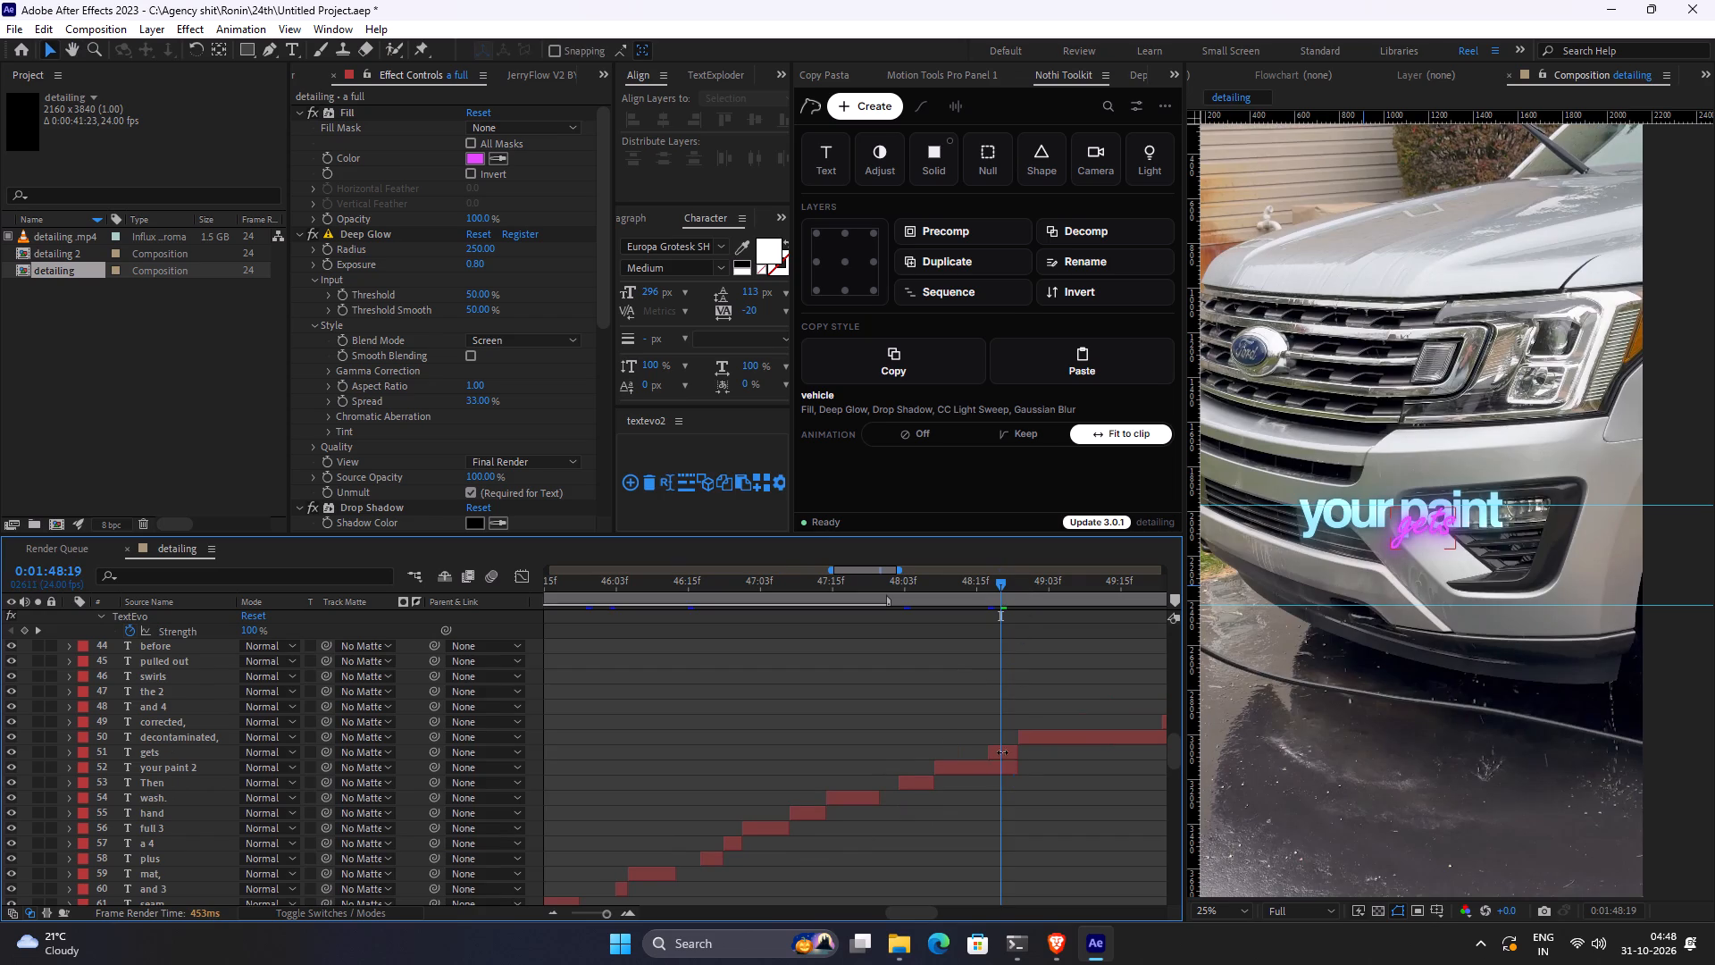
left_click(1002, 752)
left_click(355, 107)
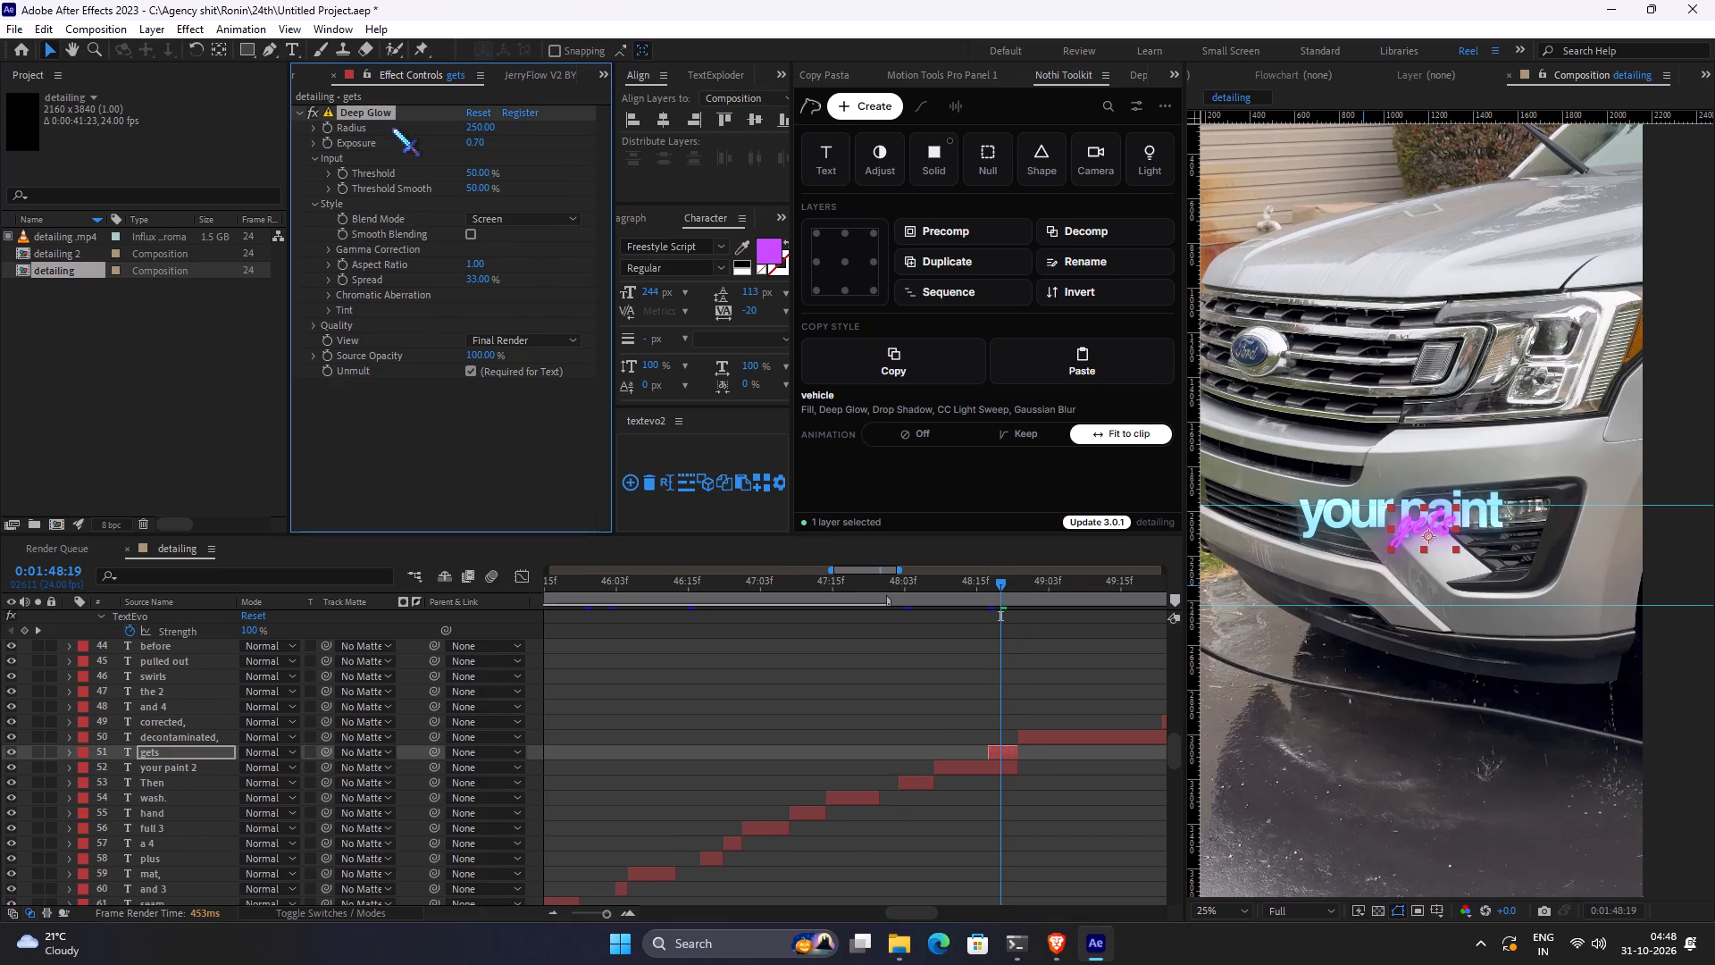
key("Delete")
left_click(1079, 383)
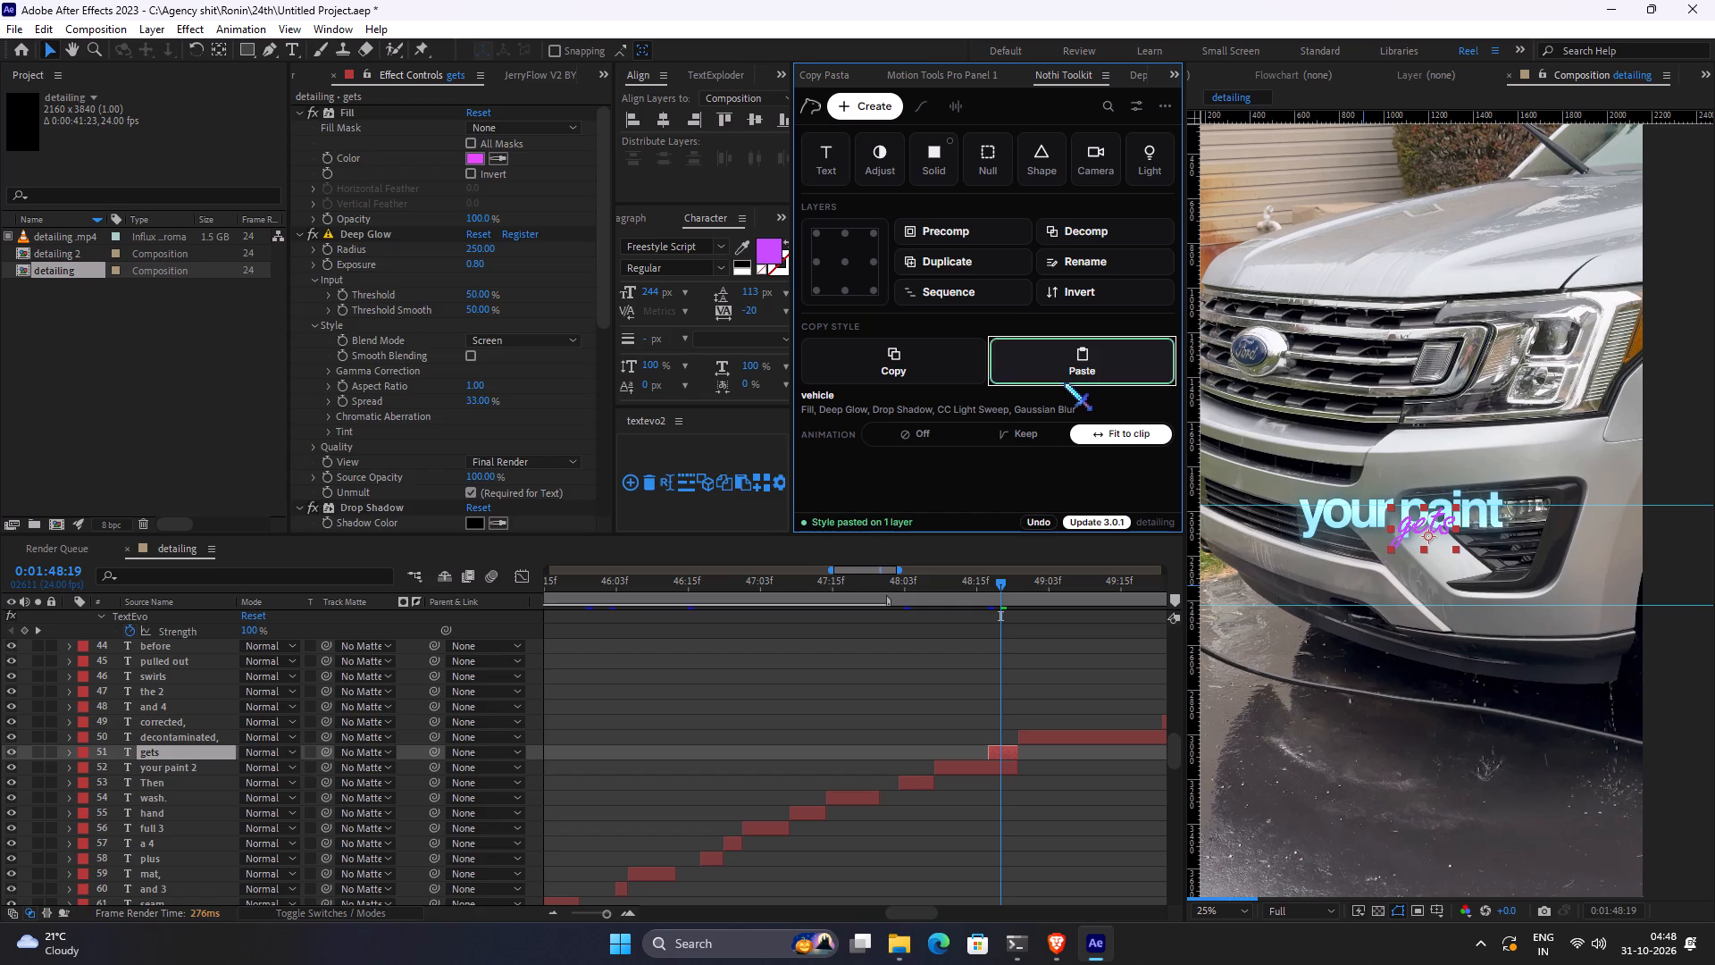
Move the CC Light Sweep center of the "gets" caption to about 768, 2332, just below and before the word.
scroll(431, 277, "down", 1)
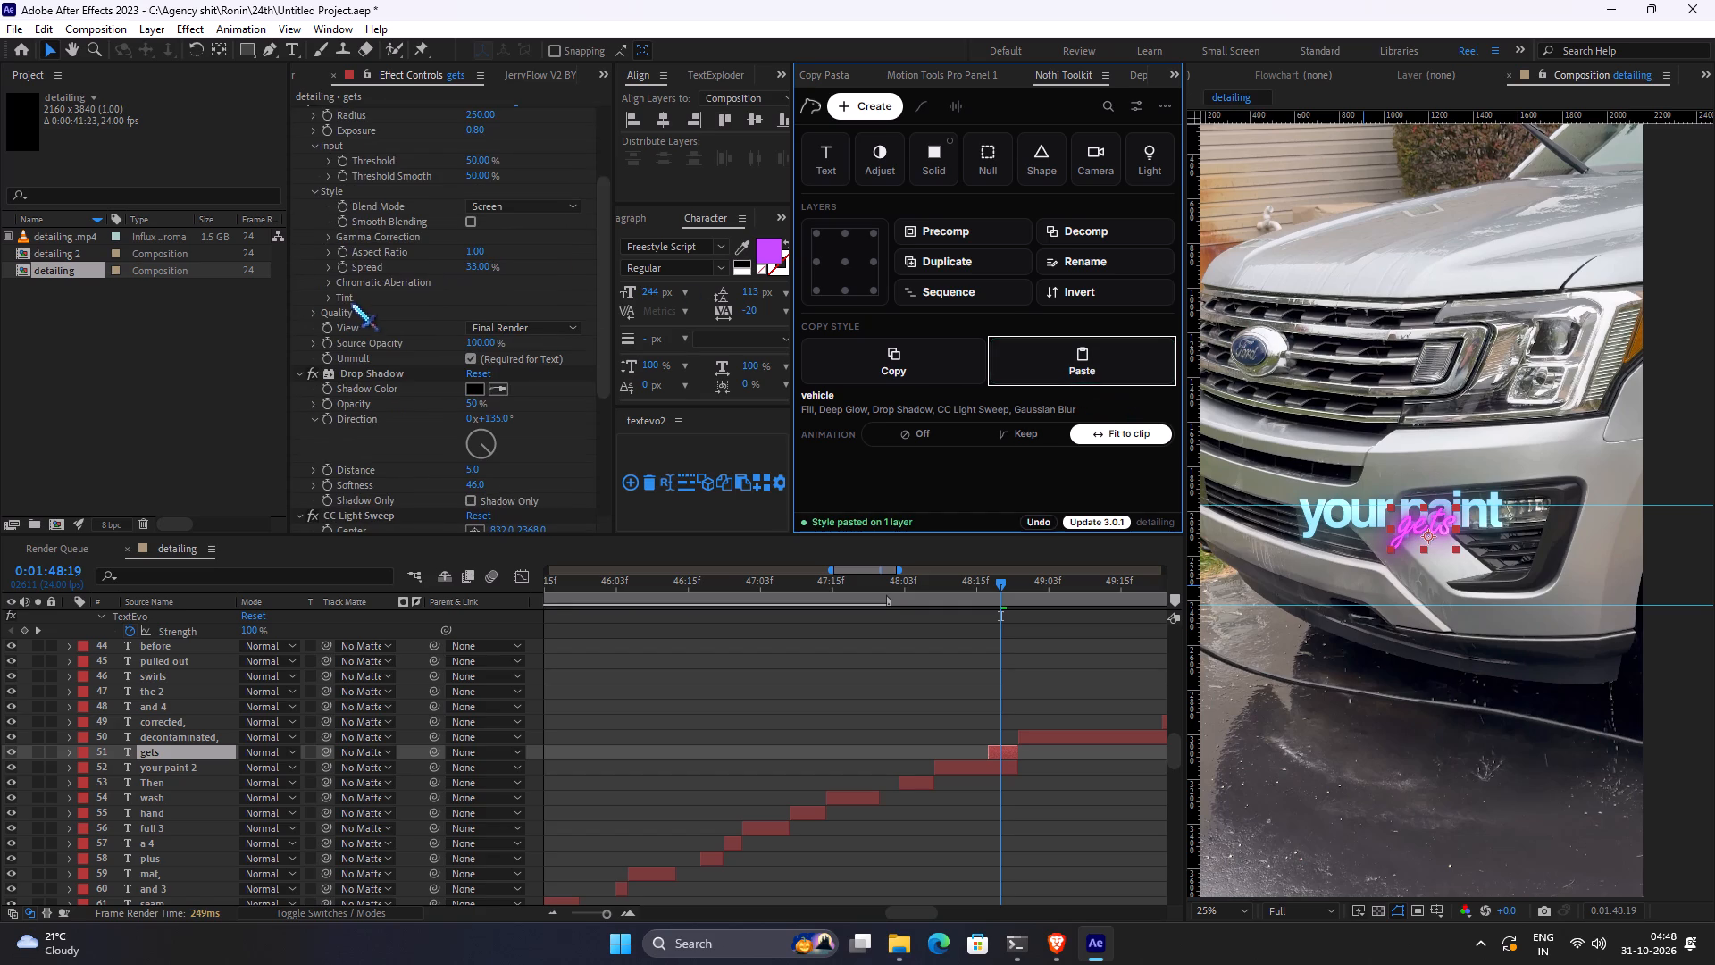
scroll(364, 396, "down", 1)
left_click(352, 384)
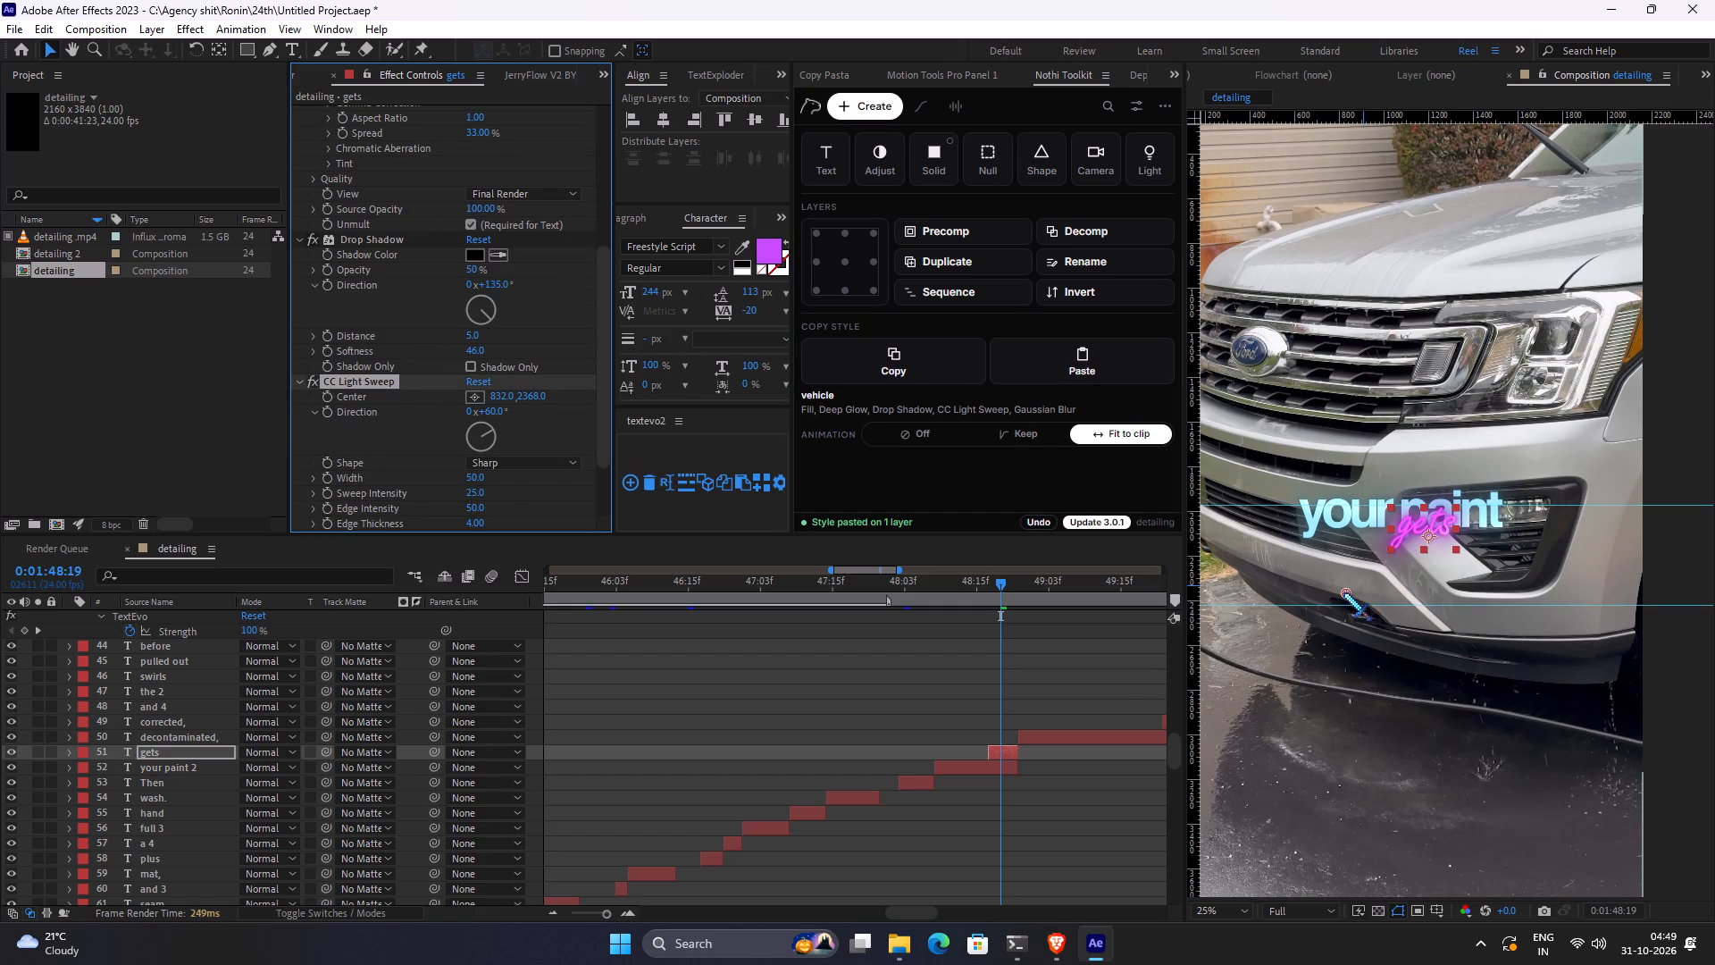
left_click_drag(1343, 592, 1329, 584)
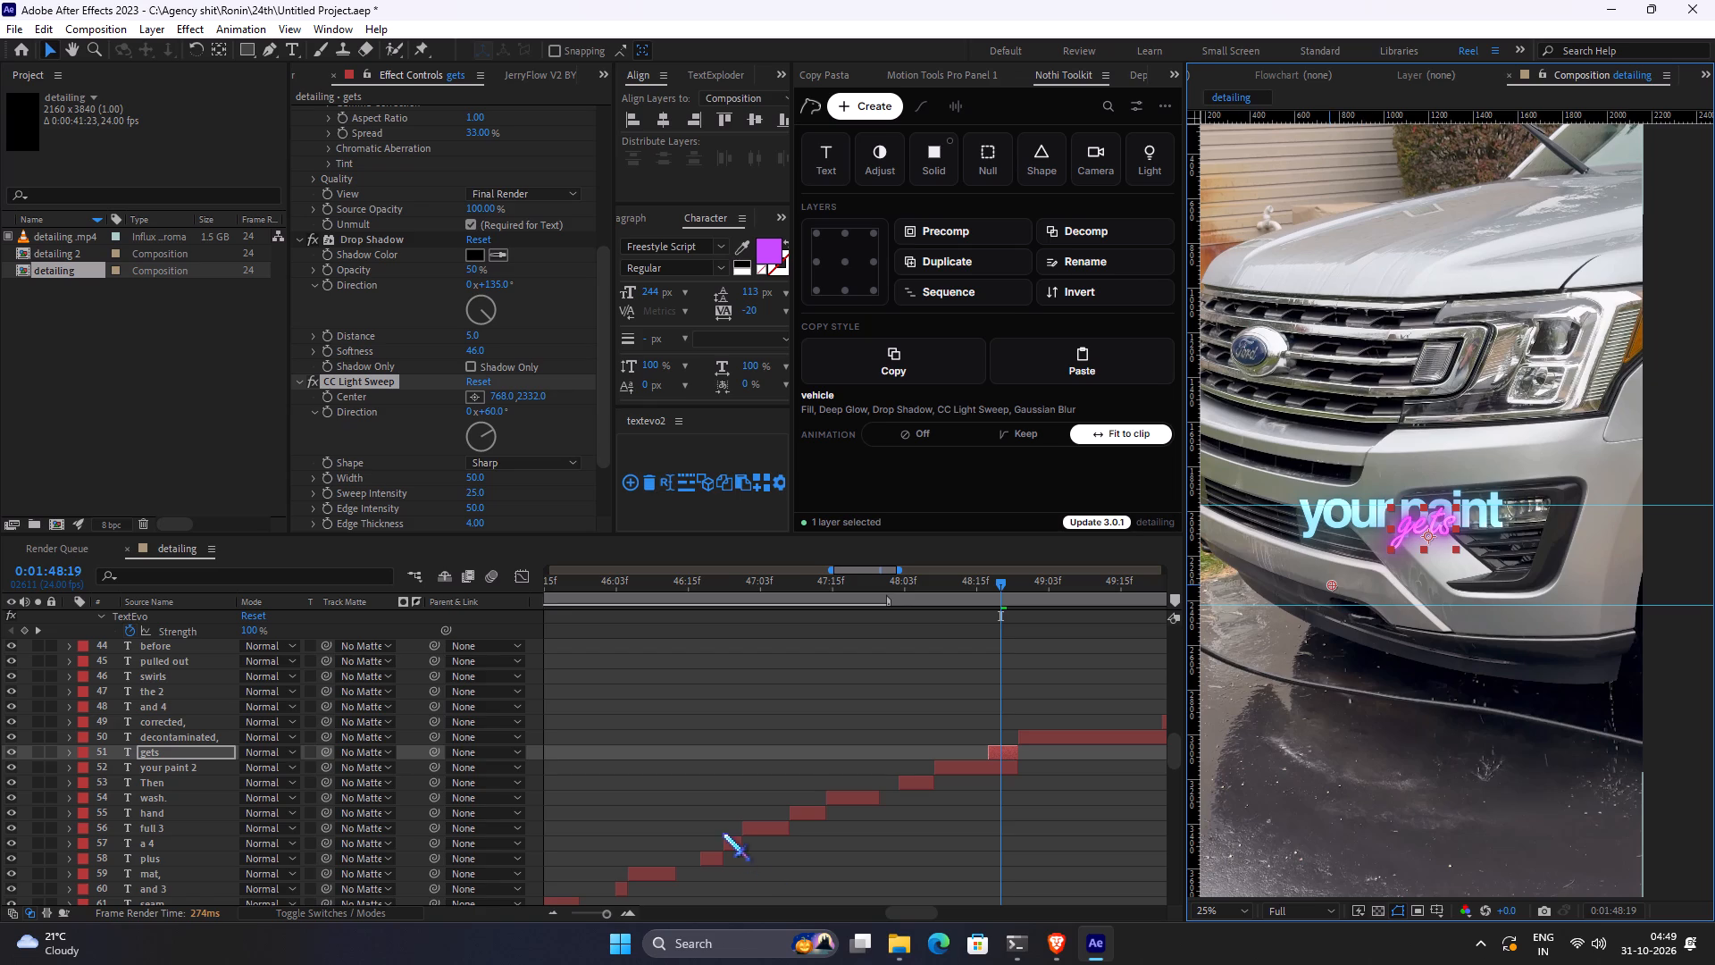
left_click(781, 678)
Examine the captions after "gets", from "decontaminated," around 0:01:50:00 through "you're busy," at 0:02:00:02, for purple script words still needing the copied style.
key("space")
key("space")
key("space")
key("space")
key("space")
key("space")
key("space")
key("space")
key("space")
key("space")
key("space")
key("space")
key("space")
key("space")
key("space")
key("space")
left_click_drag(952, 670, 937, 671)
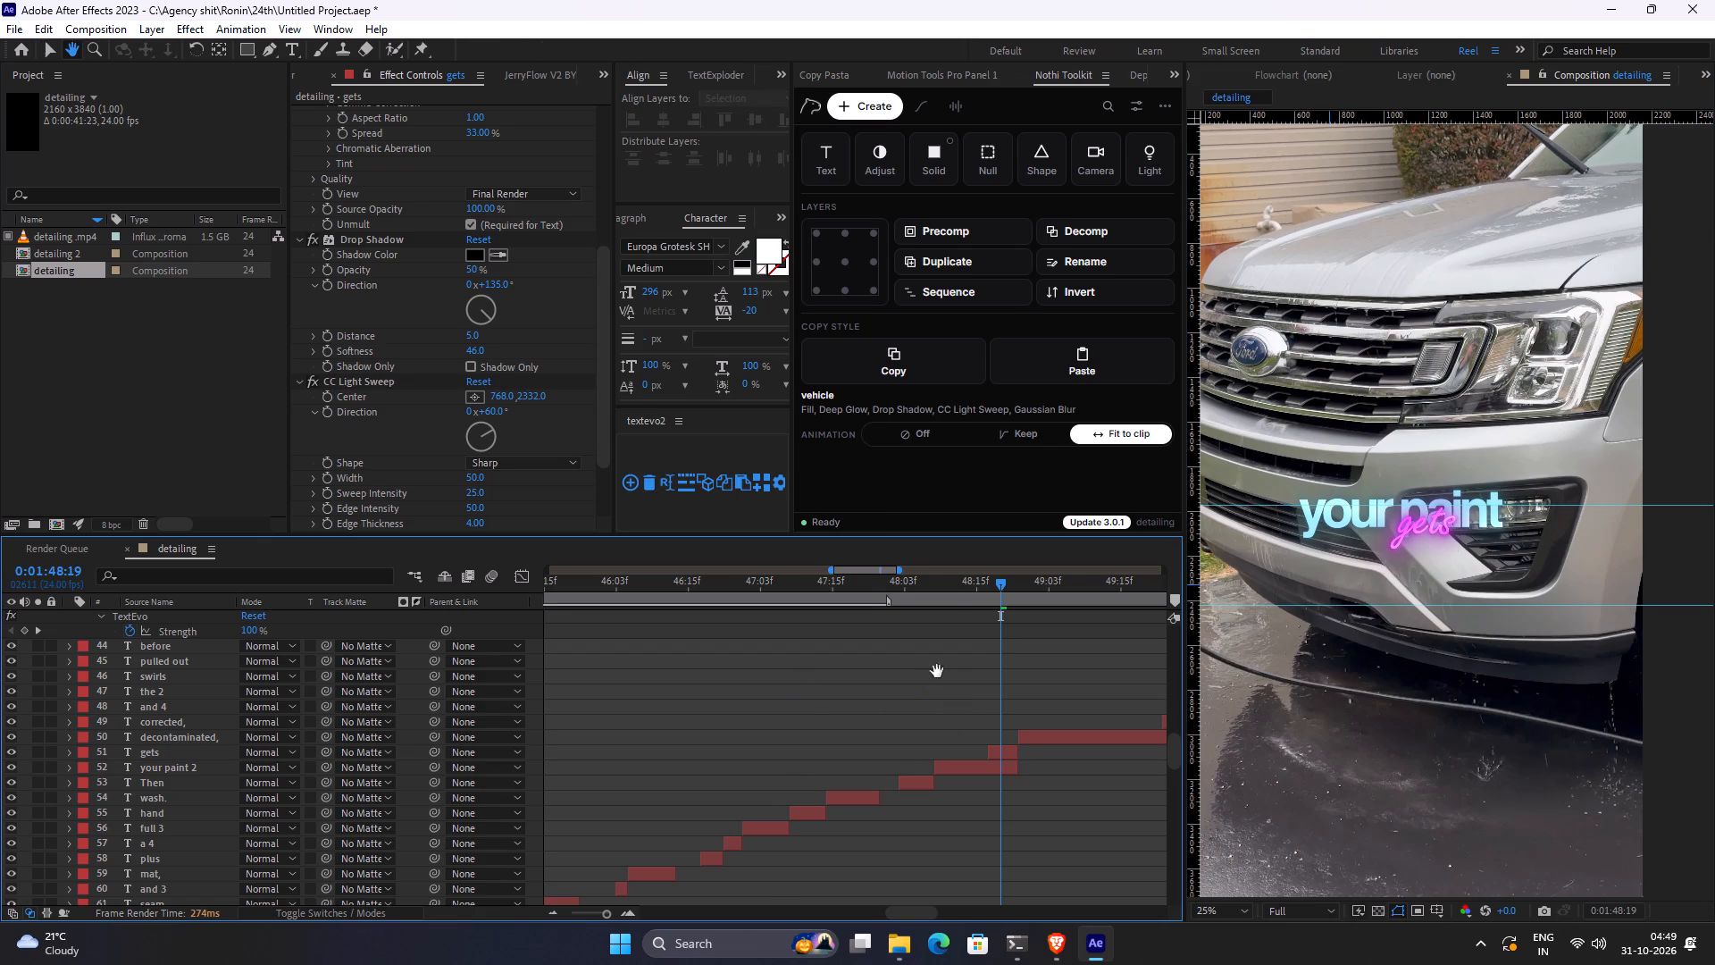
left_click_drag(937, 671, 712, 725)
left_click(933, 590)
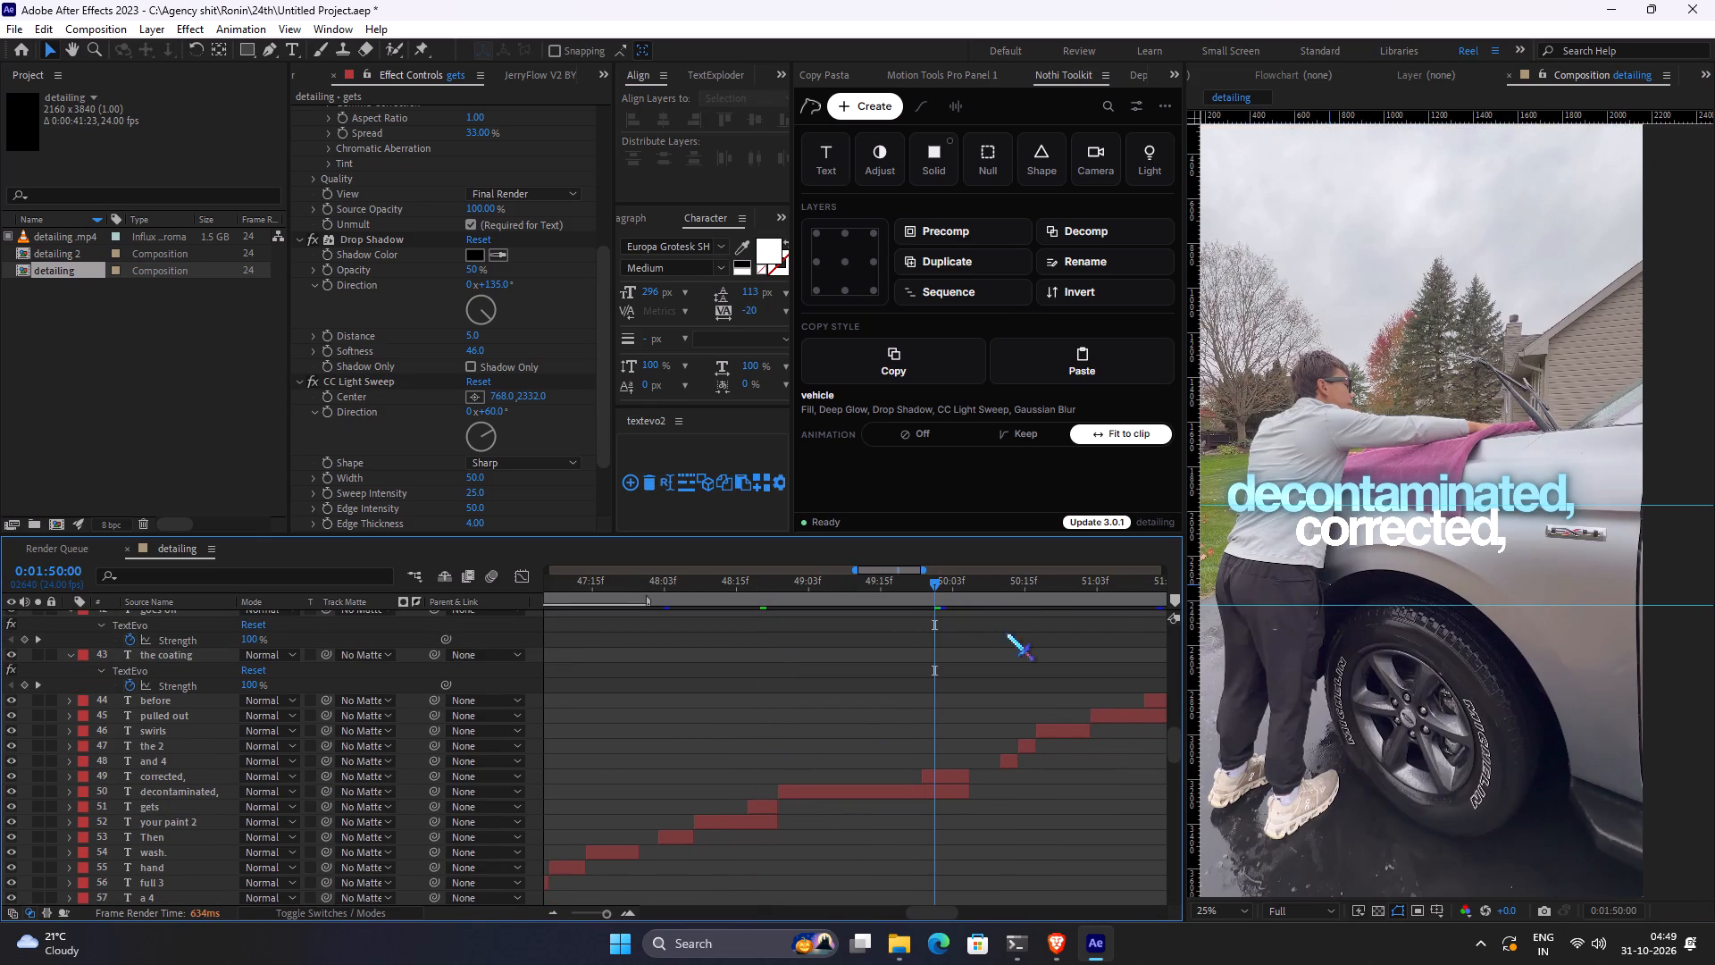
key("space")
key("space")
key("space")
key("space")
key("space")
key("space")
key("space")
key("space")
left_click_drag(1006, 644, 829, 674)
left_click(991, 592)
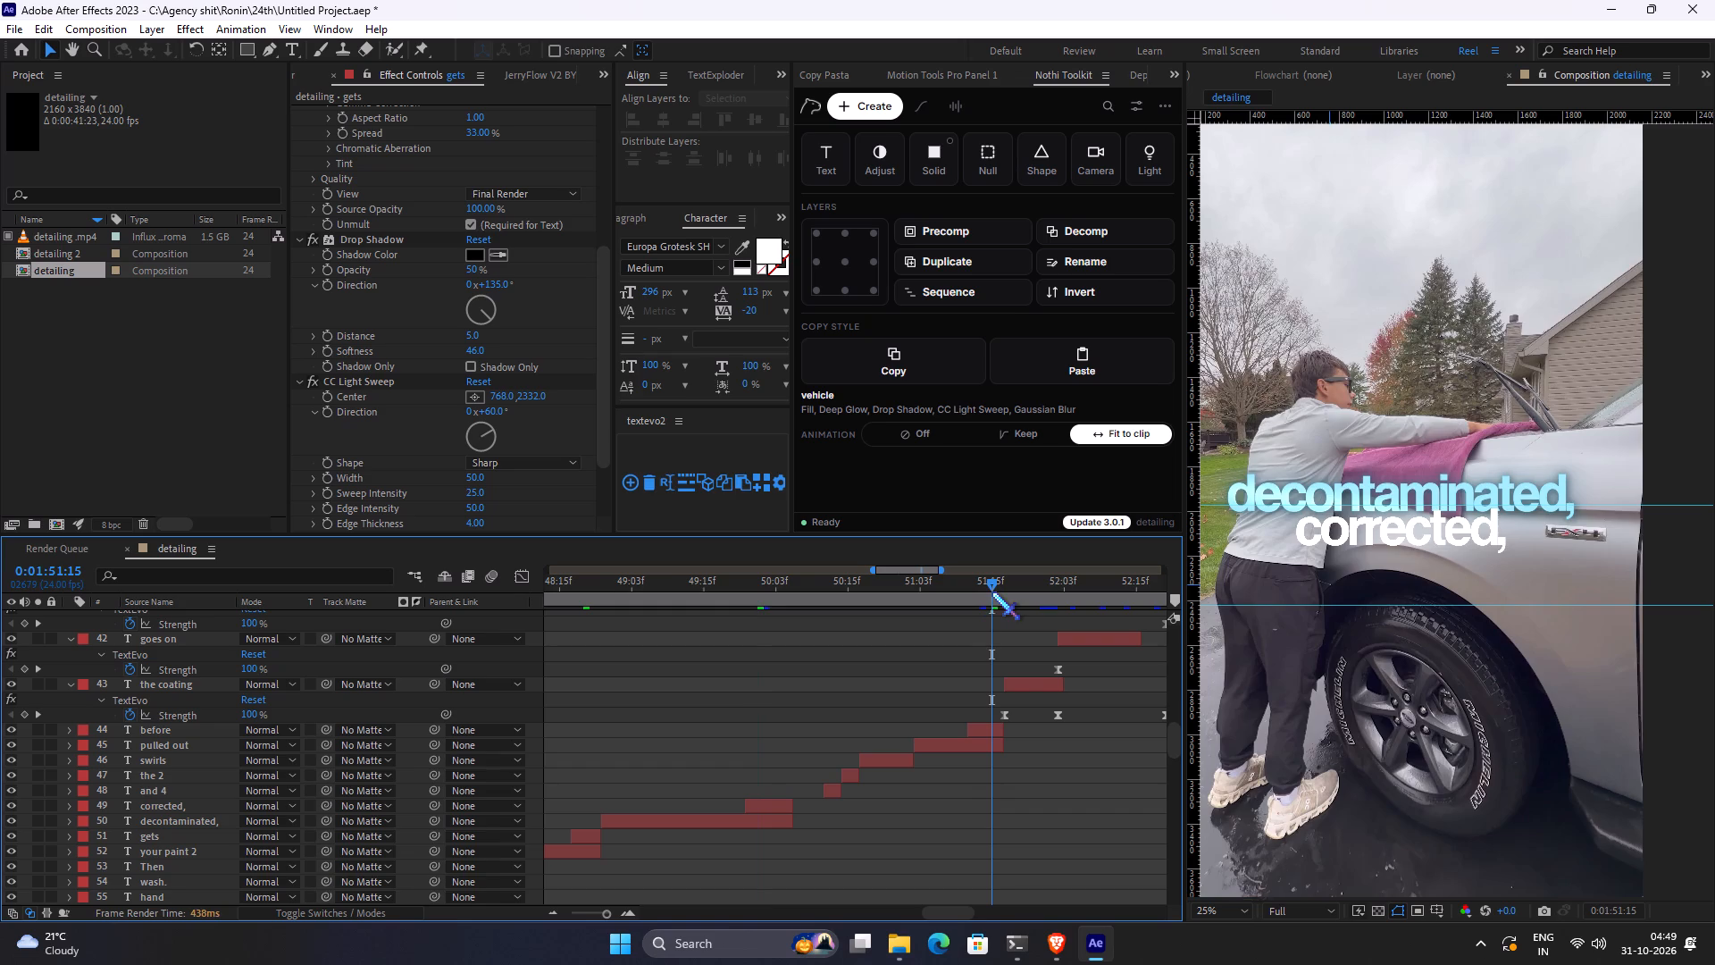
key("space")
key("space")
key("space")
key("space")
key("space")
key("space")
key("space")
key("space")
key("space")
key("space")
key("space")
key("space")
key("space")
key("space")
key("space")
key("space")
key("space")
key("space")
key("space")
key("space")
left_click_drag(992, 616, 647, 729)
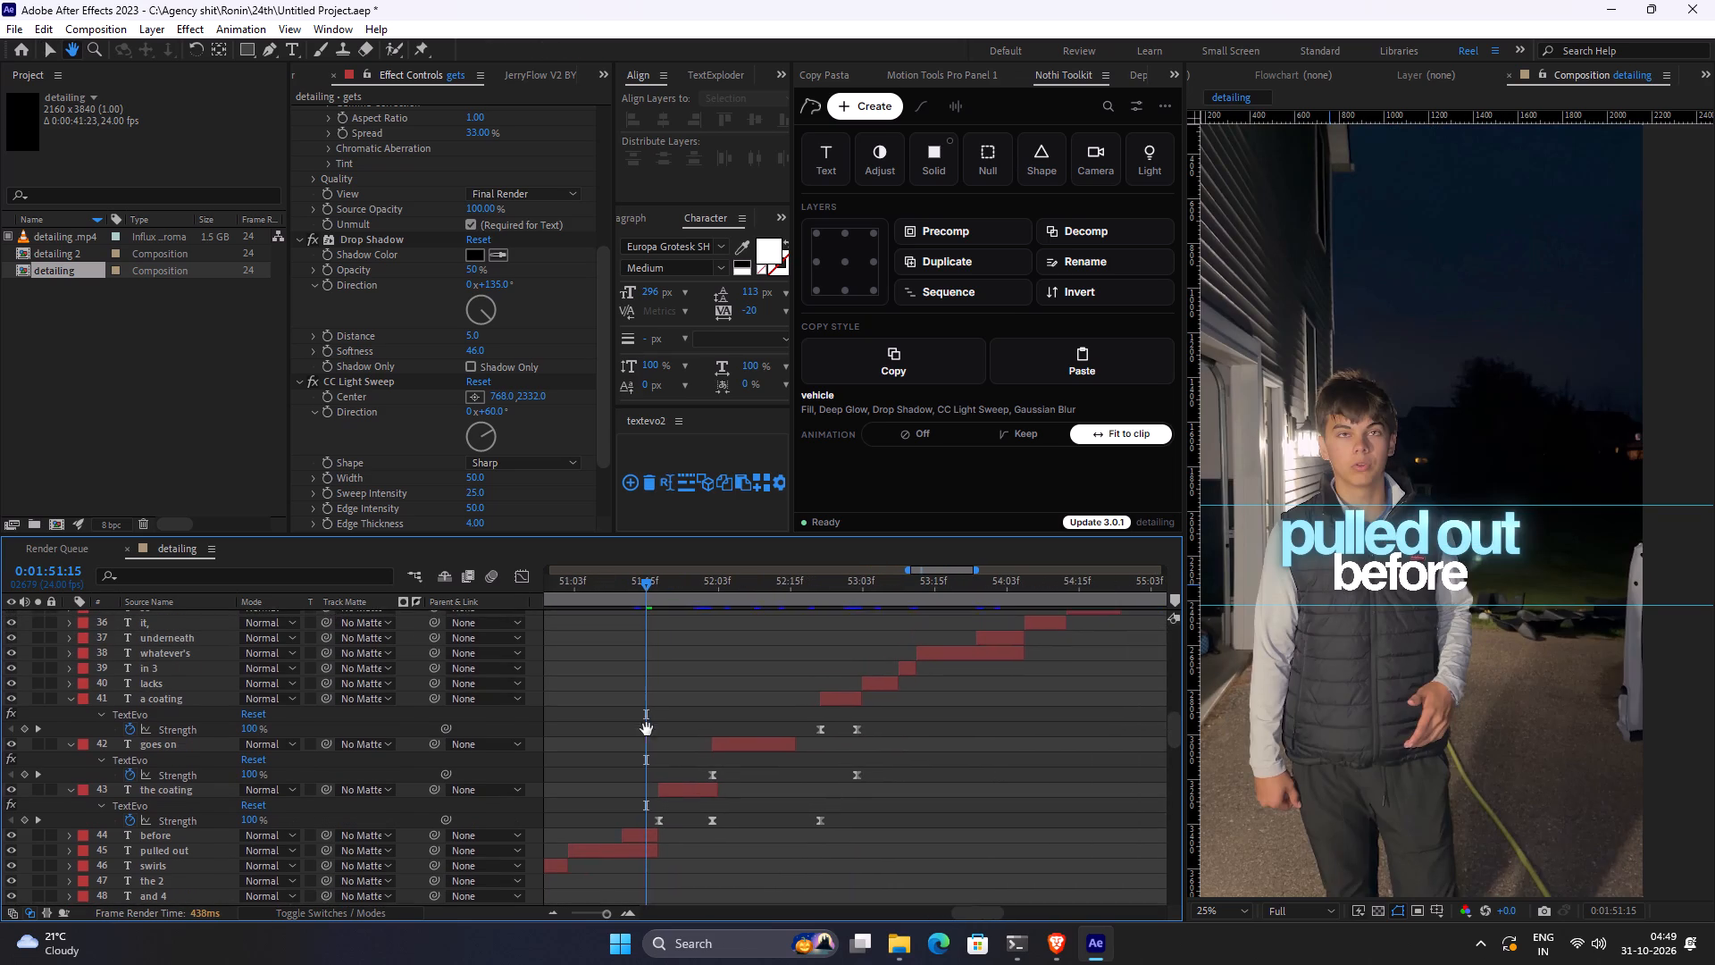
left_click(1003, 594)
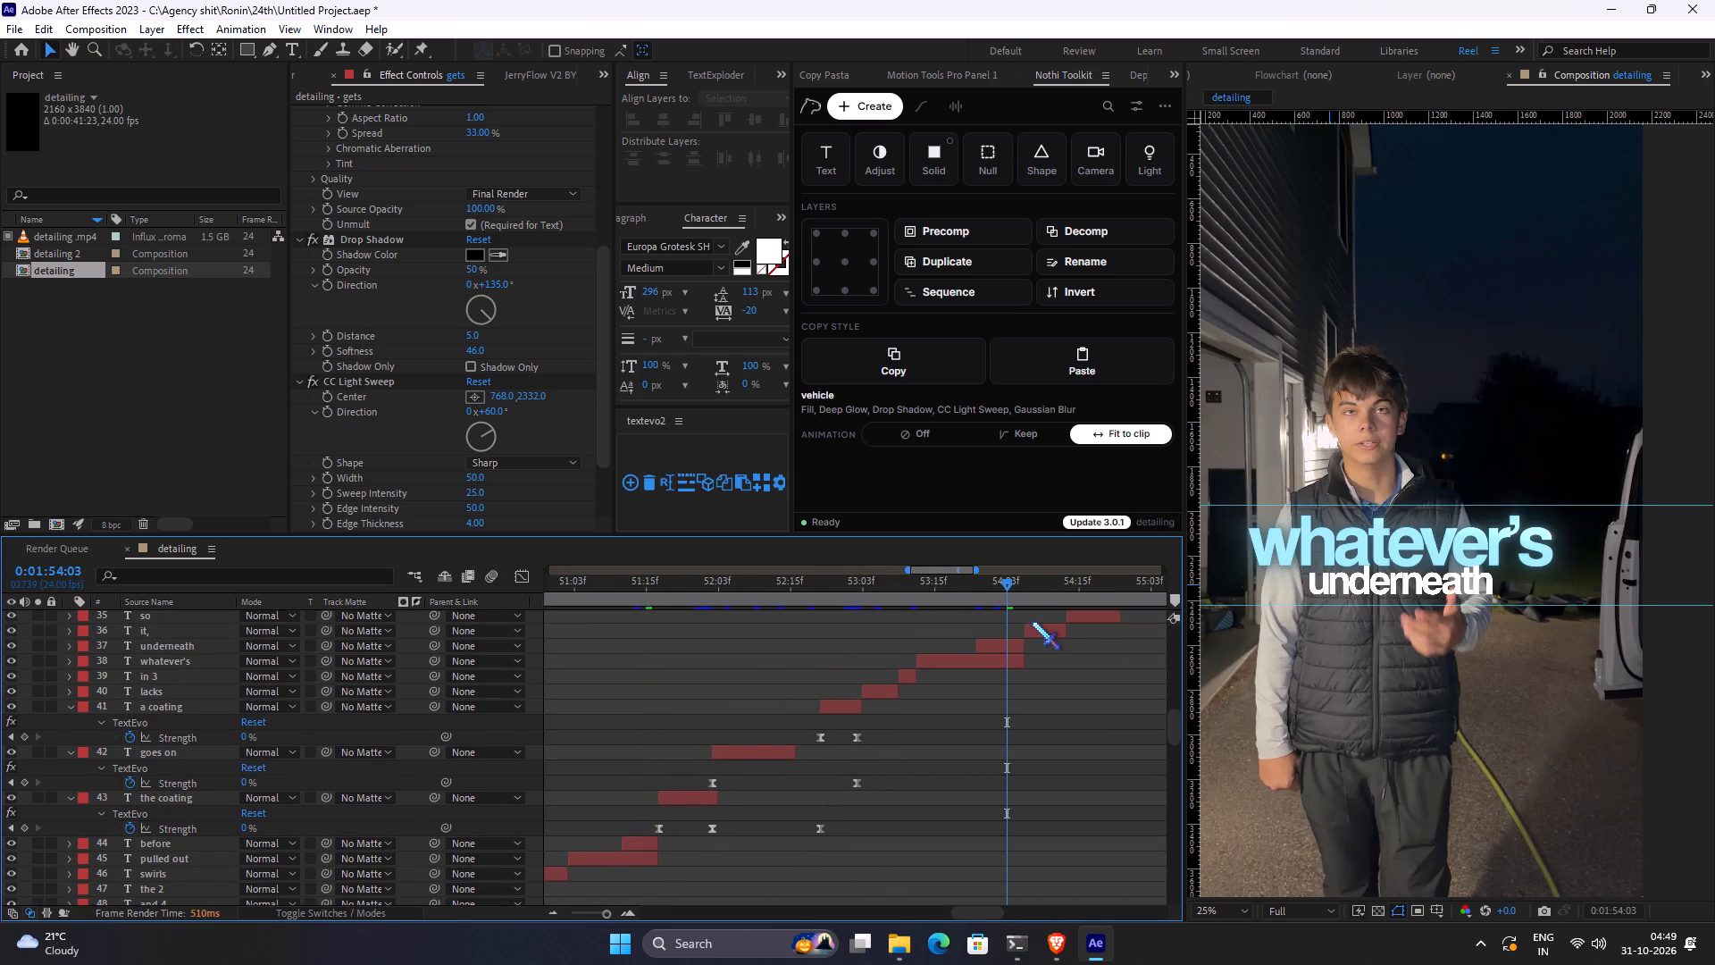
key("space")
key("space")
key("space")
key("space")
key("space")
key("space")
key("space")
key("space")
key("space")
key("space")
key("space")
key("space")
key("space")
key("space")
key("space")
key("space")
key("space")
key("space")
key("space")
key("space")
left_click_drag(1050, 650, 787, 817)
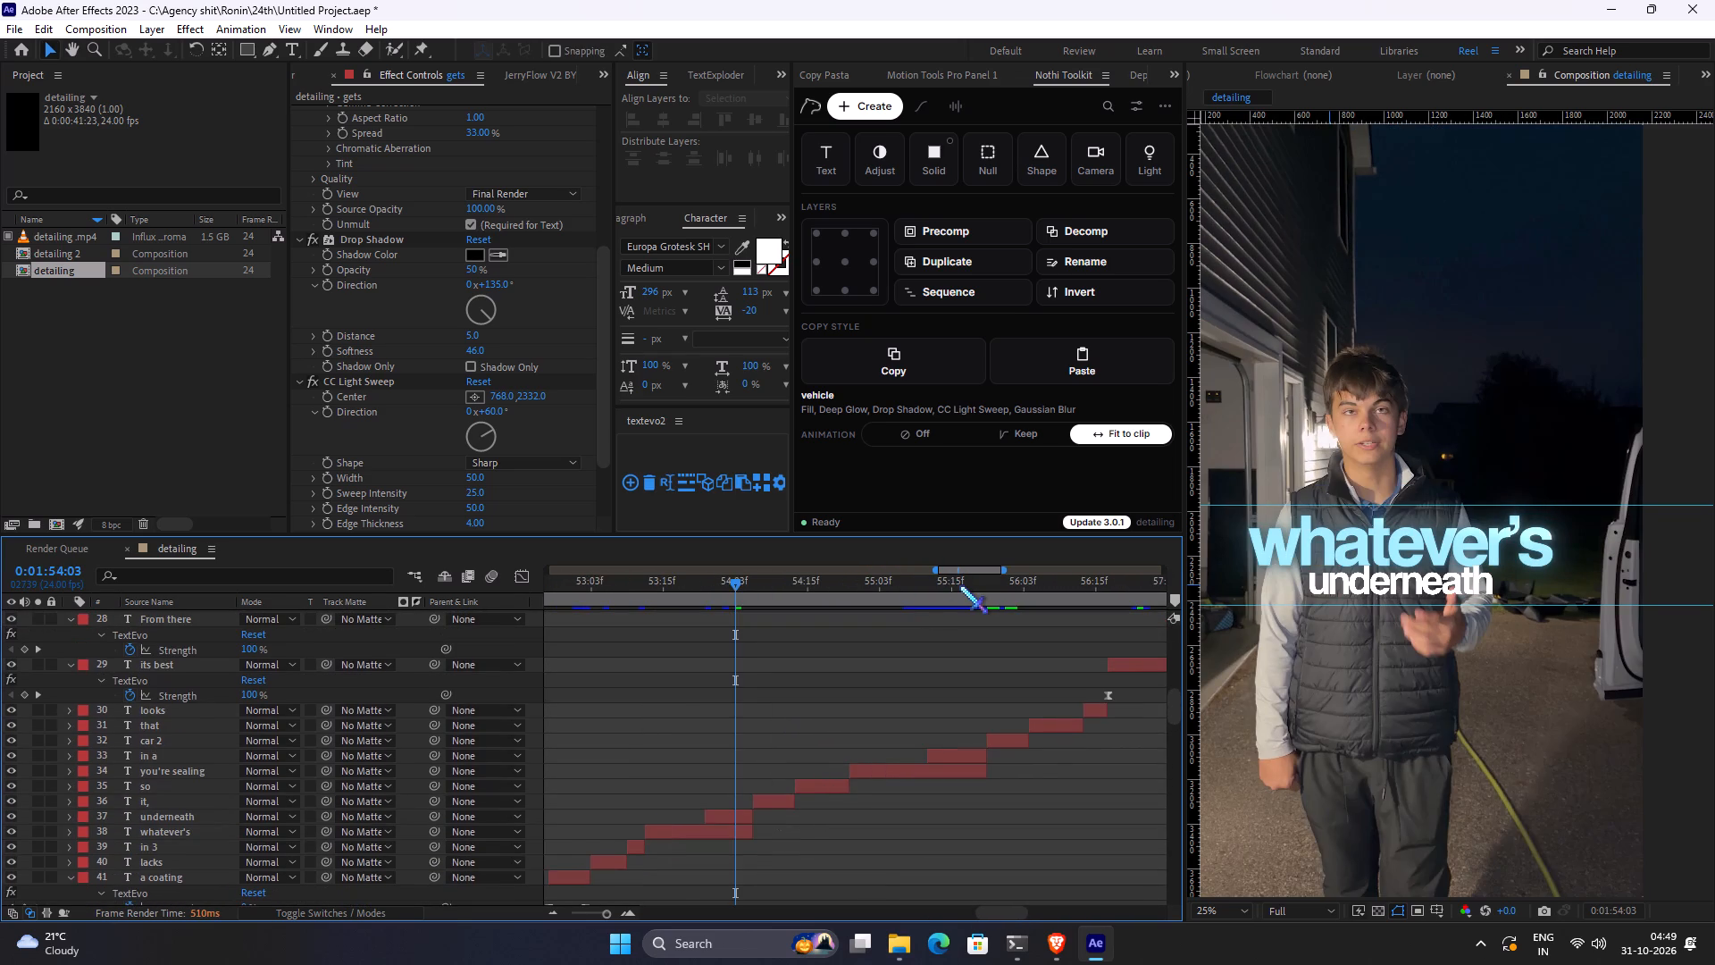
left_click(959, 585)
key("space")
key("space")
key("space")
key("space")
key("space")
key("space")
key("space")
key("space")
key("space")
key("space")
key("space")
key("space")
key("space")
key("space")
key("space")
key("space")
key("space")
left_click_drag(1039, 650, 806, 702)
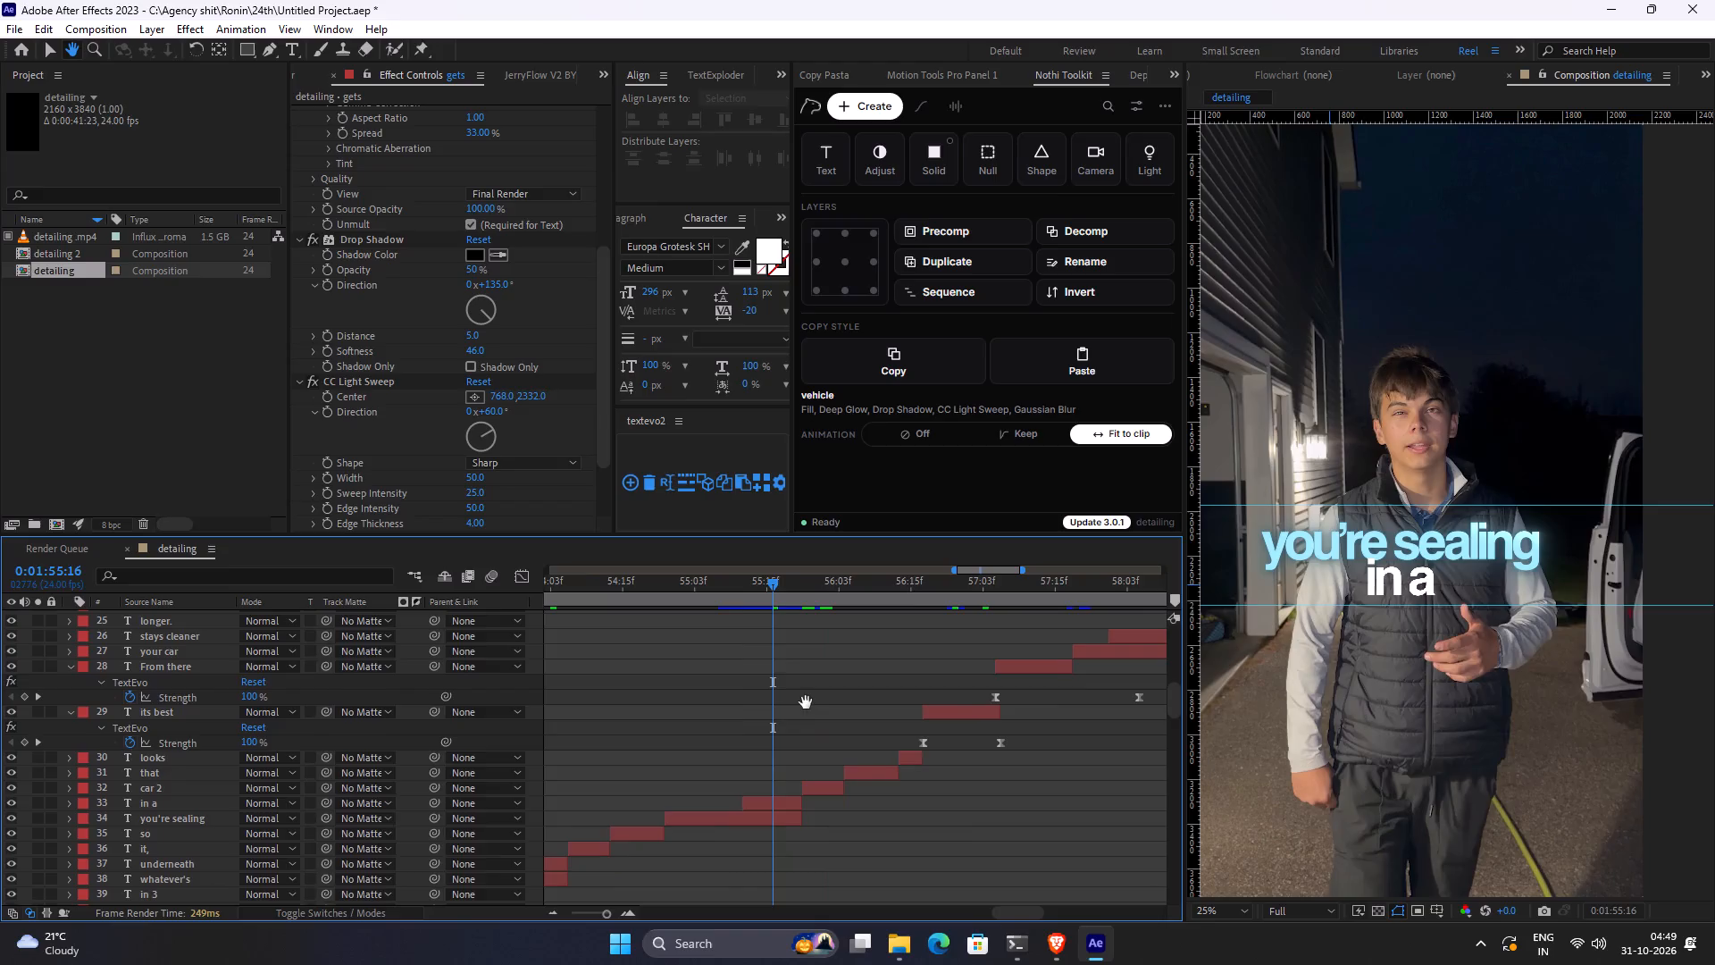
left_click_drag(806, 702, 805, 702)
left_click_drag(1106, 582, 1119, 582)
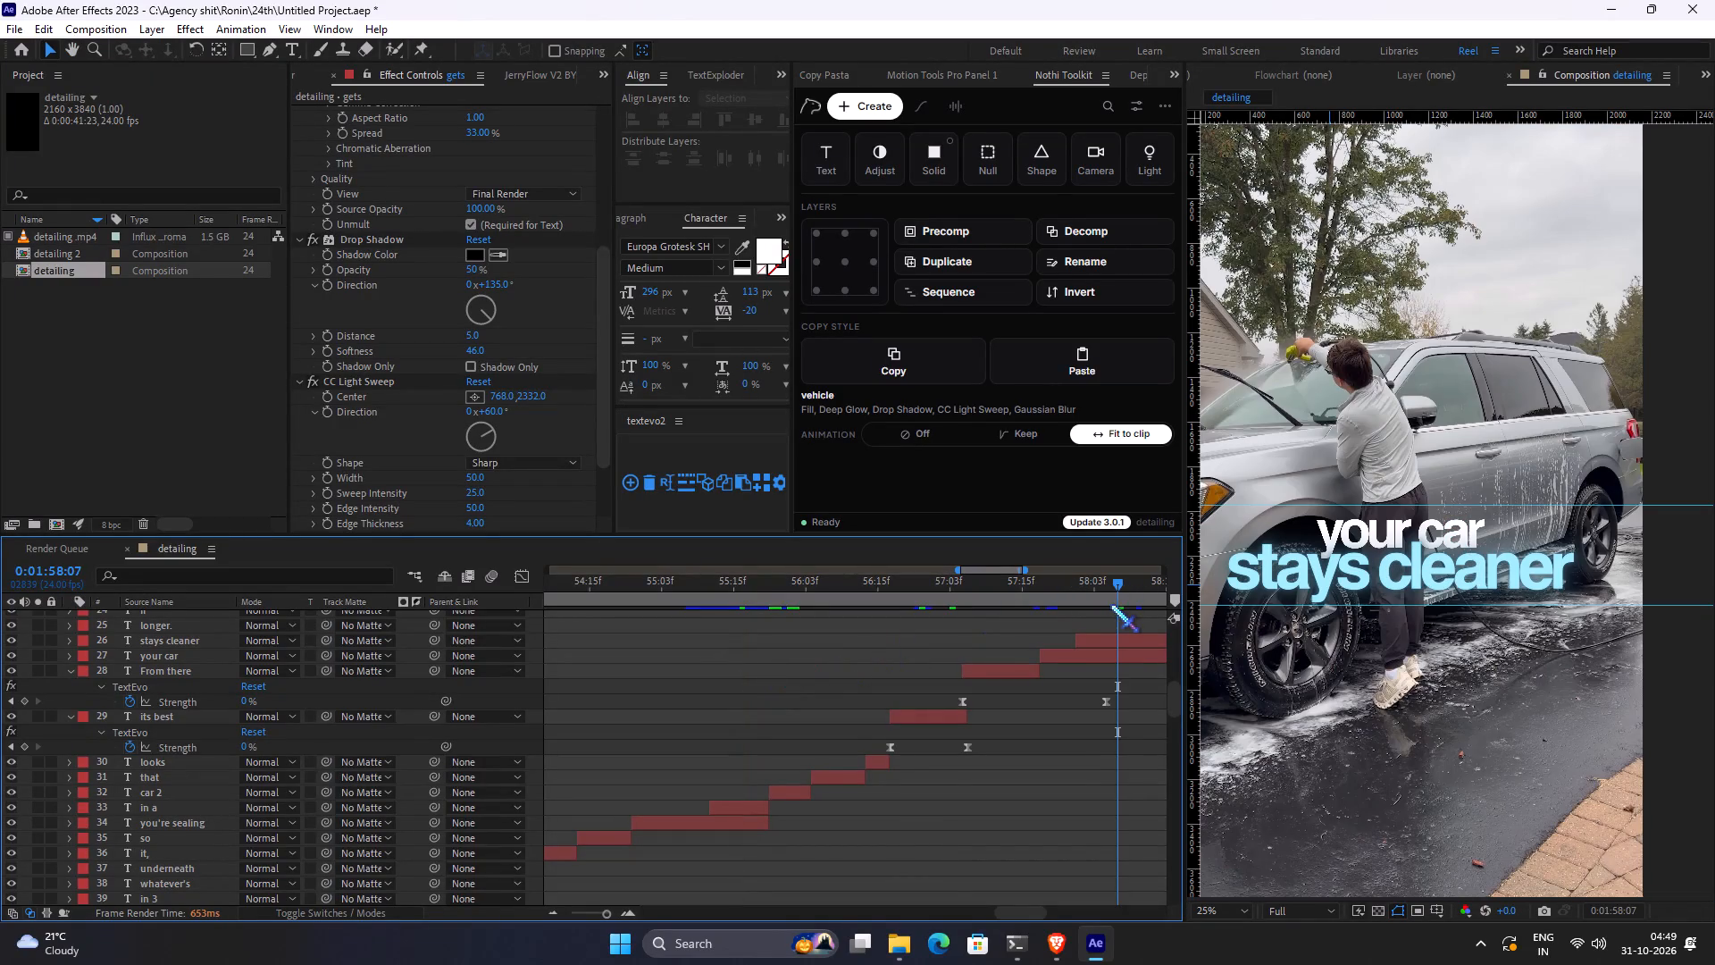
key("space")
key("space")
key("space")
key("space")
key("space")
key("space")
key("space")
key("space")
key("space")
key("space")
key("space")
key("space")
key("space")
key("space")
key("space")
key("space")
key("space")
key("space")
key("space")
key("space")
left_click_drag(1100, 606, 913, 673)
key("space")
key("space")
key("space")
key("space")
key("space")
key("space")
key("space")
key("space")
key("space")
key("space")
key("space")
key("space")
key("space")
key("space")
key("space")
key("space")
key("space")
key("space")
key("space")
key("space")
left_click_drag(1022, 694, 975, 712)
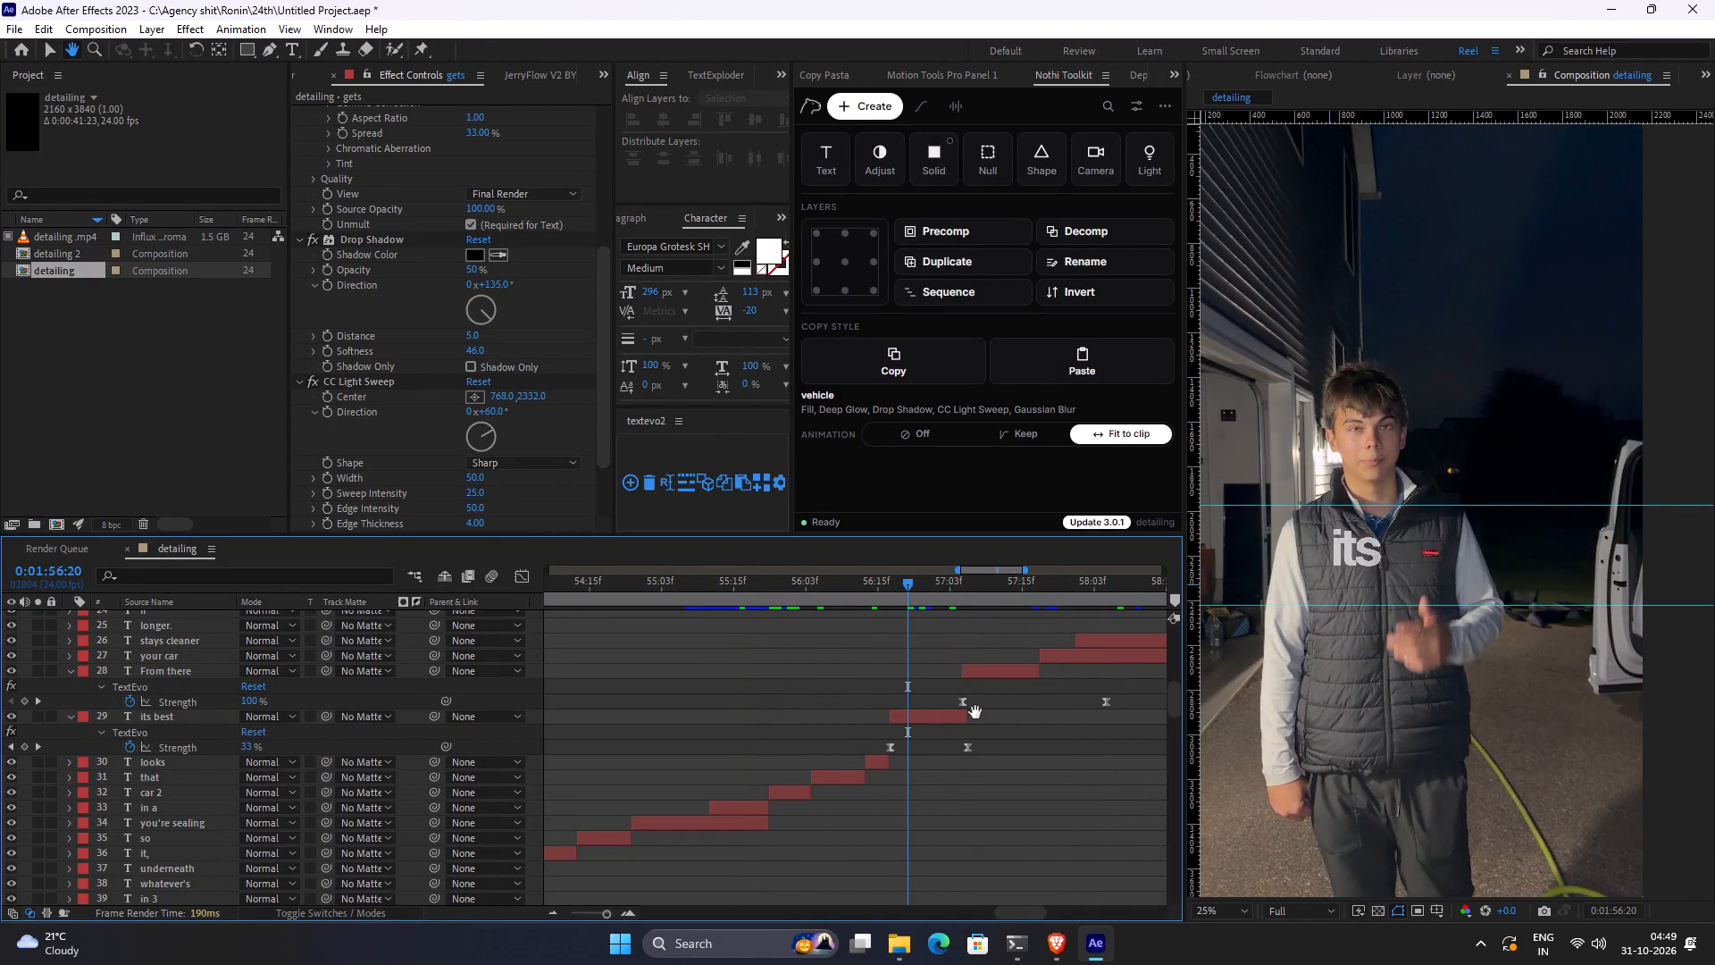
left_click_drag(975, 712, 673, 802)
left_click(1029, 586)
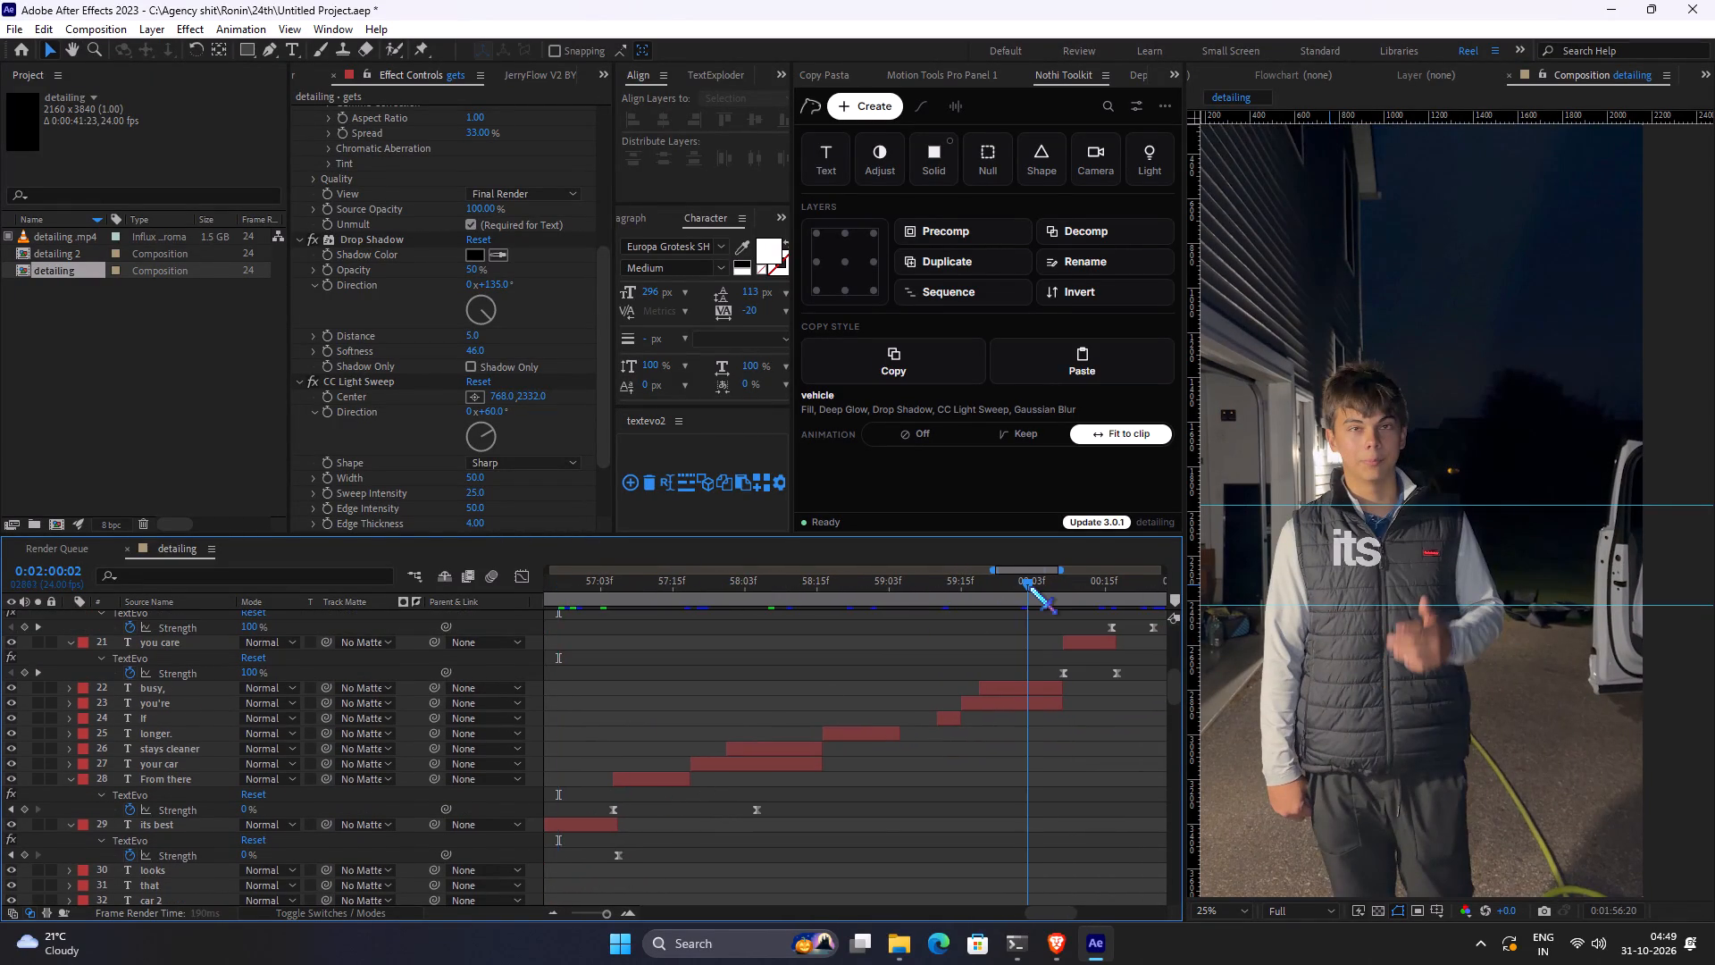
key("space")
key("space")
key("space")
key("space")
key("space")
key("space")
key("space")
key("space")
key("space")
key("space")
key("space")
key("space")
key("space")
key("space")
key("space")
key("space")
key("space")
key("space")
key("space")
key("space")
left_click_drag(1108, 670, 782, 827)
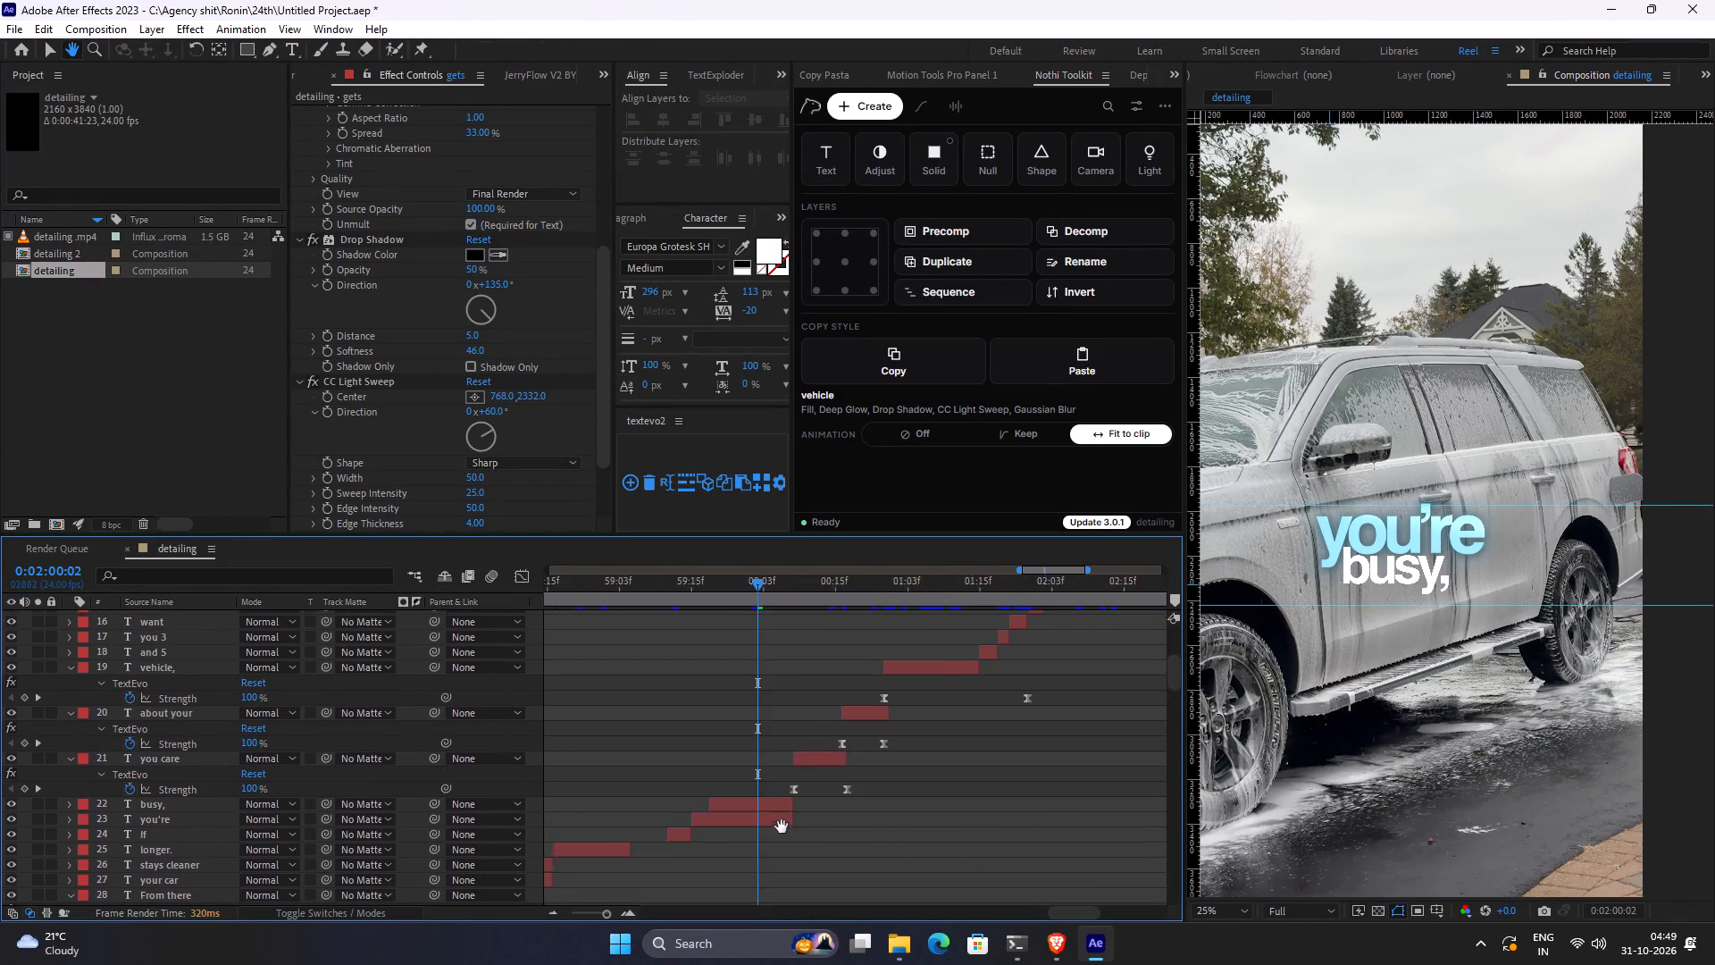
At 0:02:05:08, delete the old Deep Glow from the purple "spots" caption.
left_click_drag(782, 827, 766, 838)
left_click(1125, 583)
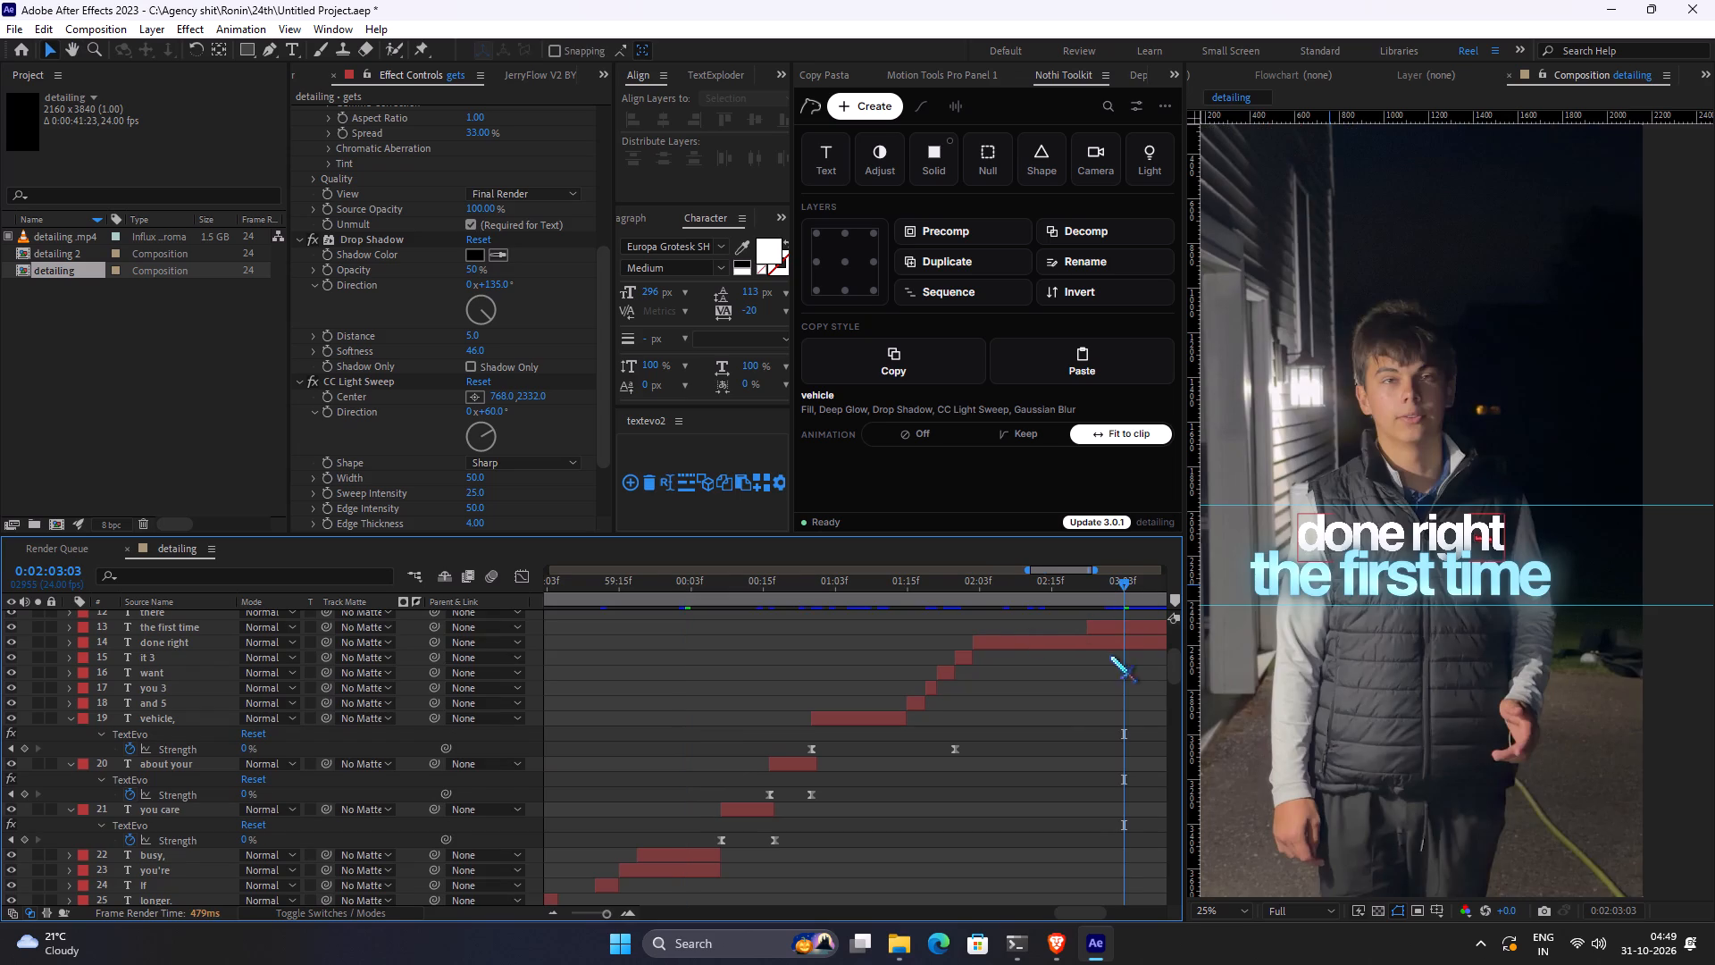
key("space")
key("space")
key("space")
key("space")
key("space")
key("space")
key("space")
key("space")
key("space")
key("space")
key("space")
key("space")
key("space")
key("space")
key("space")
key("space")
key("space")
key("space")
key("space")
key("space")
left_click_drag(1110, 656, 764, 838)
left_click(1093, 592)
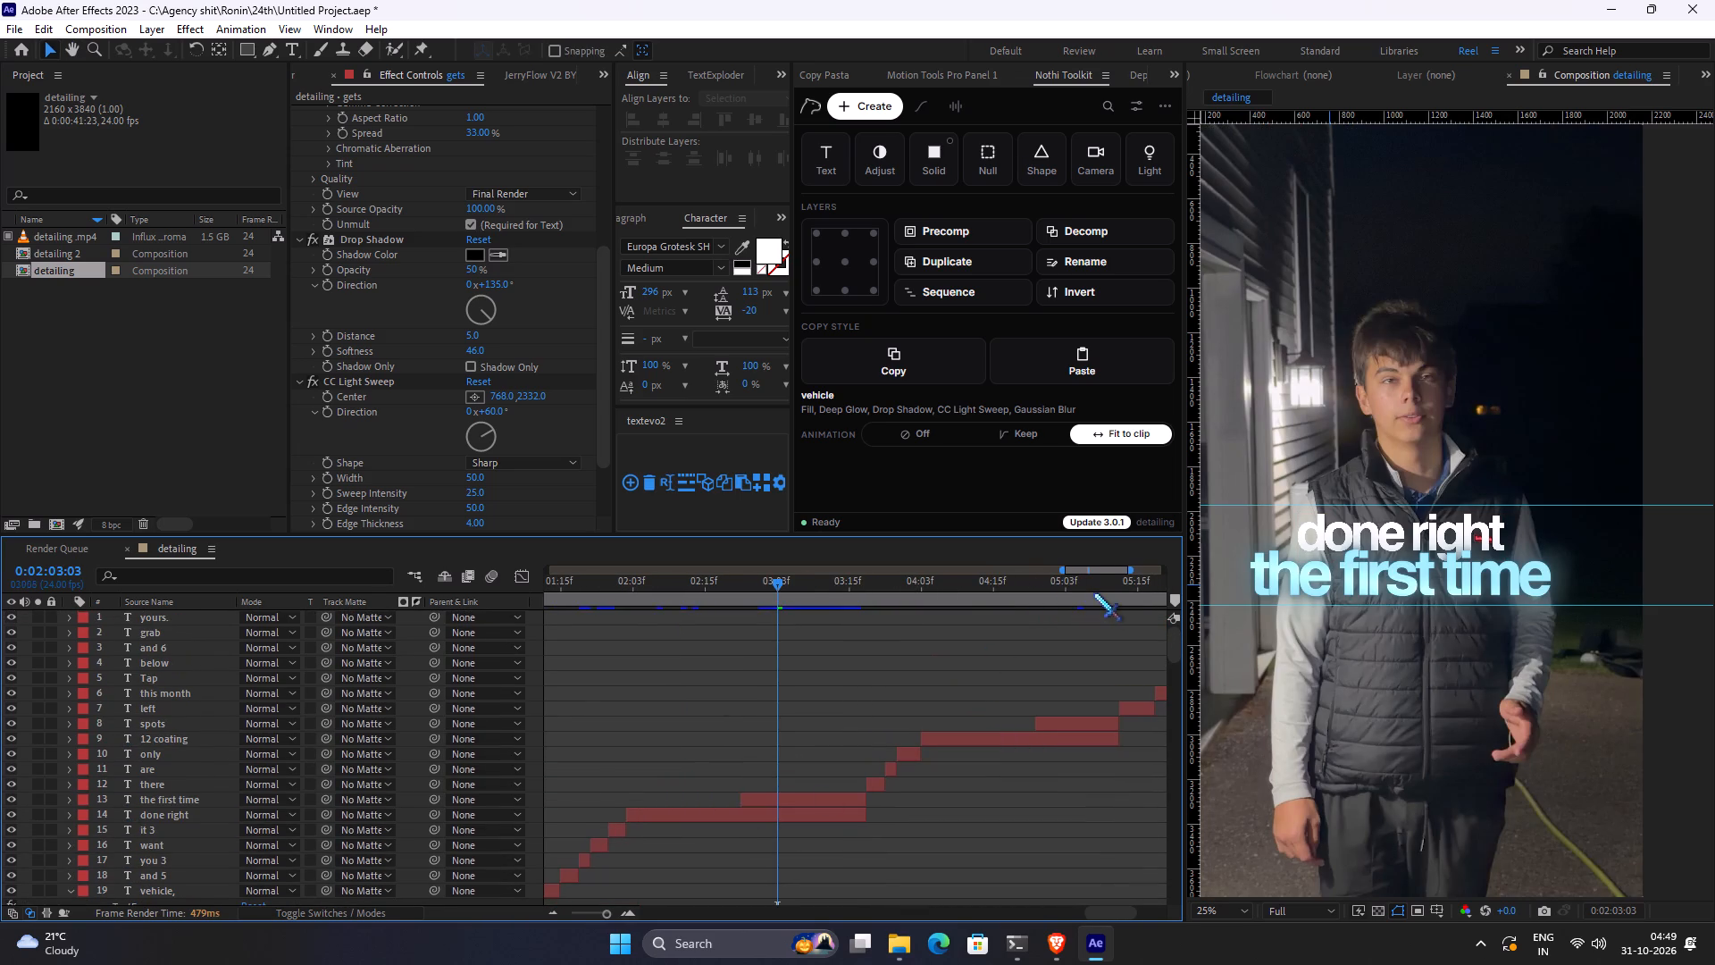
key("space")
key("space")
key("space")
key("space")
key("space")
key("space")
key("space")
key("space")
left_click(1078, 717)
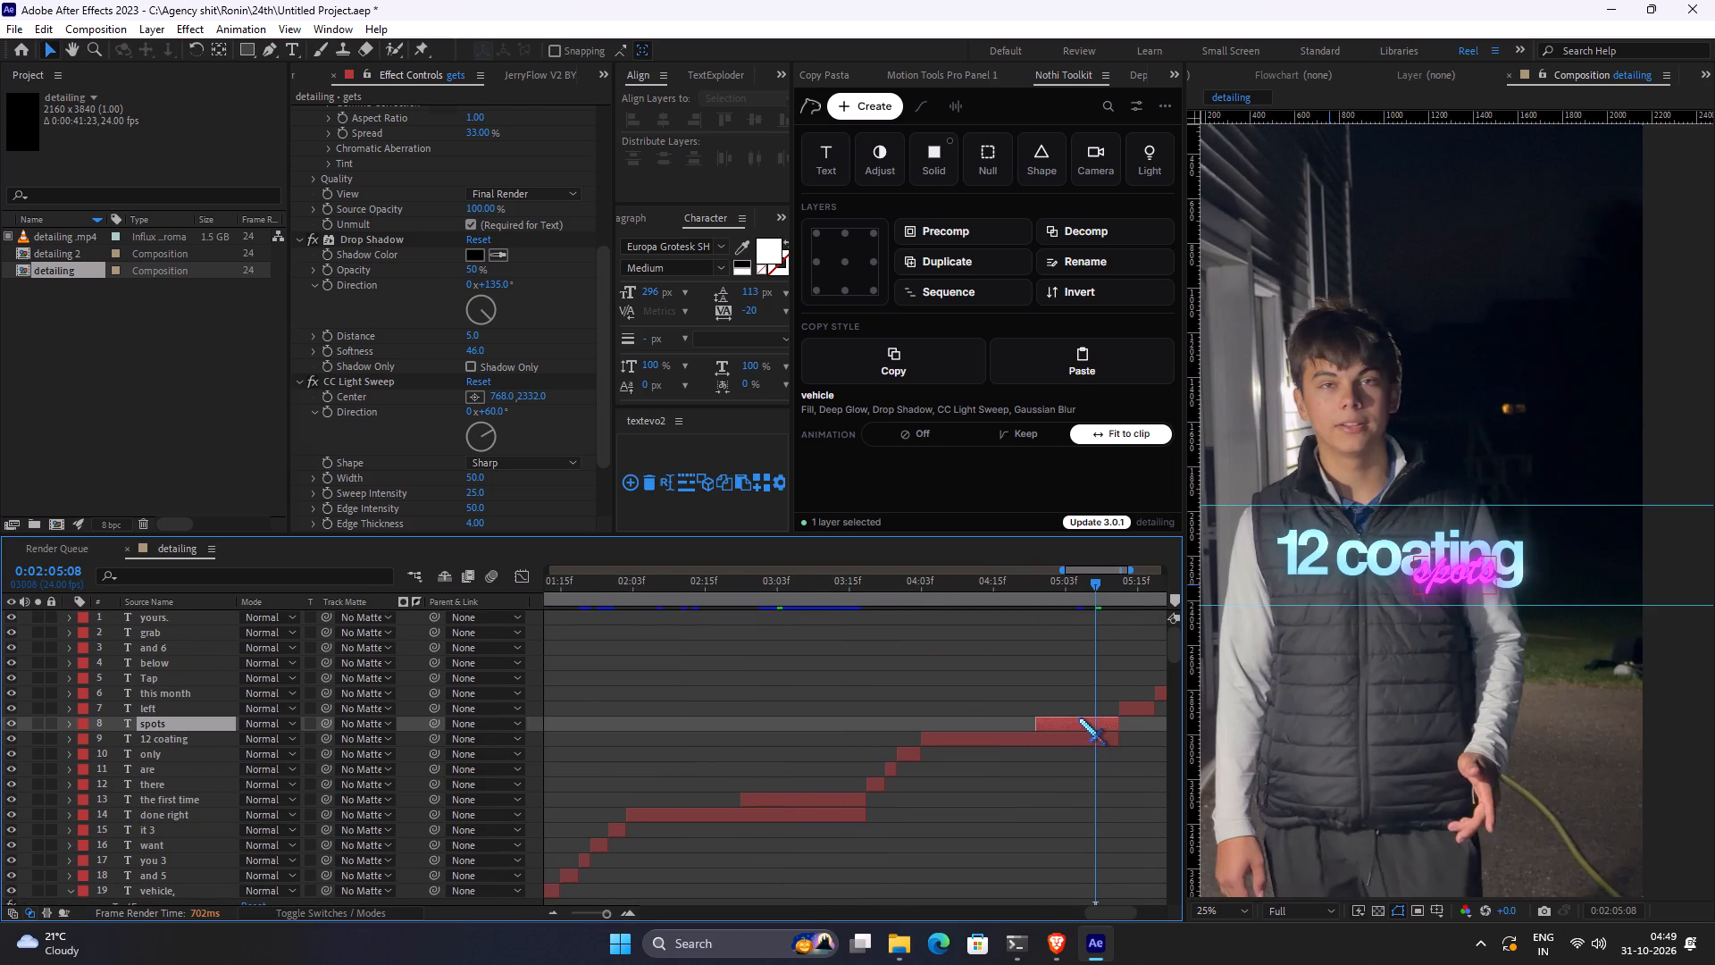
left_click(347, 109)
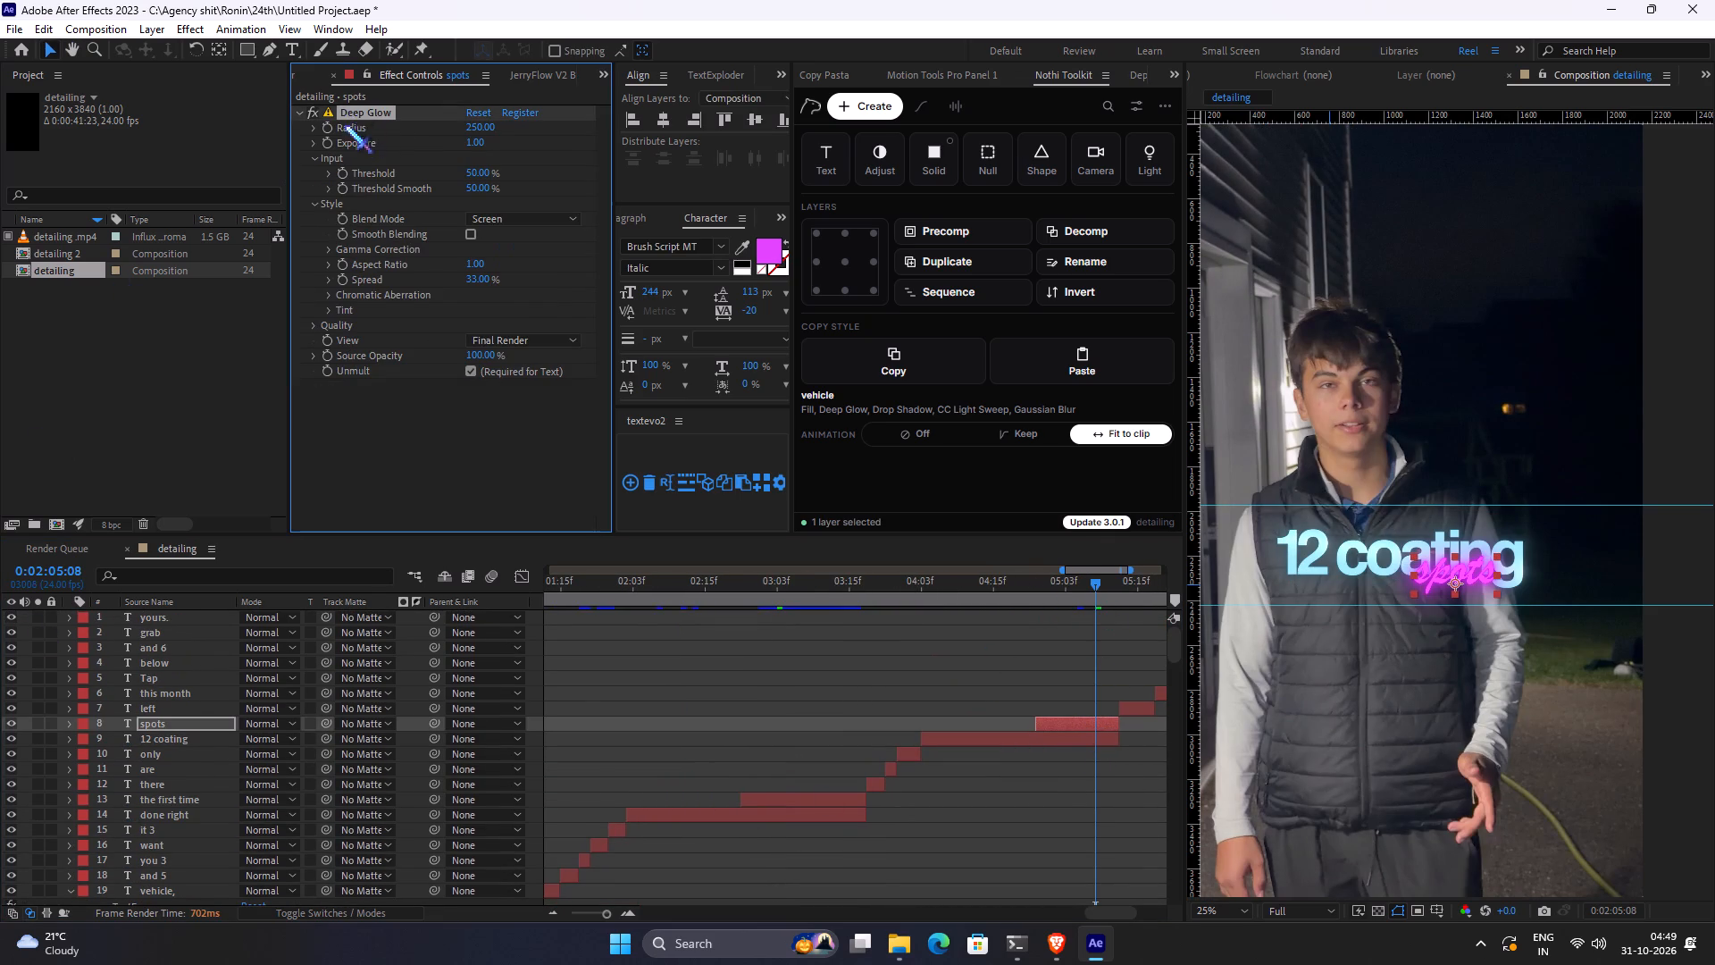
key("Delete")
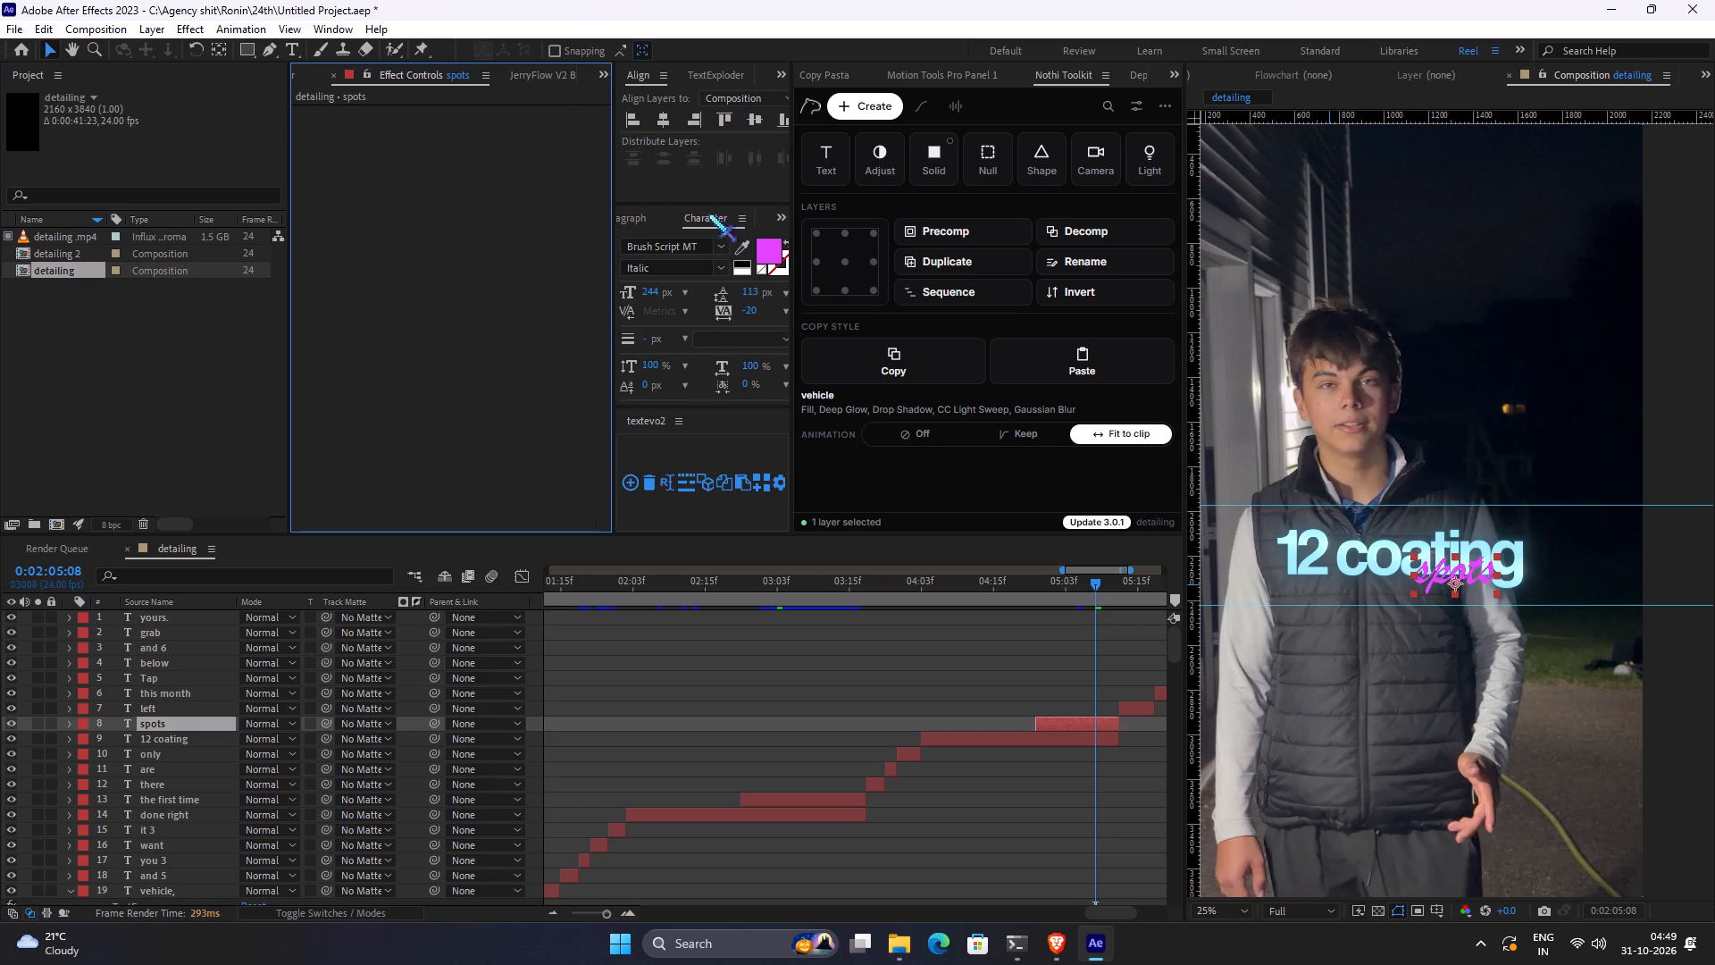
Change the font of the "spots" caption to Freestyle Script.
left_click(716, 251)
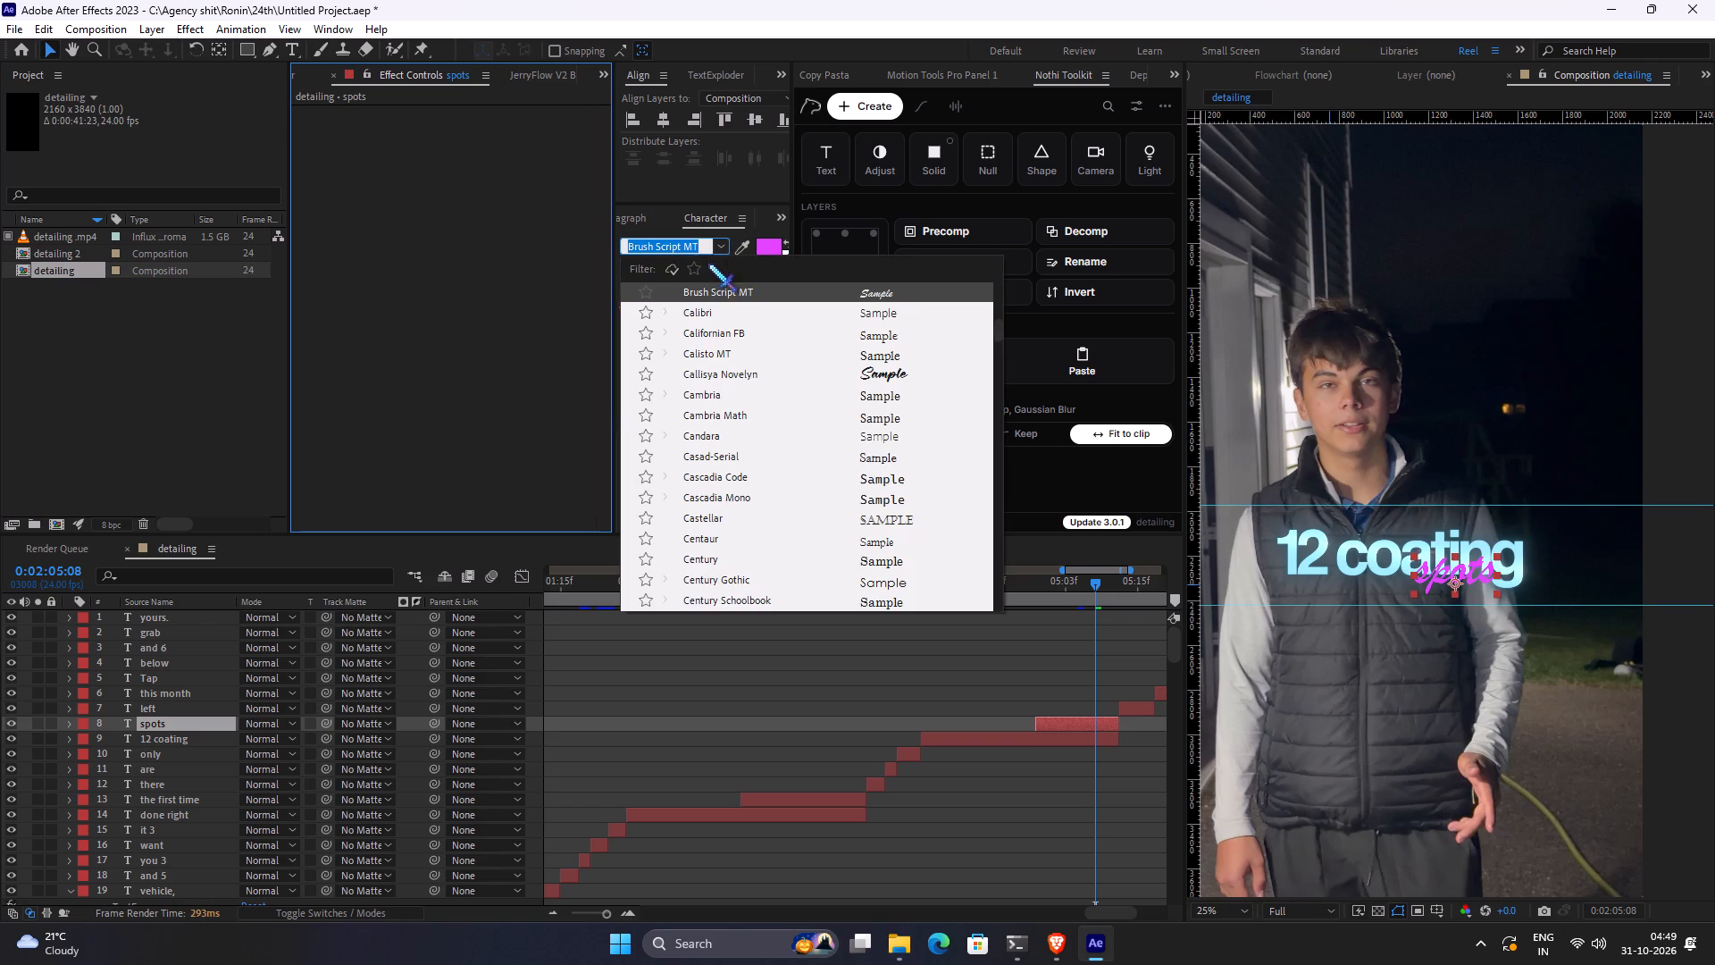
type("script")
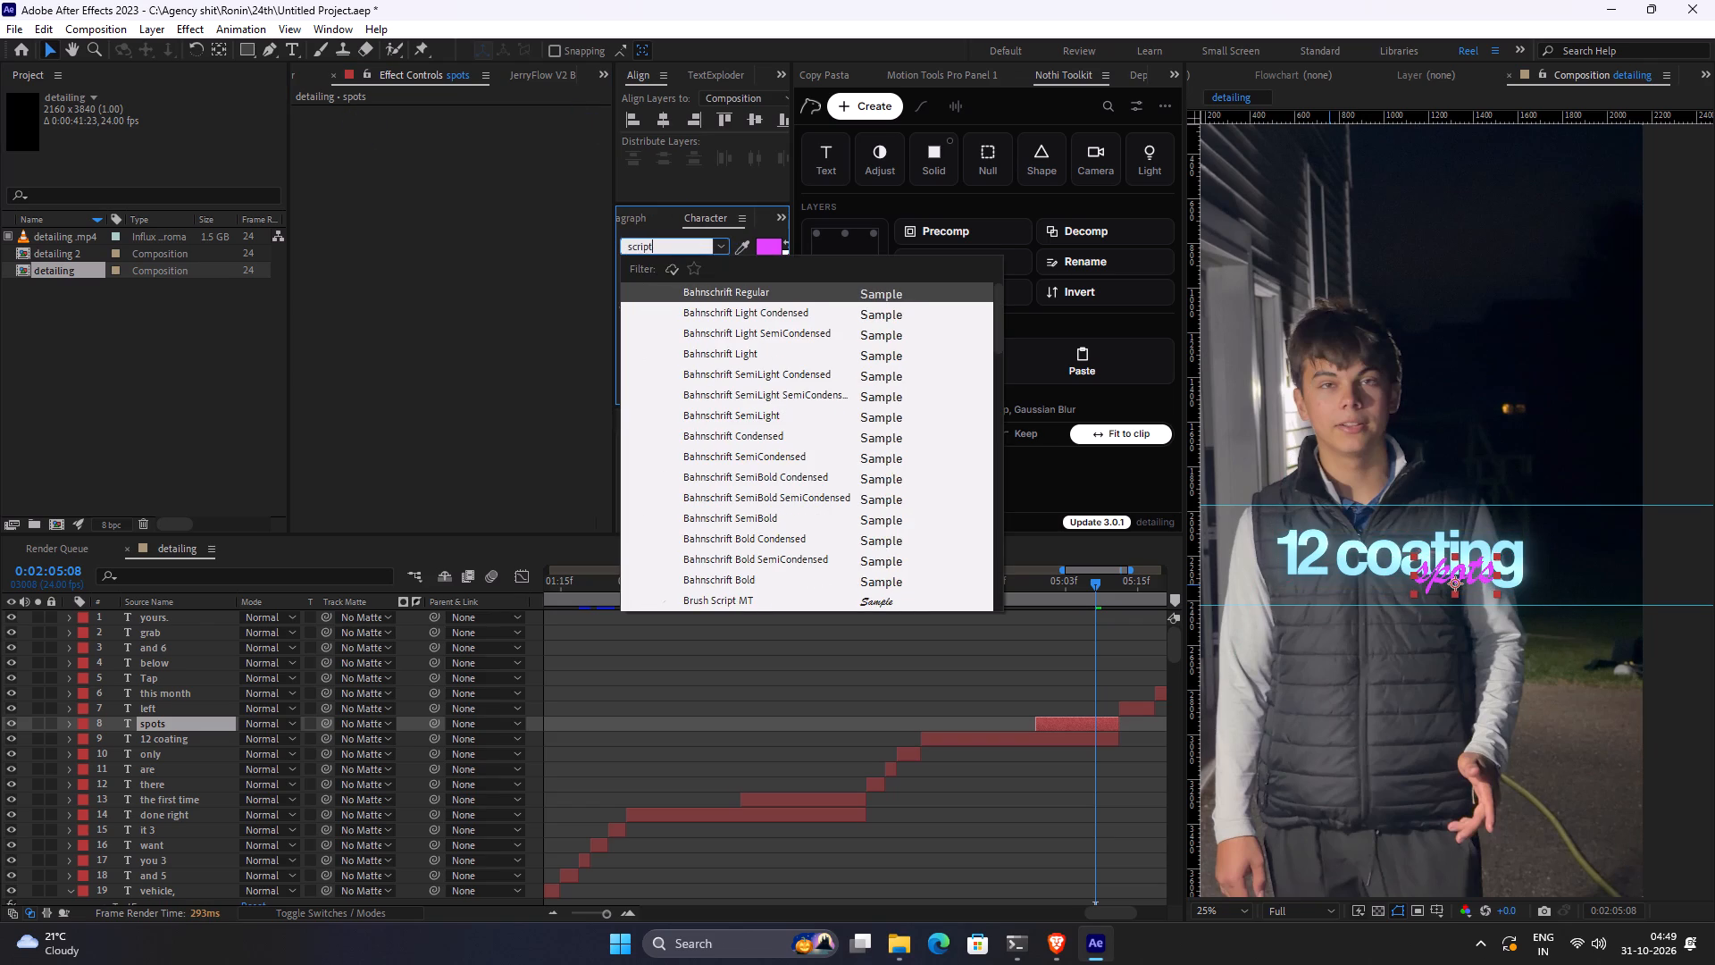
key("Down")
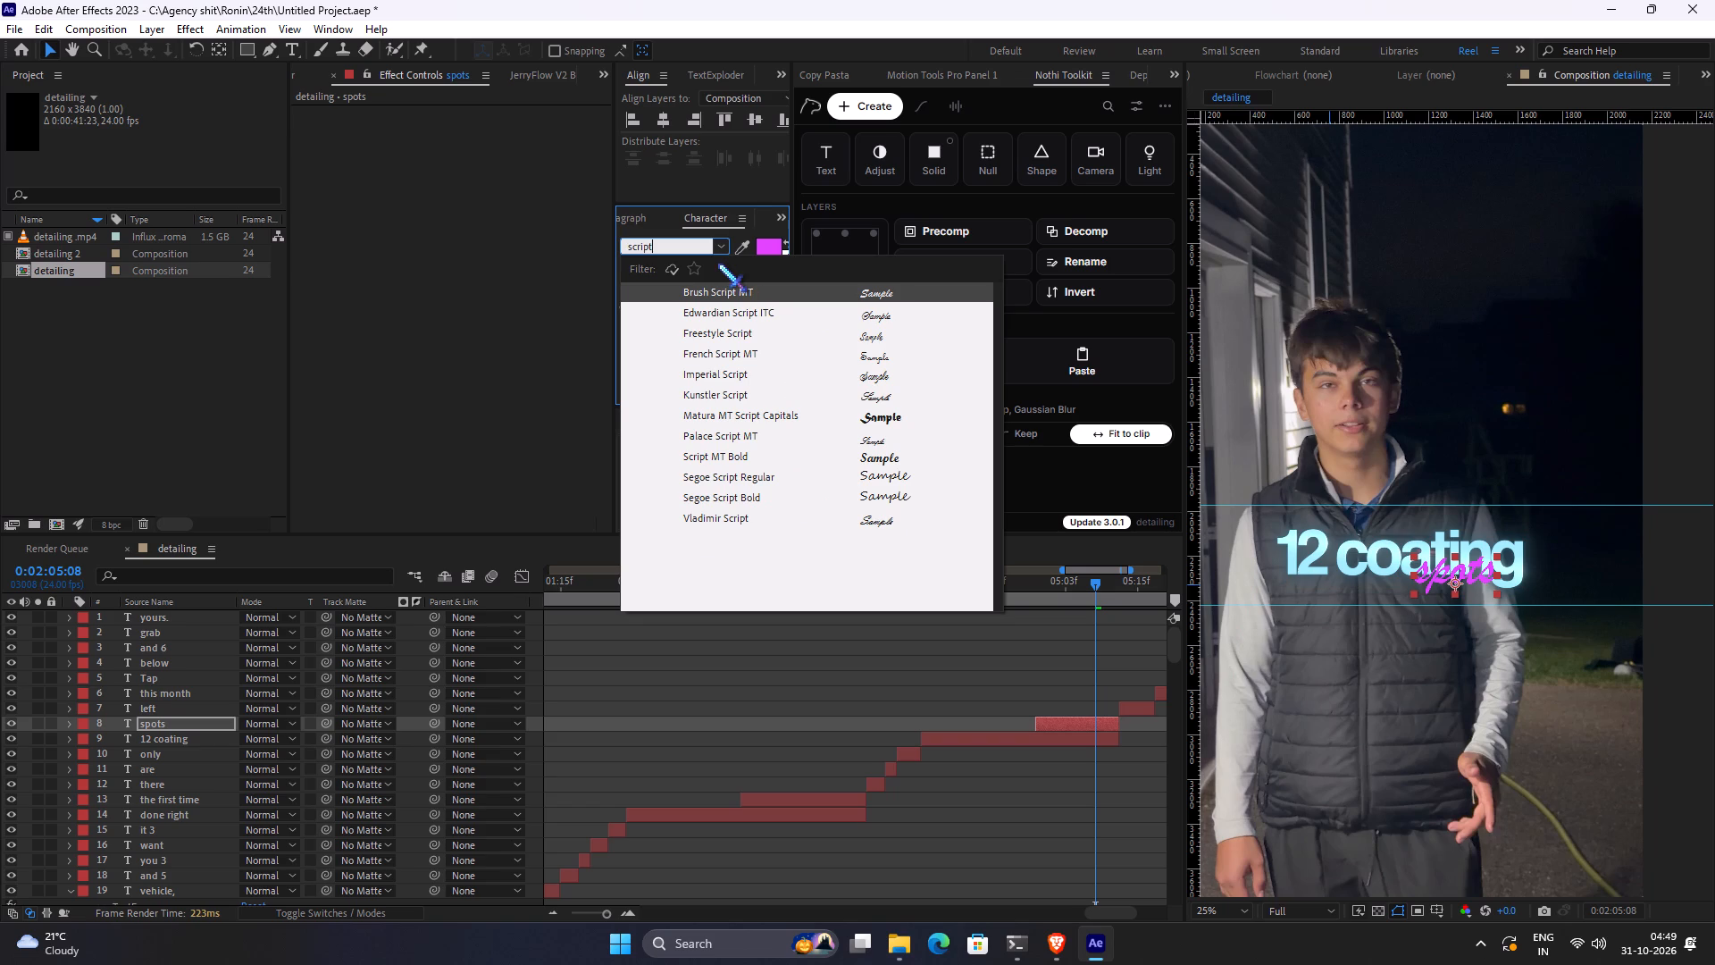
key("Down")
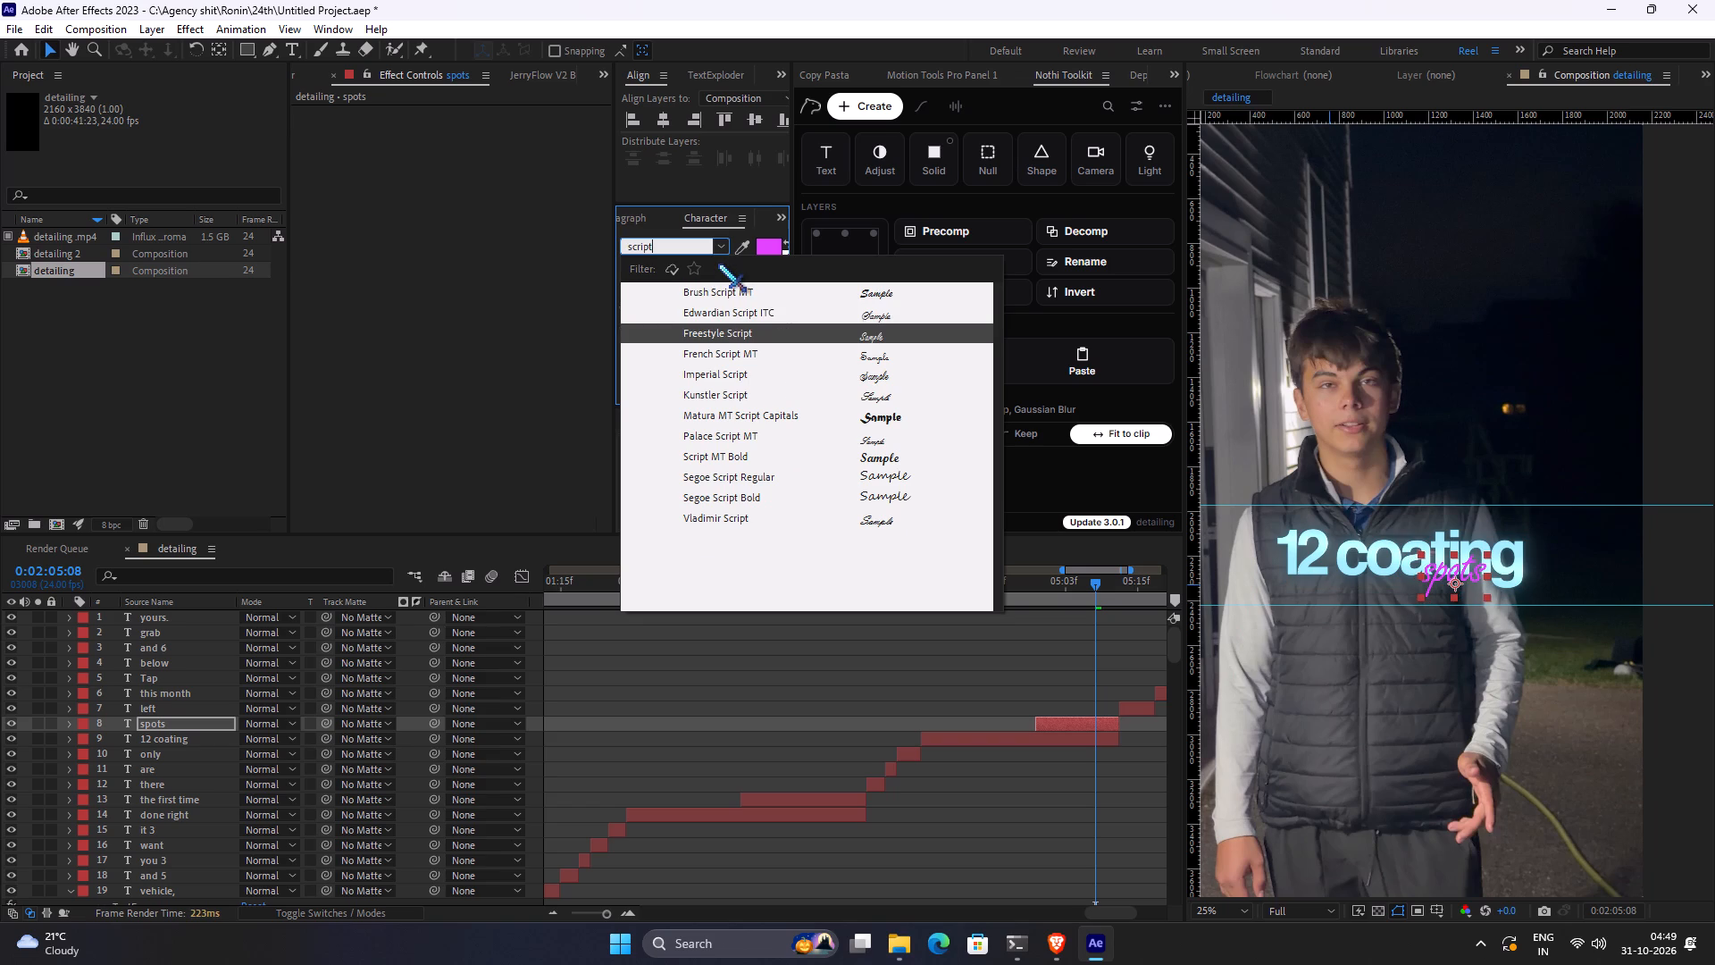
key("Return")
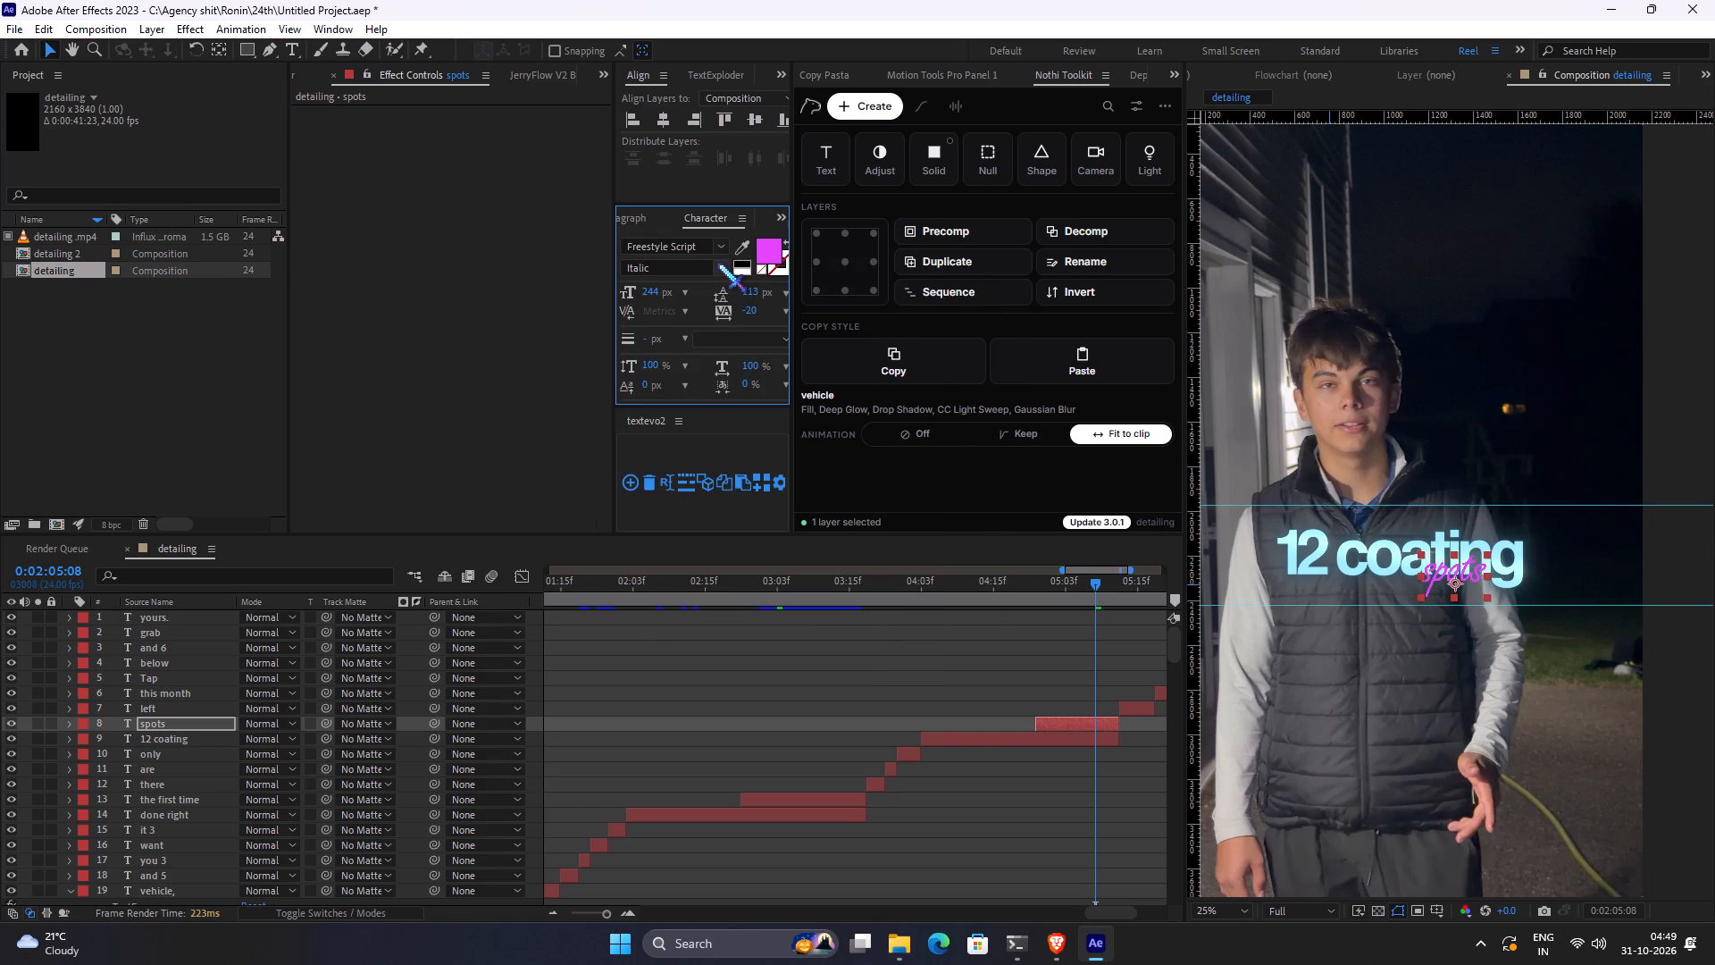
Paste the copied "vehicle" style onto the "spots" caption.
left_click(1022, 824)
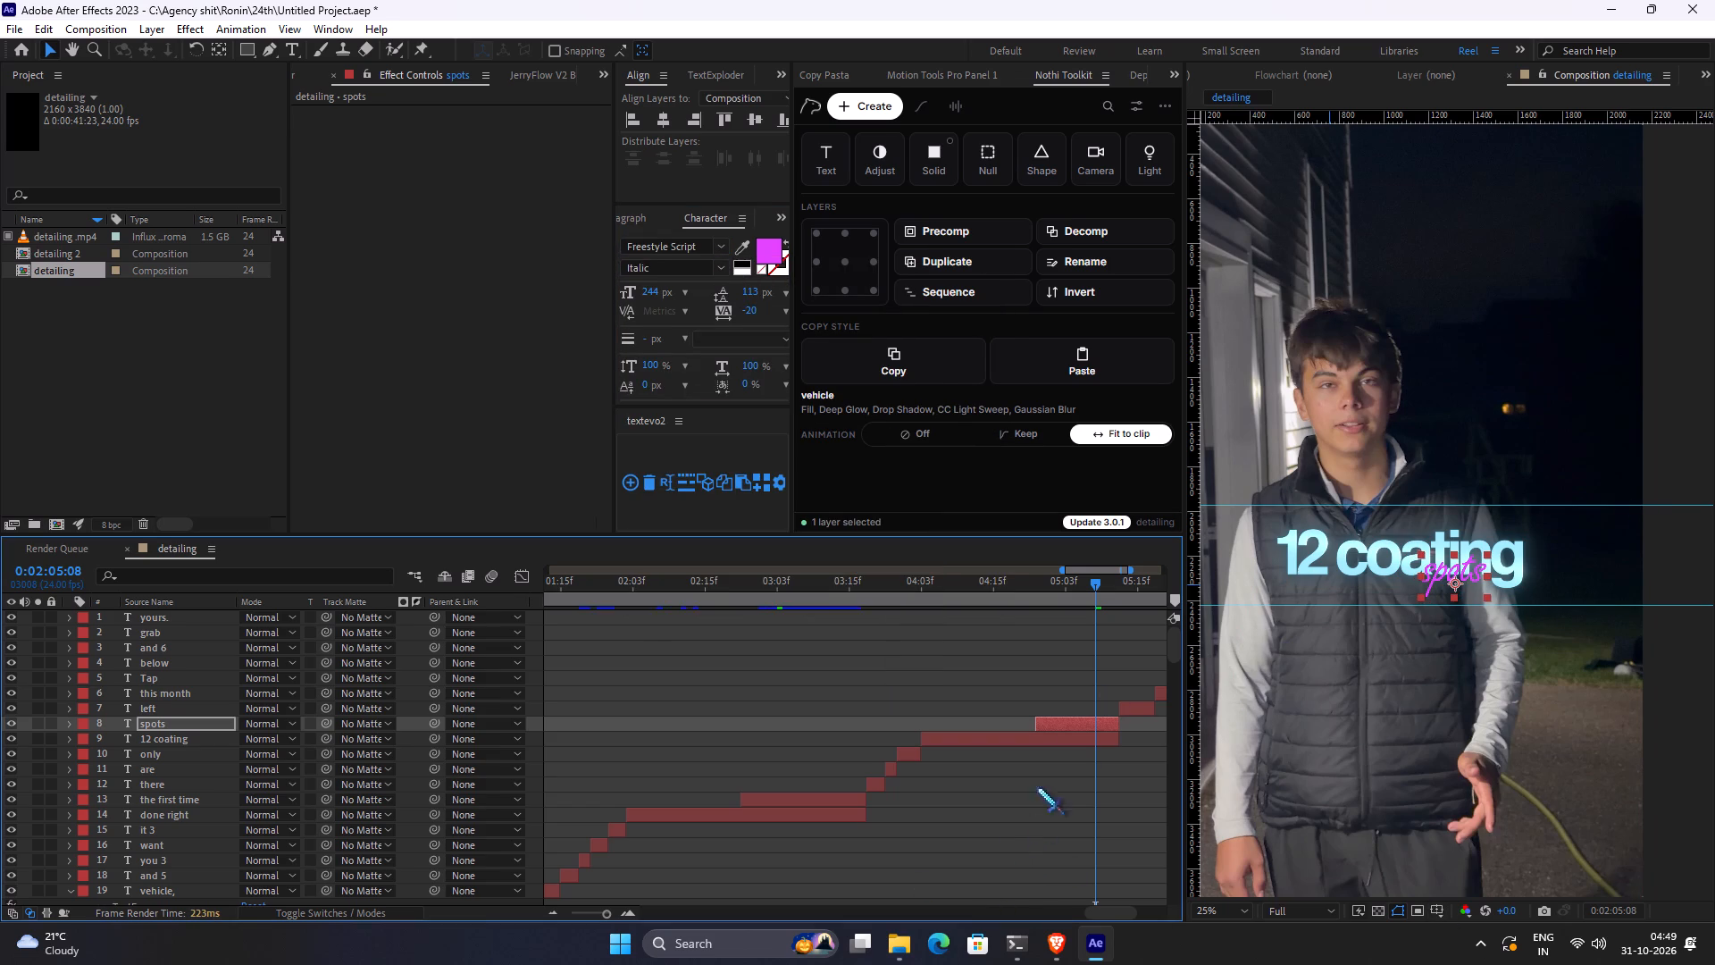
left_click(1067, 719)
left_click(1050, 362)
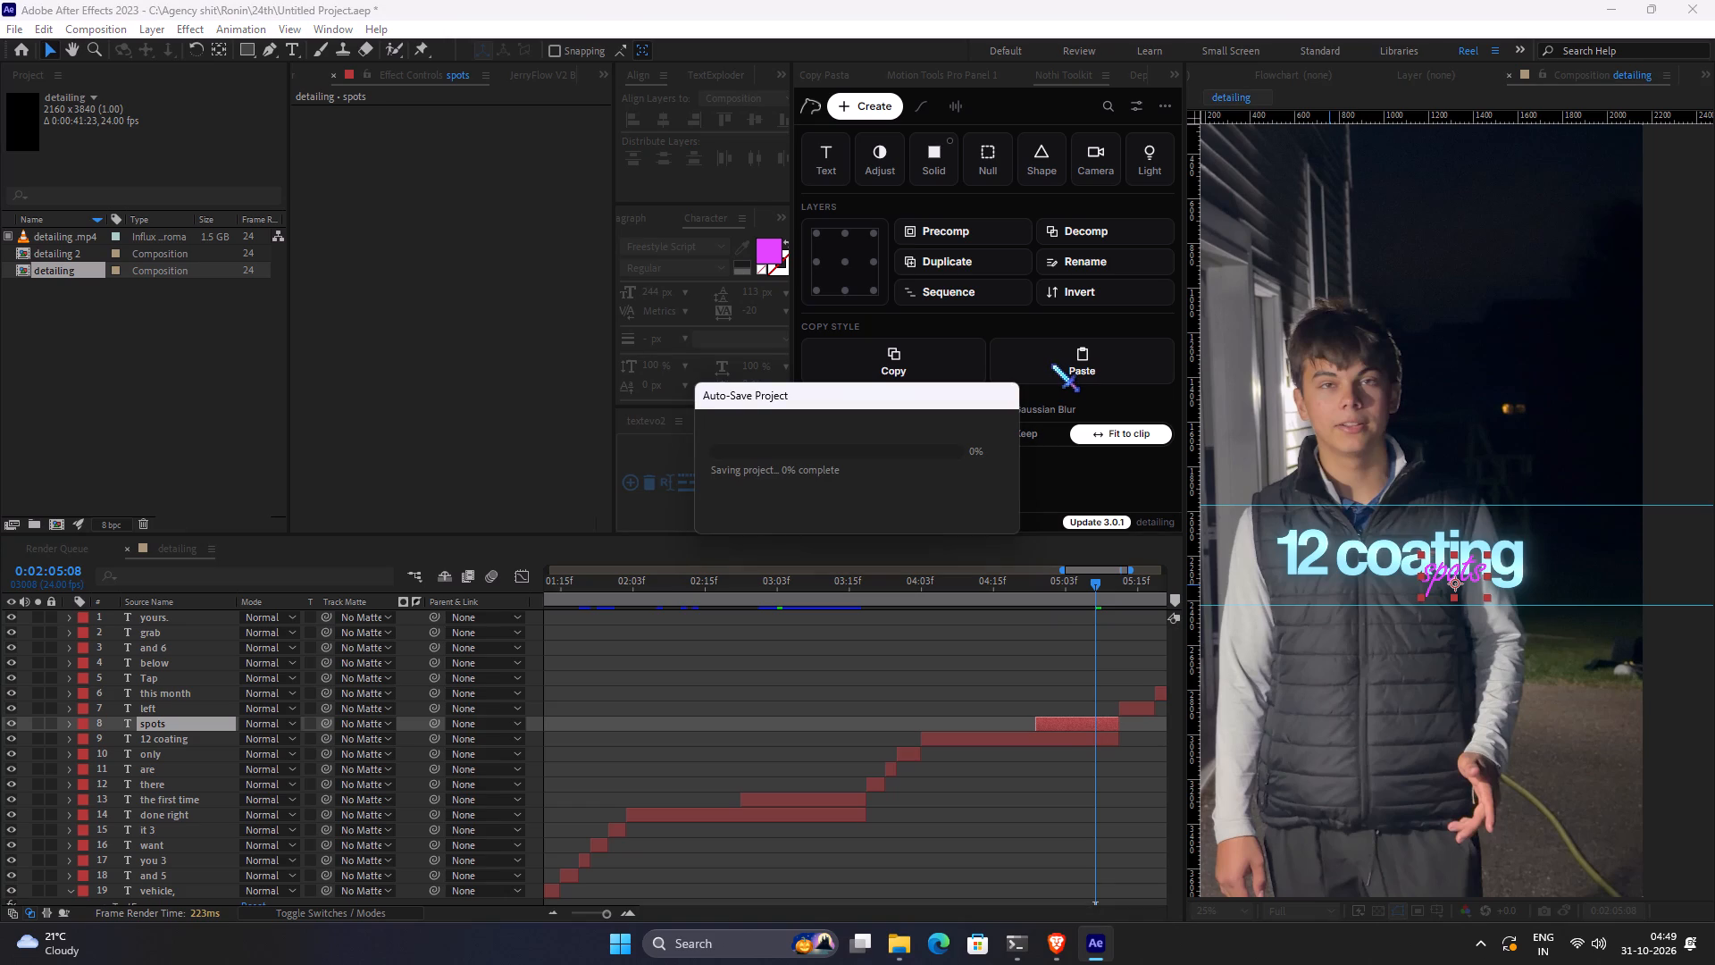
left_click(1051, 364)
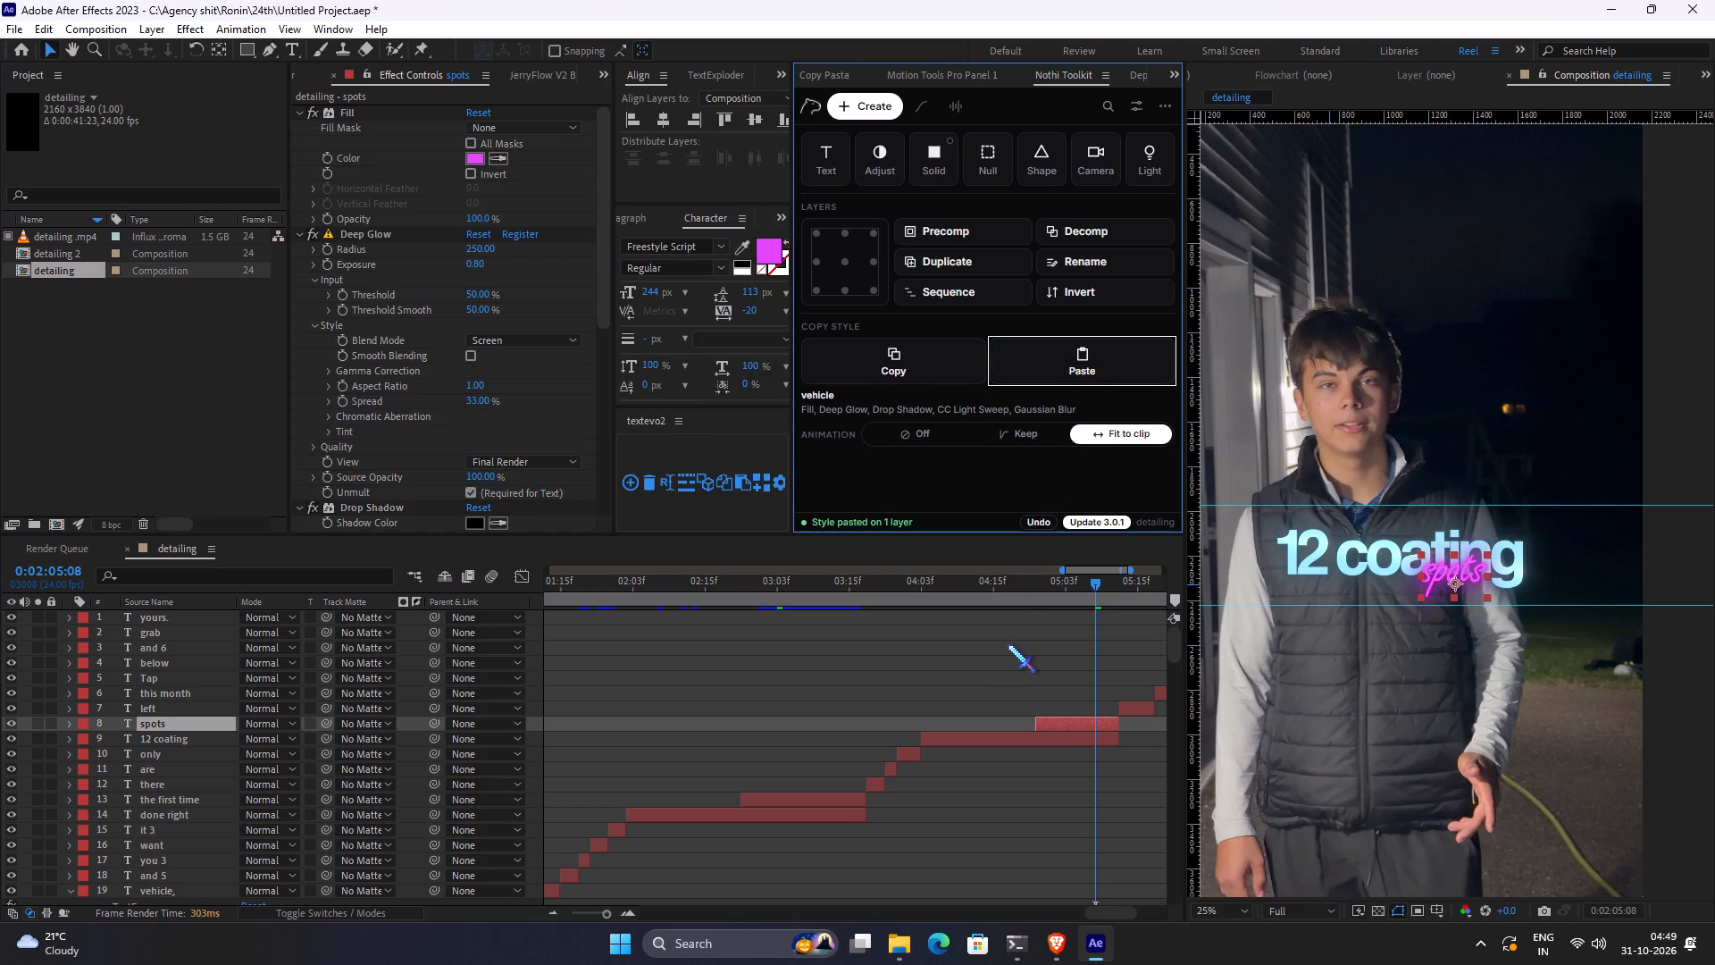
Return to the beginning of the captions and examine "gett a" and "full detail" at 0:01:27:16, including the effects on "full detail".
left_click(1020, 634)
key("space")
key("space")
key("space")
key("space")
key("space")
key("space")
key("space")
key("space")
key("space")
key("space")
key("space")
key("space")
key("space")
key("space")
key("space")
key("space")
key("space")
key("space")
key("space")
key("space")
left_click_drag(1045, 635, 834, 684)
left_click_drag(991, 675, 784, 766)
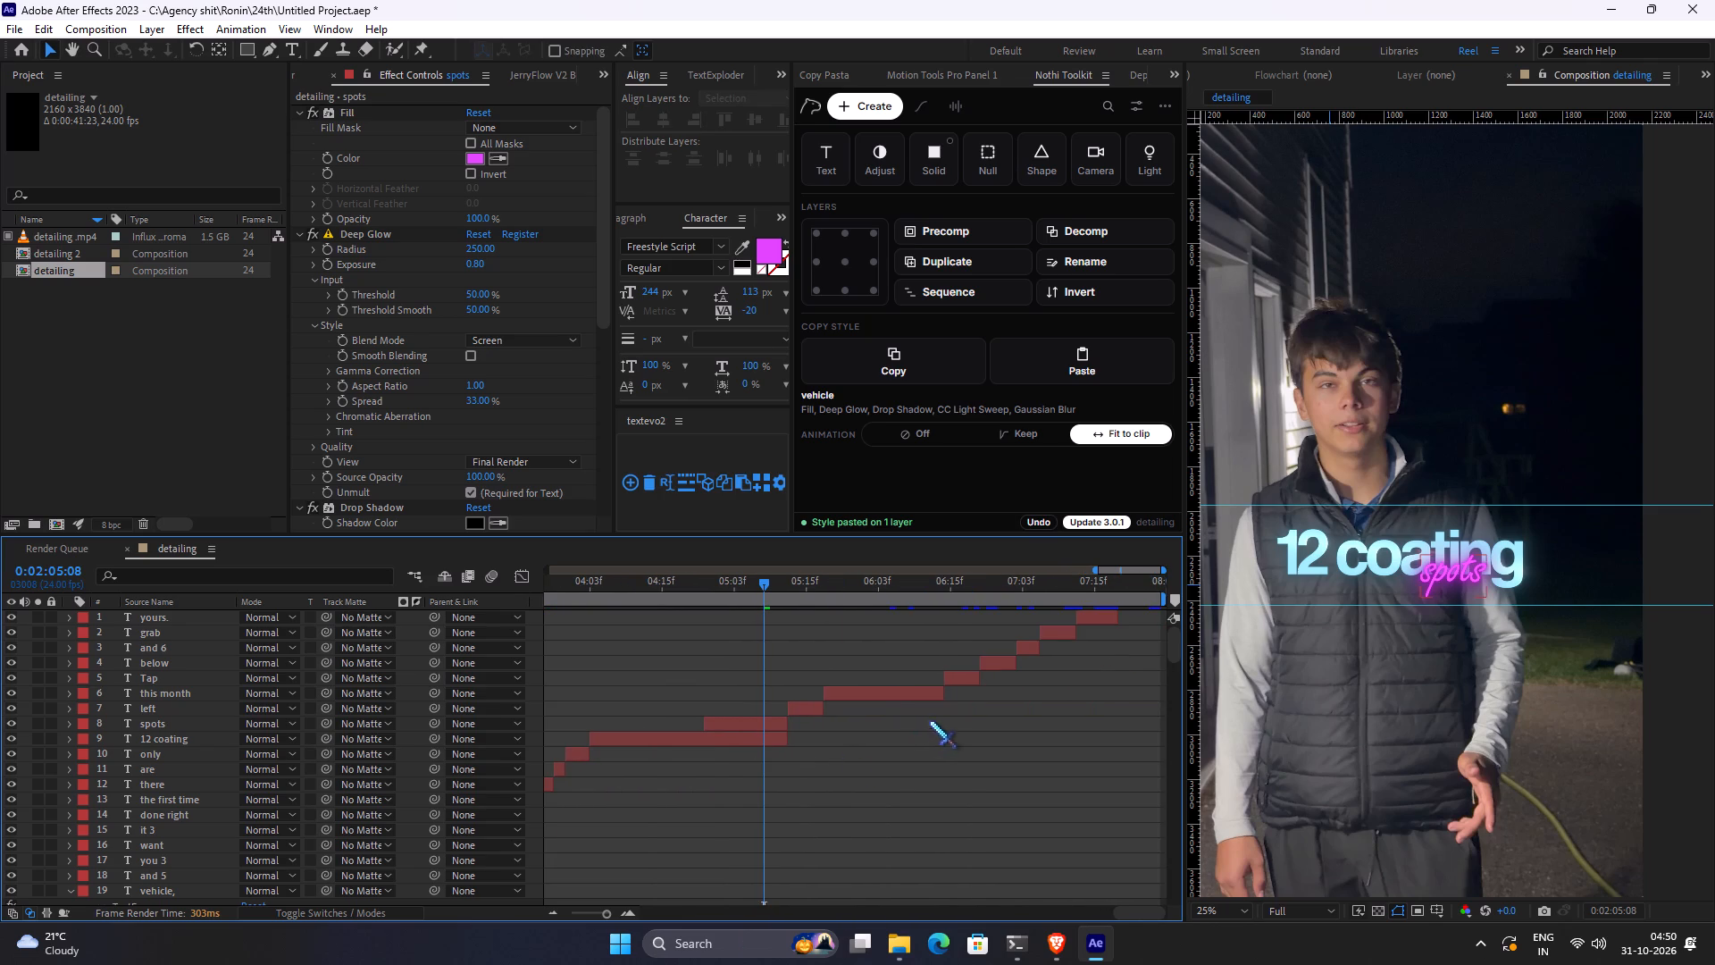
scroll(937, 715, "down", 7, "alt")
scroll(957, 685, "down", 7)
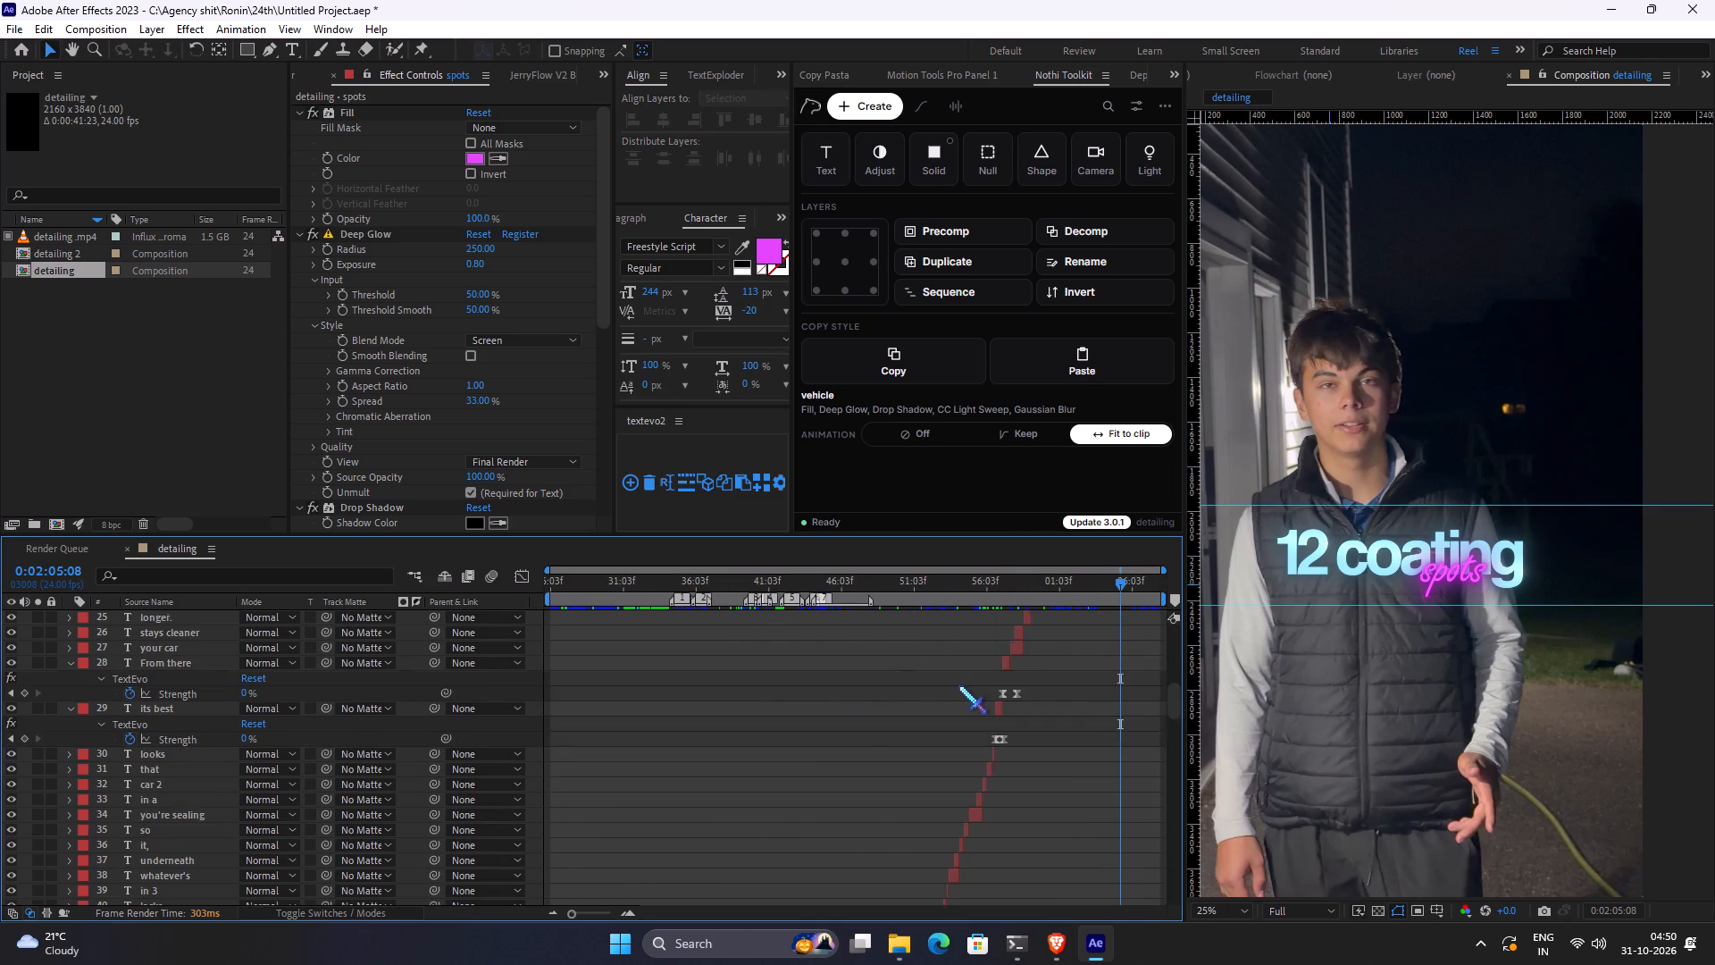
scroll(958, 685, "down", 5)
left_click_drag(635, 589, 0, 724)
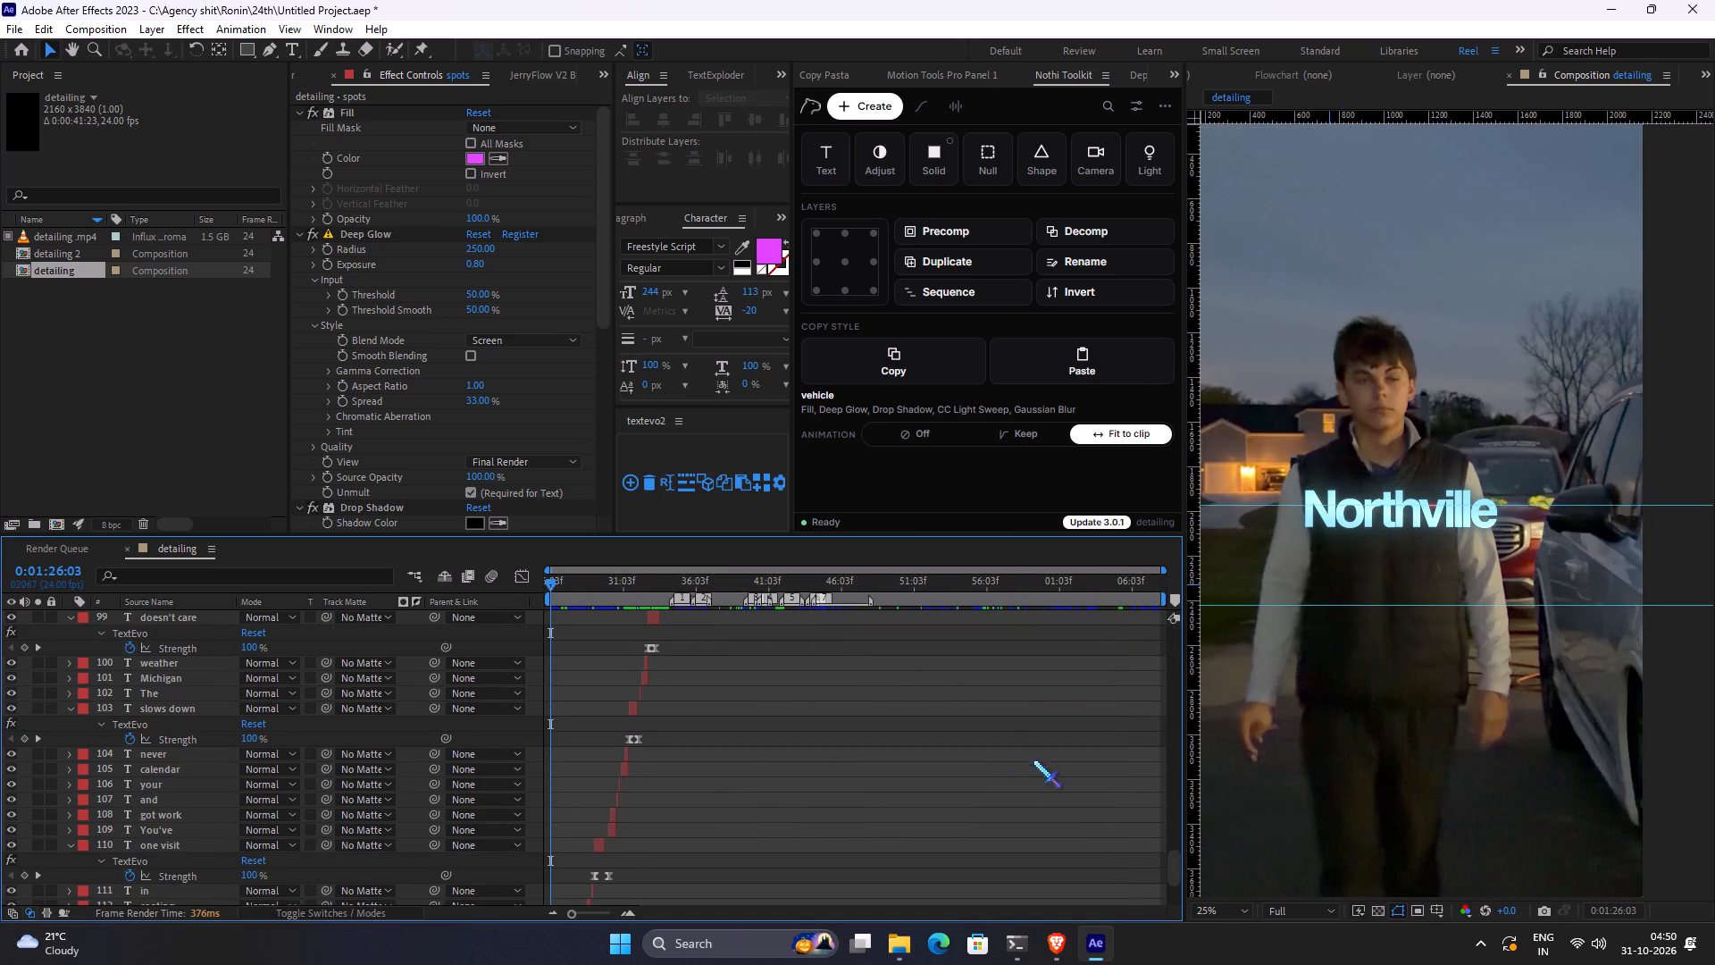
scroll(558, 765, "up", 2, "alt")
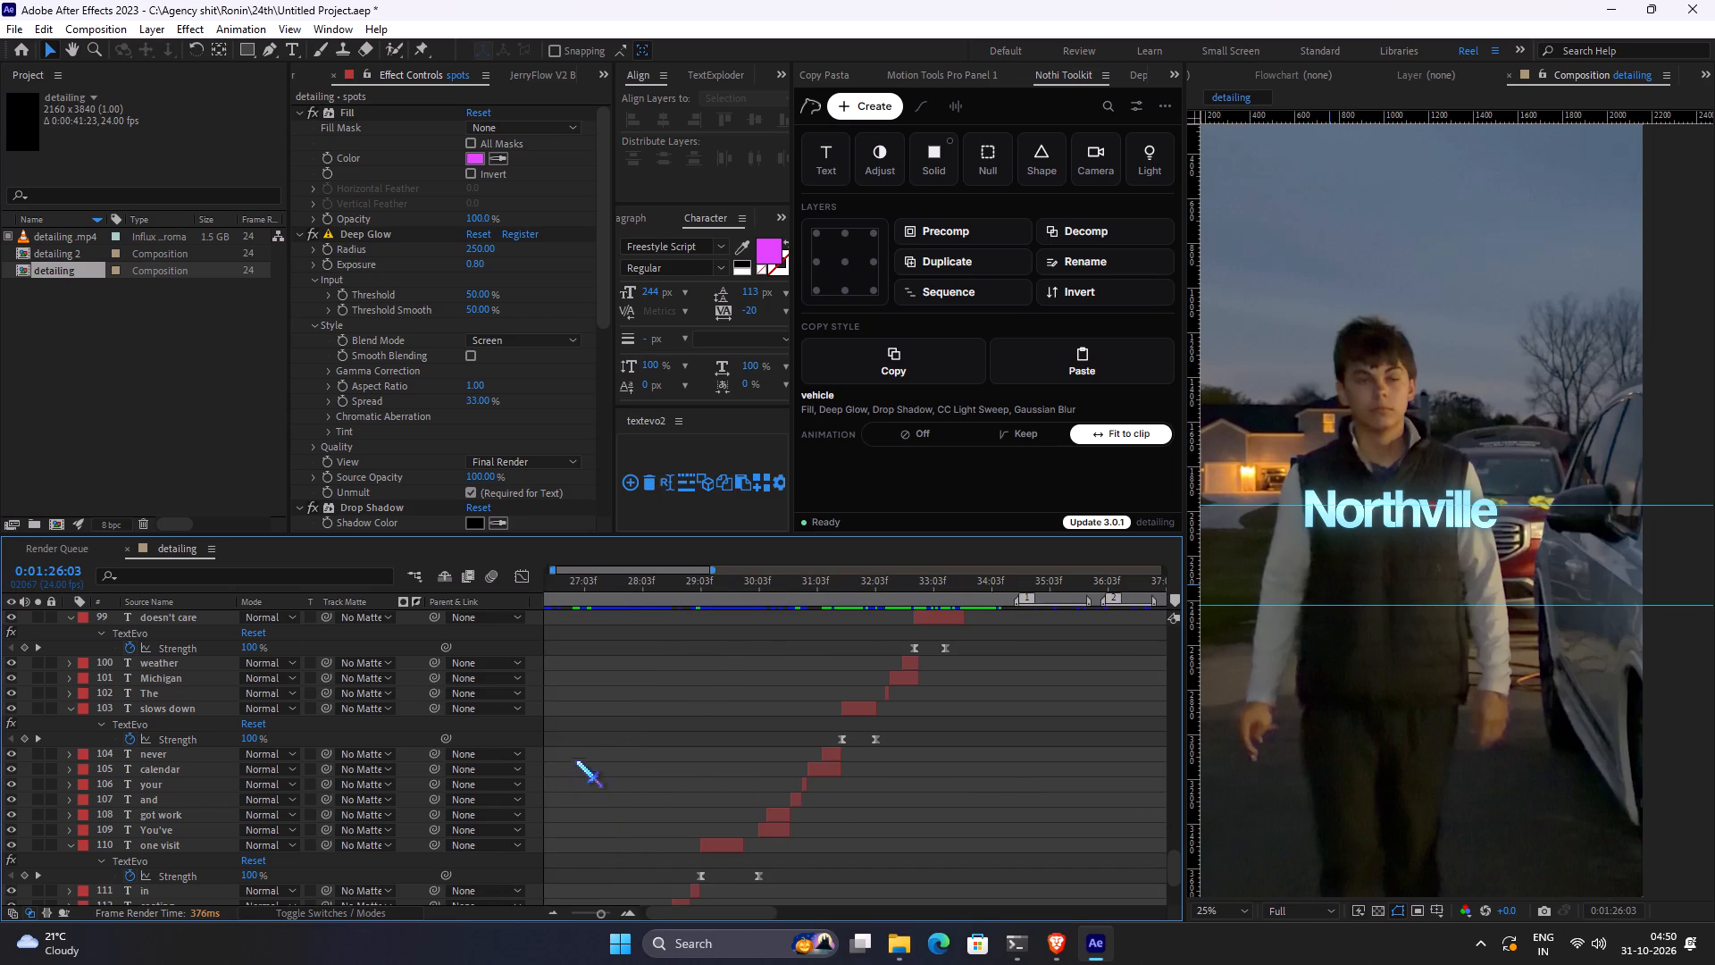
key("space")
key("space")
key("space")
key("space")
key("space")
key("space")
key("space")
key("space")
key("space")
key("space")
key("space")
key("space")
key("space")
key("space")
key("space")
key("space")
key("space")
key("space")
key("space")
key("space")
left_click_drag(608, 753, 1269, 493)
left_click_drag(547, 687, 782, 583)
left_click(640, 595)
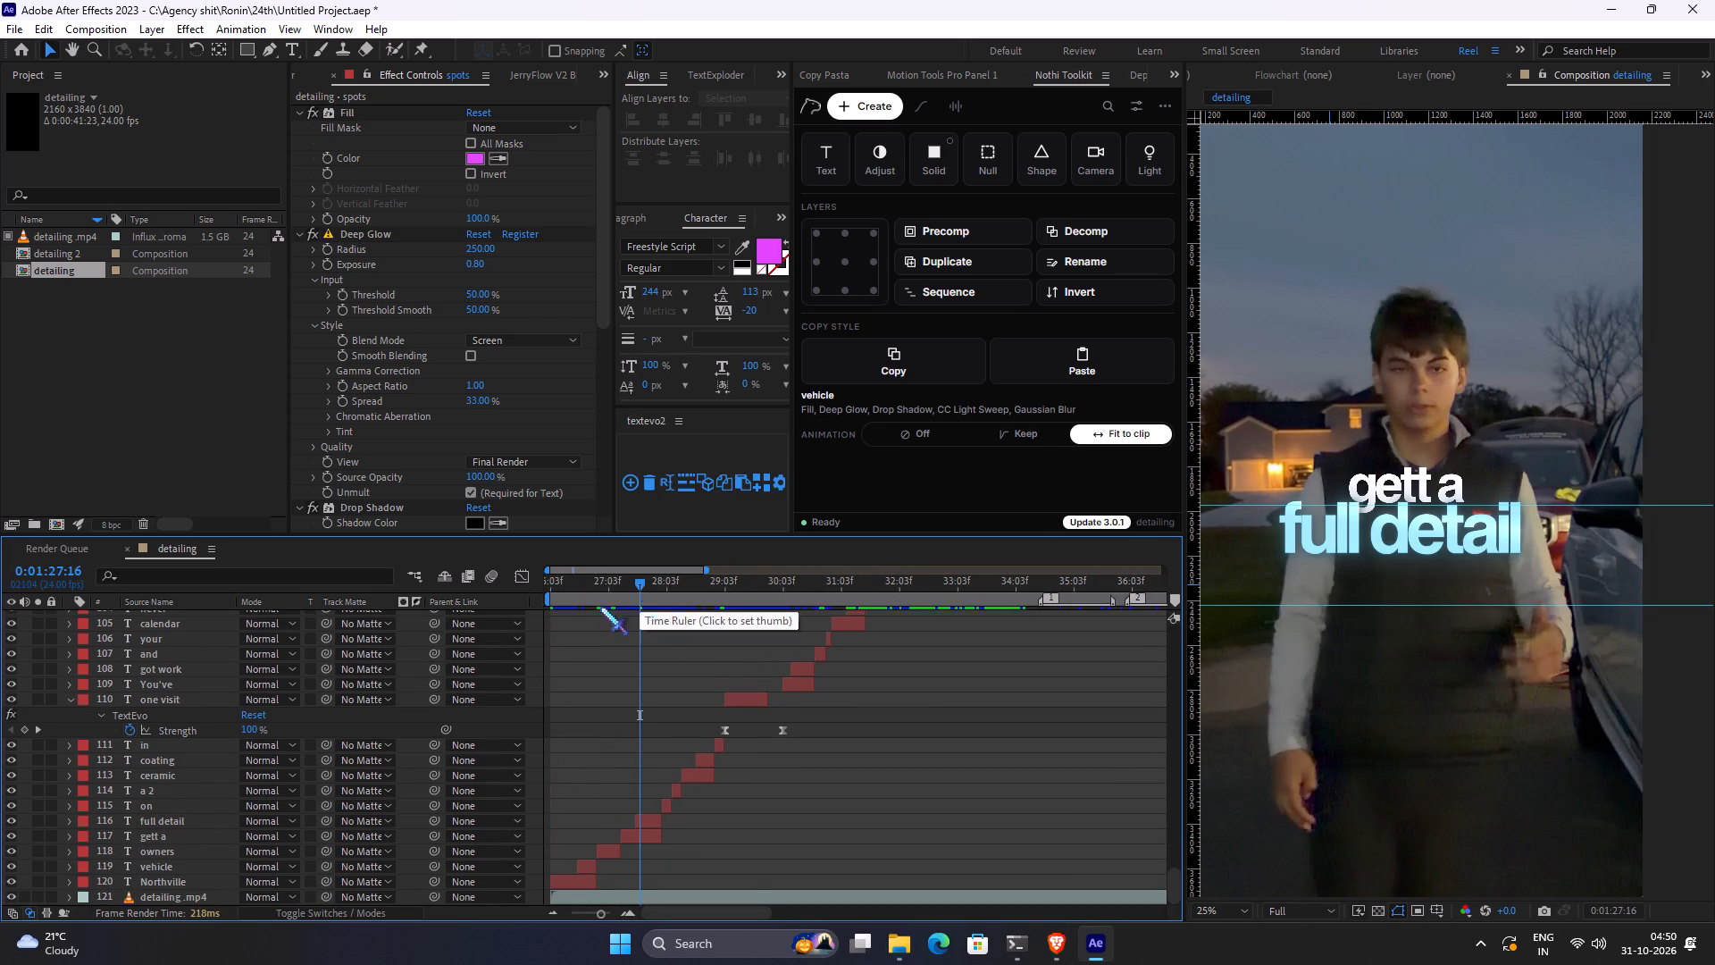
scroll(581, 689, "up", 1, "alt")
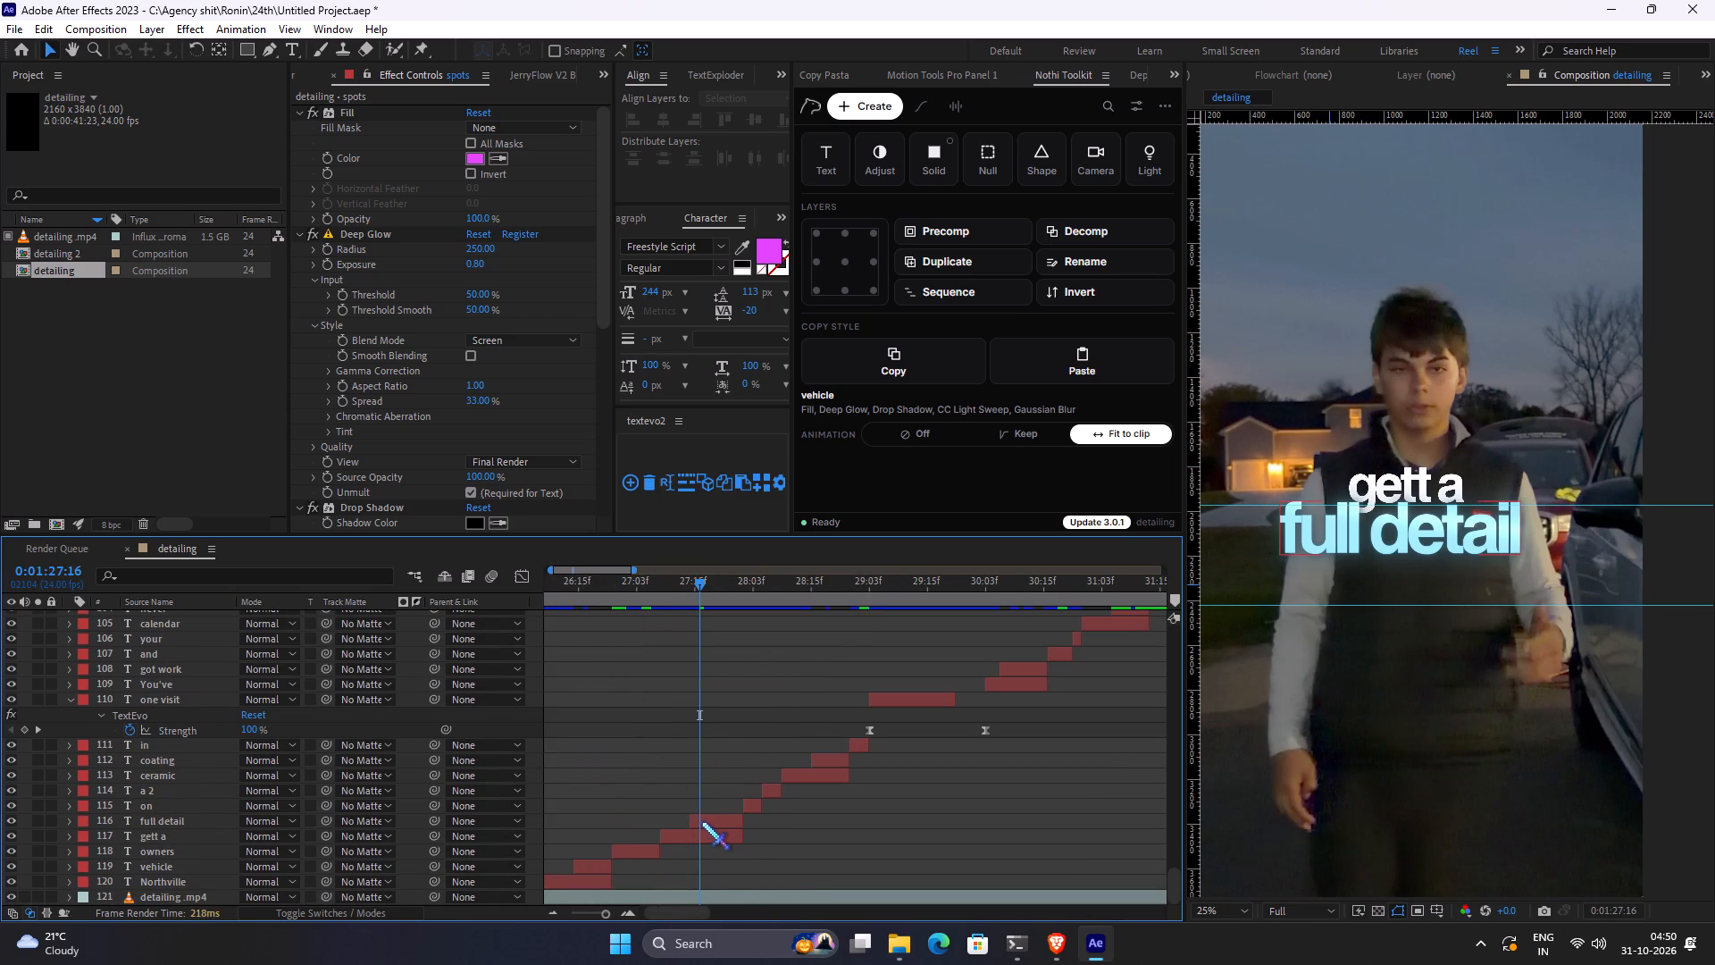
left_click(701, 821)
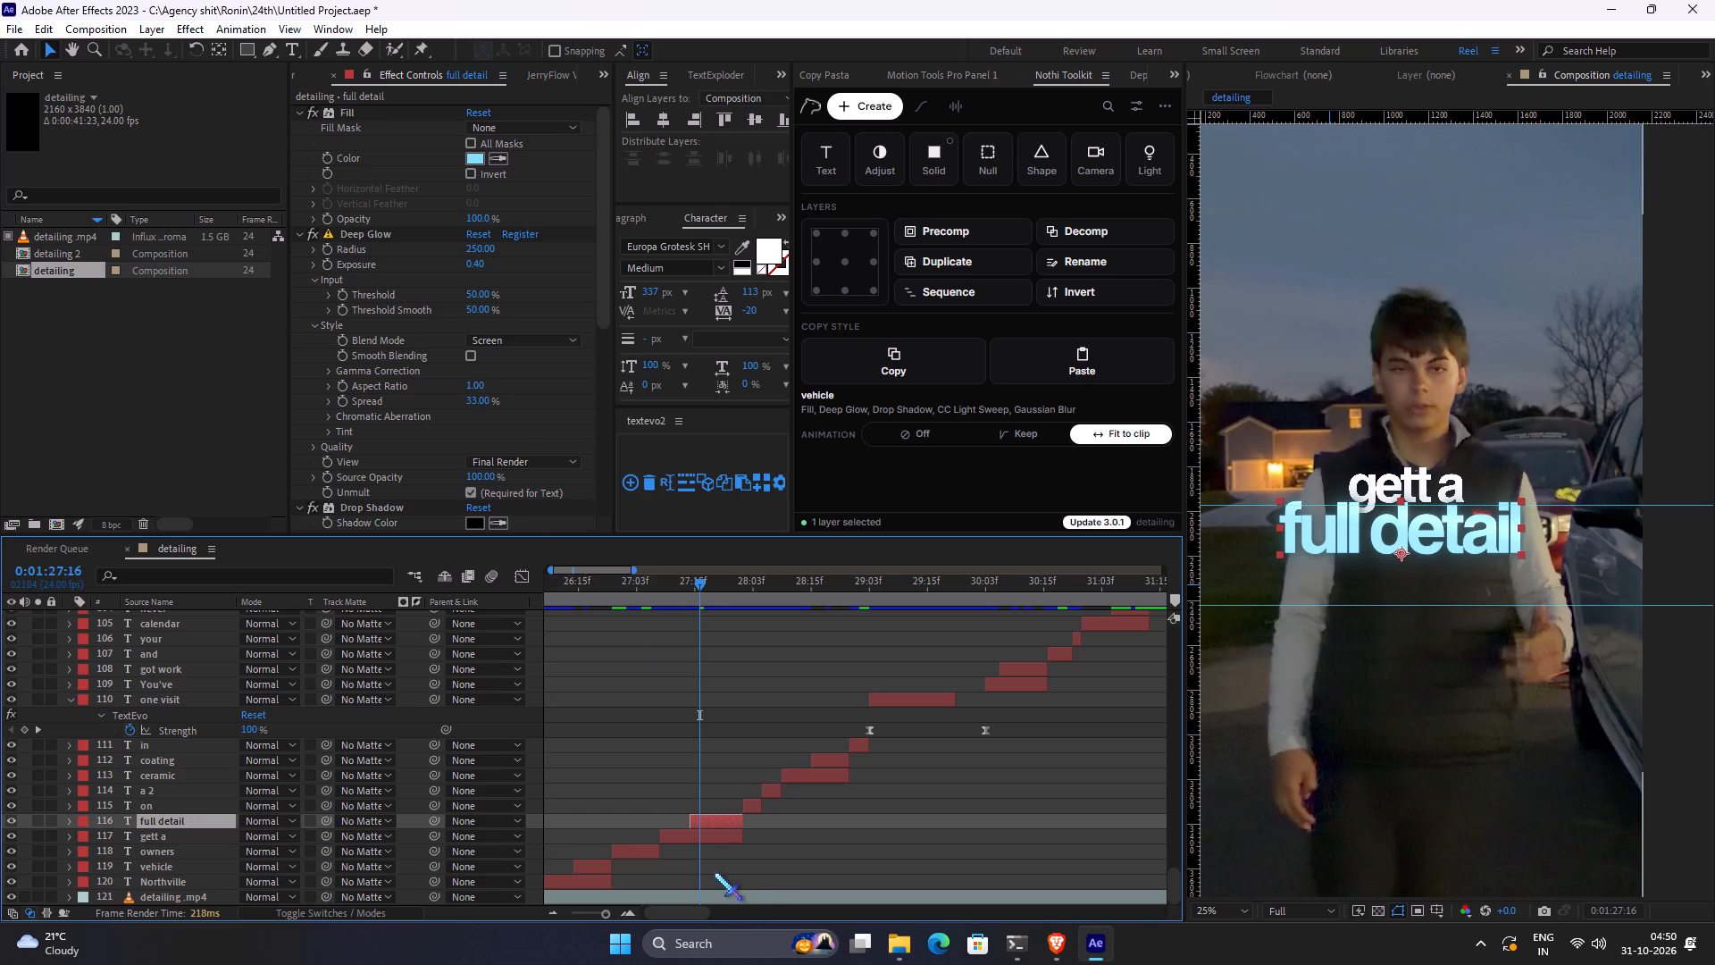
Add a Fill effect to the white "gett a" caption and set its color to pale blue #DDF5FD.
left_click(690, 837)
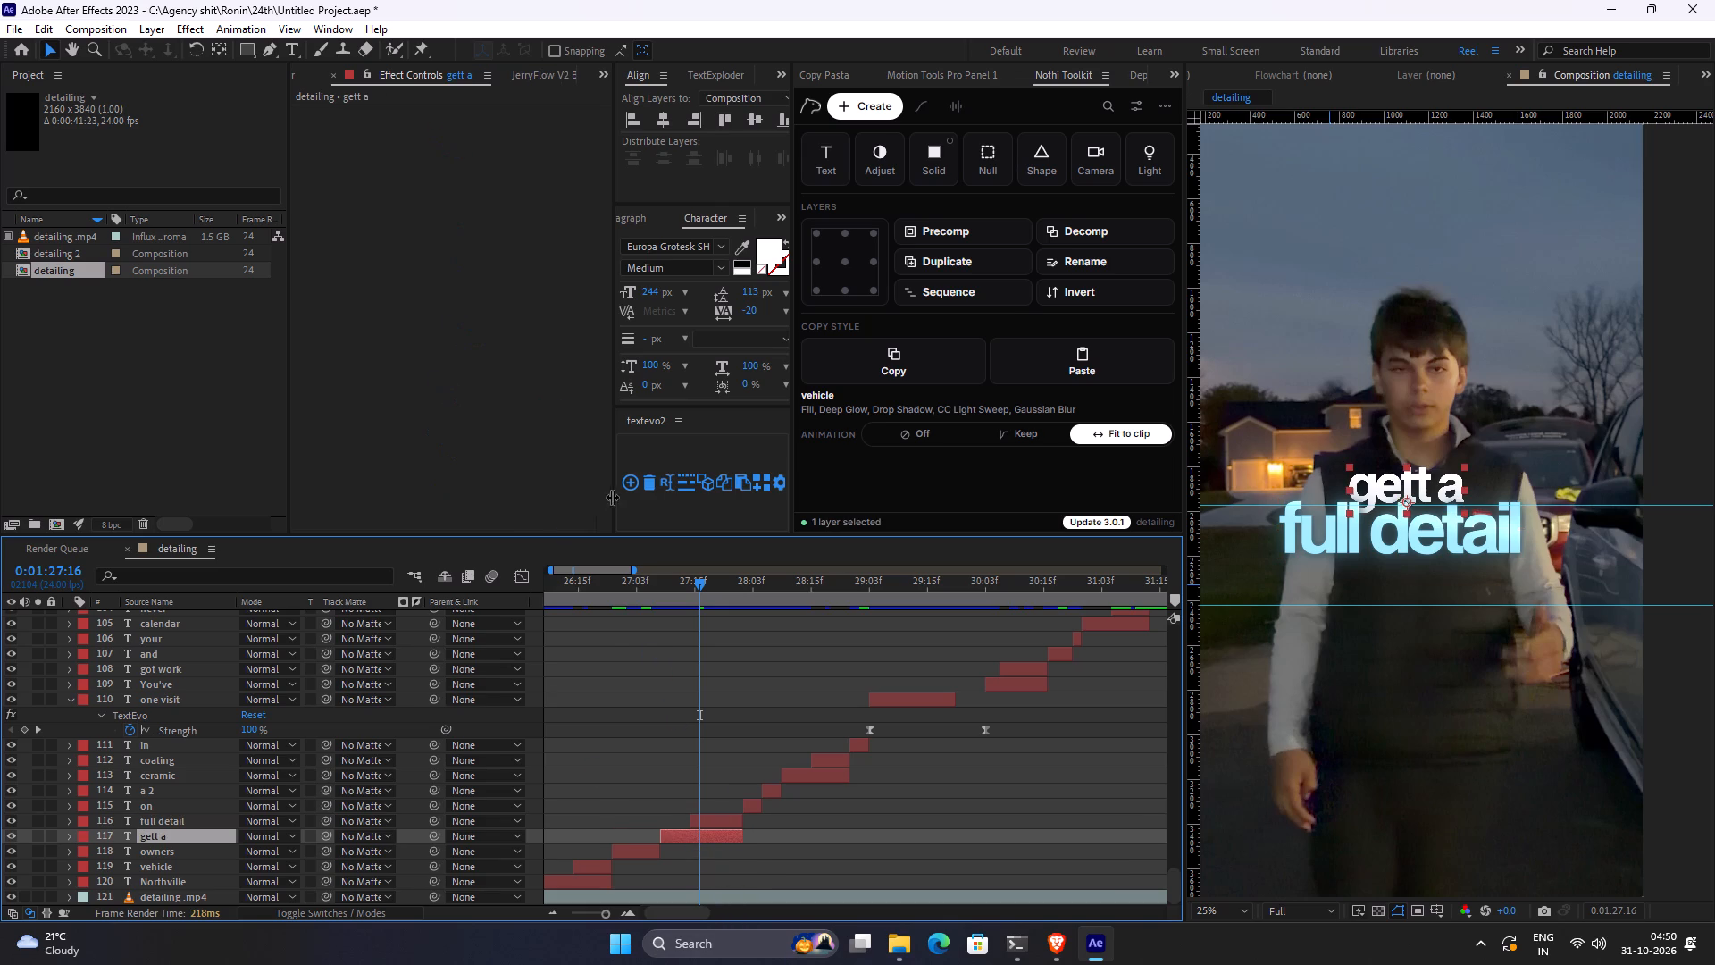
key("ctrl+space")
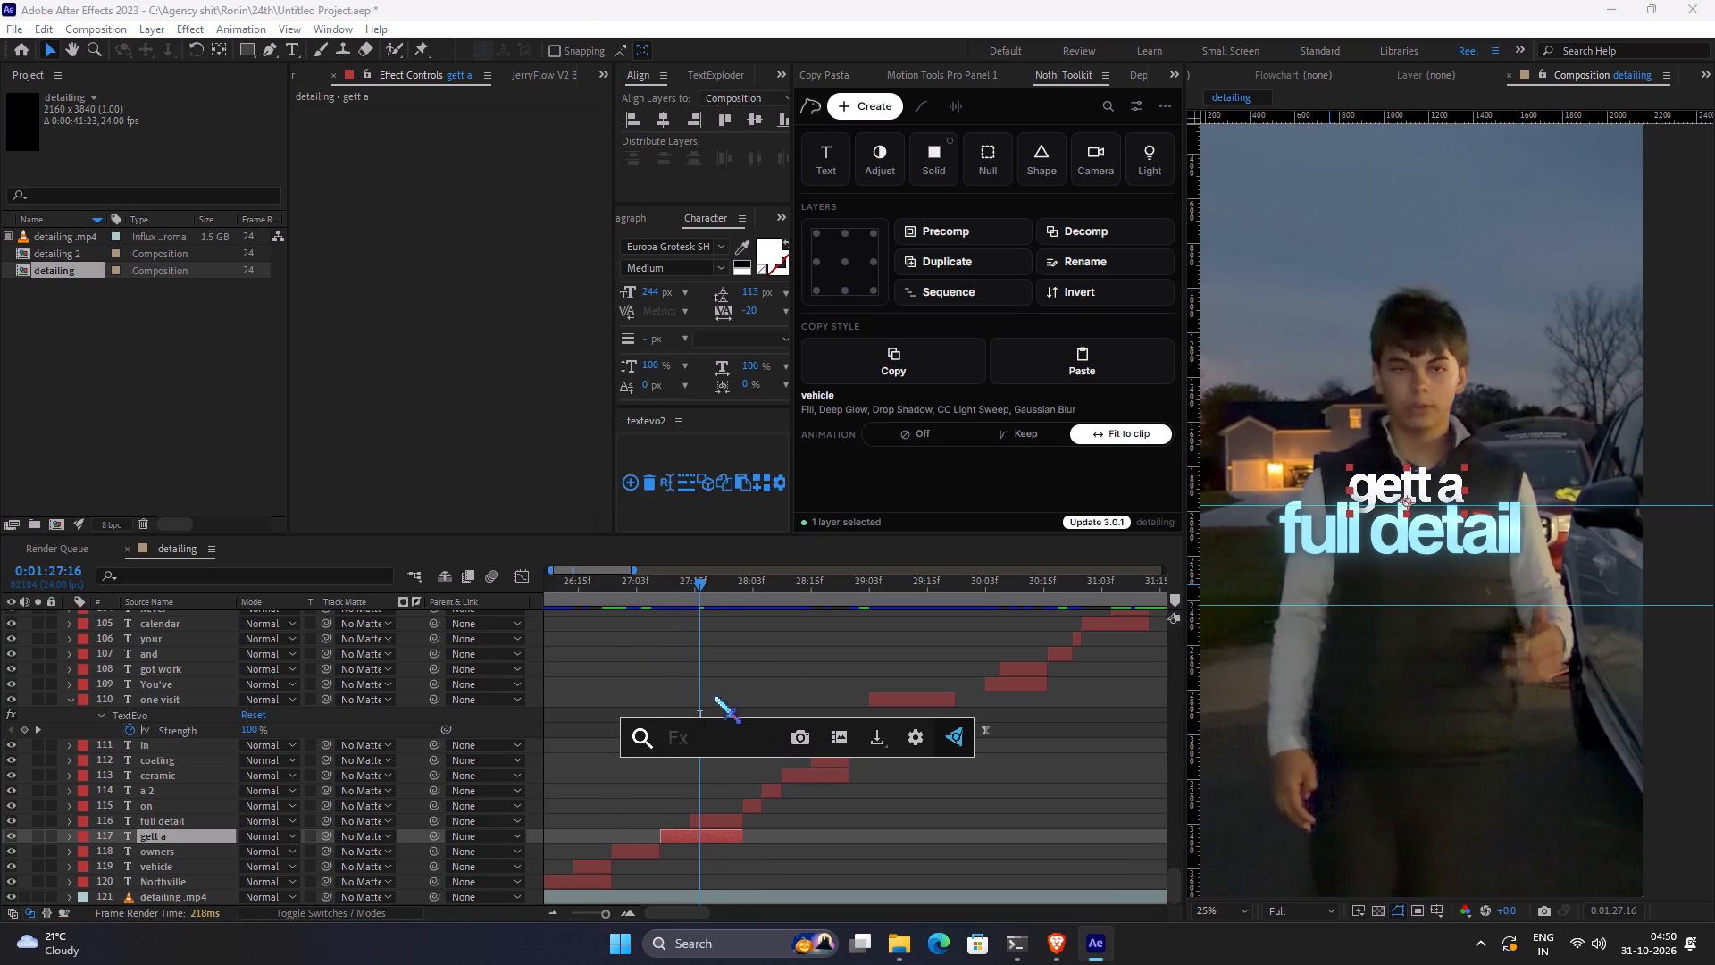
key("f")
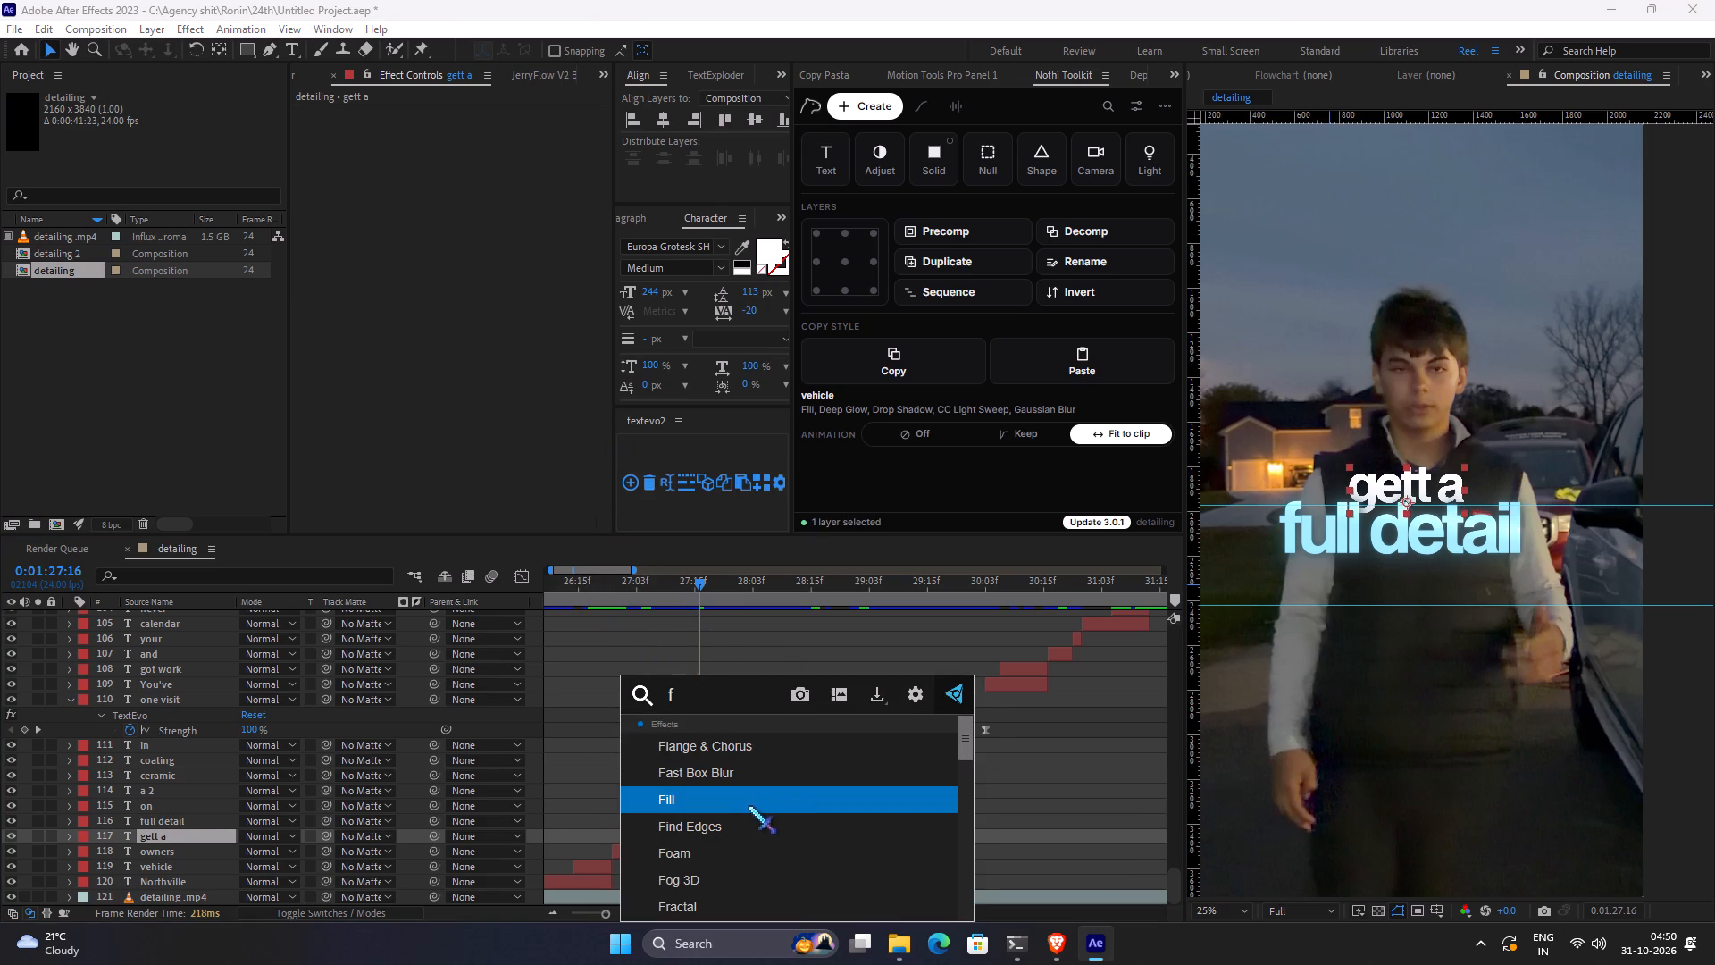
left_click_drag(748, 805, 757, 805)
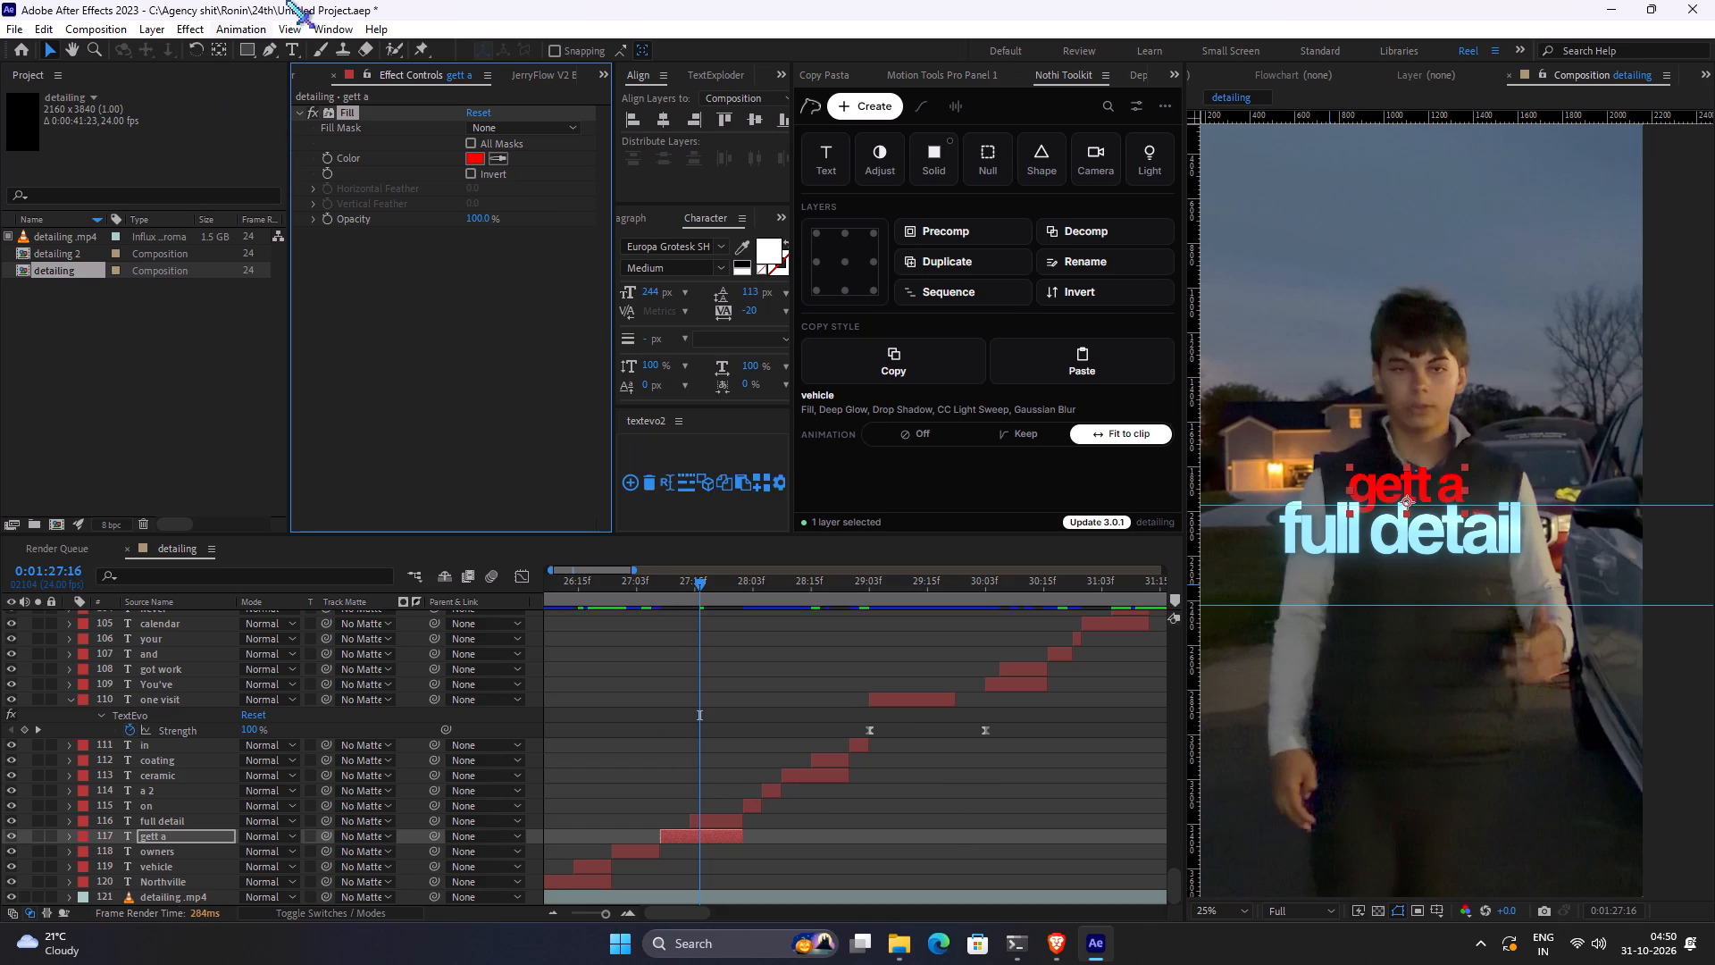
left_click(468, 162)
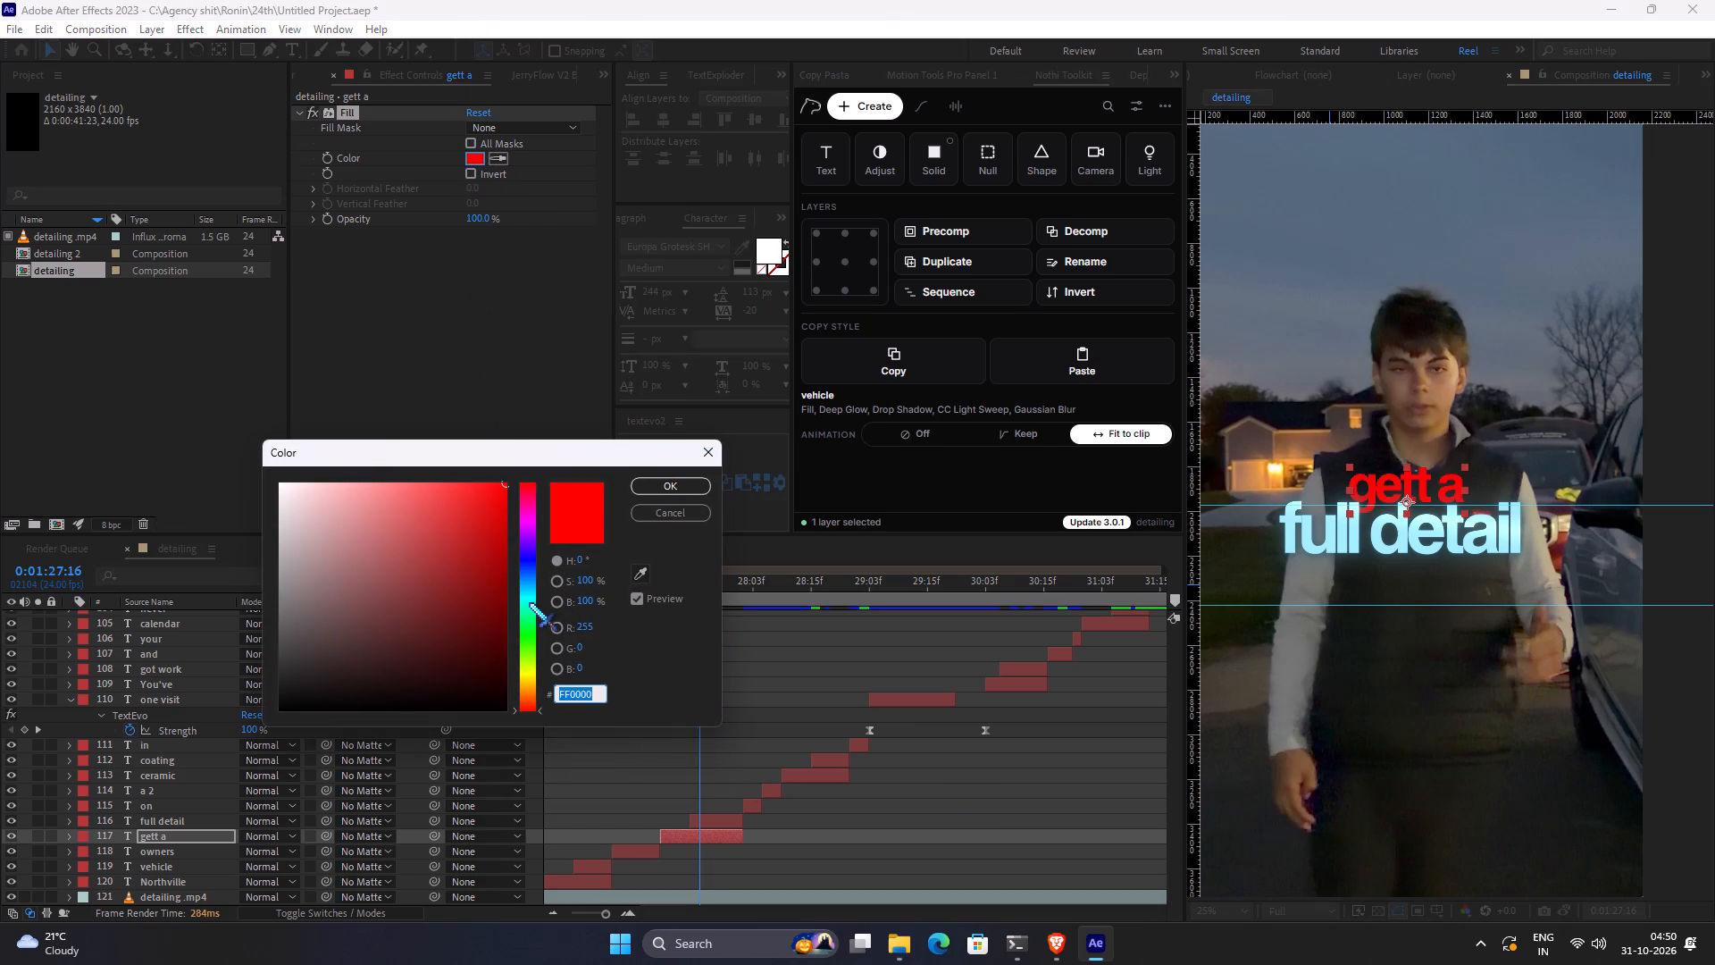
left_click(529, 602)
left_click(523, 587)
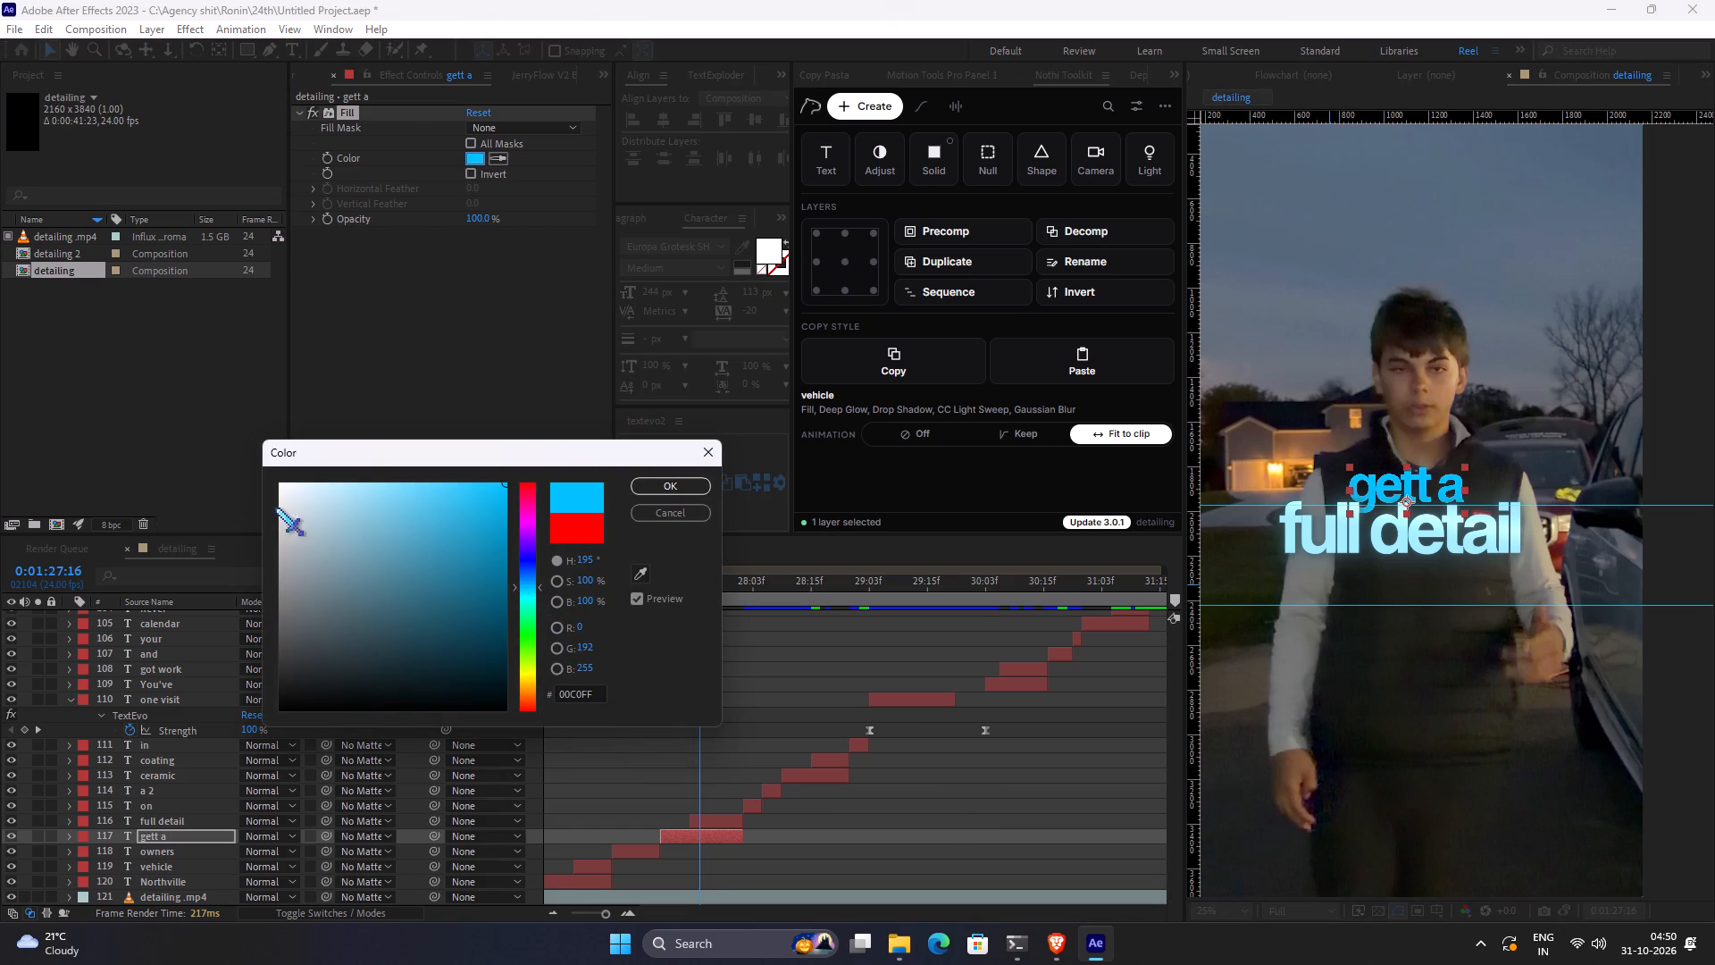
left_click(305, 477)
left_click_drag(290, 482, 299, 469)
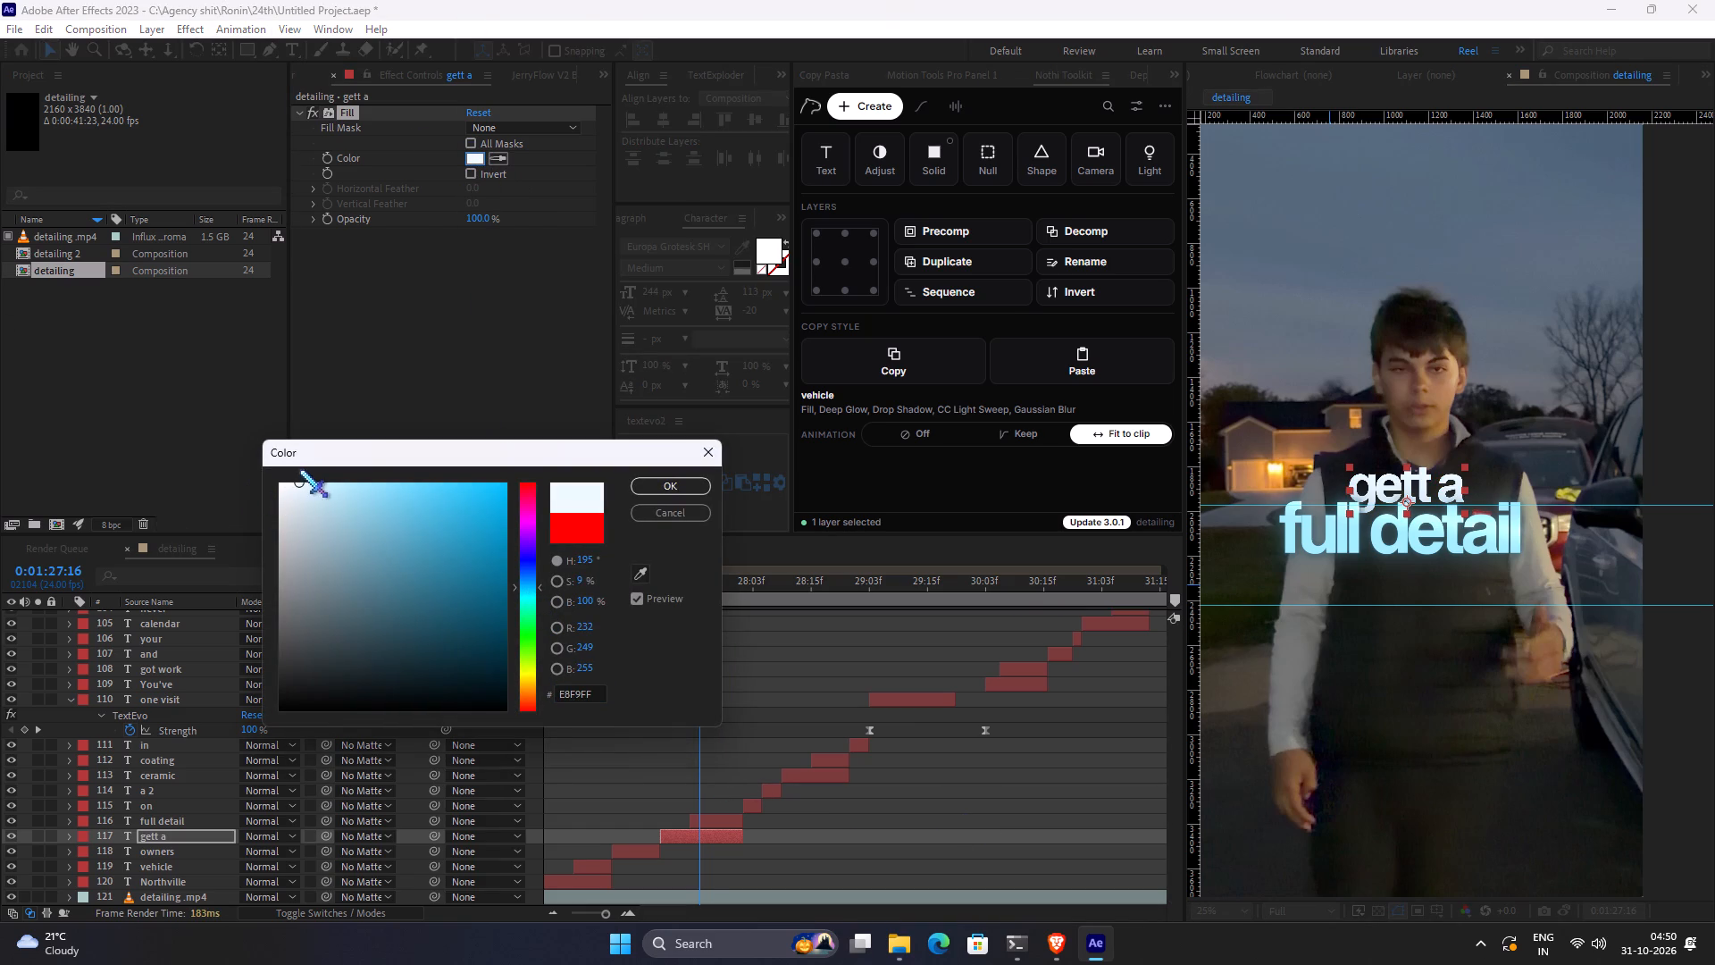
left_click(307, 484)
left_click(687, 486)
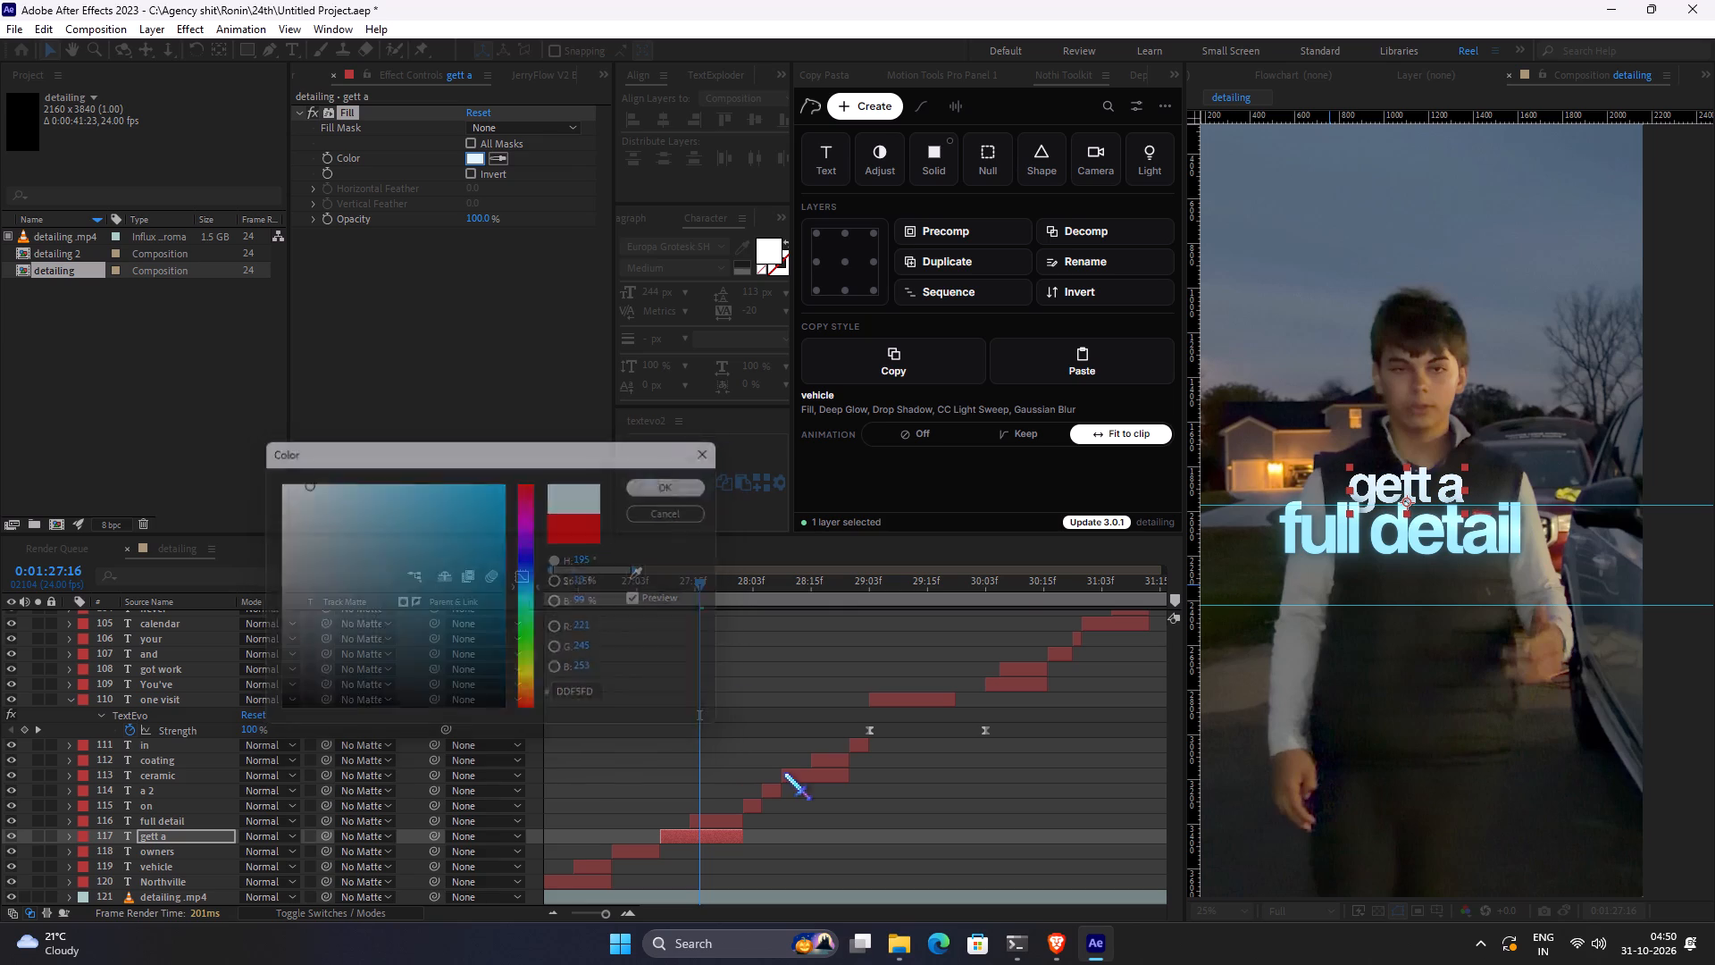
Add a Deep Glow effect to the "gett a" caption and enable Unmult for text.
left_click(724, 782)
left_click(727, 830)
key("ctrl+space")
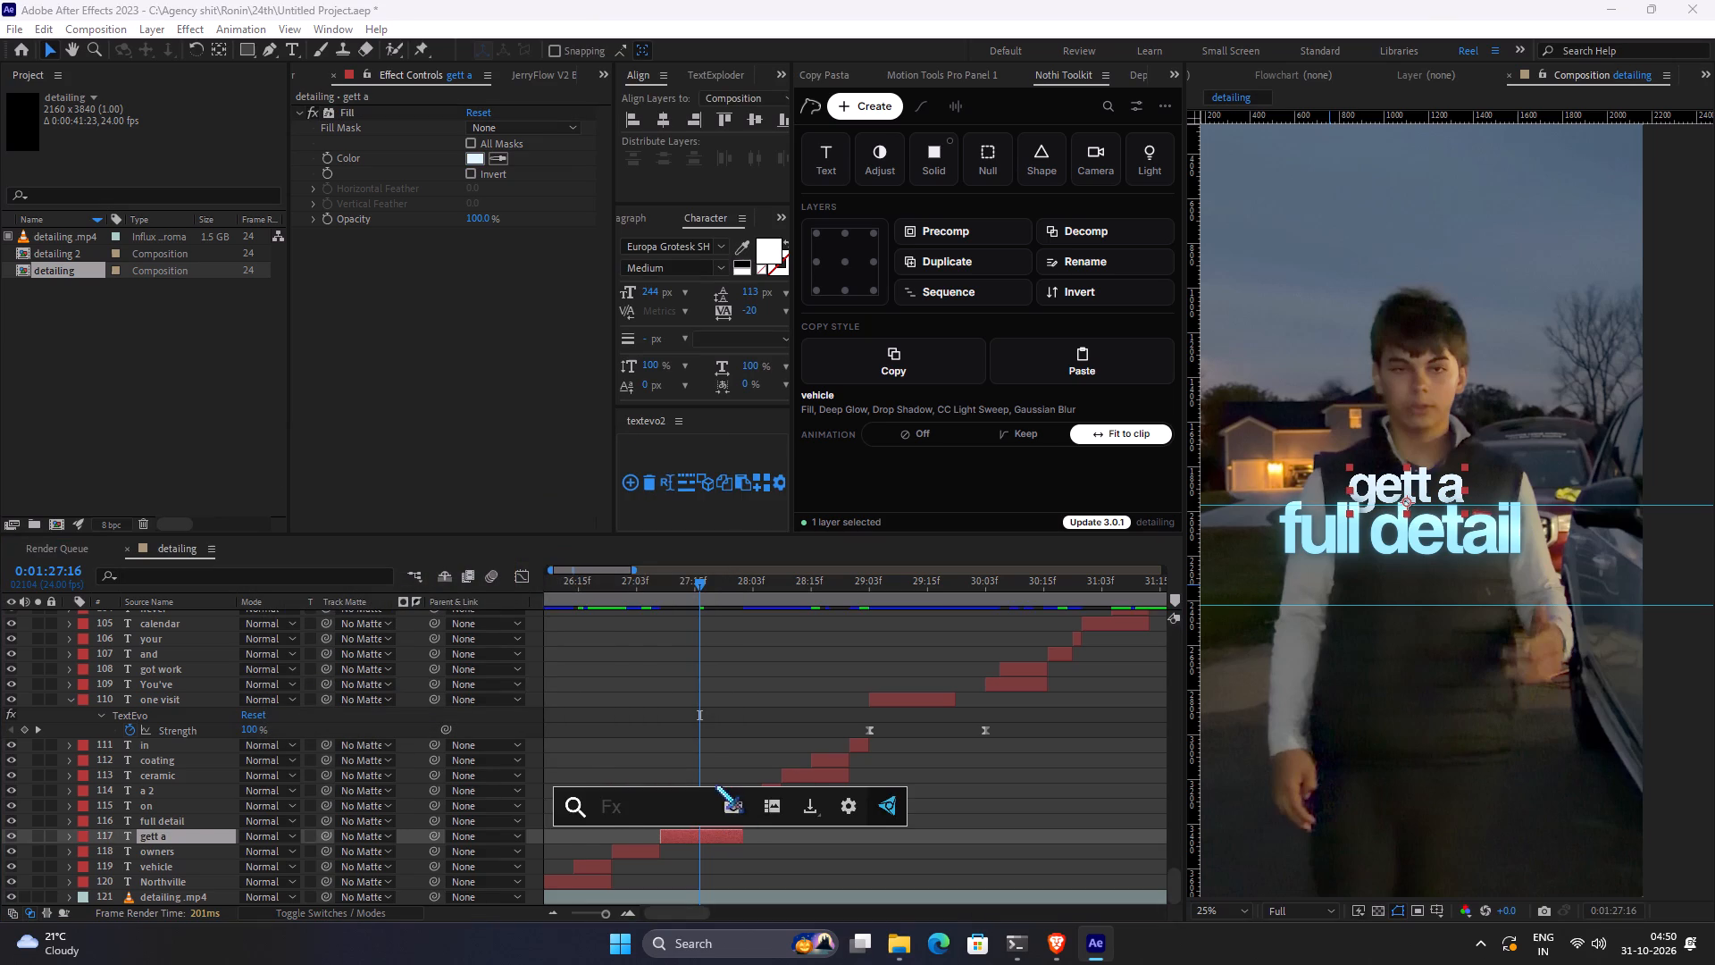
key("d")
key("e")
left_click(651, 751)
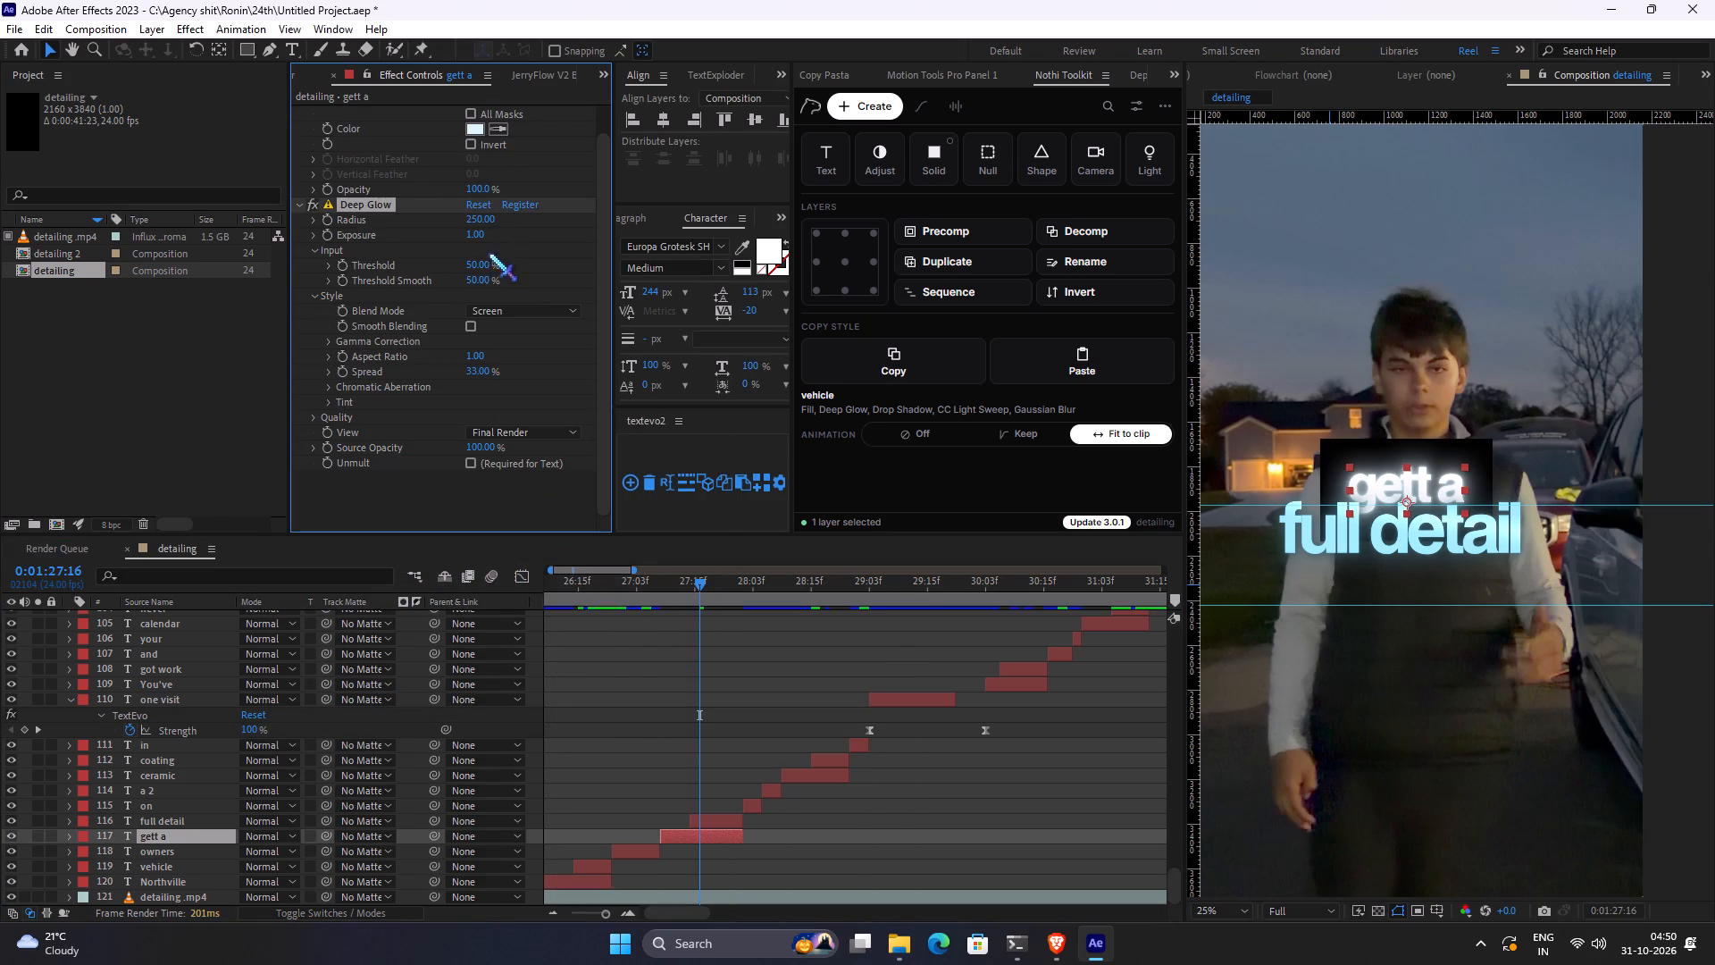
left_click(469, 466)
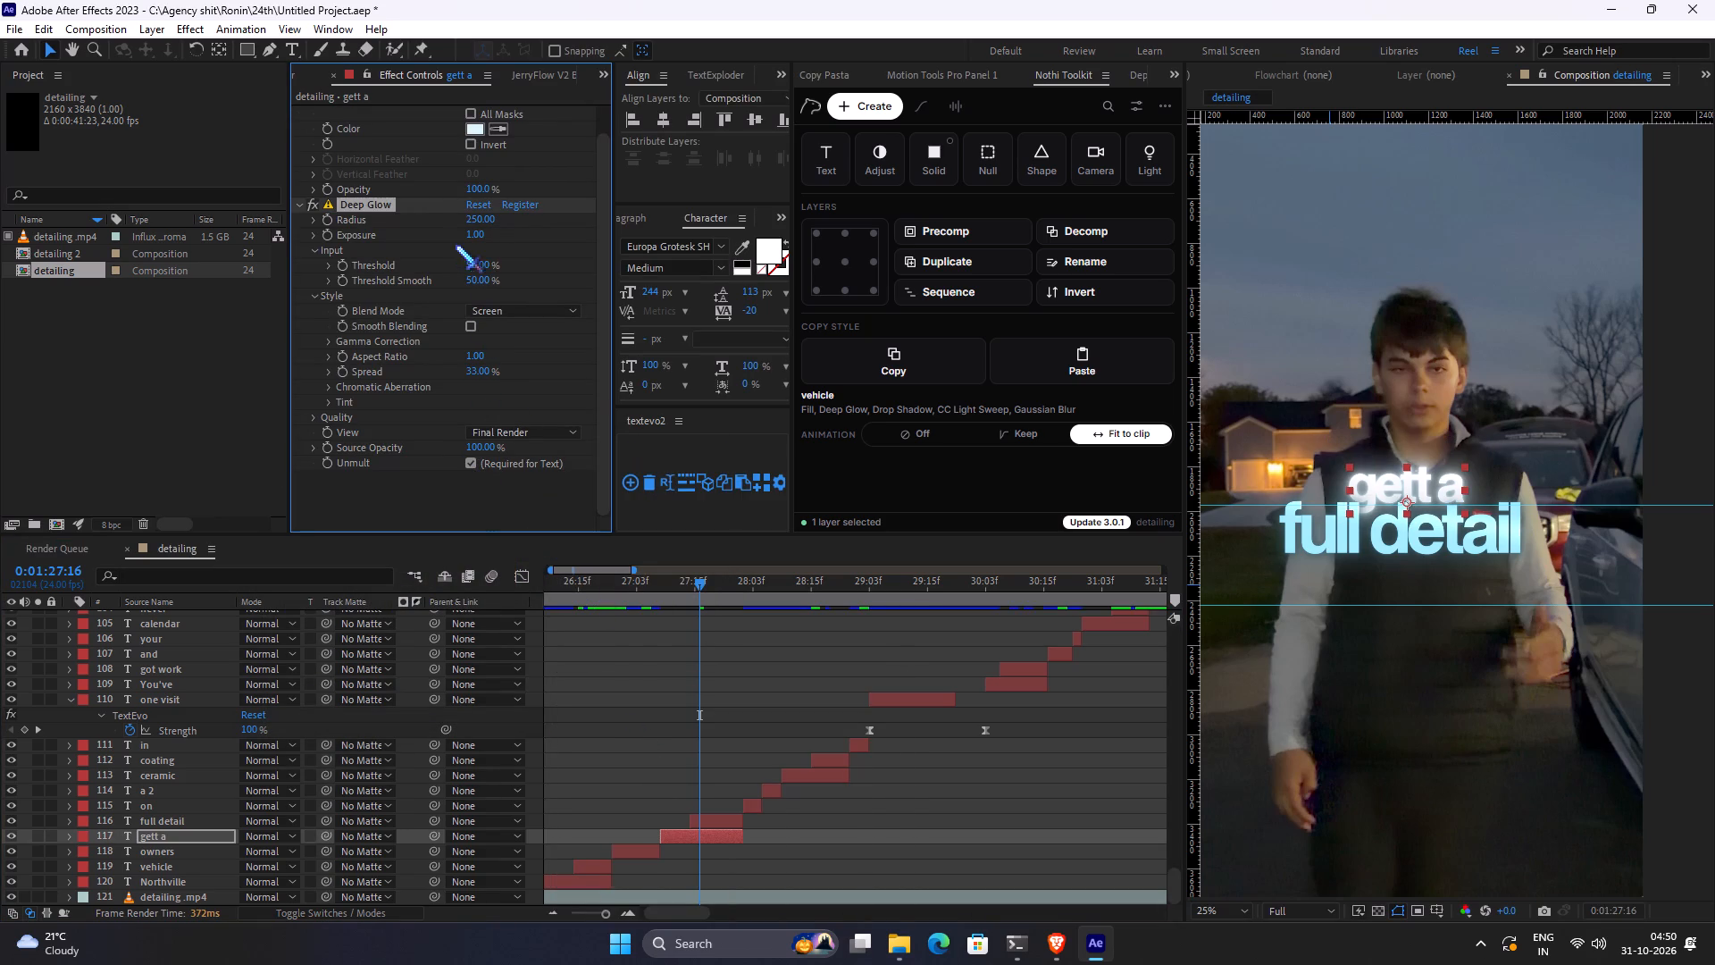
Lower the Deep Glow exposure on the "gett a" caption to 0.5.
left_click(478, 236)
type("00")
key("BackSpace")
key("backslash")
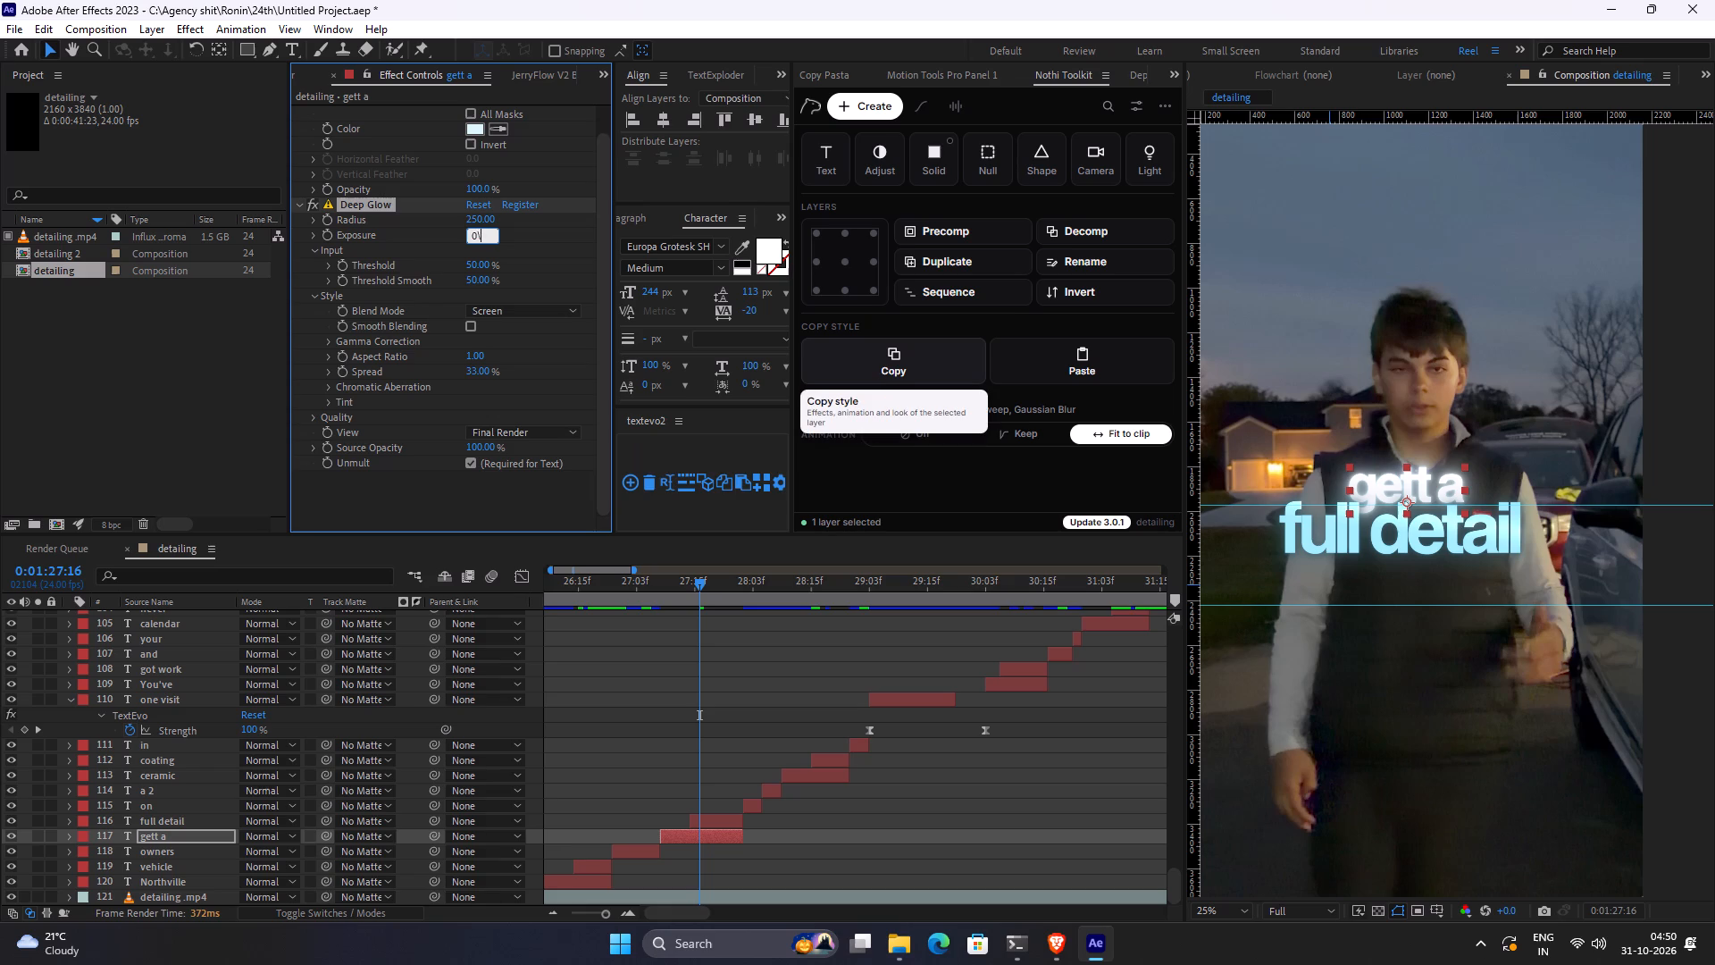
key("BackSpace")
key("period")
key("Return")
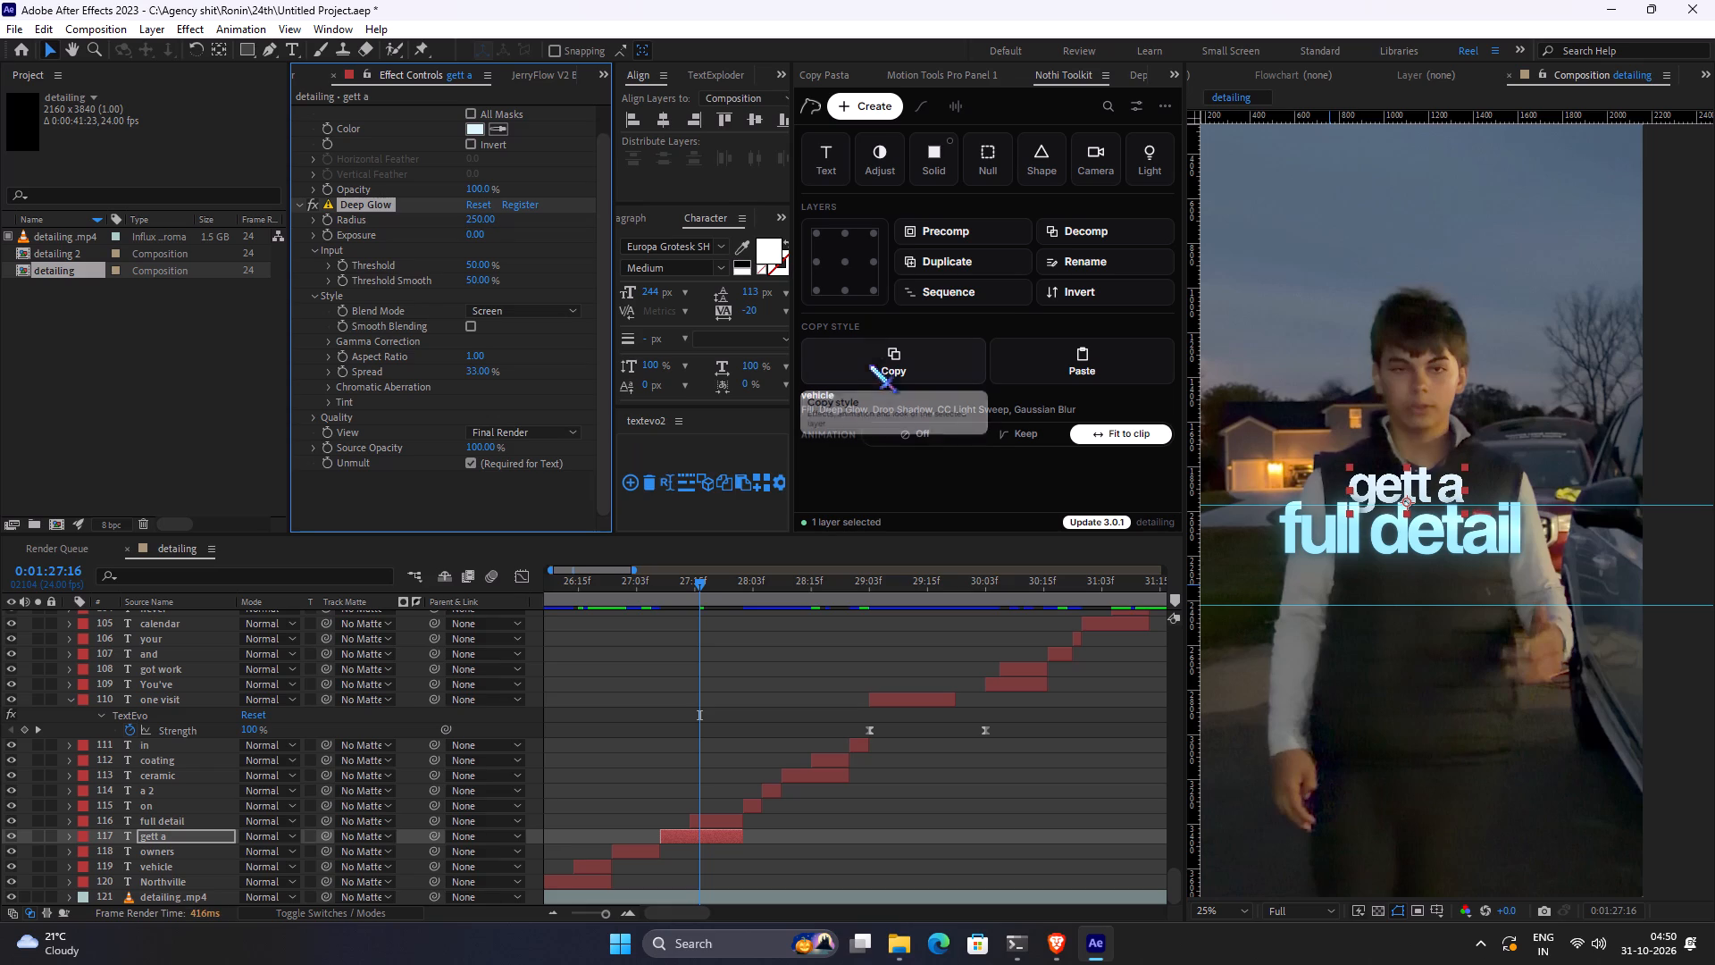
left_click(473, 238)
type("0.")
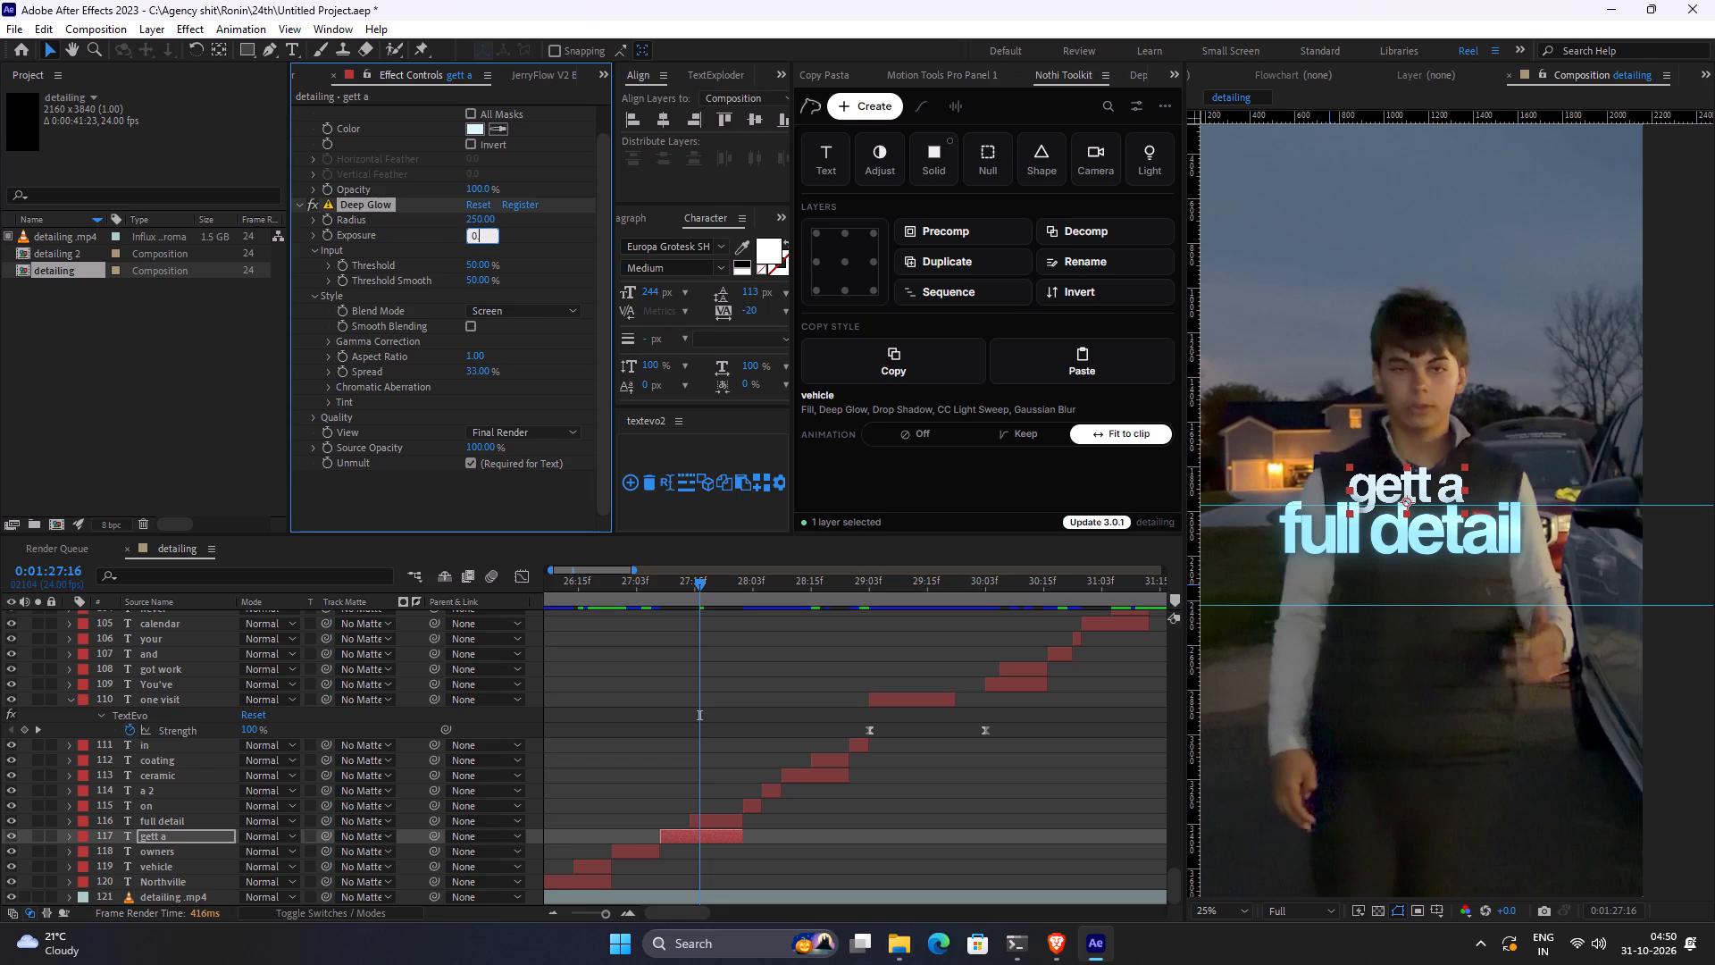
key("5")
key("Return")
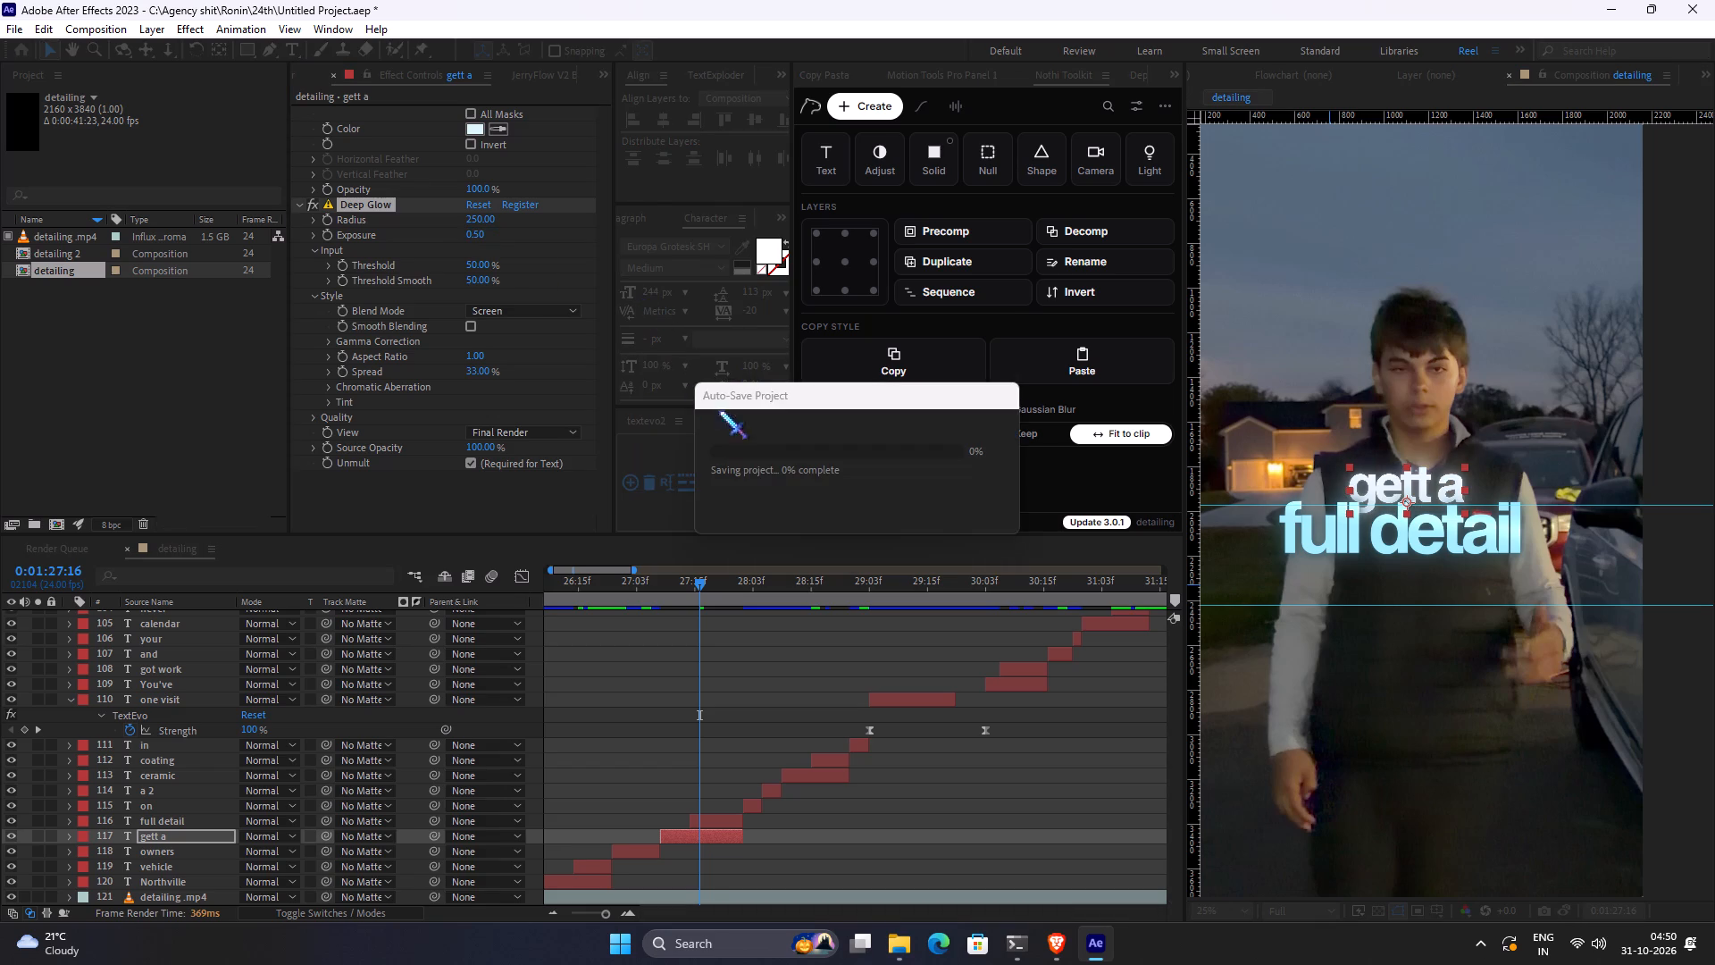
Check the effect settings on the "ceramic" caption and set the Deep Glow exposure on "gett a" to 0.4.
left_click(838, 770)
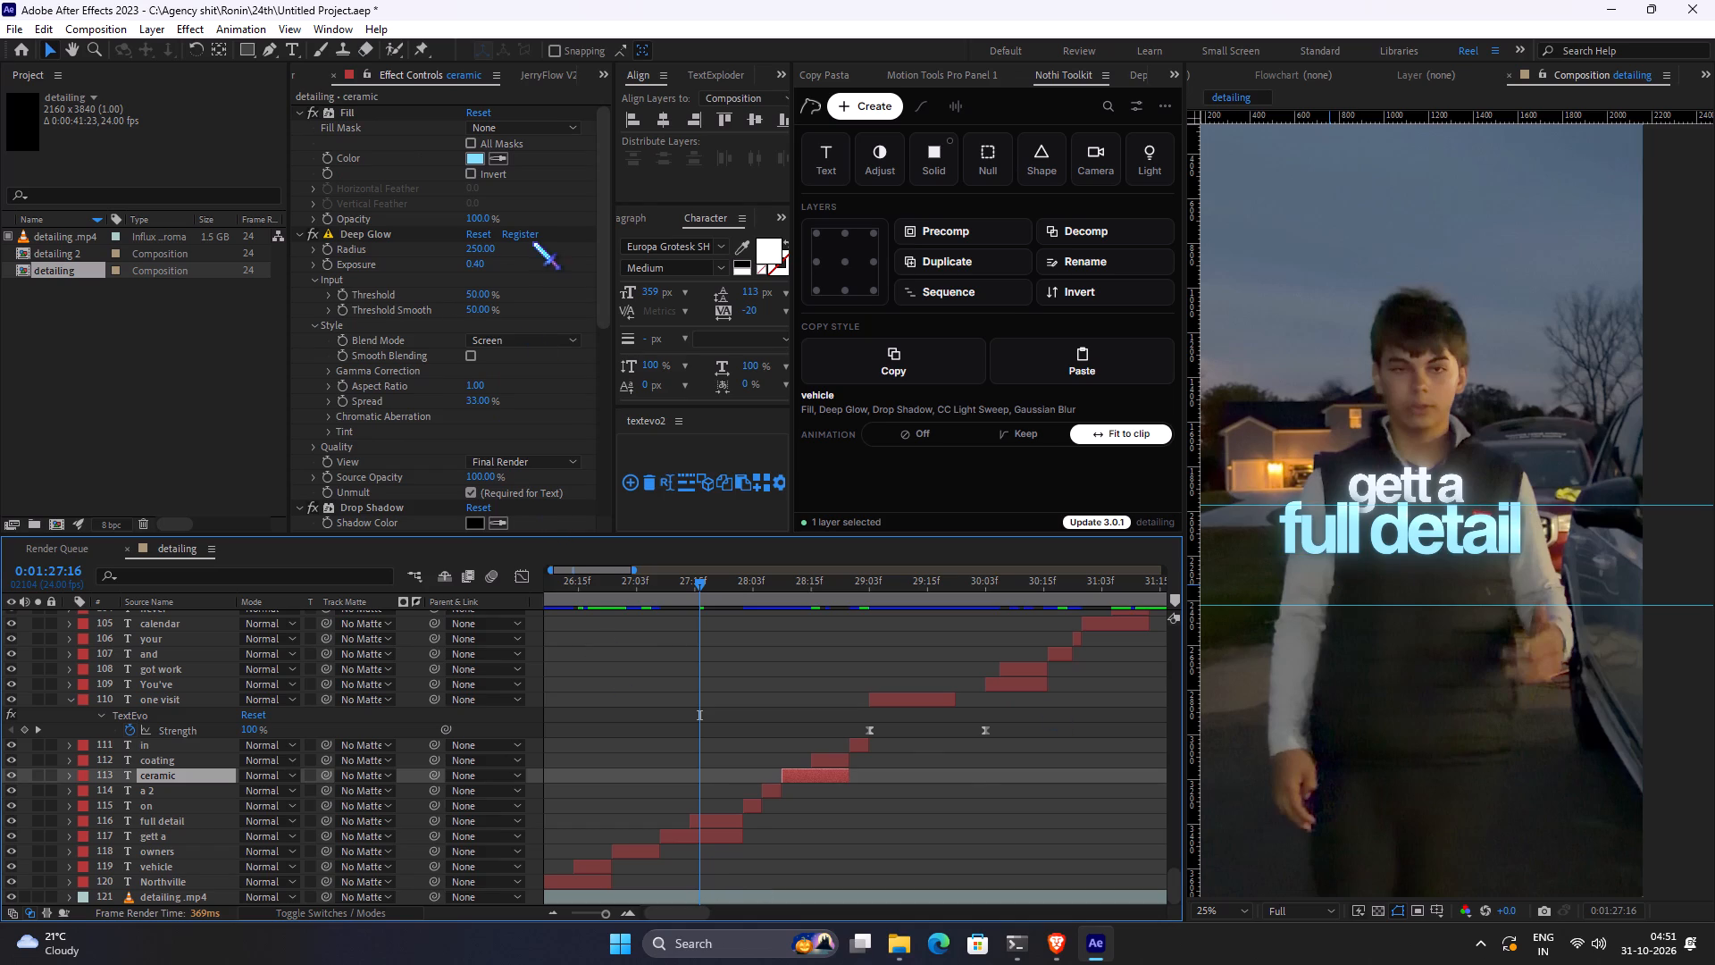
scroll(451, 255, "down", 3)
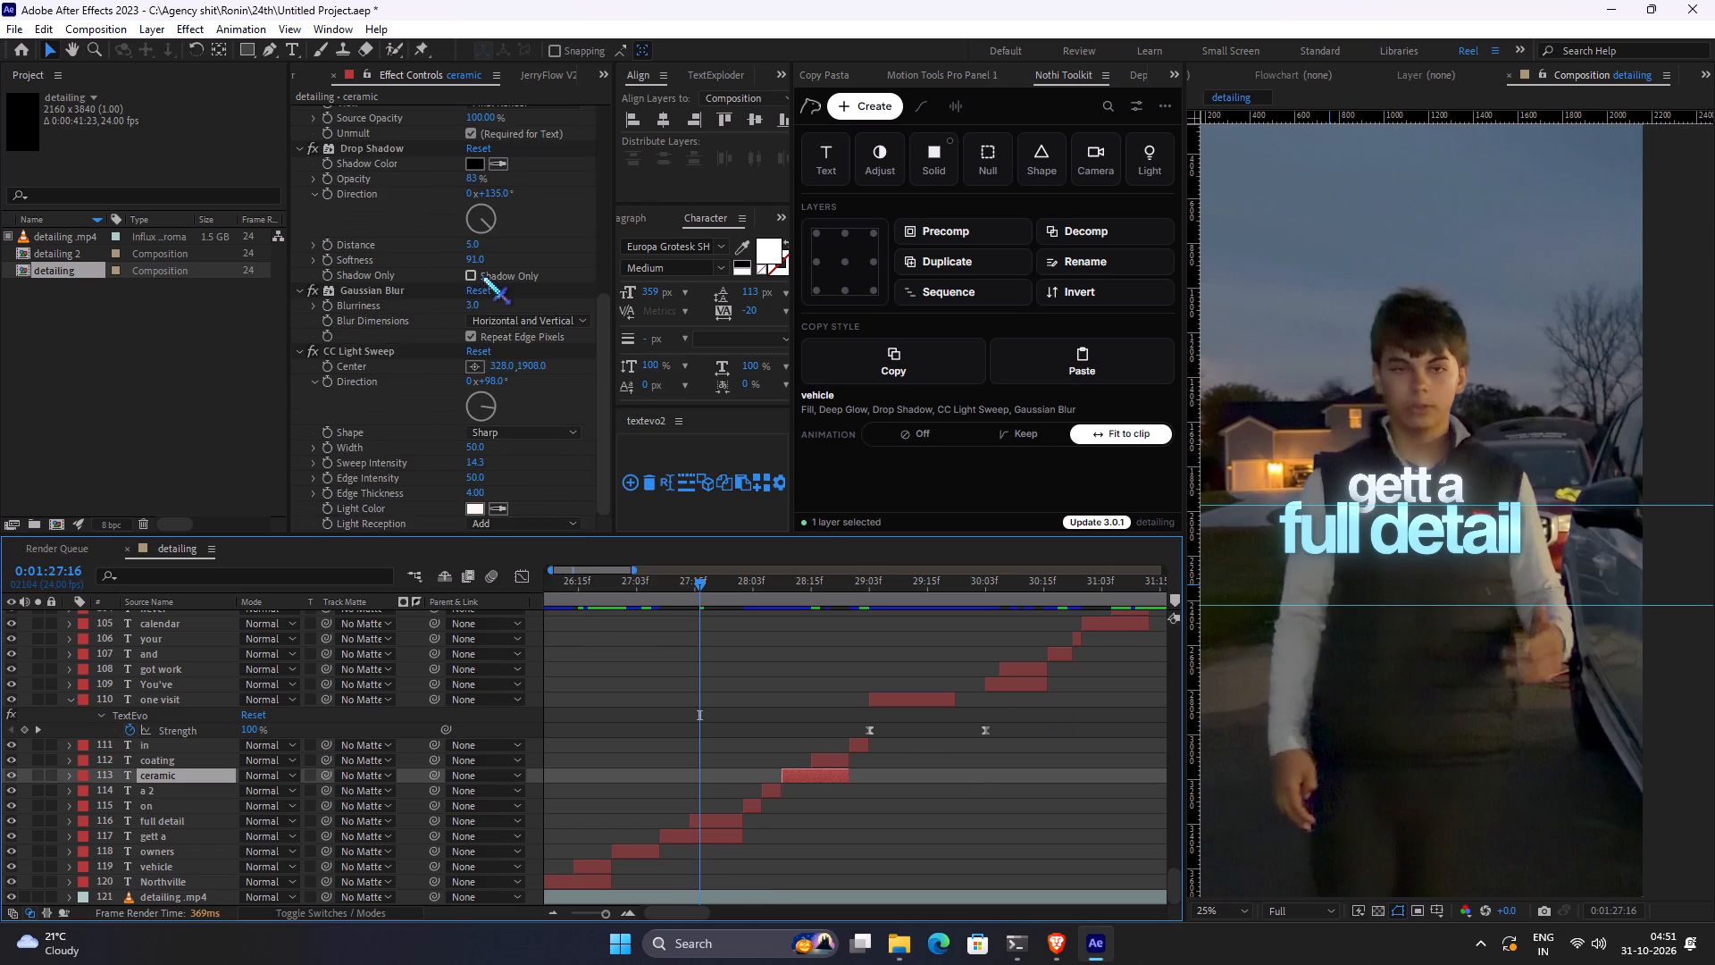
scroll(482, 276, "up", 1)
scroll(482, 276, "down", 1)
left_click(717, 841)
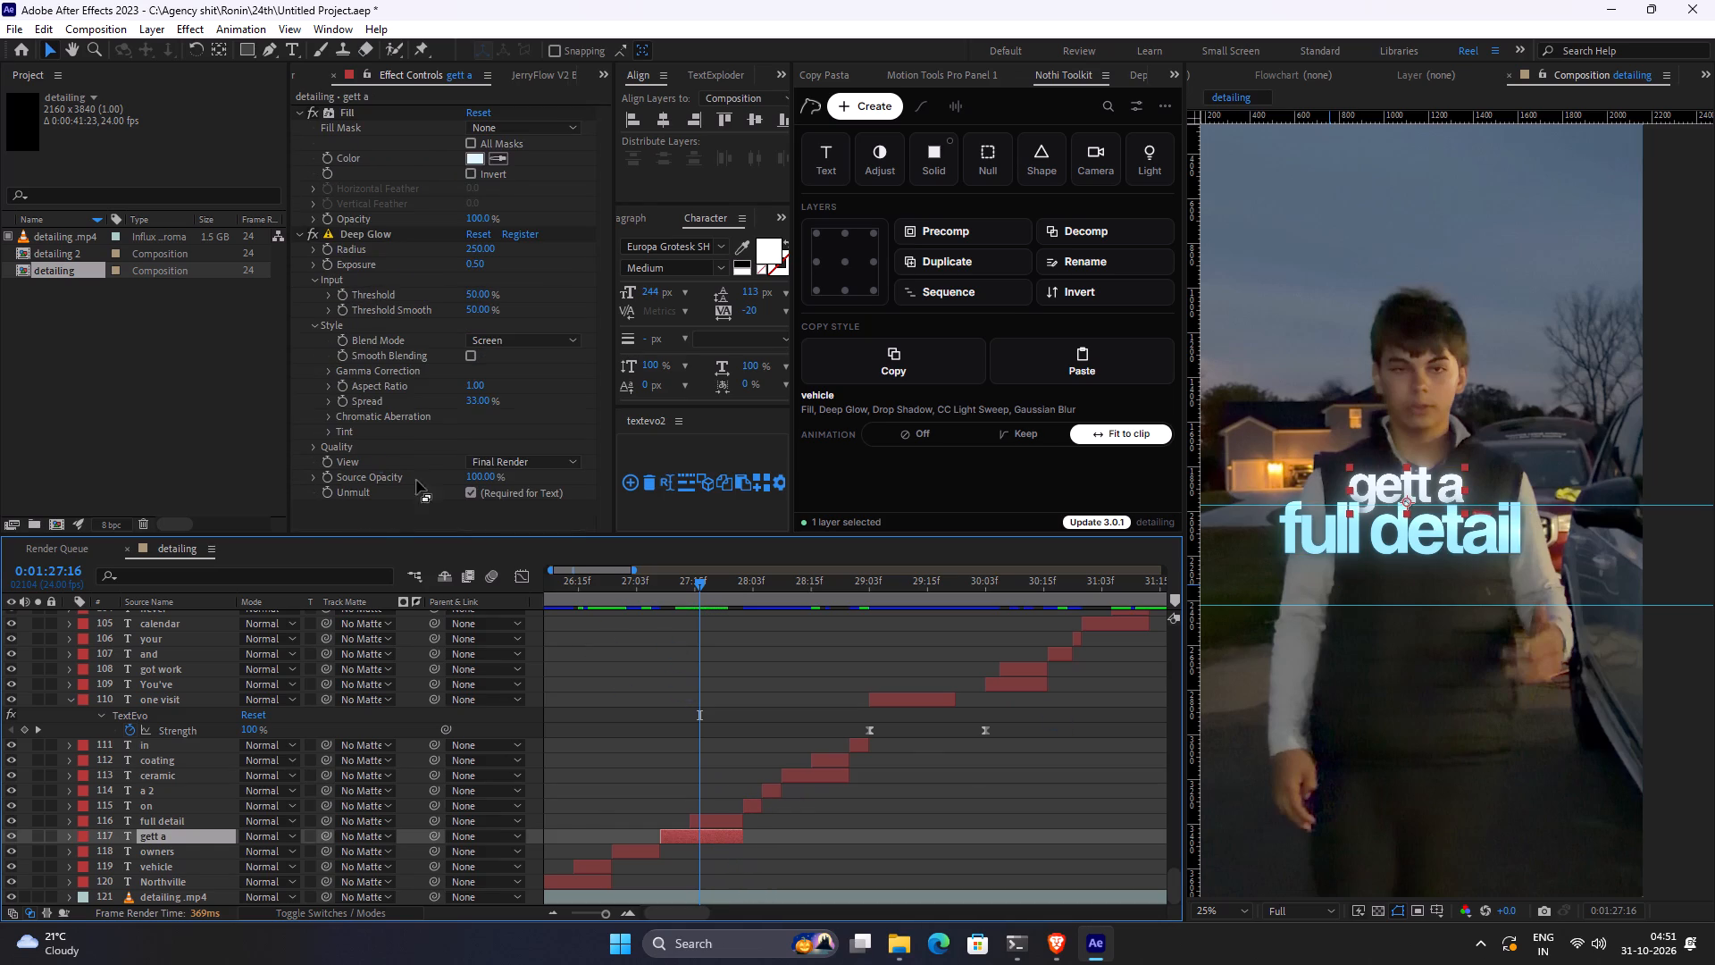
left_click(483, 269)
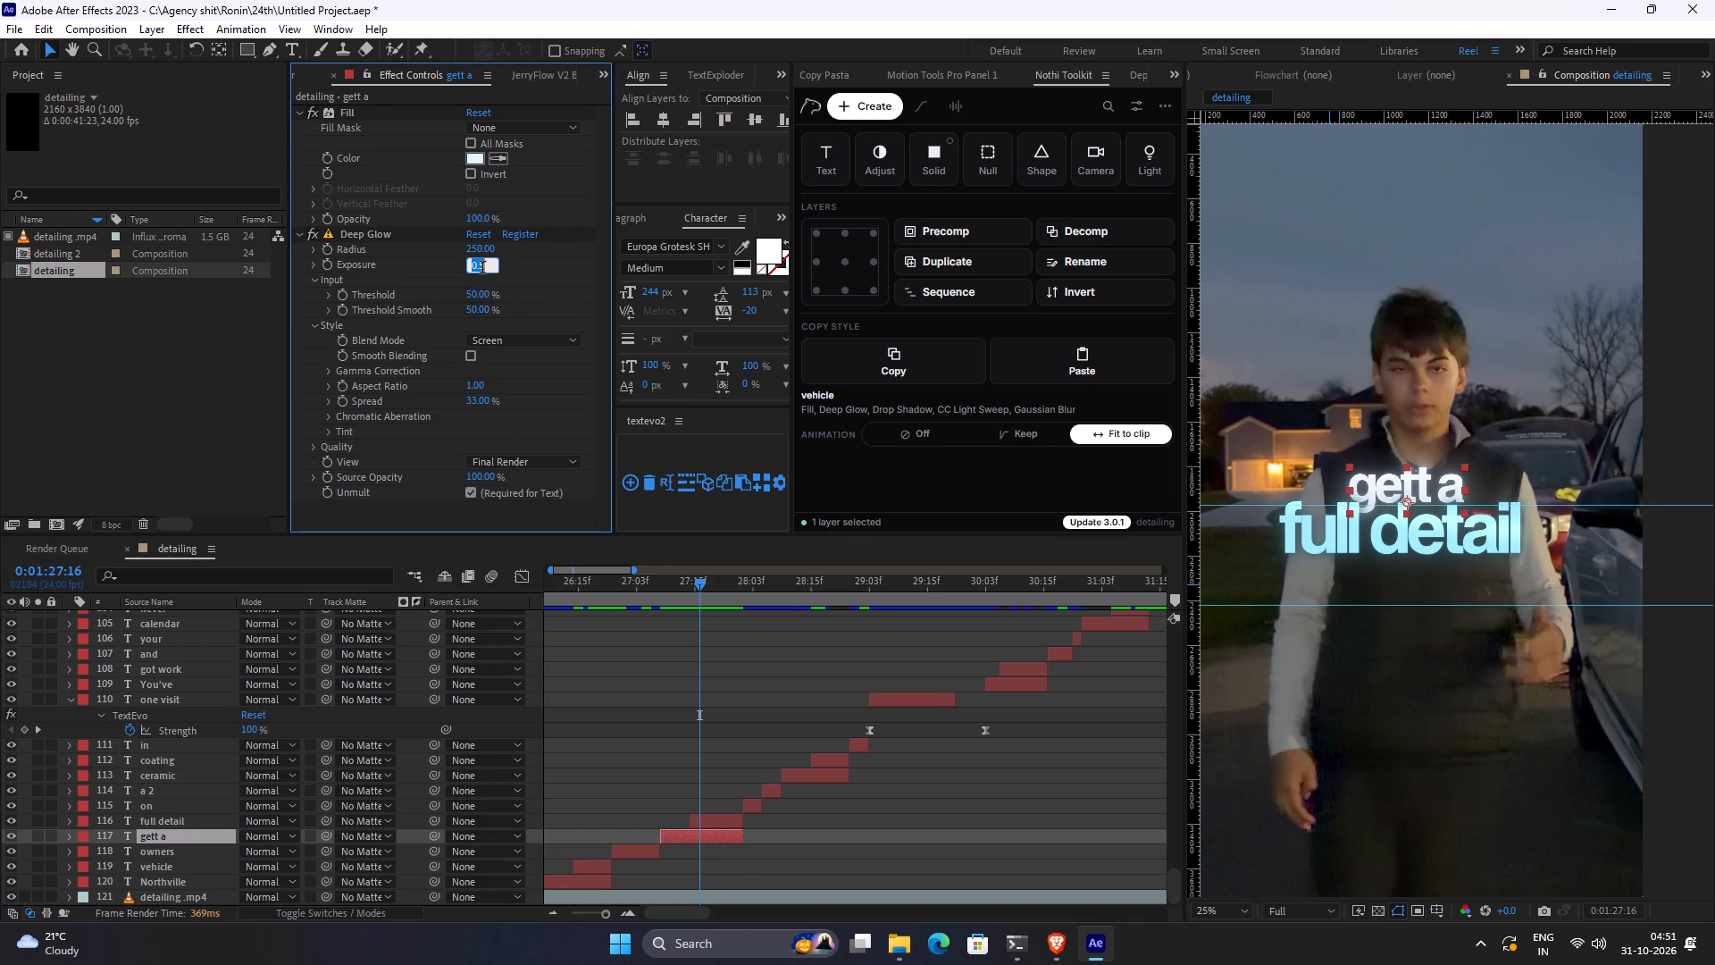
type("0.4")
key("Return")
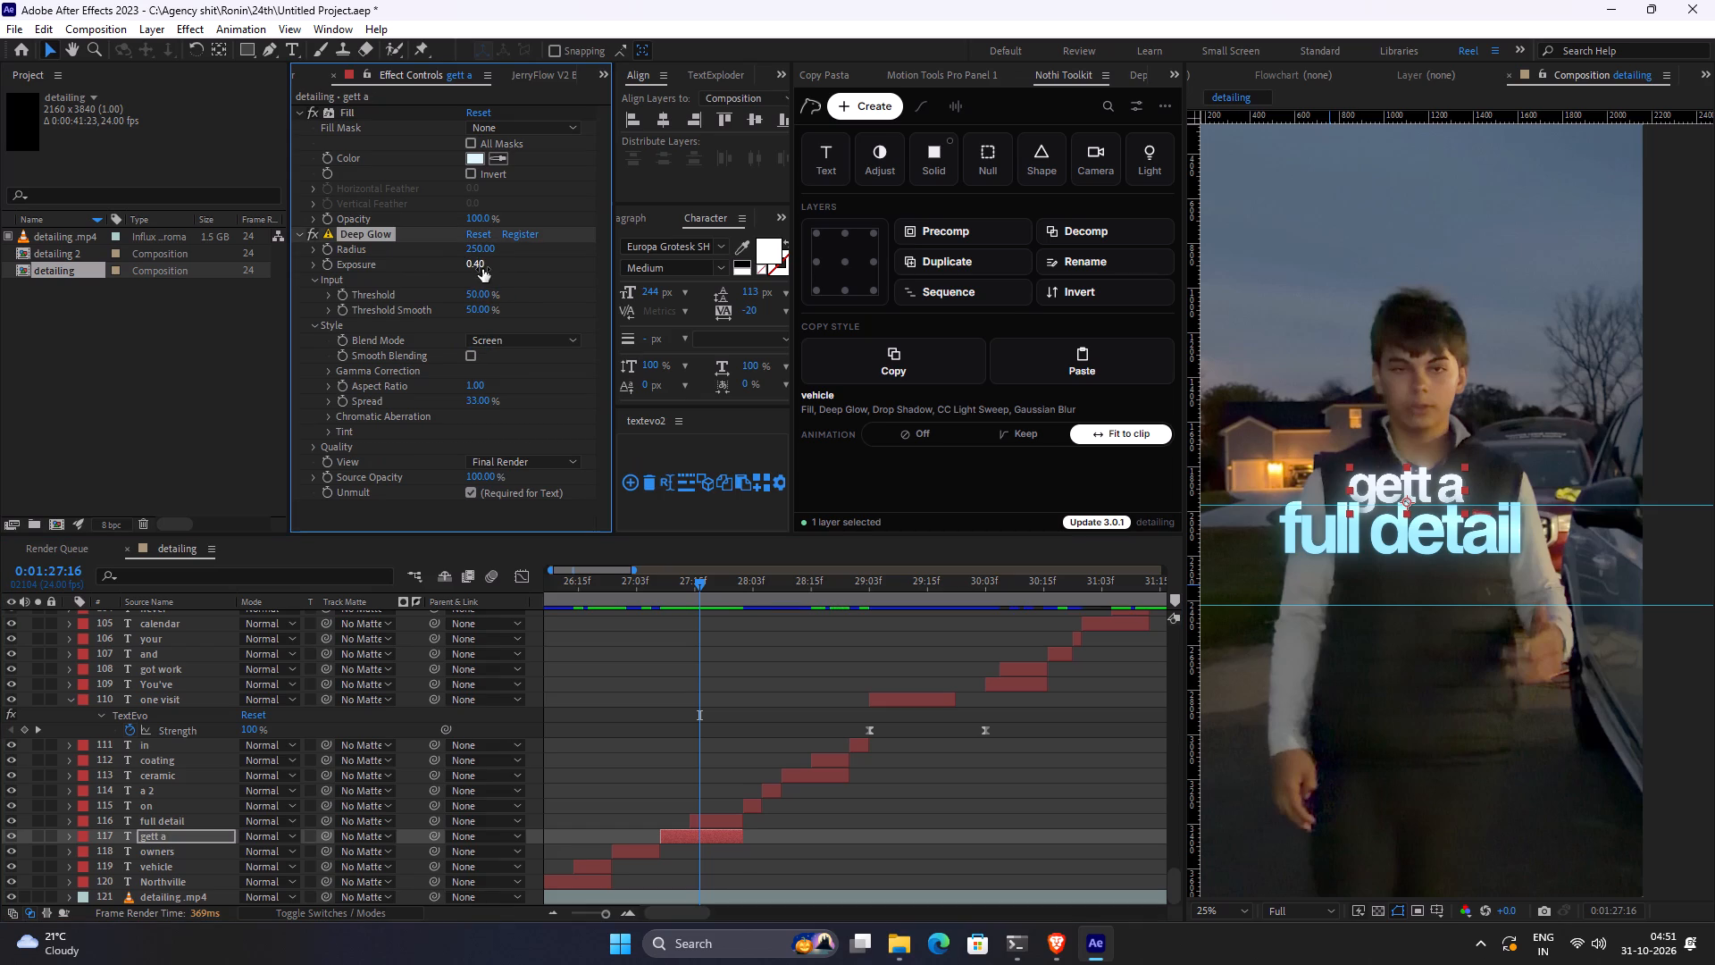
left_click(577, 767)
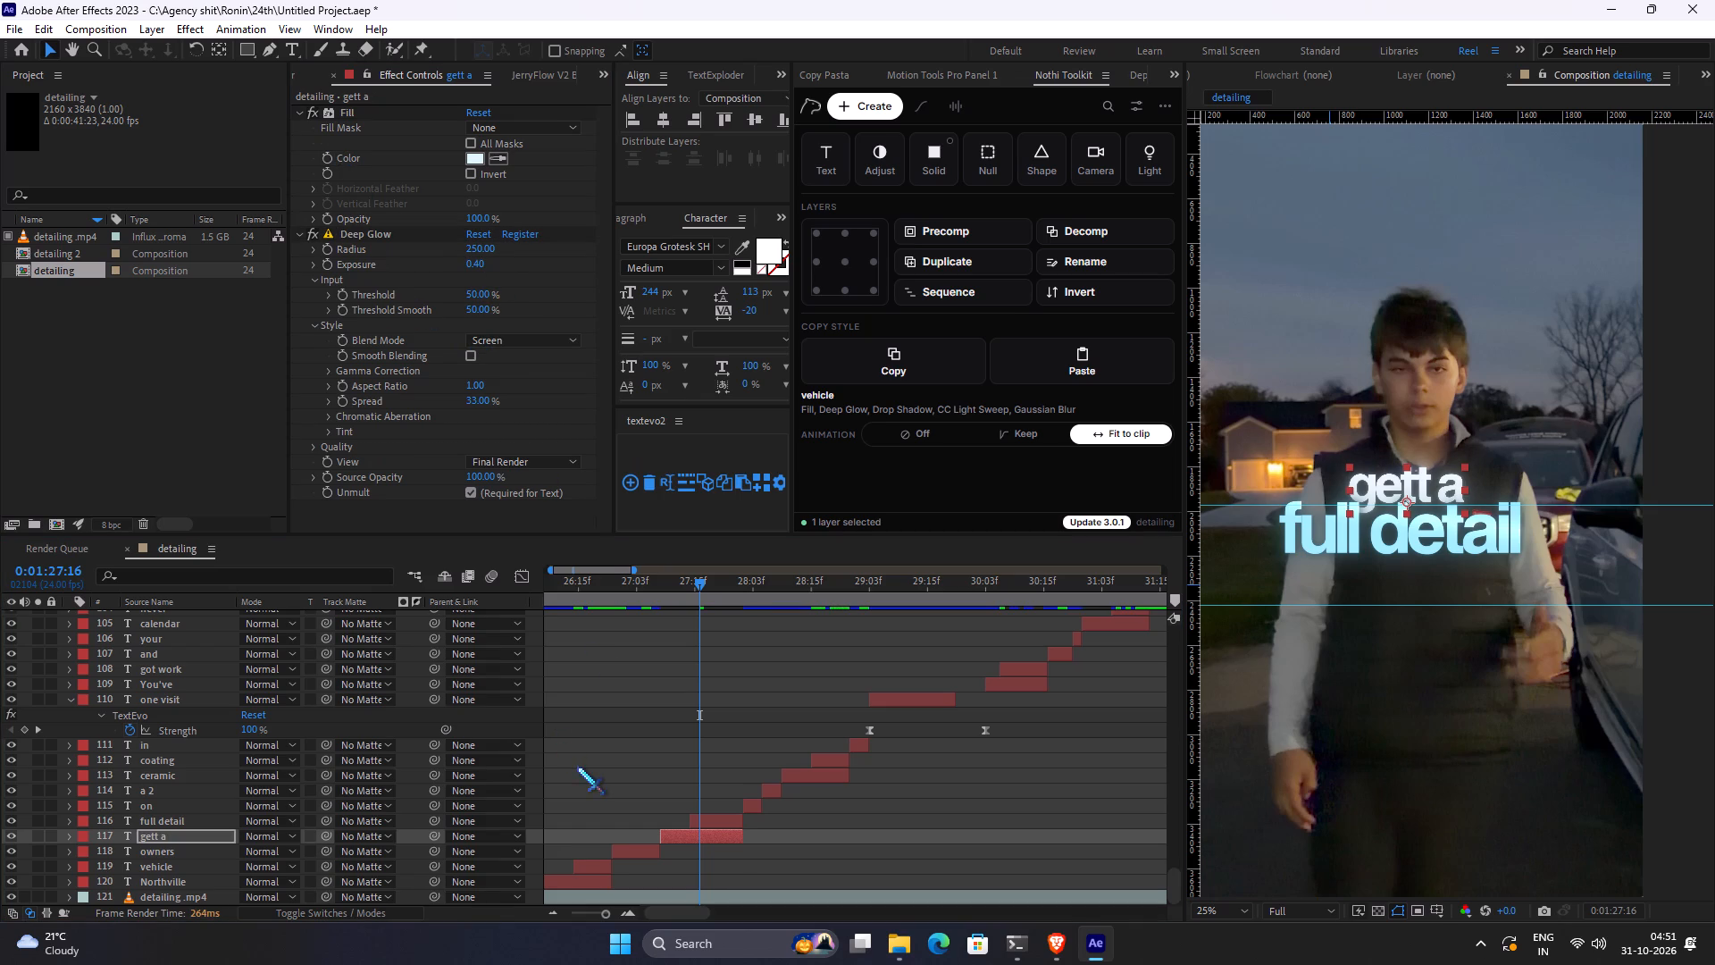
left_click(738, 854)
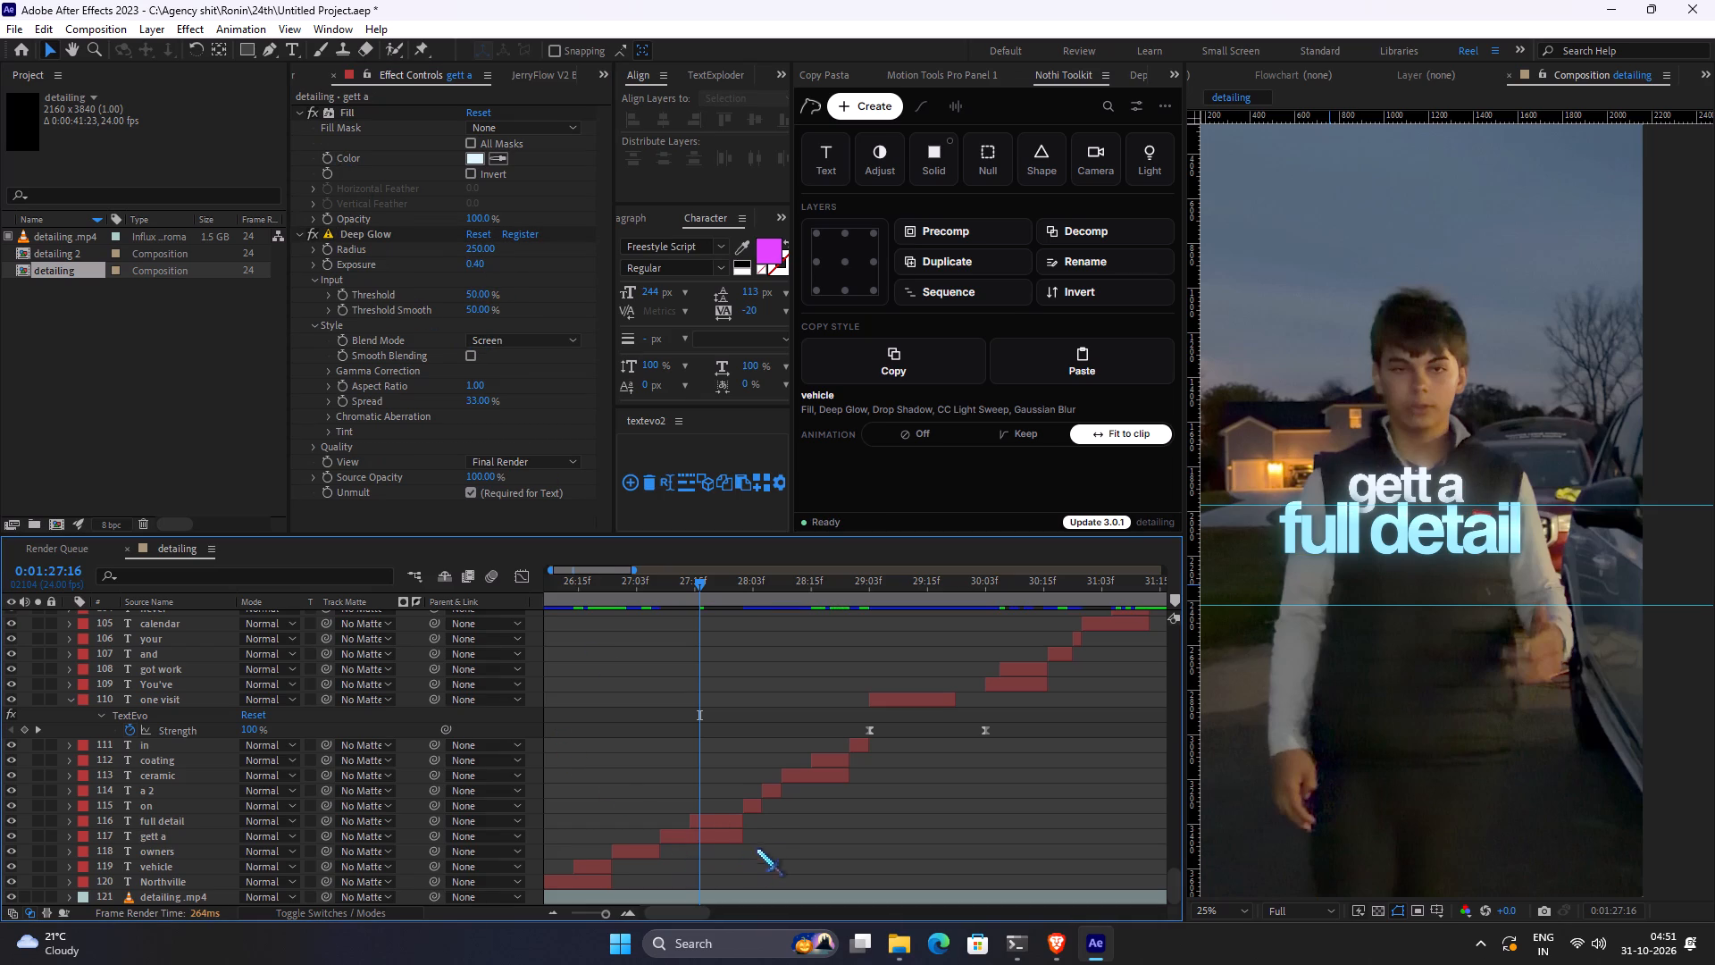
Add a CC Light Sweep effect to the "gett a" caption and move its center to about 744, 1360.
left_click(763, 843)
left_click(731, 832)
key("ctrl+space")
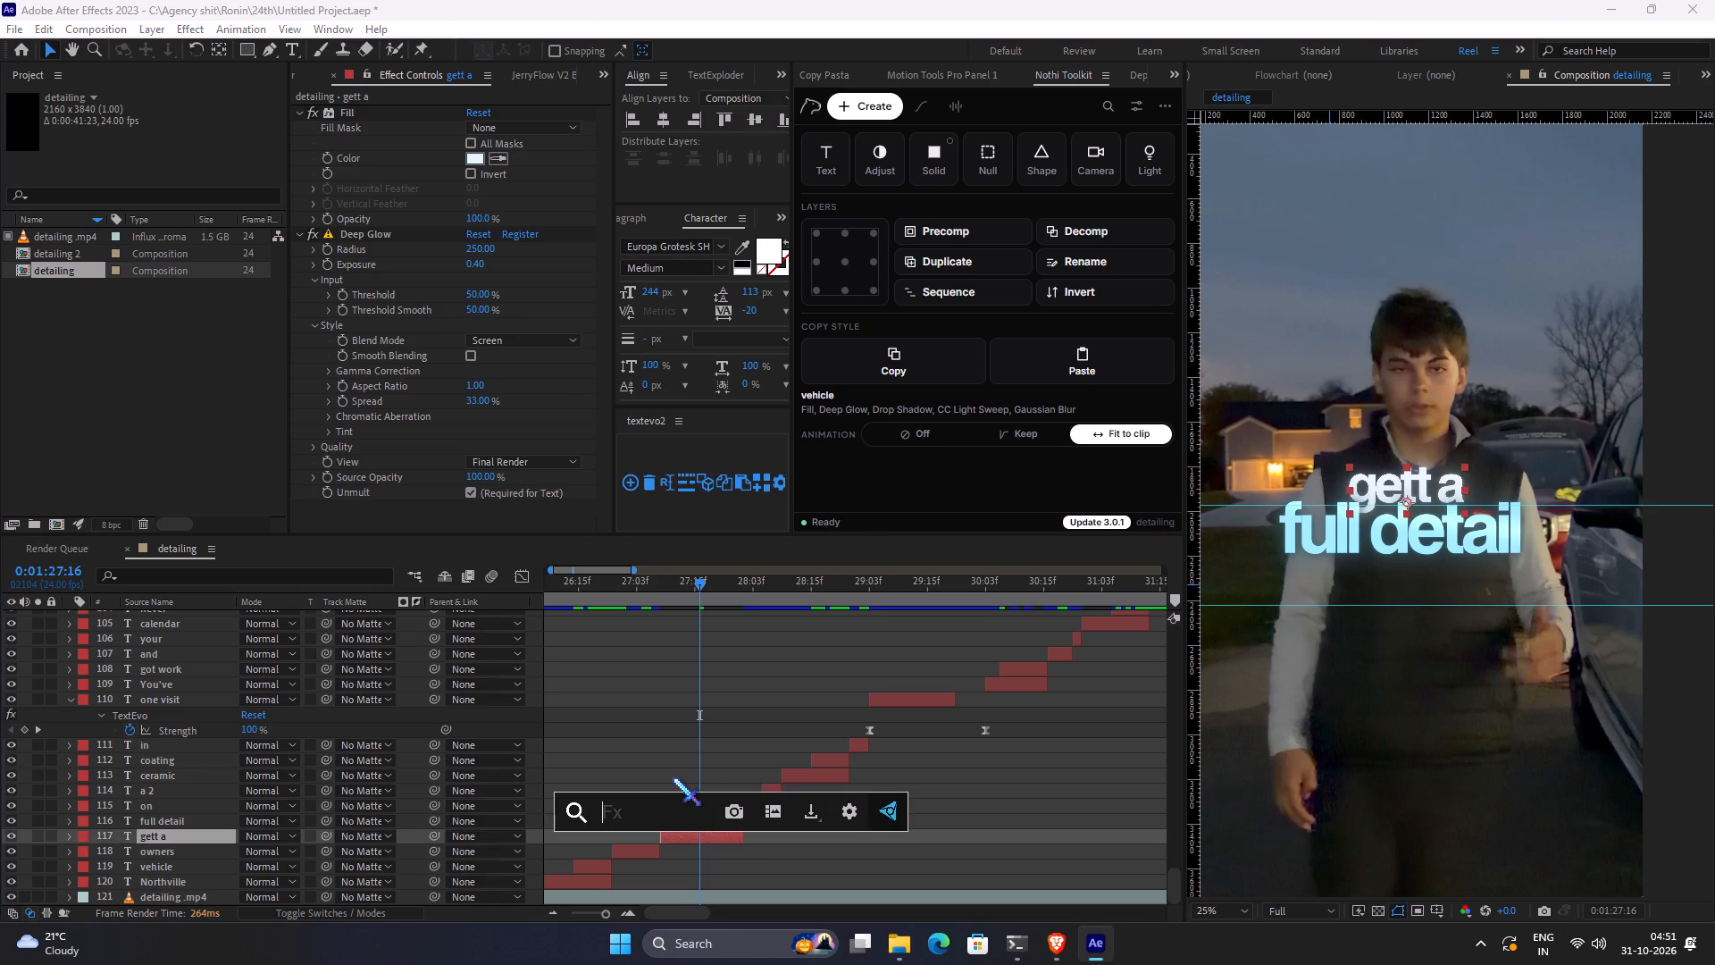
type("cc l")
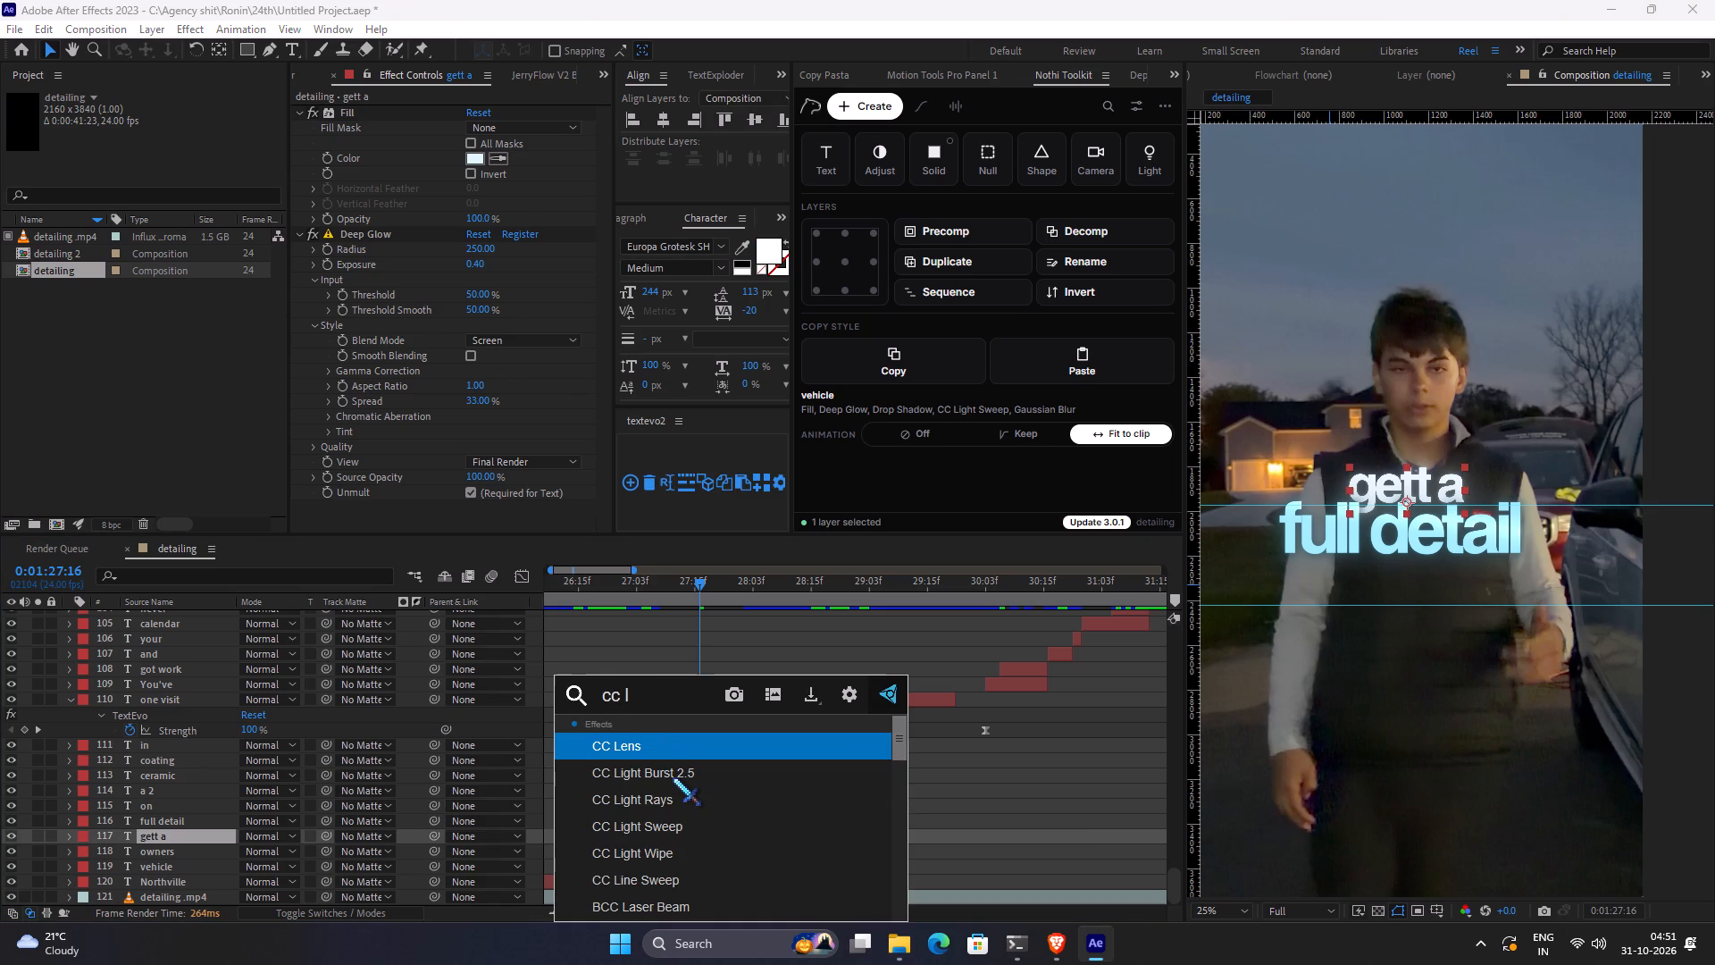
type("ight")
key("Down")
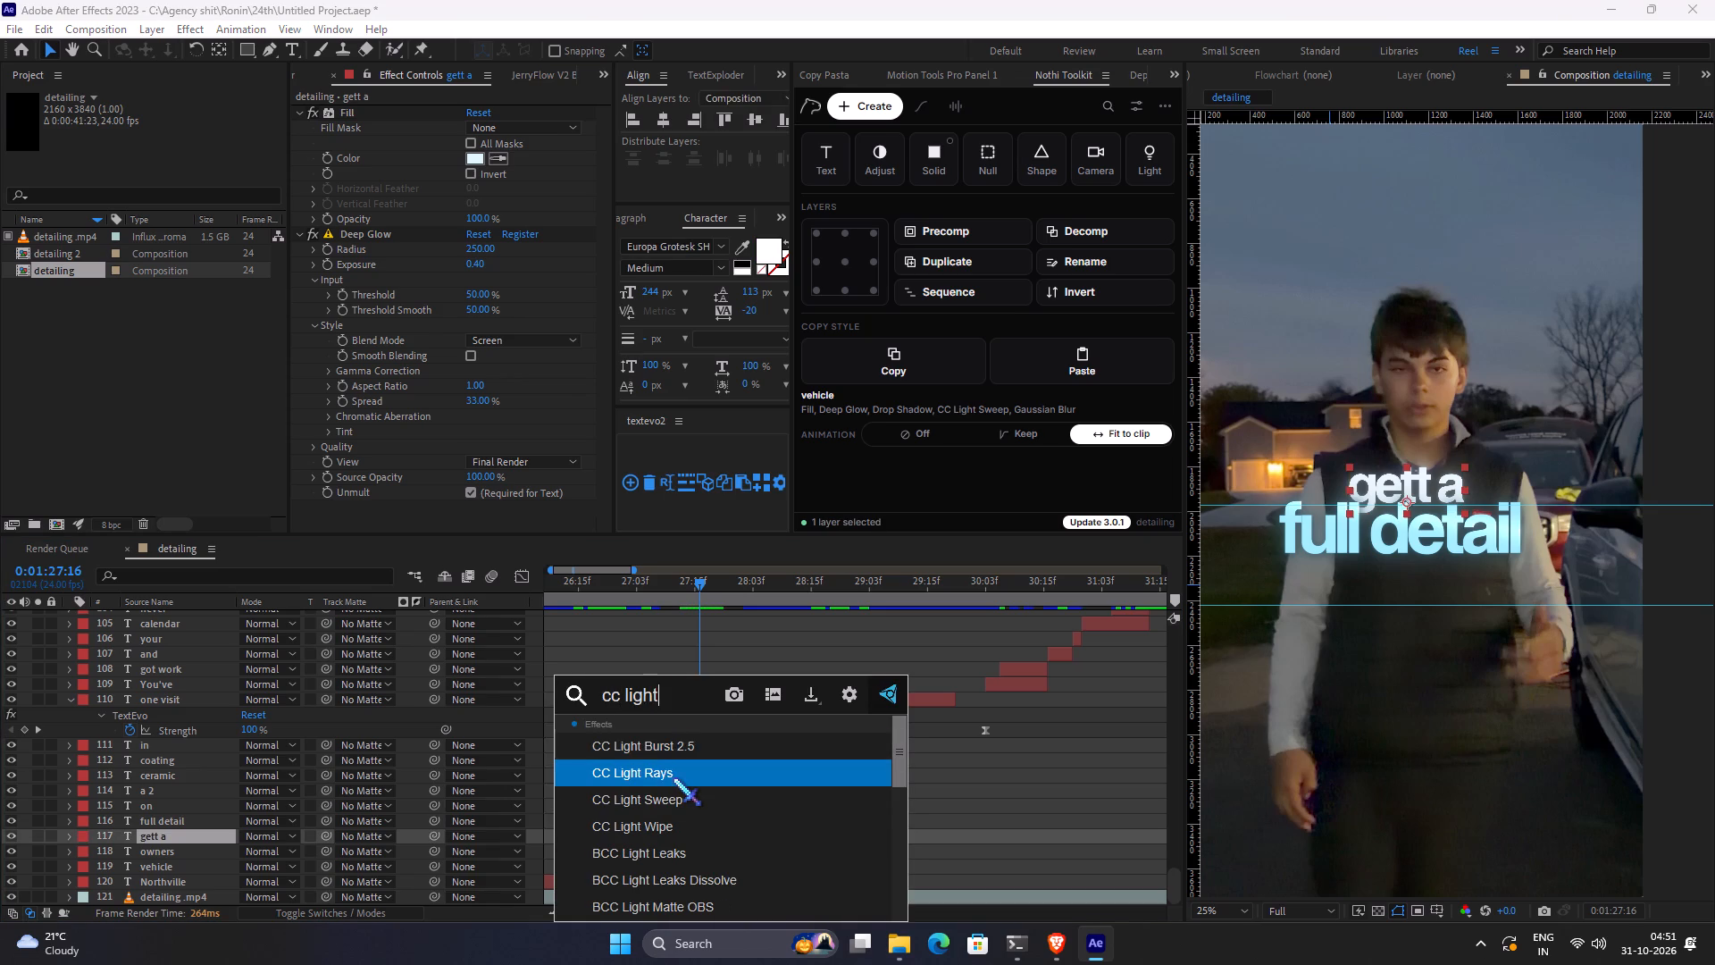
key("Down")
key("Return")
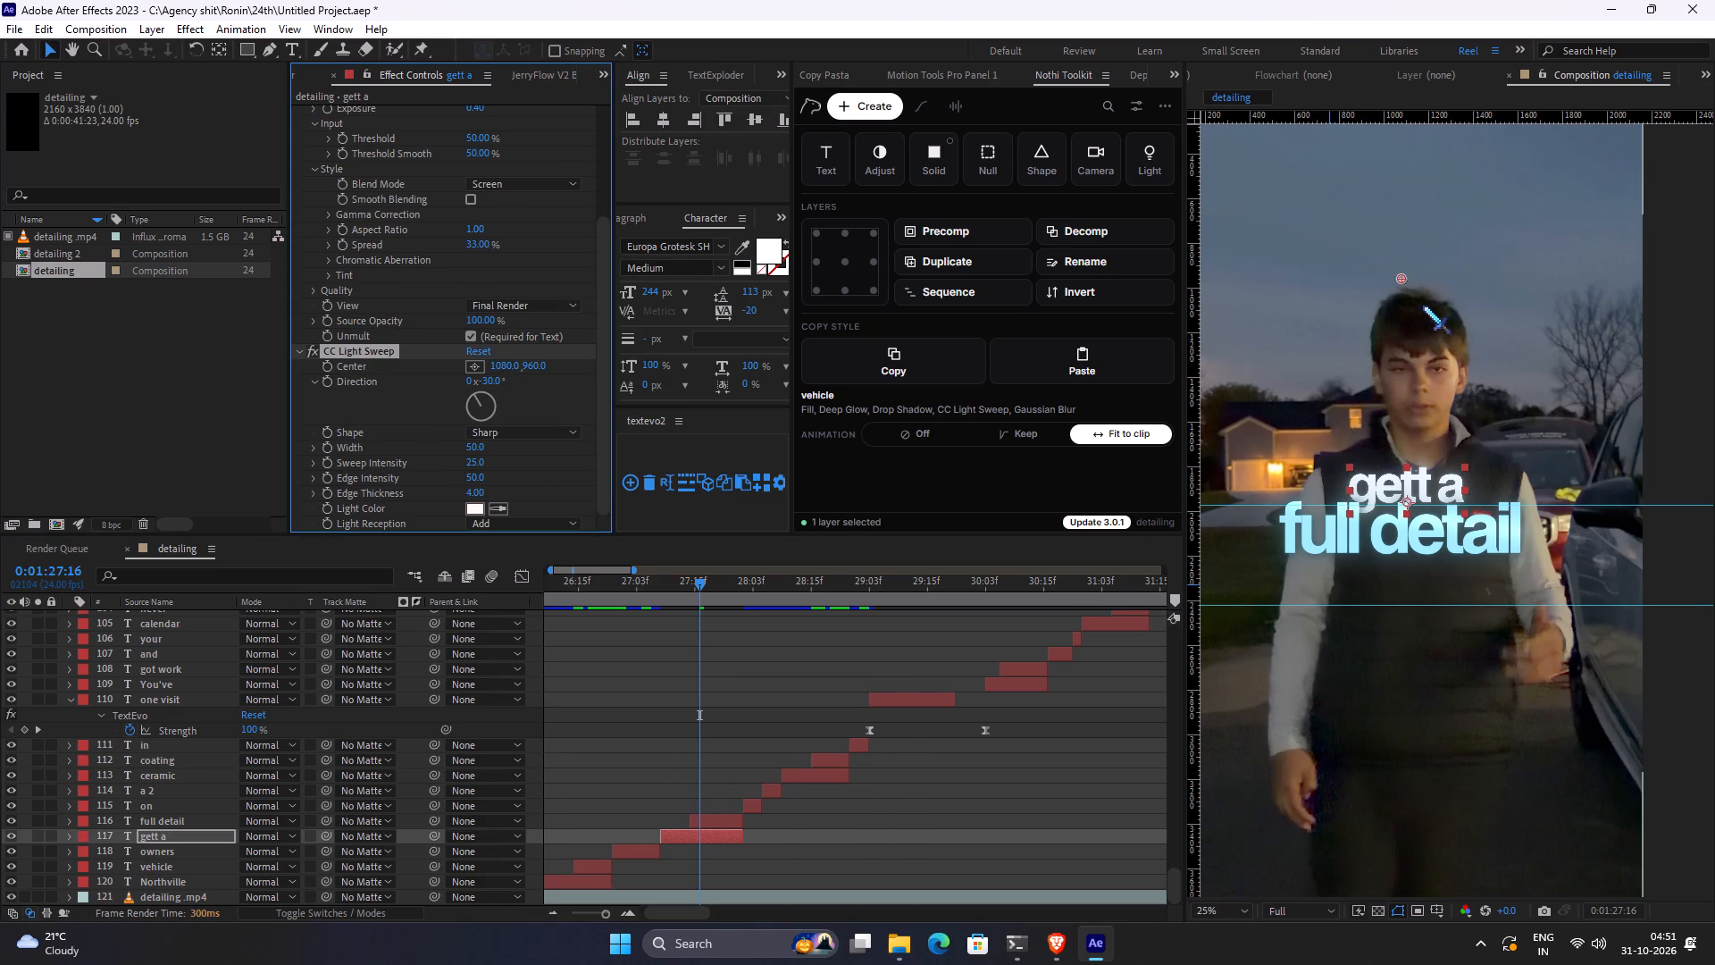
left_click_drag(1403, 283, 1330, 363)
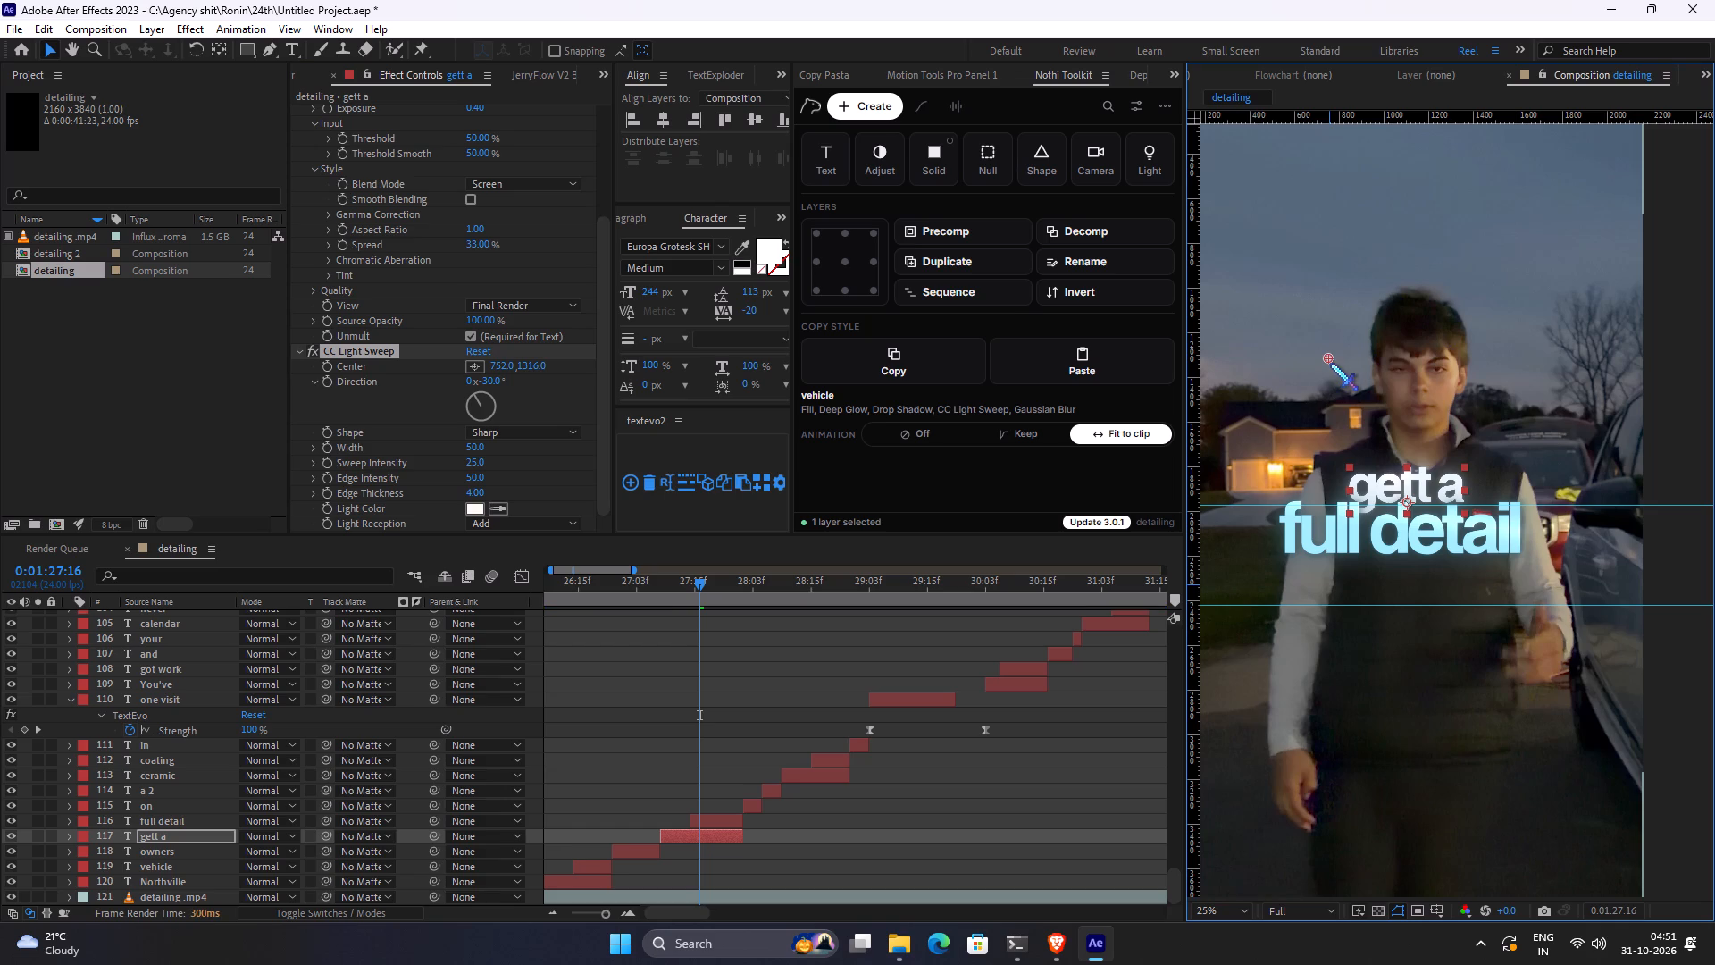
left_click_drag(1330, 363, 1328, 373)
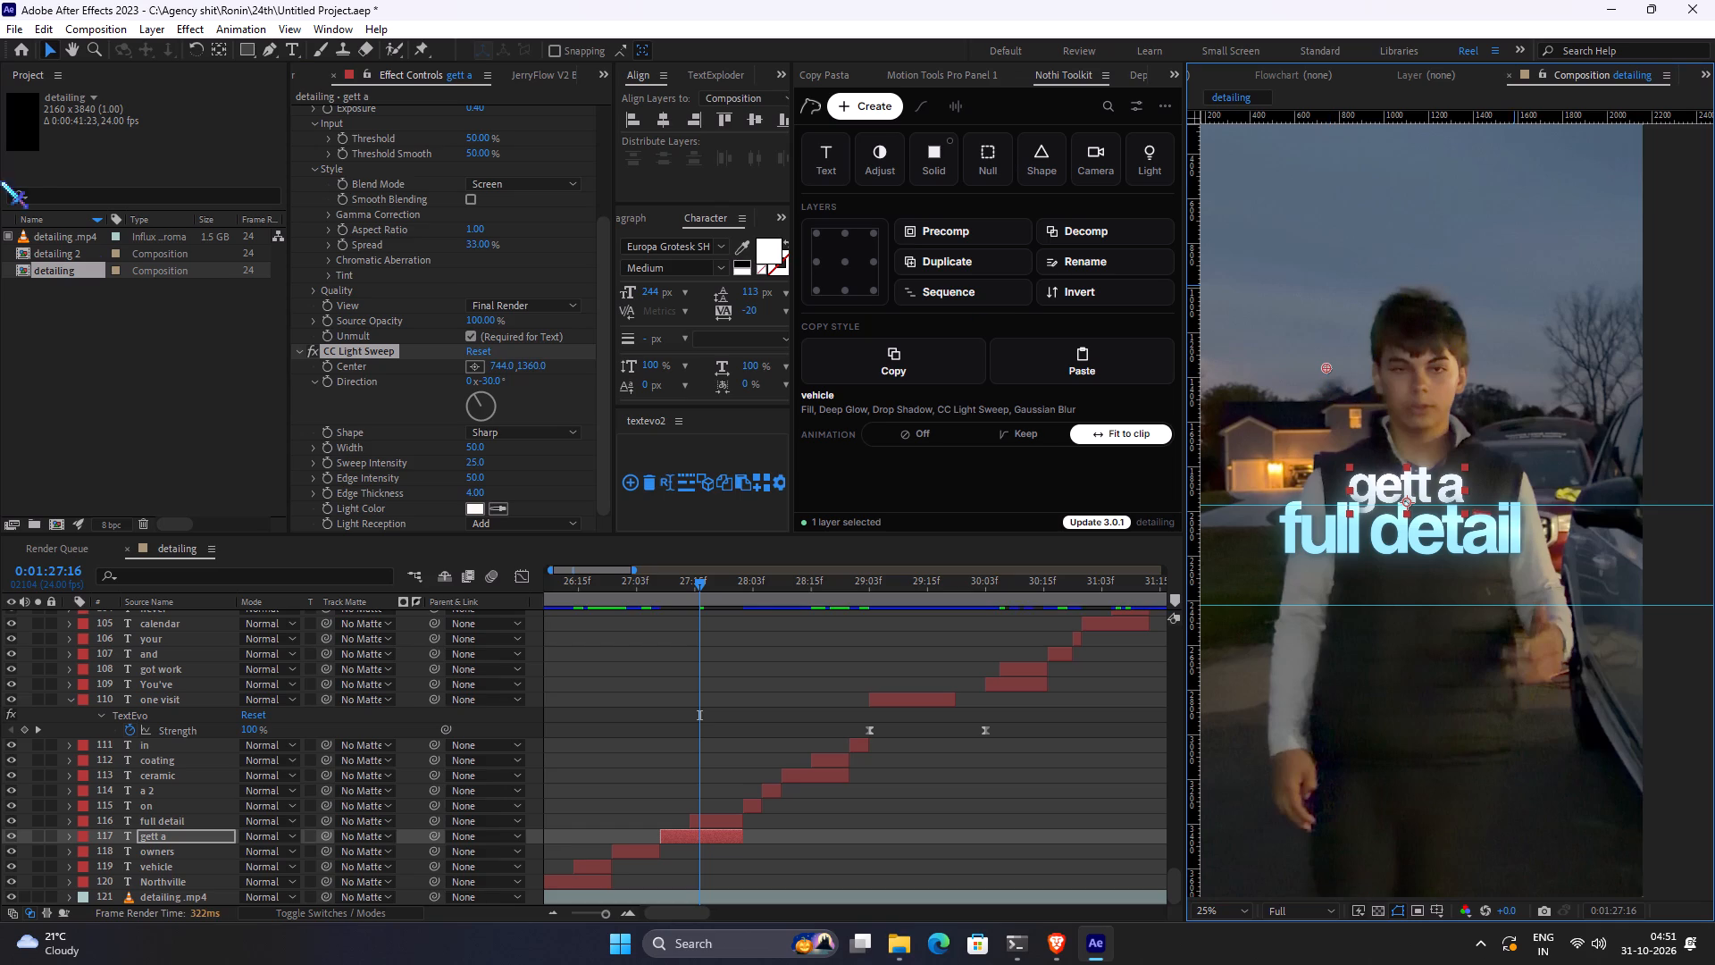
Set the light color of the CC Light Sweep on "gett a" to bright cyan #2CE9FF.
left_click(471, 508)
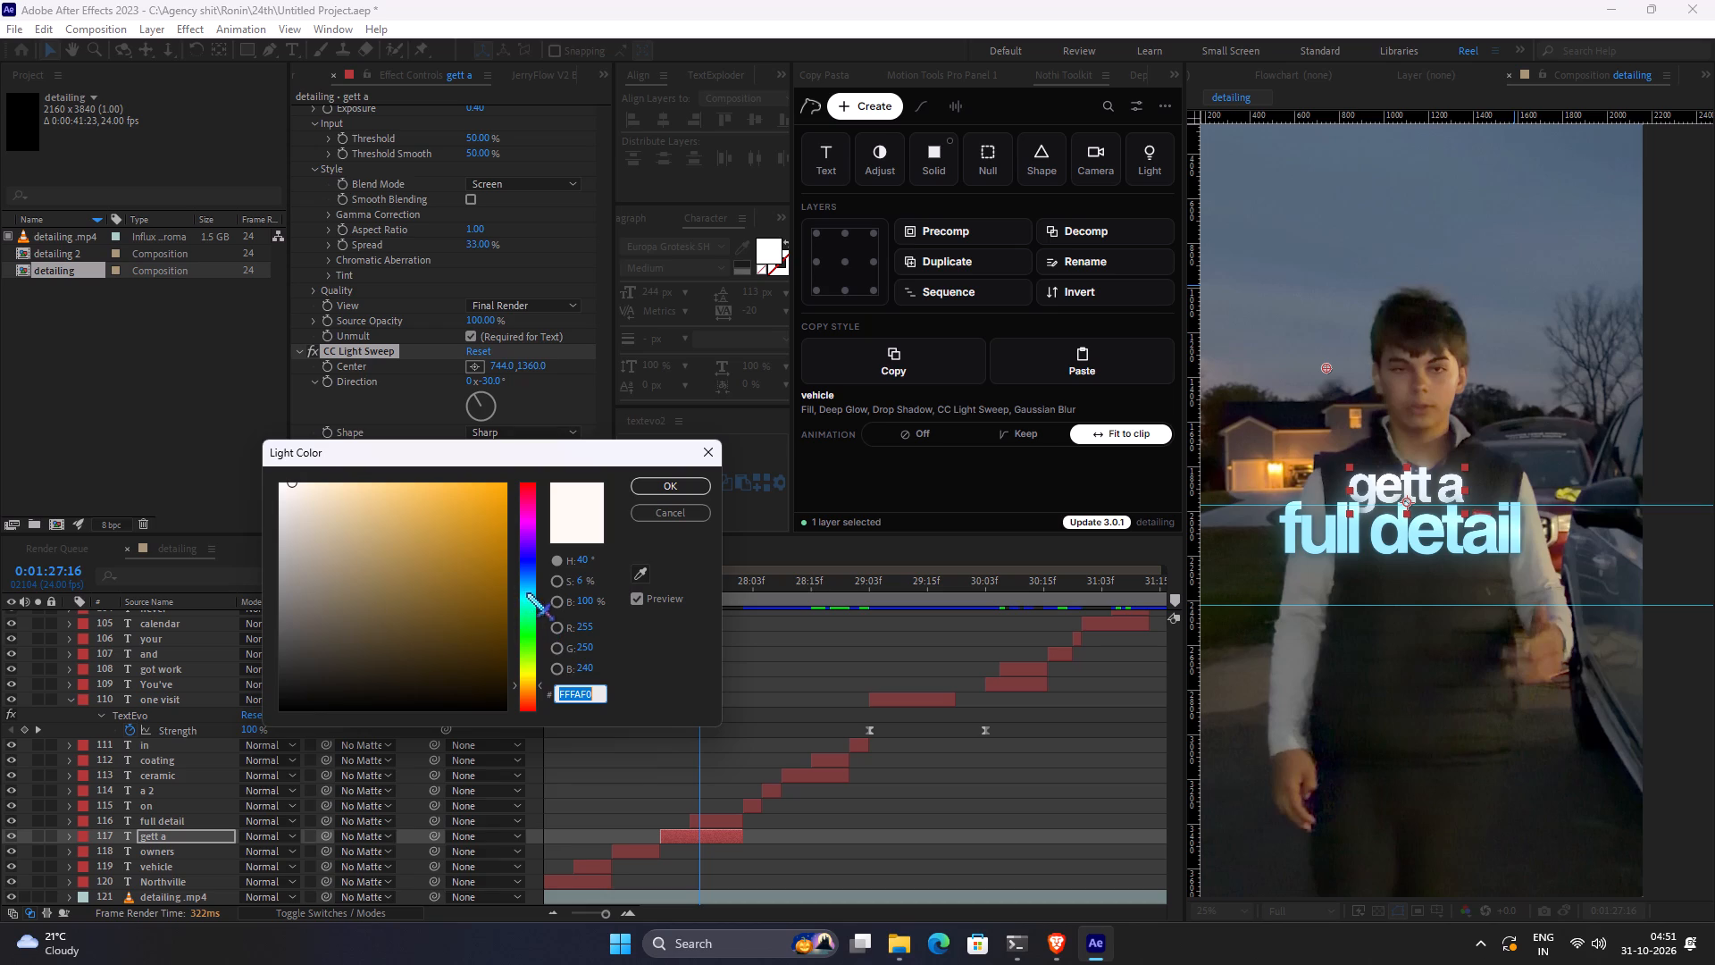
left_click(526, 592)
left_click_drag(430, 570, 467, 417)
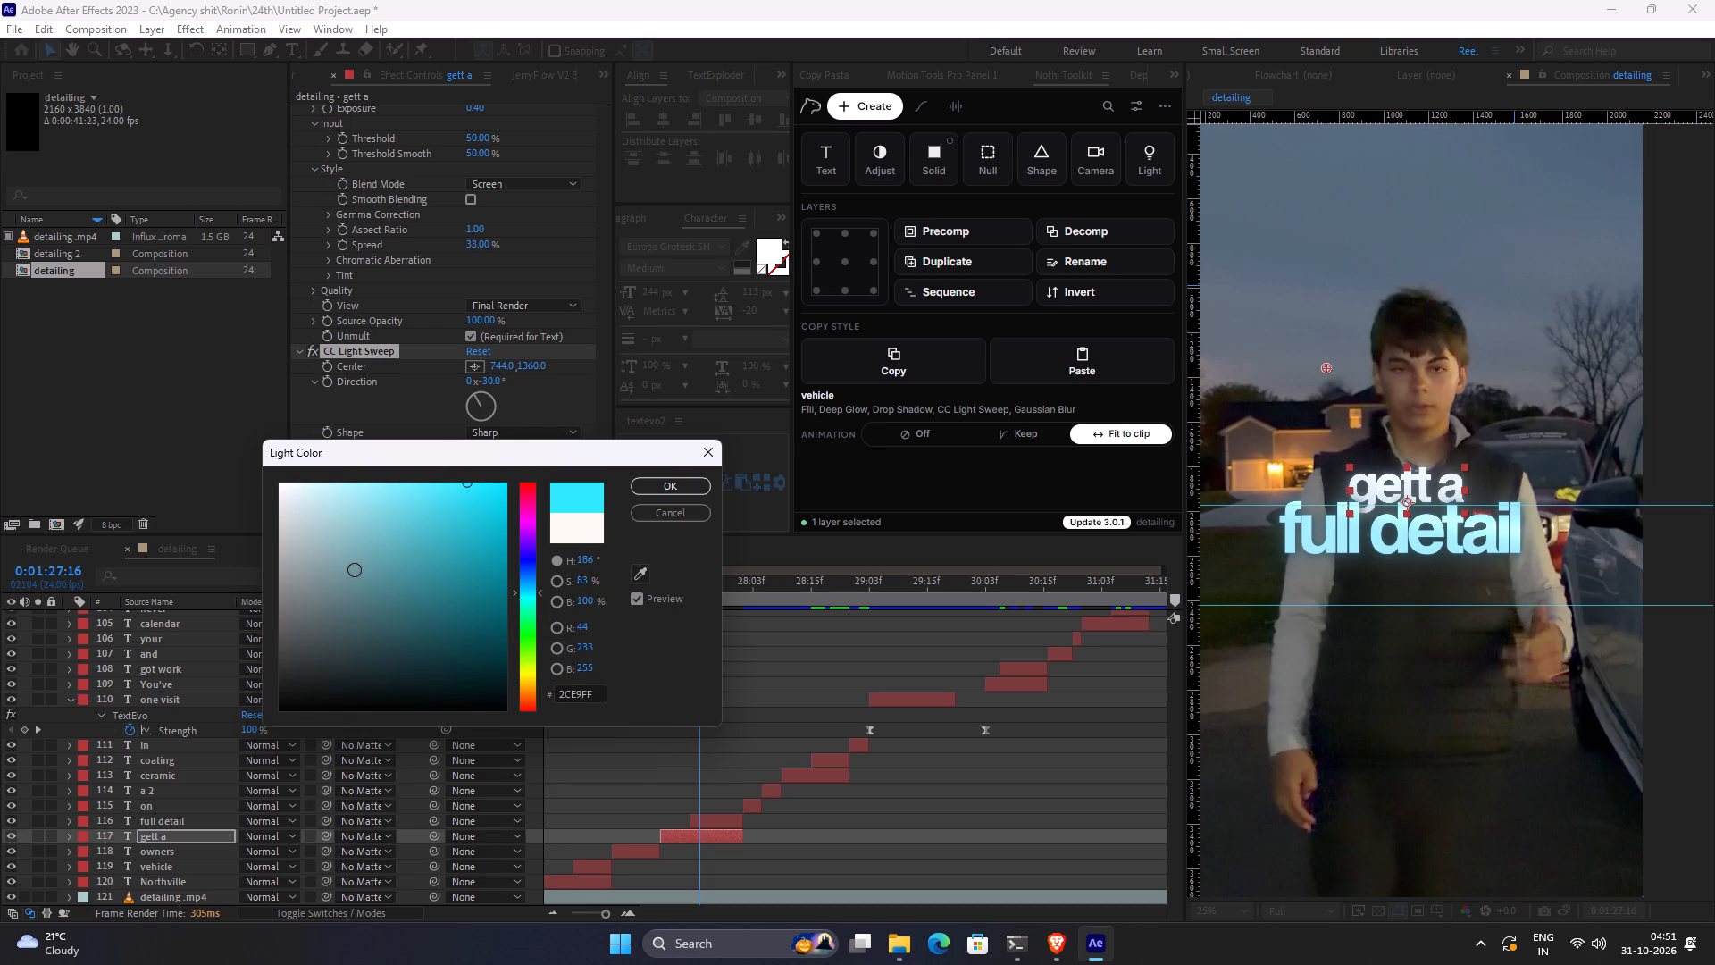
left_click(692, 484)
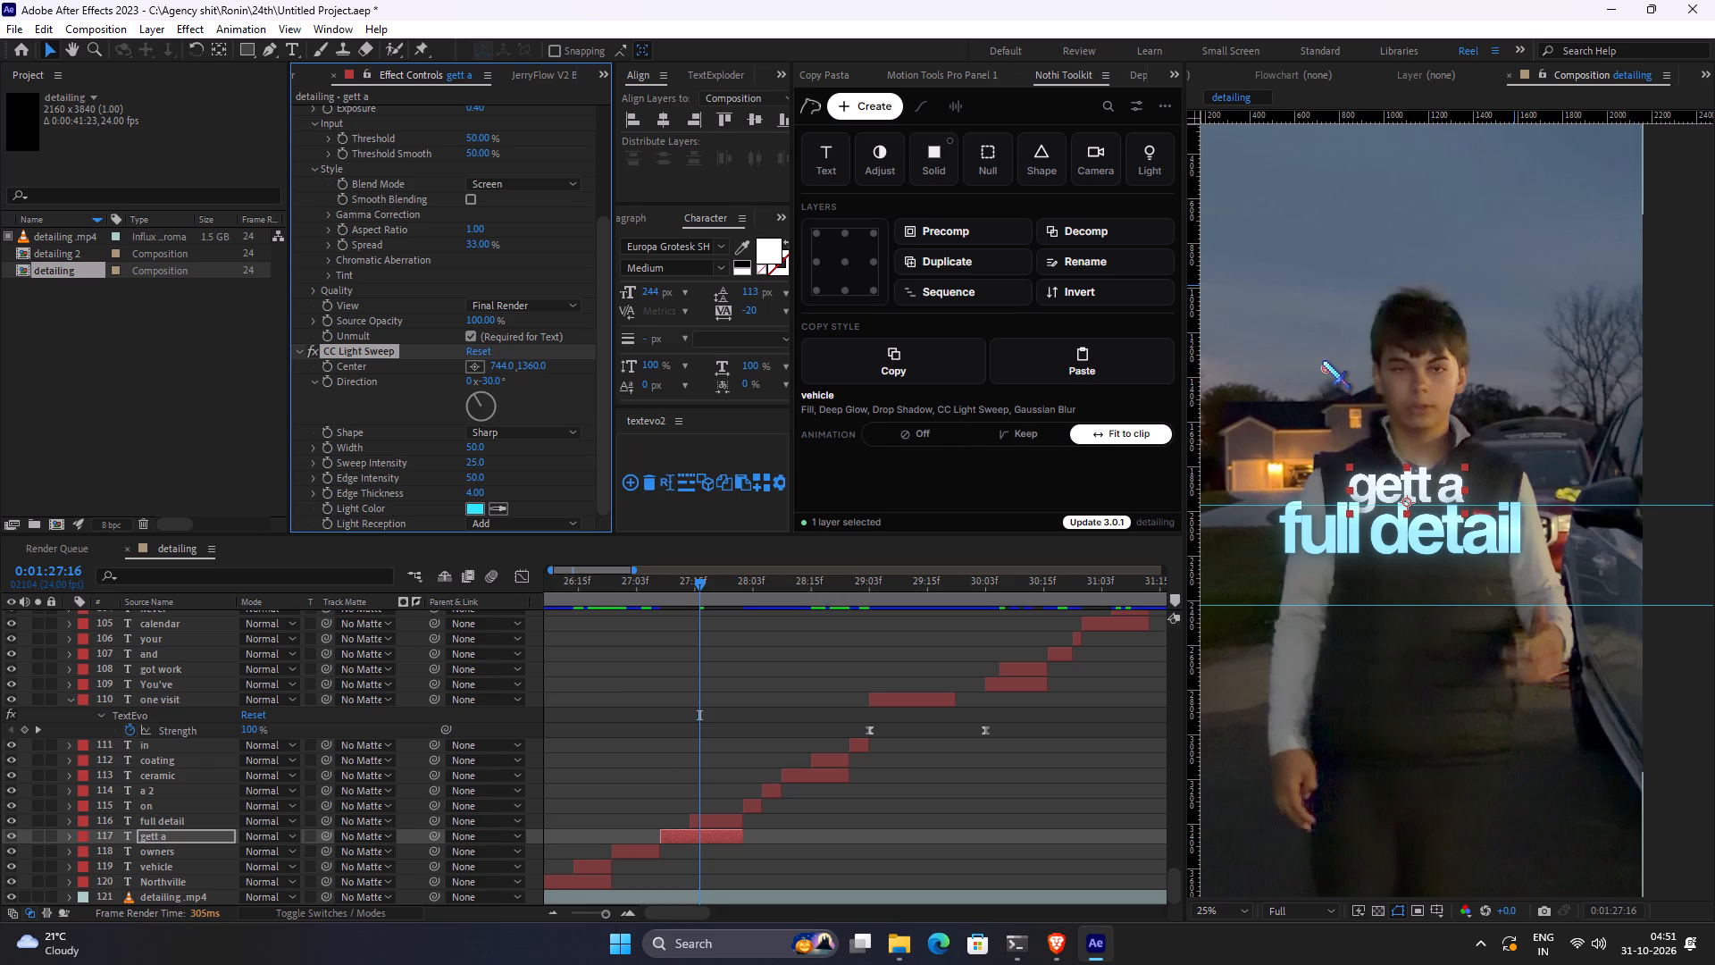
Move the CC Light Sweep center to about 972, 1732, just above the "gett a" text.
left_click_drag(1322, 365, 1371, 453)
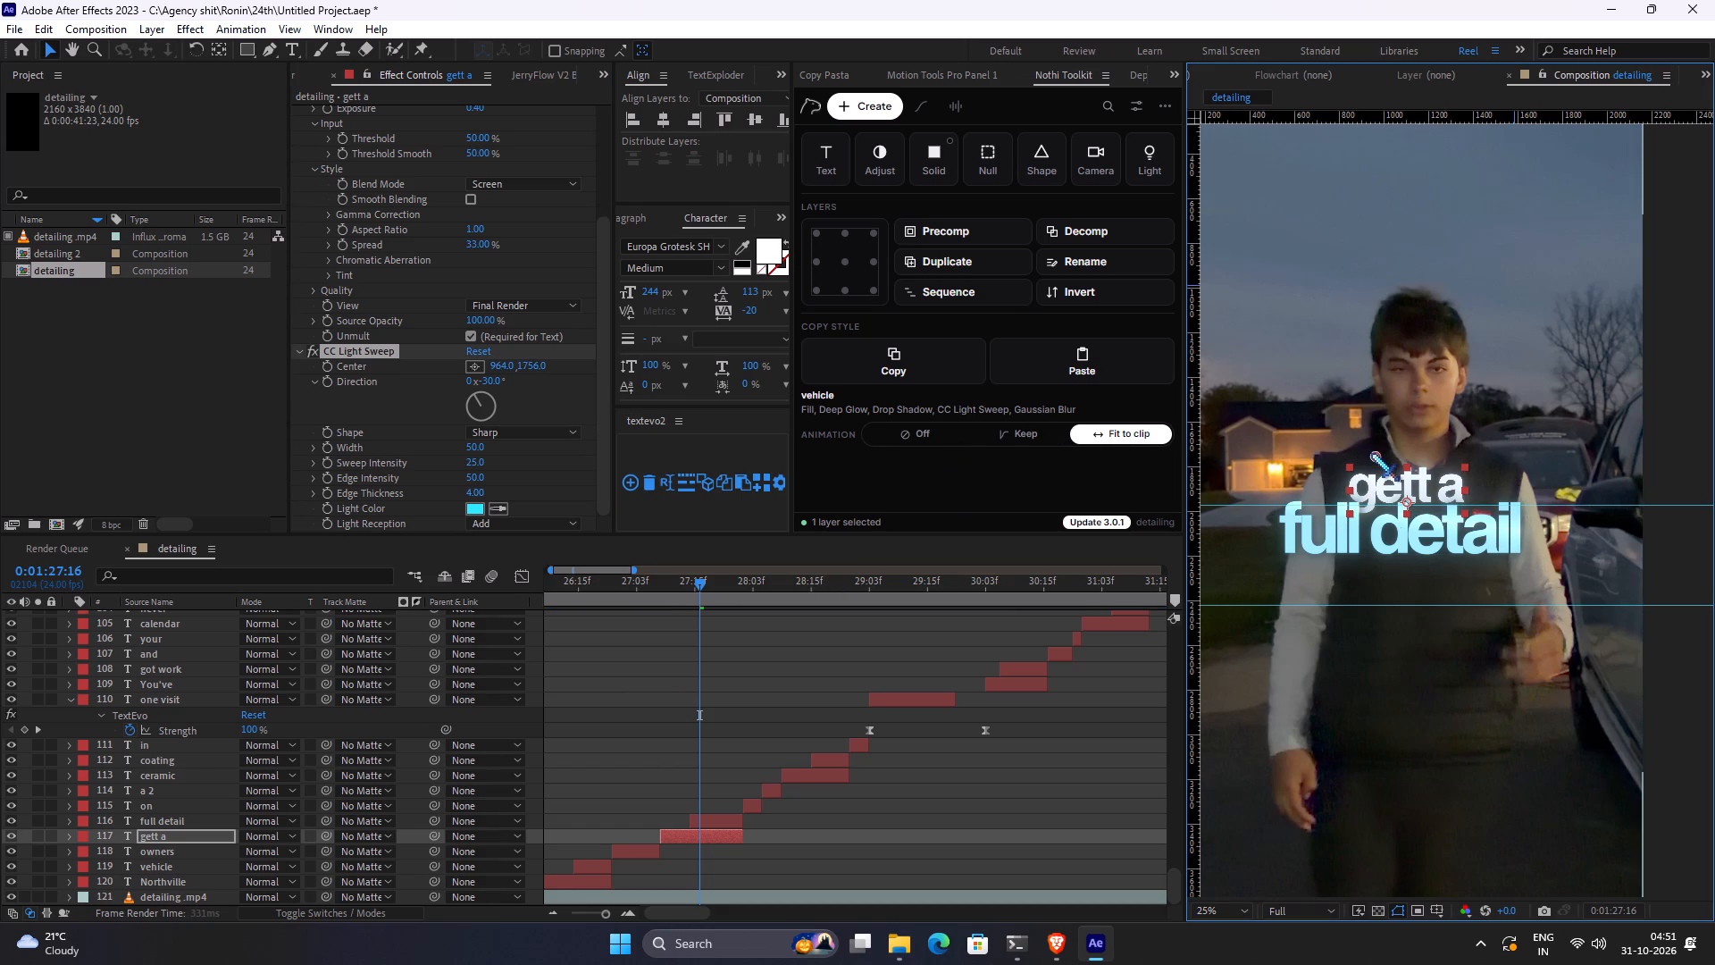
left_click_drag(1371, 453, 1373, 448)
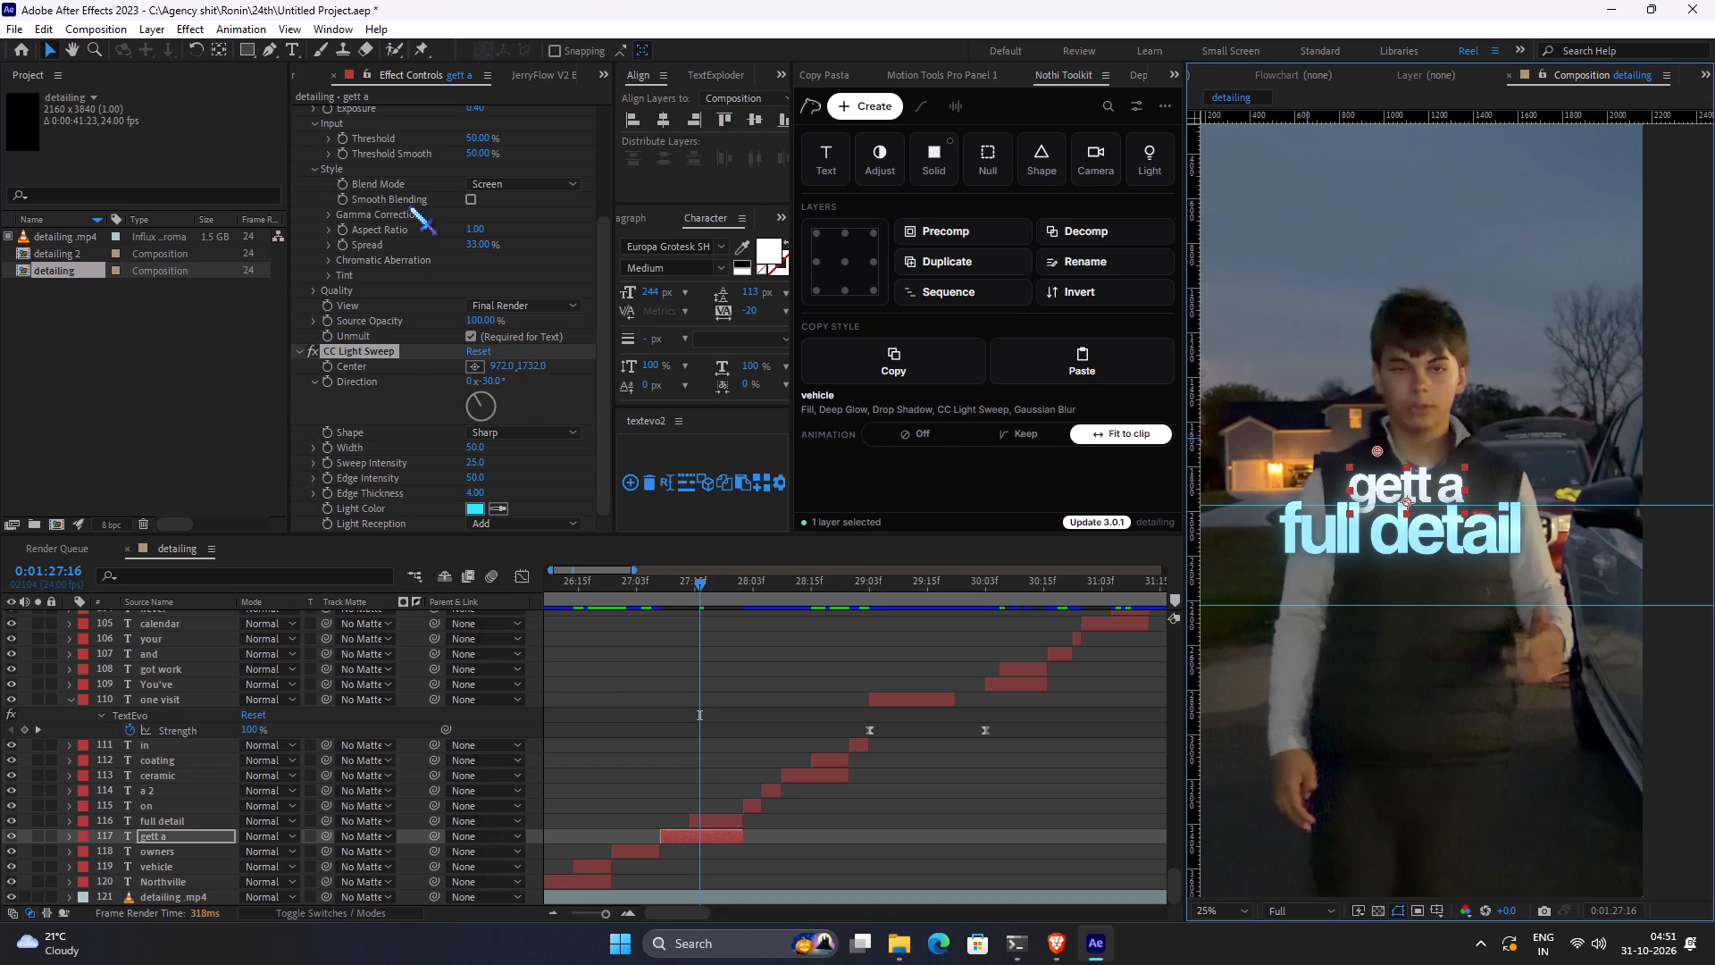
left_click(1230, 915)
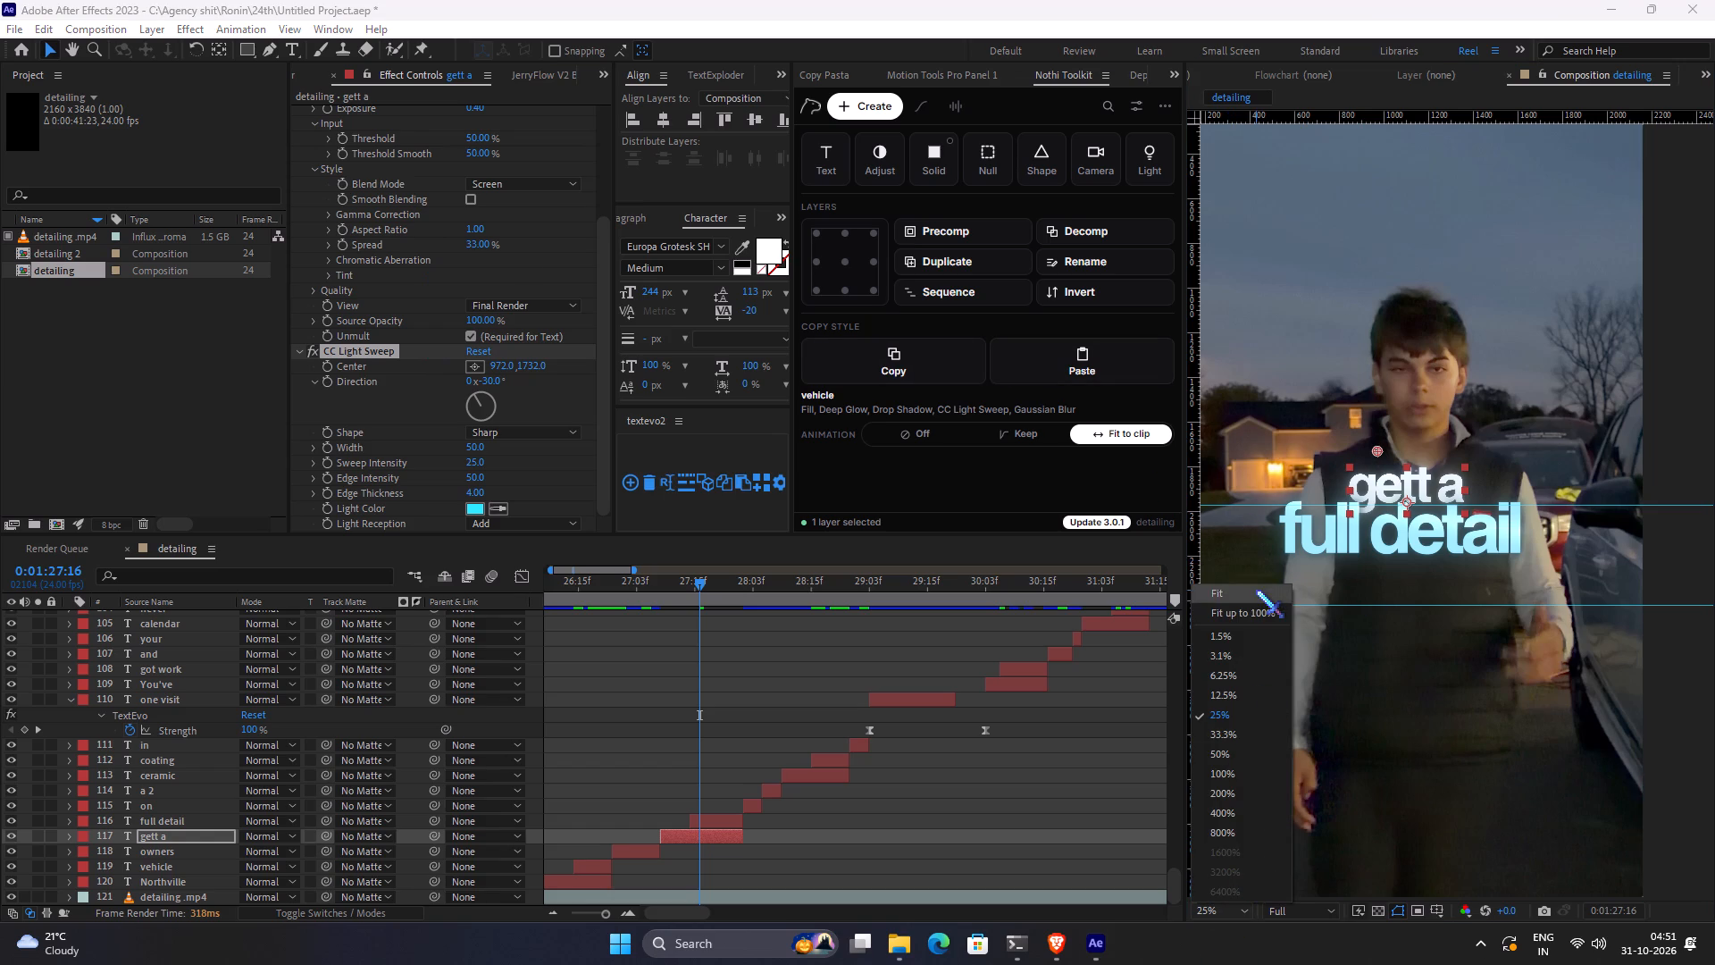
left_click(1256, 590)
left_click(1005, 883)
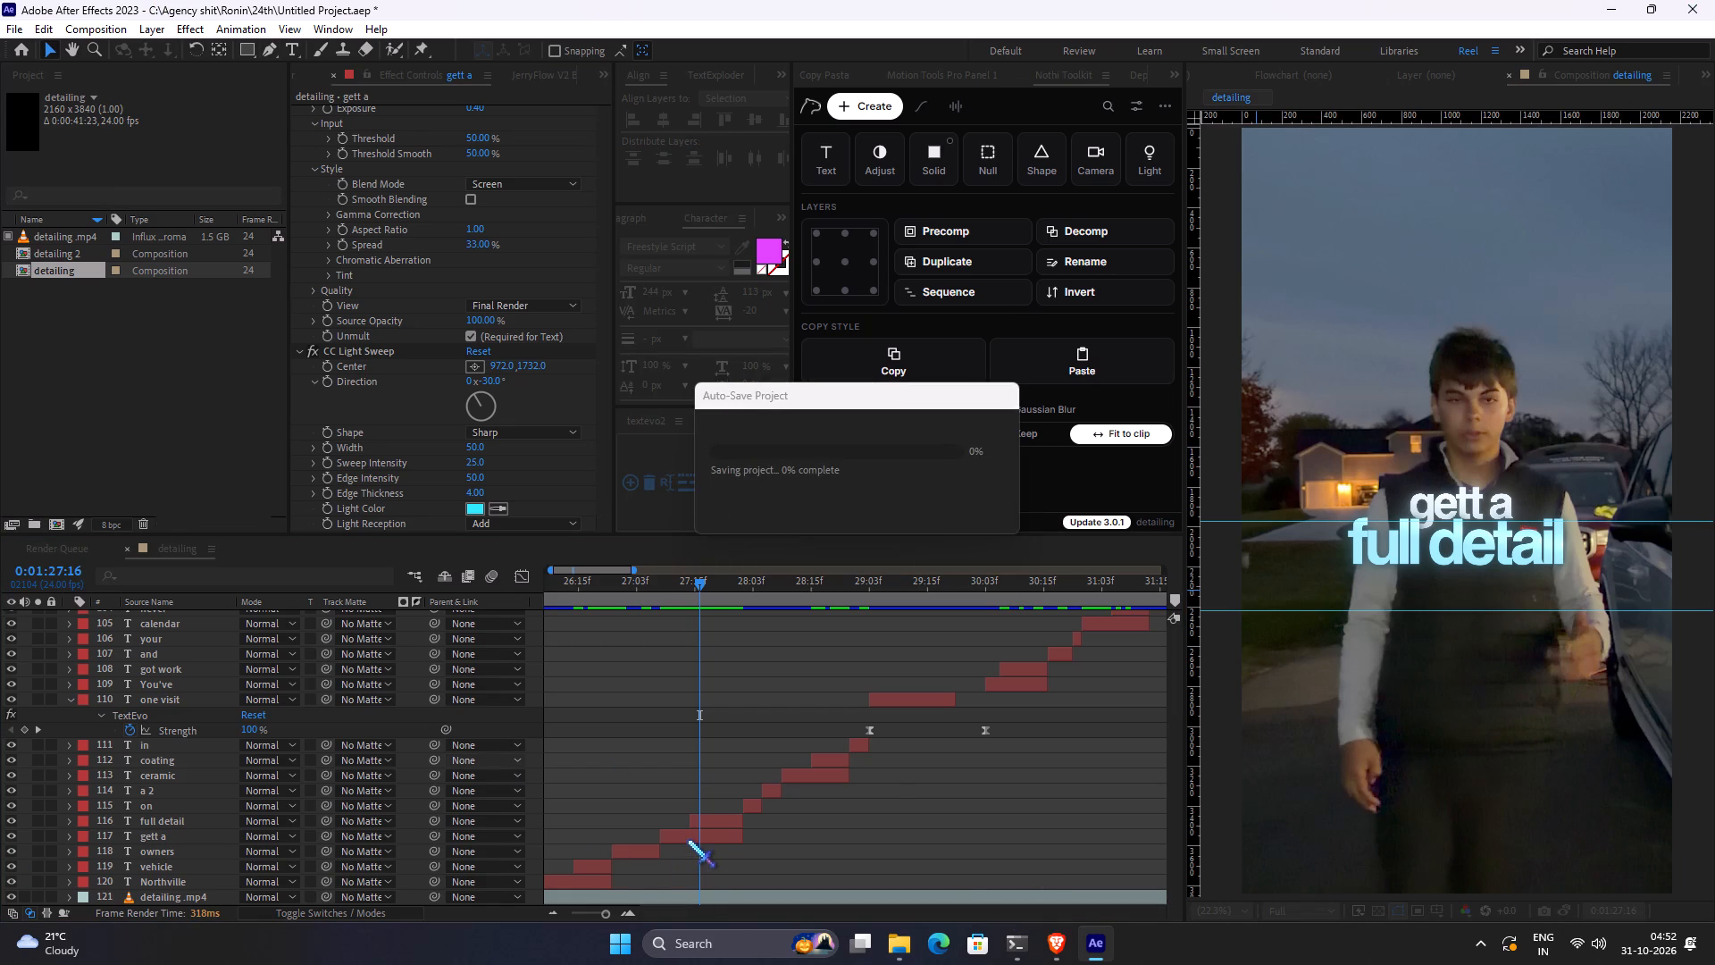
Add a Drop Shadow effect to the "gett a" caption and place it between Deep Glow and CC Light Sweep.
scroll(452, 343, "up", 2)
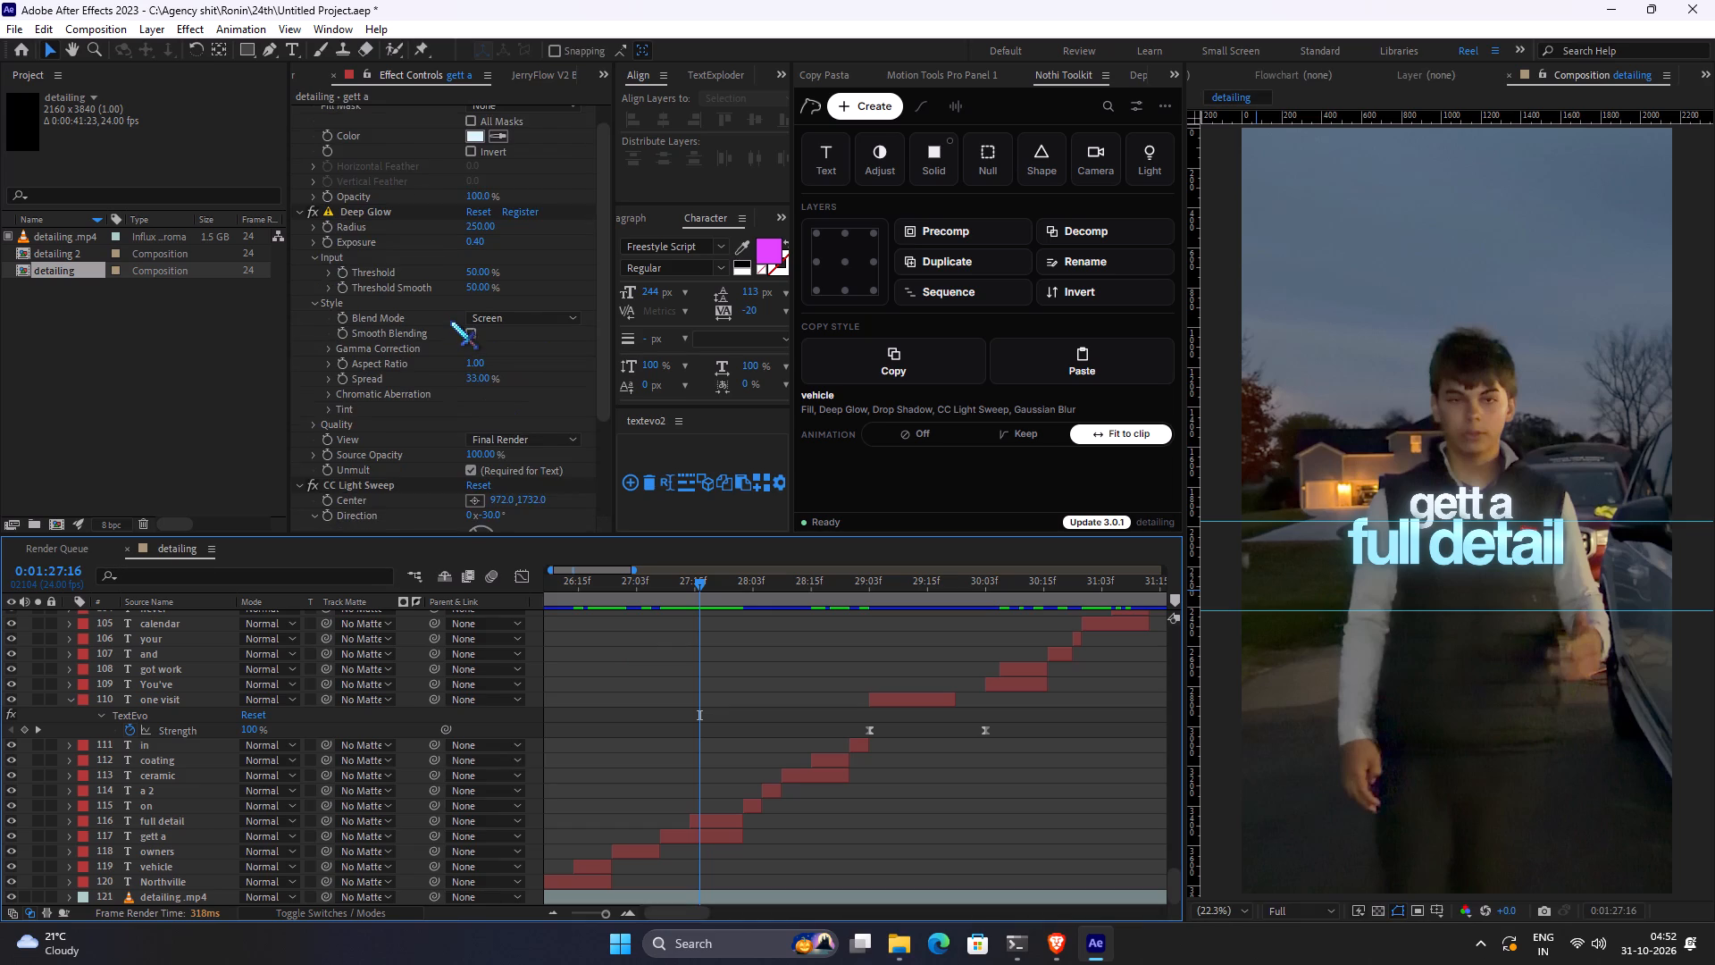
scroll(450, 321, "down", 2)
left_click(776, 755)
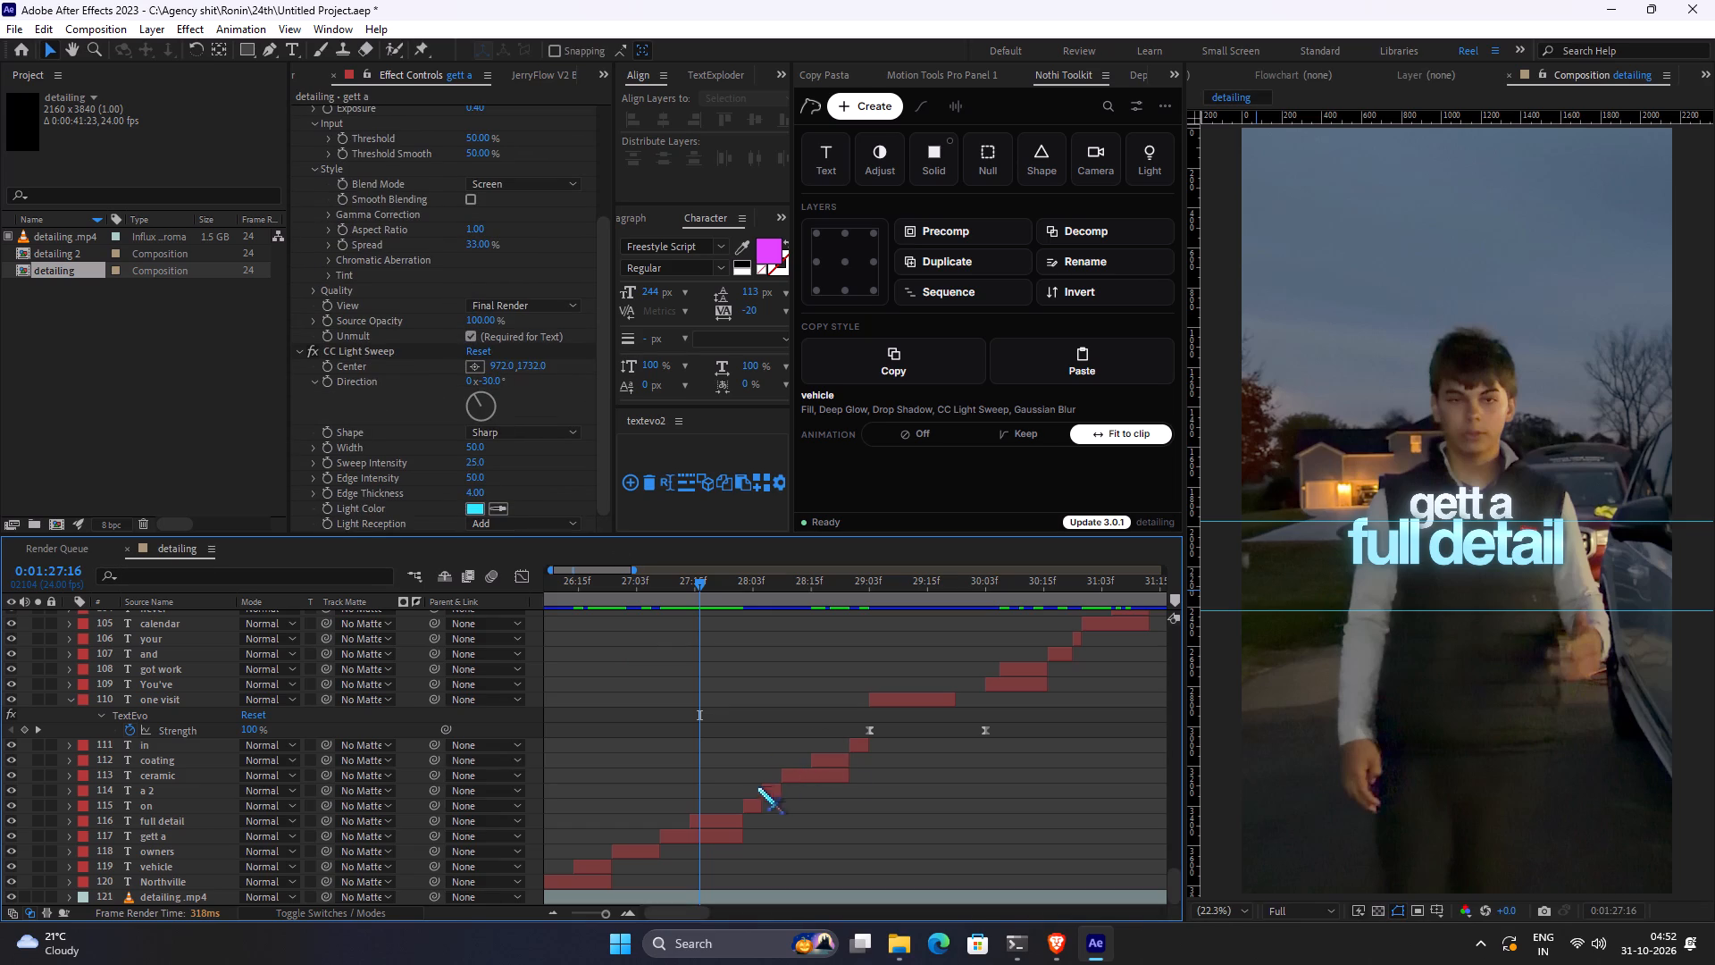
left_click(705, 827)
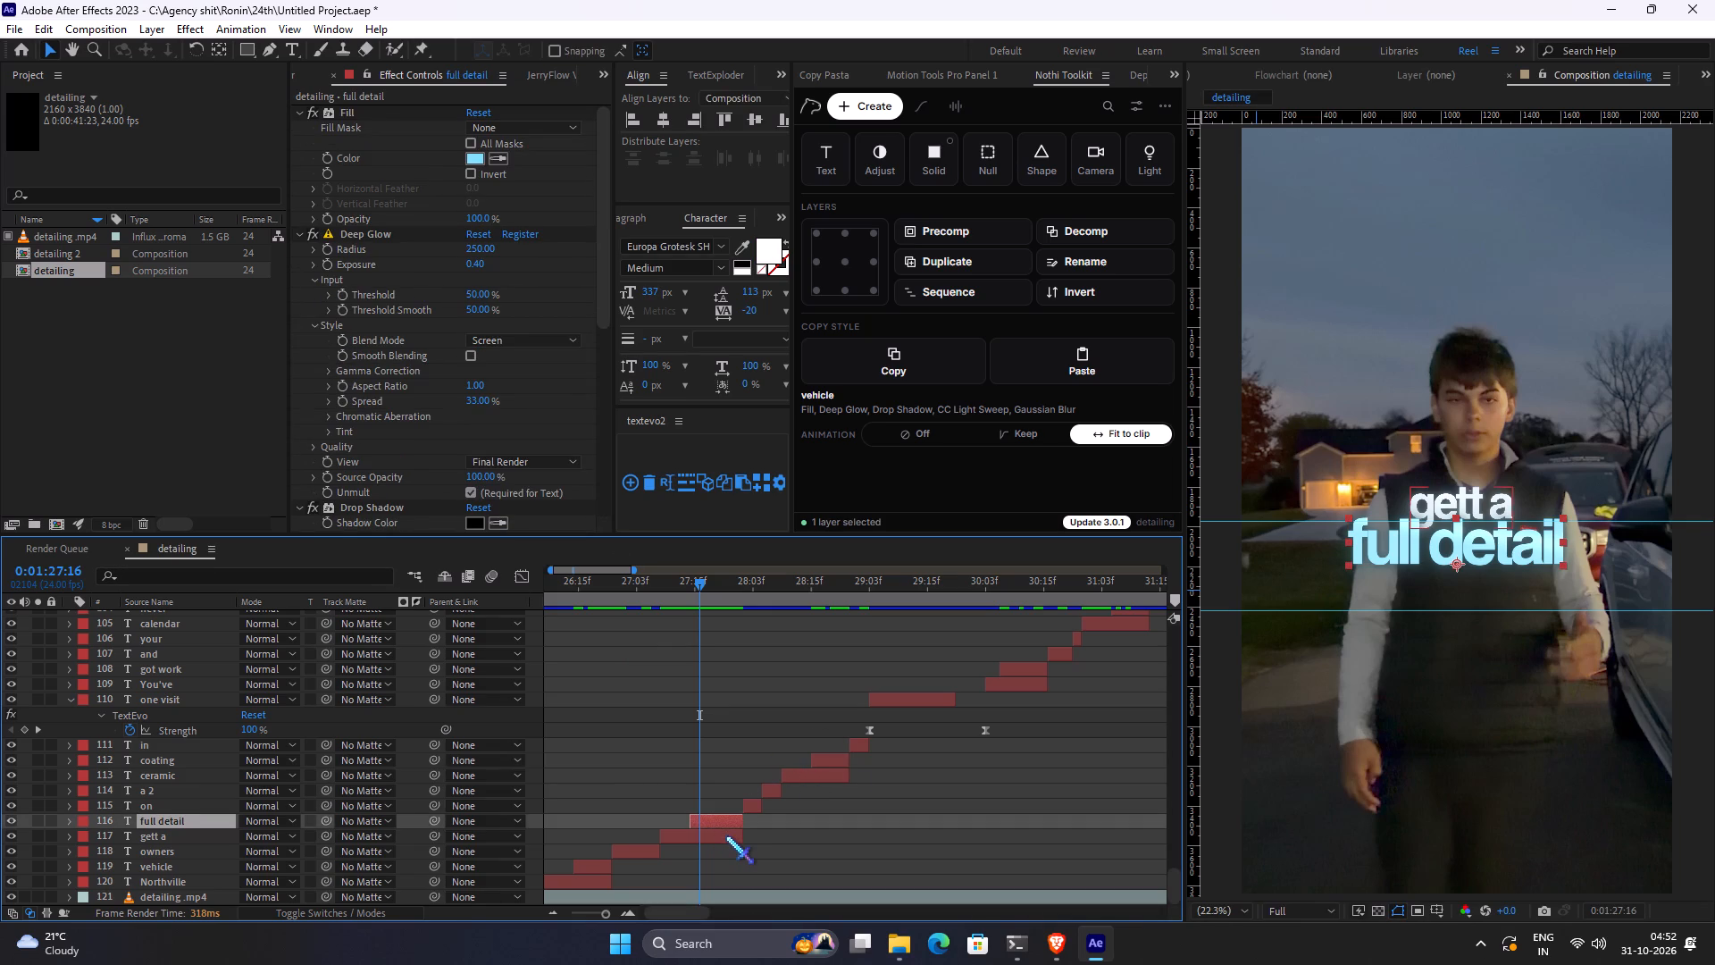
left_click(725, 835)
key("ctrl+space")
type("dr")
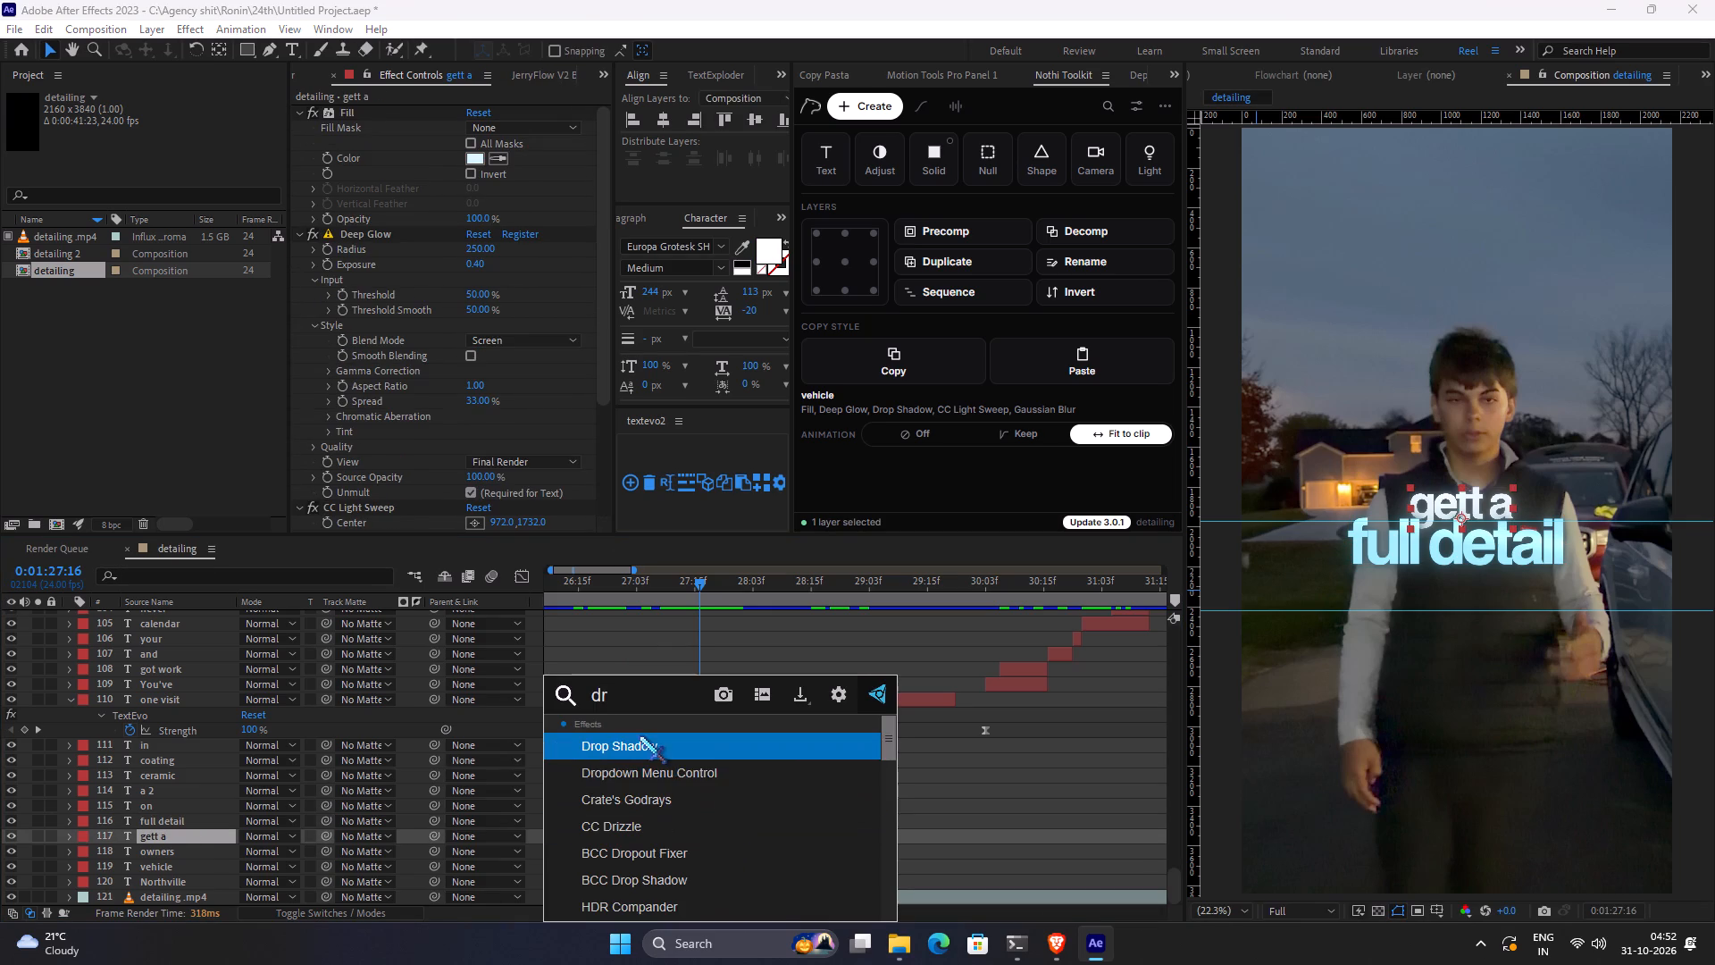
left_click(639, 735)
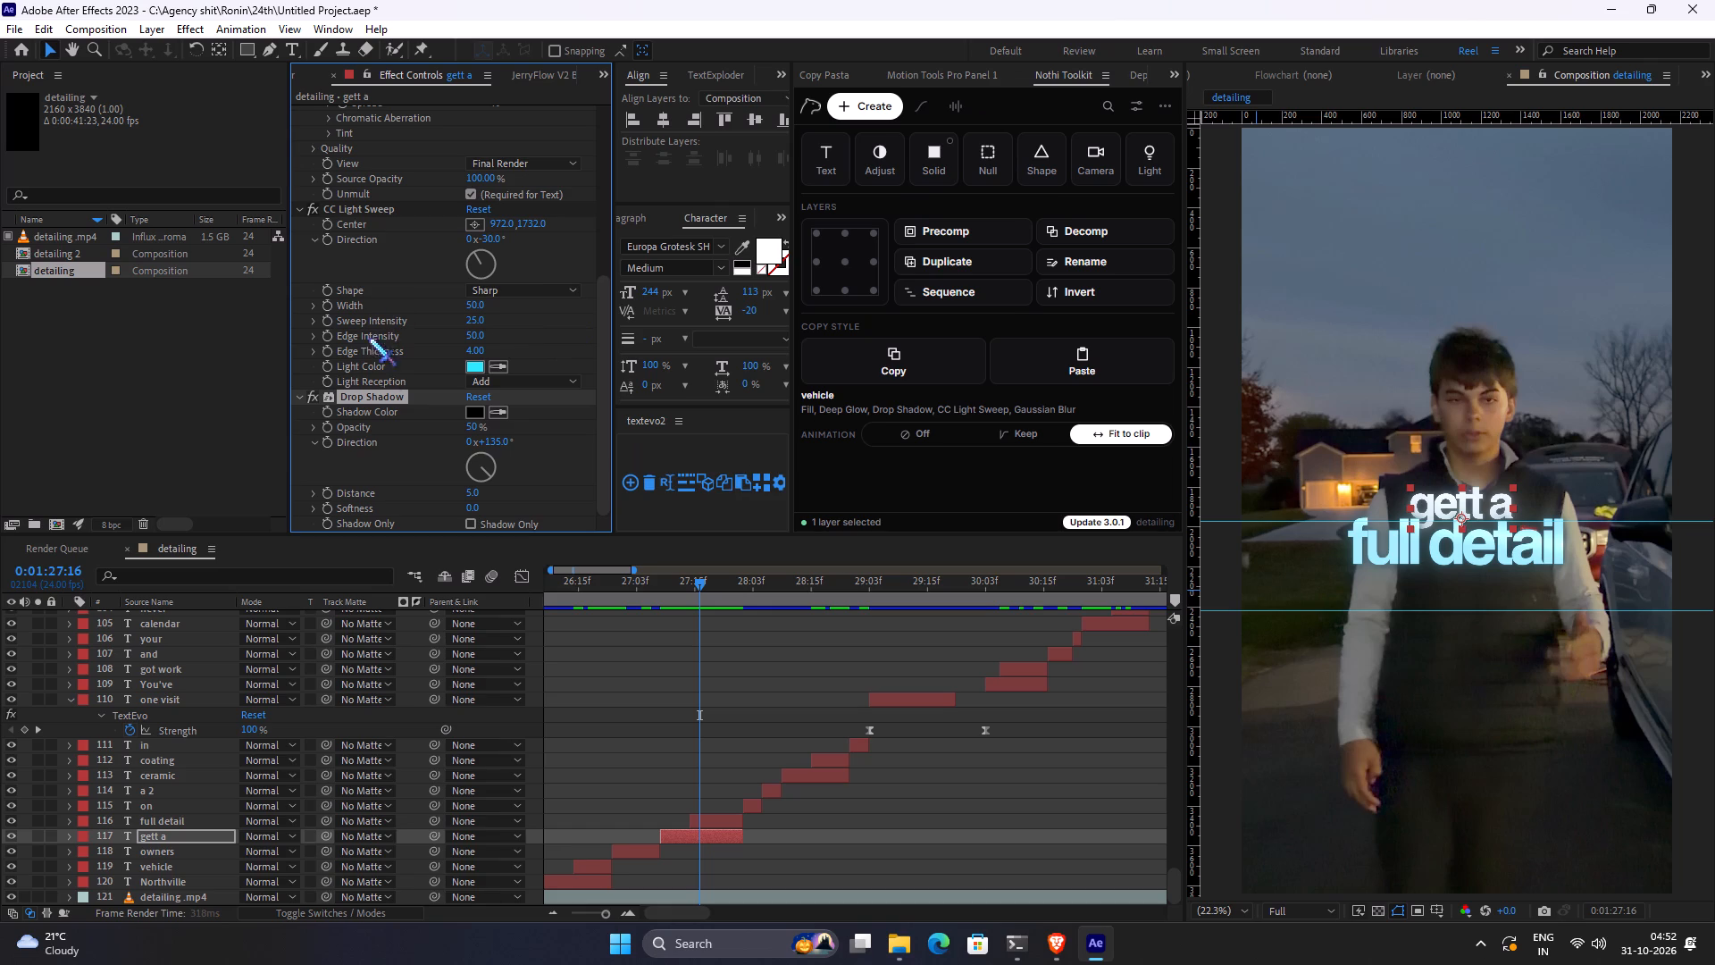
left_click_drag(383, 393, 364, 194)
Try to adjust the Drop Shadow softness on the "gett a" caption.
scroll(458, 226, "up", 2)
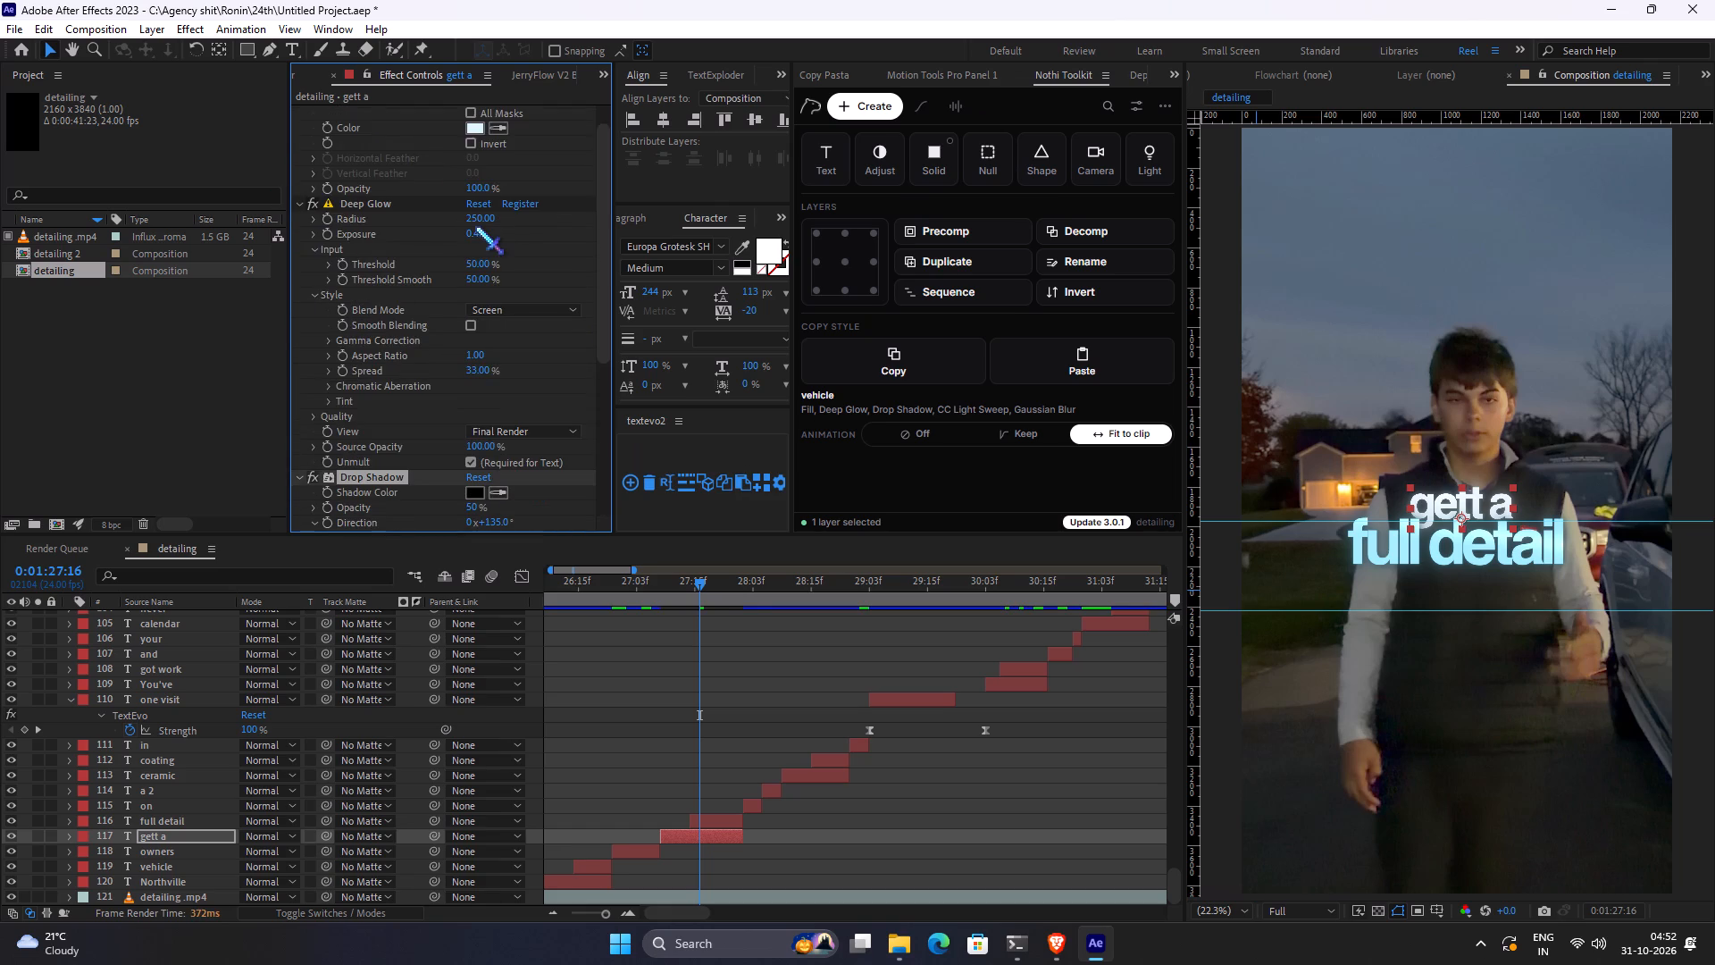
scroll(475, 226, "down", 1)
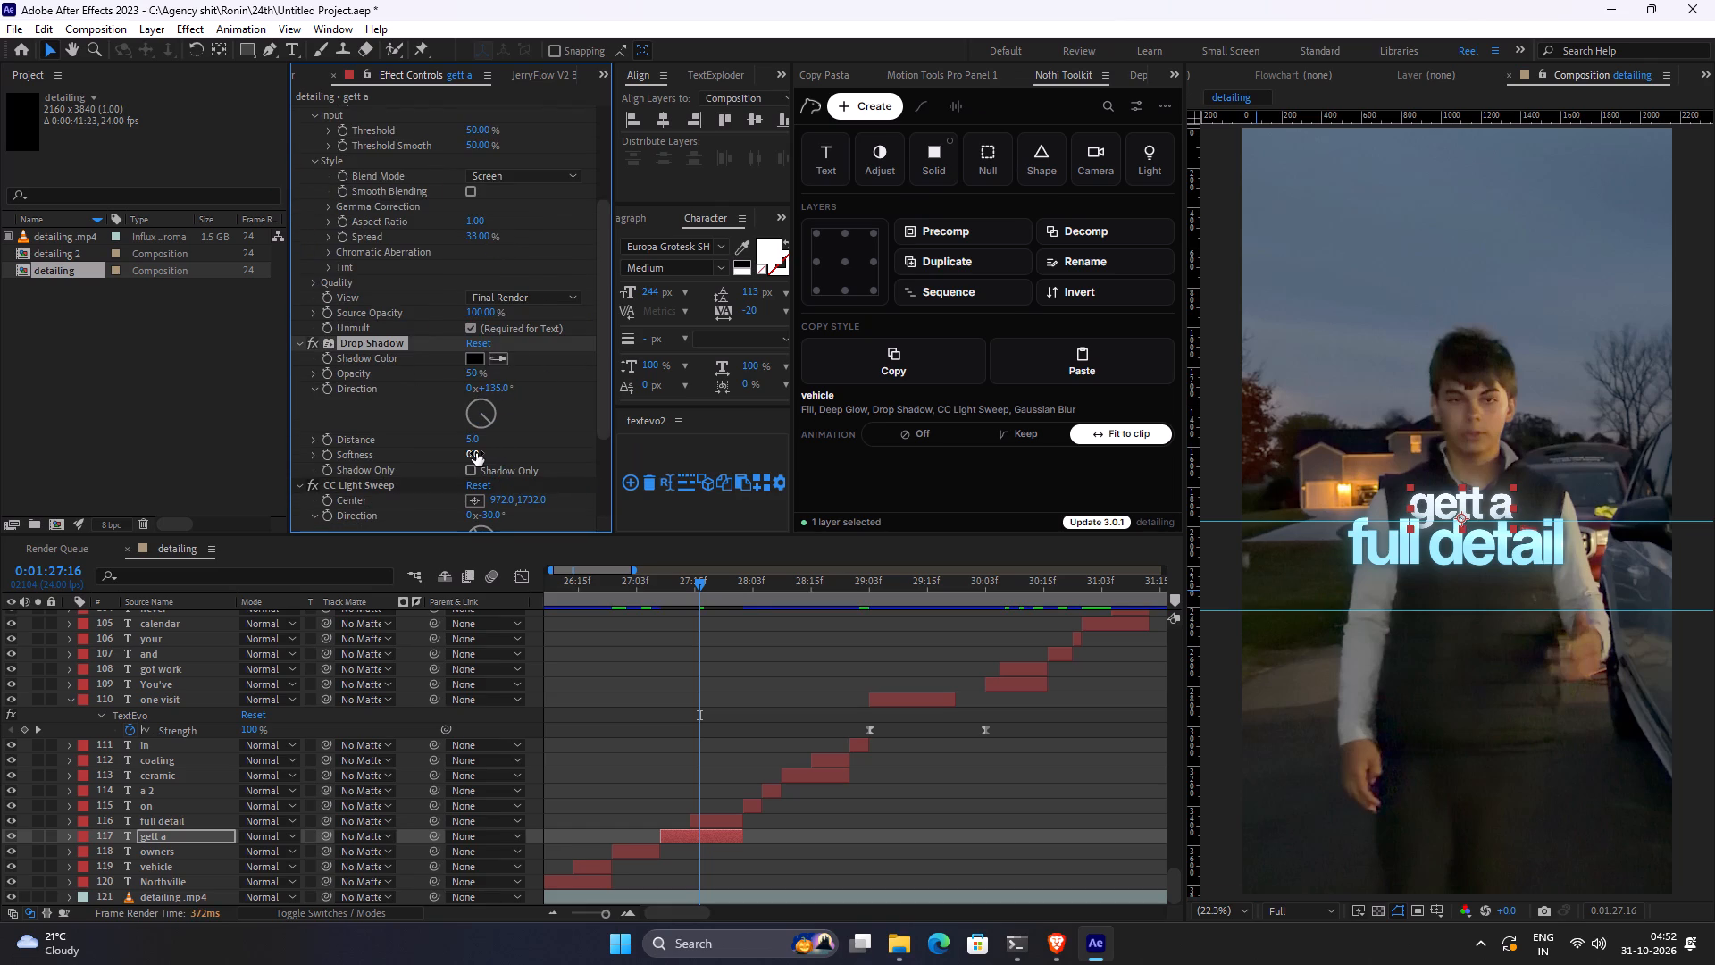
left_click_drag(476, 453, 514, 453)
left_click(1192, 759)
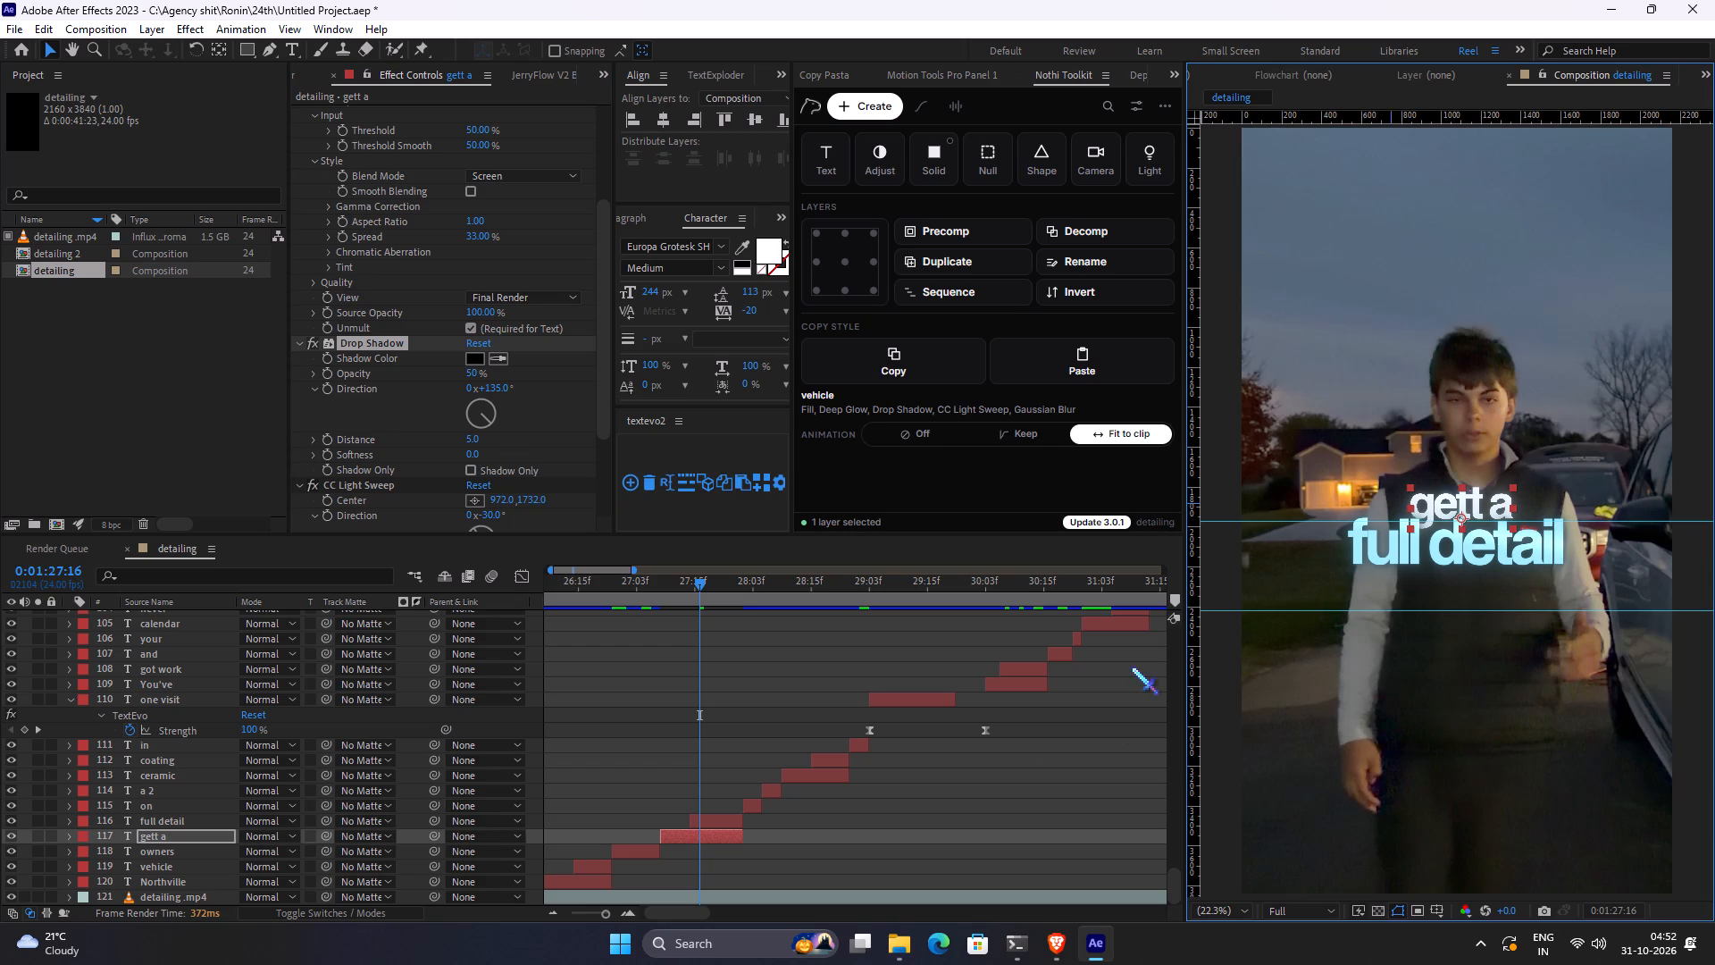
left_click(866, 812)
Add a Gaussian Blur effect to the "gett a" caption and set its blurriness to 3.
scroll(1293, 560, "up", 1)
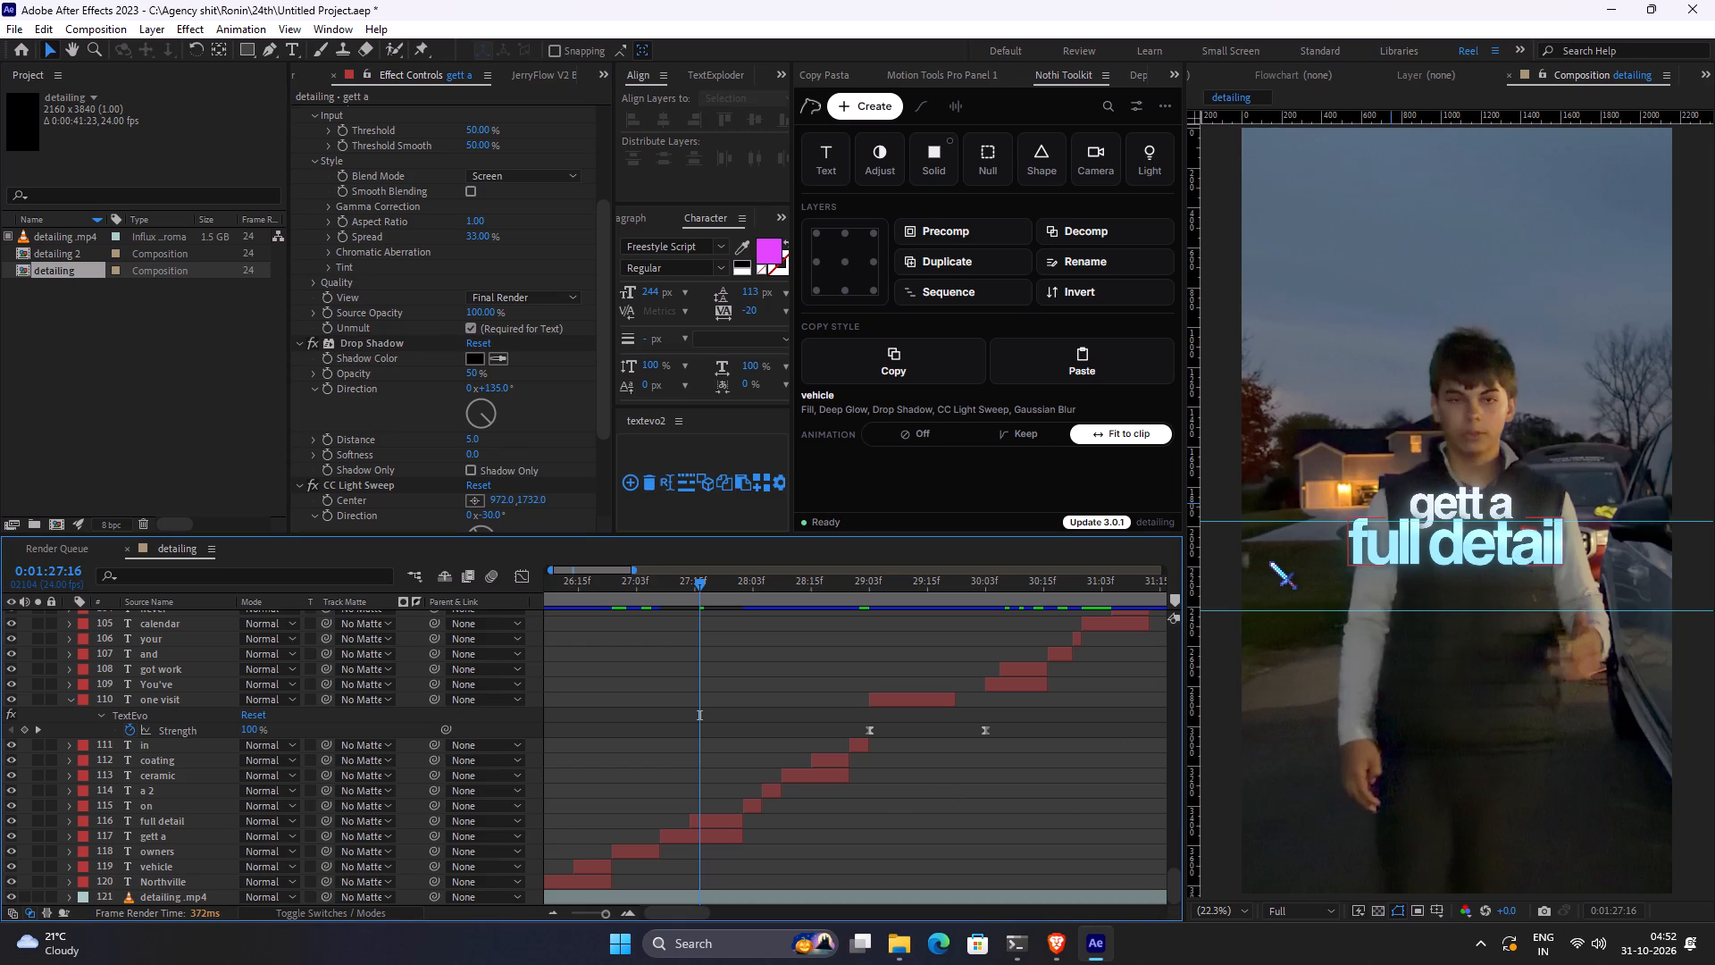
scroll(1269, 561, "up", 1)
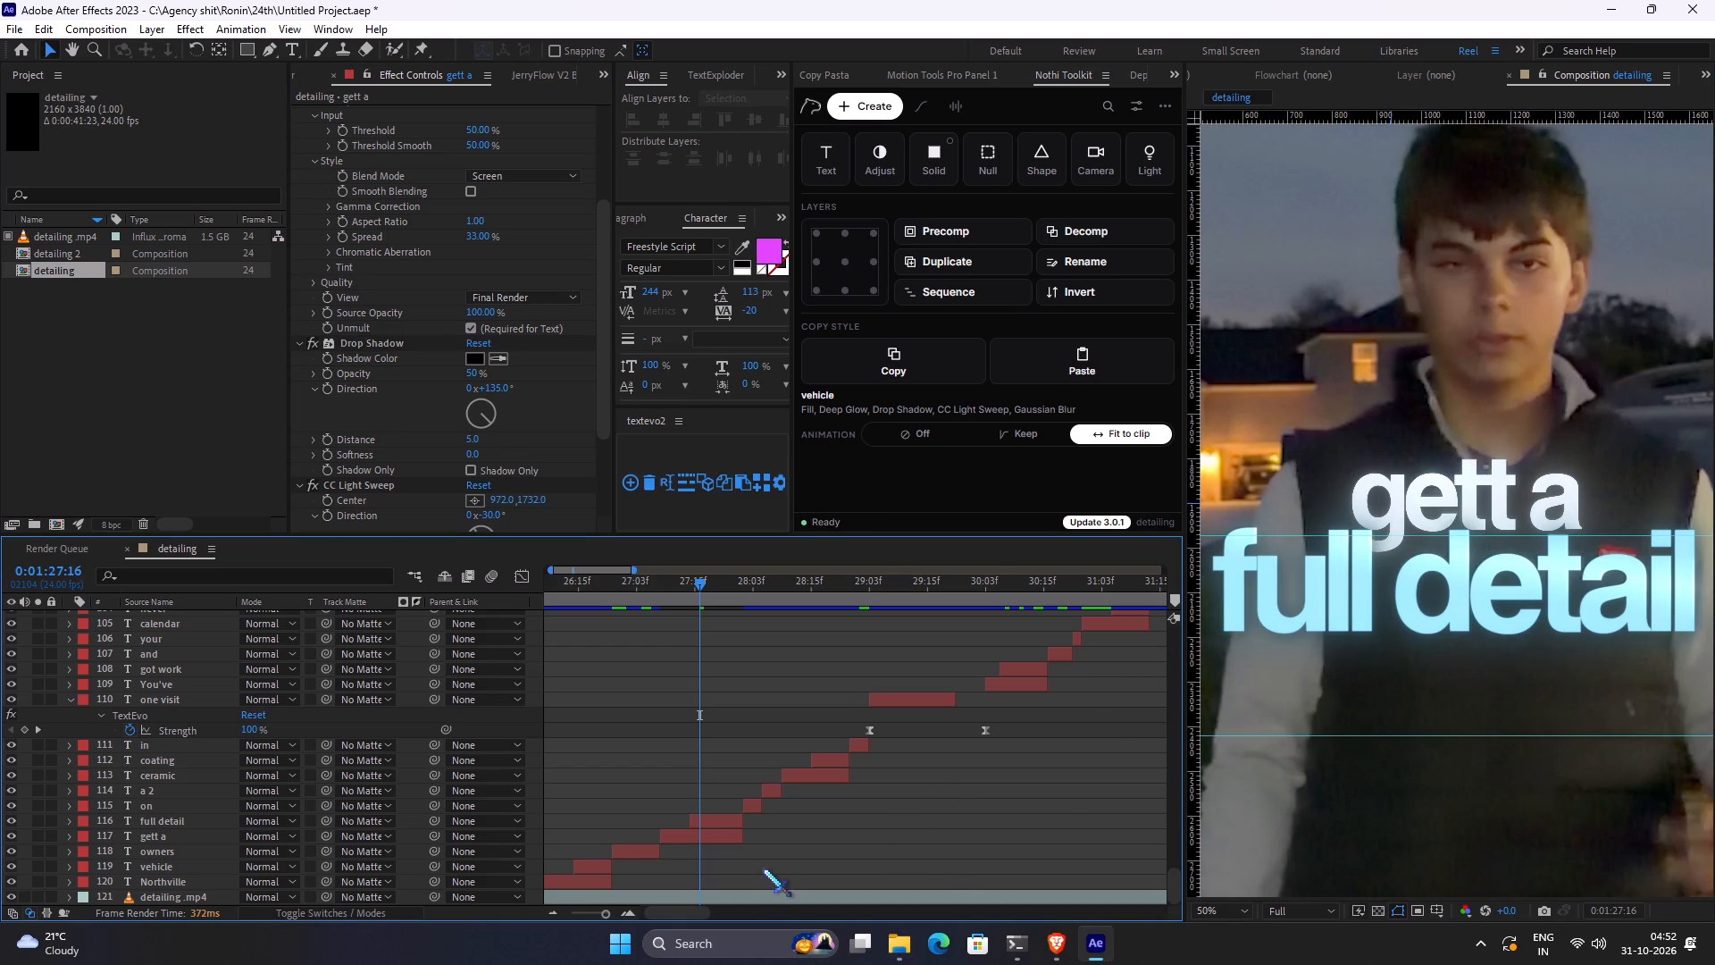
left_click(776, 833)
left_click(718, 836)
key("ctrl+space")
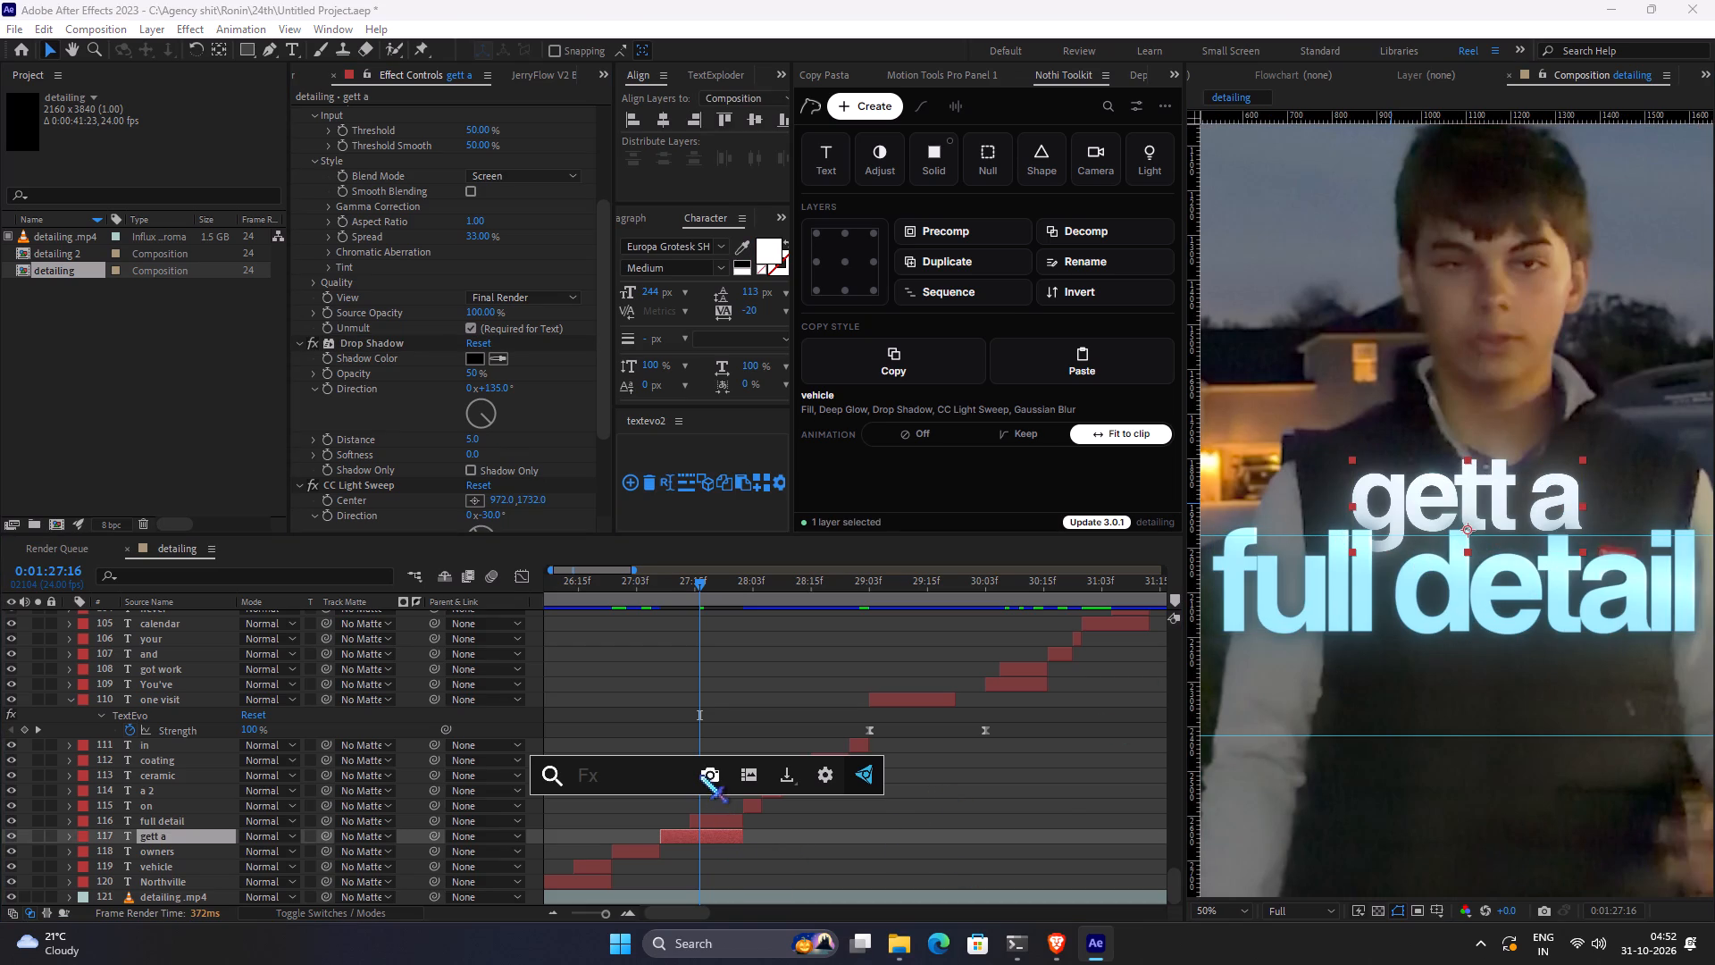
type("ga")
left_click_drag(694, 764, 695, 764)
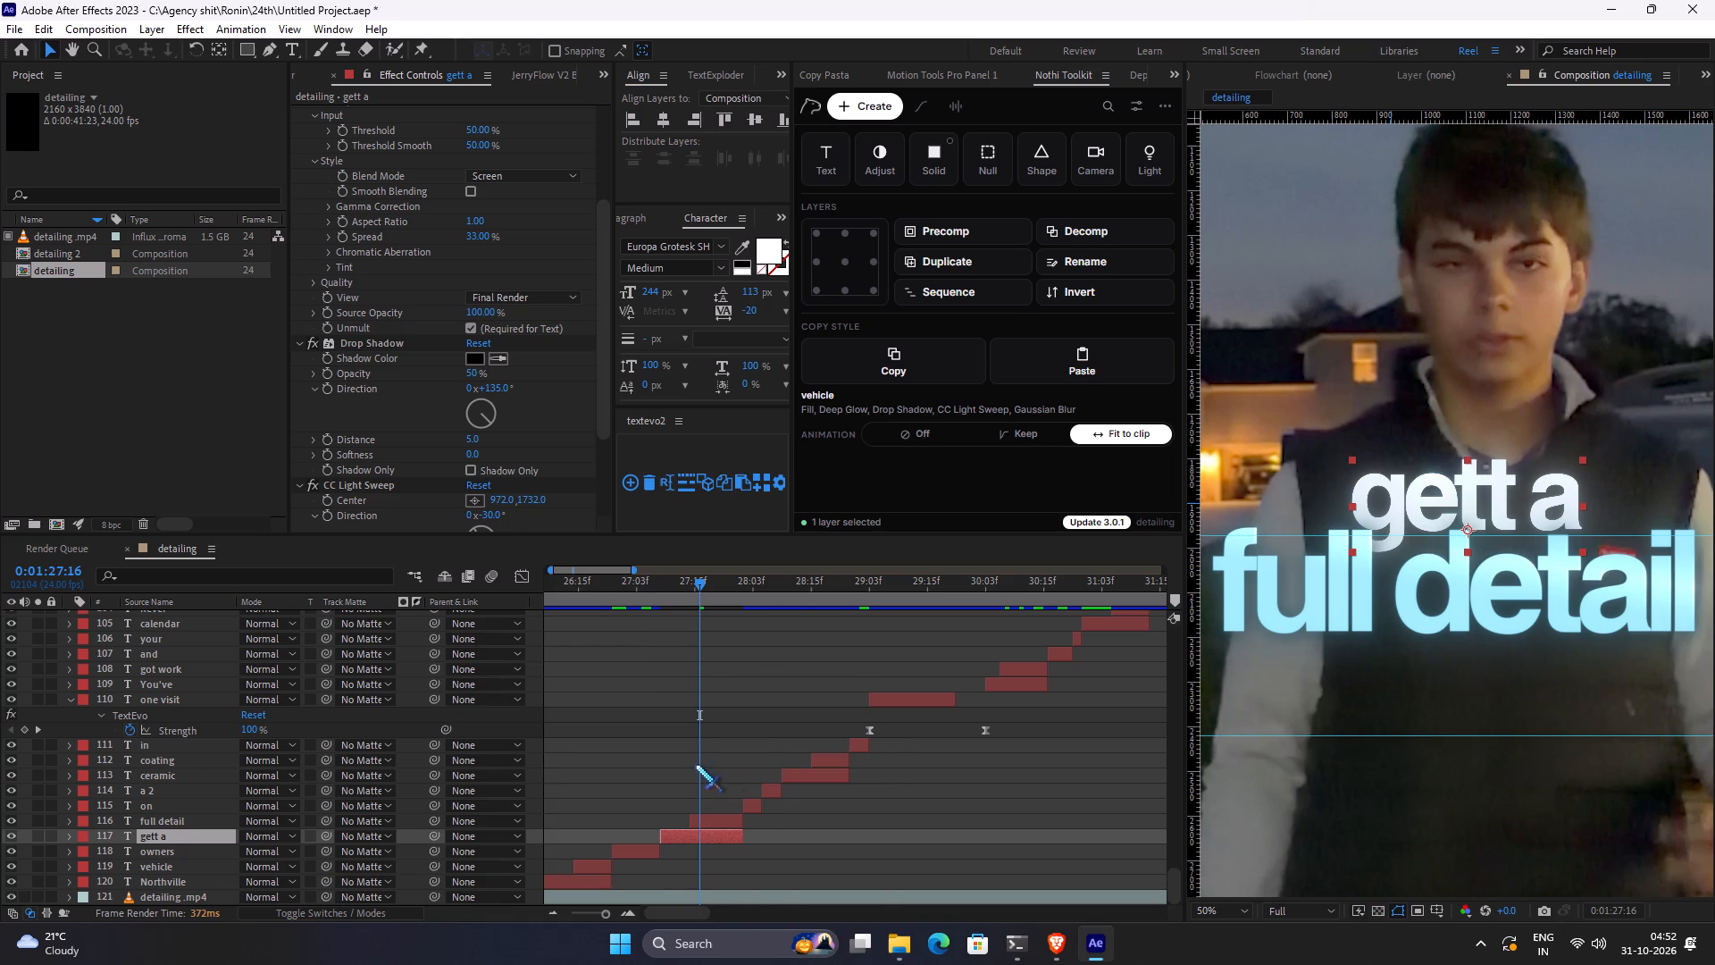
left_click_drag(695, 764, 710, 764)
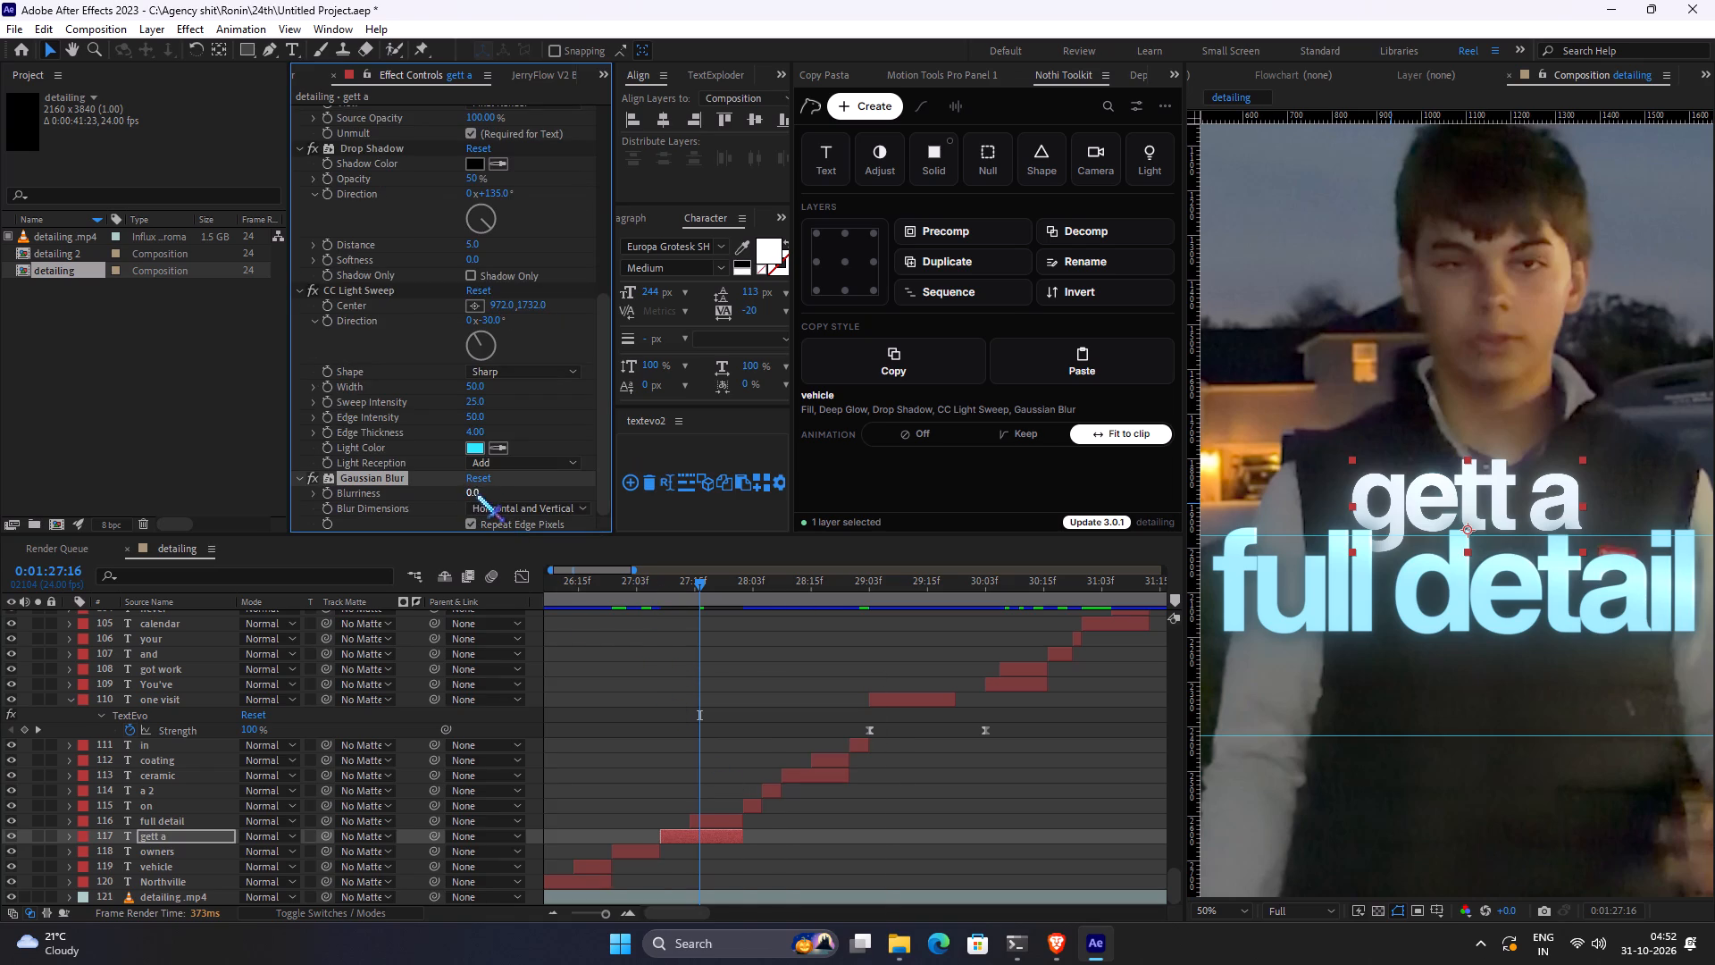
left_click(475, 494)
key("3")
left_click(774, 614)
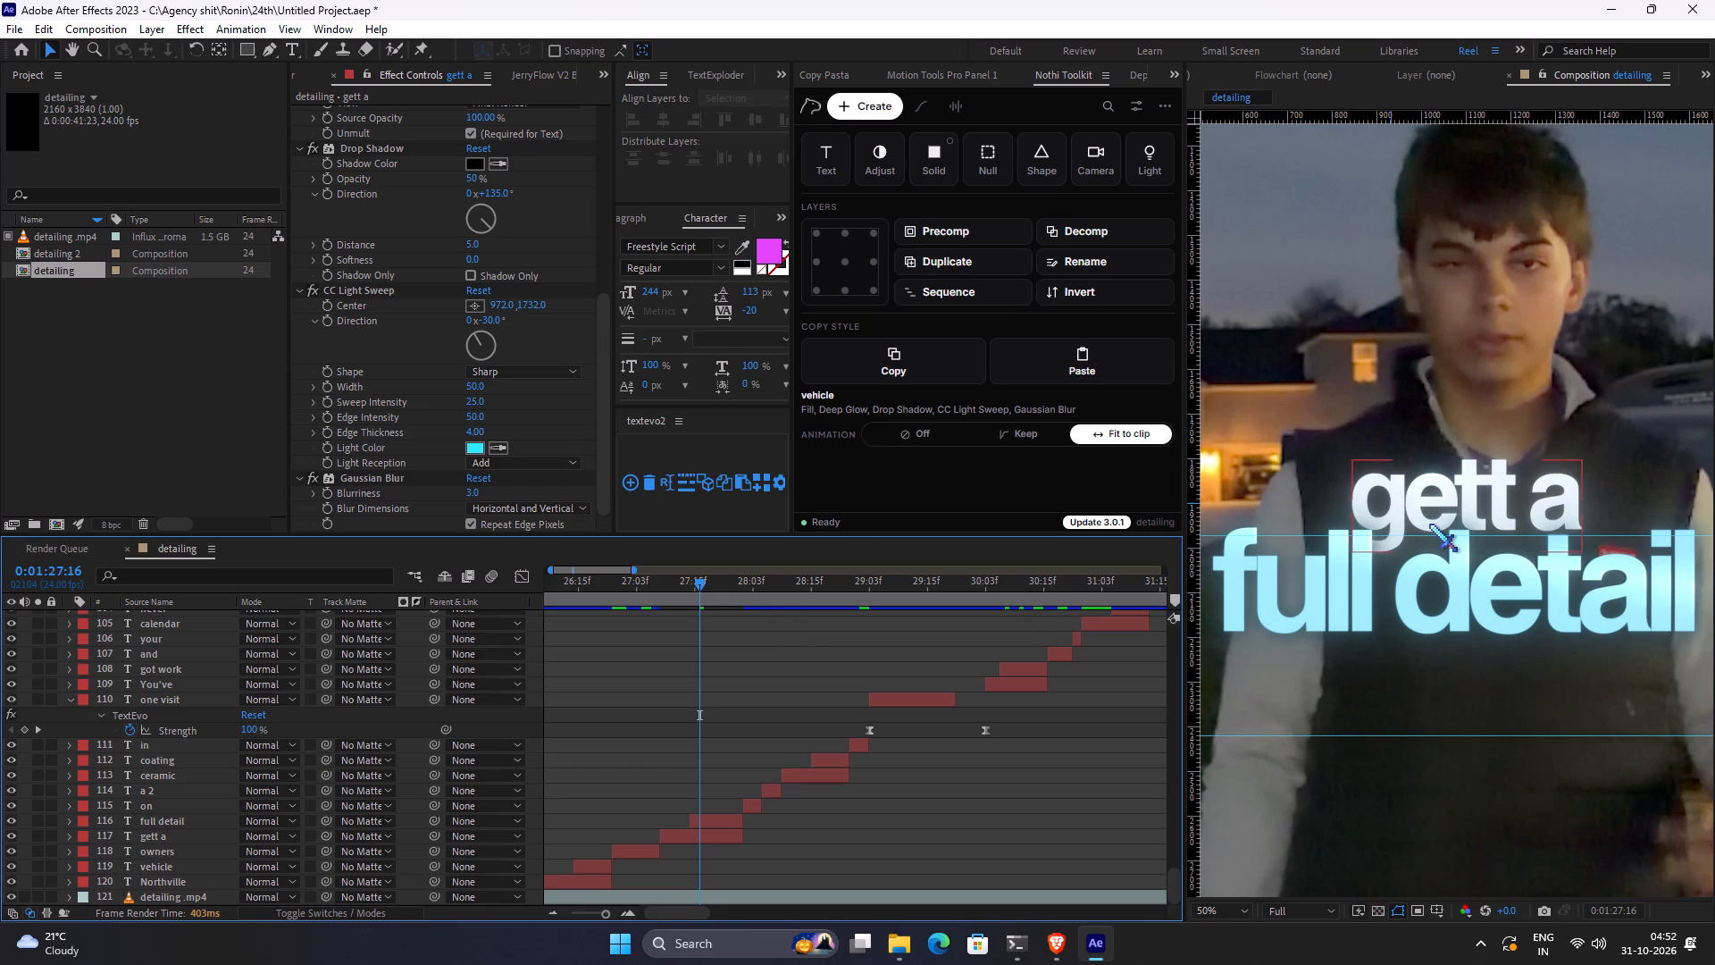
Select all effects on the "gett a" caption and copy its style with the Nothi Toolkit.
scroll(1429, 524, "down", 2, "ctrl")
scroll(337, 231, "up", 2)
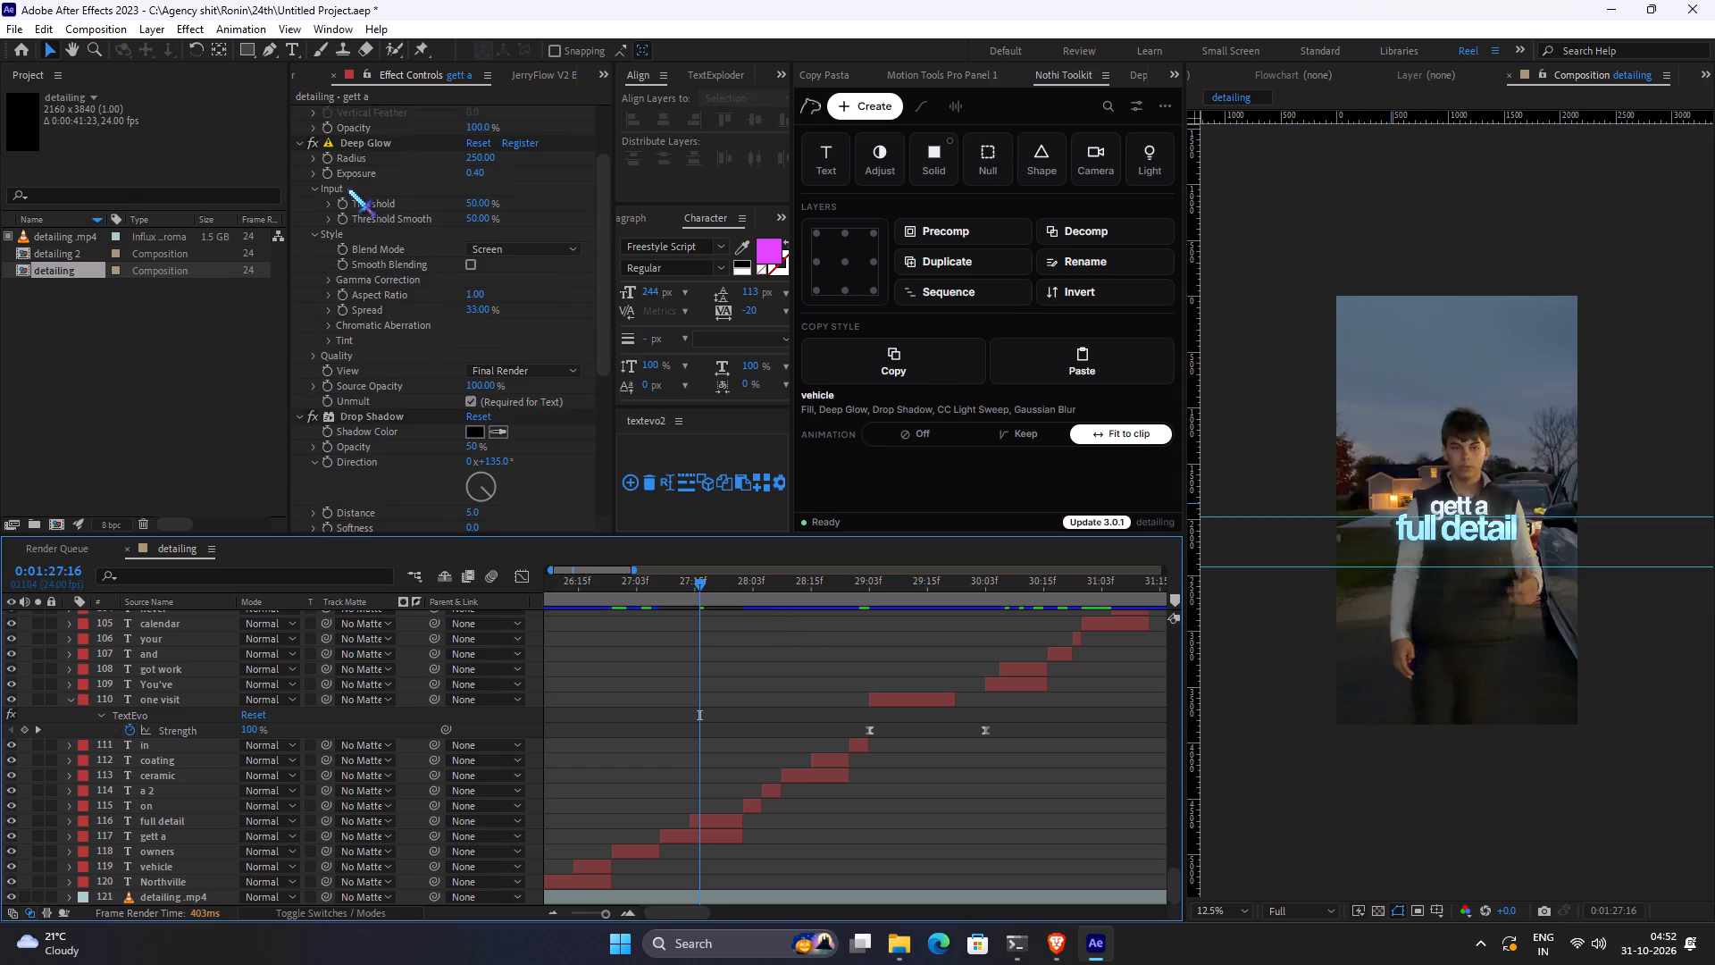
scroll(347, 188, "up", 3)
left_click(346, 115)
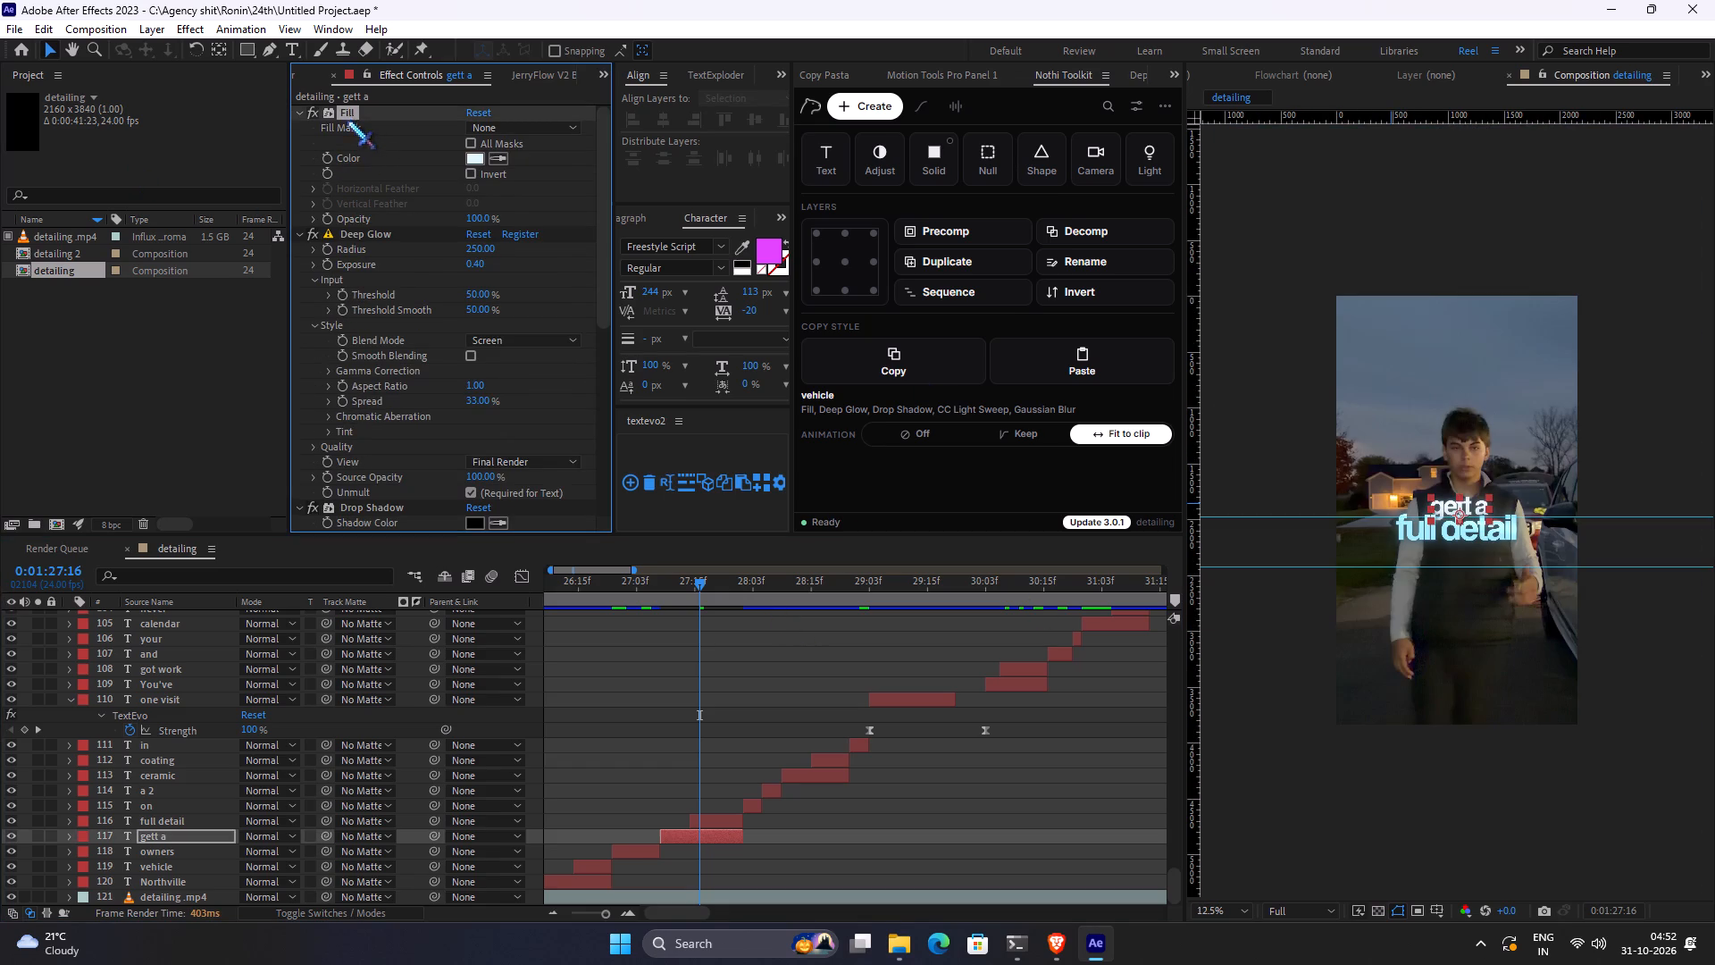
key("ctrl+a")
scroll(448, 239, "down", 6)
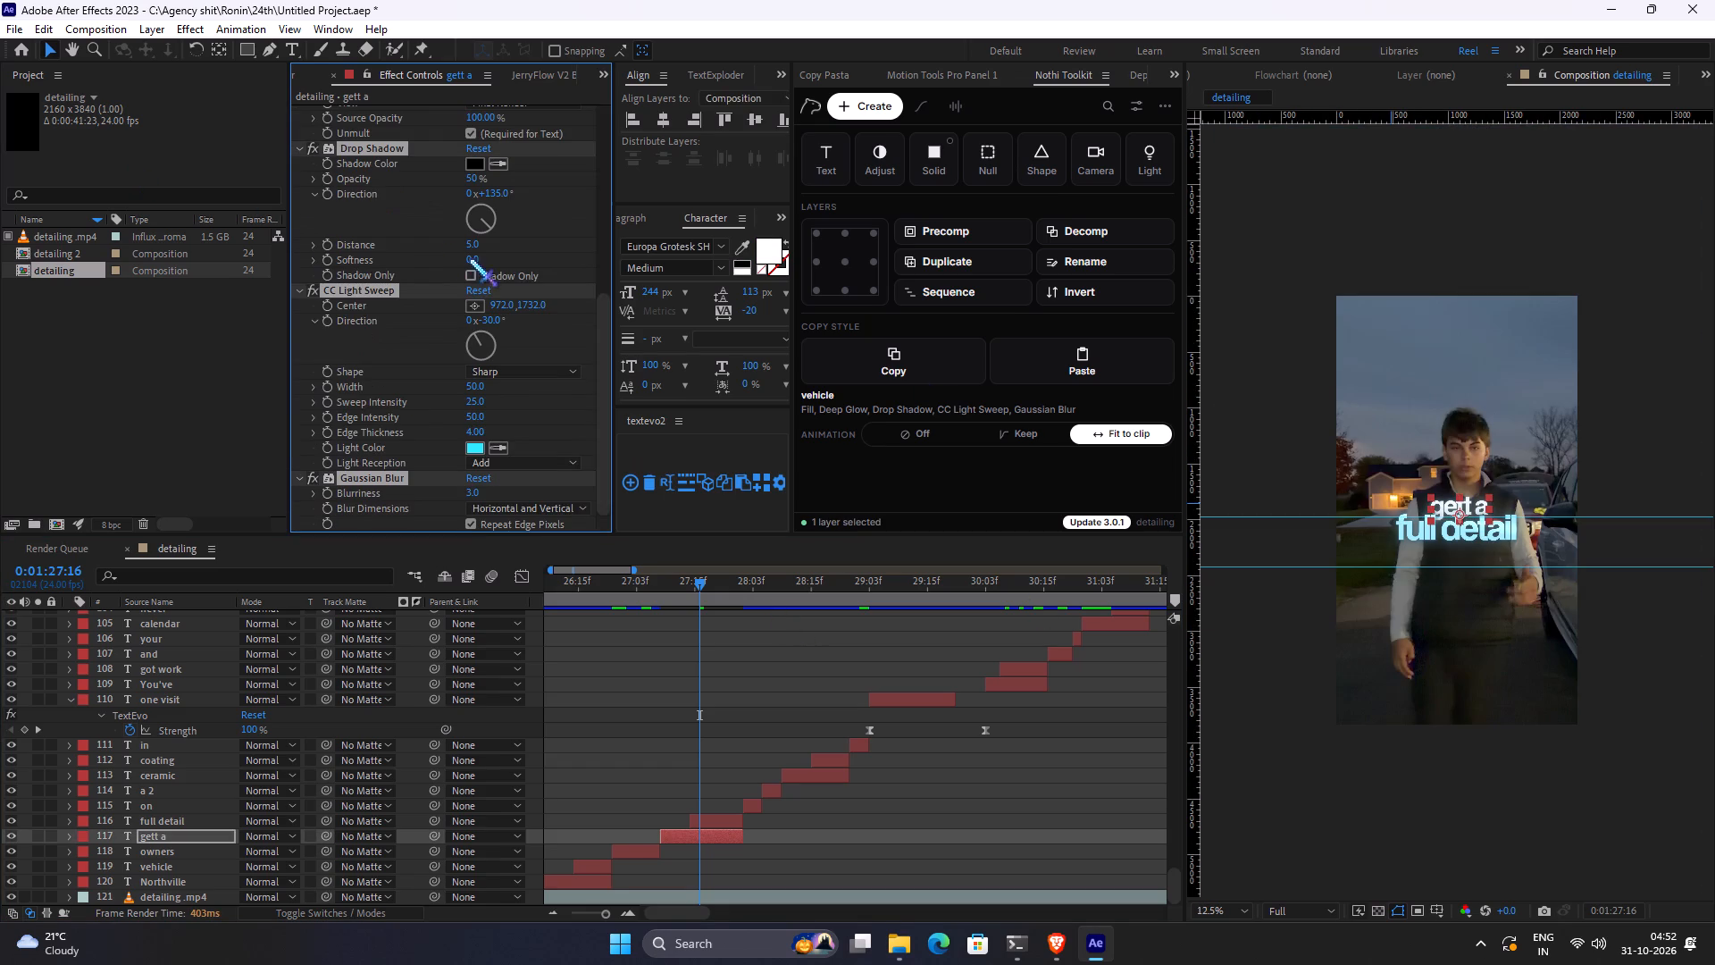
left_click(921, 381)
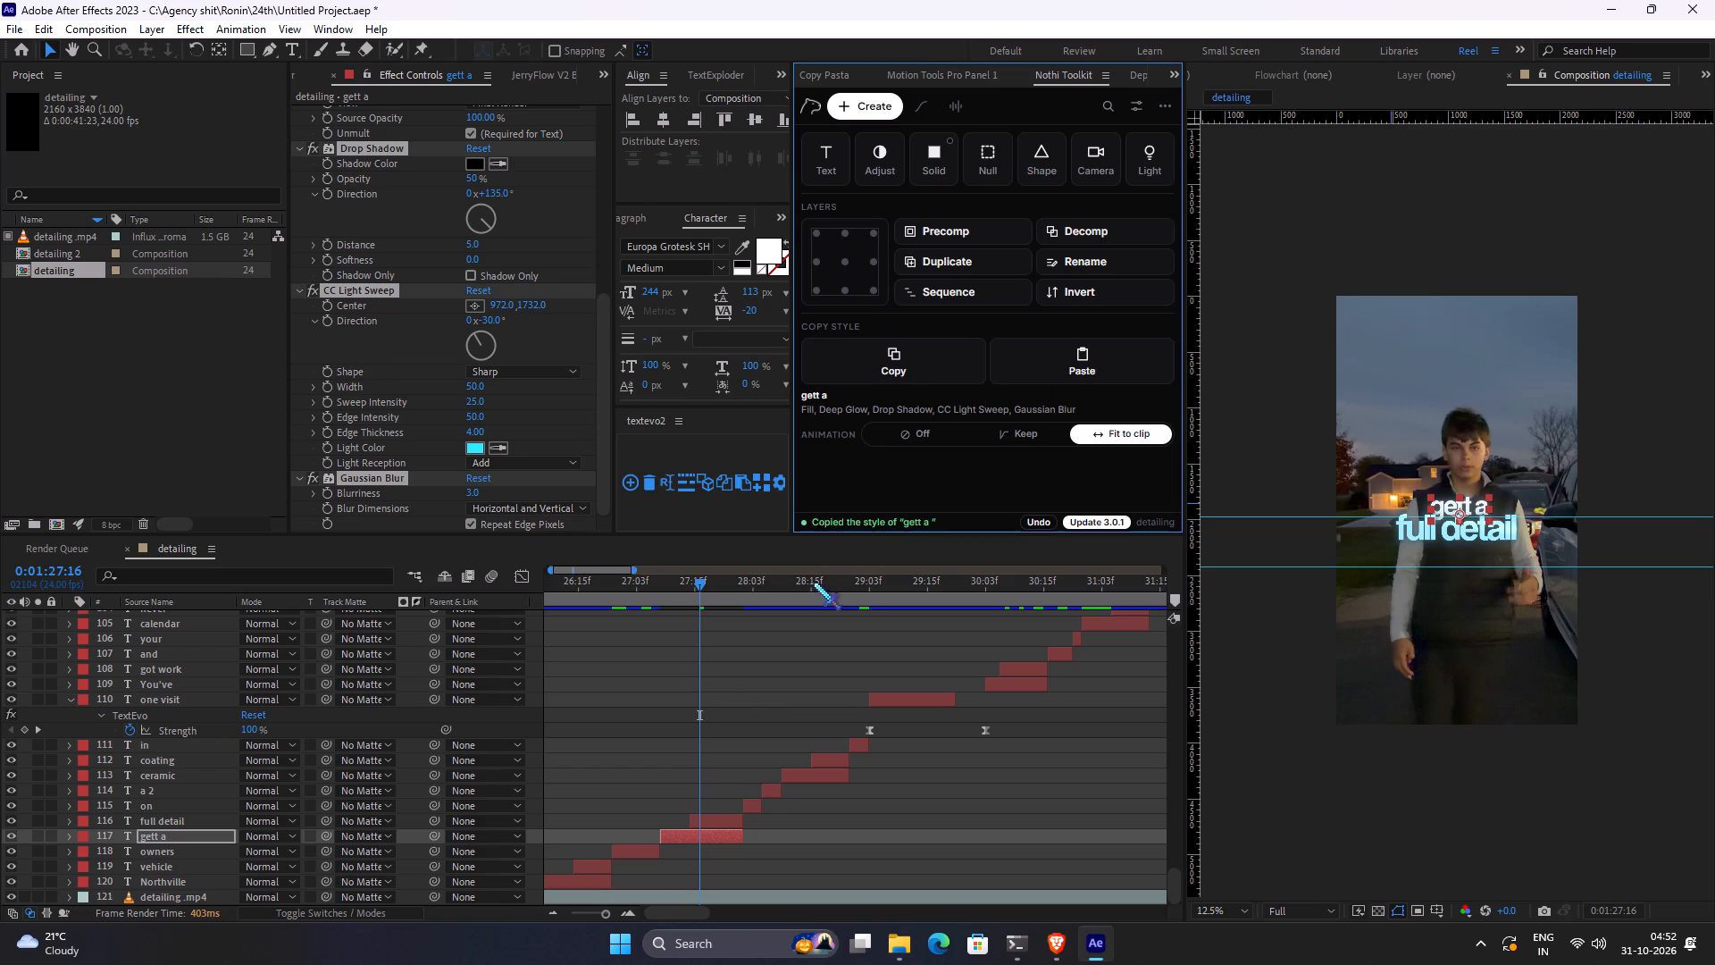
Paste the copied "gett a" style onto the white "You've" caption above "got work".
left_click_drag(844, 592, 834, 592)
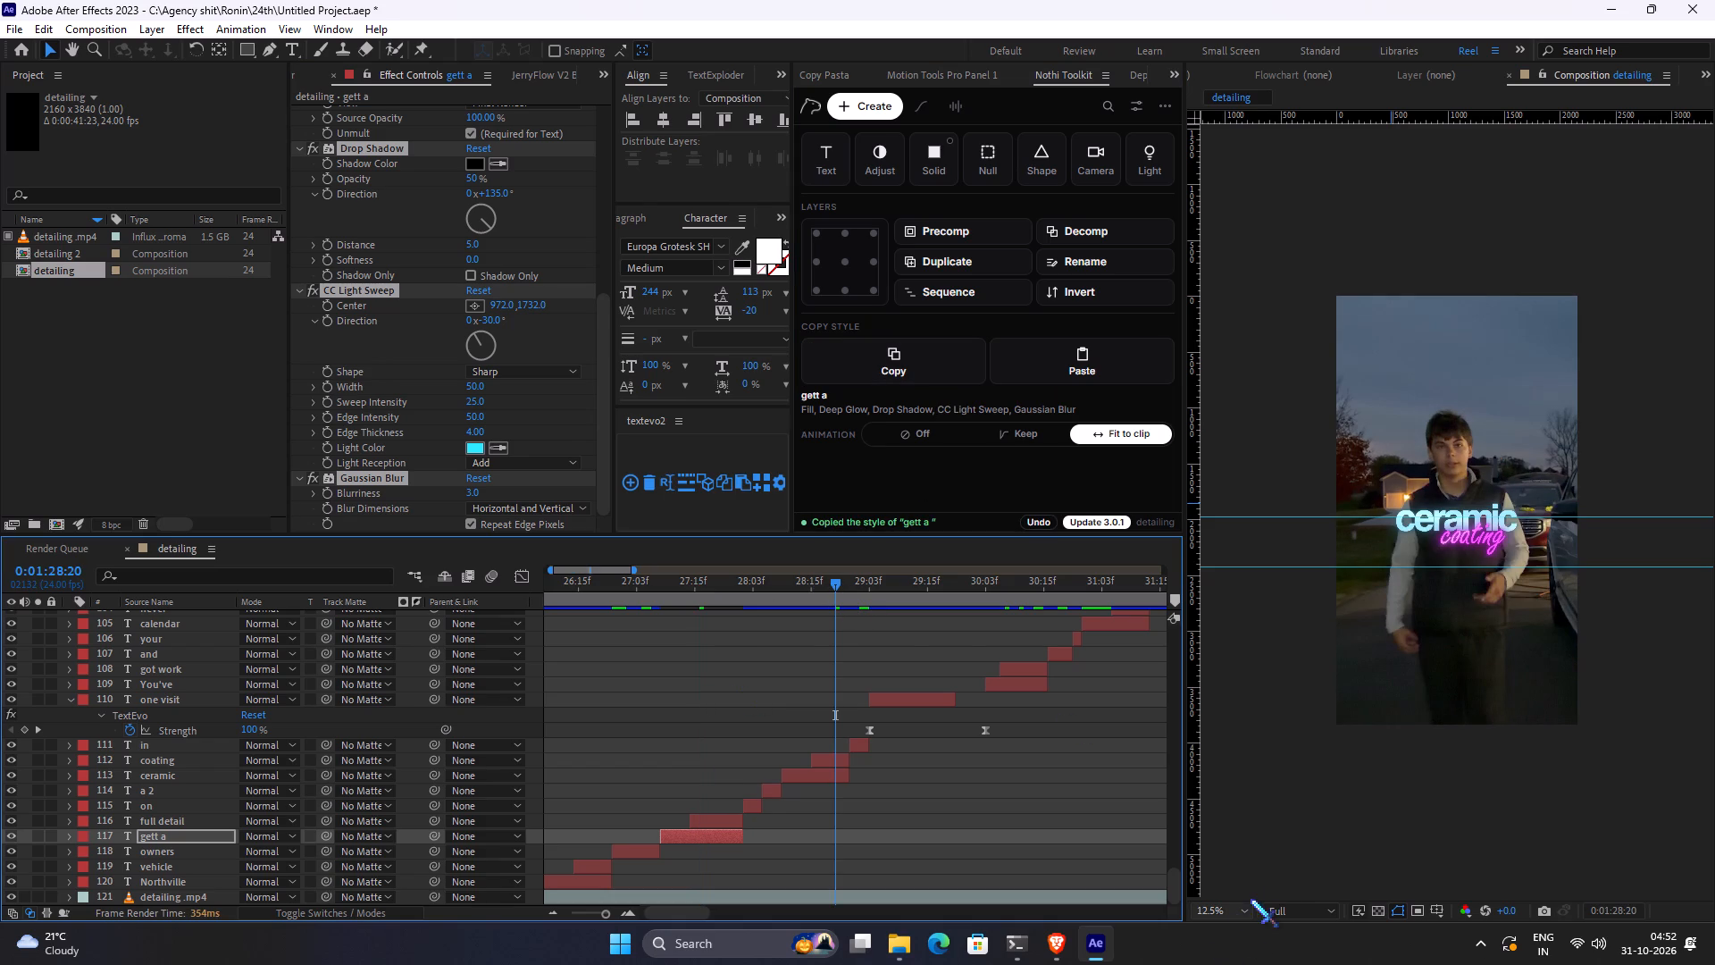
left_click(1236, 914)
left_click(1243, 599)
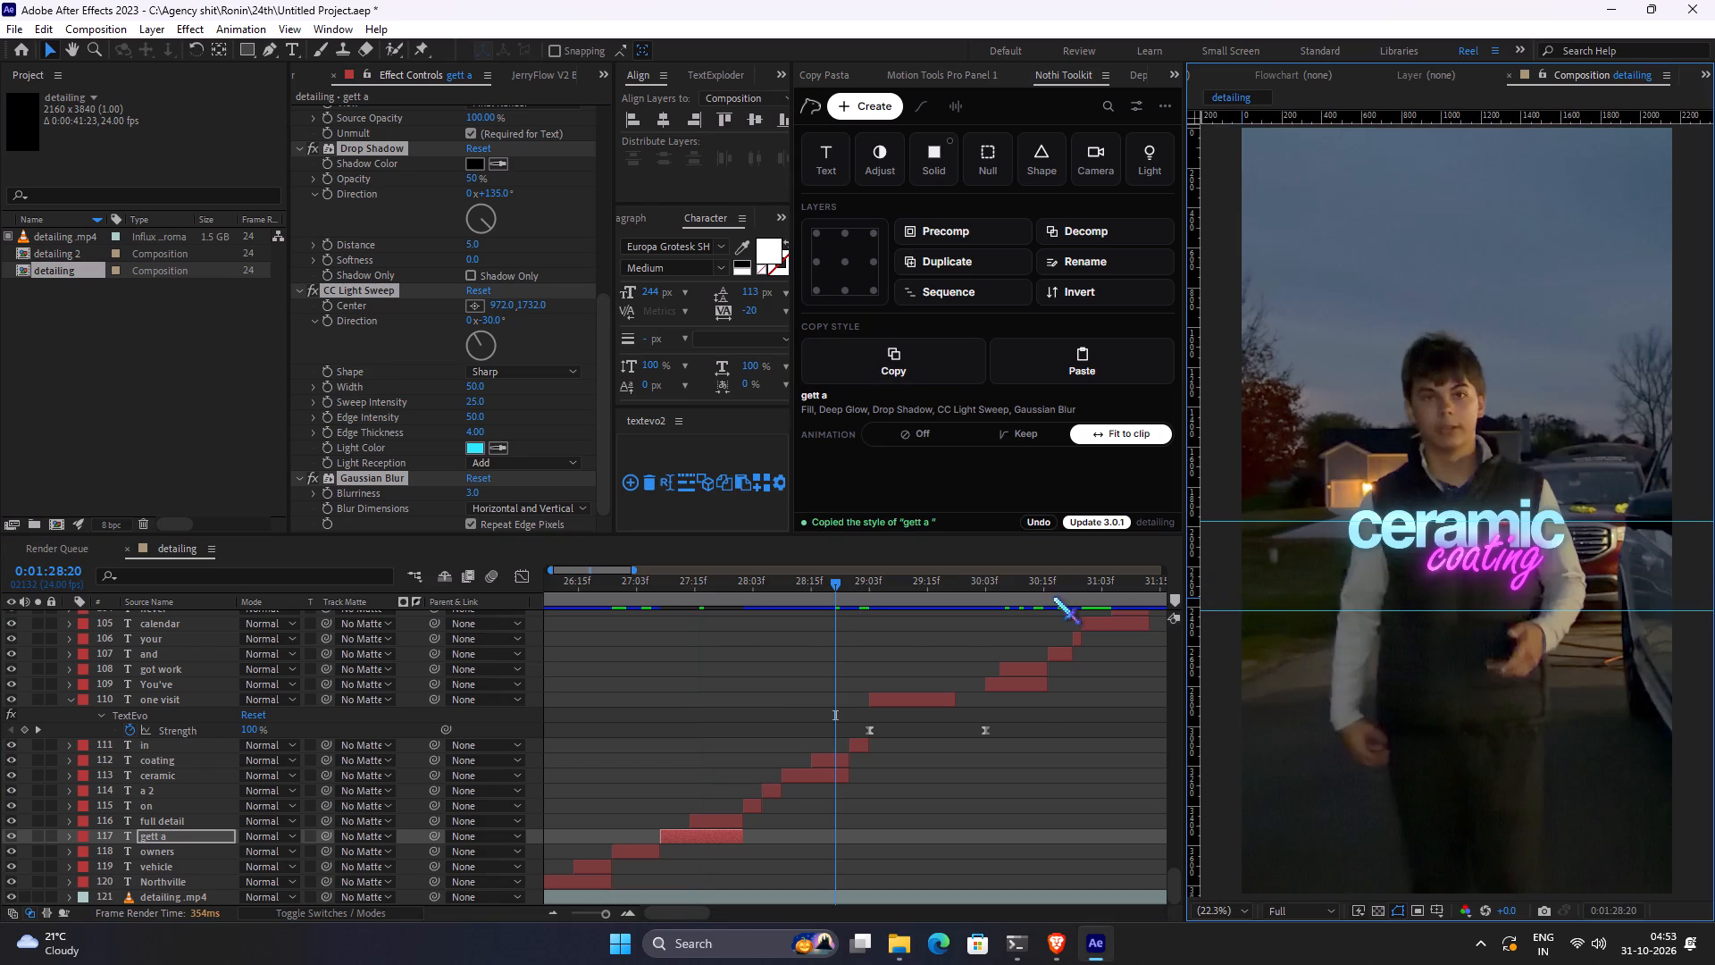
left_click(1021, 575)
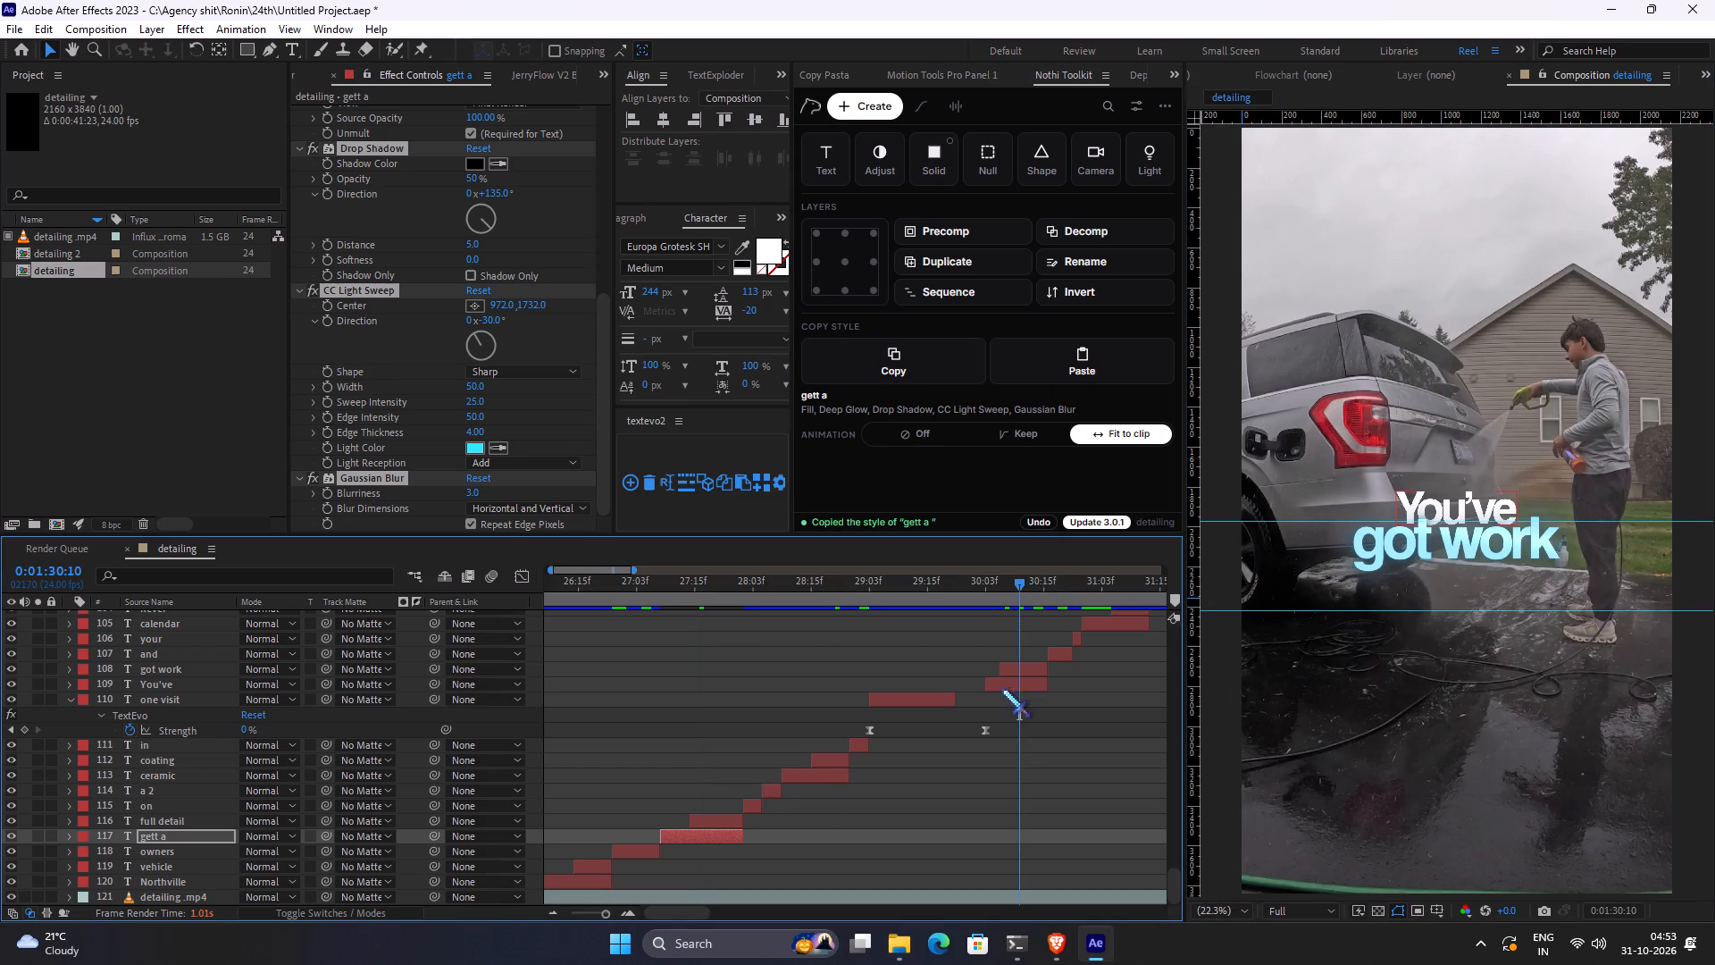
left_click(1017, 687)
left_click(1071, 357)
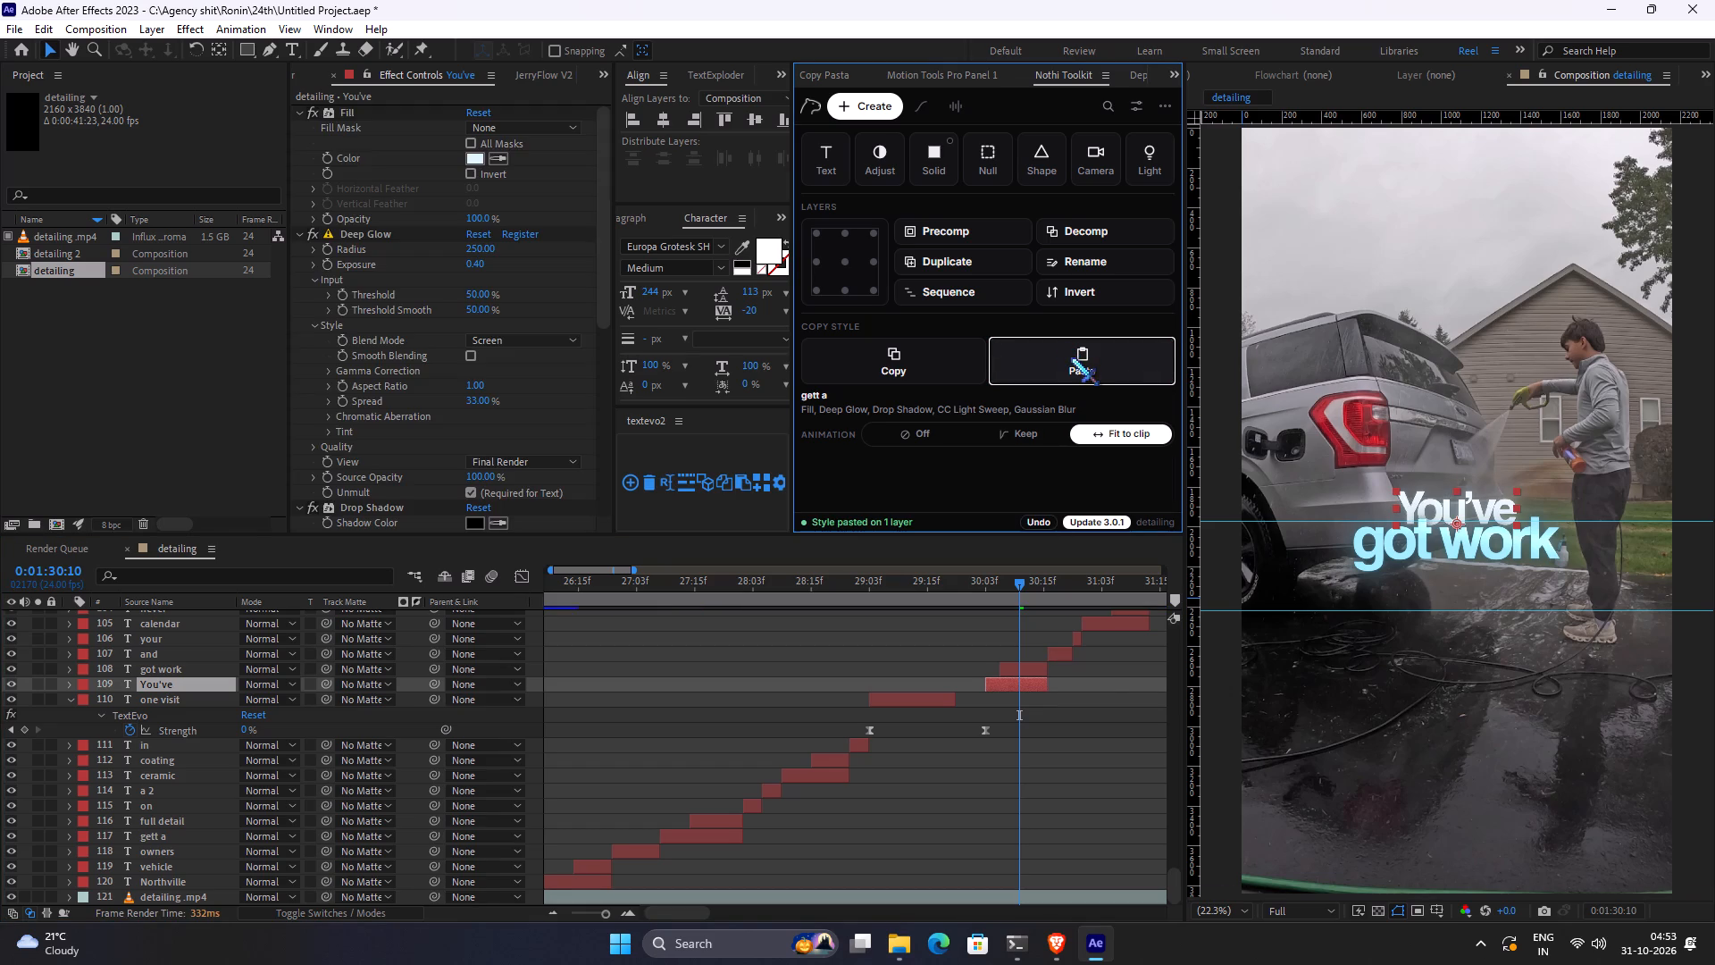
left_click(1094, 695)
Paste the copied "gett a" style onto the white "never" caption below "calendar".
key("space")
key("space")
key("space")
key("space")
key("space")
key("space")
key("space")
key("space")
key("space")
key("space")
key("space")
key("space")
key("space")
key("space")
key("space")
key("space")
key("space")
key("space")
key("space")
key("space")
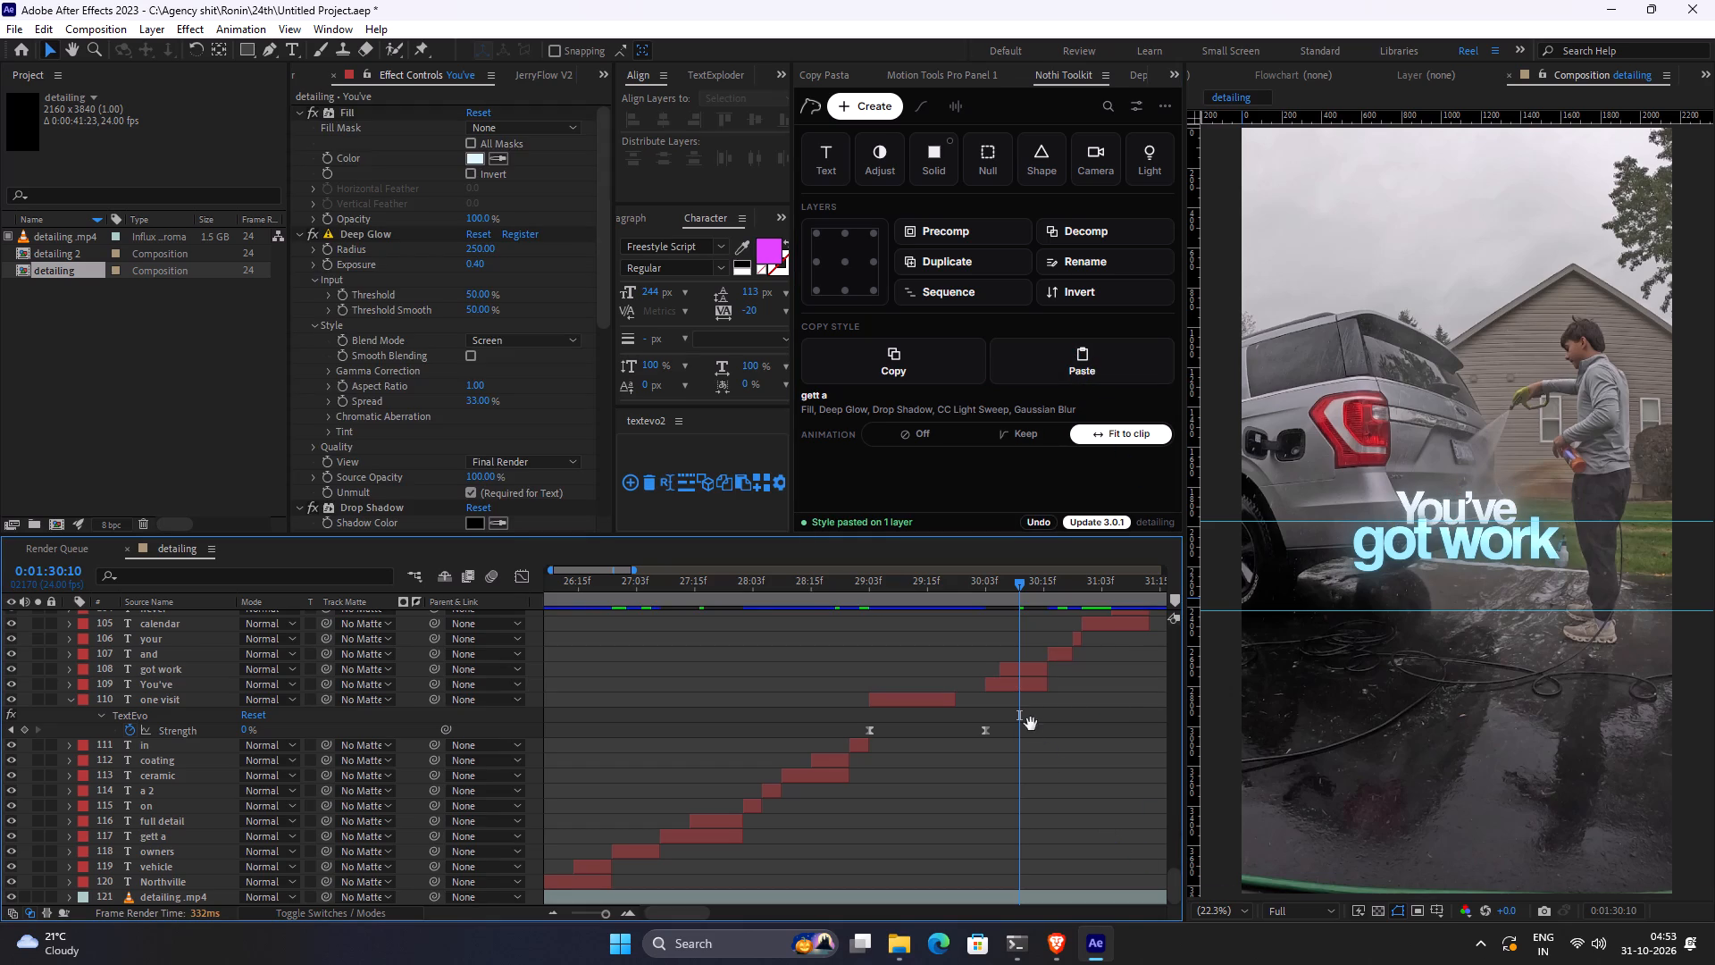
left_click_drag(1032, 719, 677, 797)
left_click_drag(1029, 716, 876, 794)
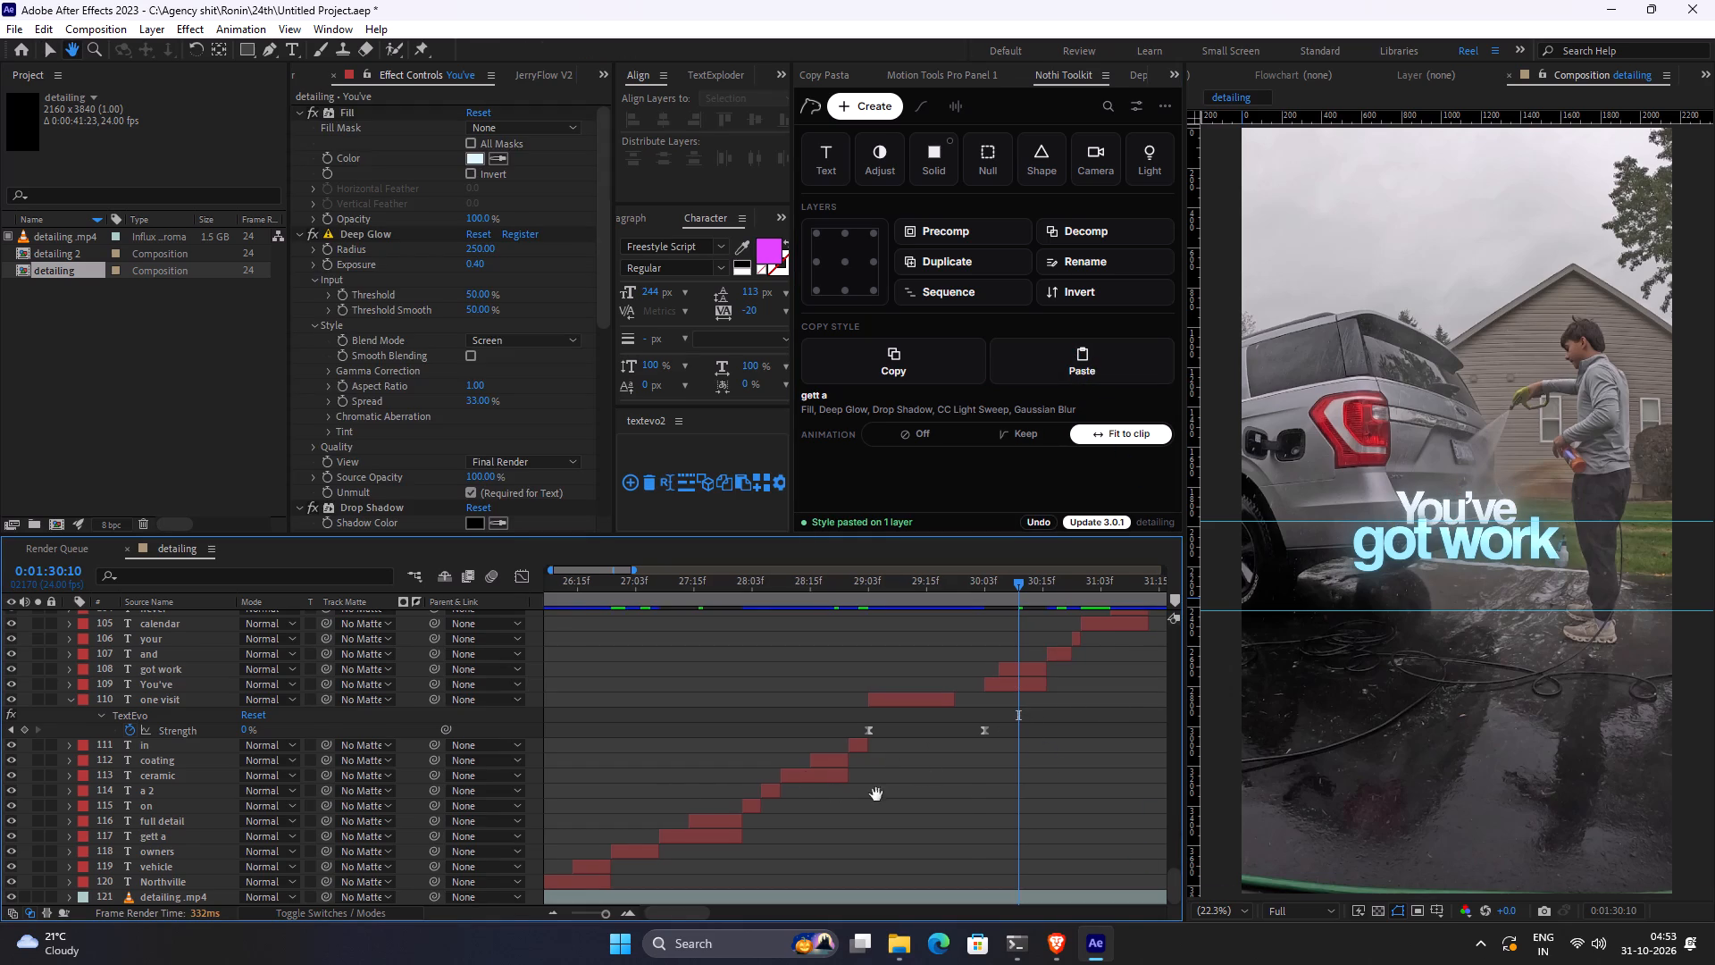
left_click_drag(876, 794, 779, 803)
left_click(874, 584)
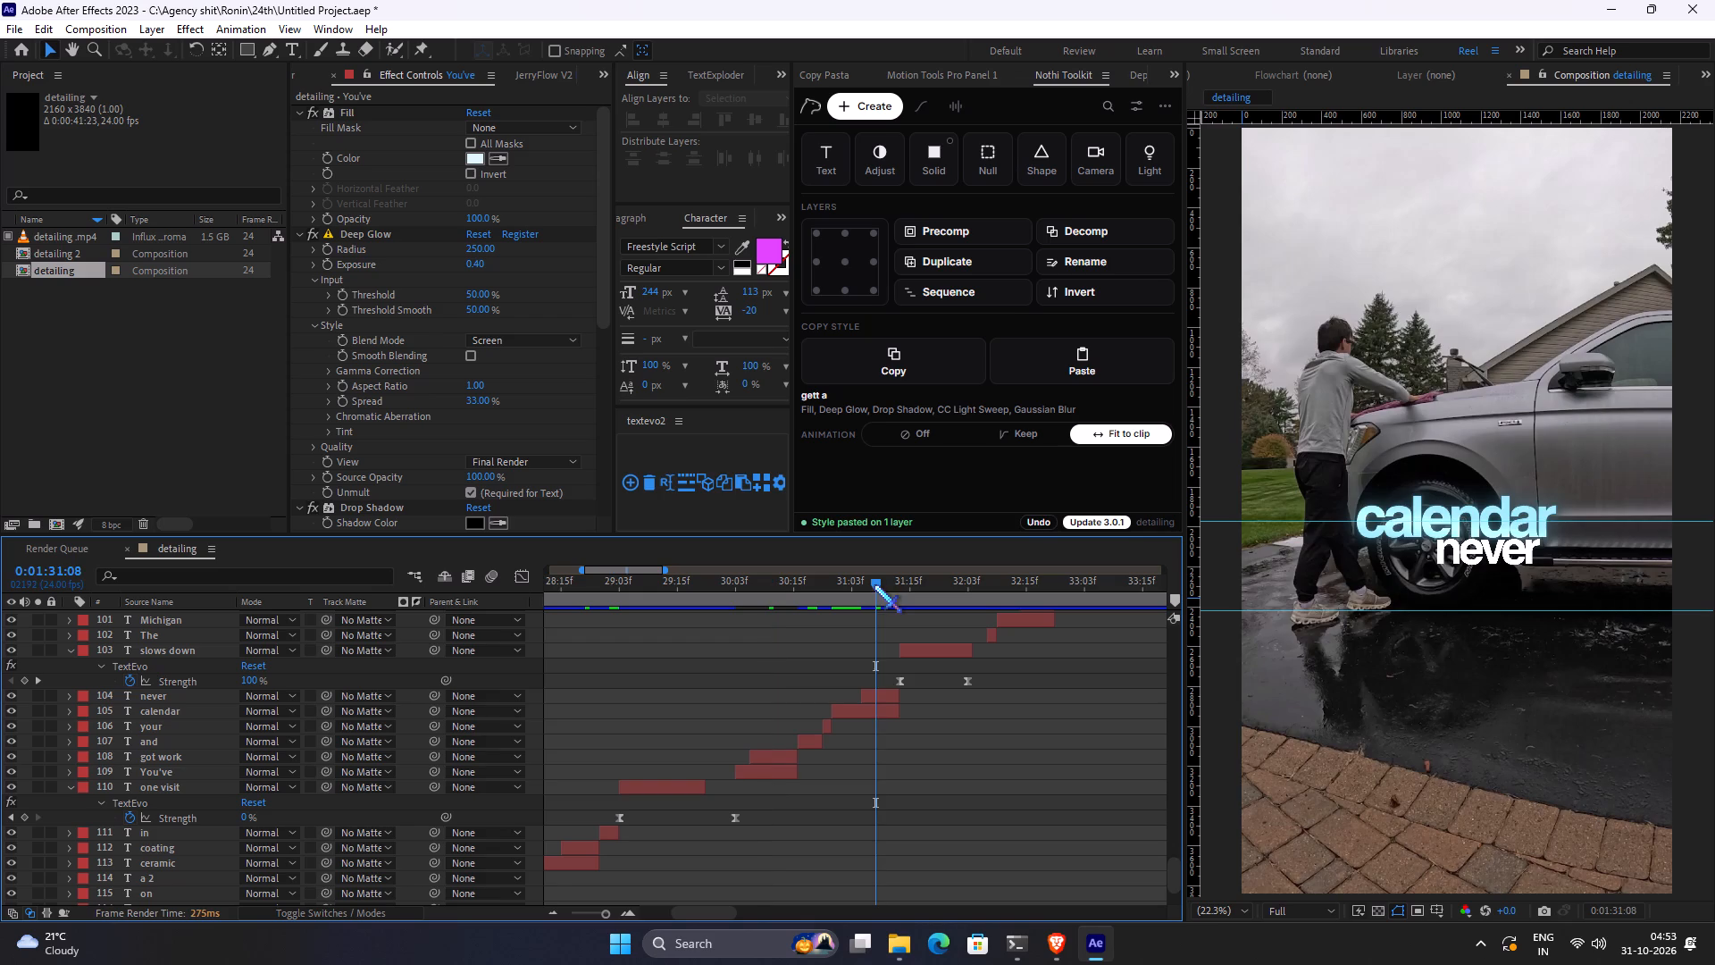
left_click(882, 692)
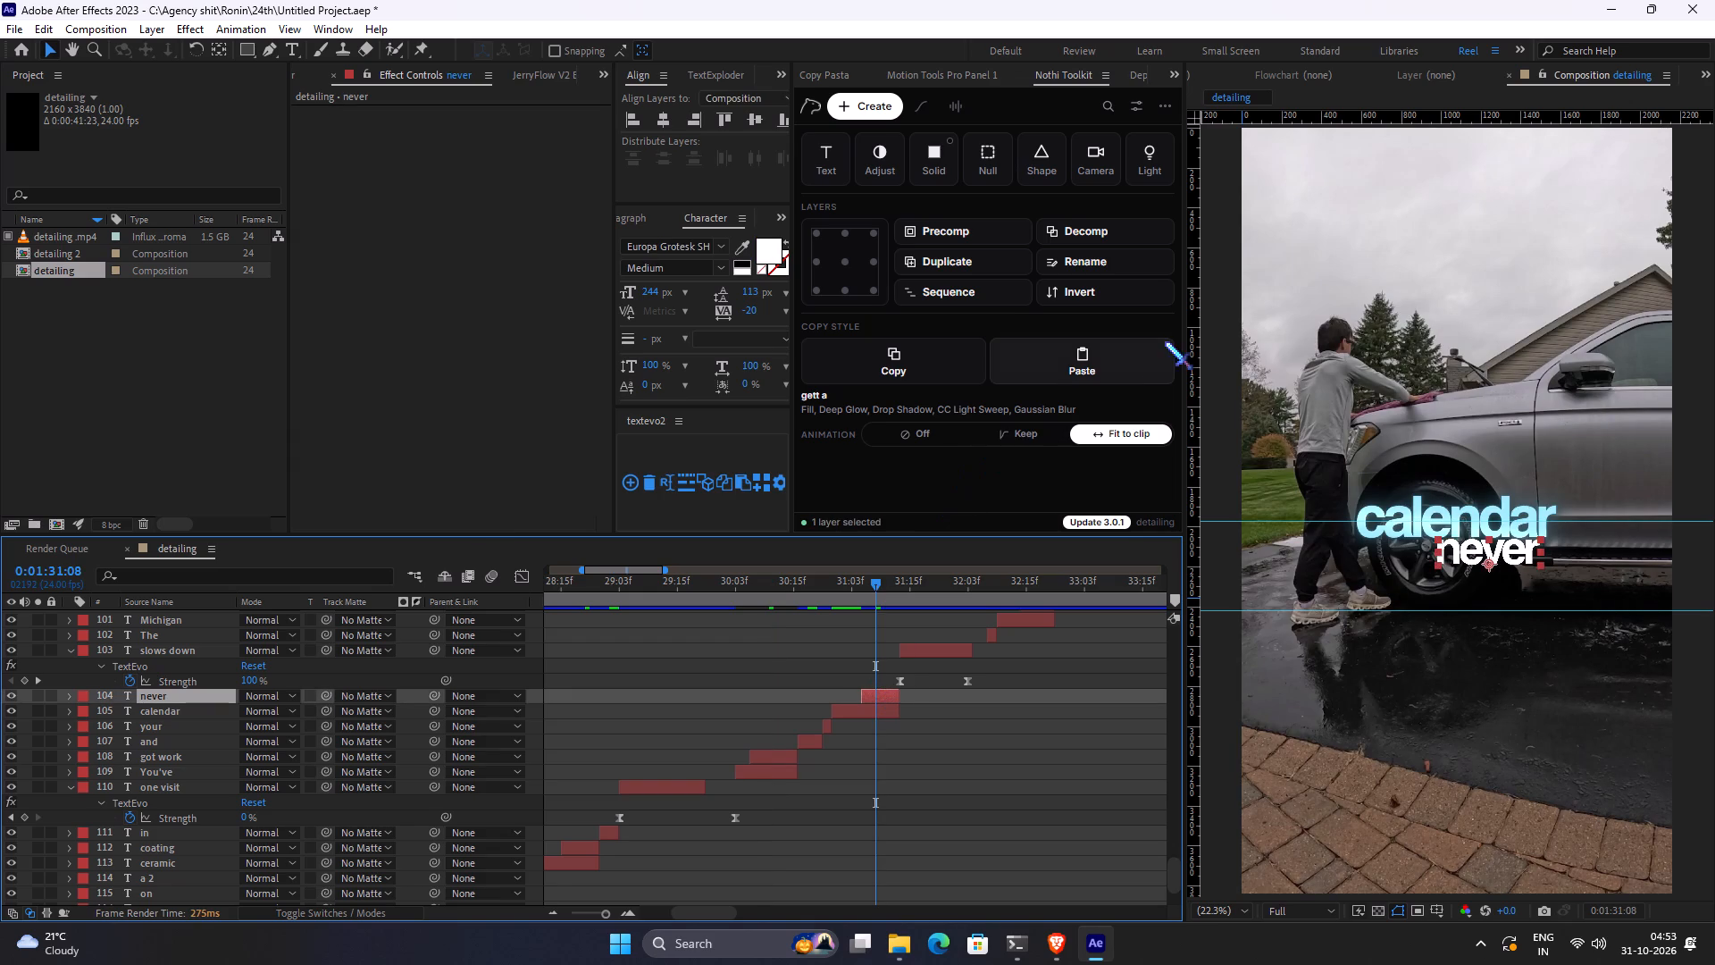
left_click(1100, 379)
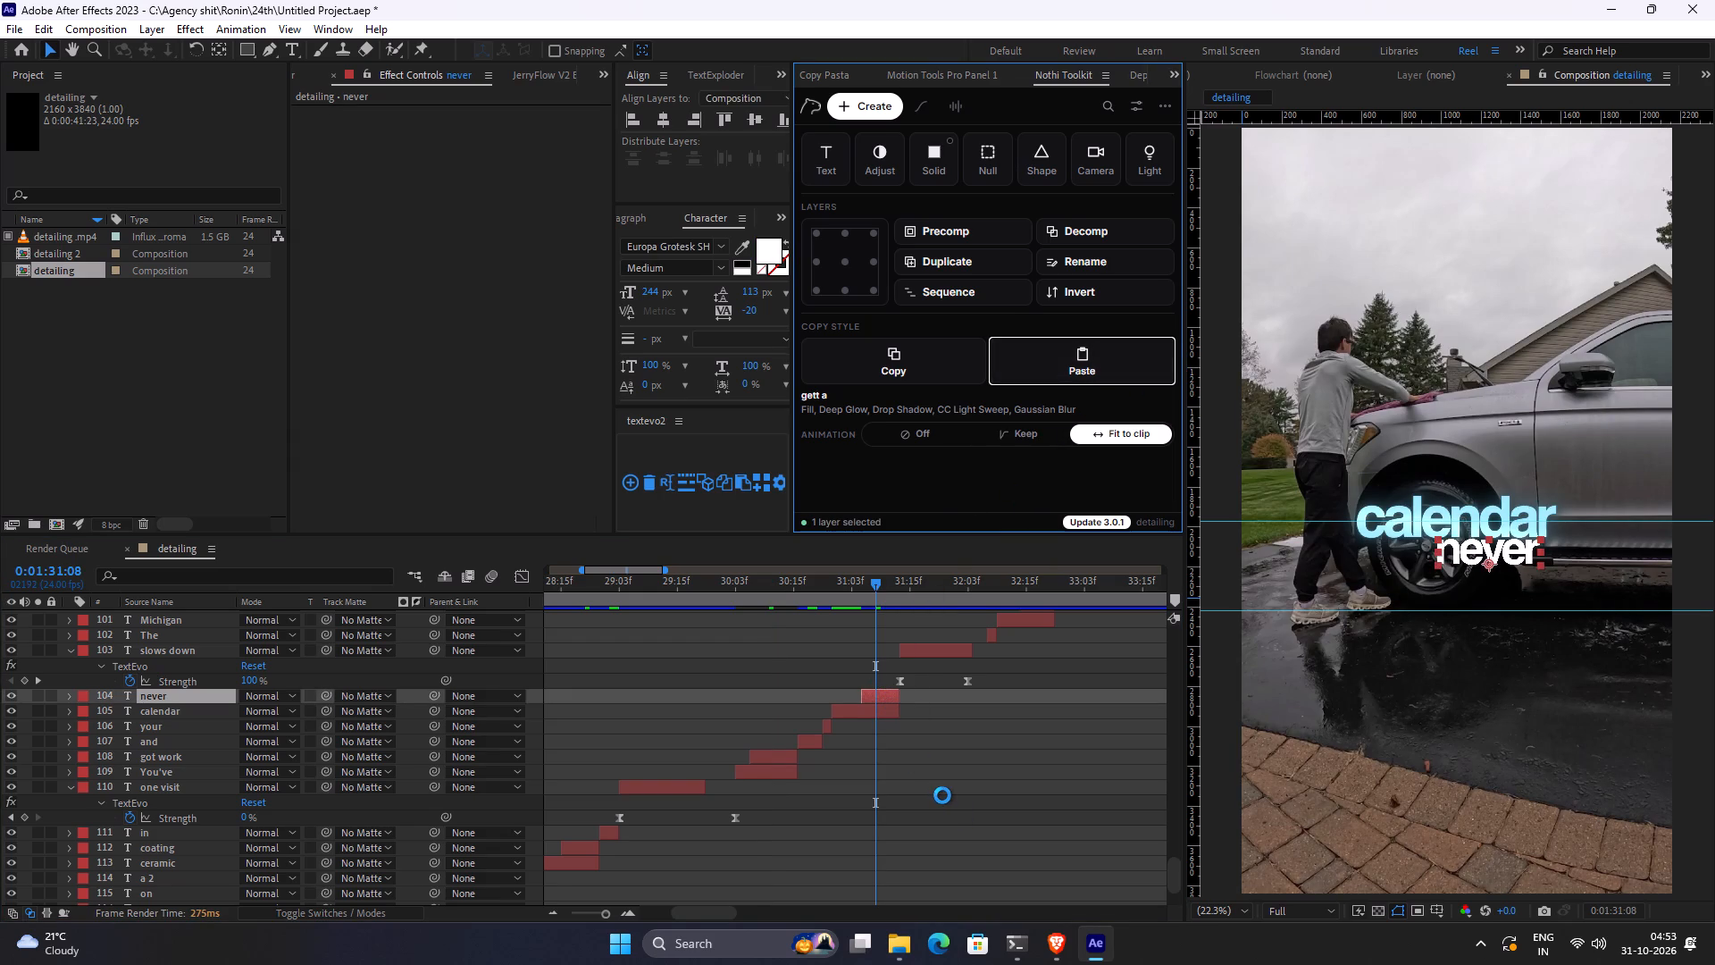
left_click(918, 753)
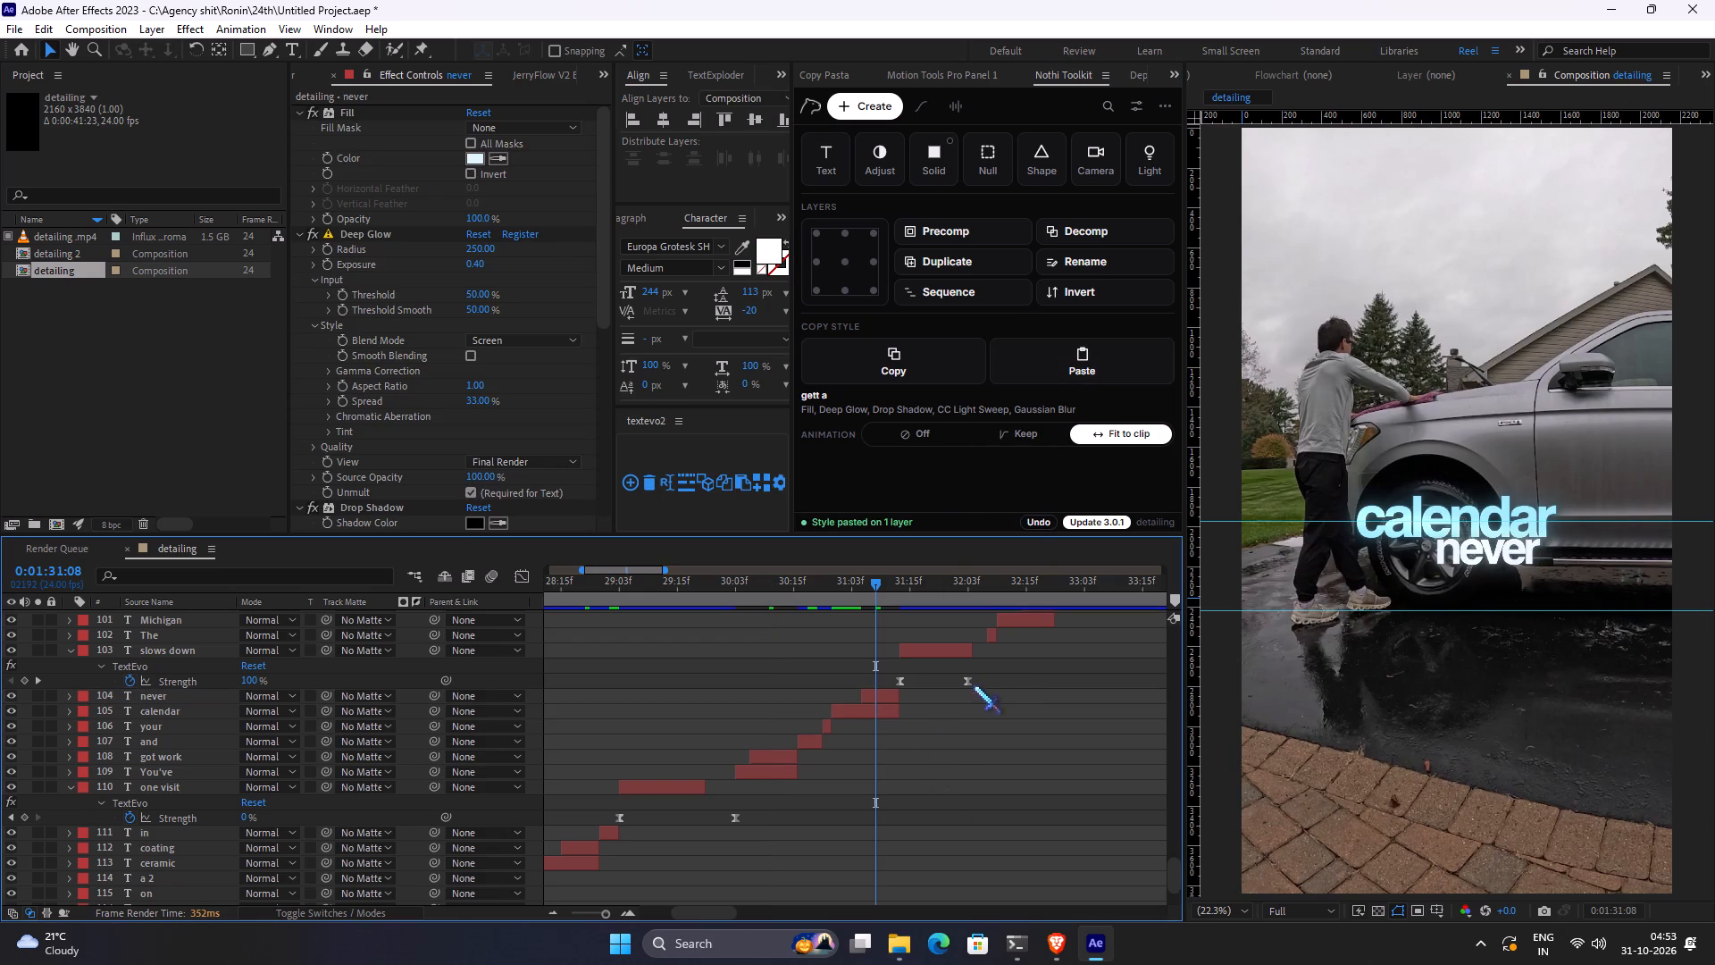
Paste the copied "gett a" style onto the white "you are" caption below "how busy".
key("space")
key("space")
key("space")
key("space")
key("space")
key("space")
key("space")
key("space")
key("space")
key("space")
key("space")
key("space")
key("space")
key("space")
key("space")
key("space")
key("space")
key("space")
key("space")
key("space")
left_click_drag(1000, 673, 798, 763)
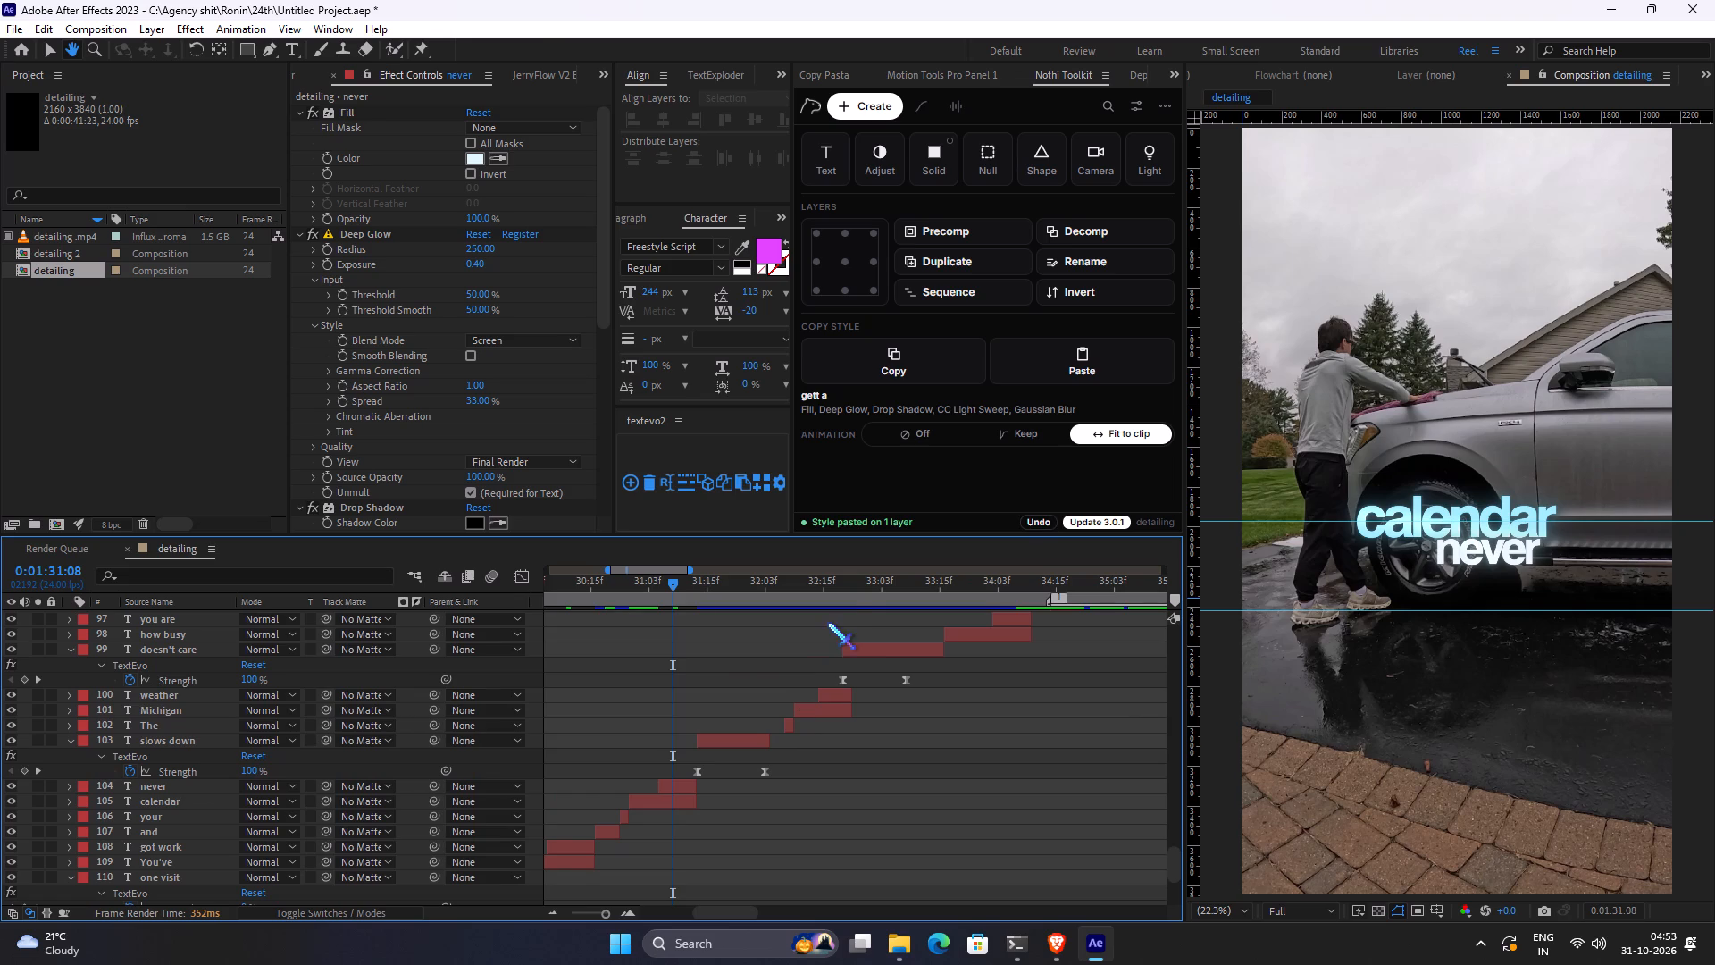
left_click(827, 596)
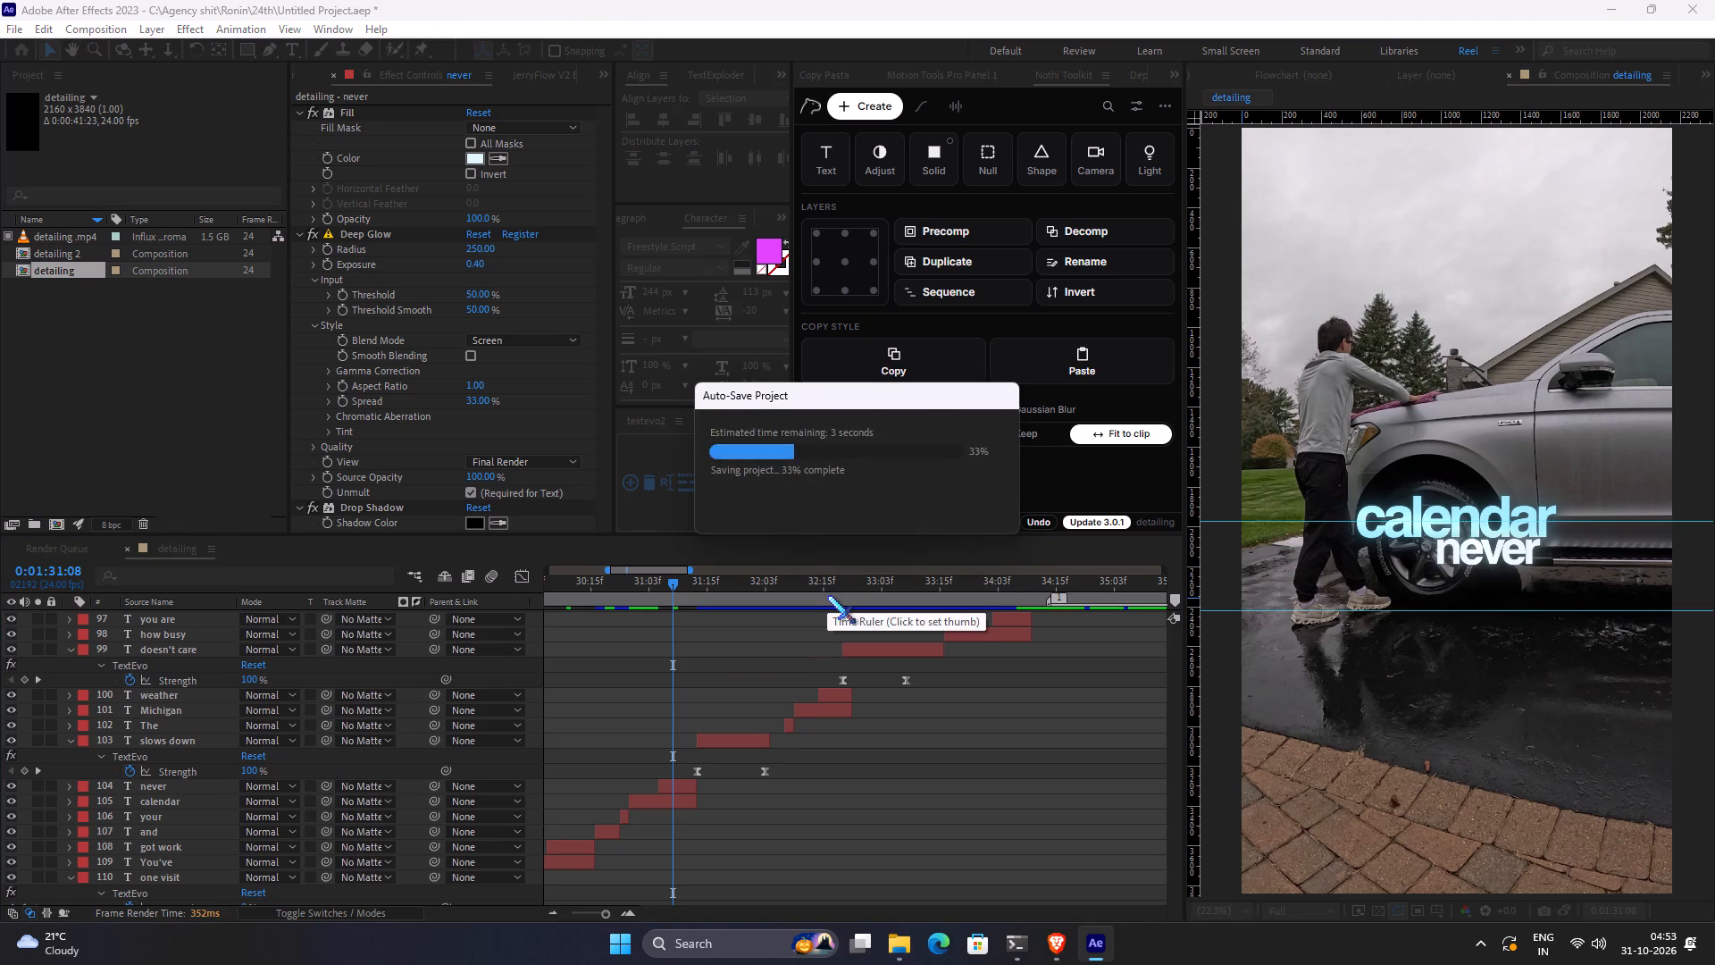
left_click(827, 595)
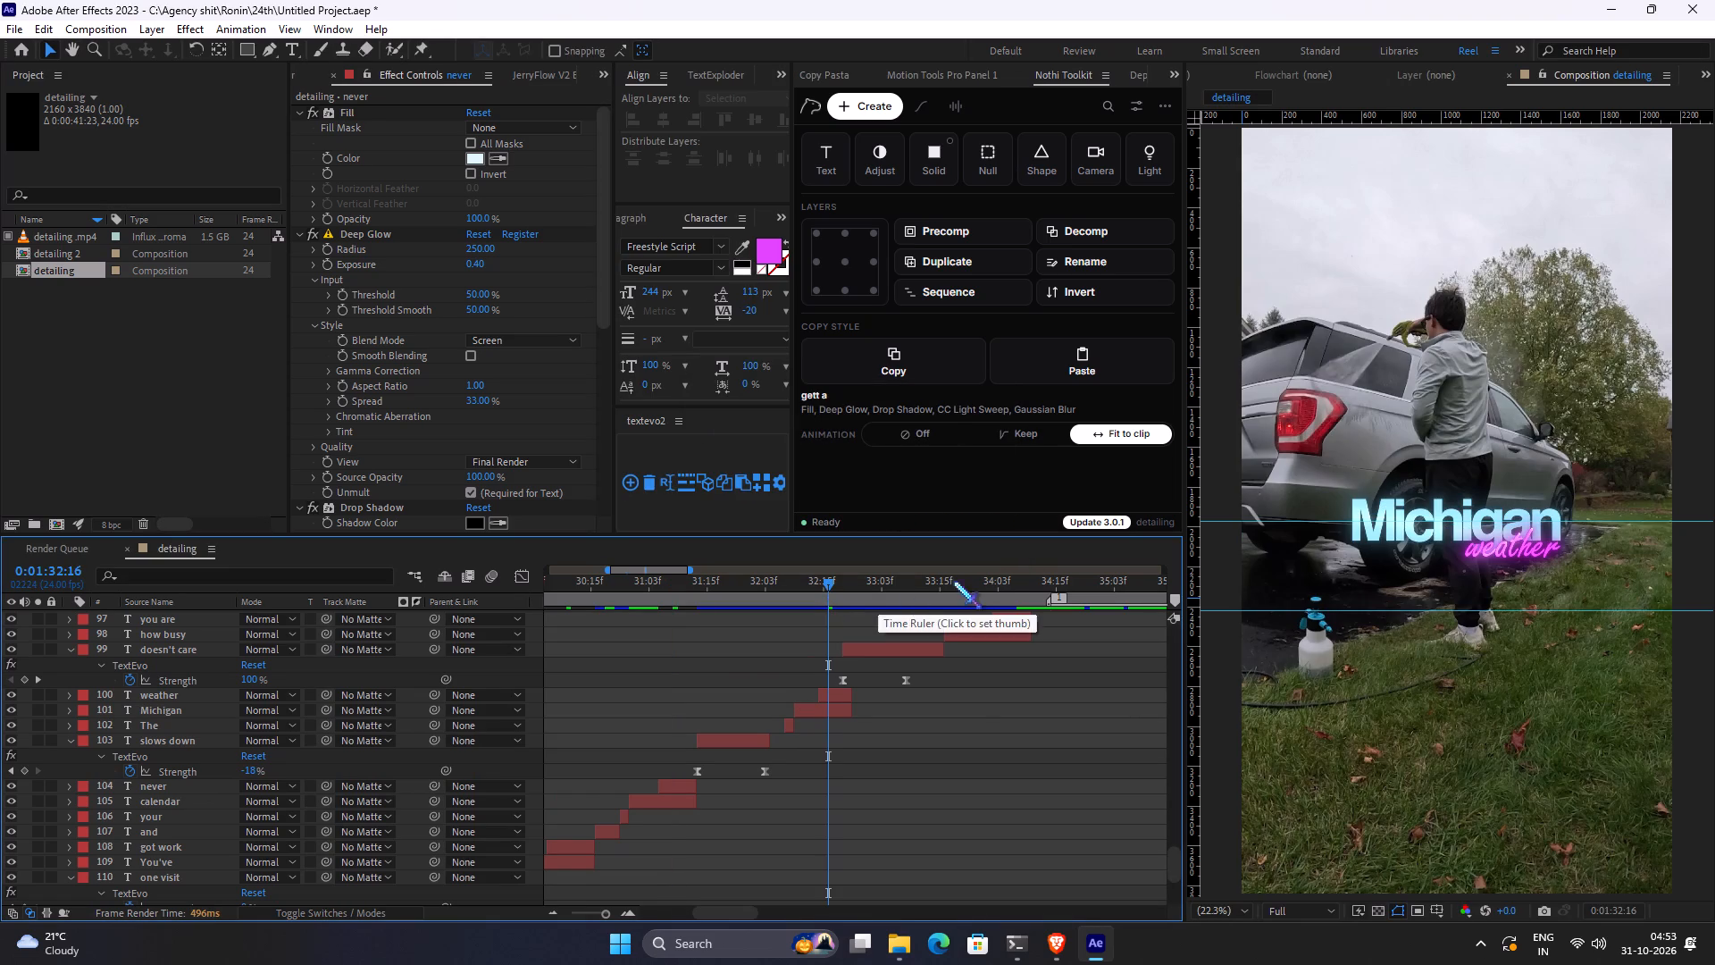
left_click_drag(960, 578, 1005, 583)
left_click(1008, 626)
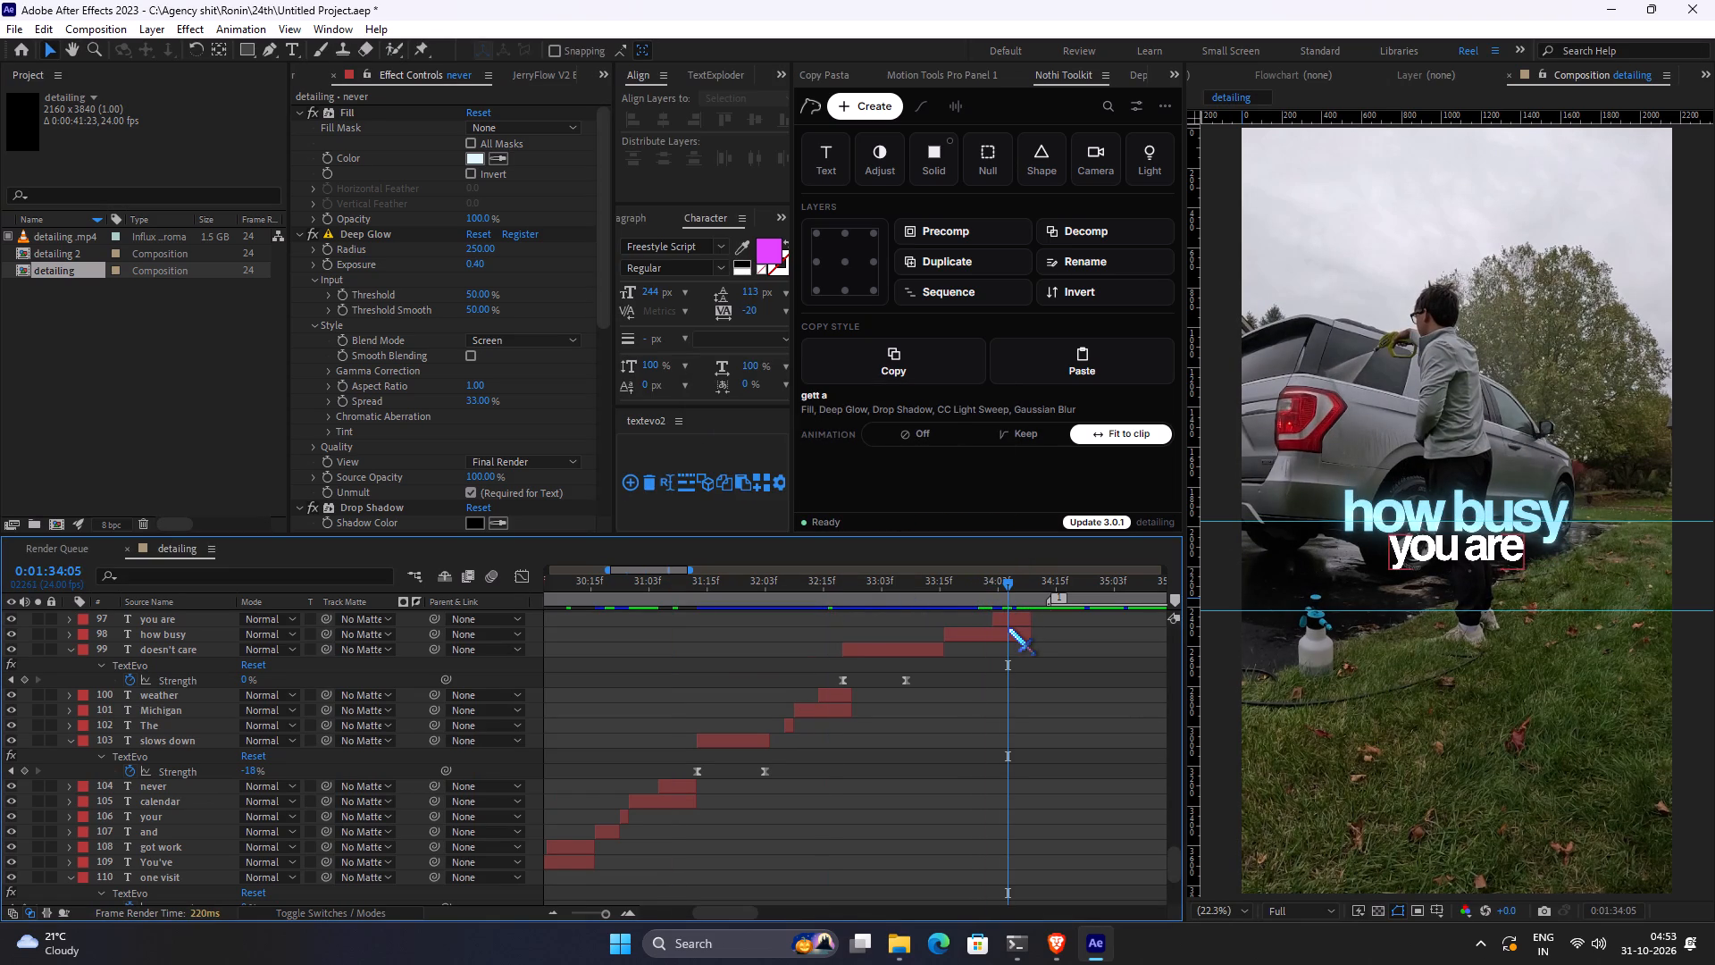
left_click(1008, 627)
left_click(1002, 617)
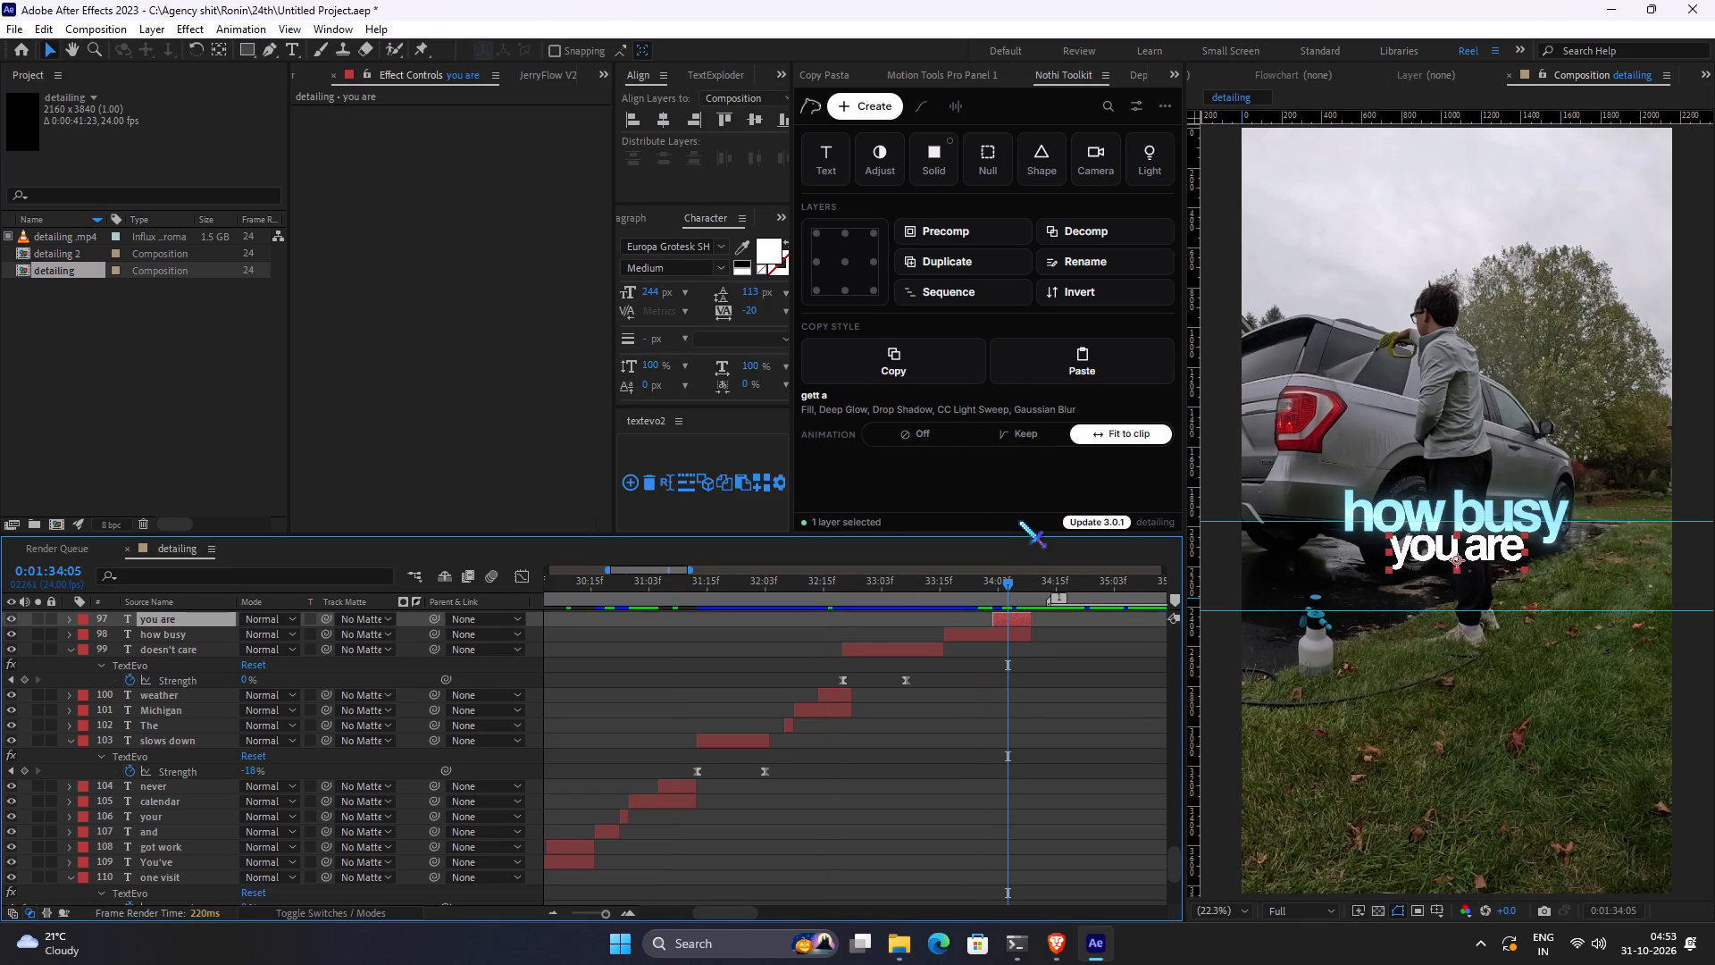
left_click(1050, 384)
left_click(1053, 372)
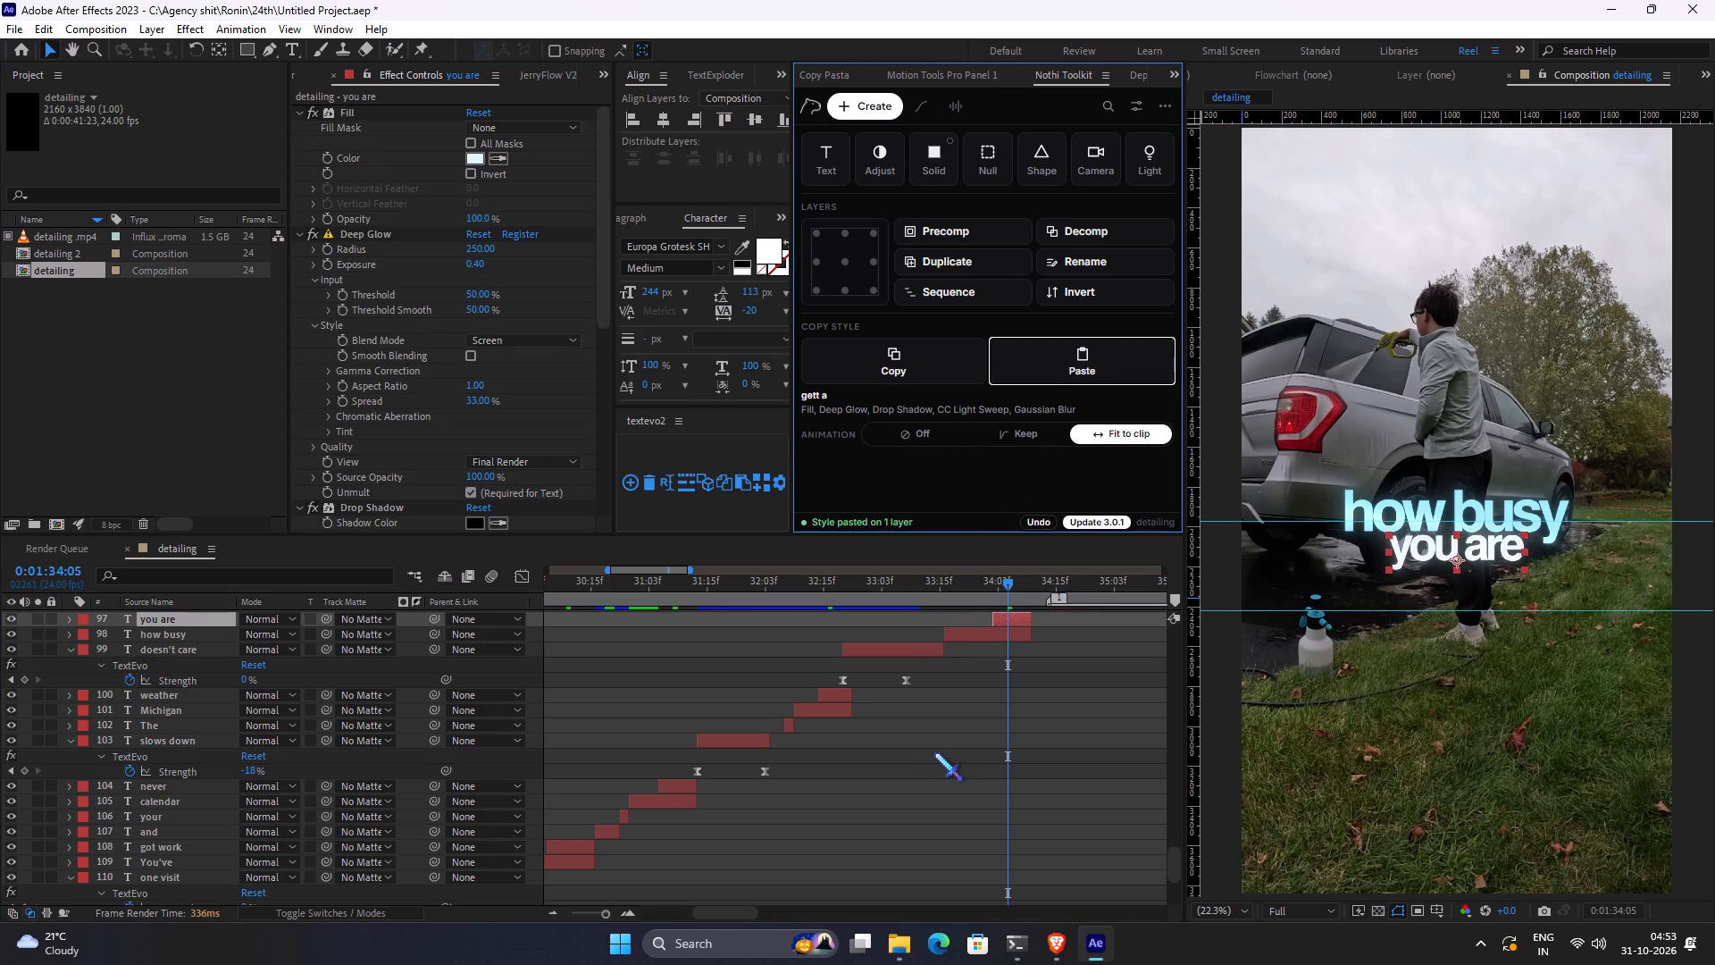
left_click(934, 752)
Paste the copied "gett a" style onto the white "to wash" caption below "got time".
key("space")
key("space")
key("space")
key("space")
key("space")
key("space")
key("space")
key("space")
key("space")
key("space")
key("space")
key("space")
key("space")
key("space")
key("space")
key("space")
key("space")
key("space")
key("space")
key("space")
left_click_drag(988, 717, 706, 852)
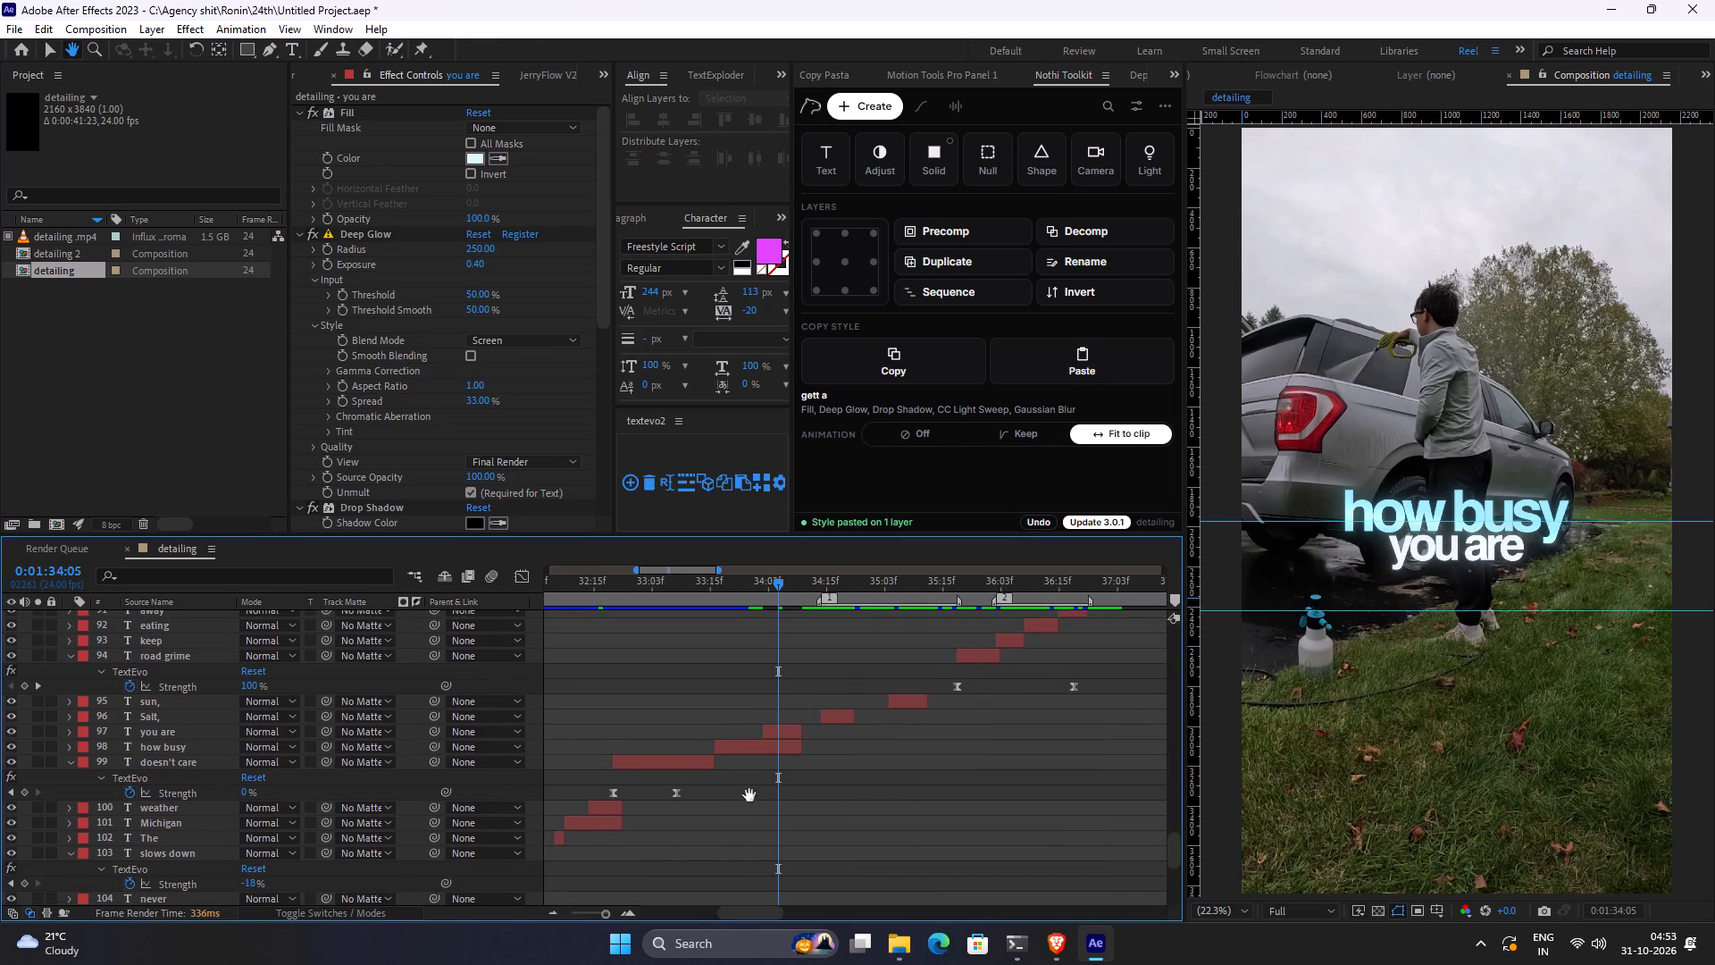
key("space")
key("space")
key("space")
key("space")
key("space")
key("space")
key("space")
key("space")
key("space")
key("space")
key("space")
key("space")
key("space")
key("space")
key("space")
key("space")
key("space")
key("space")
key("space")
key("space")
left_click_drag(966, 684, 736, 801)
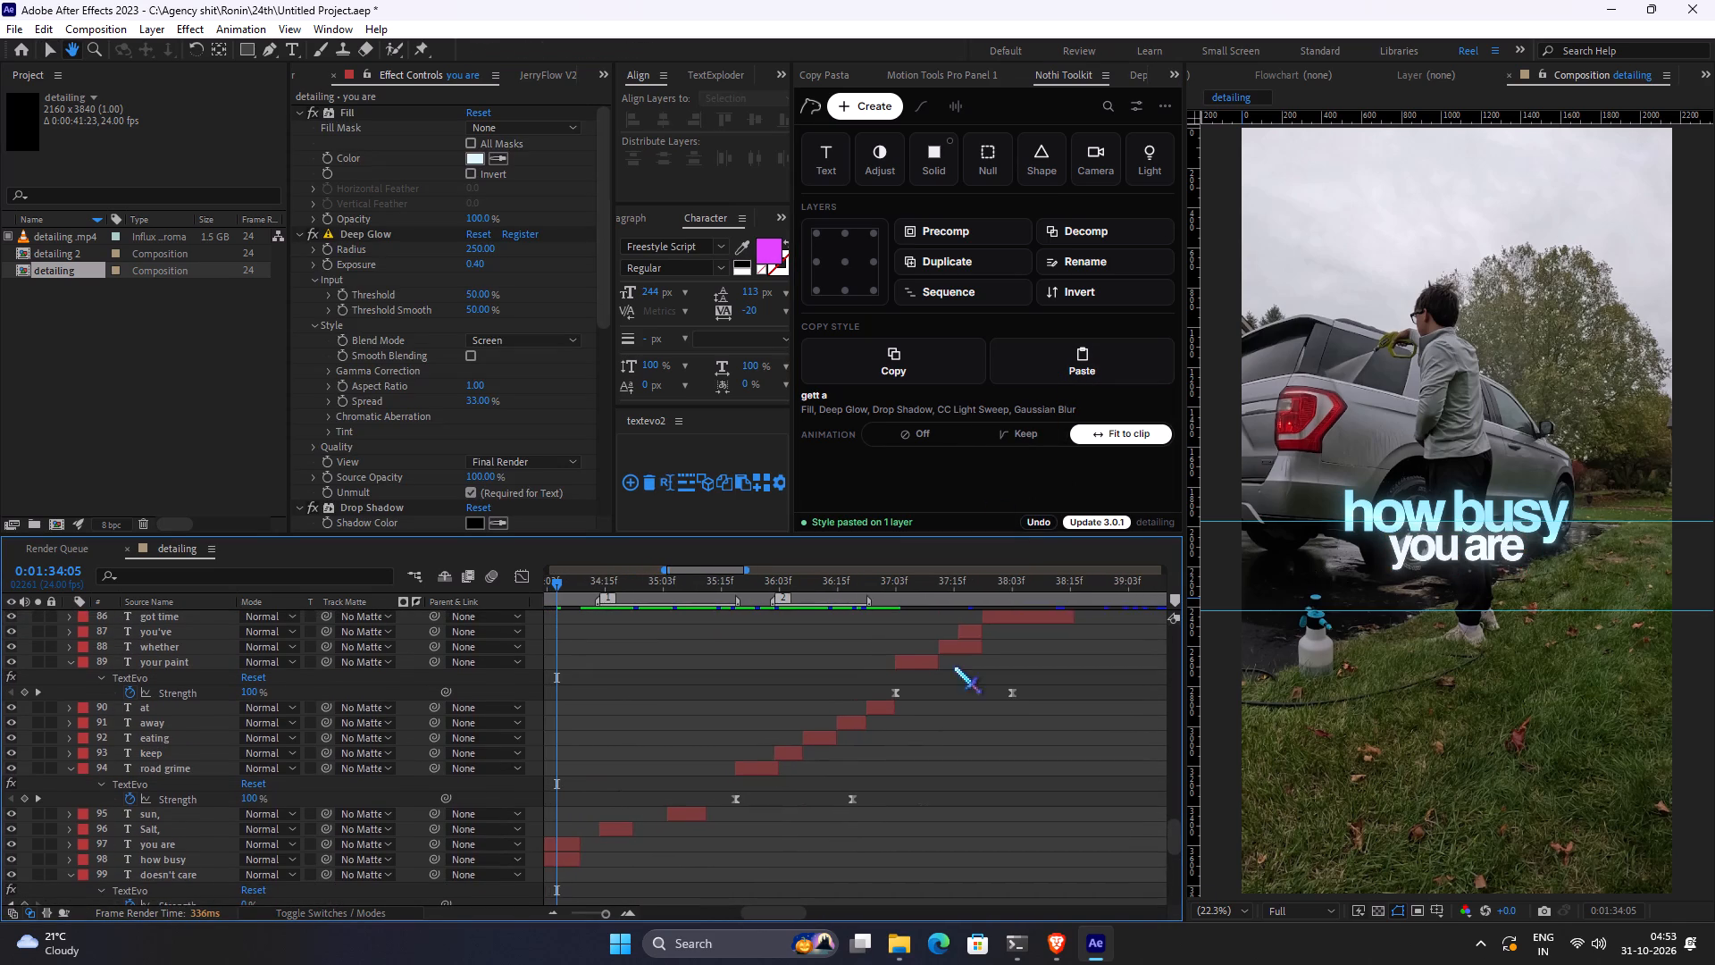
left_click(967, 580)
left_click(1064, 597)
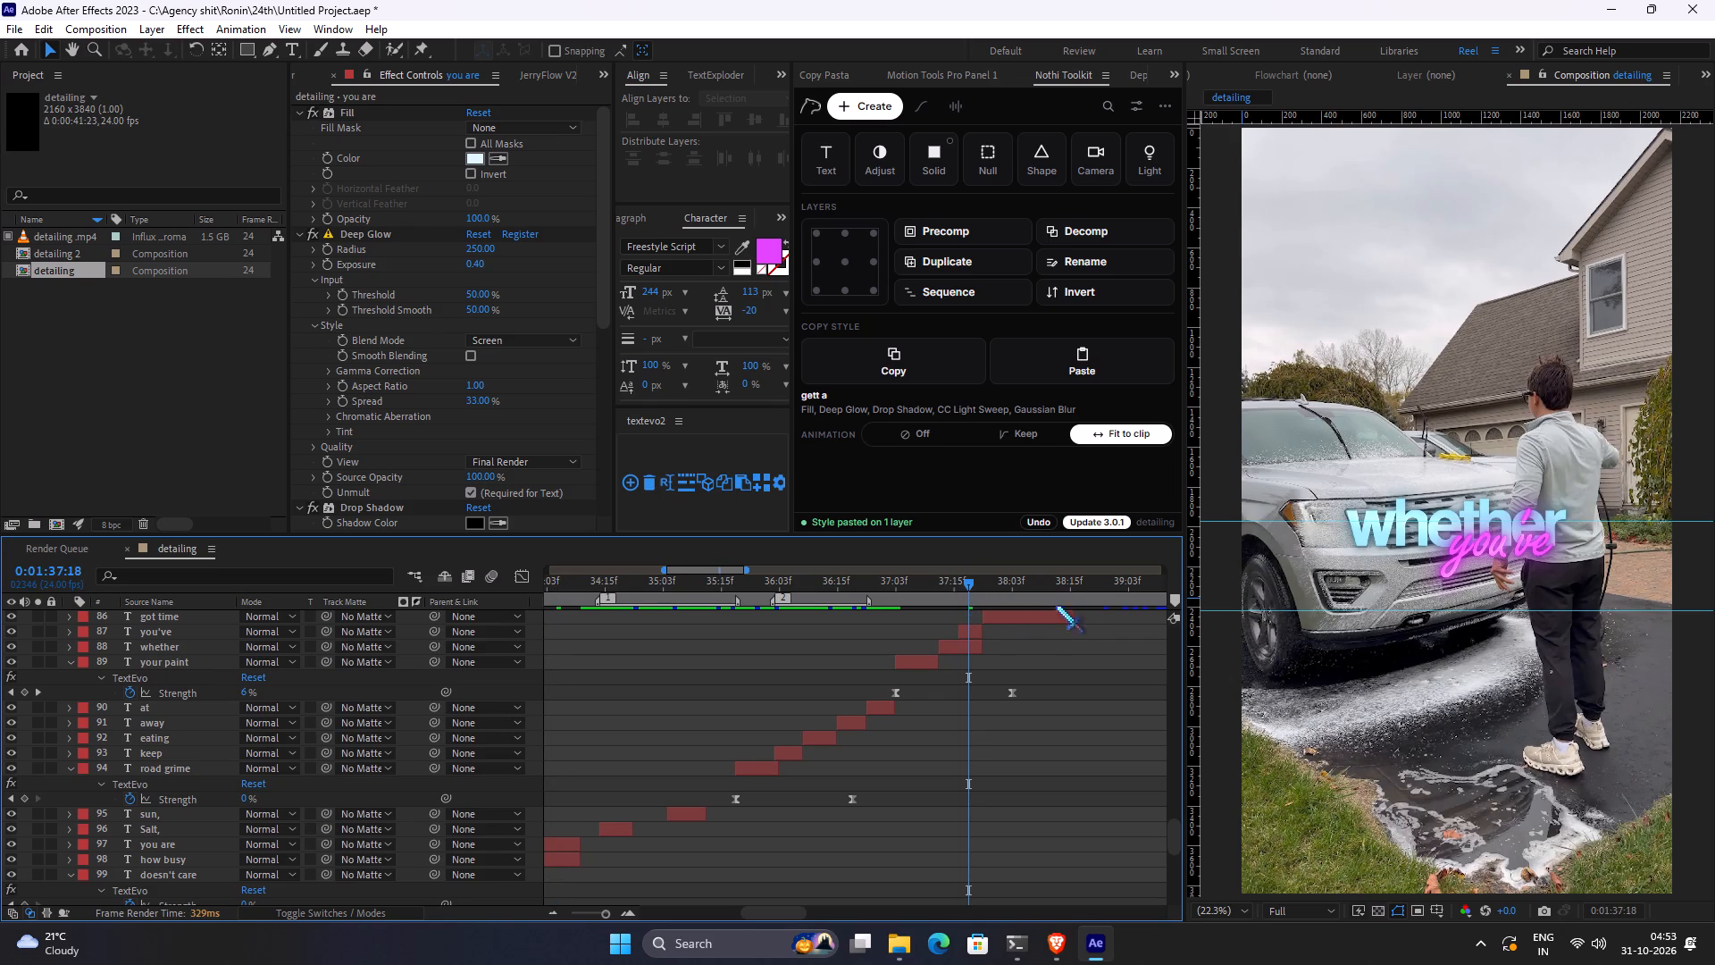
scroll(1050, 694, "up", 1)
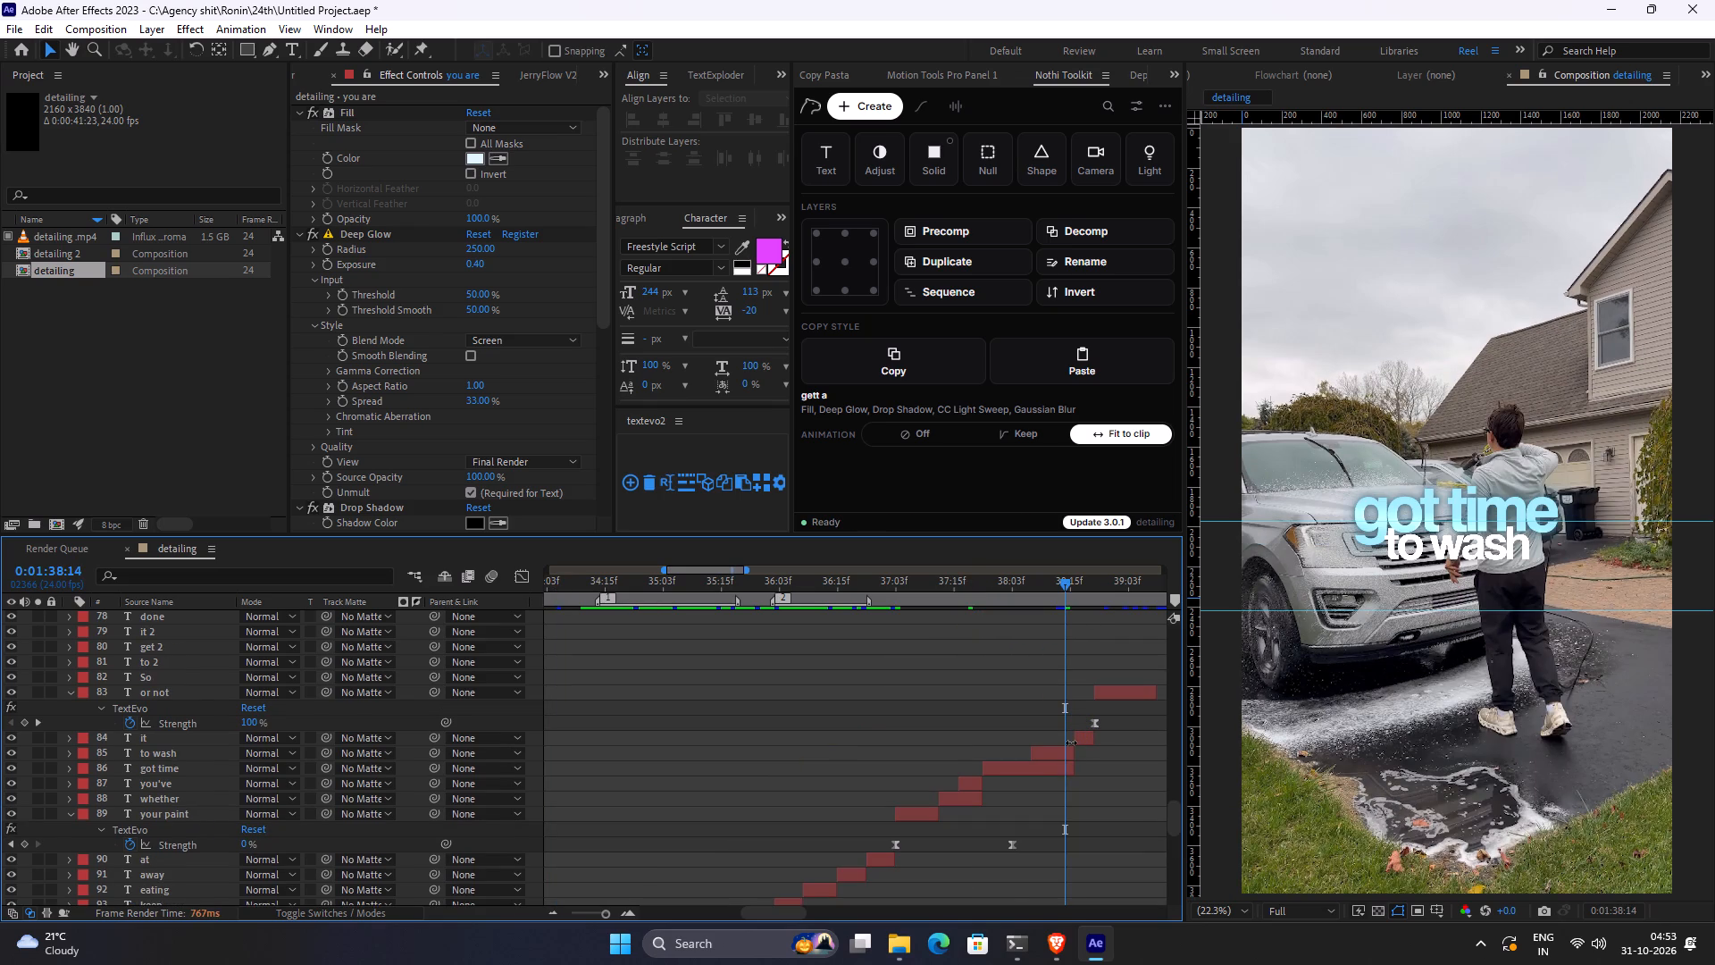
left_click(1041, 752)
left_click(1108, 369)
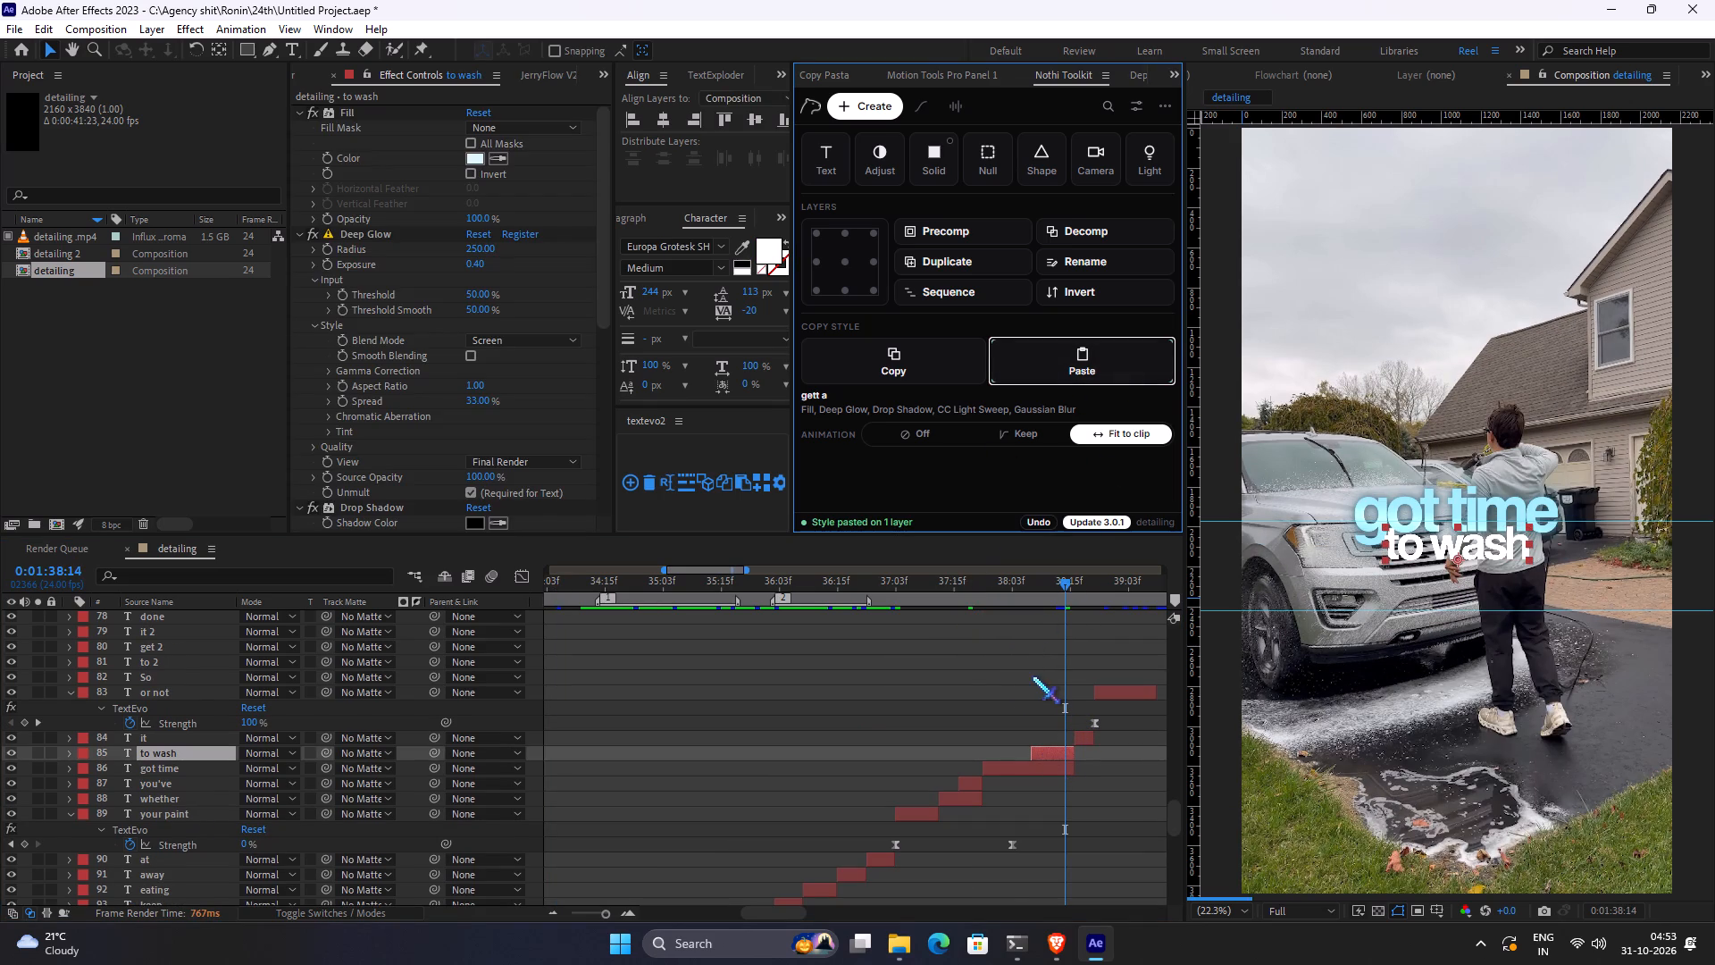
Change the Fill effect's colour on the "to wash" caption to white, FFFFFF.
left_click(964, 684)
key("space")
key("space")
key("space")
key("space")
key("space")
key("space")
key("space")
key("space")
key("space")
key("space")
key("space")
key("space")
key("space")
key("space")
key("space")
key("space")
key("space")
key("space")
key("space")
key("space")
left_click_drag(1023, 669, 878, 703)
left_click(905, 790)
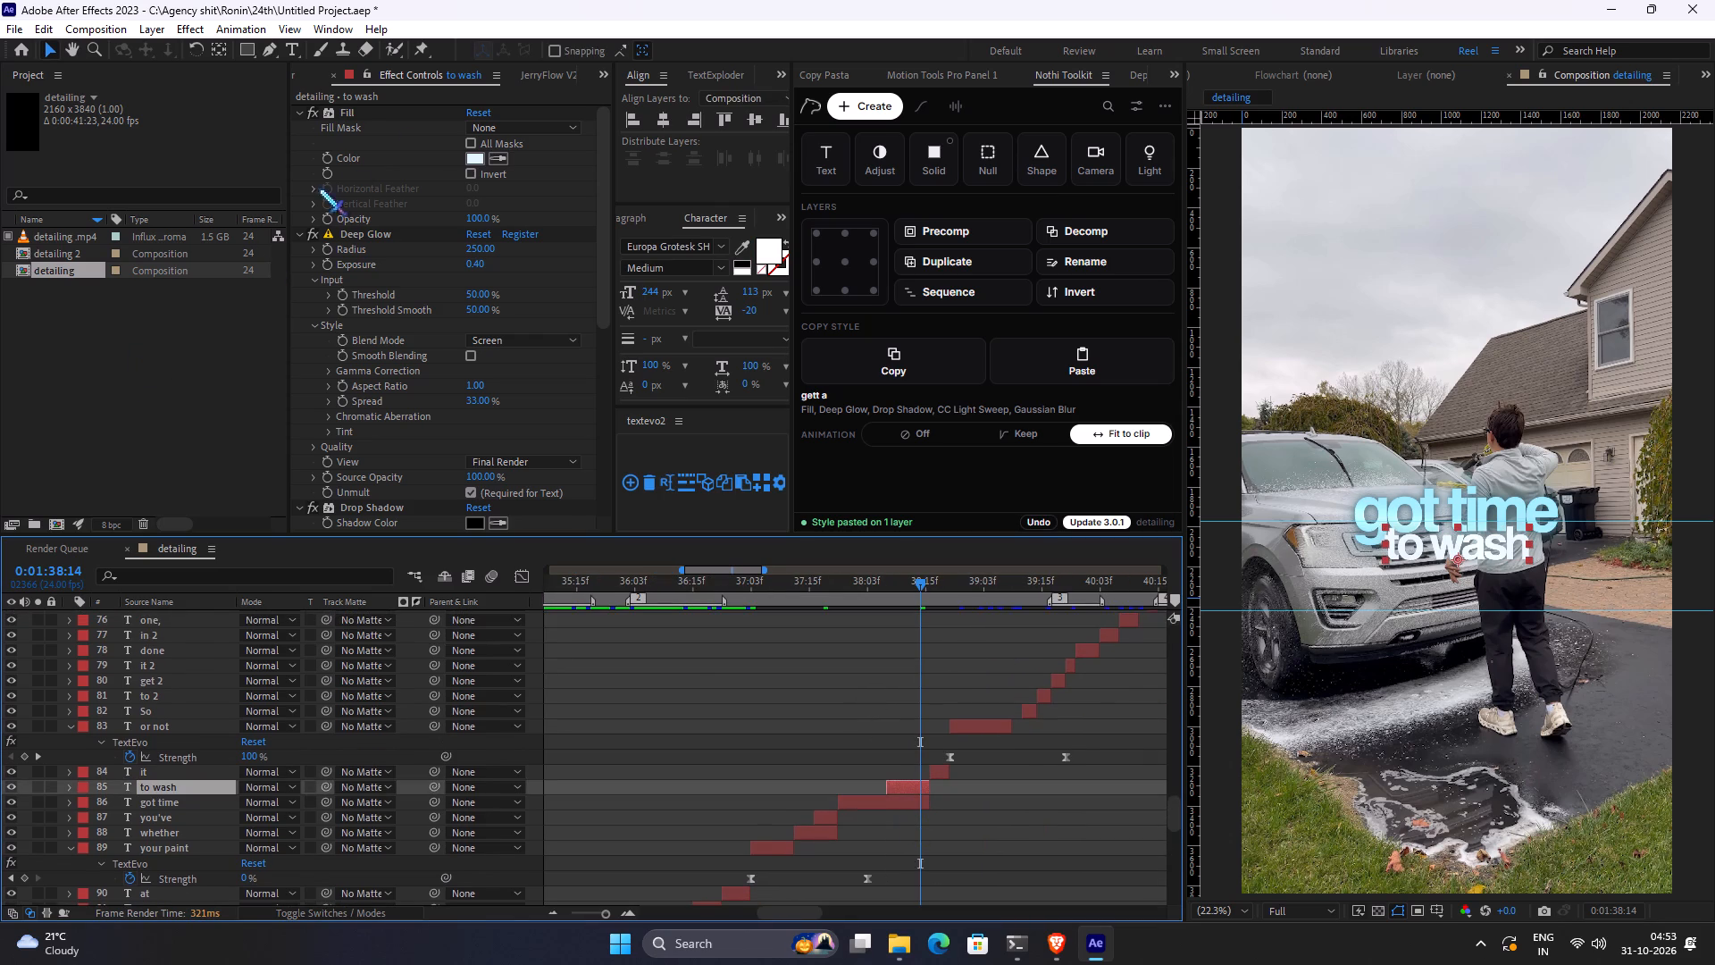
left_click(473, 156)
left_click_drag(317, 491, 270, 460)
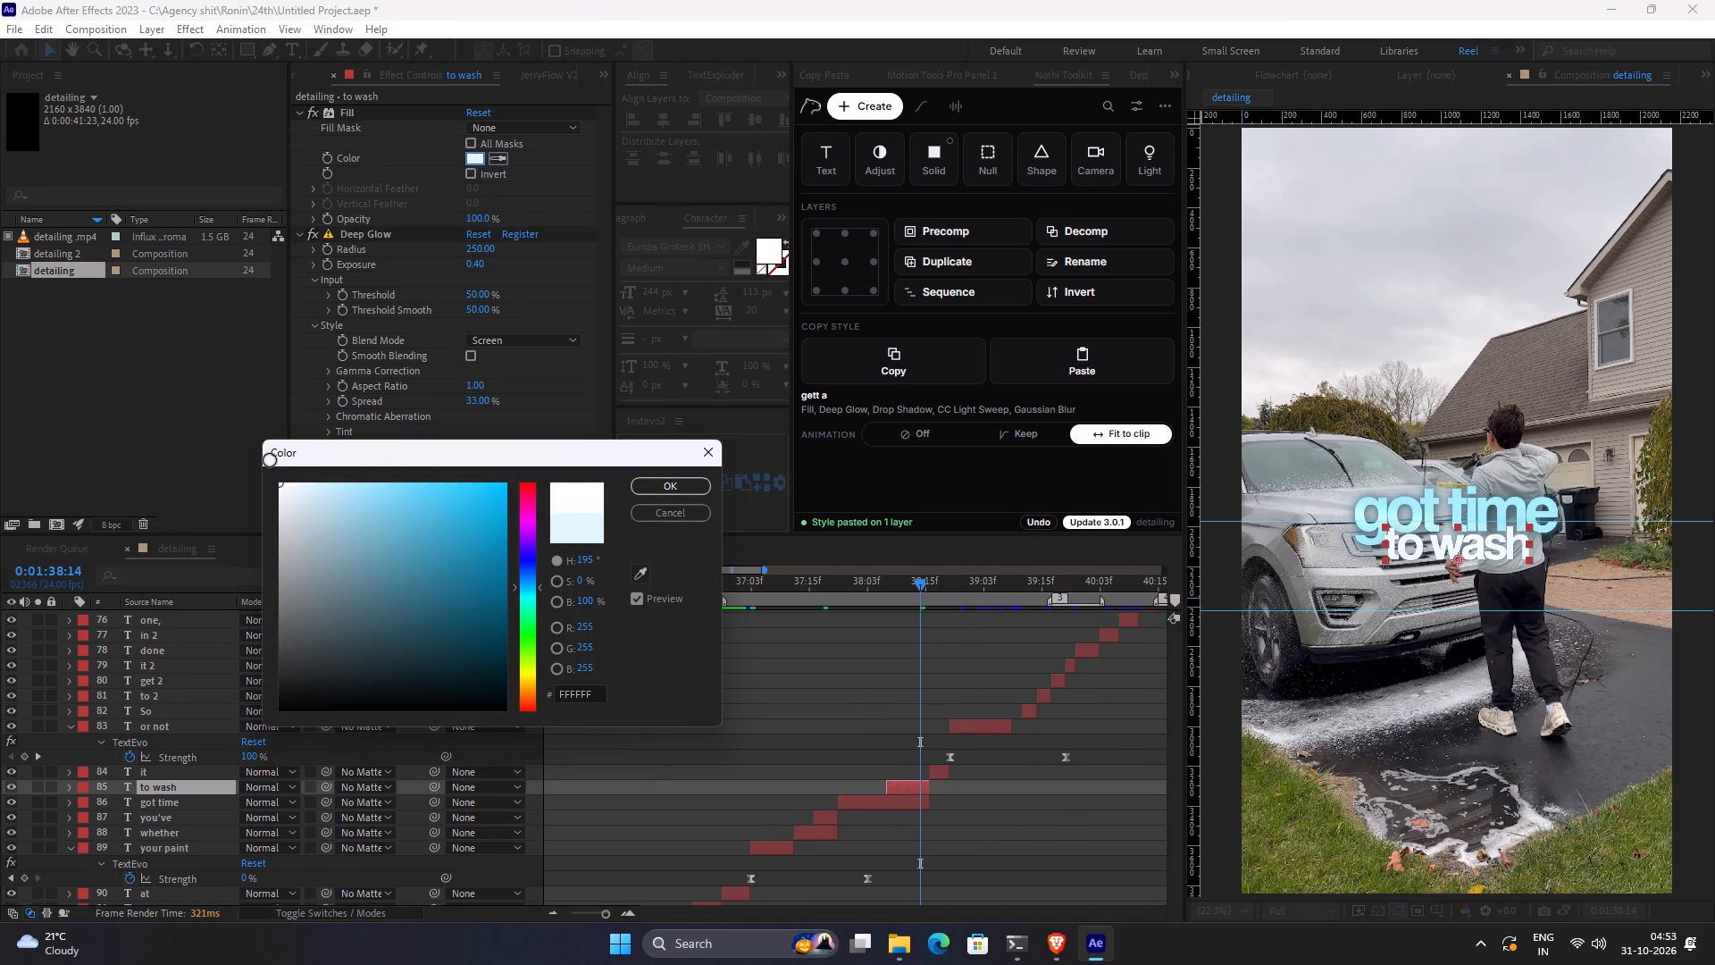
left_click_drag(270, 460, 294, 439)
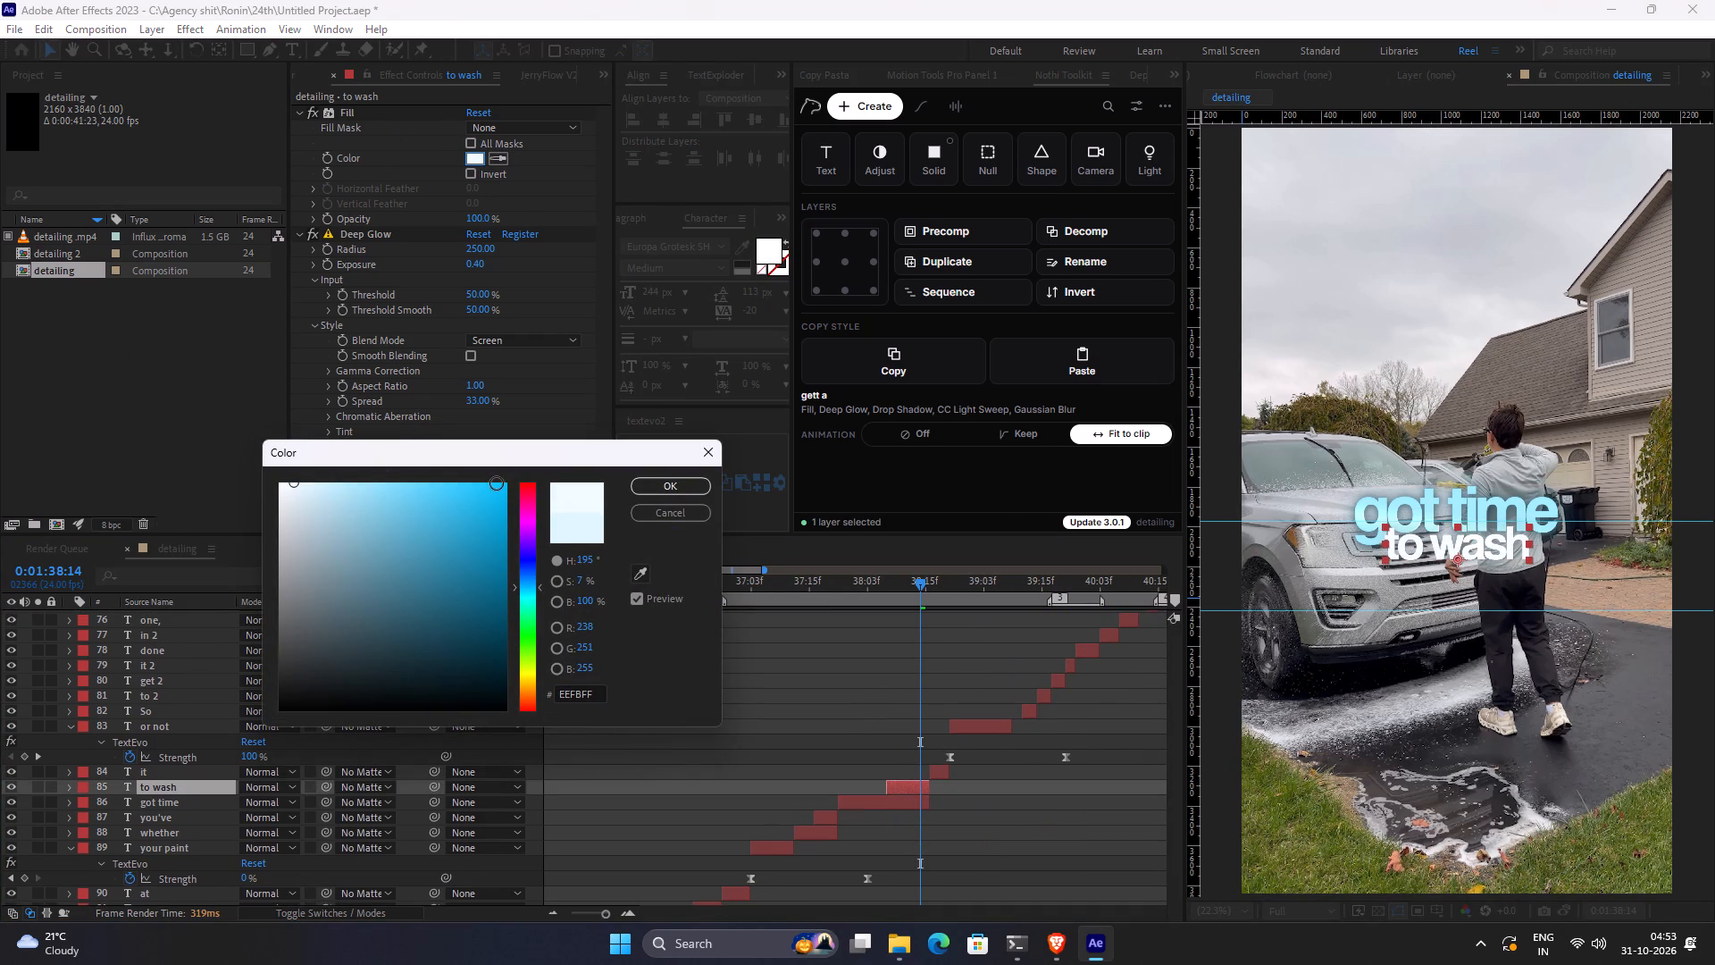
left_click_drag(300, 492, 242, 413)
left_click(690, 491)
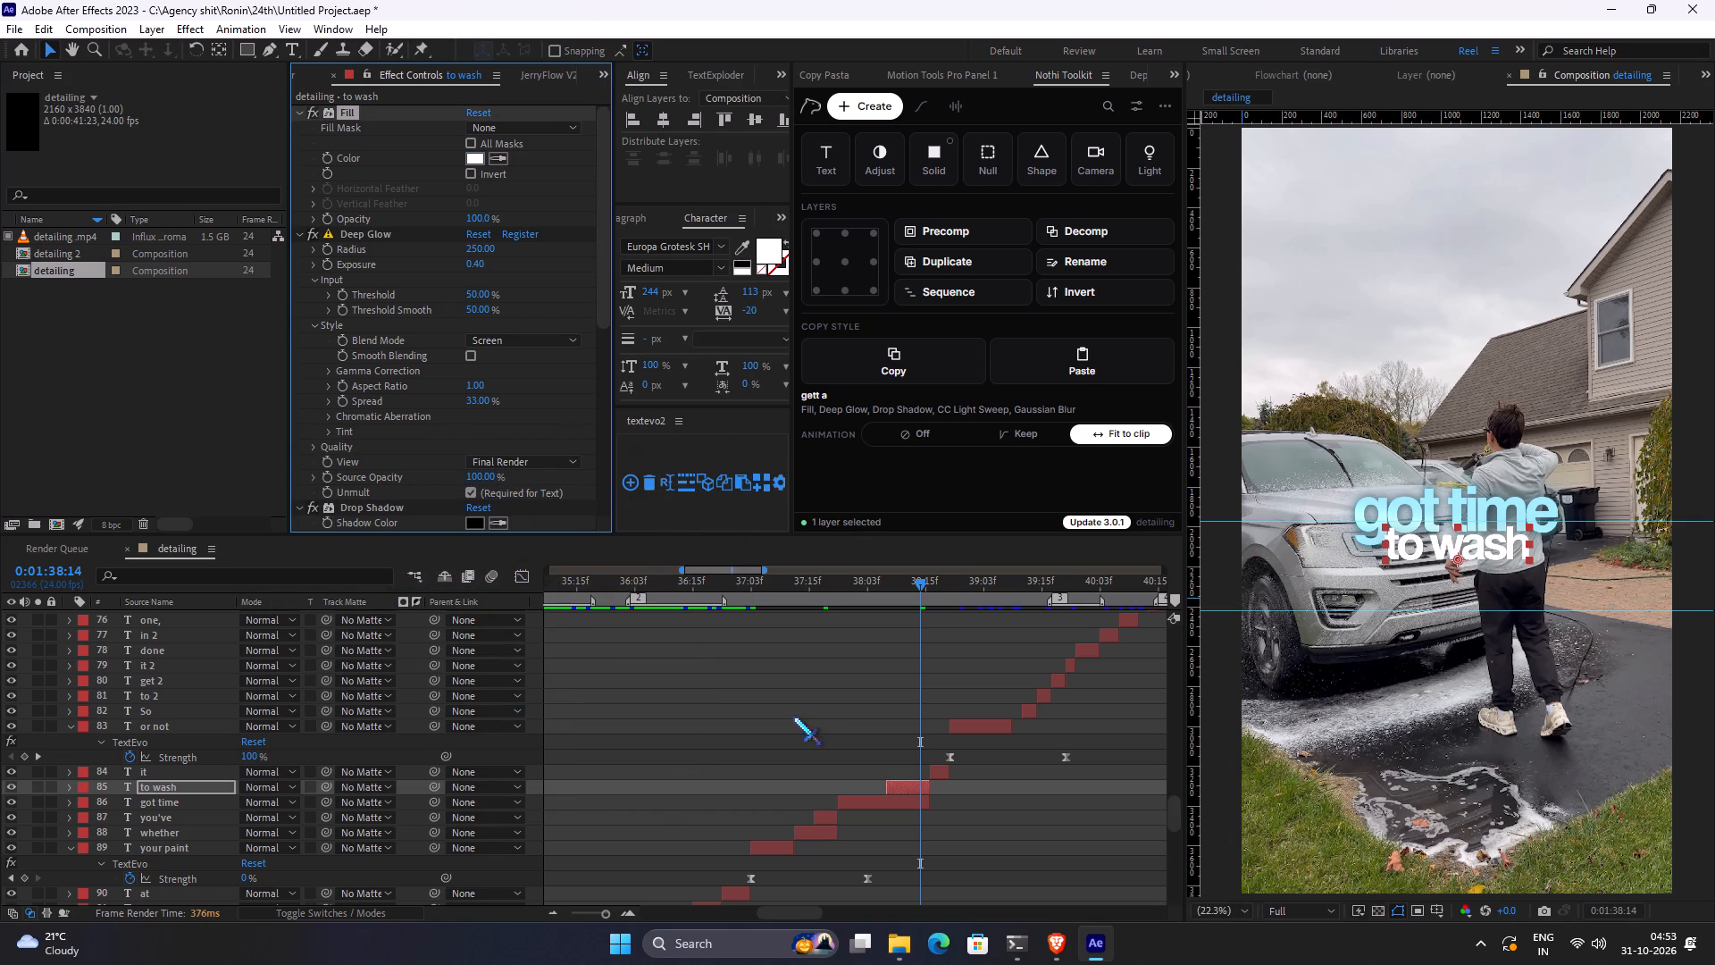
Copy the style of the "to wash" caption with all of its effects selected.
scroll(343, 138, "up", 1)
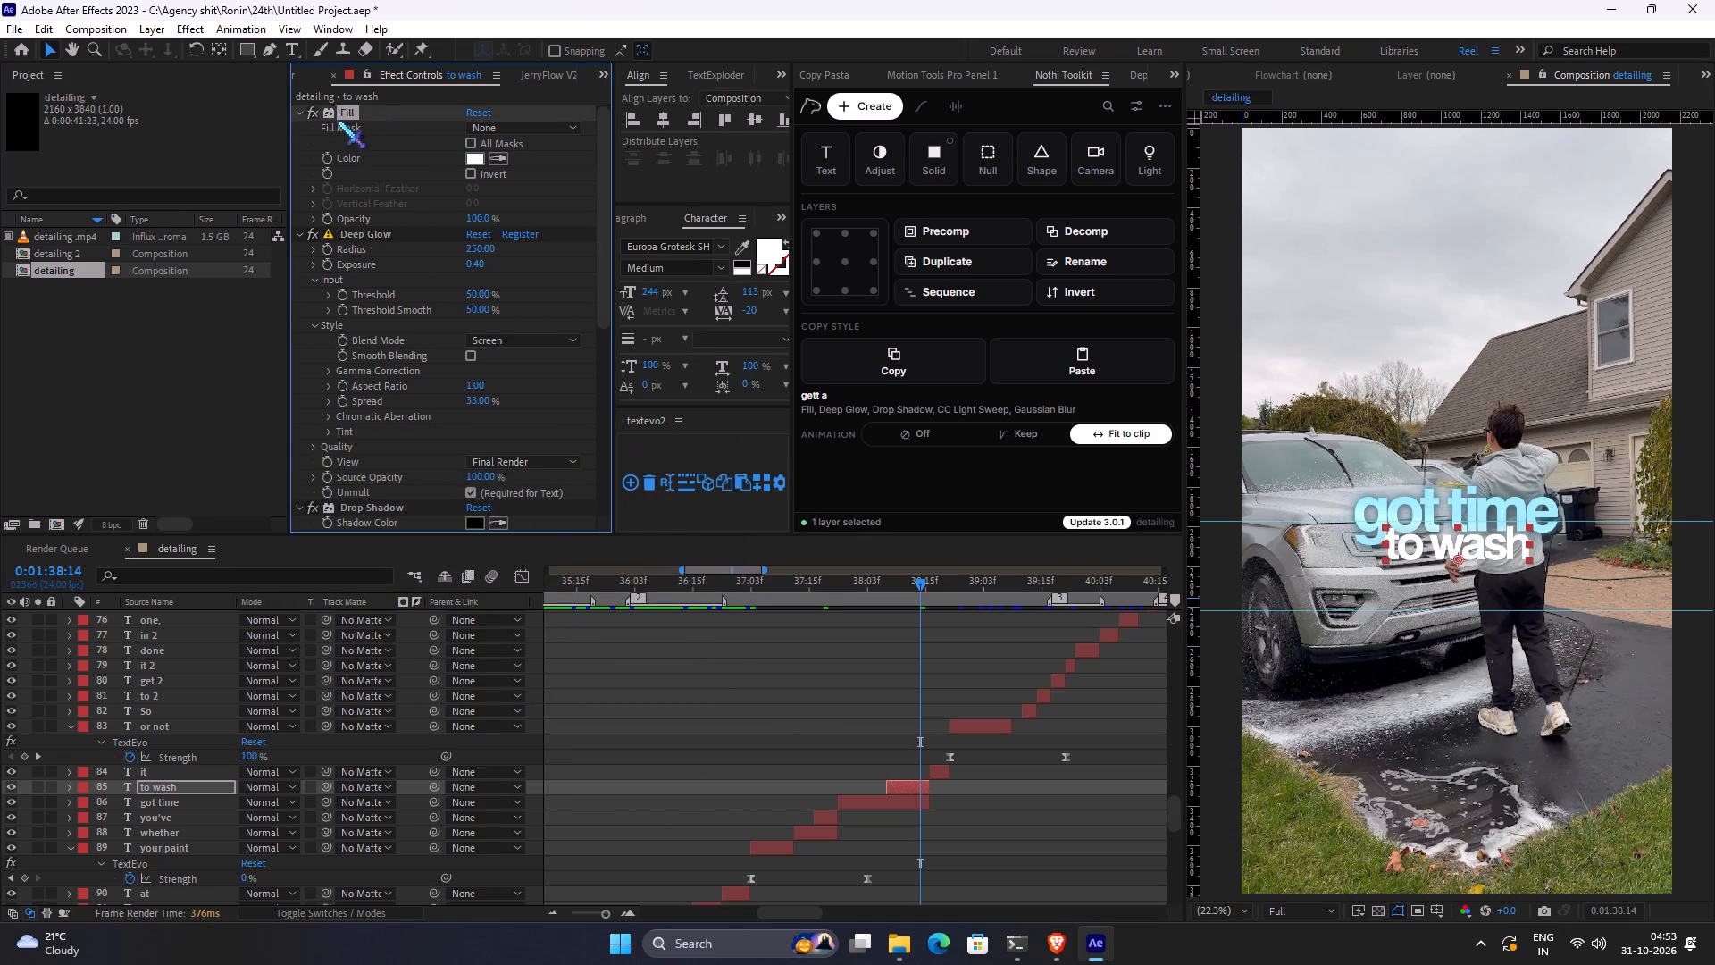
left_click(342, 113)
key("ctrl+a")
left_click(894, 367)
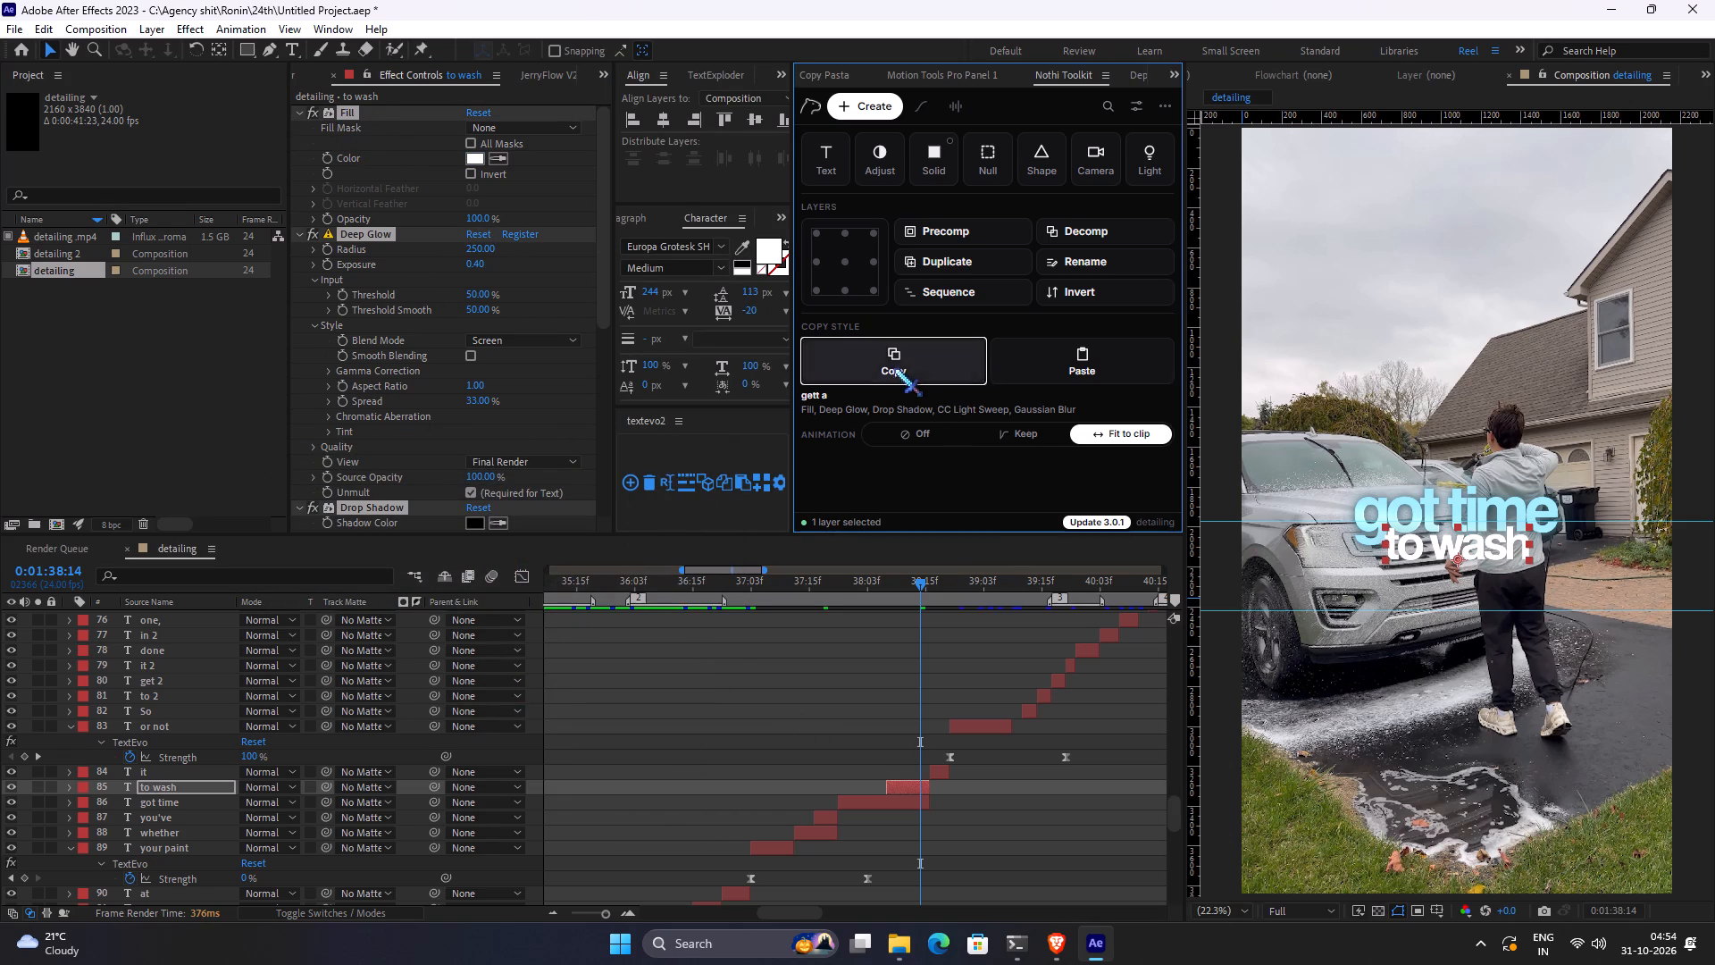
Examine the captions from "or not" through "done" to "car gets" for white captions that need the style.
left_click(990, 592)
left_click_drag(1007, 590, 1034, 589)
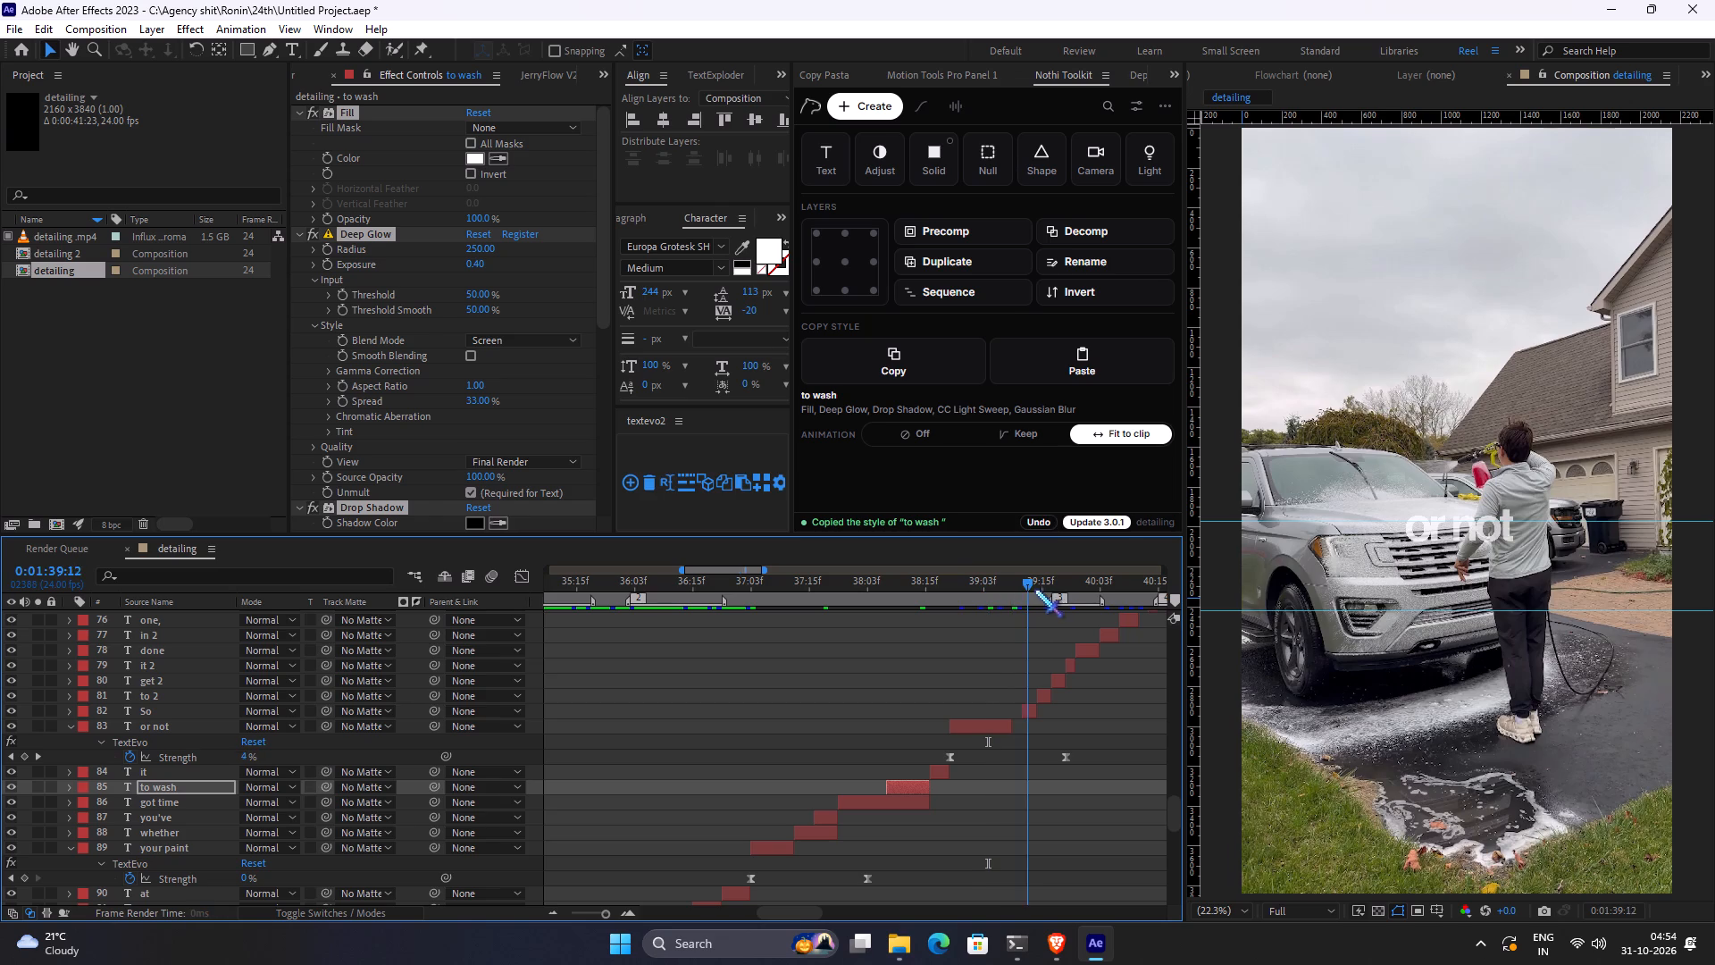
left_click_drag(1034, 589, 1096, 589)
key("space")
key("space")
key("space")
key("space")
key("space")
key("space")
key("space")
key("space")
key("space")
key("space")
key("space")
key("space")
key("space")
key("space")
key("space")
key("space")
key("space")
key("space")
key("space")
key("space")
left_click_drag(1112, 660, 883, 815)
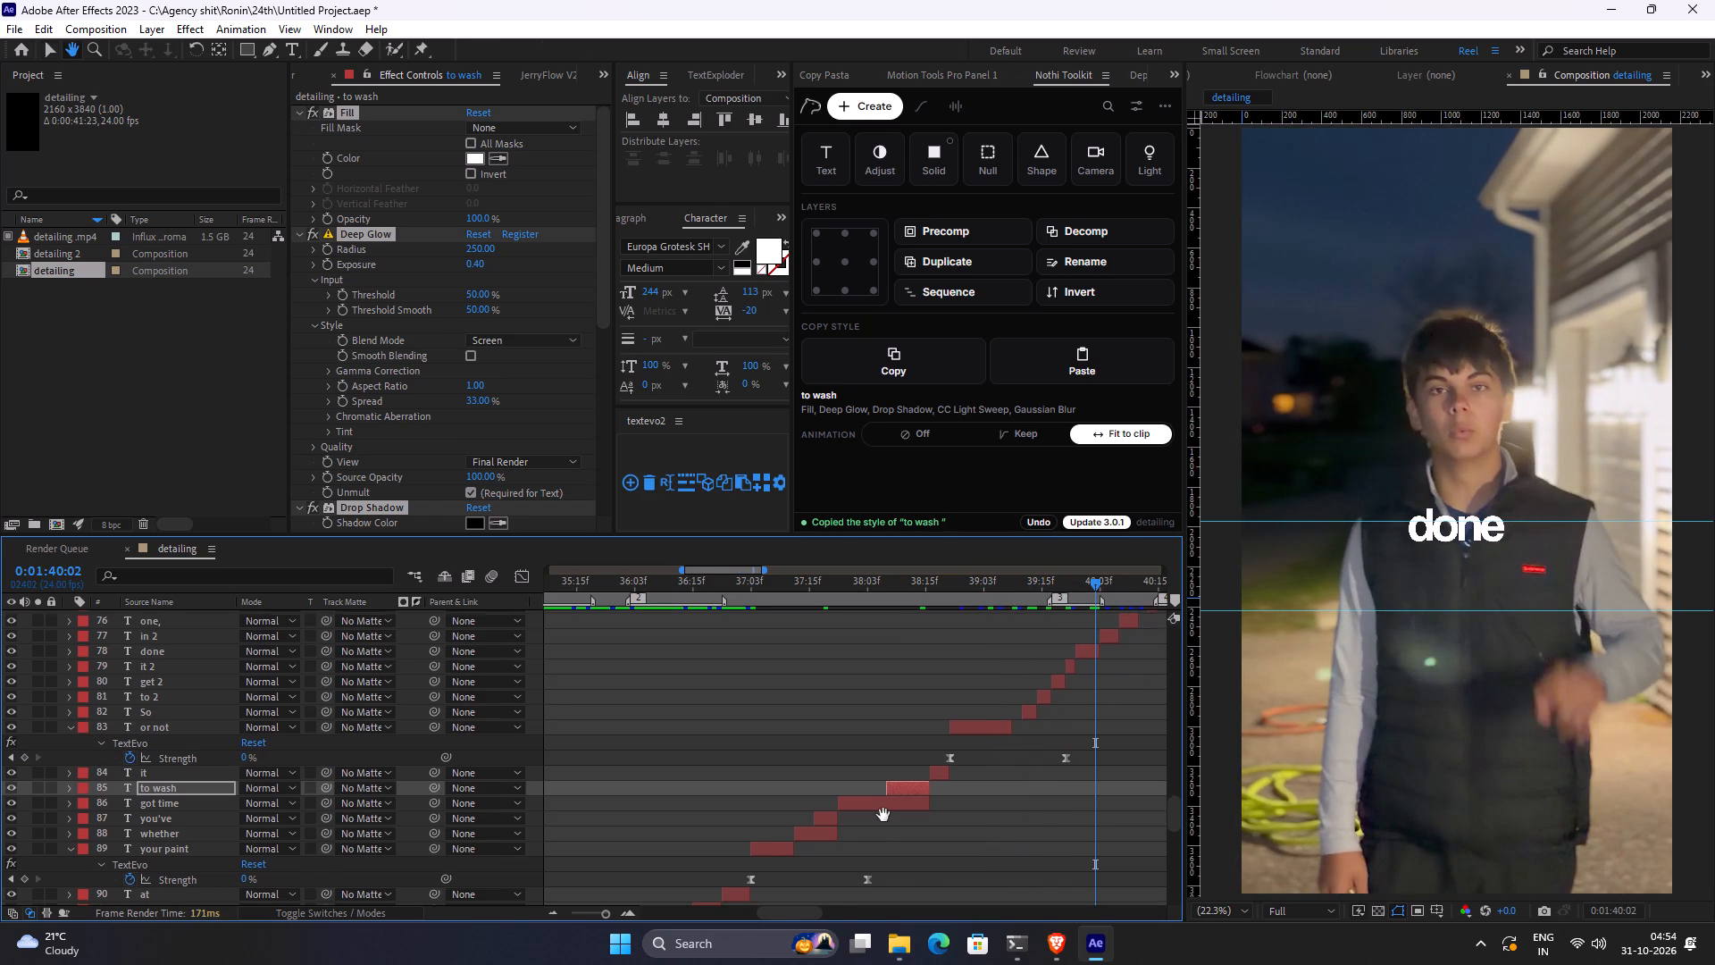
left_click_drag(883, 815, 893, 810)
left_click(1078, 598)
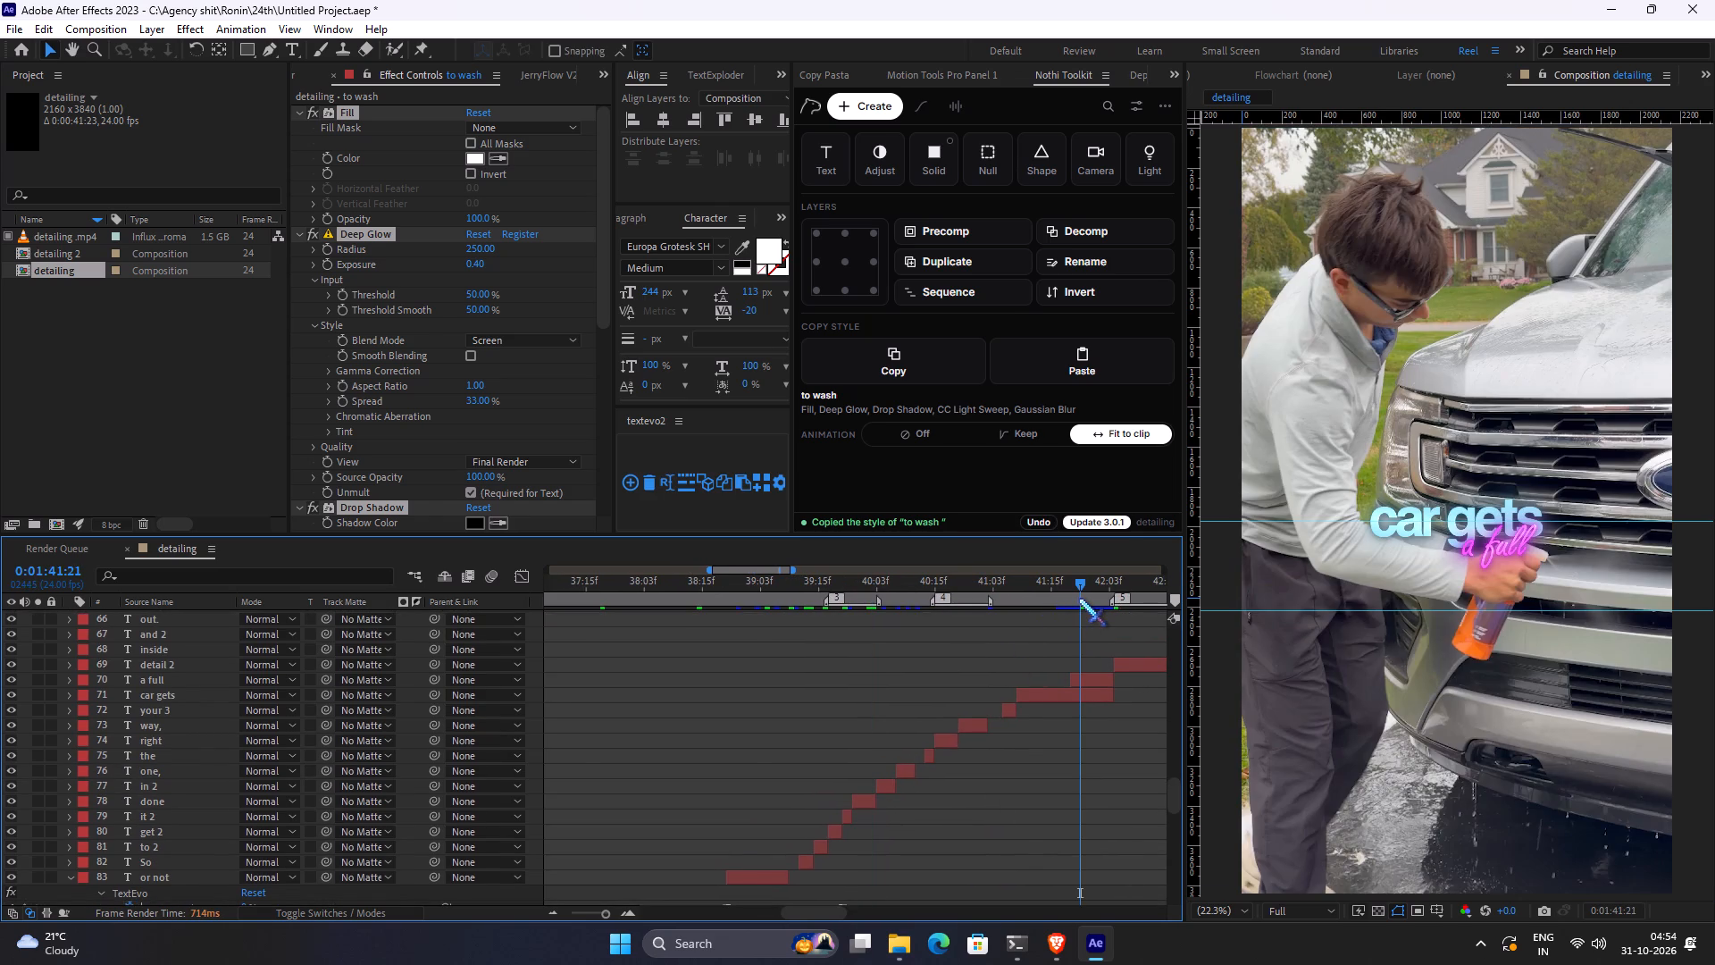
Paste the copied "to wash" style onto the white "corrected," caption below "decontaminated,".
key("space")
key("space")
key("space")
key("space")
key("space")
key("space")
key("space")
key("space")
key("space")
key("space")
key("space")
key("space")
key("space")
key("space")
key("space")
key("space")
key("space")
key("space")
key("space")
key("space")
left_click_drag(1108, 675, 915, 758)
left_click_drag(1072, 676, 874, 749)
right_click_drag(937, 686, 845, 756)
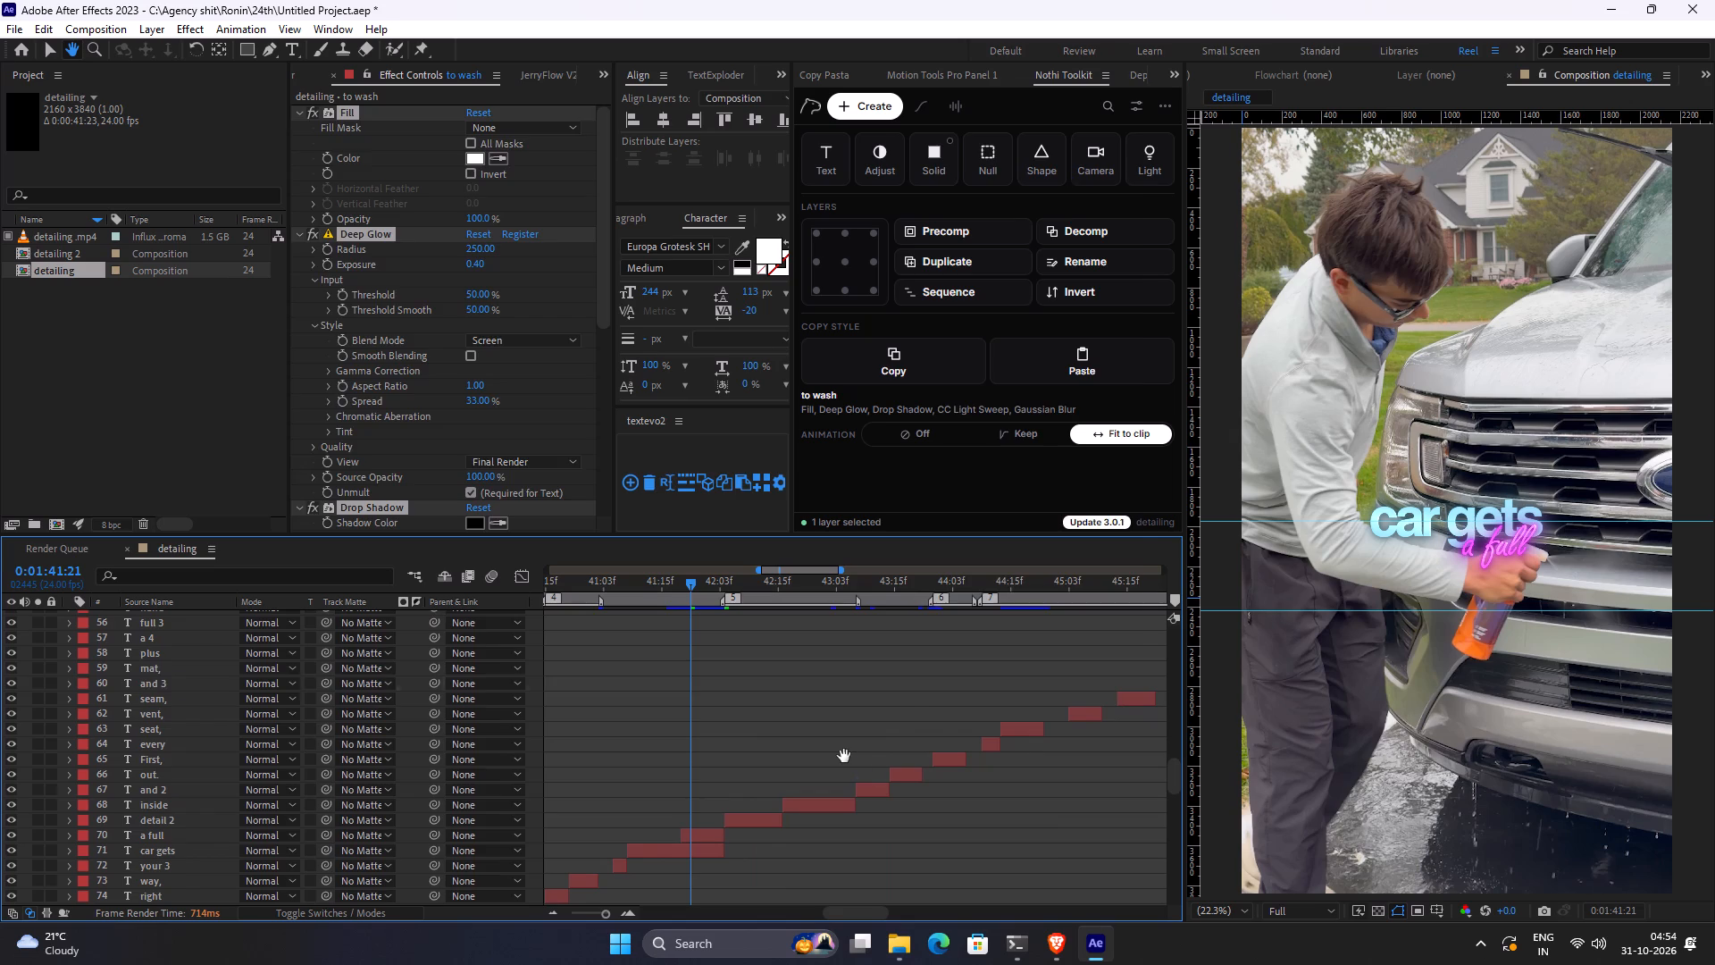
left_click(902, 710)
key("space")
key("space")
key("space")
key("space")
key("space")
key("space")
key("space")
key("space")
key("space")
key("space")
key("space")
key("space")
key("space")
key("space")
key("space")
key("space")
key("space")
key("space")
key("space")
key("space")
left_click_drag(1027, 678, 732, 763)
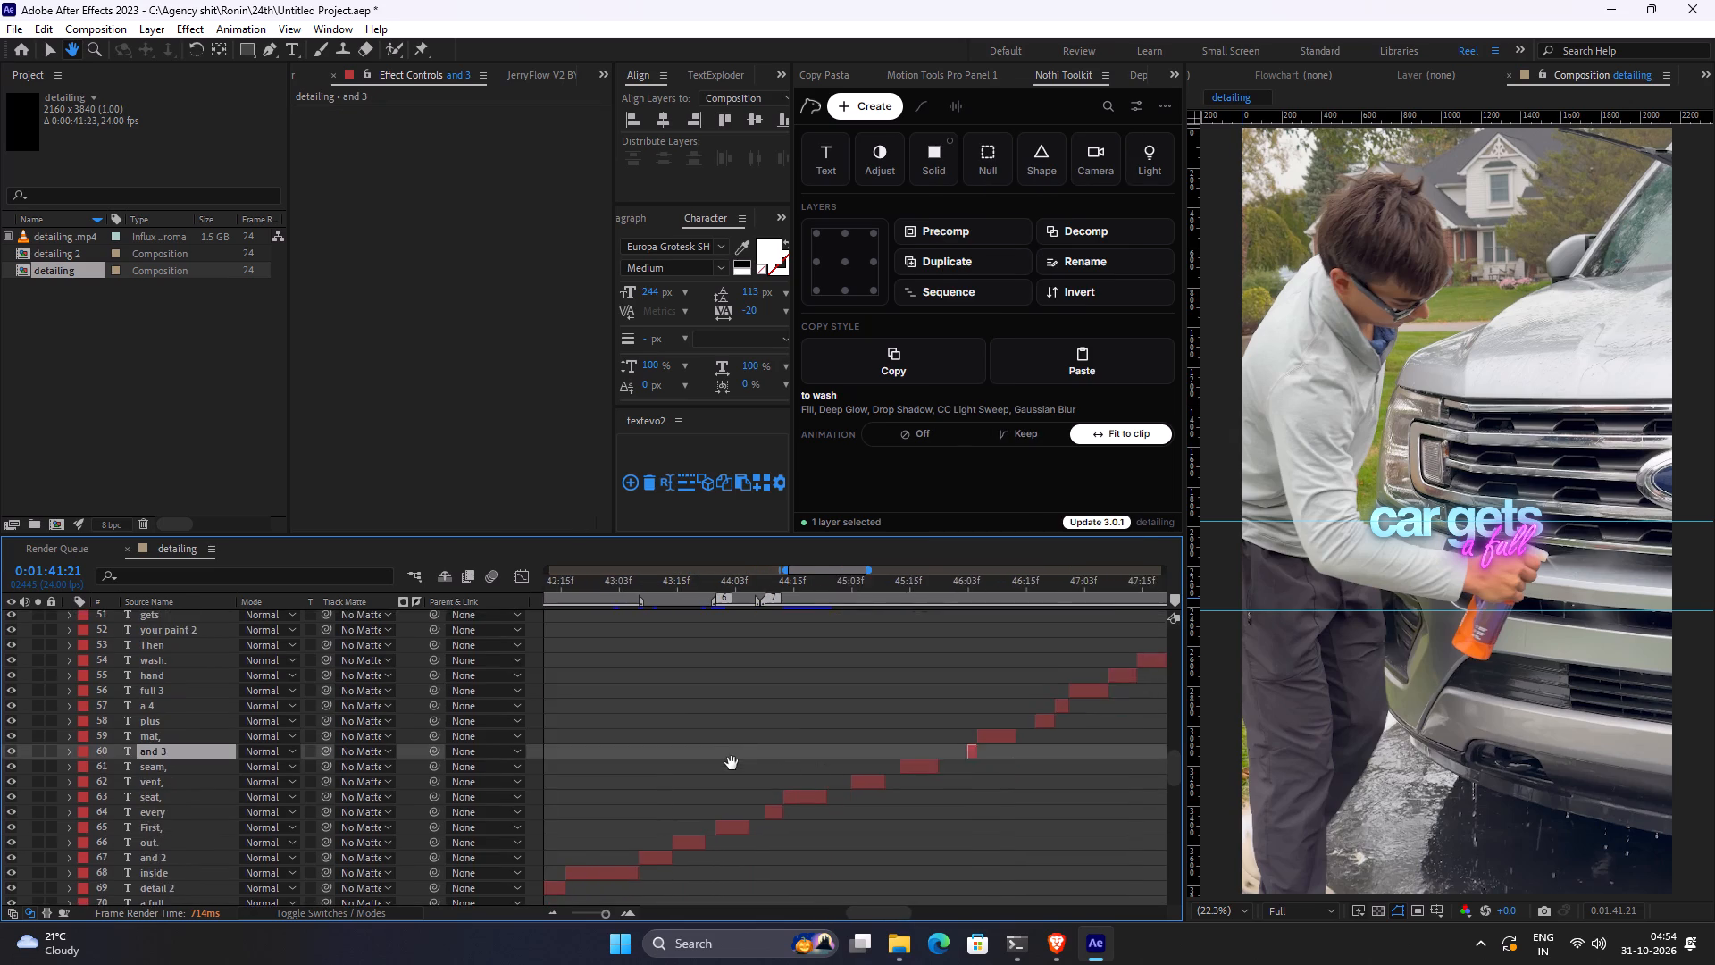
left_click_drag(732, 763, 724, 764)
left_click_drag(911, 686, 681, 791)
left_click_drag(894, 693, 862, 718)
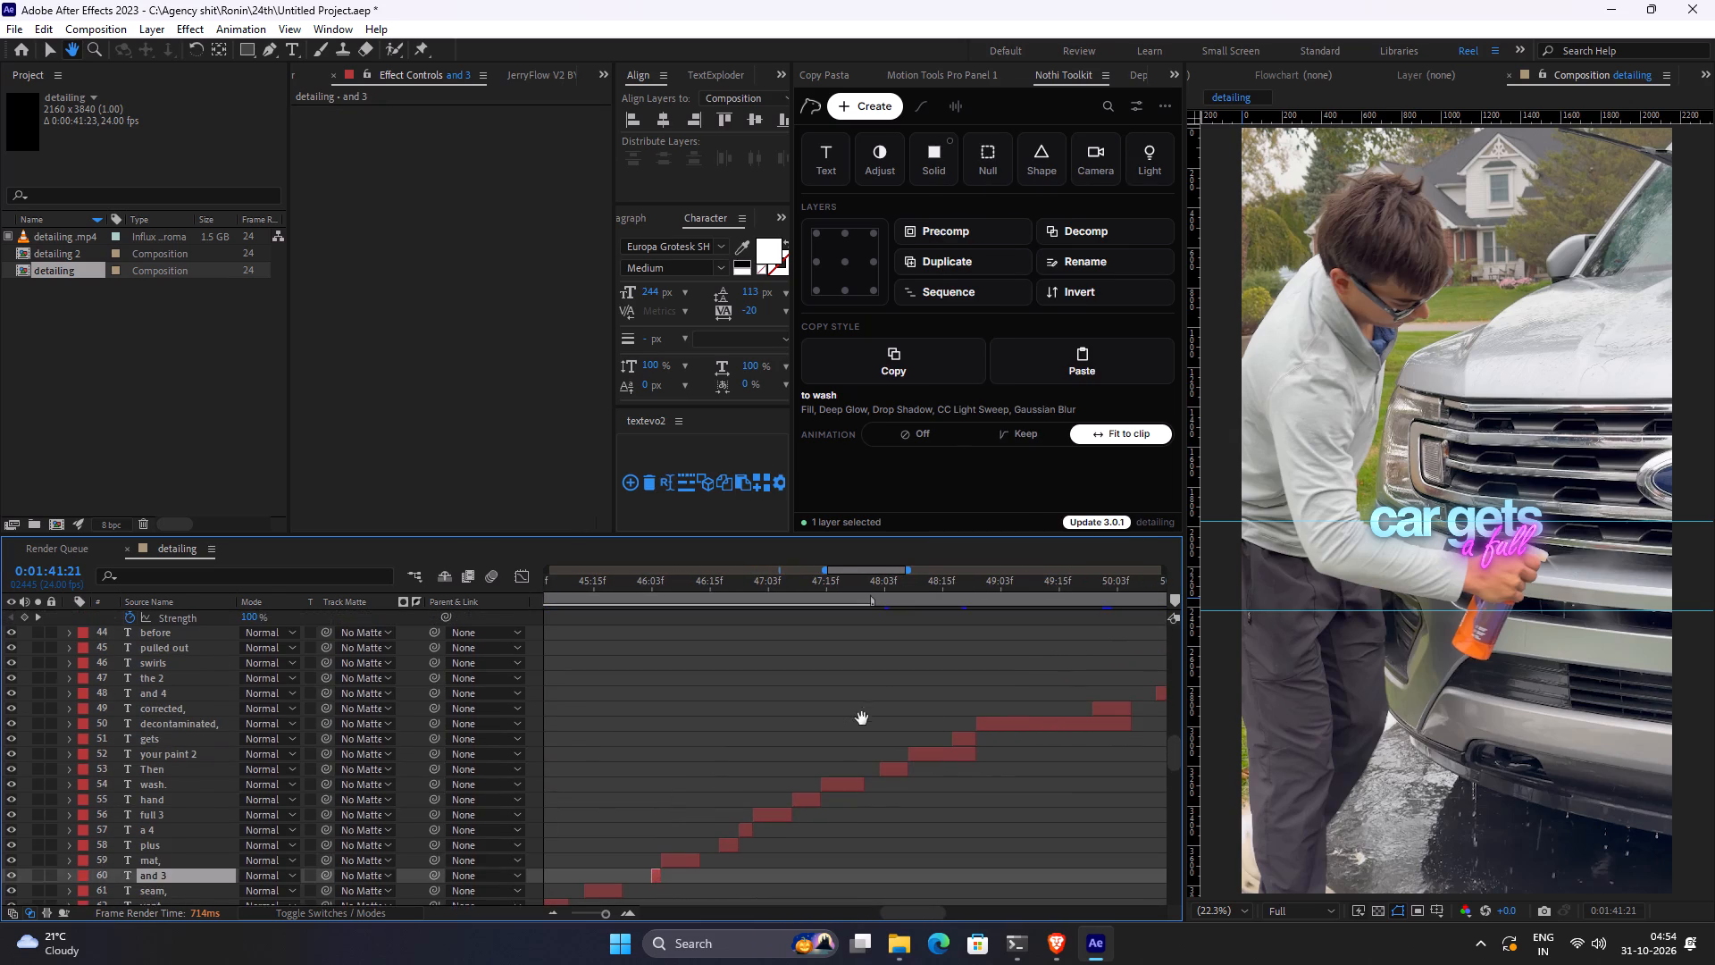
left_click(931, 588)
left_click_drag(931, 585, 952, 585)
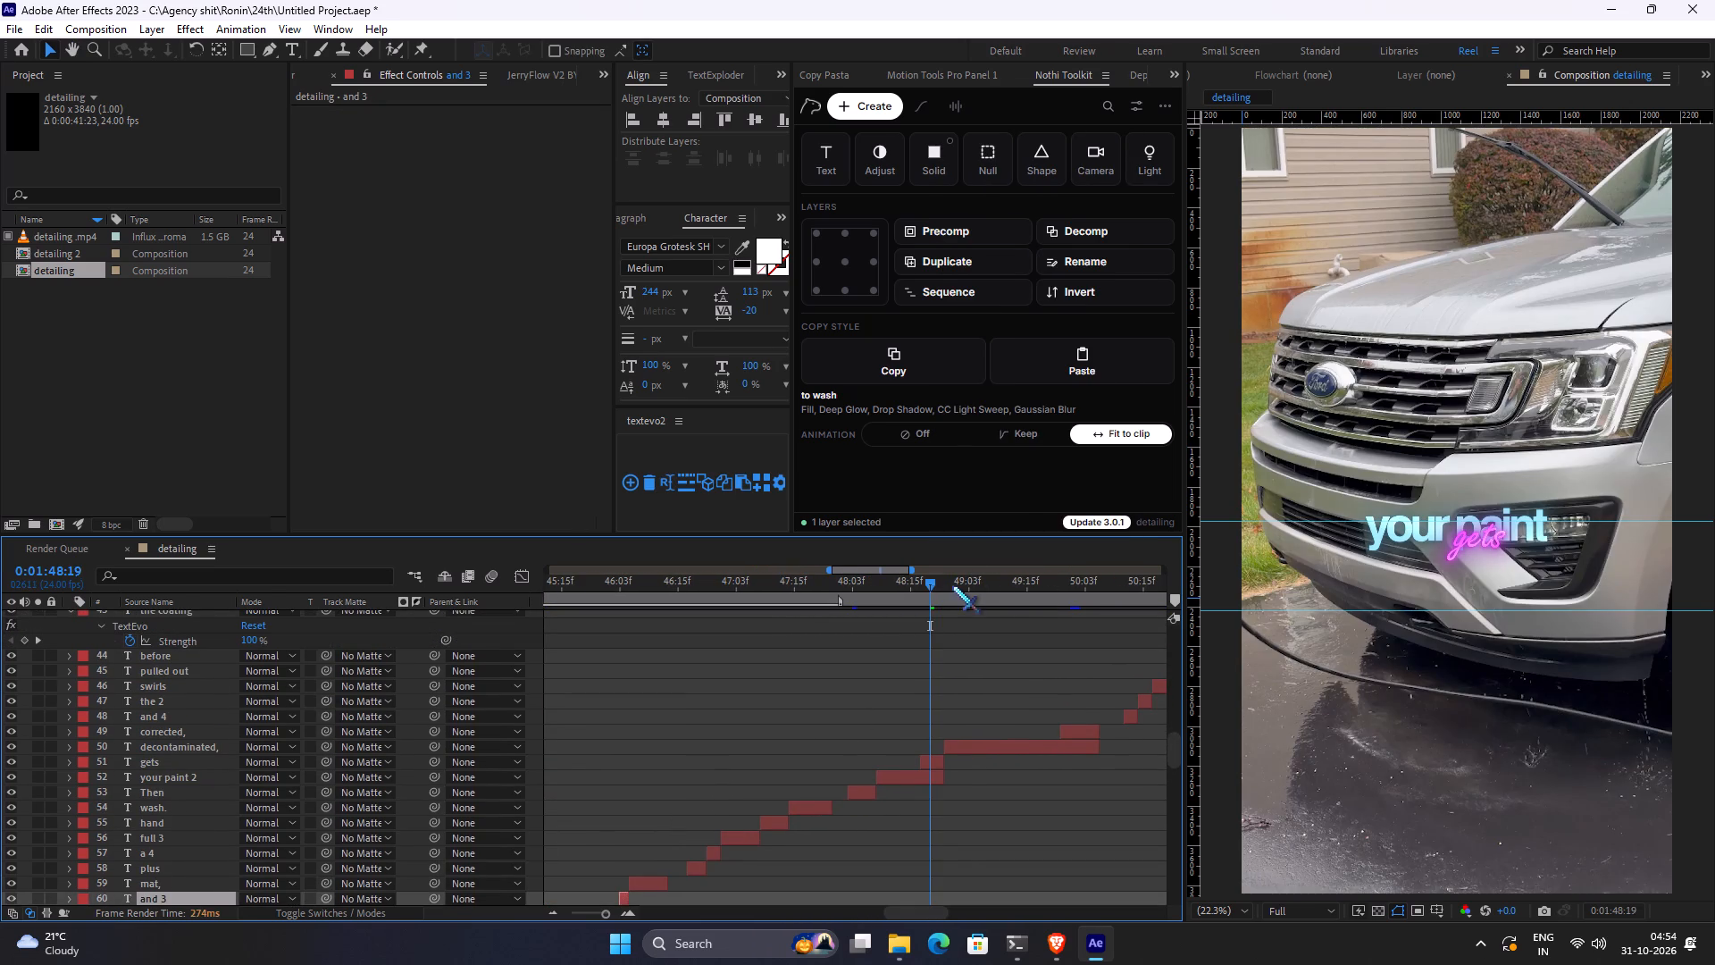
left_click_drag(952, 585, 1092, 592)
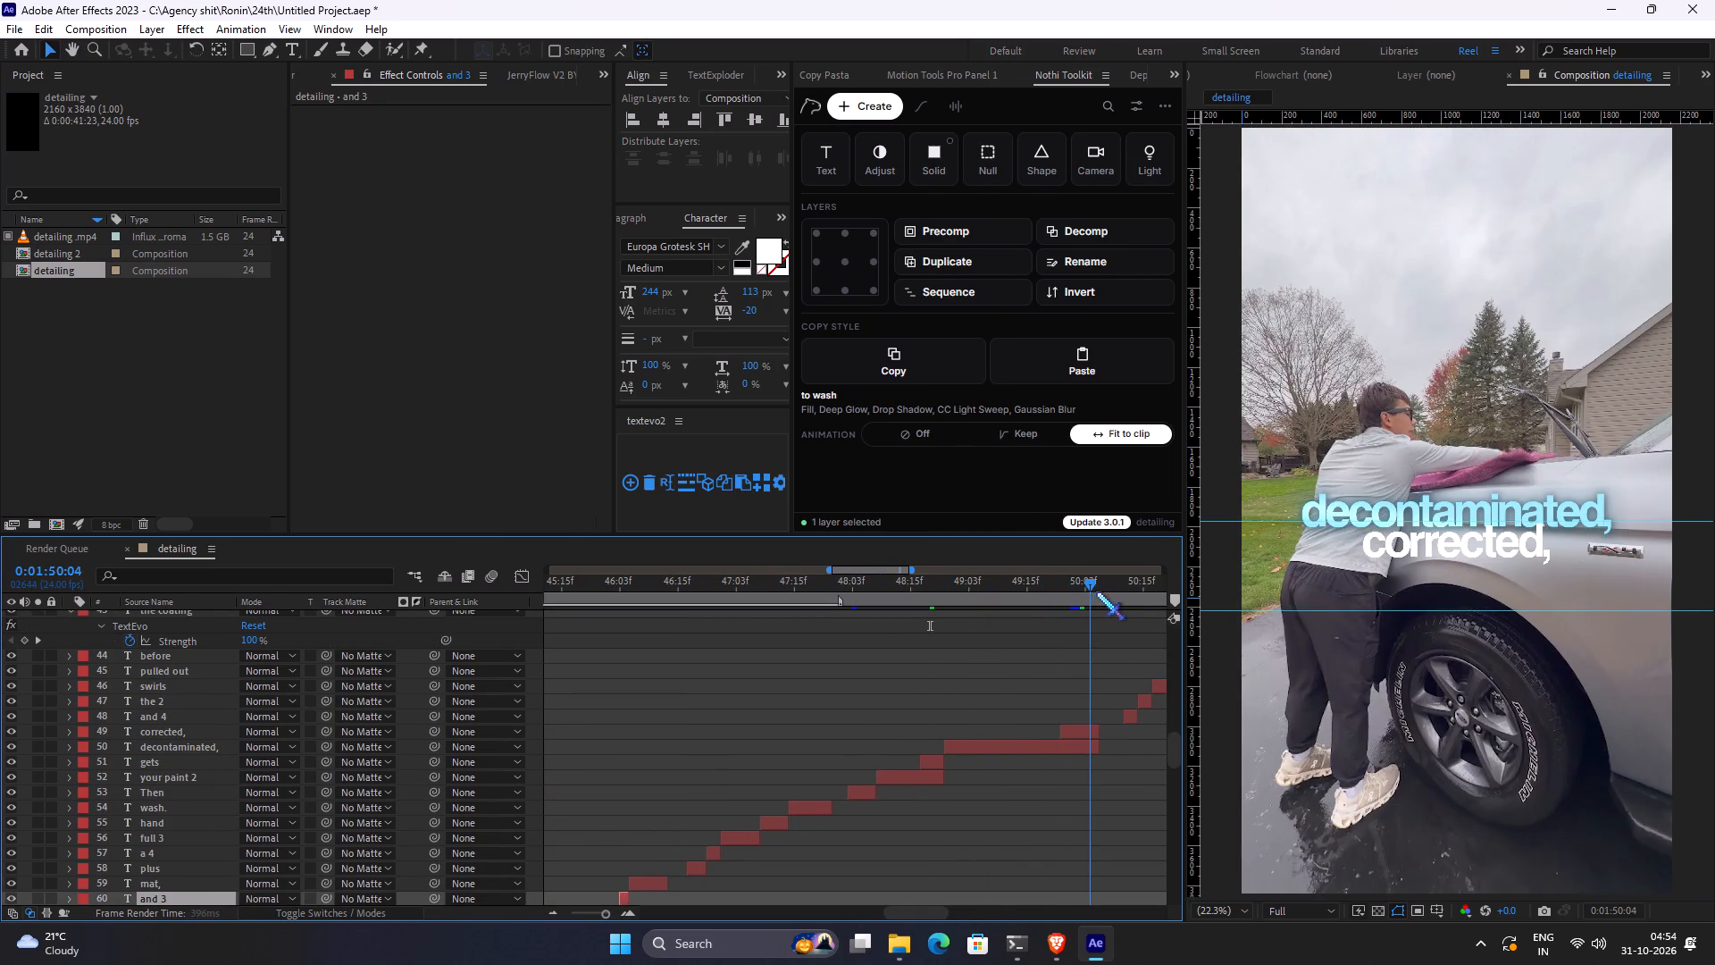
left_click(1083, 736)
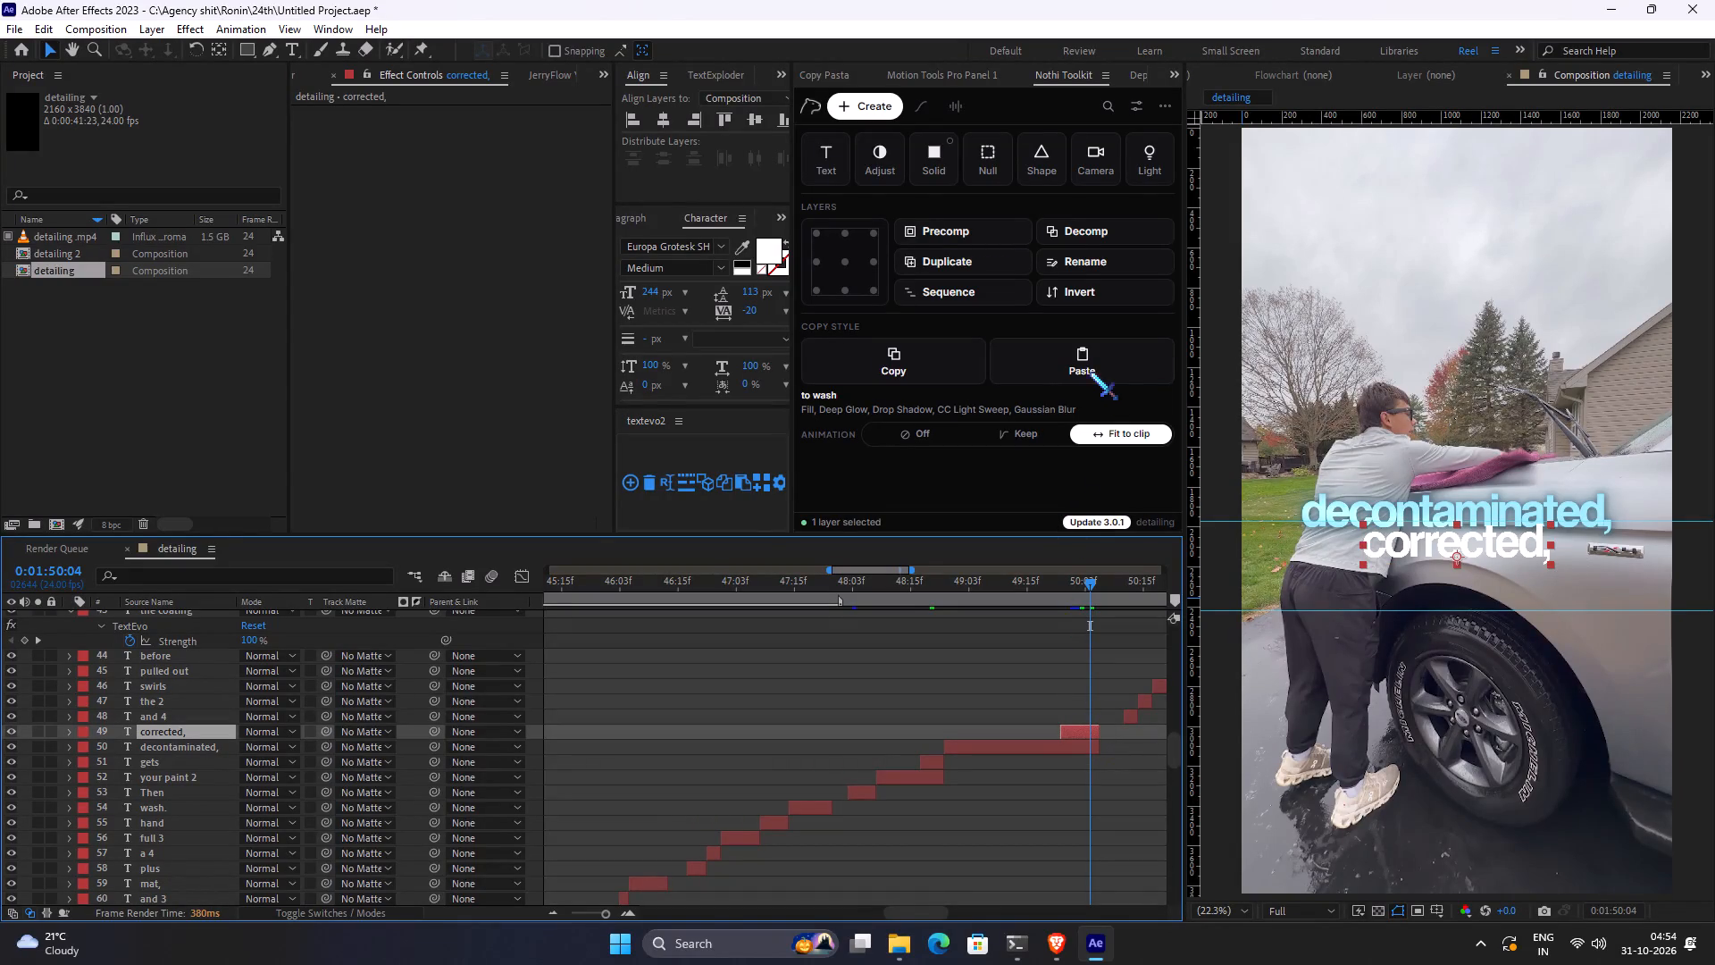
left_click(1084, 368)
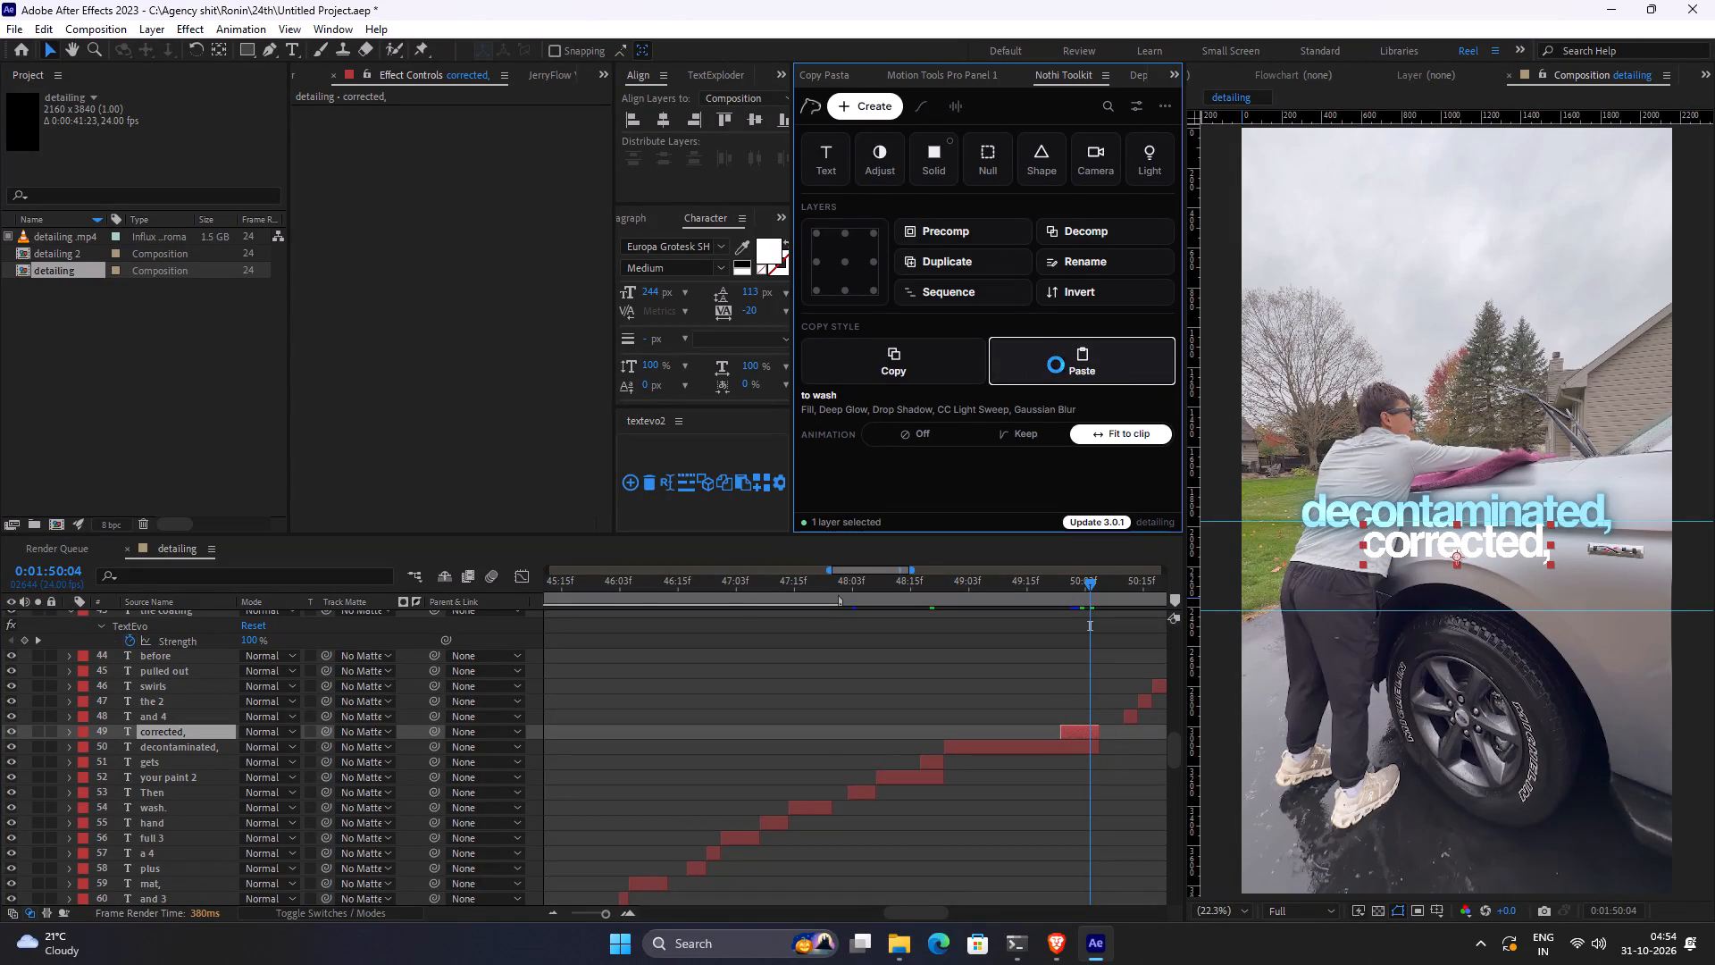